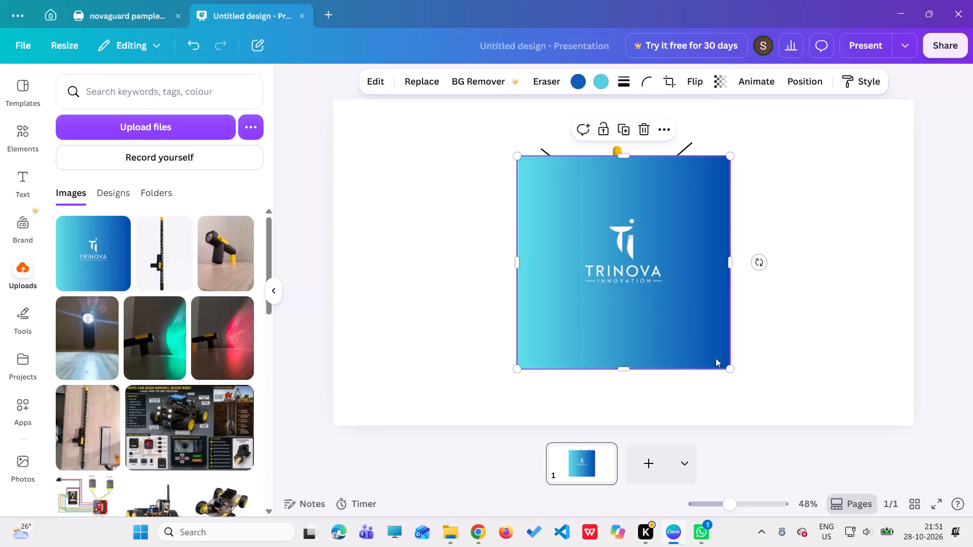
# Shrink the Trinova logo image and crop its excess background on all sides to a small, nearly square tile.
pyautogui.moveTo(727, 364); pyautogui.dragTo(608, 254)
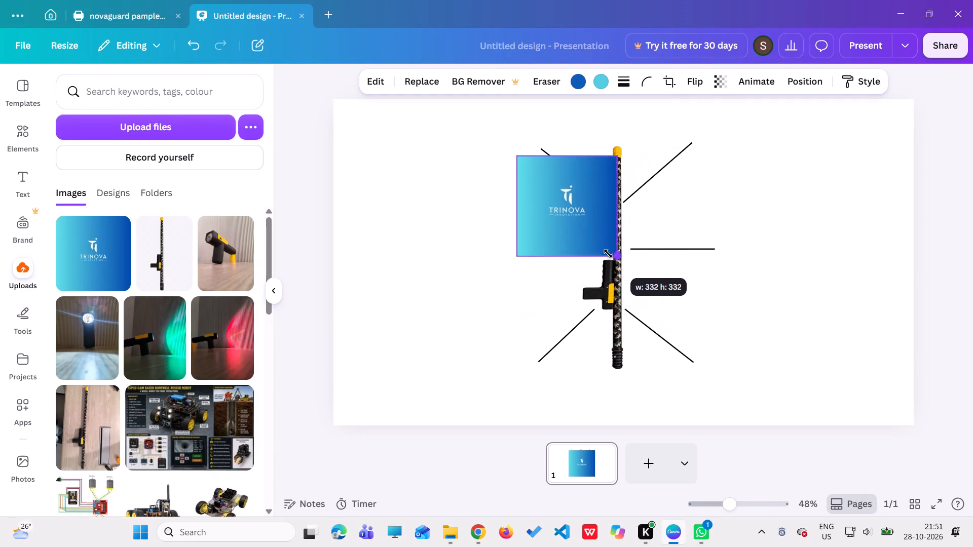
pyautogui.moveTo(608, 254); pyautogui.dragTo(578, 230)
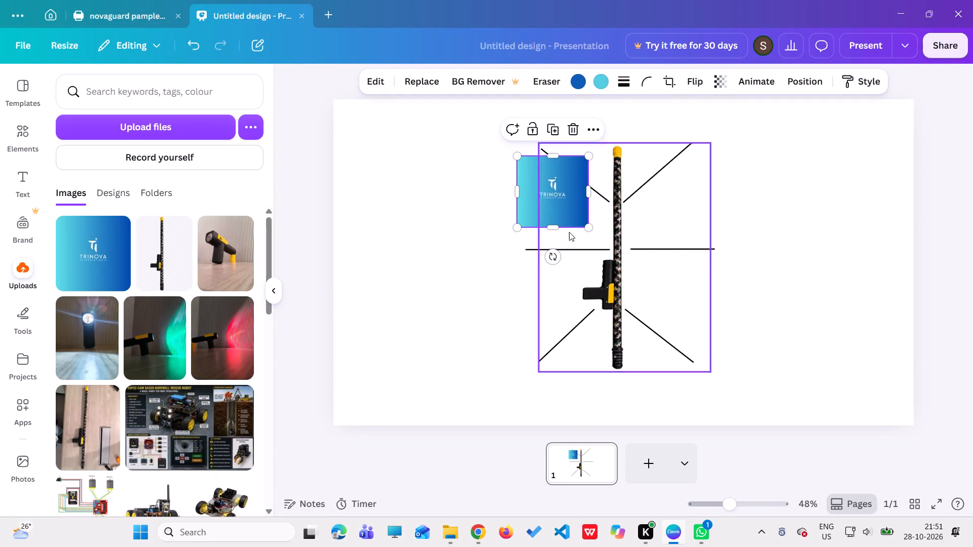
pyautogui.moveTo(587, 224); pyautogui.dragTo(573, 213)
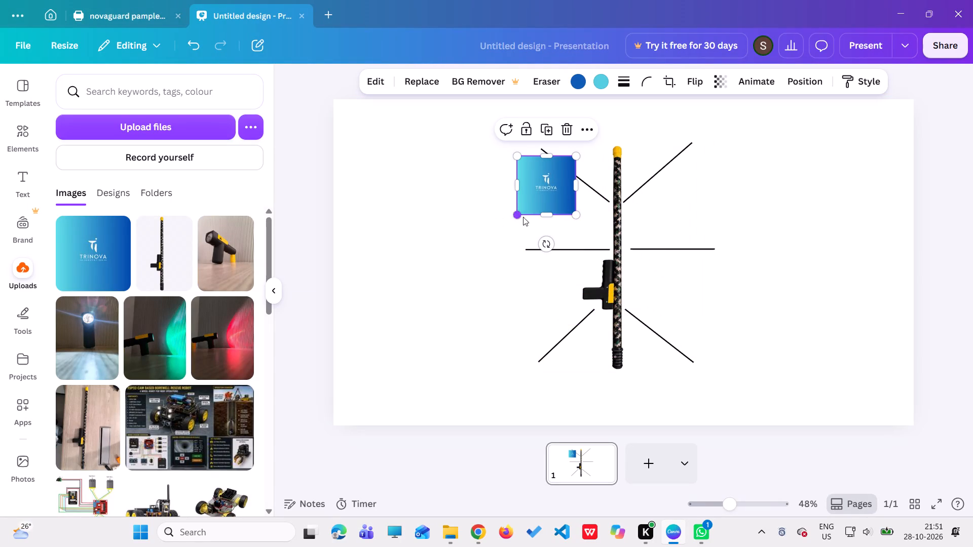
pyautogui.moveTo(543, 210); pyautogui.dragTo(544, 202)
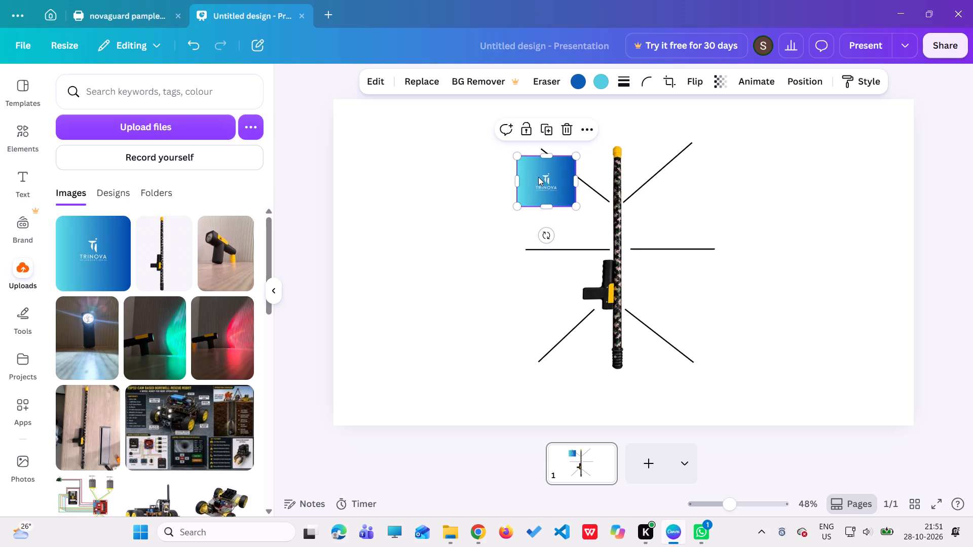
pyautogui.moveTo(545, 159); pyautogui.dragTo(544, 170)
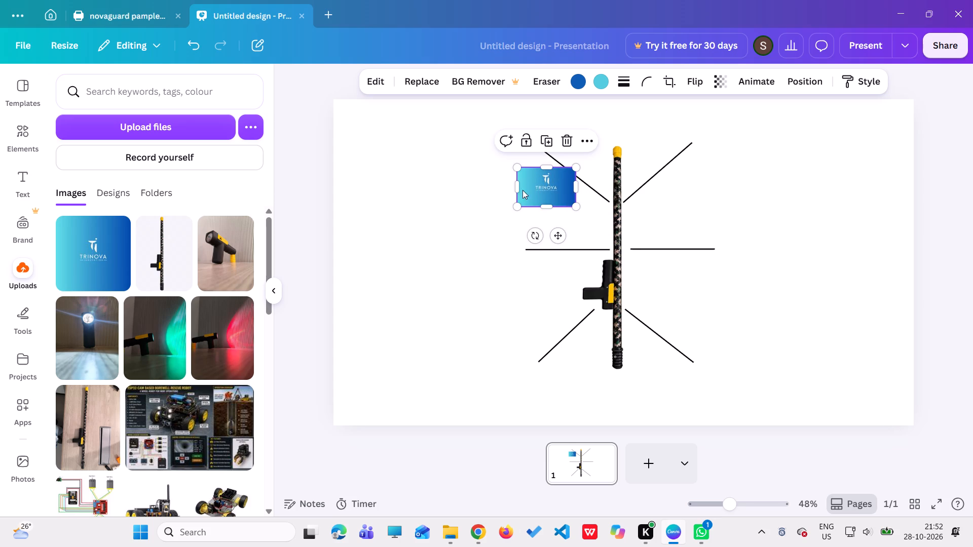
pyautogui.moveTo(519, 188); pyautogui.dragTo(527, 187)
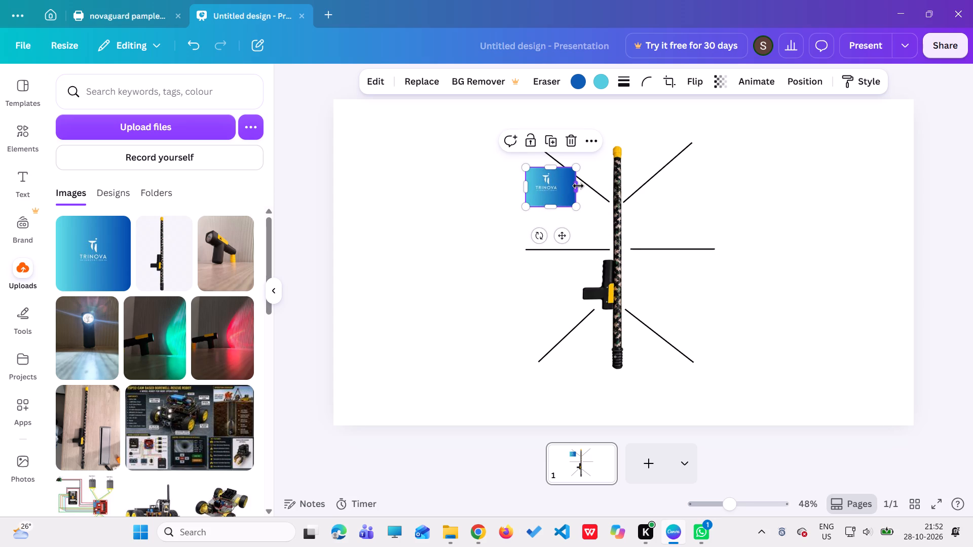
pyautogui.moveTo(579, 186); pyautogui.dragTo(572, 186)
pyautogui.moveTo(570, 204); pyautogui.dragTo(570, 204)
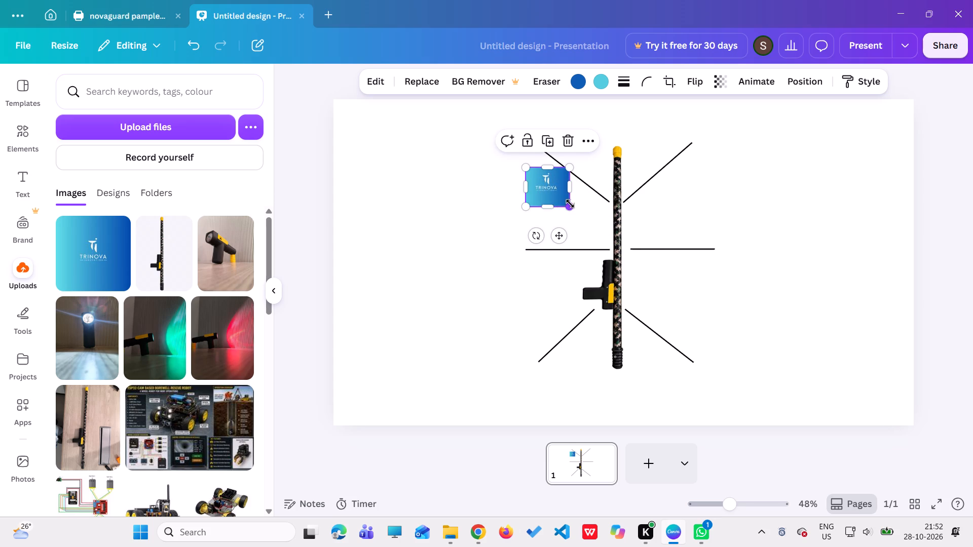
pyautogui.moveTo(570, 204); pyautogui.dragTo(576, 216)
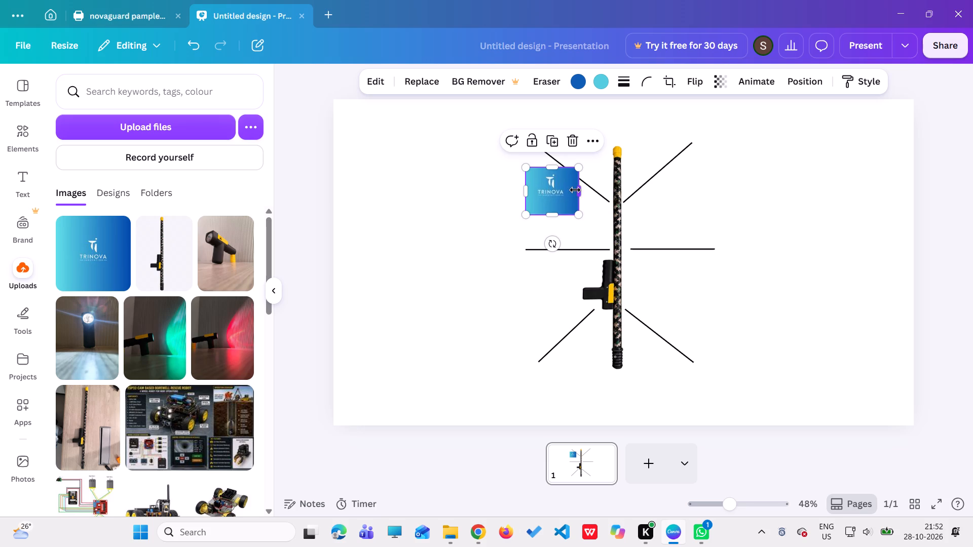
pyautogui.click(575, 190)
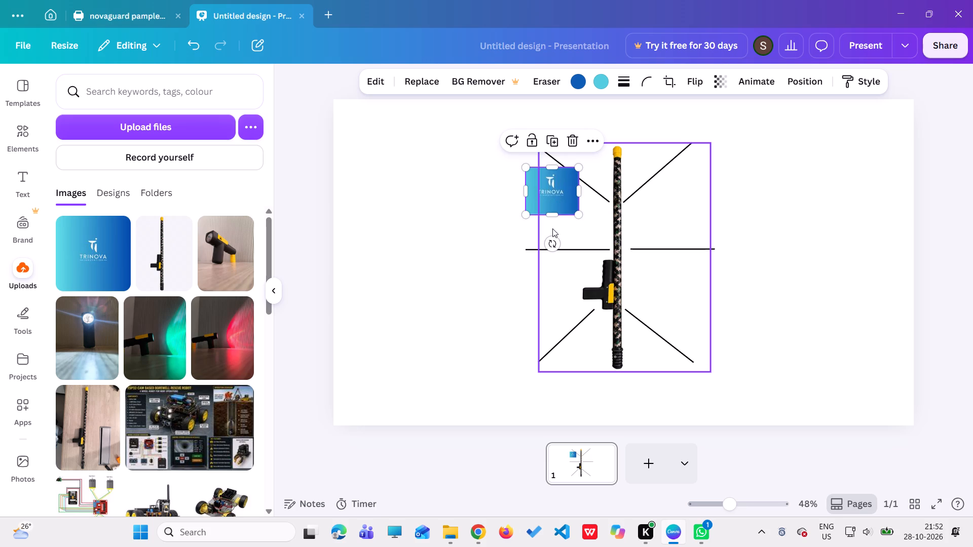
# Move the cropped Trinova logo into the slide's top-left corner, flush with the page edges.
pyautogui.moveTo(540, 201); pyautogui.dragTo(408, 140)
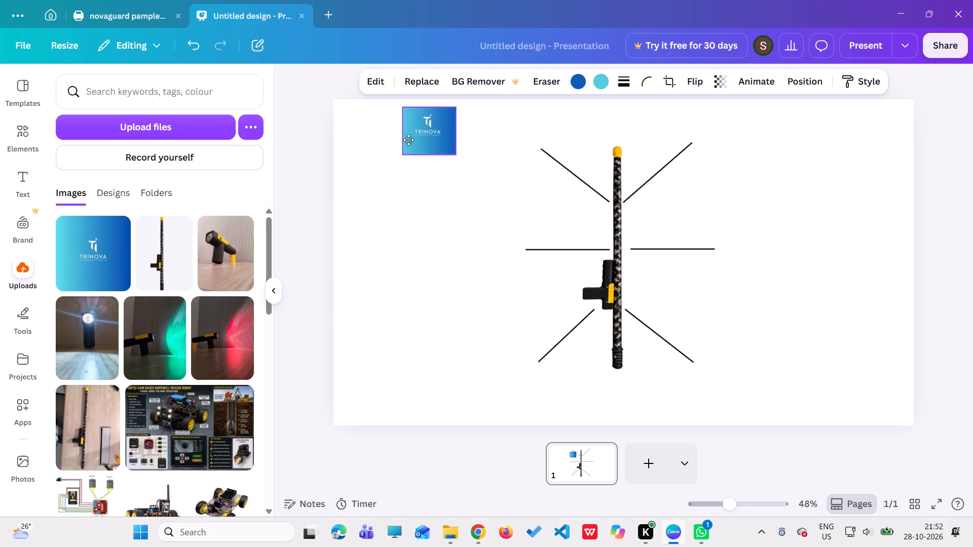
pyautogui.moveTo(408, 140); pyautogui.dragTo(379, 138)
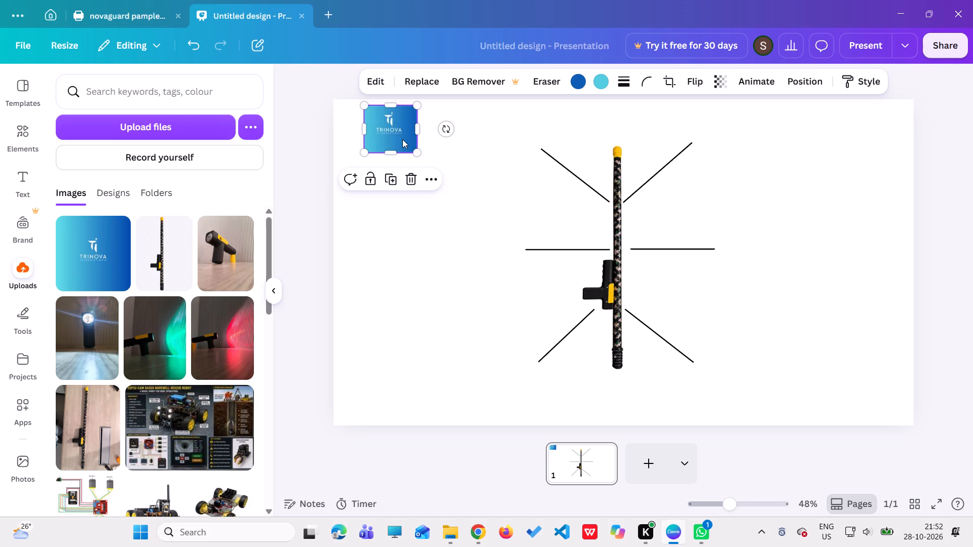
pyautogui.moveTo(402, 139); pyautogui.dragTo(373, 134)
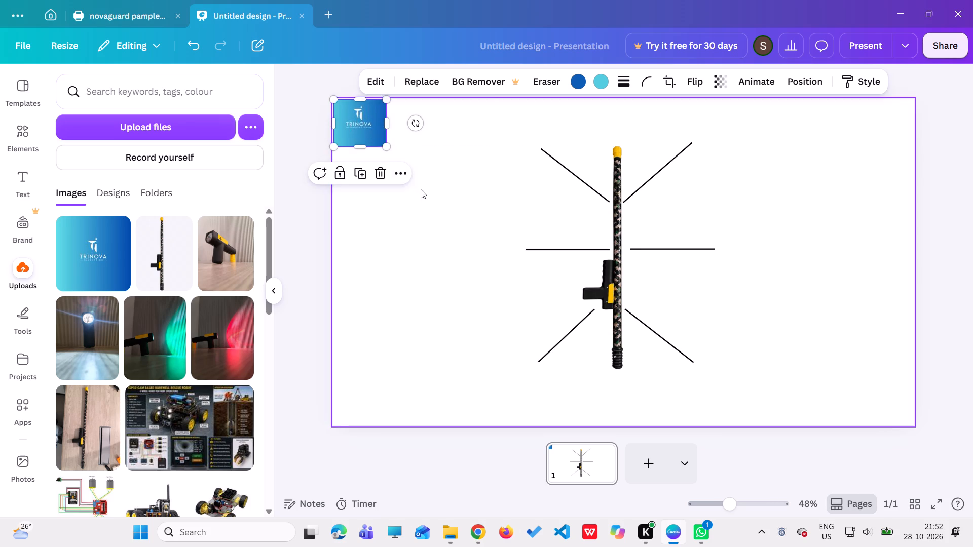
pyautogui.click(436, 186)
pyautogui.click(377, 137)
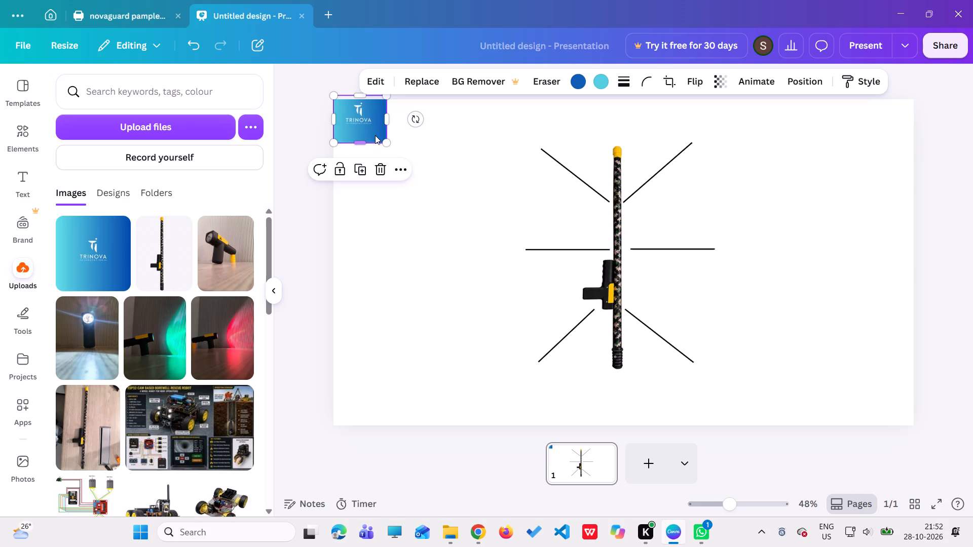
pyautogui.click(375, 130)
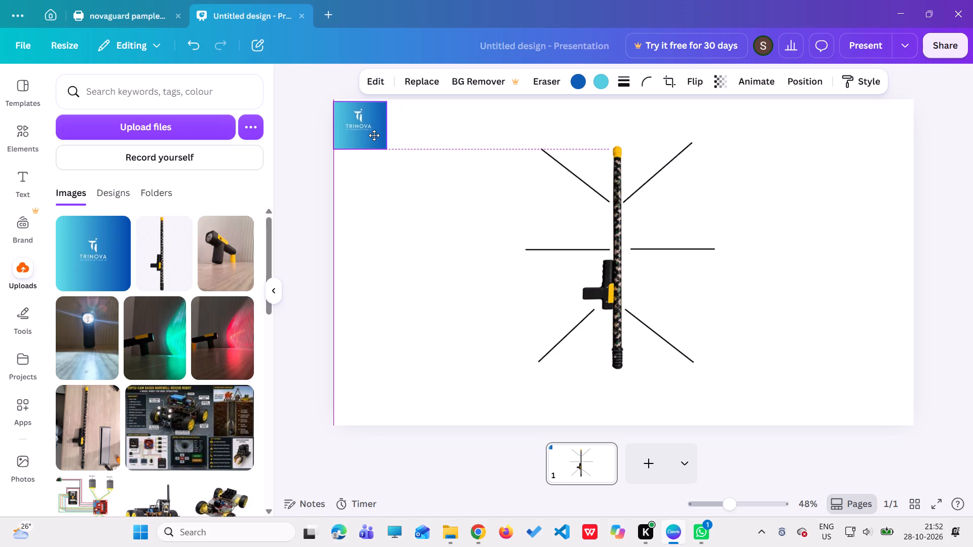
pyautogui.click(391, 206)
pyautogui.click(467, 176)
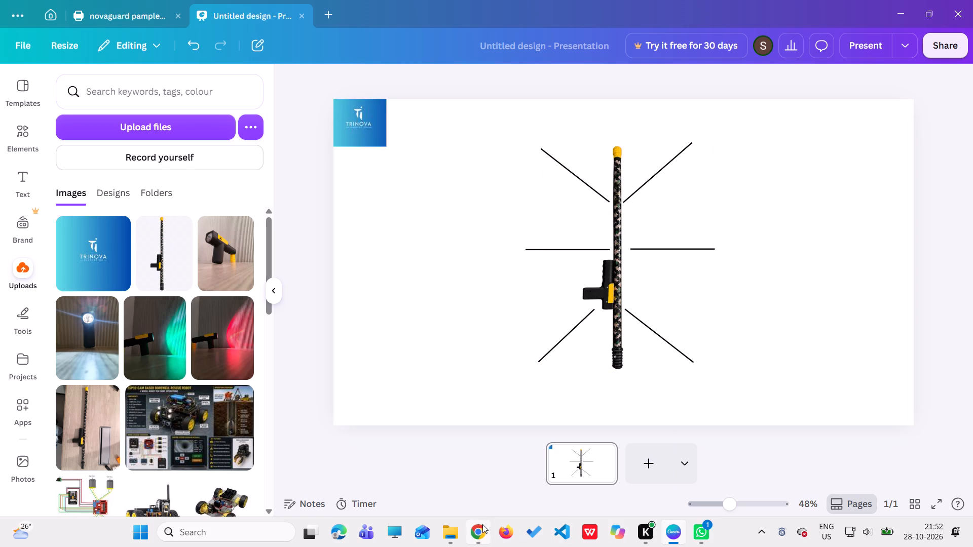
# Switch to File Explorer and examine the layout 1 and layout 2 reference images in the Downloads folder.
pyautogui.click(455, 538)
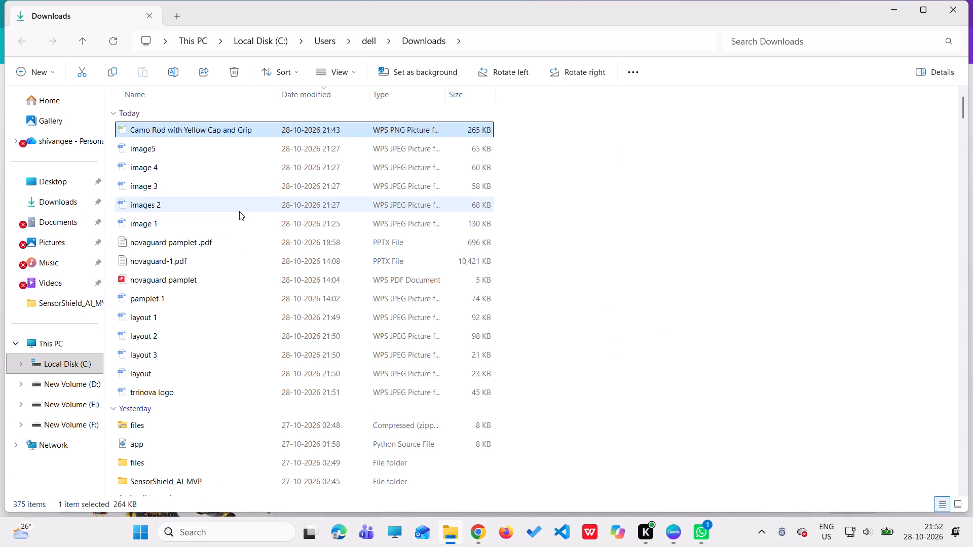
pyautogui.click(183, 315)
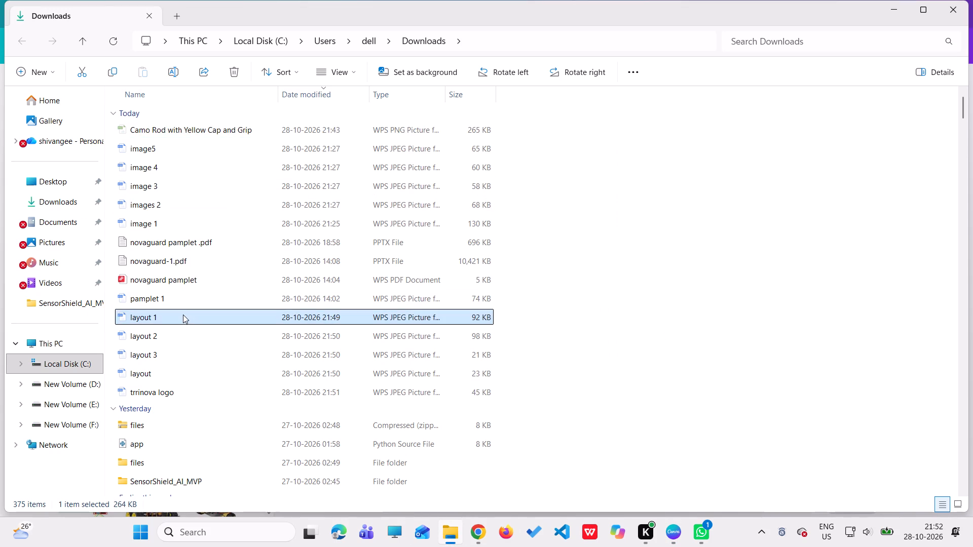
pyautogui.click(183, 315)
pyautogui.doubleClick(198, 318)
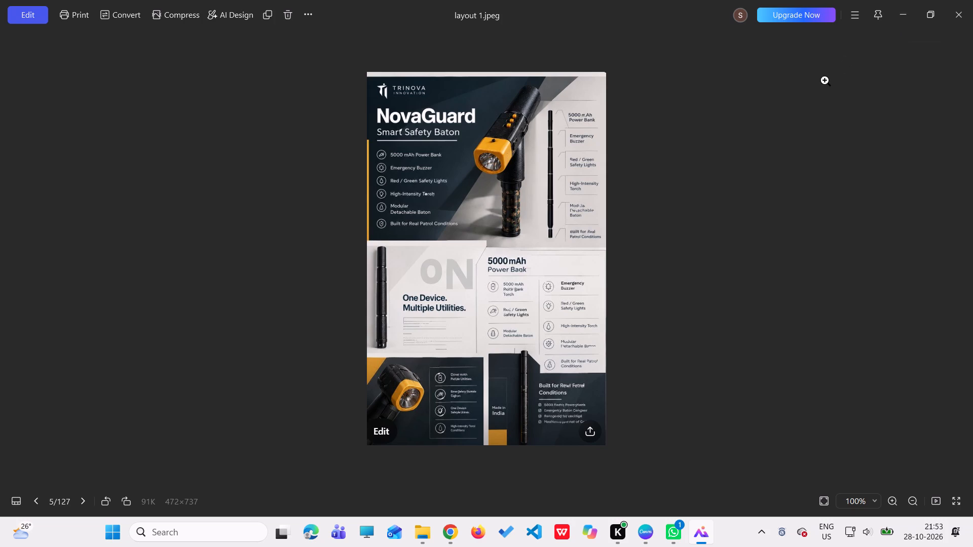
pyautogui.click(902, 16)
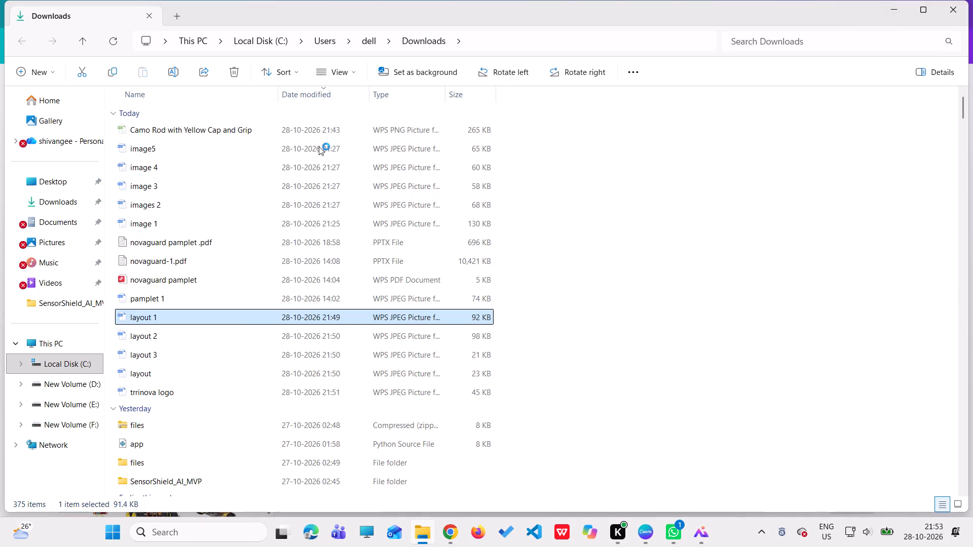
pyautogui.doubleClick(194, 329)
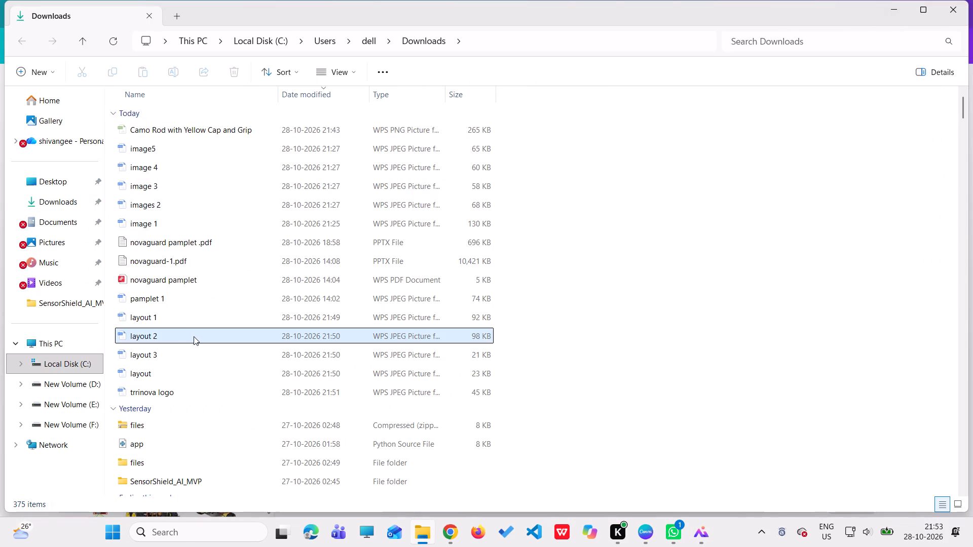
pyautogui.click(194, 336)
pyautogui.click(194, 336)
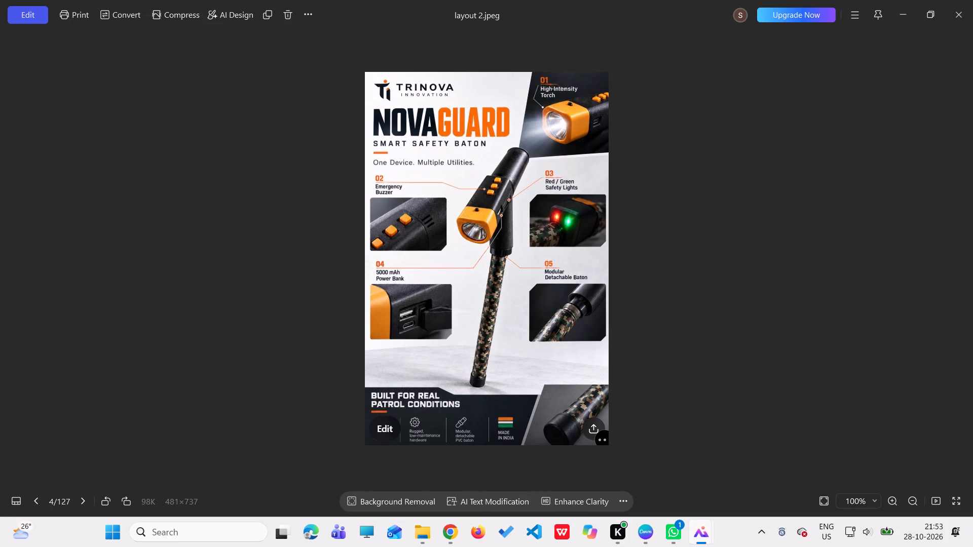
pyautogui.click(899, 13)
# Examine the layout 3 and layout reference images enlarged, and return to the presentation in Canva.
pyautogui.doubleClick(302, 355)
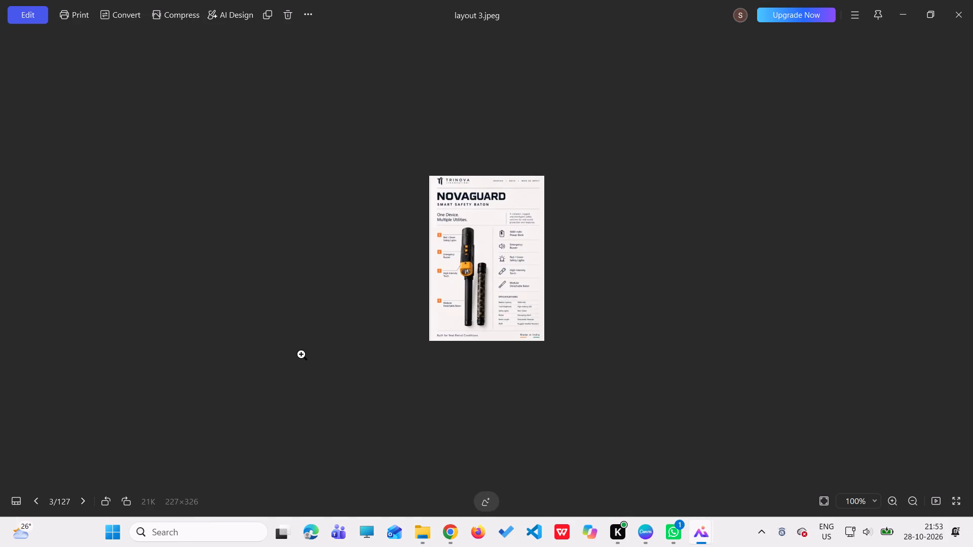
pyautogui.keyDown('ctrl'); pyautogui.scroll(3, 486, 261); pyautogui.keyUp('ctrl')
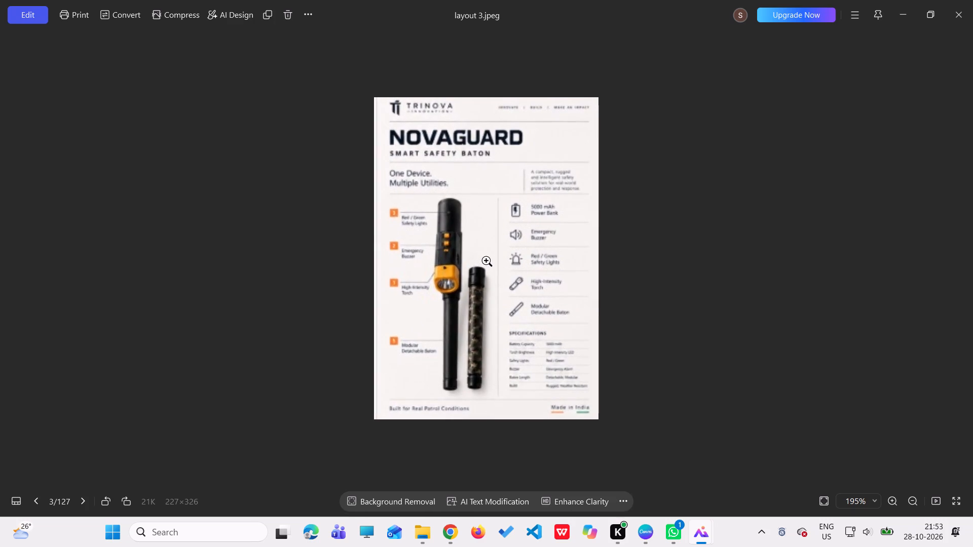
pyautogui.keyDown('ctrl'); pyautogui.scroll(1, 486, 261); pyautogui.keyUp('ctrl')
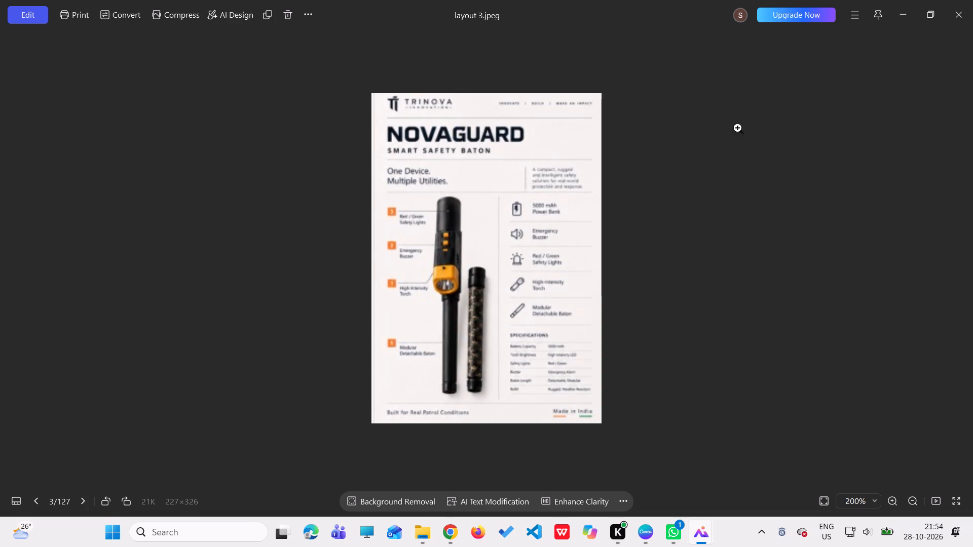
pyautogui.click(905, 13)
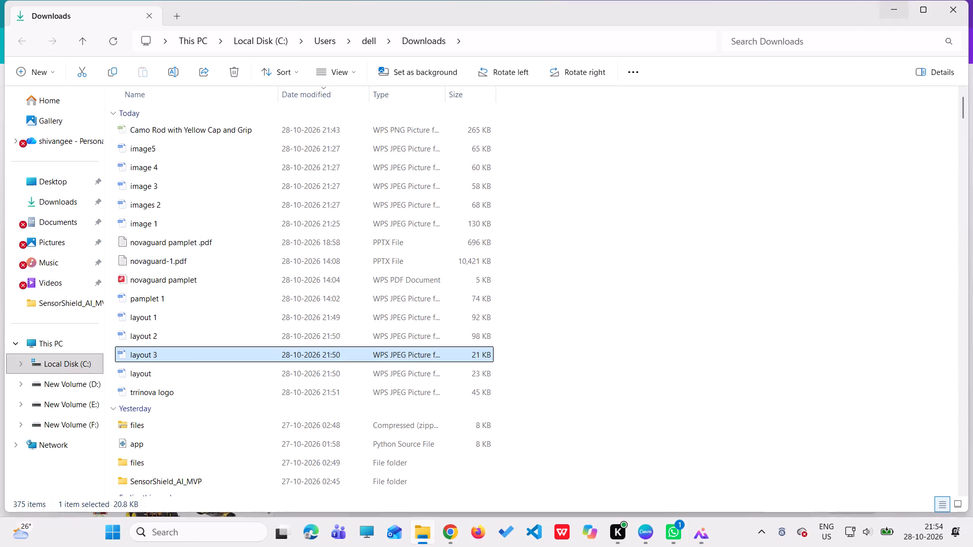
pyautogui.doubleClick(281, 375)
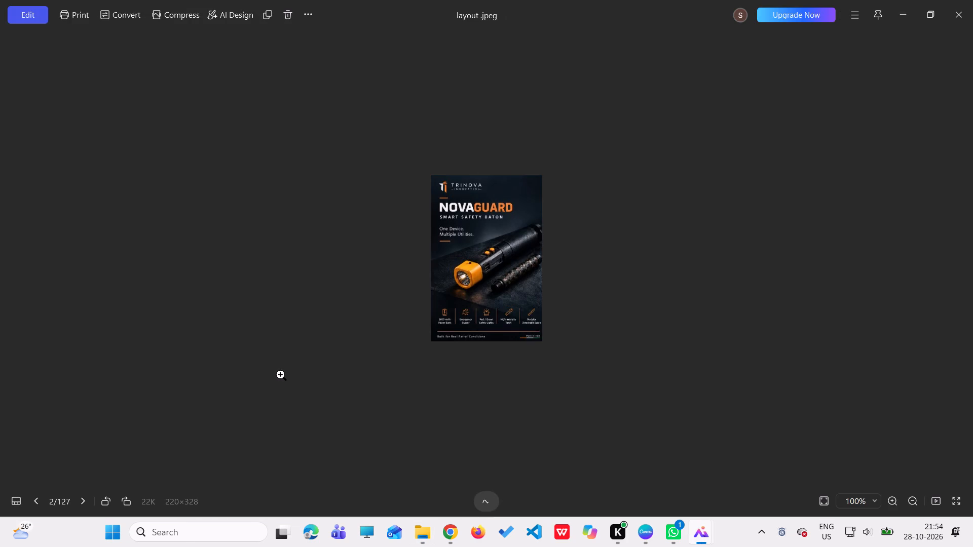
pyautogui.keyDown('ctrl'); pyautogui.scroll(8, 495, 200); pyautogui.keyUp('ctrl')
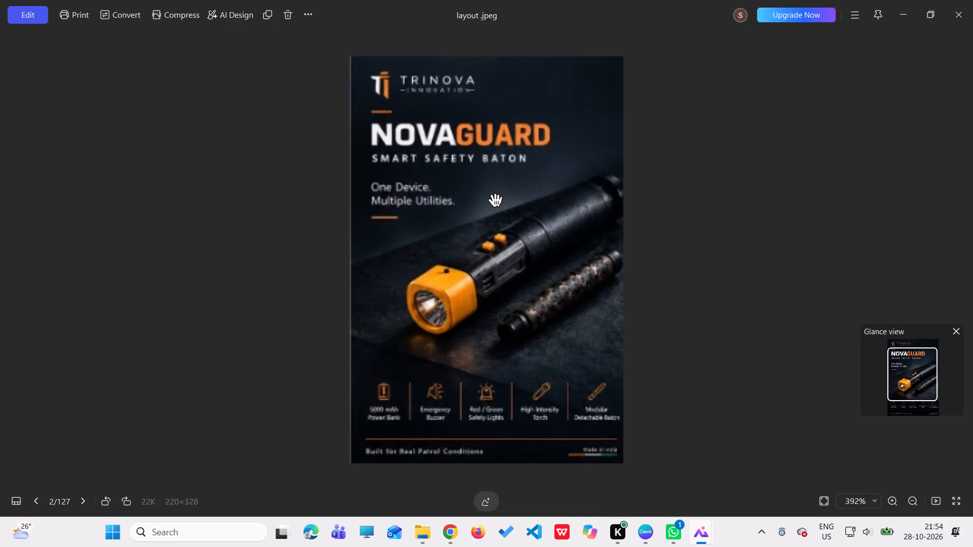
pyautogui.keyDown('ctrl'); pyautogui.scroll(-6, 495, 200); pyautogui.keyUp('ctrl')
pyautogui.keyDown('ctrl'); pyautogui.scroll(3, 495, 200); pyautogui.keyUp('ctrl')
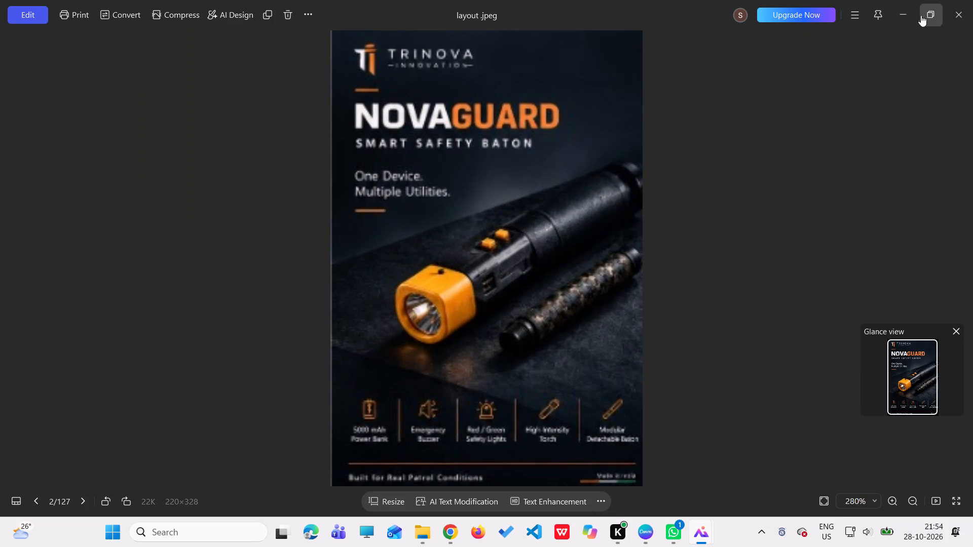
pyautogui.click(907, 14)
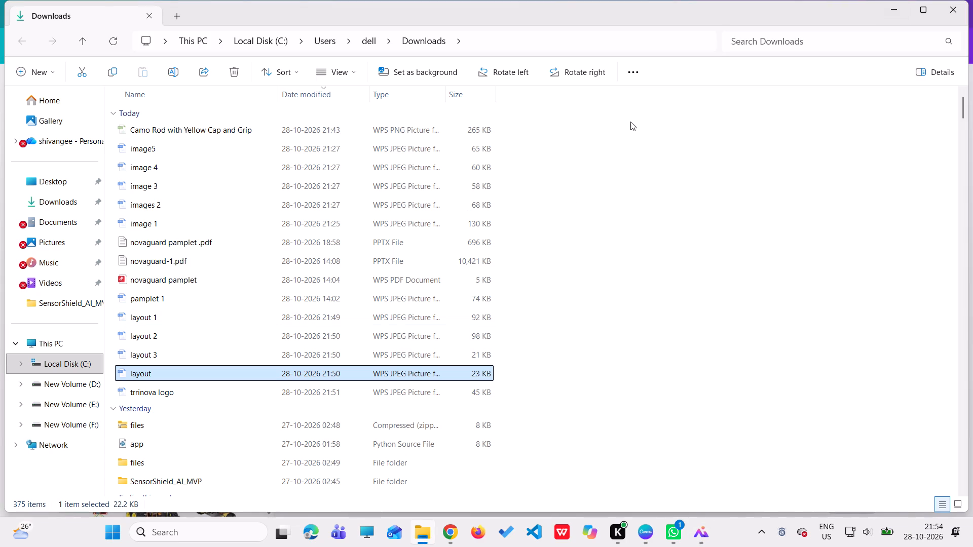
pyautogui.click(907, 0)
pyautogui.click(942, 1)
# Add a heading to the slide in the default heading style with the text "Novaguard".
pyautogui.click(450, 129)
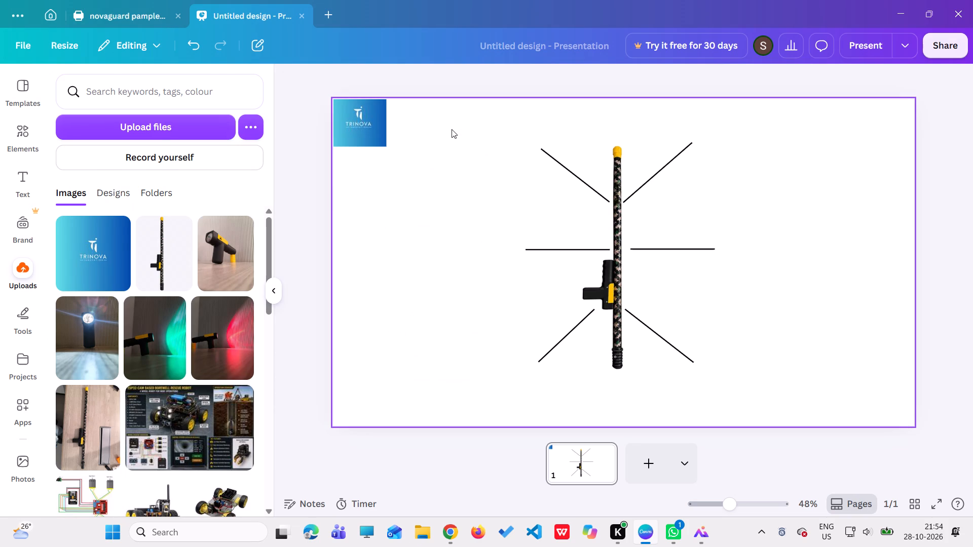
pyautogui.click(22, 187)
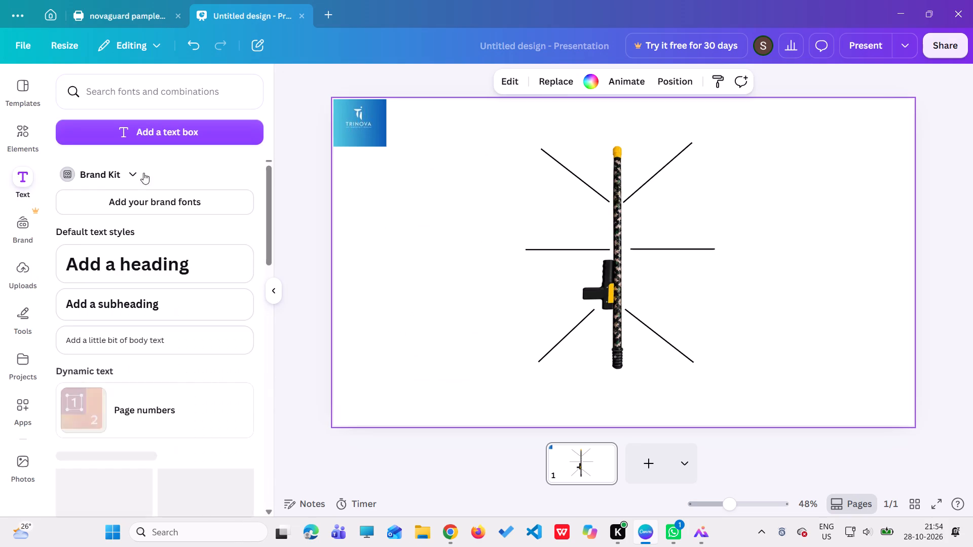
pyautogui.click(136, 301)
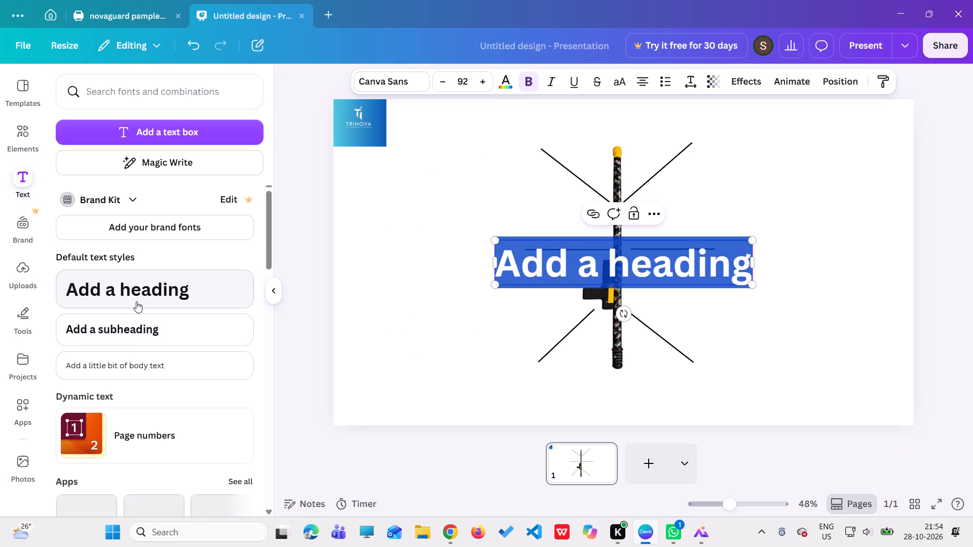
pyautogui.press('BackSpace')
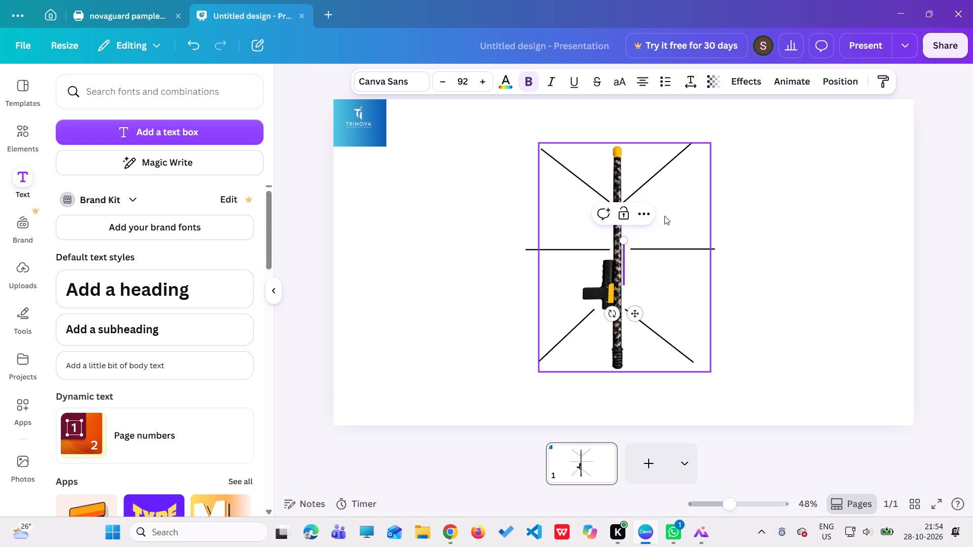
pyautogui.write('nova')
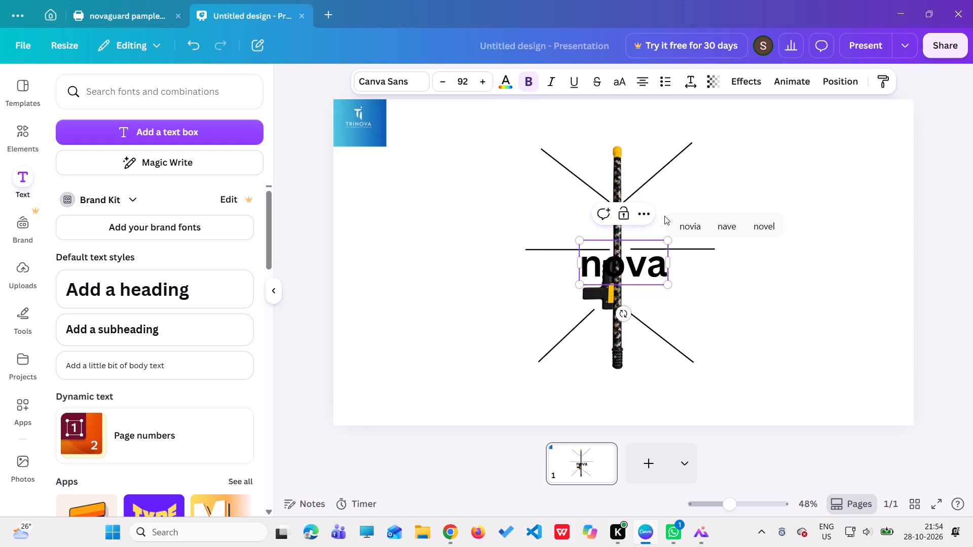
pyautogui.press('BackSpace')
pyautogui.press('BackSpace')
pyautogui.press('BackSpace')
pyautogui.press('BackSpace')
pyautogui.press('n')
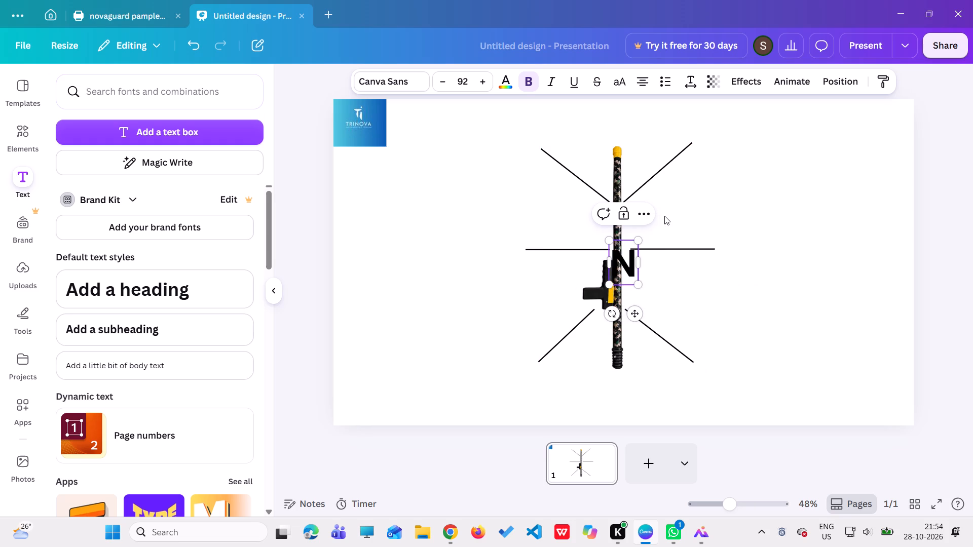
pyautogui.write('ova')
pyautogui.press('g')
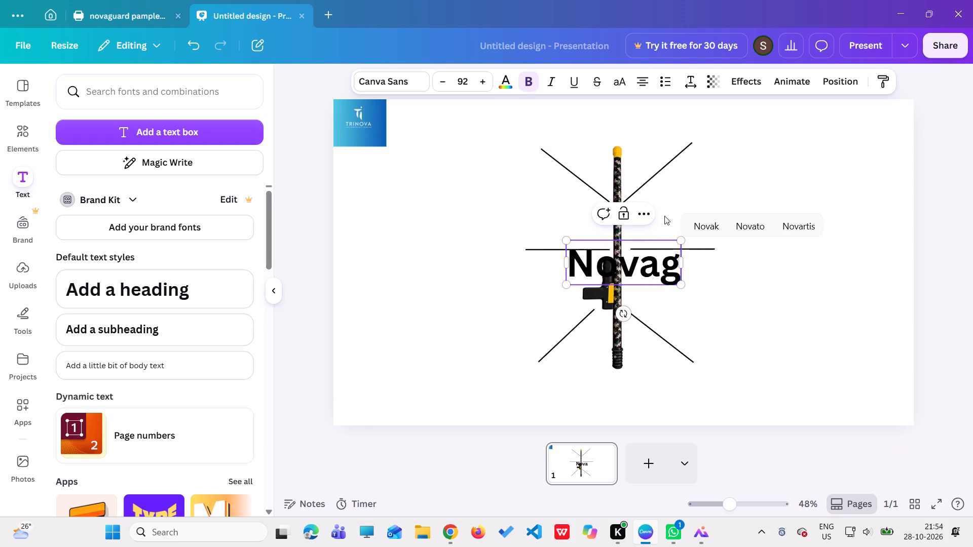
pyautogui.press('BackSpace')
pyautogui.write('uard')
pyautogui.press('BackSpace')
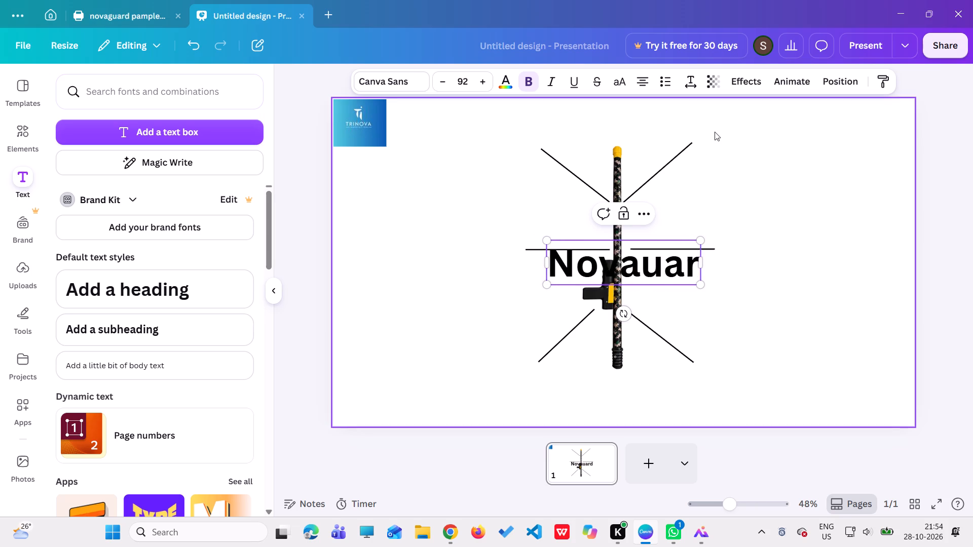
pyautogui.press('BackSpace')
pyautogui.press('BackSpace')
pyautogui.press('BackSpace')
pyautogui.press('g')
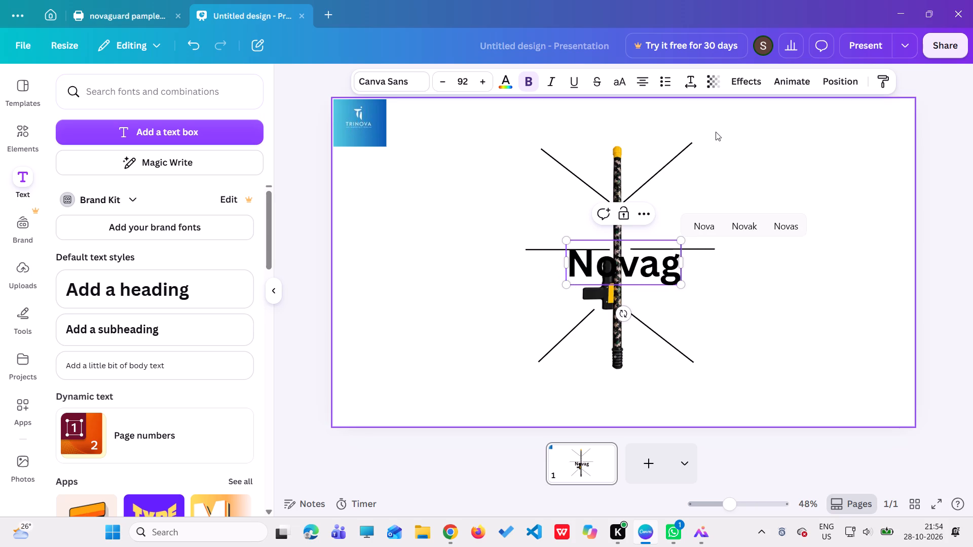
pyautogui.press('u')
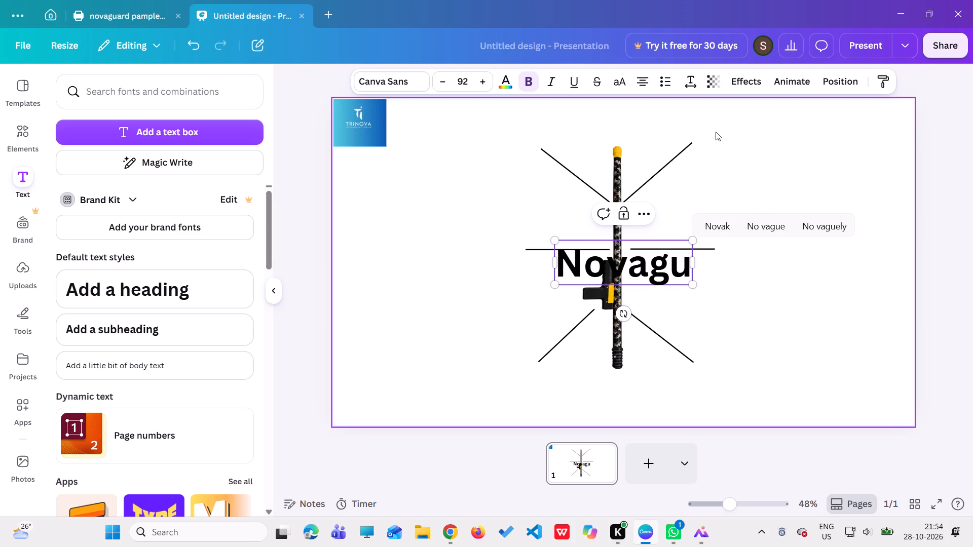
pyautogui.press('BackSpace')
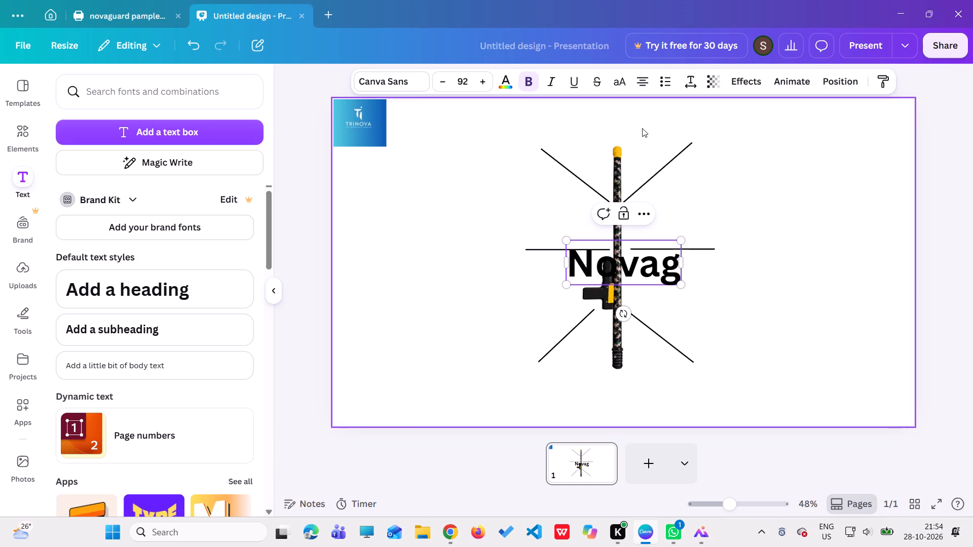
pyautogui.write('uard')
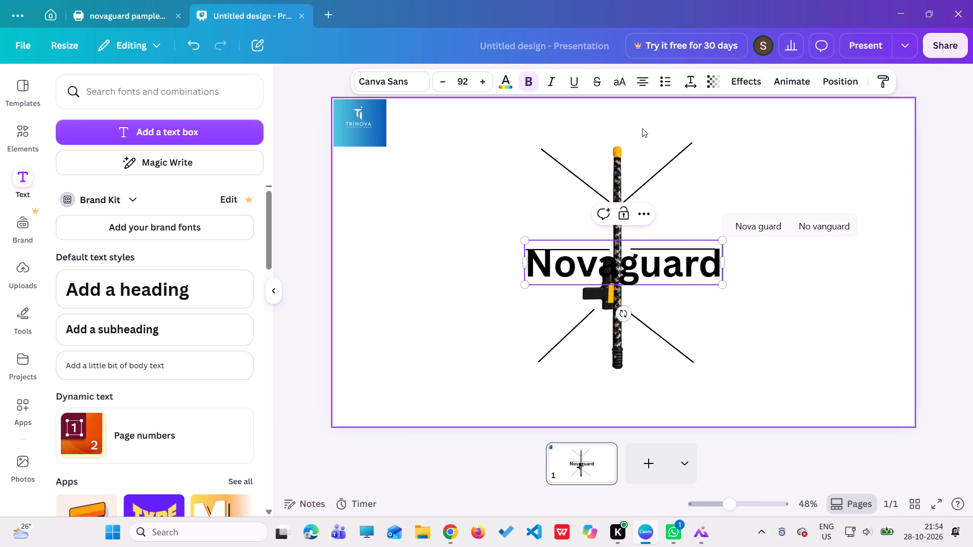
# Retype the heading in all capitals as "NOVAGUARD".
pyautogui.press('BackSpace')
pyautogui.press('BackSpace')
pyautogui.press('BackSpace')
pyautogui.press('BackSpace')
pyautogui.press('BackSpace')
pyautogui.press('BackSpace')
pyautogui.press('BackSpace')
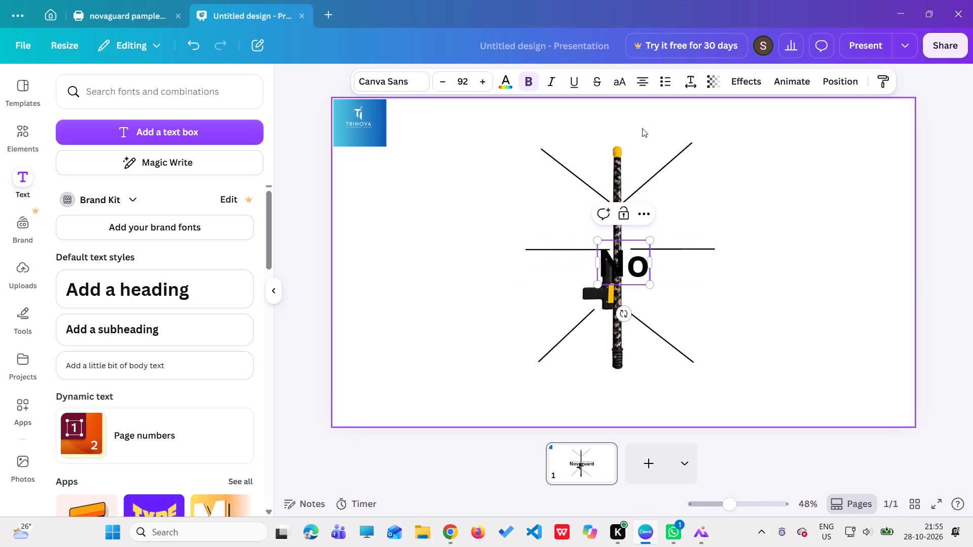
pyautogui.press('BackSpace')
pyautogui.write('OVA')
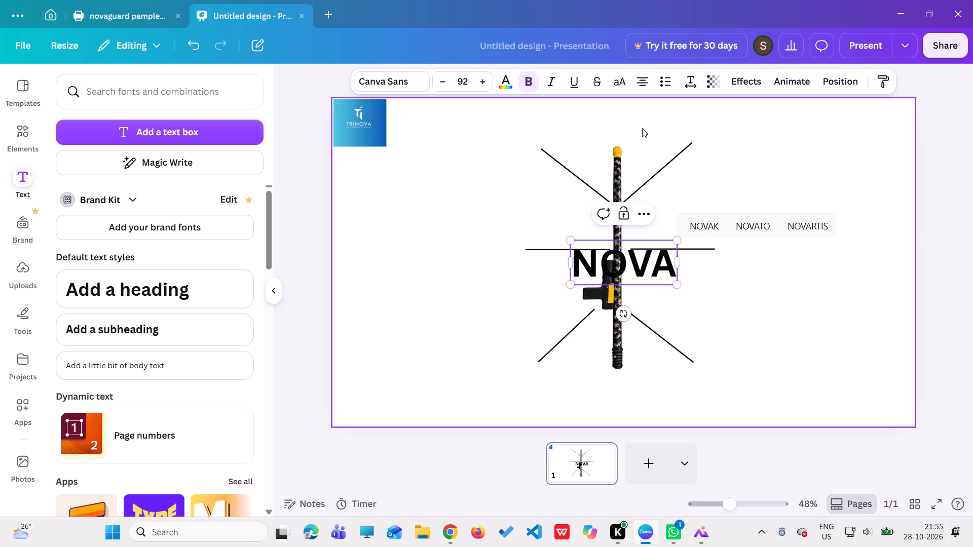
pyautogui.write('GUARD')
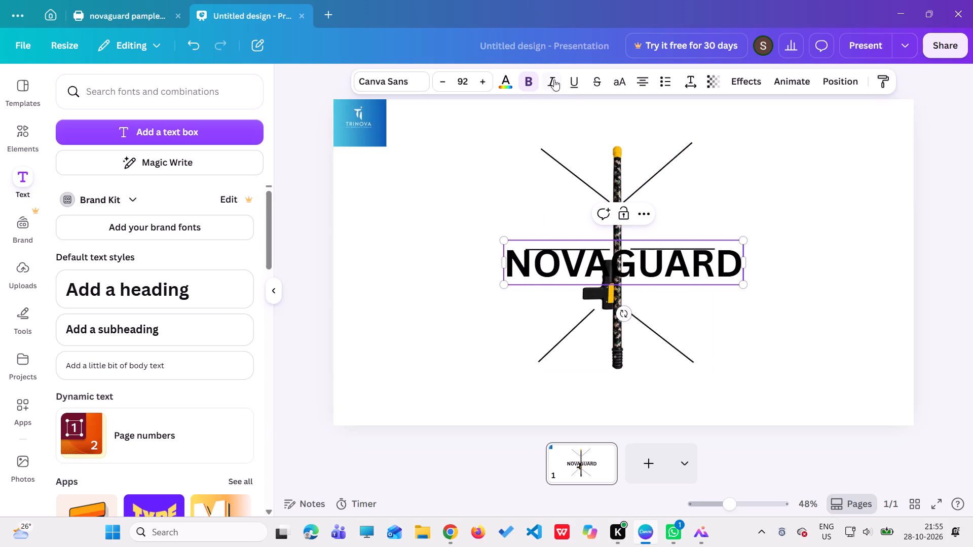
# Colour the NOVAGUARD heading golden yellow, using the photo colour taken from the baton image.
pyautogui.click(504, 88)
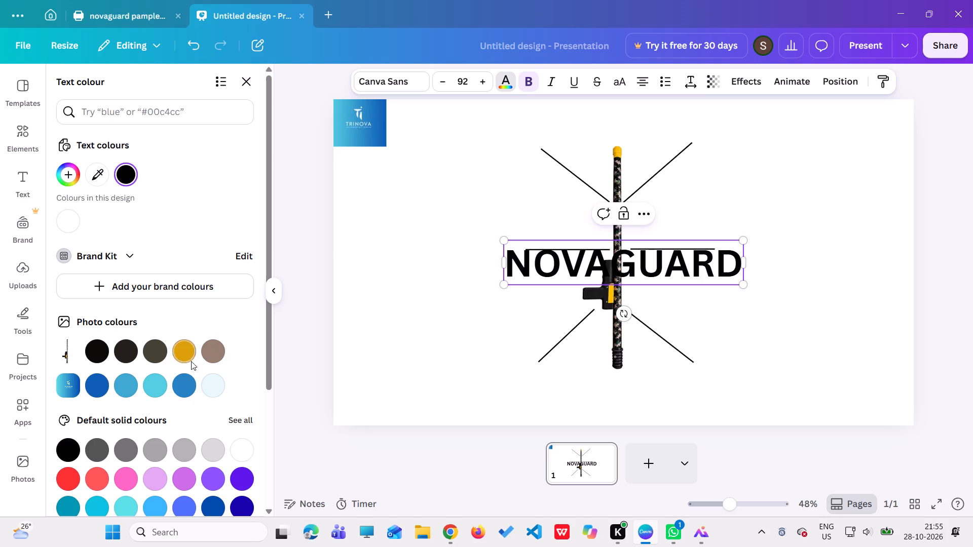
pyautogui.scroll(-1, 138, 432)
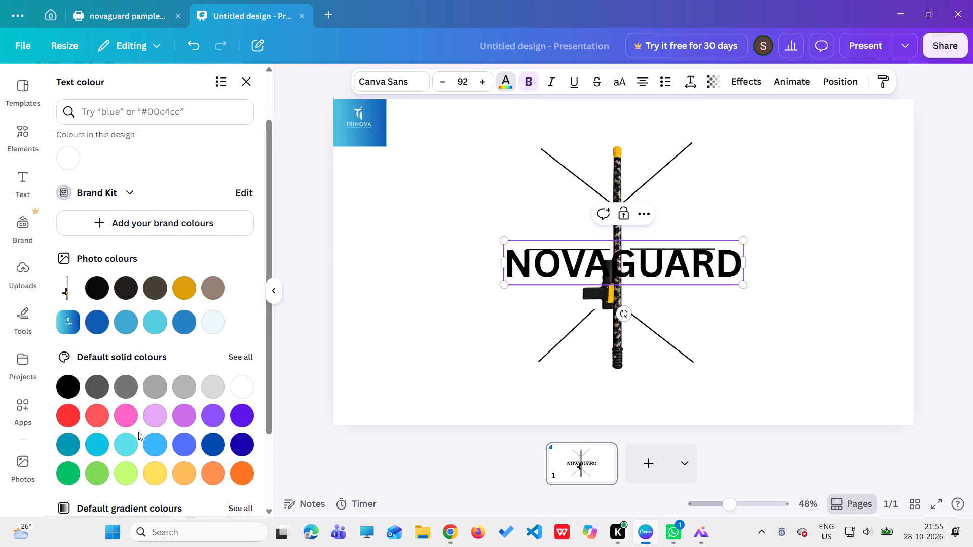
pyautogui.click(184, 288)
pyautogui.click(130, 497)
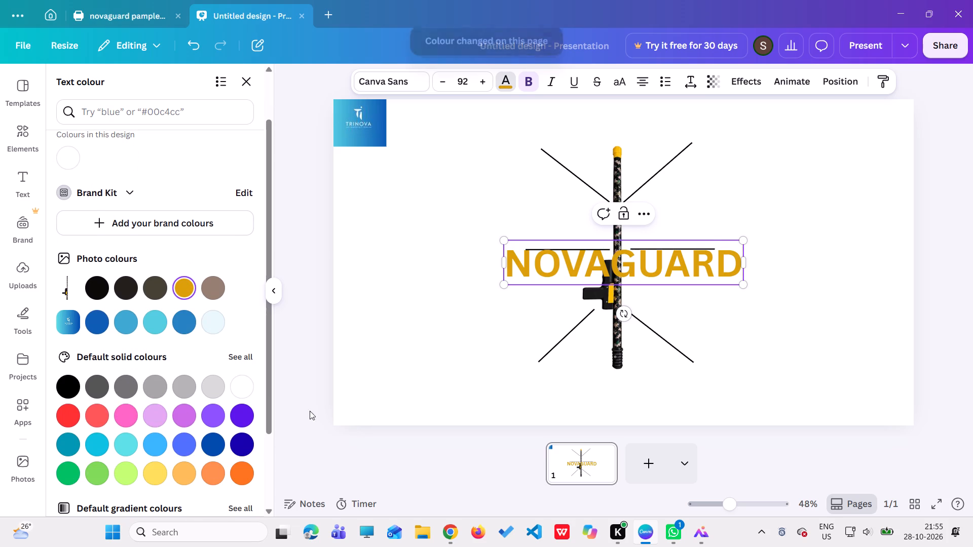
# Delete "NOVA" from the golden heading so that it contains only "GUARD".
pyautogui.click(608, 266)
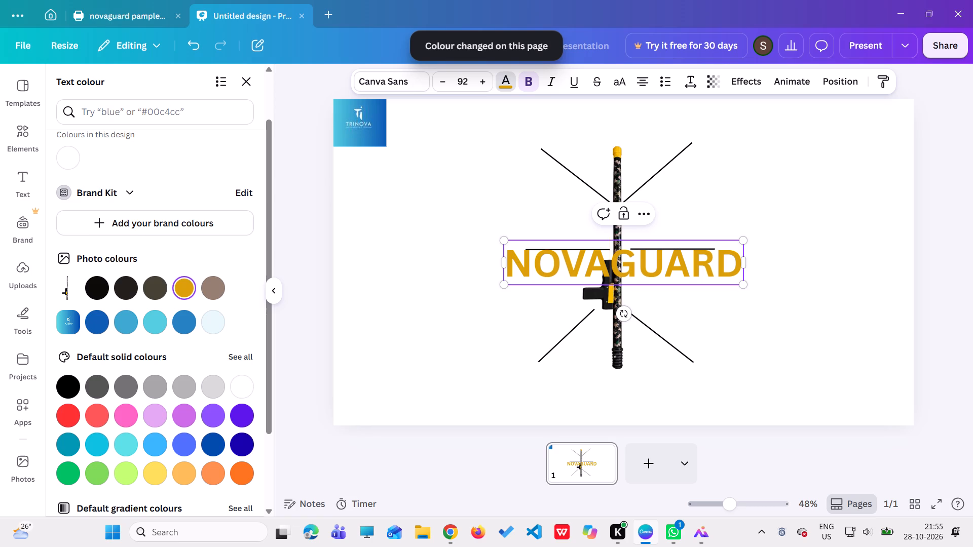
pyautogui.press('BackSpace')
pyautogui.press('BackSpace')
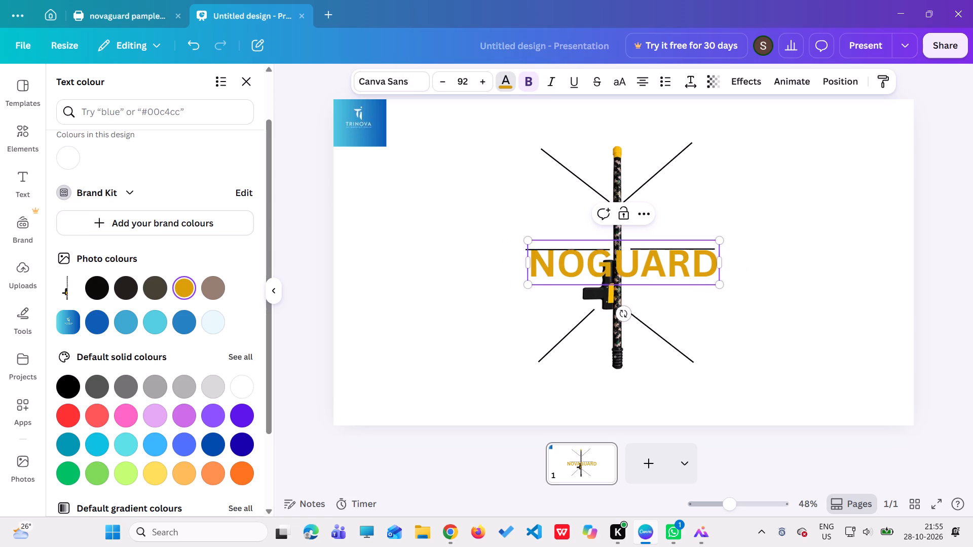
pyautogui.press('BackSpace')
pyautogui.press('BackSpace')
pyautogui.press('BackSpace')
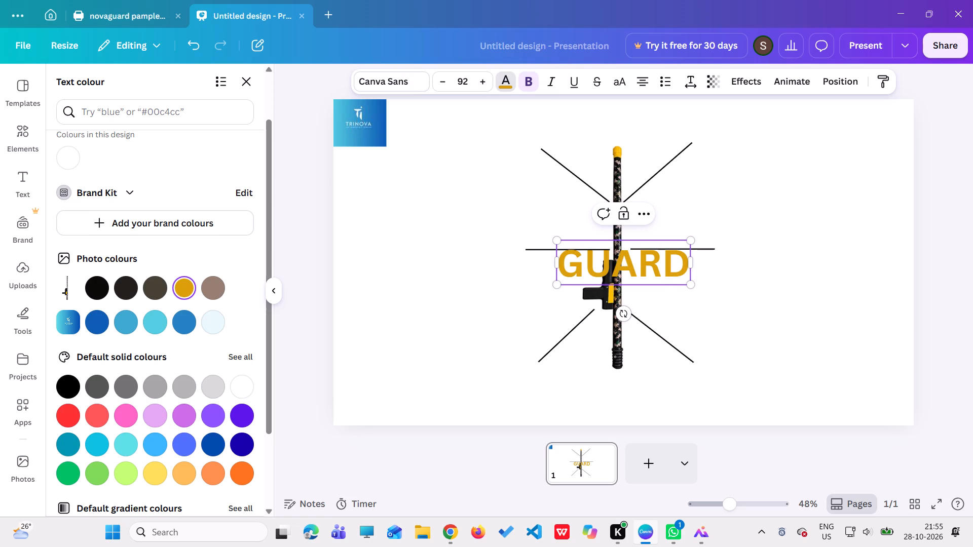
pyautogui.click(464, 318)
# Move the GUARD heading up to the top of the slide, between the logo and the baton tip.
pyautogui.moveTo(619, 275); pyautogui.dragTo(620, 273)
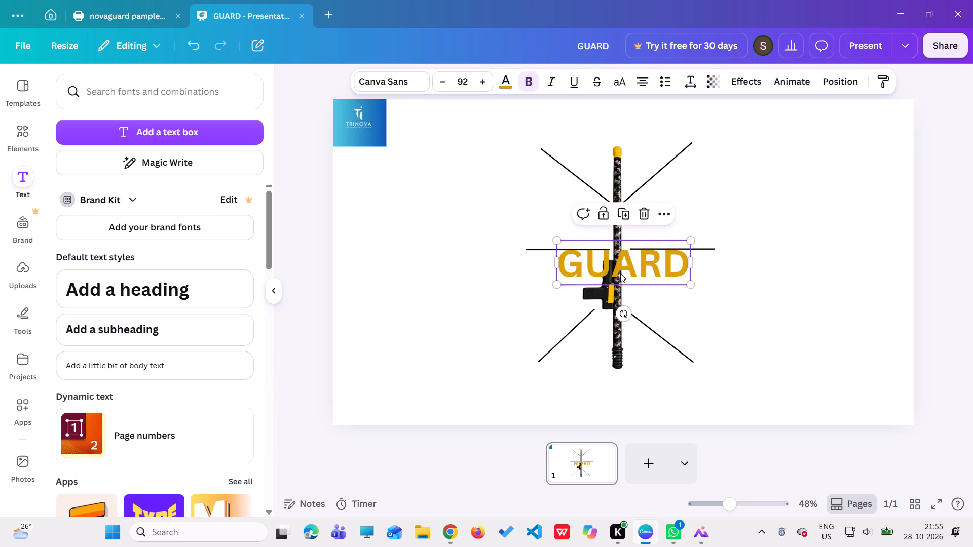
pyautogui.moveTo(620, 273); pyautogui.dragTo(496, 144)
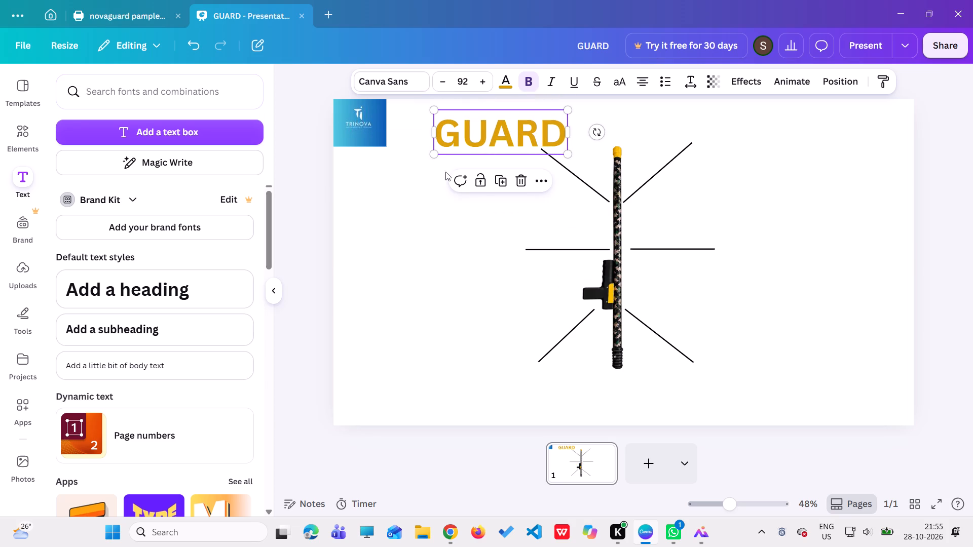
# Add a separate black heading reading "NOVA" beneath the GUARD heading.
pyautogui.click(159, 297)
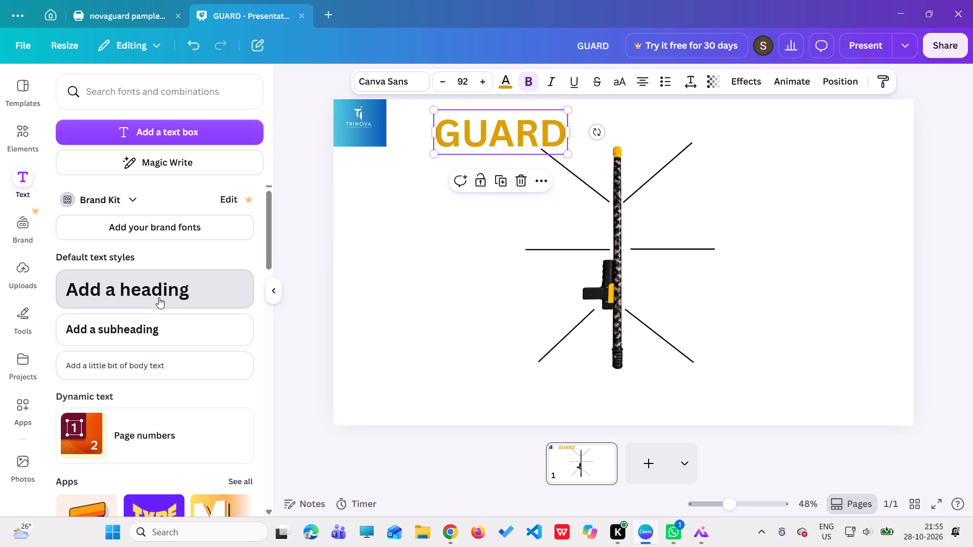
pyautogui.press('BackSpace')
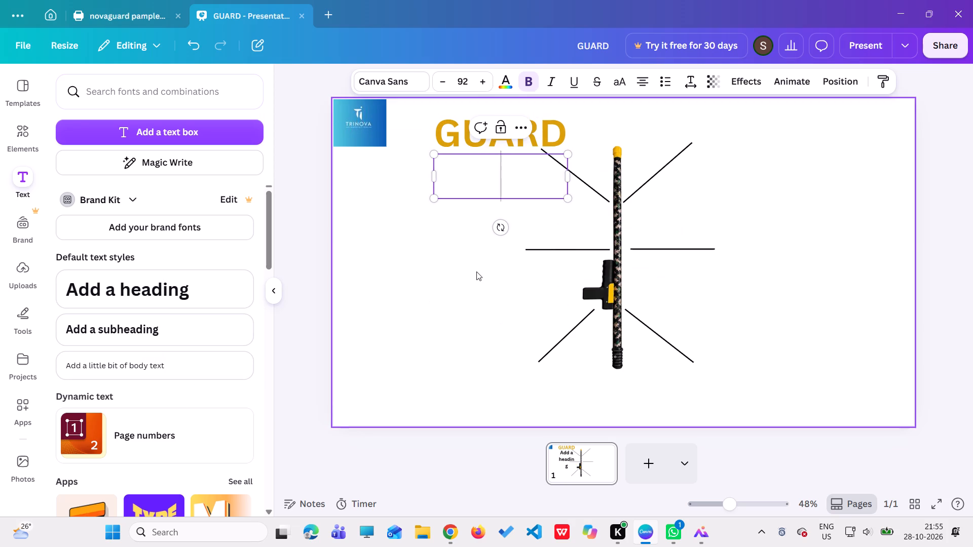
pyautogui.write('NOVA')
pyautogui.moveTo(499, 185); pyautogui.dragTo(486, 179)
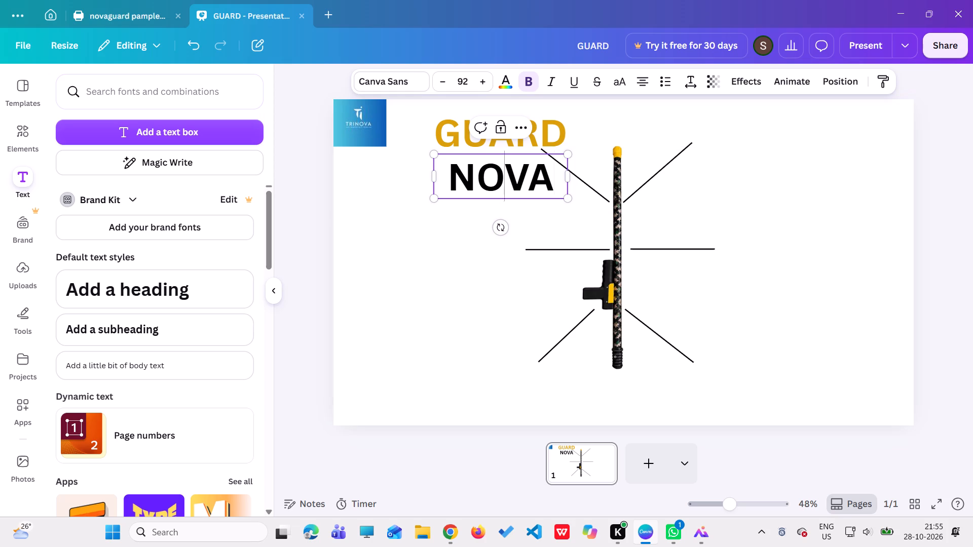
pyautogui.moveTo(486, 179); pyautogui.dragTo(455, 171)
pyautogui.click(429, 254)
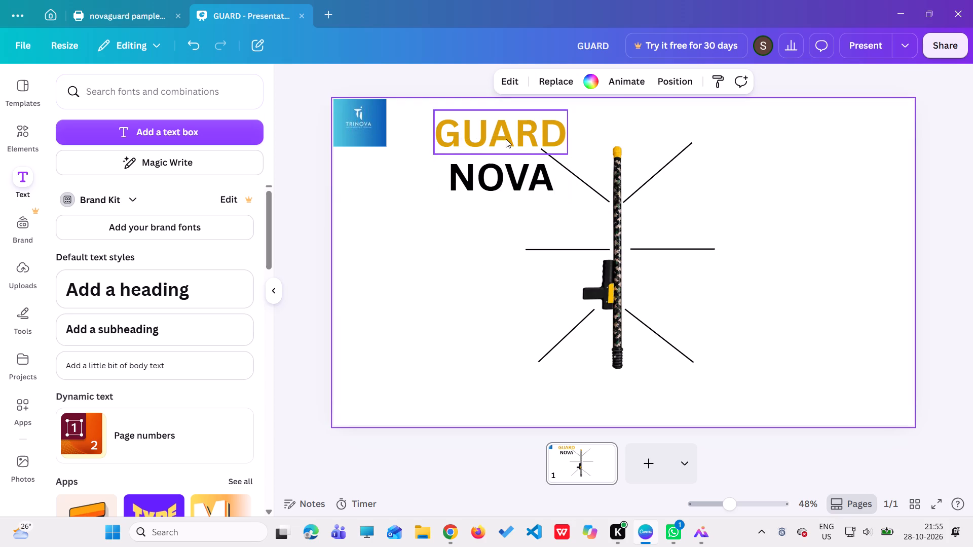
# Shift GUARD to the right and place NOVA directly before it, next to the logo, so both read as one title line.
pyautogui.moveTo(506, 139); pyautogui.dragTo(569, 138)
pyautogui.moveTo(483, 180); pyautogui.dragTo(460, 146)
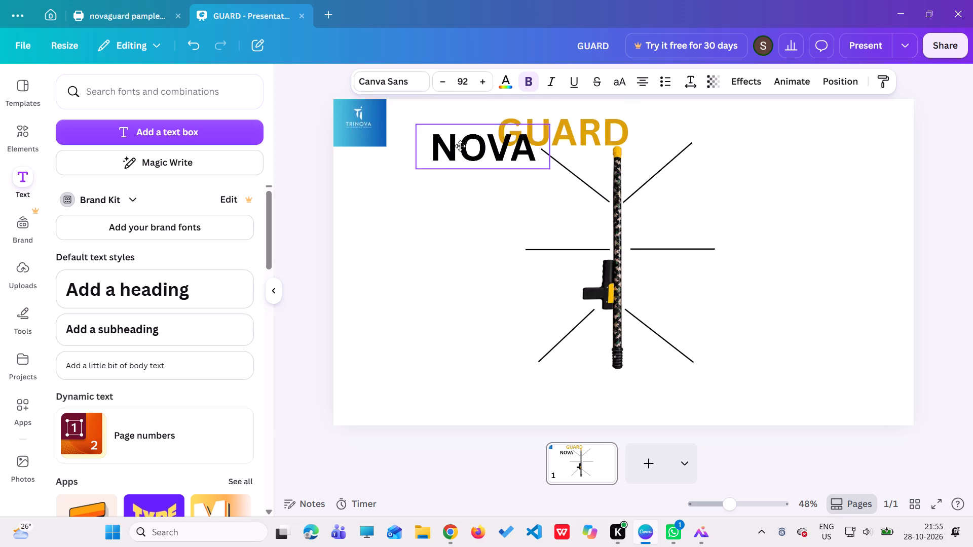
pyautogui.moveTo(460, 146); pyautogui.dragTo(431, 136)
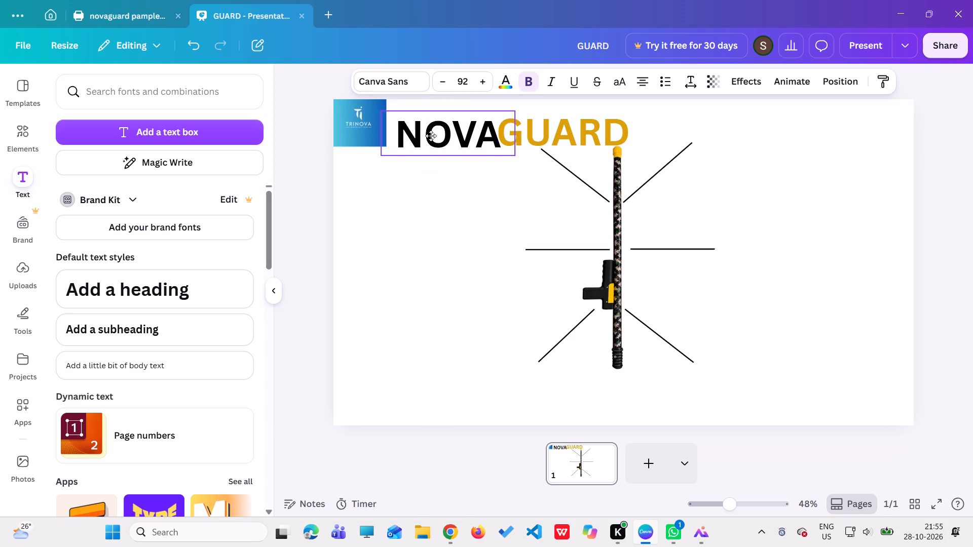
pyautogui.moveTo(431, 136); pyautogui.dragTo(429, 134)
pyautogui.click(408, 235)
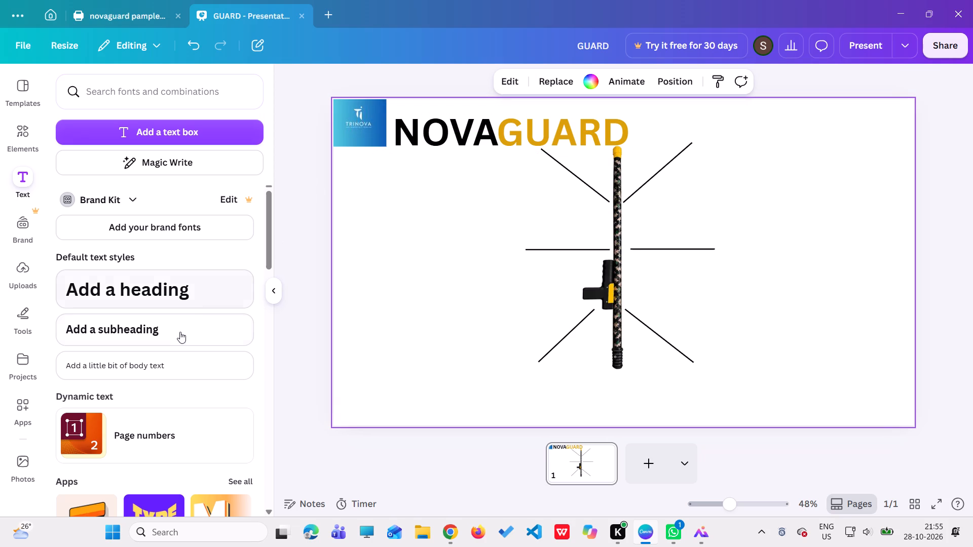
# Reduce the font size of the GUARD heading to 80.
pyautogui.click(525, 128)
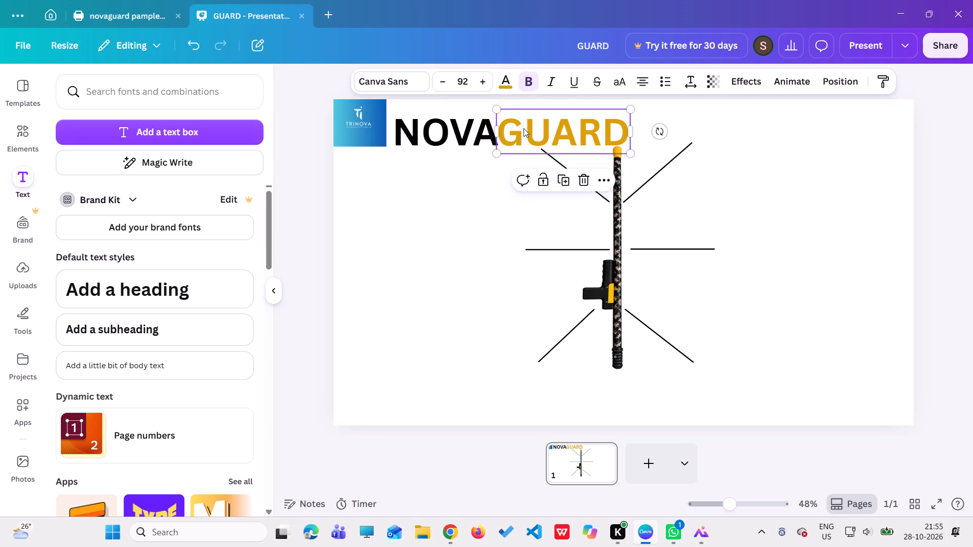
pyautogui.click(441, 83)
pyautogui.click(441, 83)
pyautogui.click(441, 83)
pyautogui.tripleClick(441, 83)
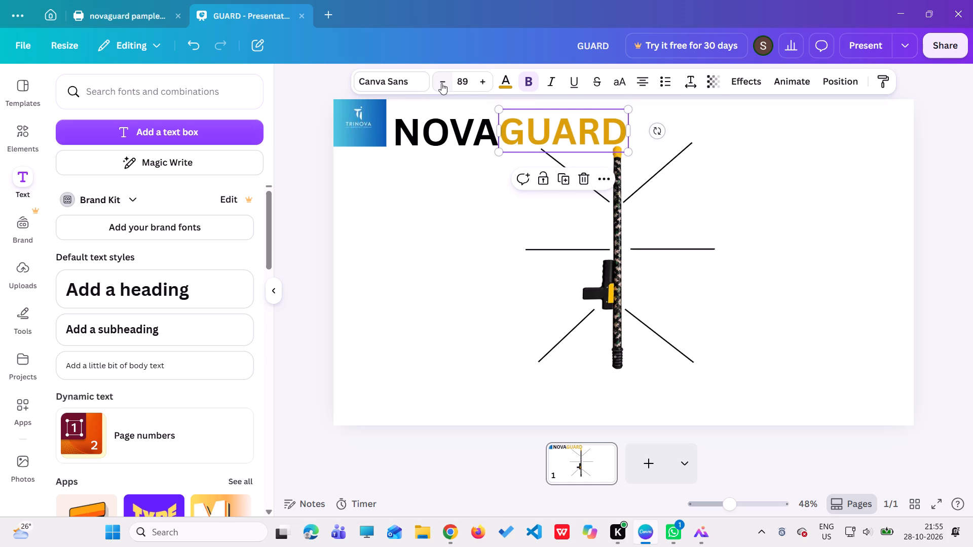
pyautogui.doubleClick(441, 83)
pyautogui.tripleClick(442, 84)
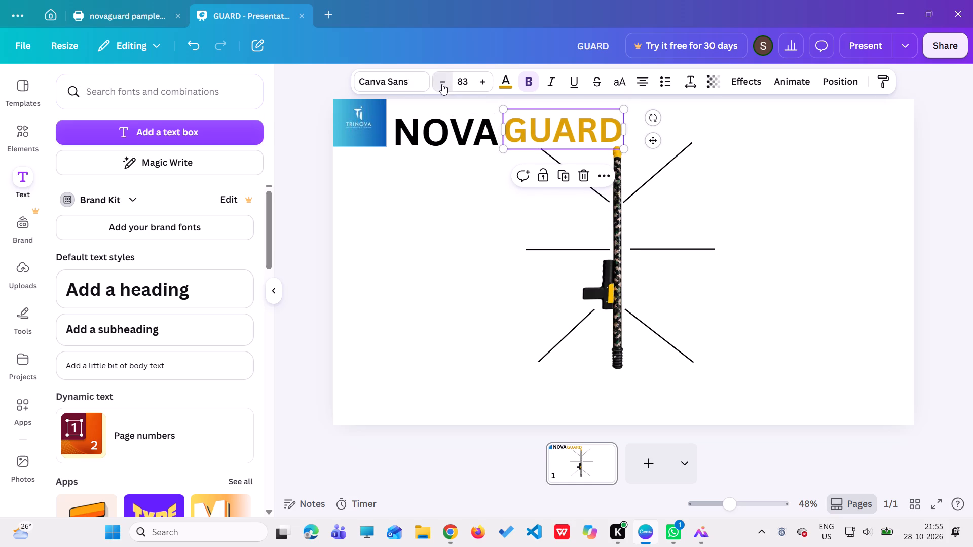
pyautogui.click(442, 84)
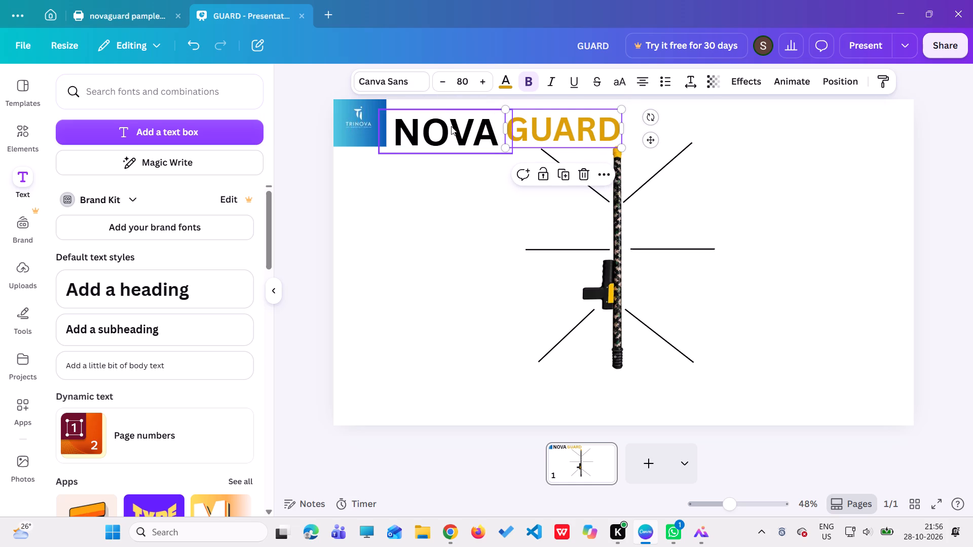
# Reduce the font size of the NOVA heading to 80, matching GUARD.
pyautogui.click(451, 126)
pyautogui.doubleClick(442, 86)
pyautogui.tripleClick(438, 87)
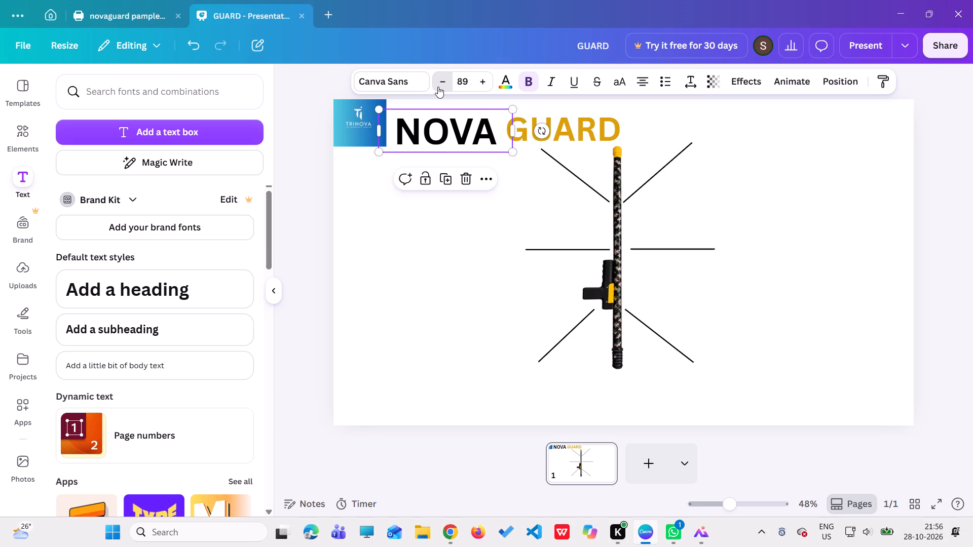
pyautogui.tripleClick(438, 87)
pyautogui.tripleClick(438, 87)
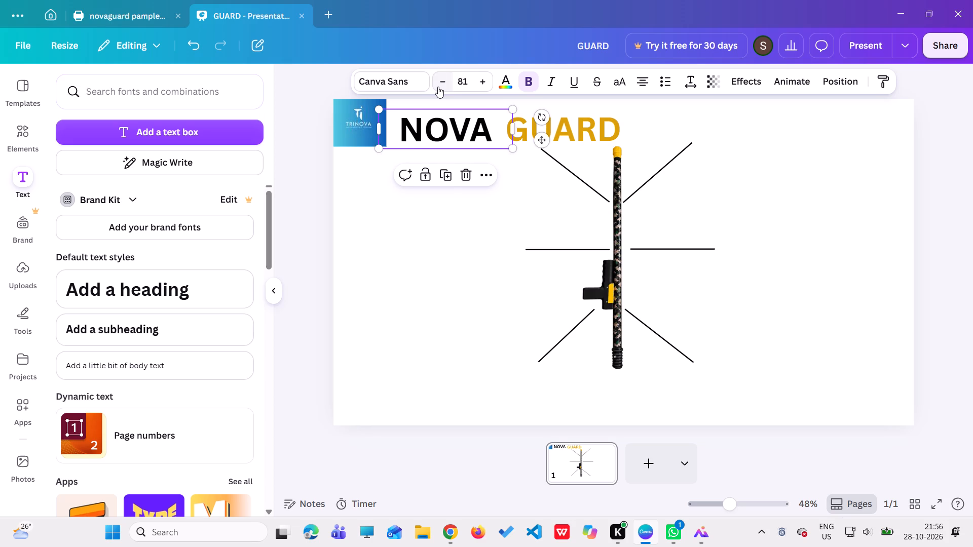
pyautogui.click(438, 87)
pyautogui.click(498, 173)
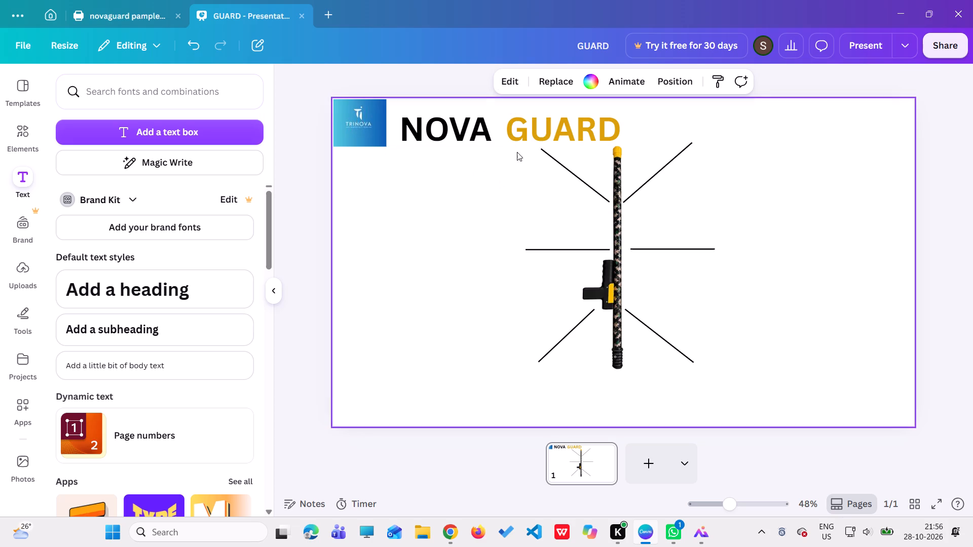
# Close the gap between GUARD and NOVA and lower both slightly, keeping them aligned as one title line.
pyautogui.moveTo(524, 136); pyautogui.dragTo(512, 135)
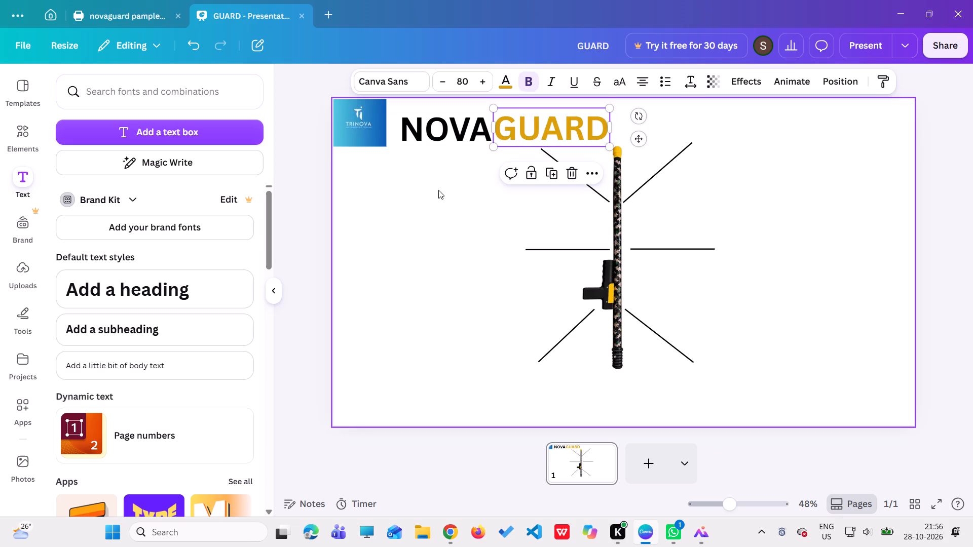
pyautogui.click(438, 190)
pyautogui.click(445, 132)
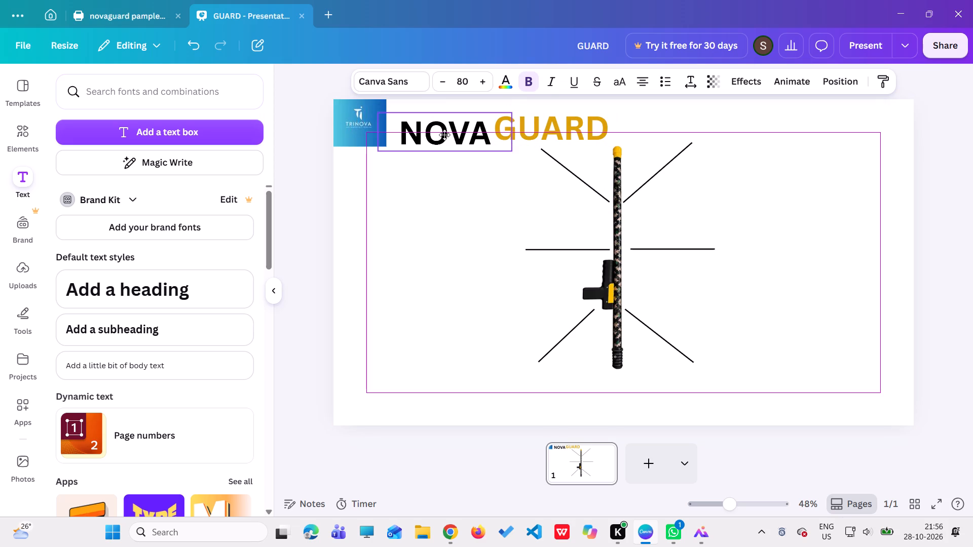
pyautogui.moveTo(525, 122); pyautogui.dragTo(527, 127)
pyautogui.click(446, 186)
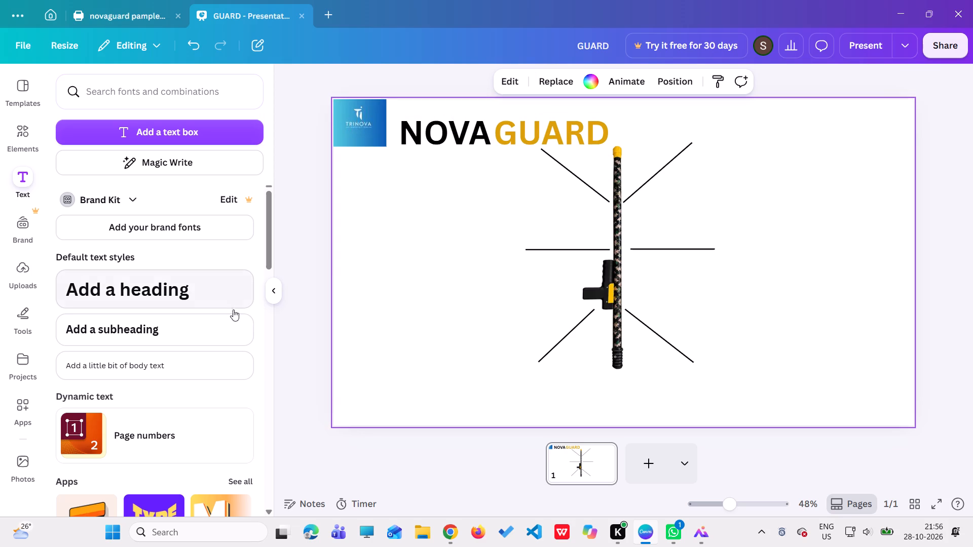
# Add a subheading to the slide reading "Introducing".
pyautogui.click(225, 330)
pyautogui.press('BackSpace')
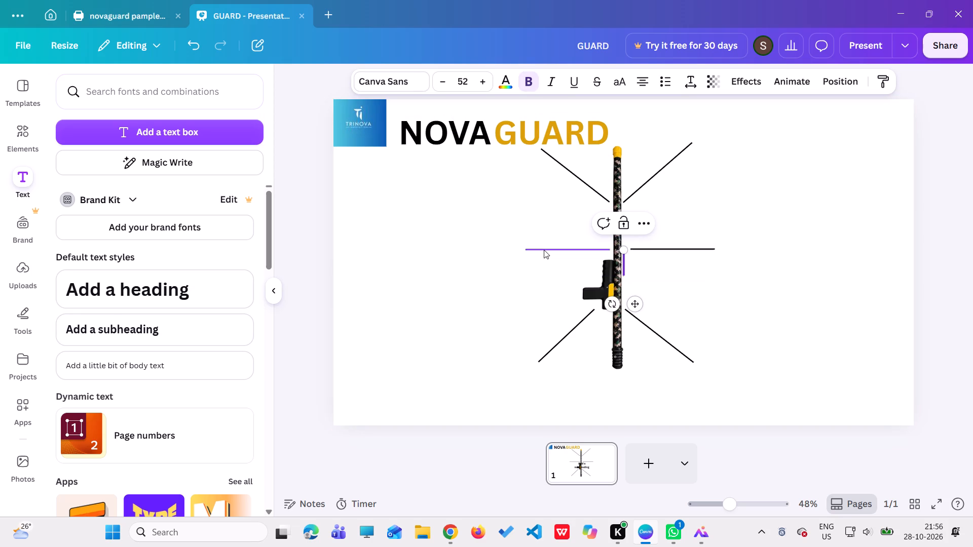
pyautogui.press('i')
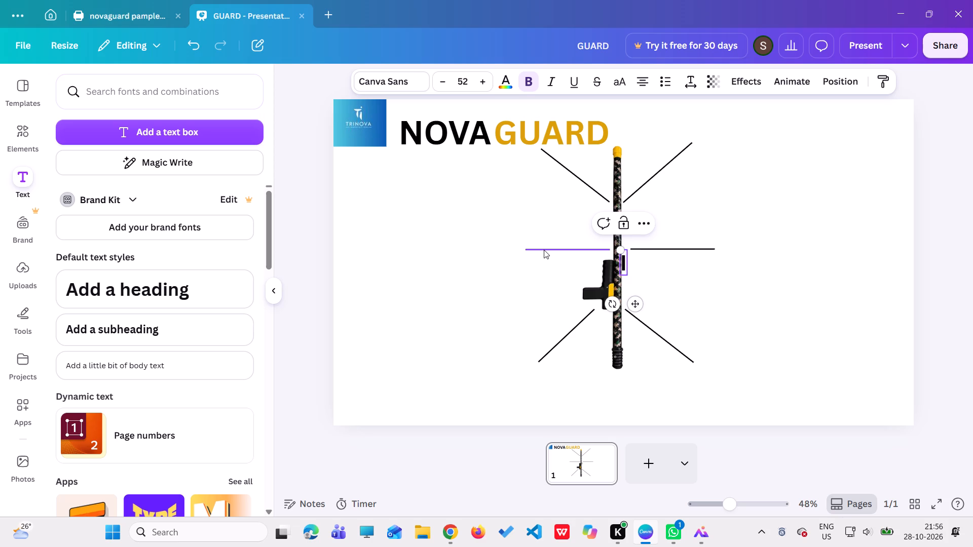
pyautogui.write('nt')
pyautogui.write('roduv')
pyautogui.press('BackSpace')
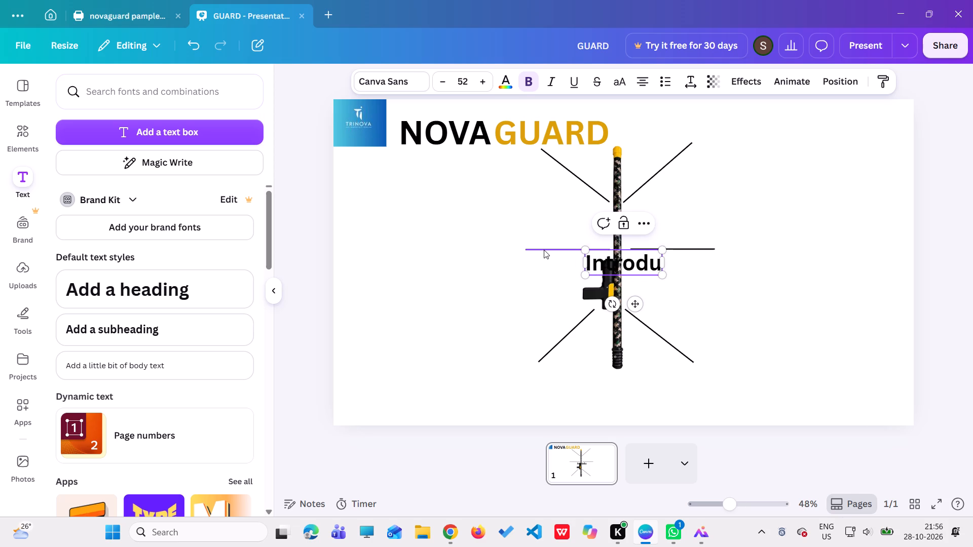
pyautogui.write('ing')
pyautogui.press('space')
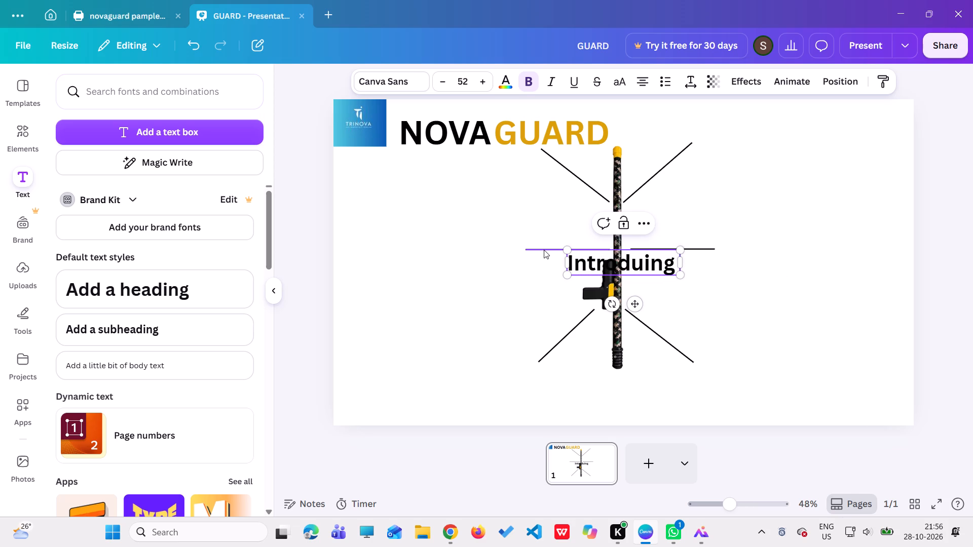
pyautogui.press('BackSpace')
pyautogui.press('BackSpace')
pyautogui.press('BackSpace')
pyautogui.press('BackSpace')
pyautogui.press('BackSpace')
pyautogui.write('ucing')
pyautogui.press('space')
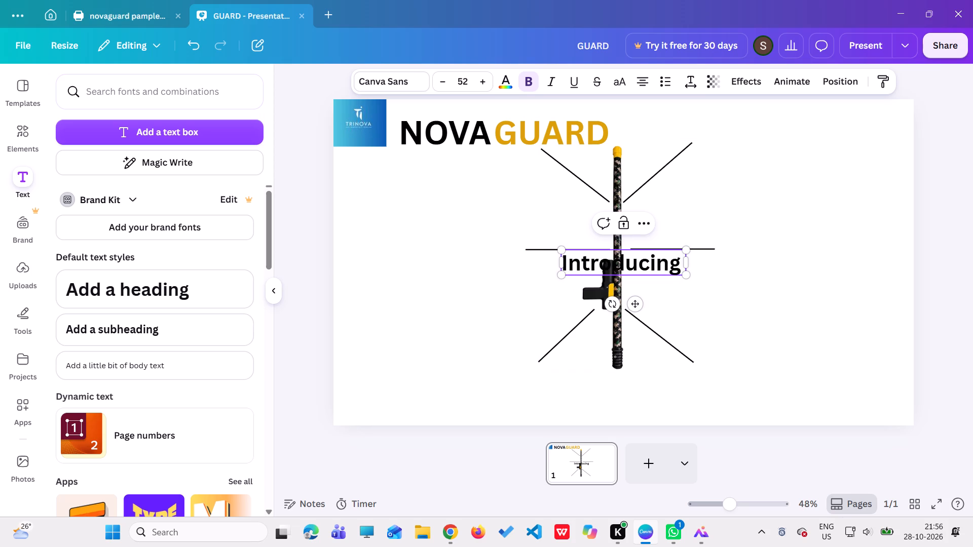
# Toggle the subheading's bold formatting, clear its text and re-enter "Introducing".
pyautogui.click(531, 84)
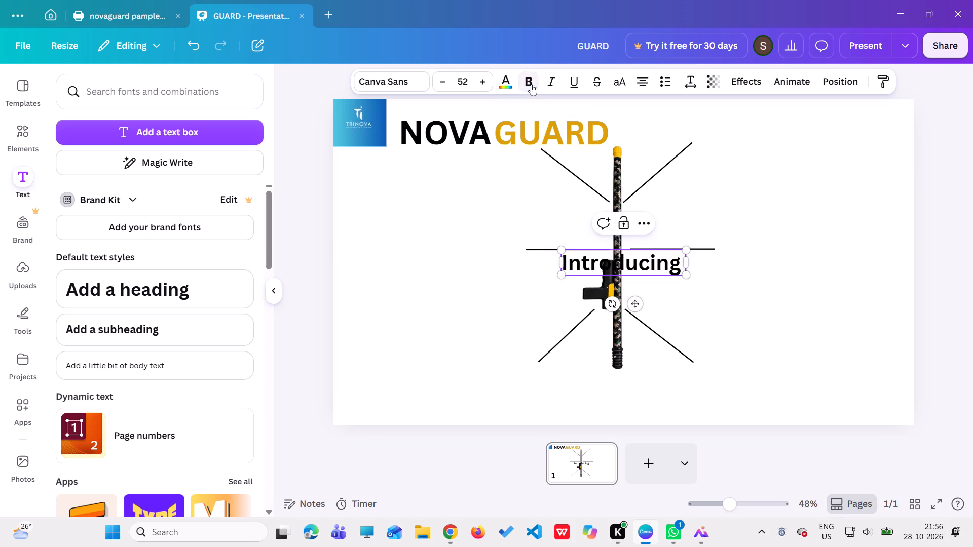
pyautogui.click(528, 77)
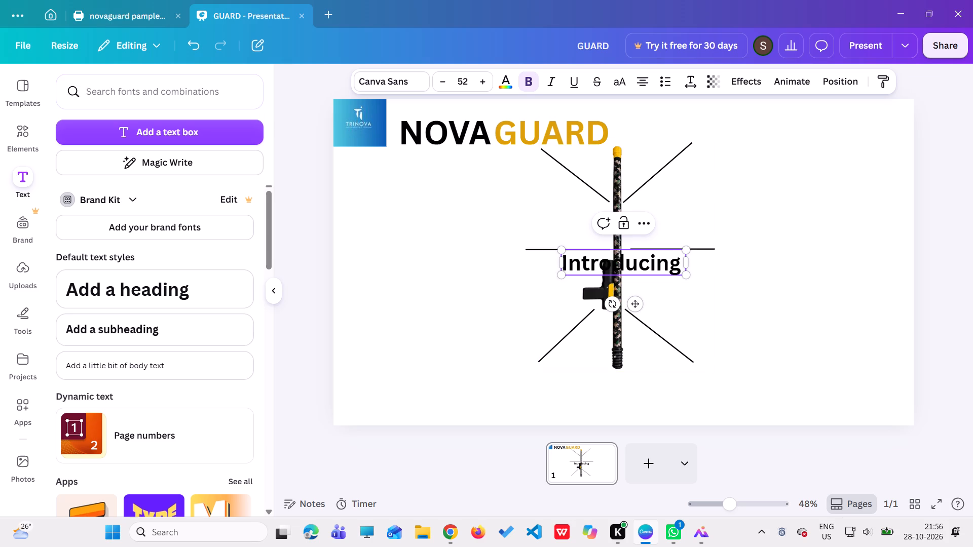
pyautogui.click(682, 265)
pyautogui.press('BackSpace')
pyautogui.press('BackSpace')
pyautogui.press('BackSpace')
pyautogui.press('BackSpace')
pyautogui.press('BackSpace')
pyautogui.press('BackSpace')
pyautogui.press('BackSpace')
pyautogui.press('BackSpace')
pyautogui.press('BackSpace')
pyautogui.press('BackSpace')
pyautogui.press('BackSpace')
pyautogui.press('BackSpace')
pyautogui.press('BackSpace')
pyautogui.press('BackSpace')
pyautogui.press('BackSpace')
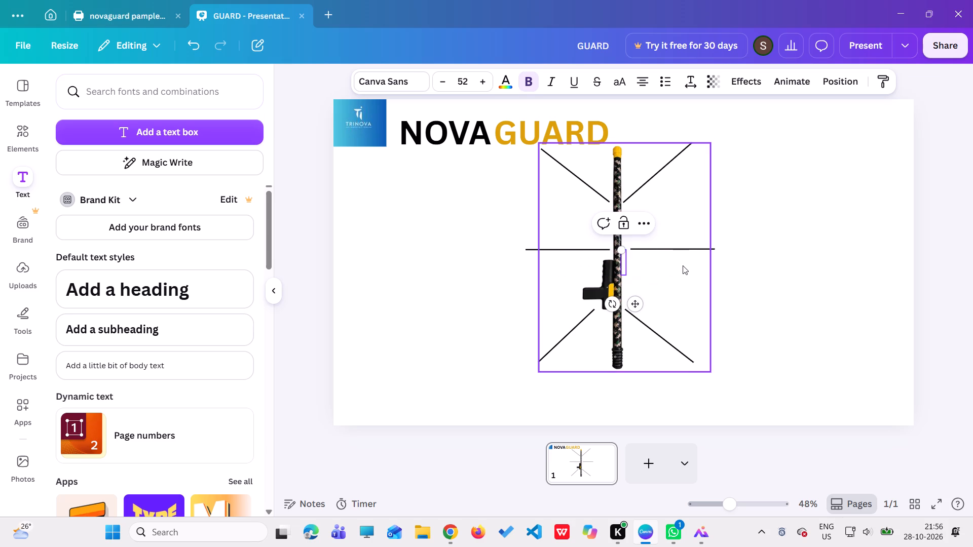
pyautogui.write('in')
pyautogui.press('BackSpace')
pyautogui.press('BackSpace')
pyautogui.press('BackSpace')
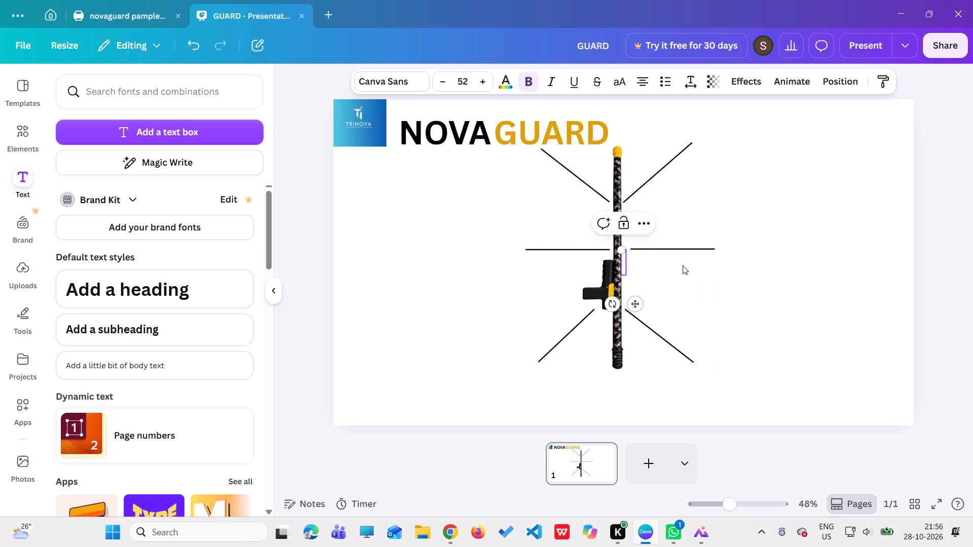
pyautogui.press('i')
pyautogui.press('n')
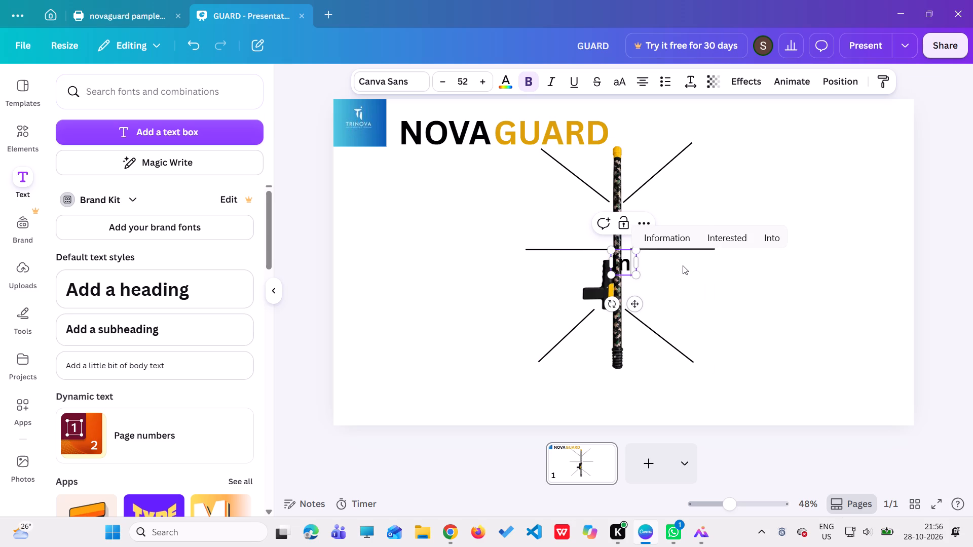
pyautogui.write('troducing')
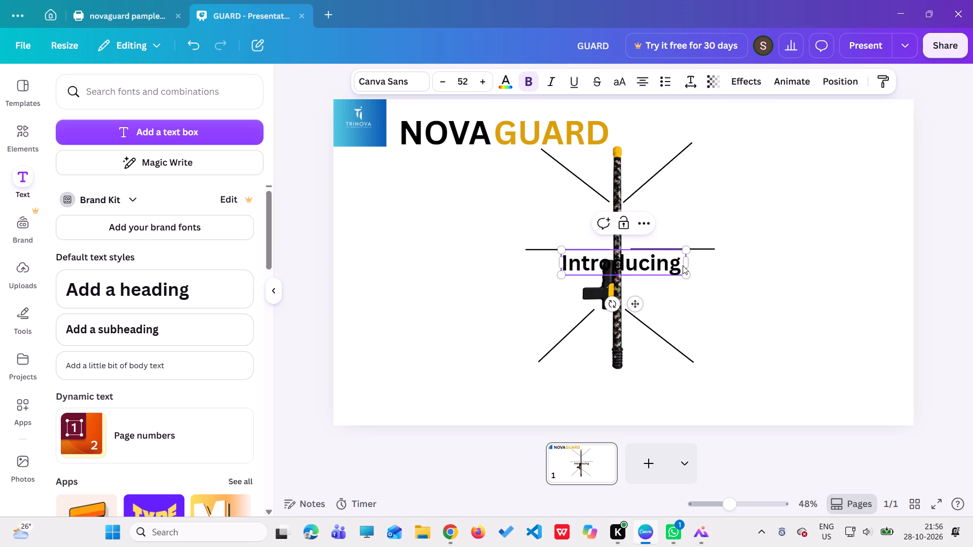
# Remove the bold formatting from the whole "Introducing" subheading.
pyautogui.click(522, 82)
pyautogui.moveTo(678, 266); pyautogui.dragTo(568, 265)
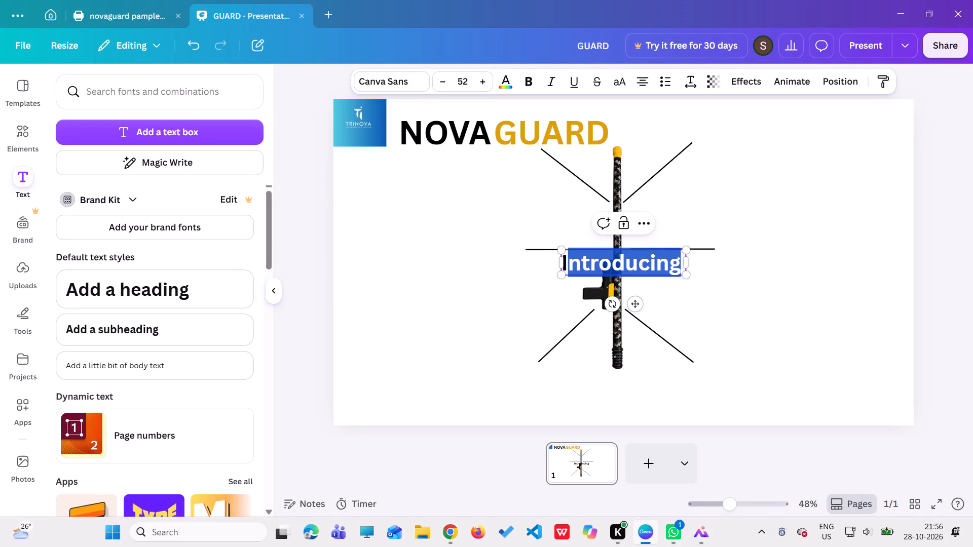
pyautogui.moveTo(568, 265); pyautogui.dragTo(564, 265)
pyautogui.click(528, 76)
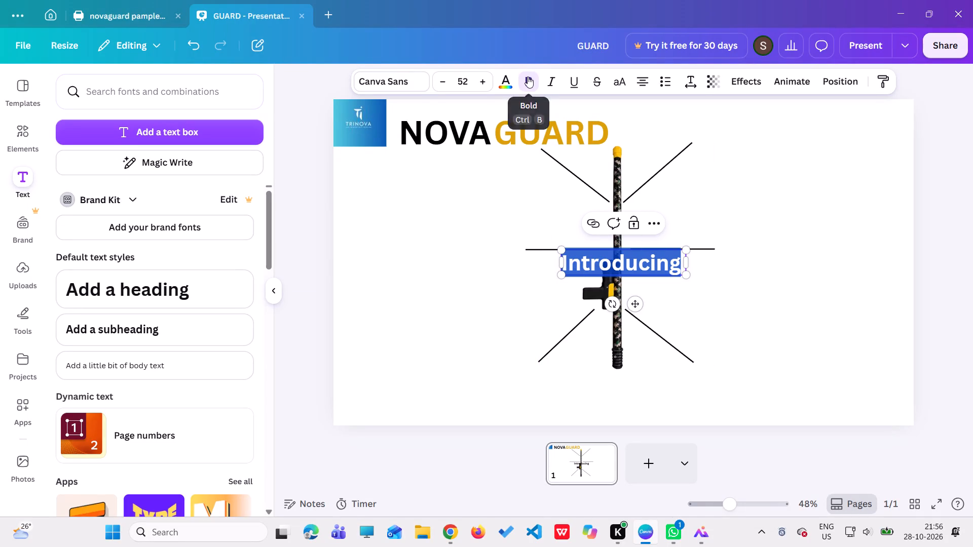
pyautogui.click(492, 220)
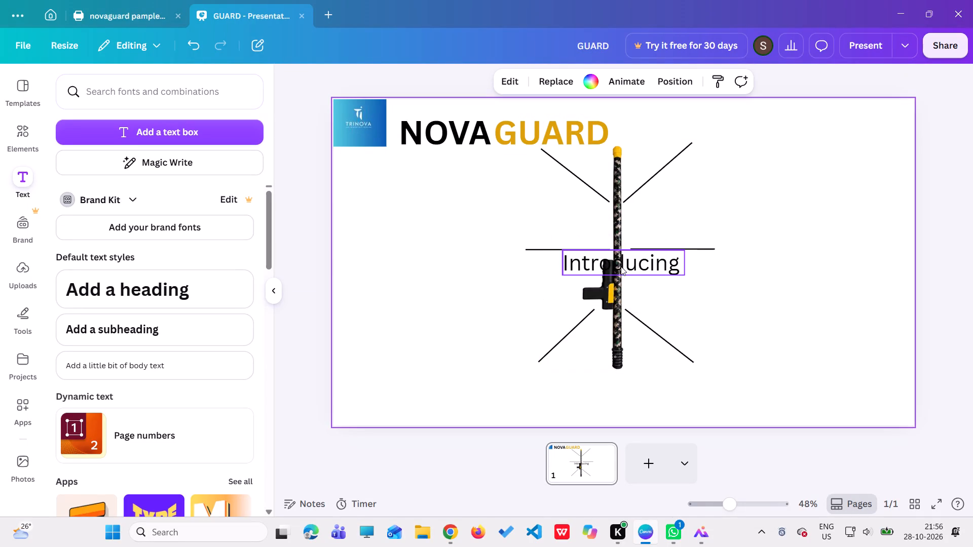
# Move the "Introducing" subheading to the top of the slide, just above the NOVA heading and beside the logo.
pyautogui.click(621, 266)
pyautogui.moveTo(637, 301); pyautogui.dragTo(485, 135)
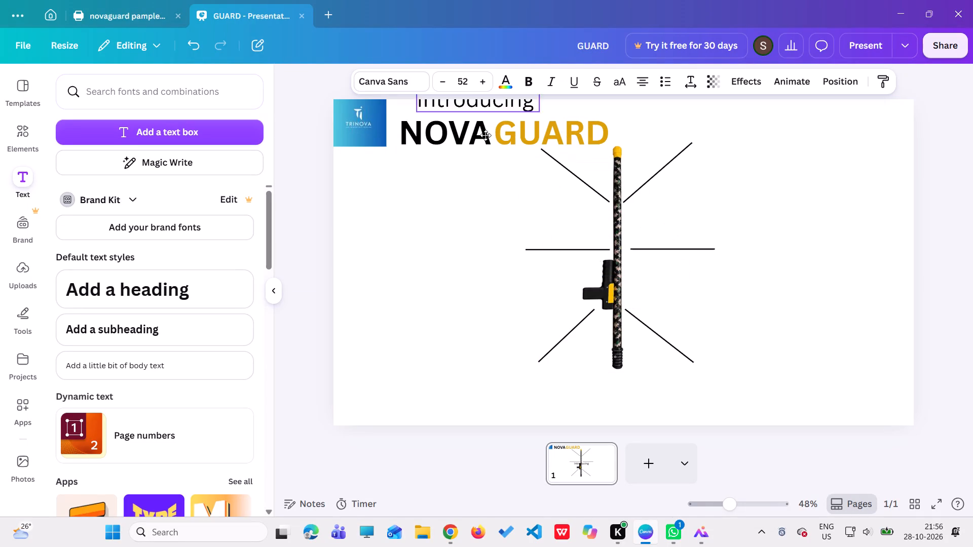
pyautogui.moveTo(485, 135); pyautogui.dragTo(471, 149)
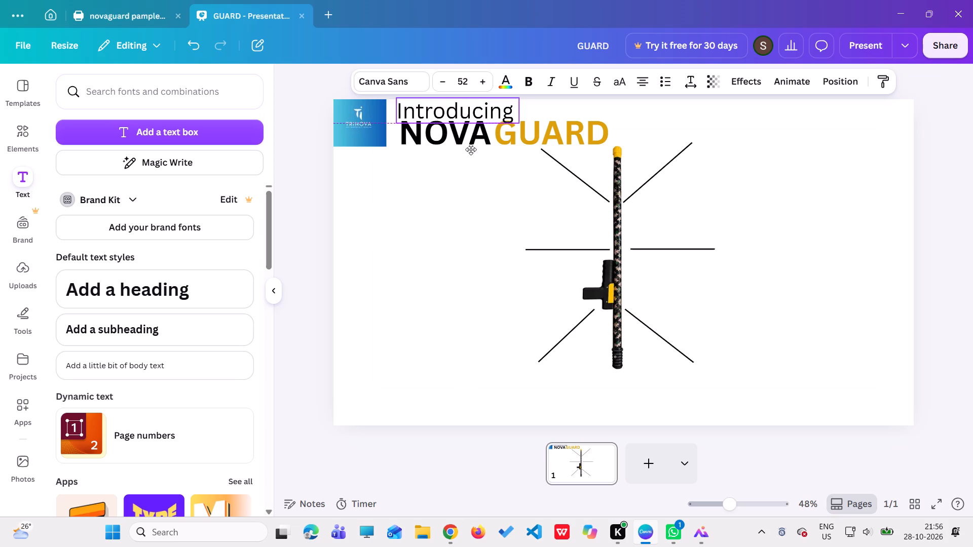
pyautogui.moveTo(471, 149); pyautogui.dragTo(475, 146)
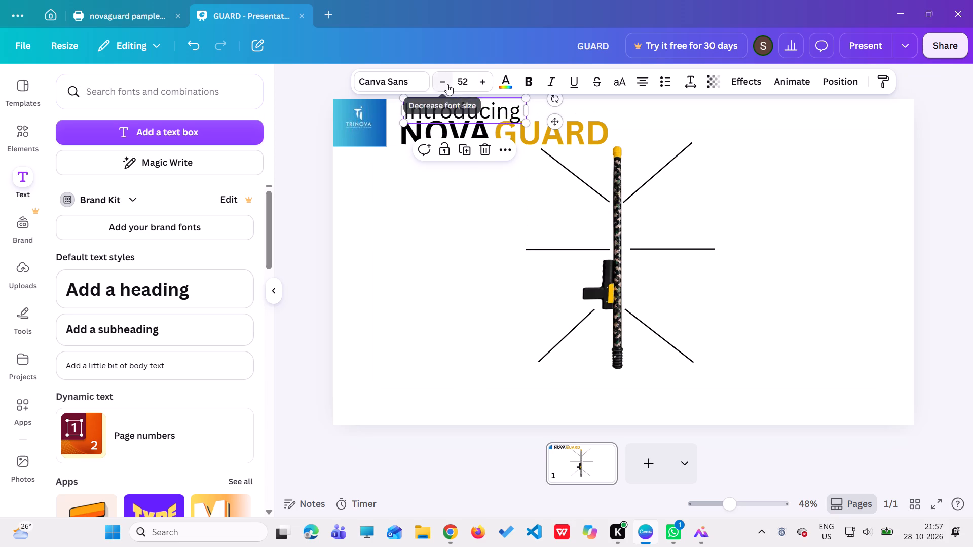
# Reduce the font size of the "Introducing" subheading to 40.
pyautogui.tripleClick(447, 84)
pyautogui.click(447, 84)
pyautogui.tripleClick(447, 84)
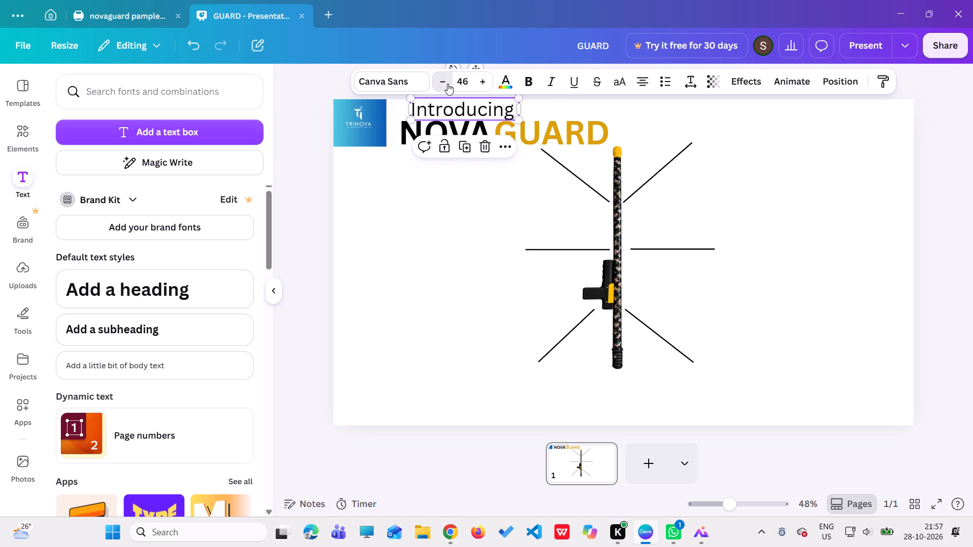
pyautogui.tripleClick(447, 84)
pyautogui.doubleClick(447, 84)
pyautogui.click(447, 84)
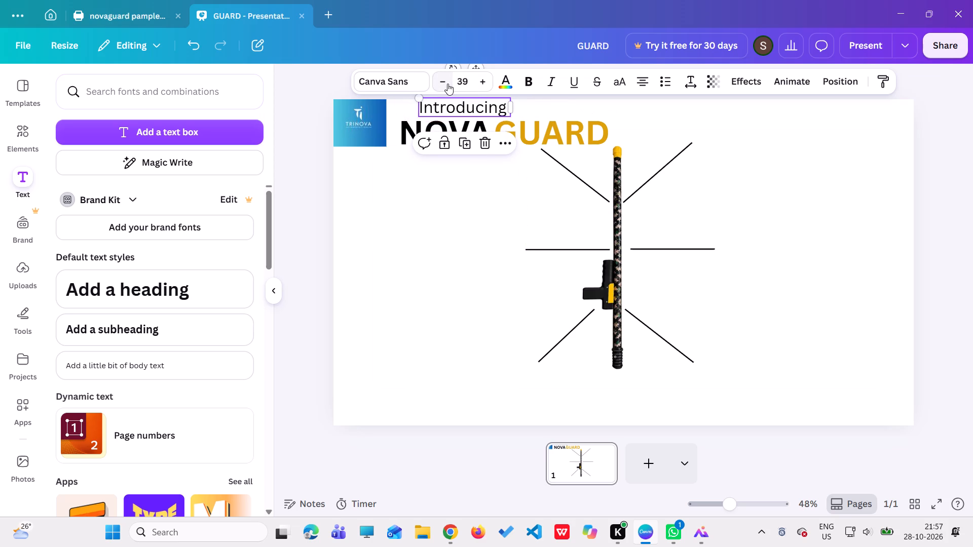
pyautogui.click(483, 82)
# Shift "Introducing" left so it starts in line with the N of NOVA.
pyautogui.moveTo(468, 105); pyautogui.dragTo(448, 105)
pyautogui.click(420, 198)
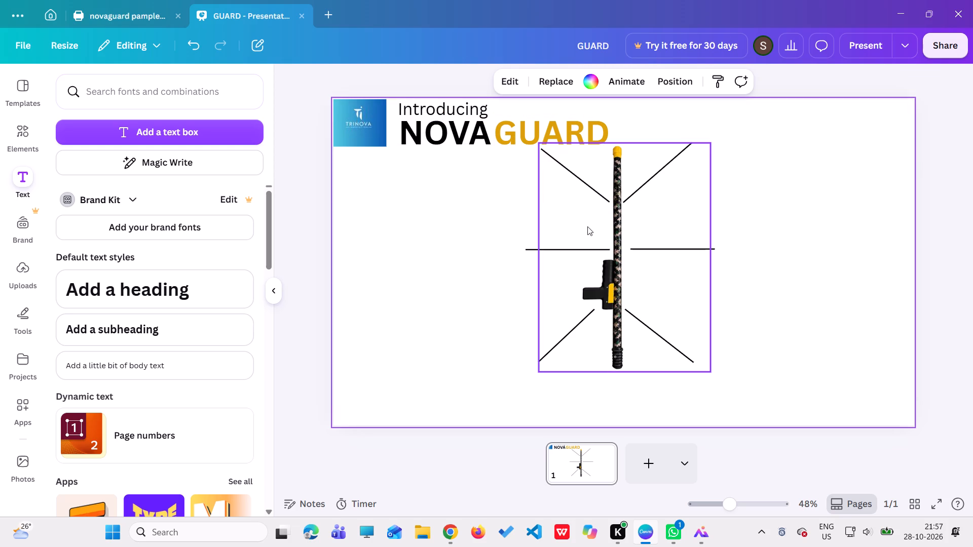
# Move the baton image slightly down, away from the NOVAGUARD title.
pyautogui.moveTo(616, 228); pyautogui.dragTo(617, 249)
pyautogui.click(647, 187)
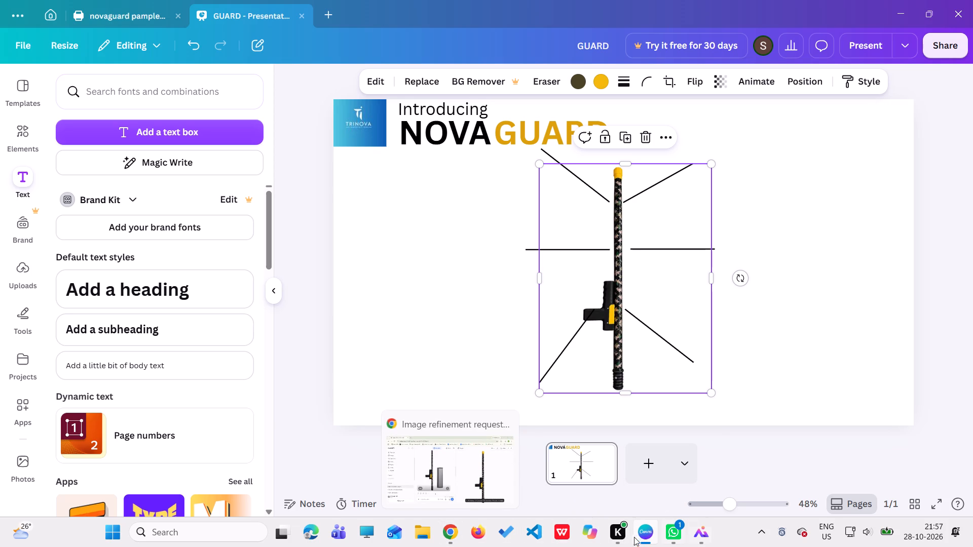
# After consulting the layout 2 reference image, add an all-caps subheading to the slide reading SMART.
pyautogui.click(647, 482)
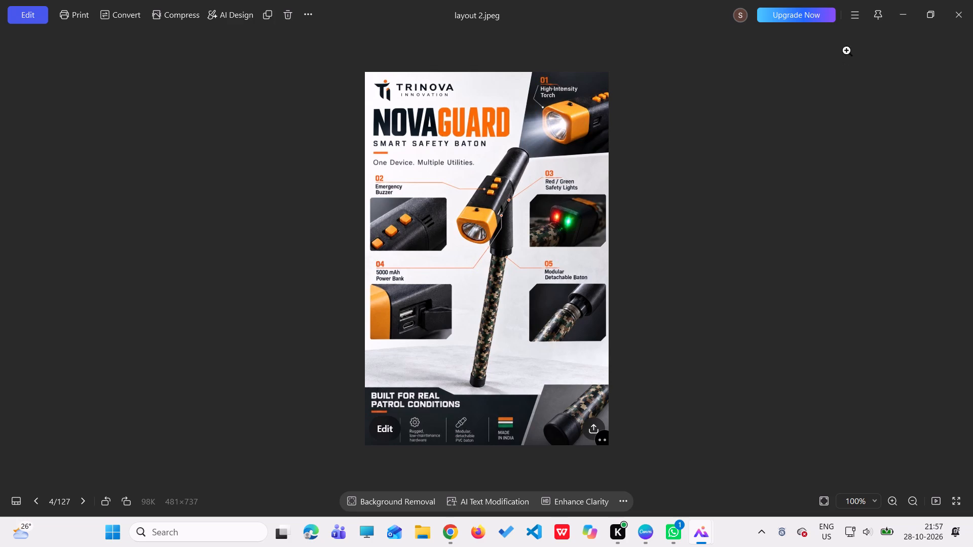
pyautogui.click(902, 18)
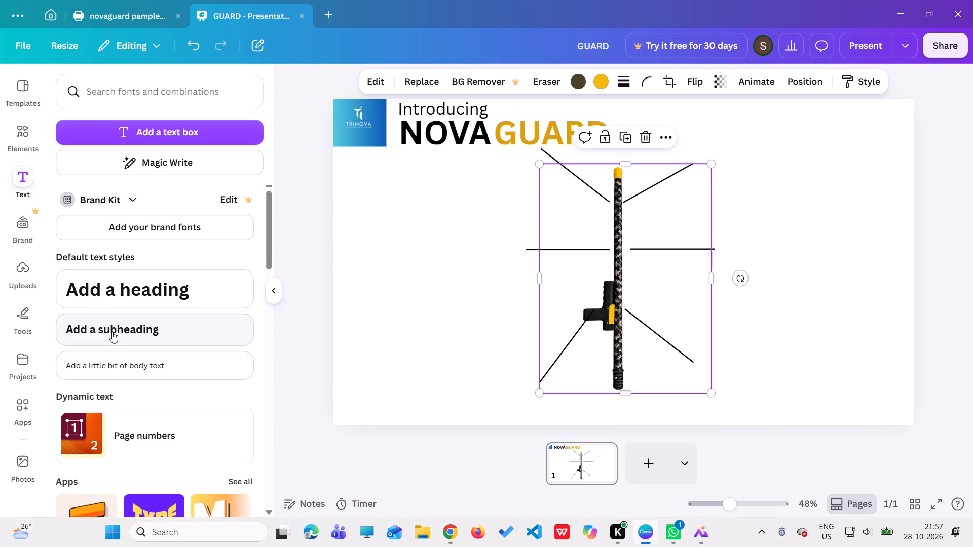
pyautogui.click(112, 332)
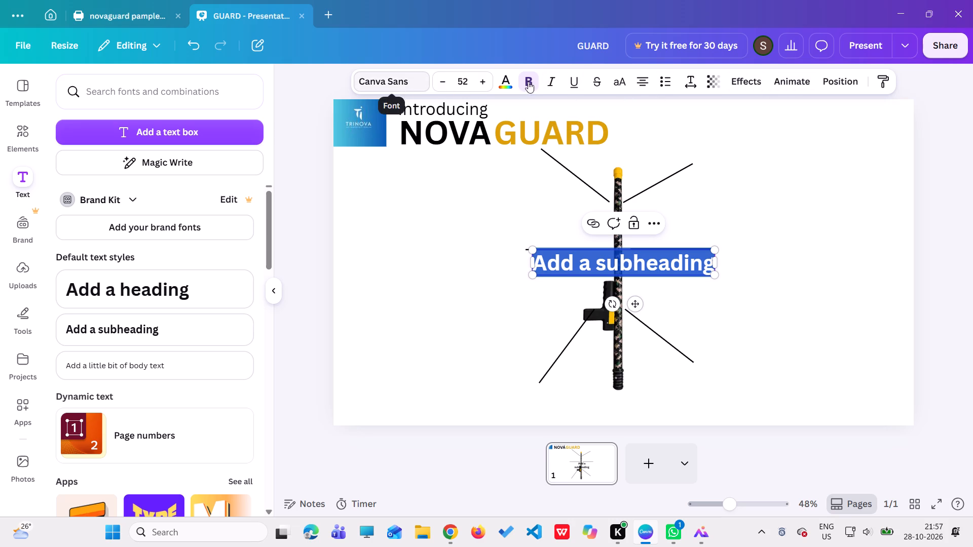
pyautogui.click(611, 80)
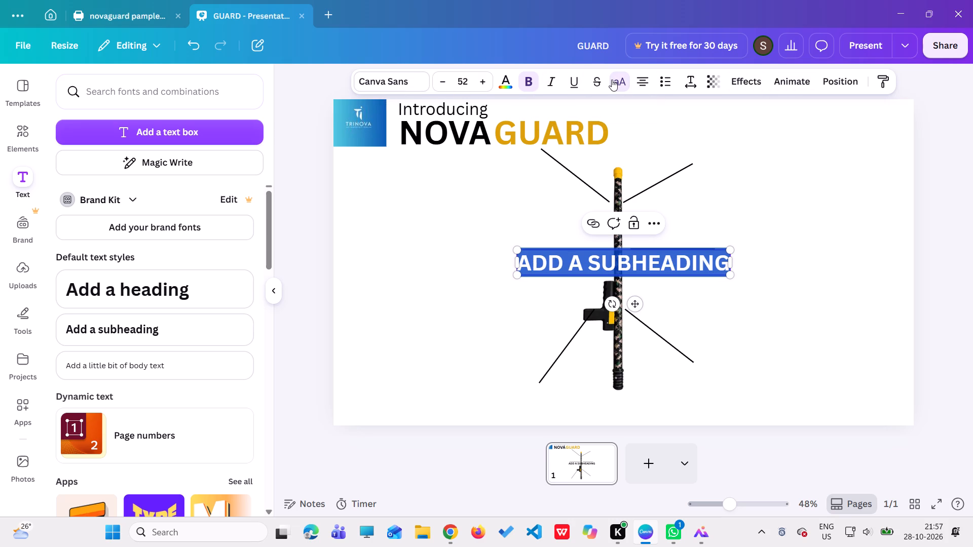
pyautogui.click(612, 80)
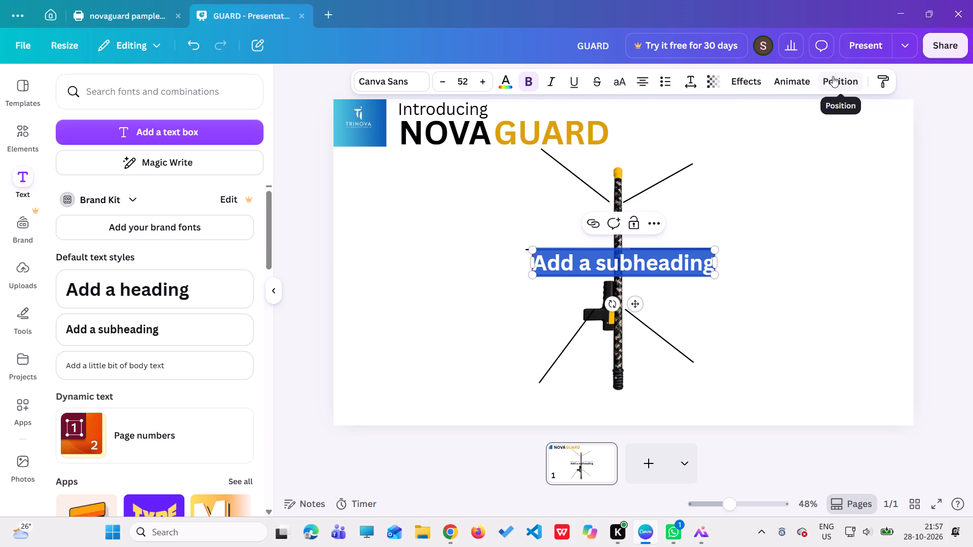
pyautogui.press('BackSpace')
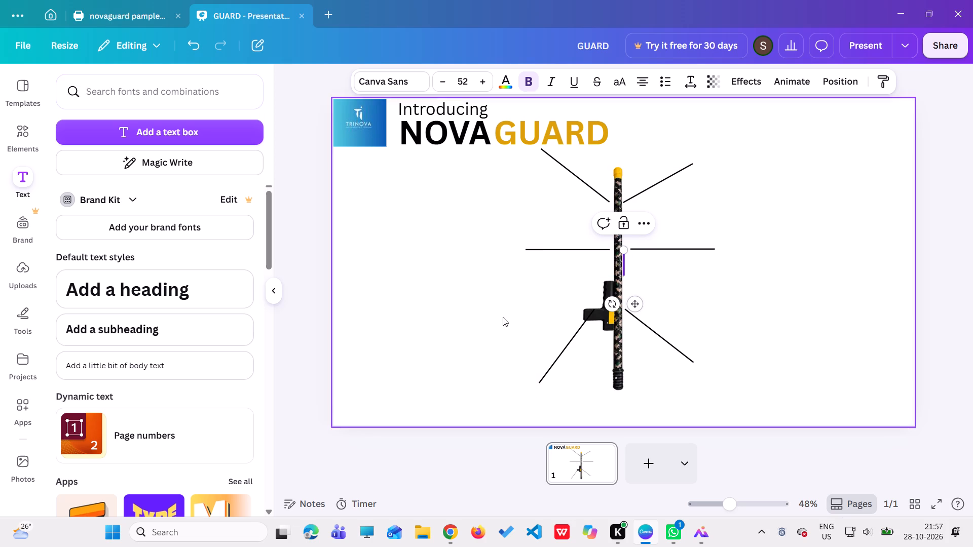
pyautogui.click(623, 74)
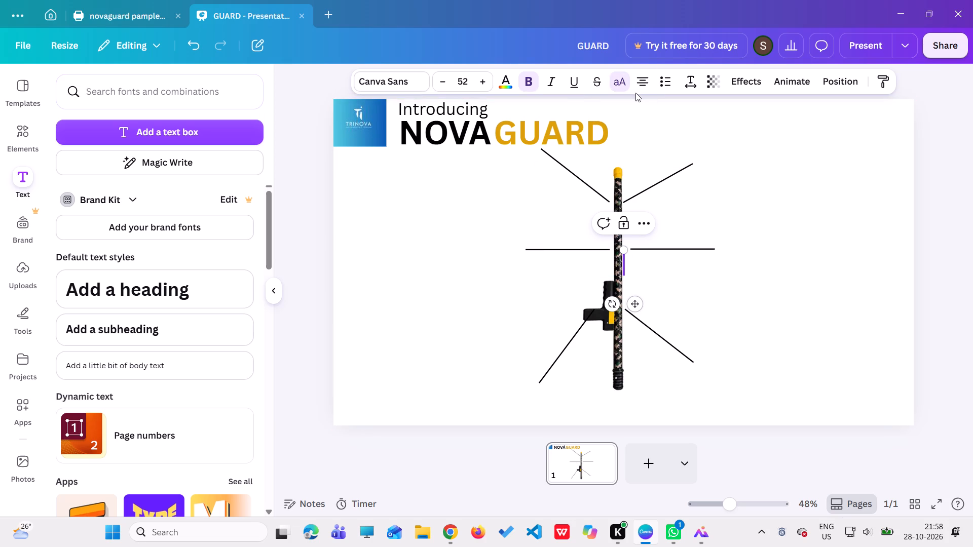
pyautogui.write('sa')
pyautogui.press('BackSpace')
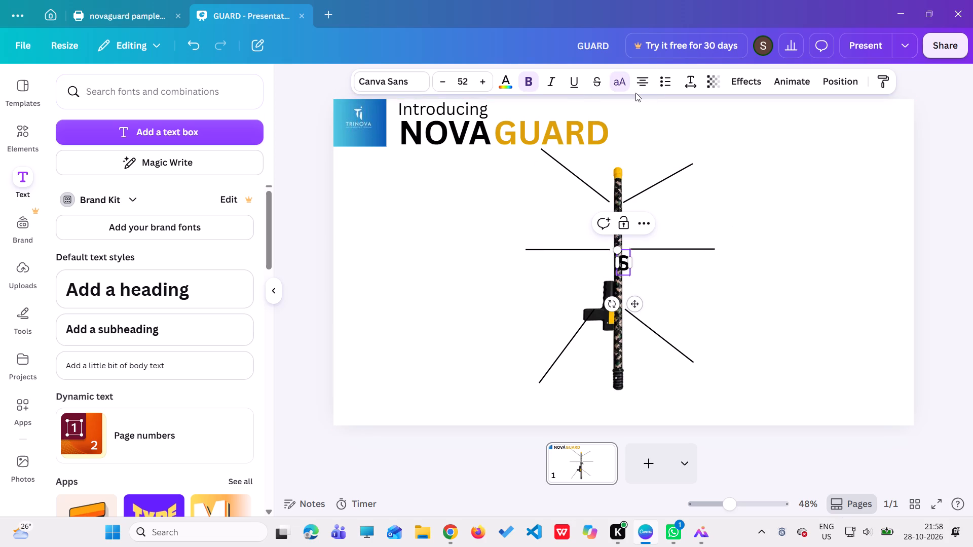
pyautogui.write('marty')
pyautogui.press('BackSpace')
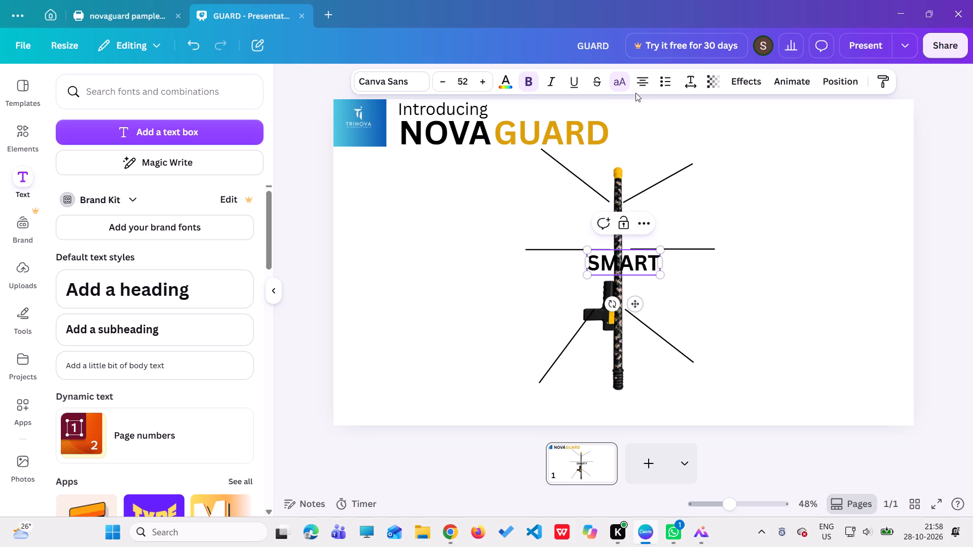
# Extend the subheading with SAFETY BOTON in regular, non-bold weight, consulting the layout 2 reference image for the wording.
pyautogui.click(532, 85)
pyautogui.press('space')
pyautogui.write('sa')
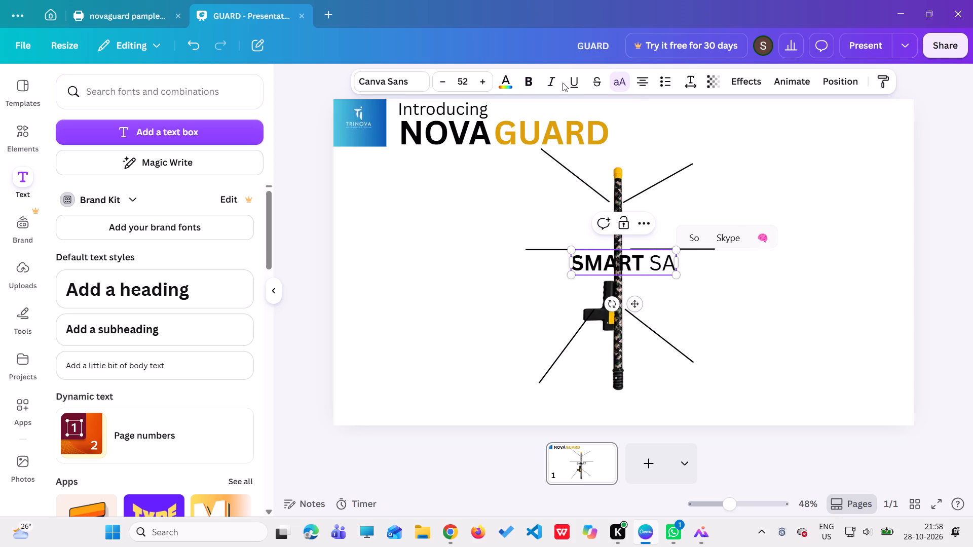
pyautogui.write('ftry')
pyautogui.press('space')
pyautogui.press('BackSpace')
pyautogui.press('BackSpace')
pyautogui.press('BackSpace')
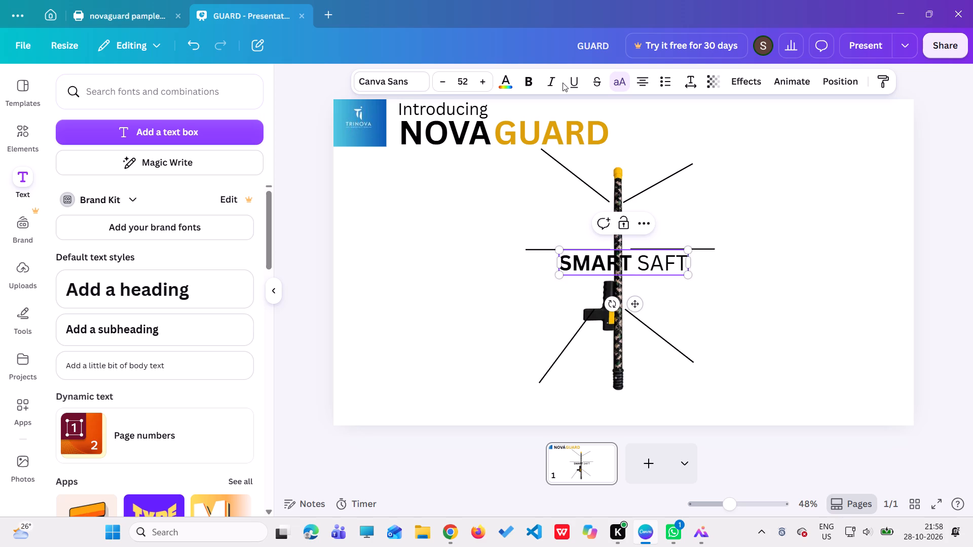
pyautogui.write('et')
pyautogui.press('space')
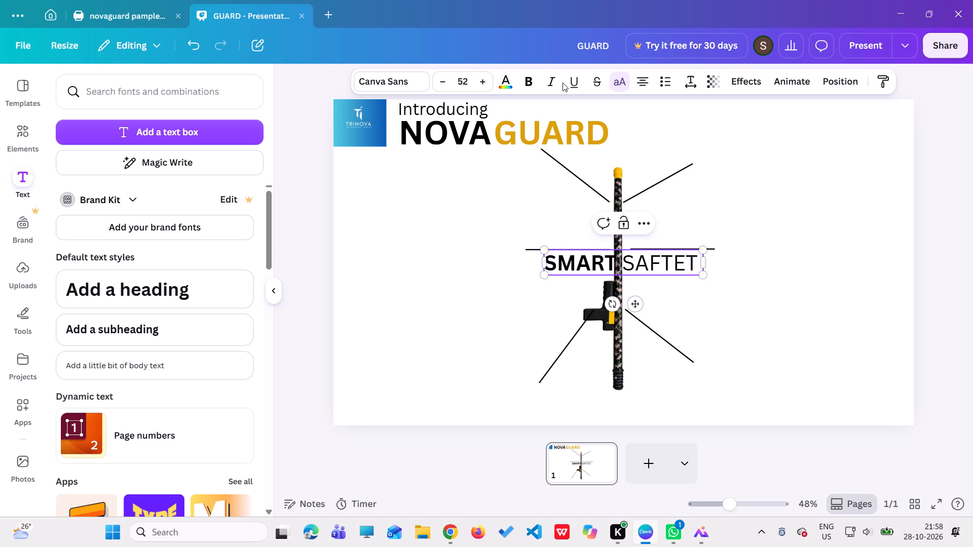
pyautogui.press('BackSpace')
pyautogui.press('BackSpace')
pyautogui.press('y')
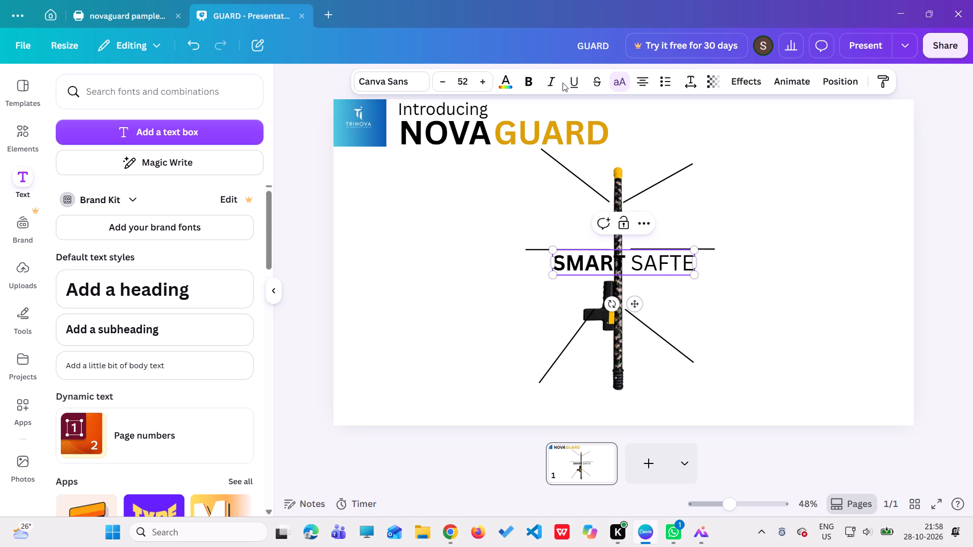
pyautogui.click(722, 235)
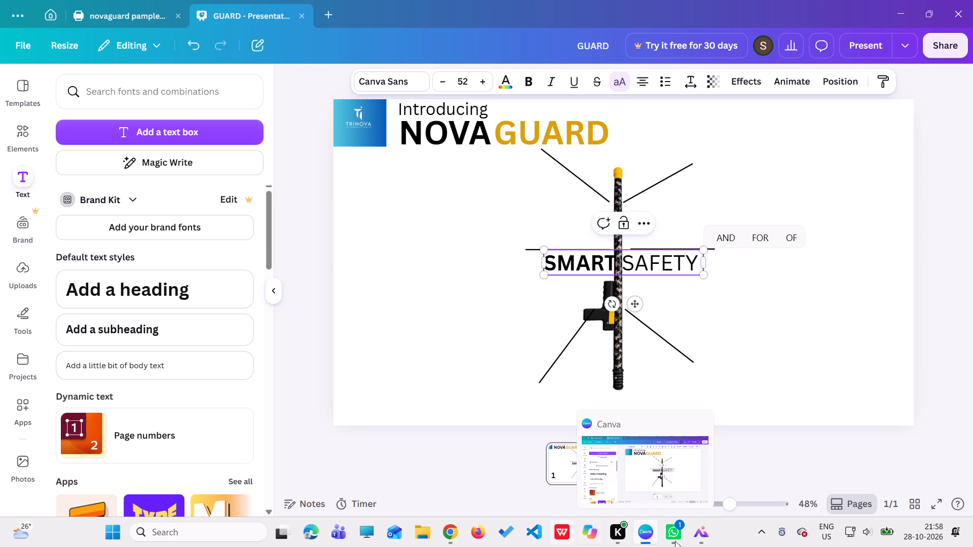
pyautogui.click(661, 484)
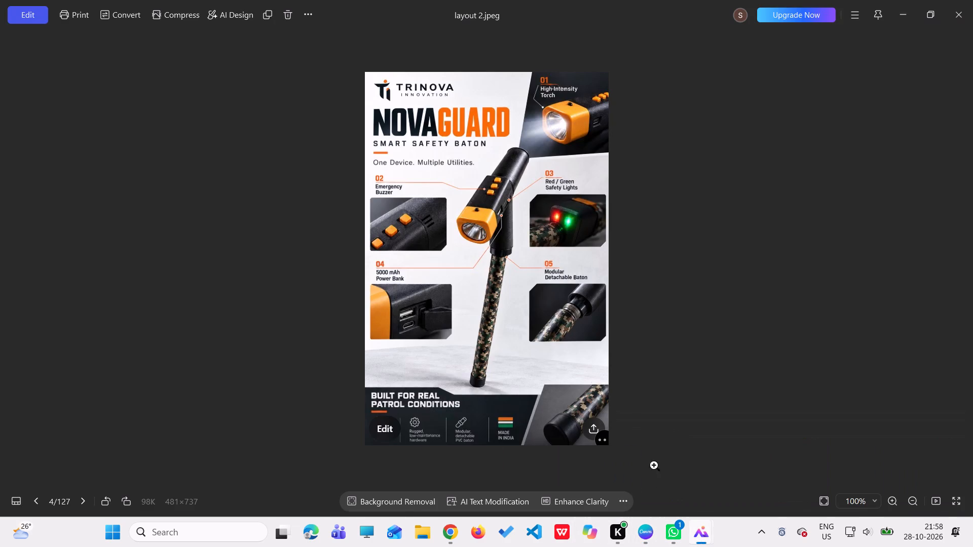
pyautogui.click(900, 10)
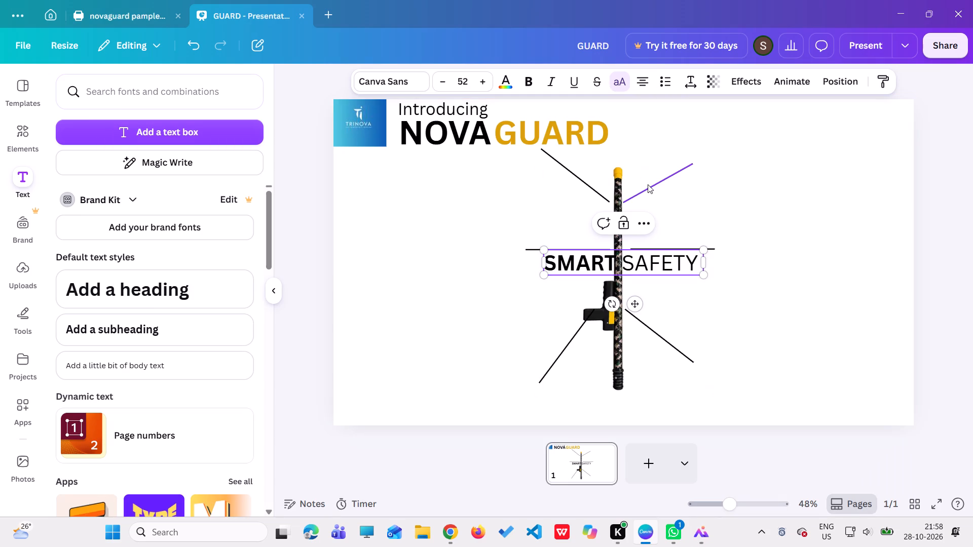
pyautogui.press('b')
pyautogui.write('oton')
pyautogui.scroll(1, 668, 197)
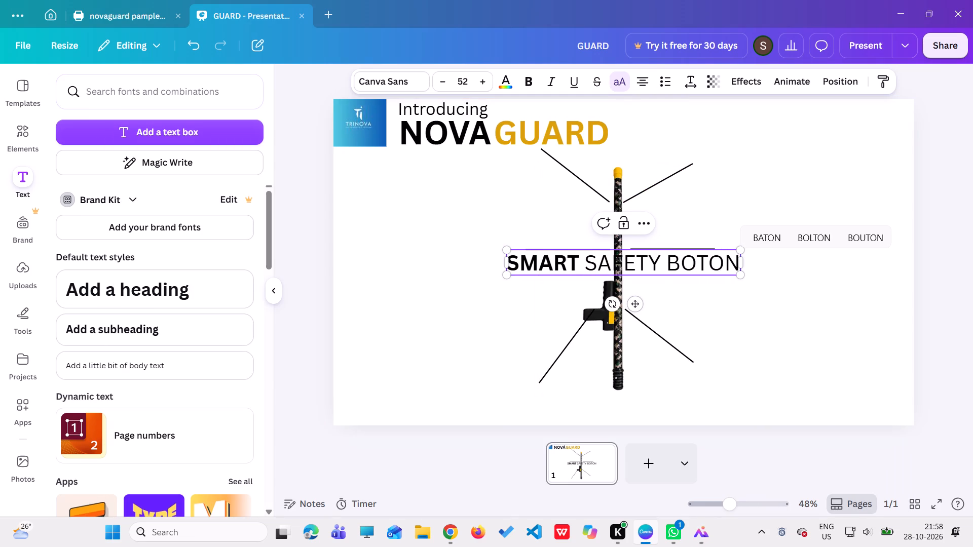
# Retype the bold word SMART in regular weight so the whole subheading has one weight.
pyautogui.click(581, 262)
pyautogui.press('BackSpace')
pyautogui.press('BackSpace')
pyautogui.press('BackSpace')
pyautogui.press('BackSpace')
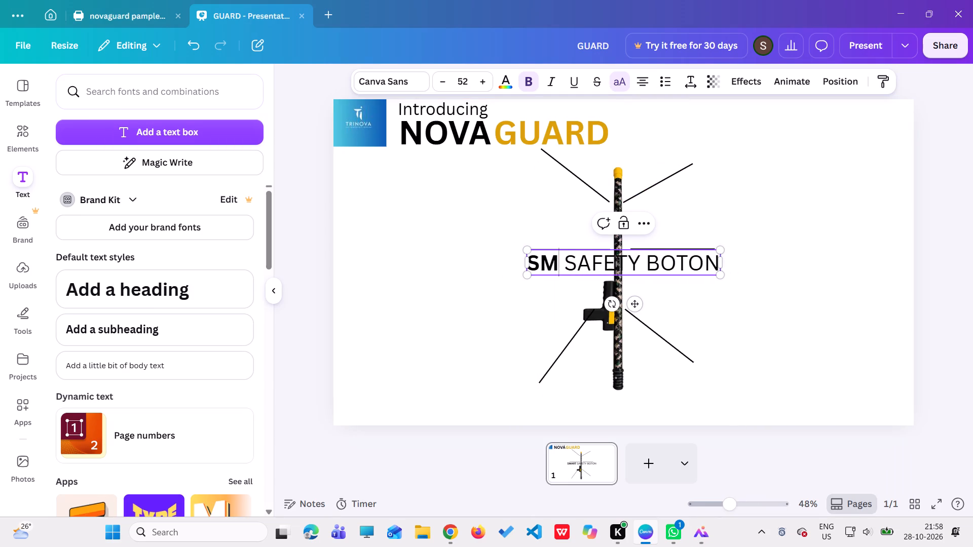
pyautogui.press('BackSpace')
pyautogui.write('smaert')
pyautogui.press('BackSpace')
pyautogui.press('BackSpace')
pyautogui.press('BackSpace')
pyautogui.press('BackSpace')
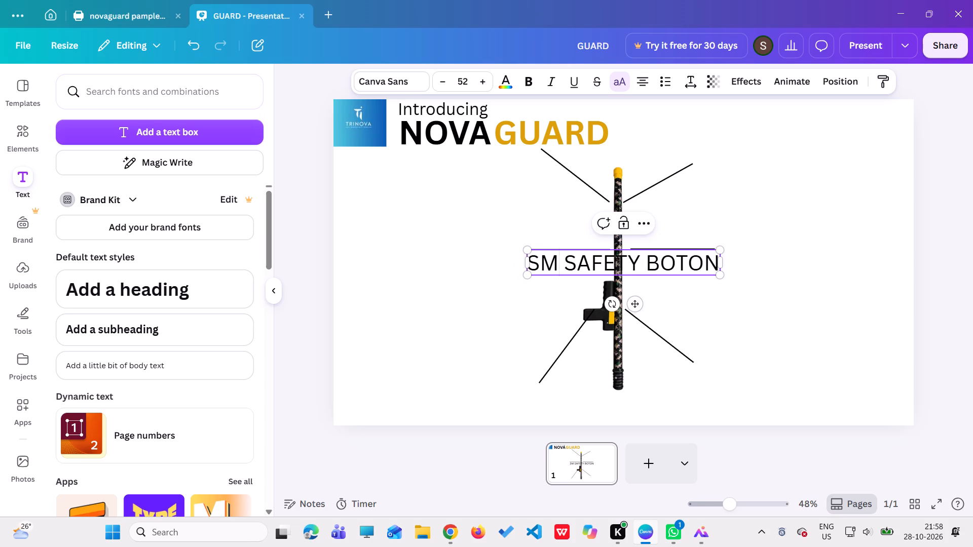
pyautogui.write('art')
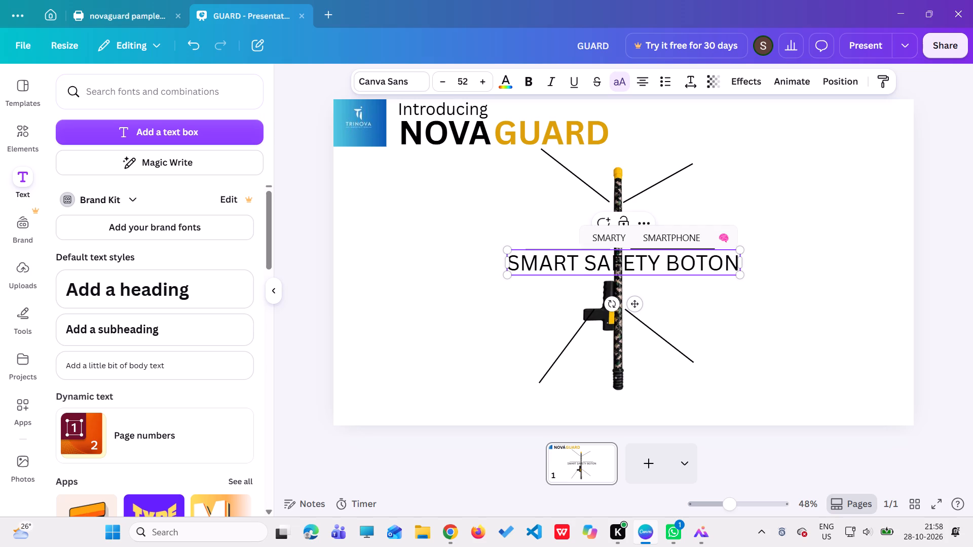
# Move the SMART SAFETY BOTON subheading directly below the NOVAGUARD title.
pyautogui.moveTo(628, 260); pyautogui.dragTo(547, 240)
pyautogui.click(724, 265)
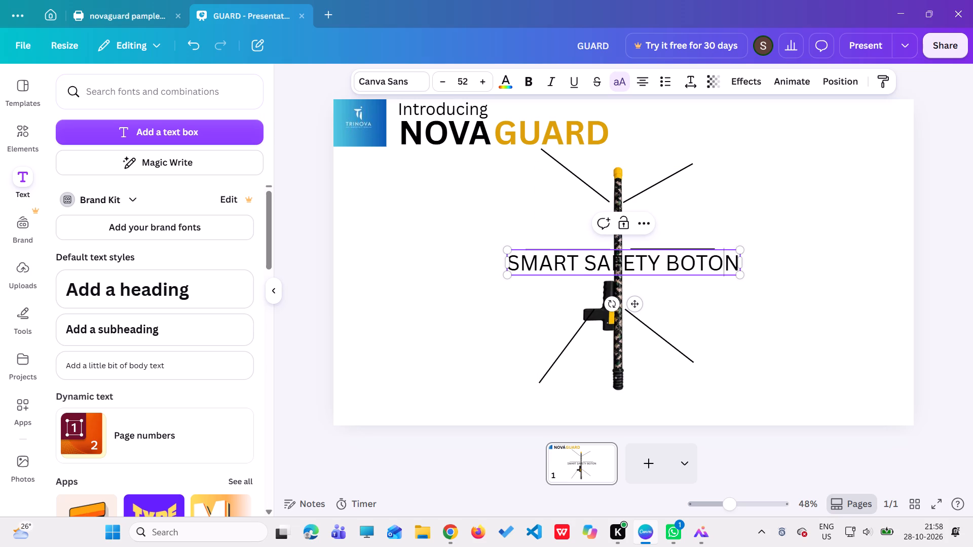
pyautogui.click(754, 265)
pyautogui.moveTo(714, 263); pyautogui.dragTo(687, 260)
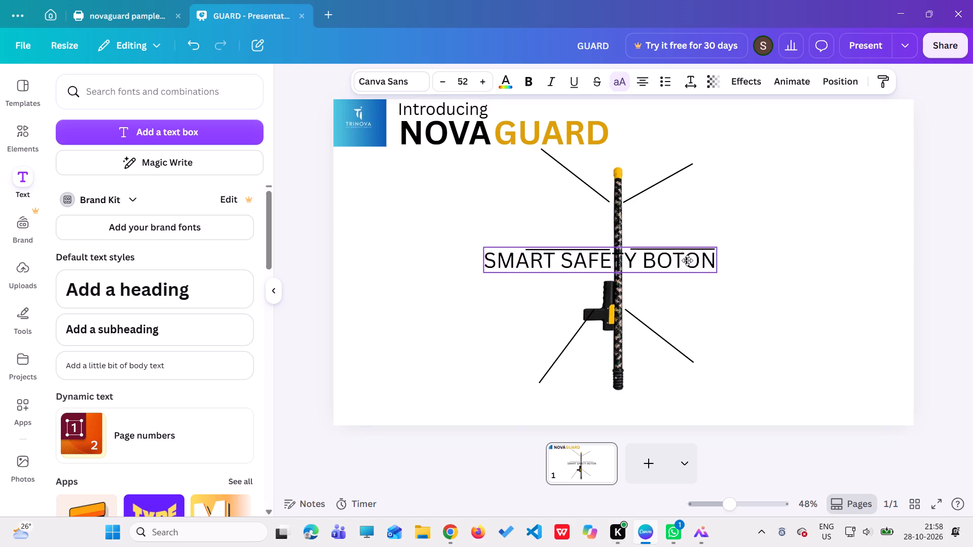
pyautogui.moveTo(687, 260); pyautogui.dragTo(604, 160)
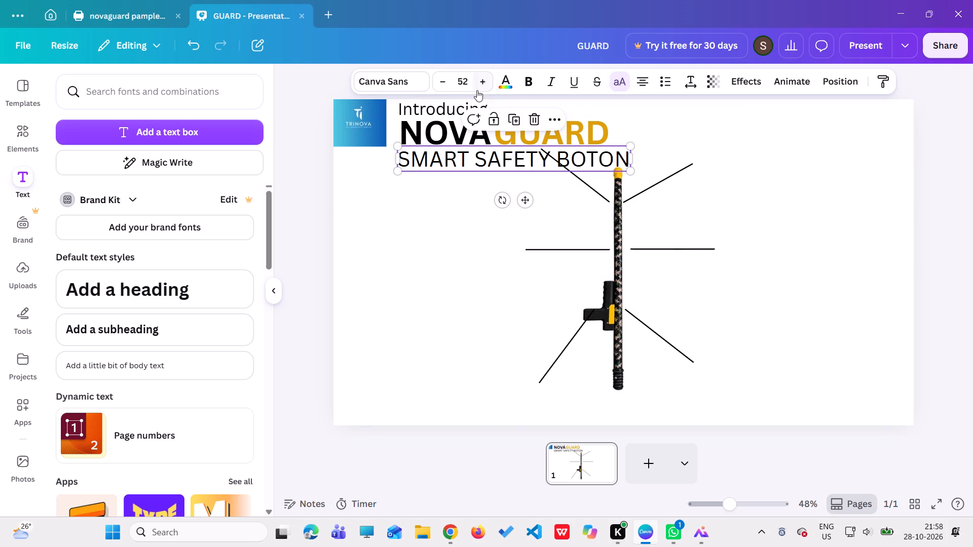
# Reduce the font size of the SMART SAFETY BOTON subheading to 25.
pyautogui.doubleClick(436, 82)
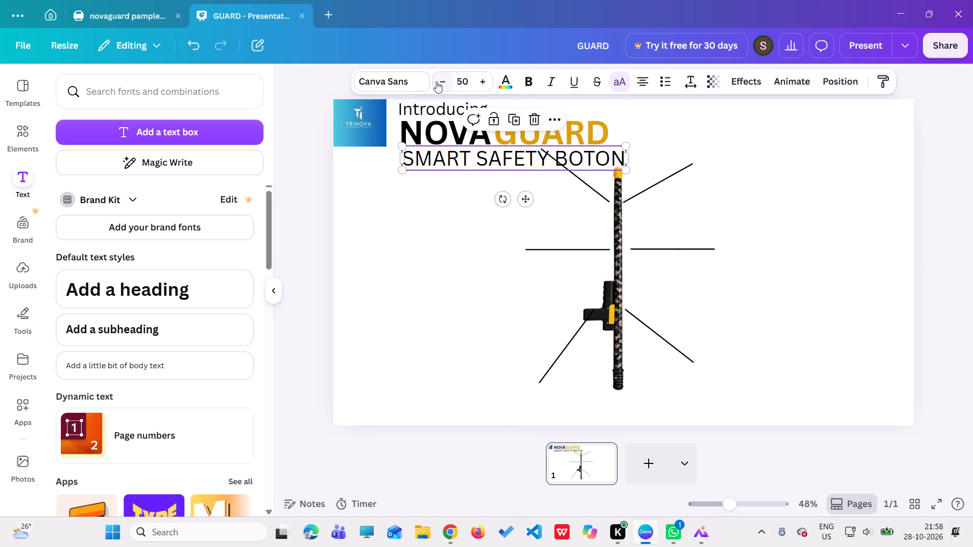
pyautogui.tripleClick(436, 82)
pyautogui.tripleClick(436, 82)
pyautogui.tripleClick(436, 82)
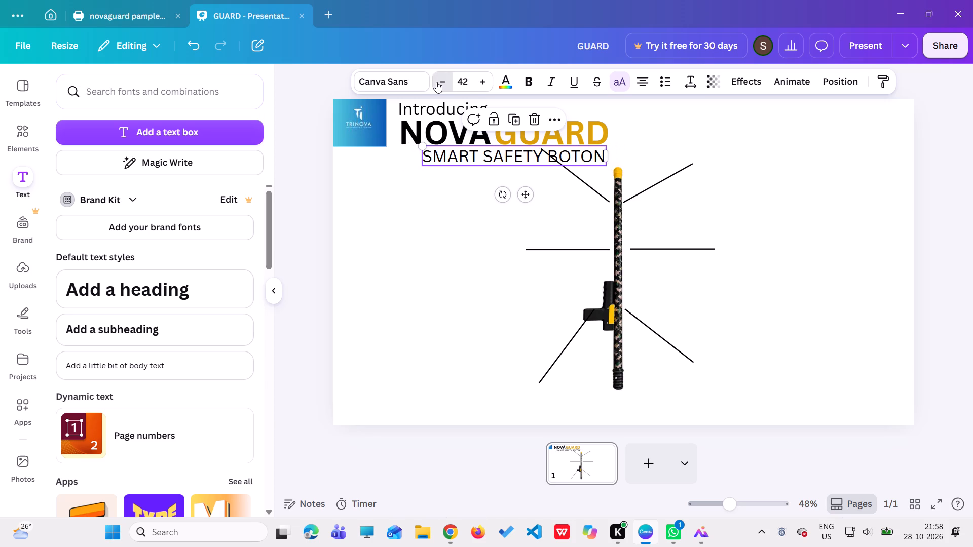
pyautogui.click(436, 82)
pyautogui.tripleClick(436, 82)
pyautogui.tripleClick(436, 82)
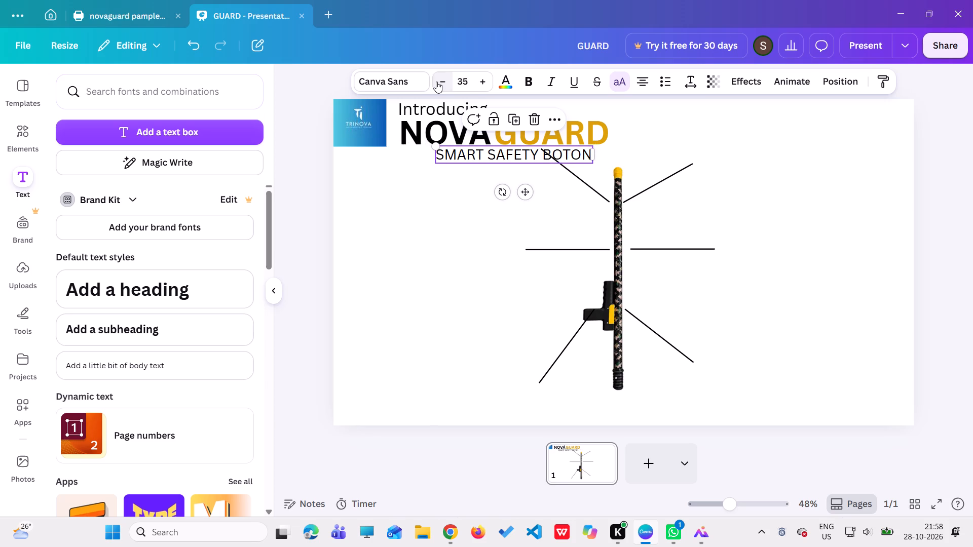
pyautogui.click(436, 82)
pyautogui.tripleClick(436, 82)
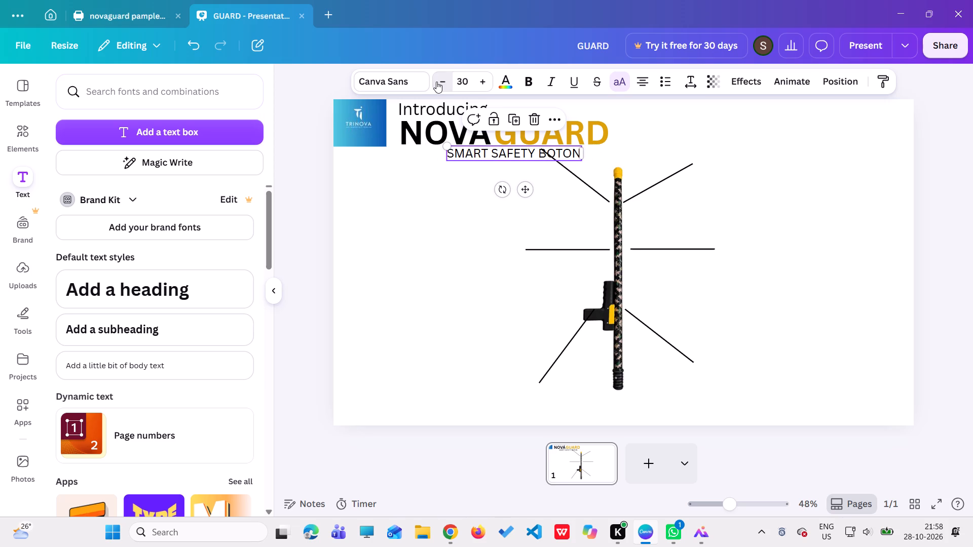
pyautogui.click(436, 82)
pyautogui.tripleClick(436, 82)
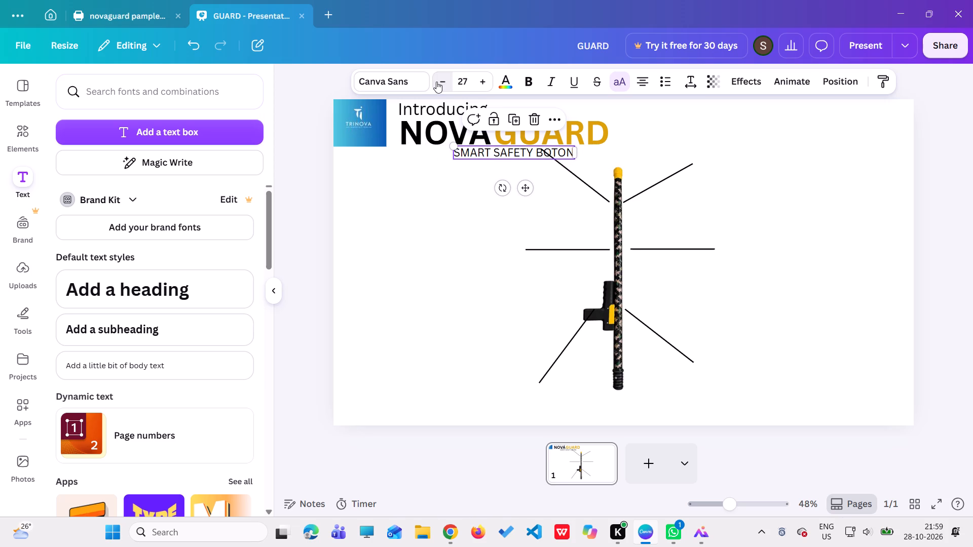
pyautogui.tripleClick(436, 82)
pyautogui.click(436, 82)
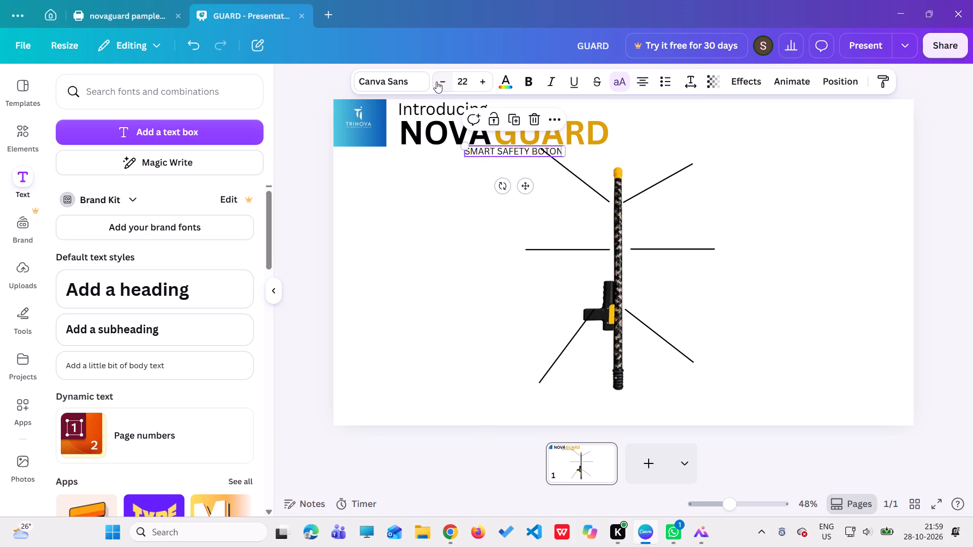
pyautogui.click(436, 82)
pyautogui.click(436, 82)
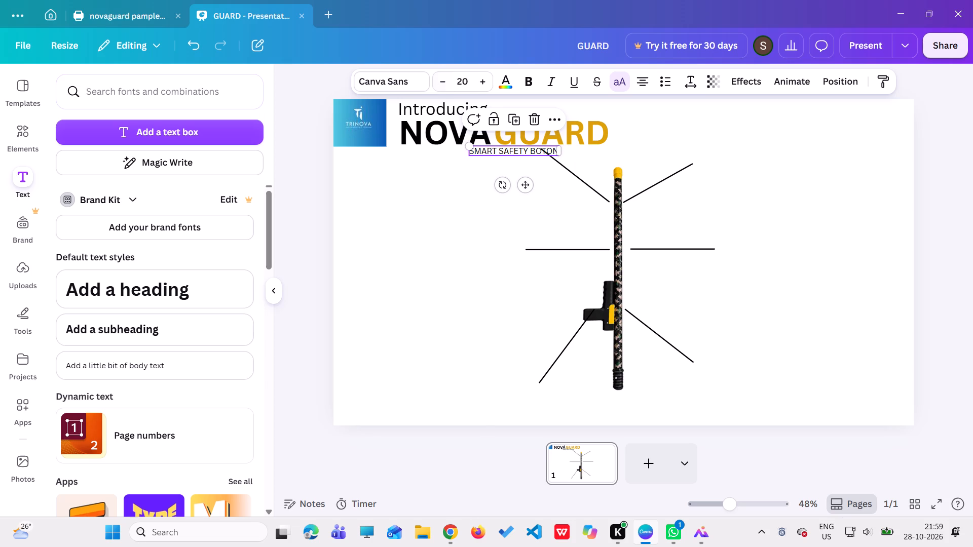
pyautogui.tripleClick(490, 81)
pyautogui.click(490, 81)
pyautogui.click(490, 81)
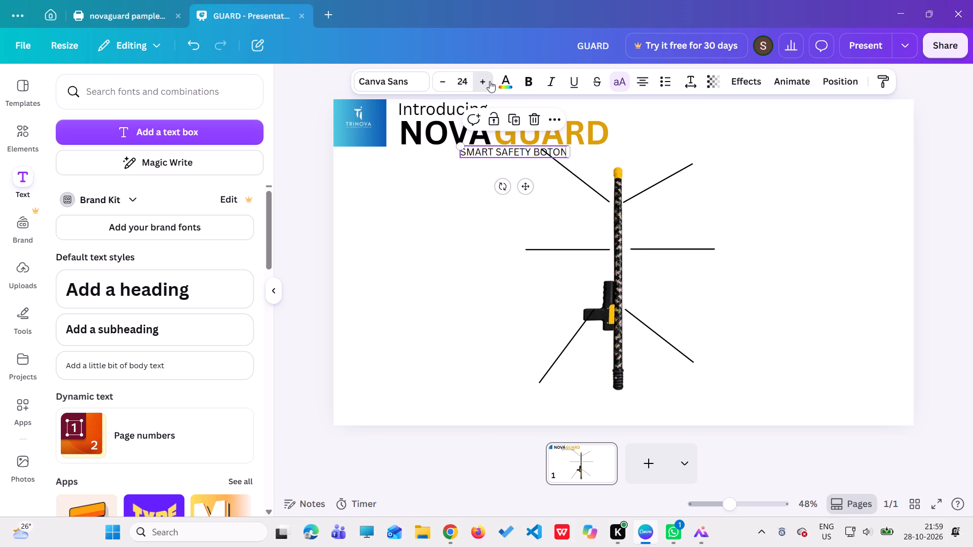
# Shift the SMART SAFETY BOTON subheading left so it starts roughly in line with the N of NOVA.
pyautogui.moveTo(569, 151); pyautogui.dragTo(575, 151)
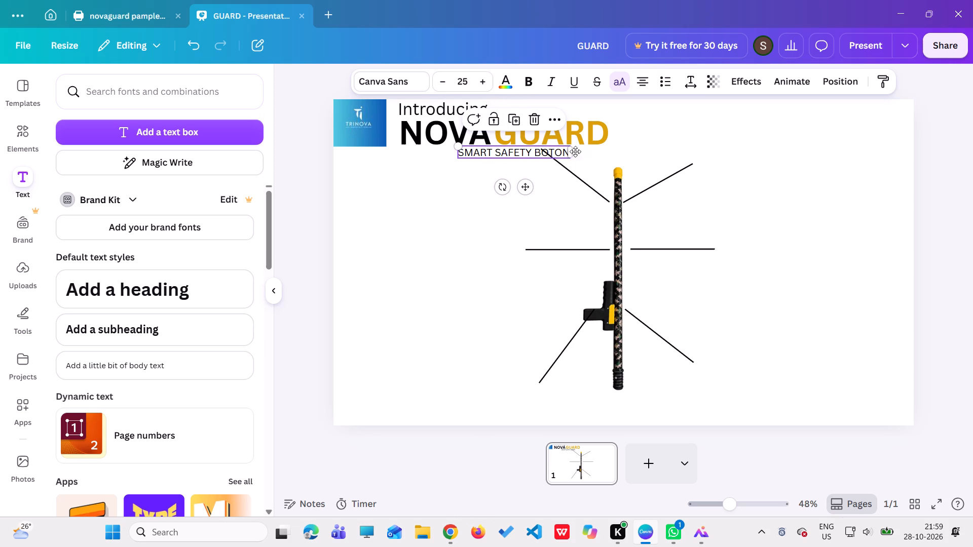
pyautogui.moveTo(575, 151); pyautogui.dragTo(514, 152)
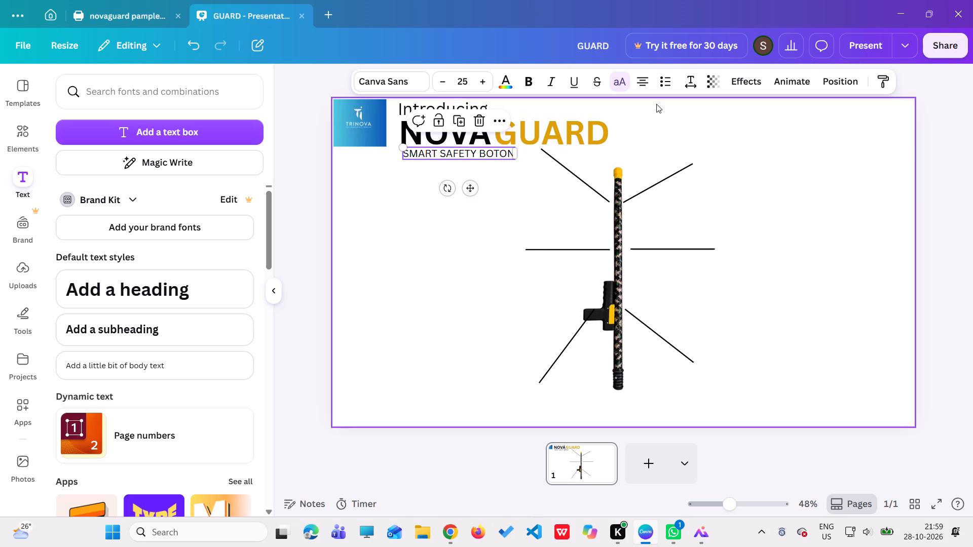
# Space out the letters of SMART in the subheading with single spaces and widen the gap before SAFETY by two spaces.
pyautogui.click(412, 153)
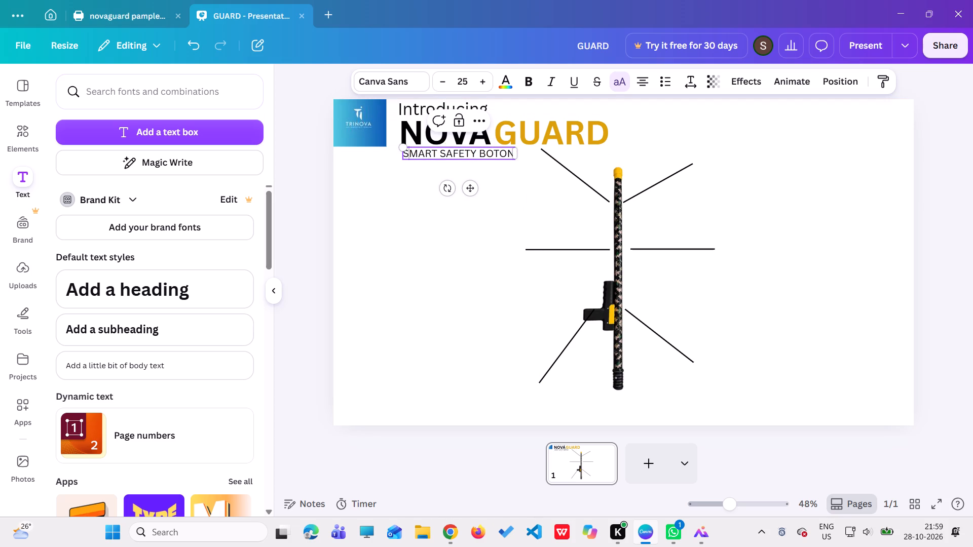
pyautogui.press('space')
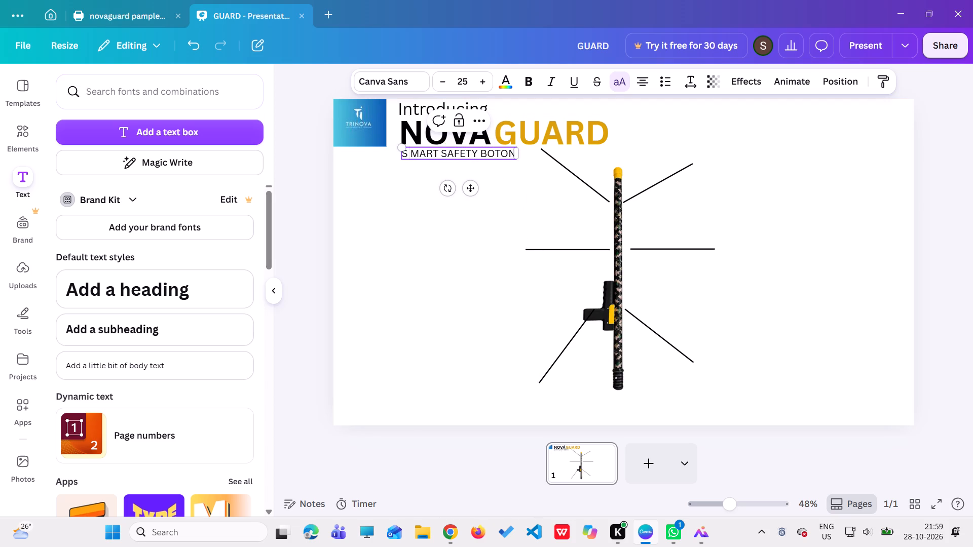
pyautogui.press('Right')
pyautogui.press('space')
pyautogui.press('Right')
pyautogui.press('space')
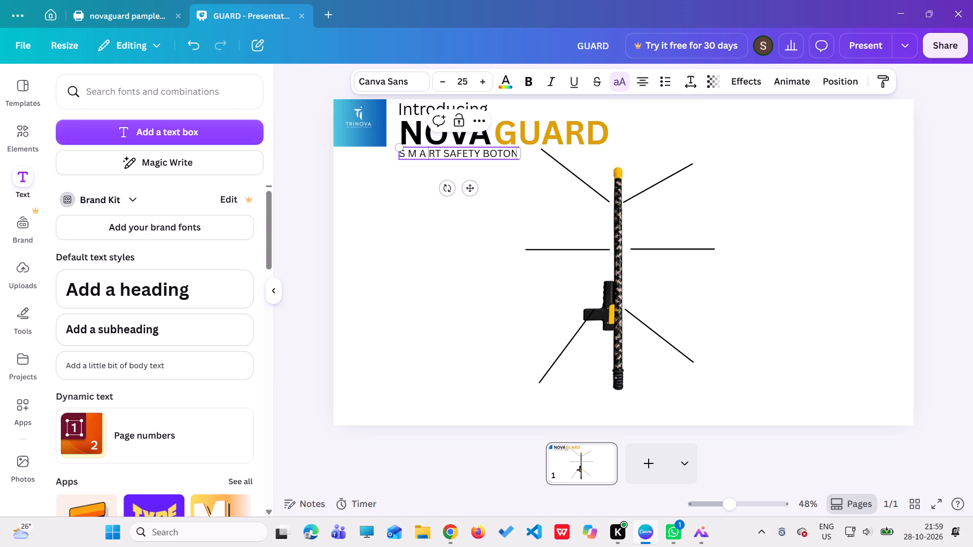
pyautogui.press('Right')
pyautogui.press('space')
pyautogui.press('Right')
pyautogui.press('space')
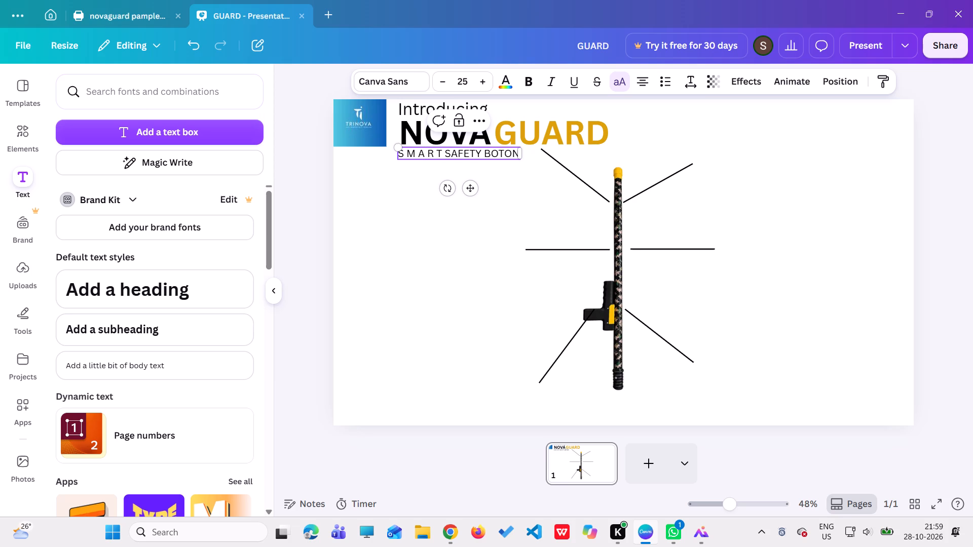
pyautogui.press('space')
pyautogui.press('space')
pyautogui.press('Right')
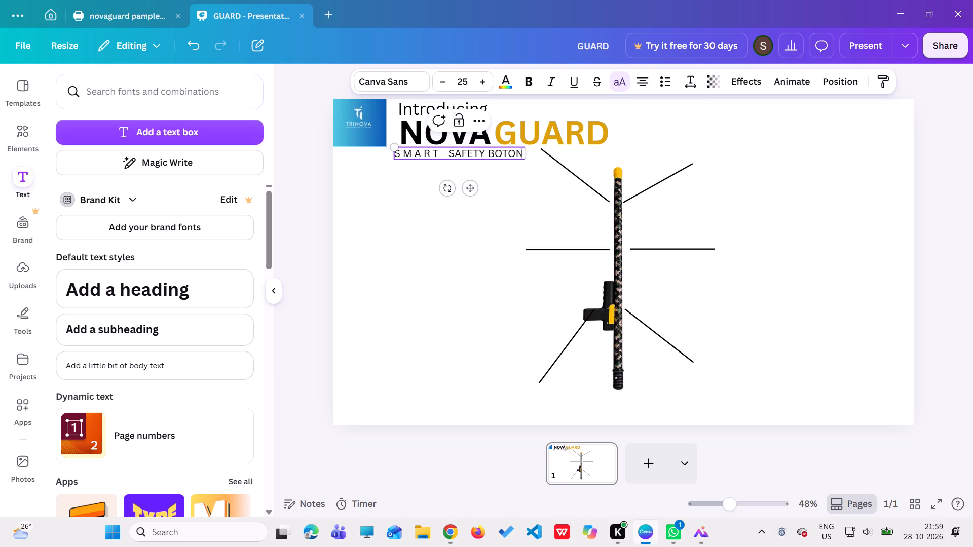
# Space out the letters of SAFETY with single spaces and widen the gap before BOTON by two spaces.
pyautogui.press('Right')
pyautogui.press('space')
pyautogui.press('Right')
pyautogui.press('space')
pyautogui.press('Right')
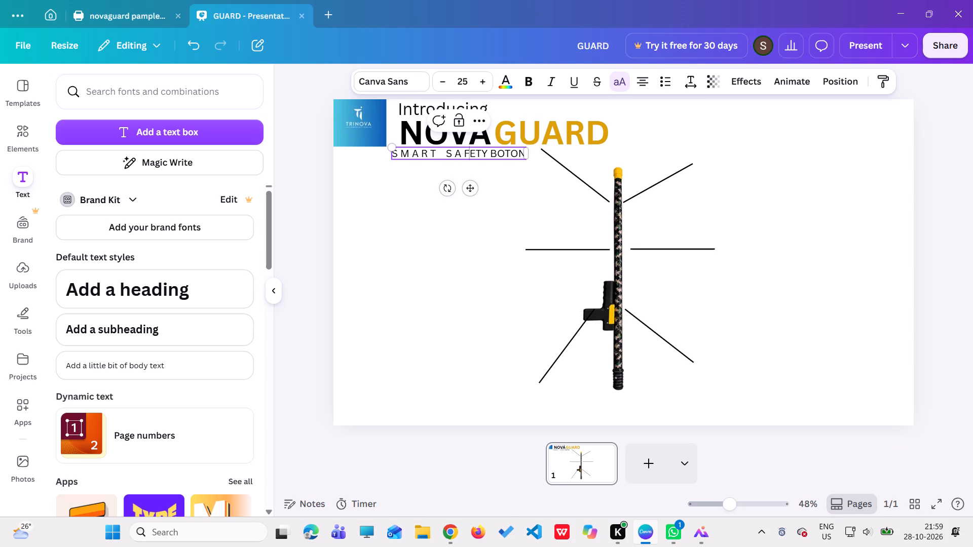
pyautogui.press('space')
pyautogui.press('Right')
pyautogui.press('space')
pyautogui.press('Right')
pyautogui.press('space')
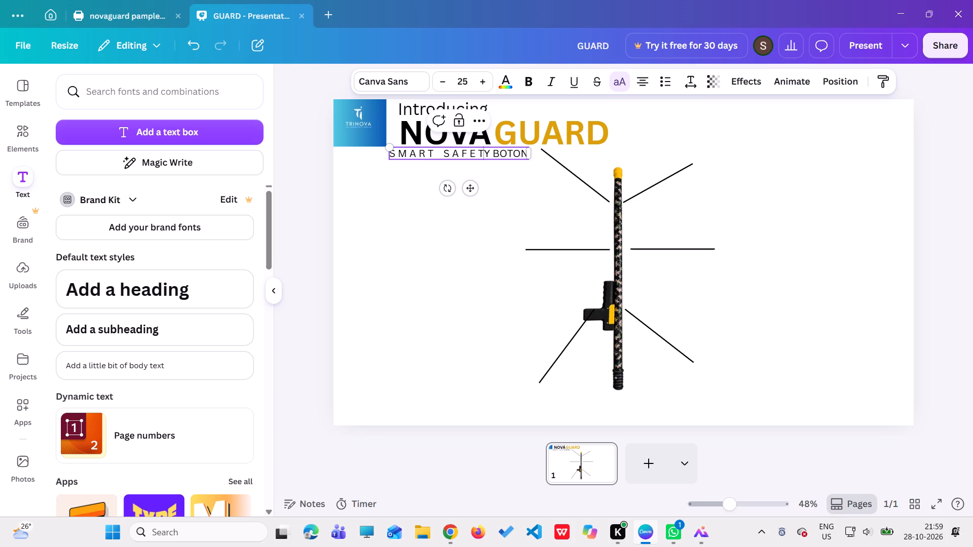
pyautogui.press('Right')
pyautogui.press('space')
pyautogui.press('space')
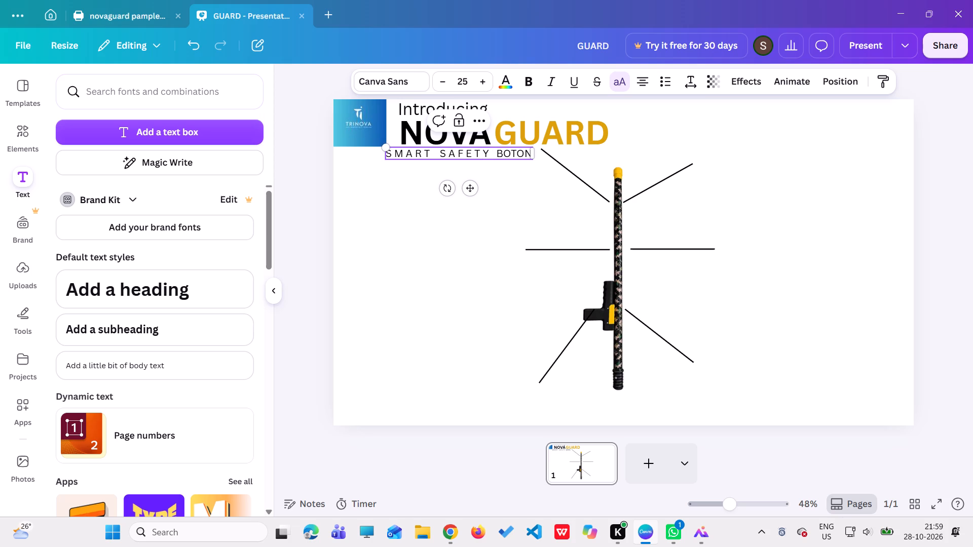
pyautogui.press('Right')
# Space out the letters of BOTON in the subheading with single spaces, including one after the final N.
pyautogui.press('Right')
pyautogui.press('space')
pyautogui.press('Right')
pyautogui.press('space')
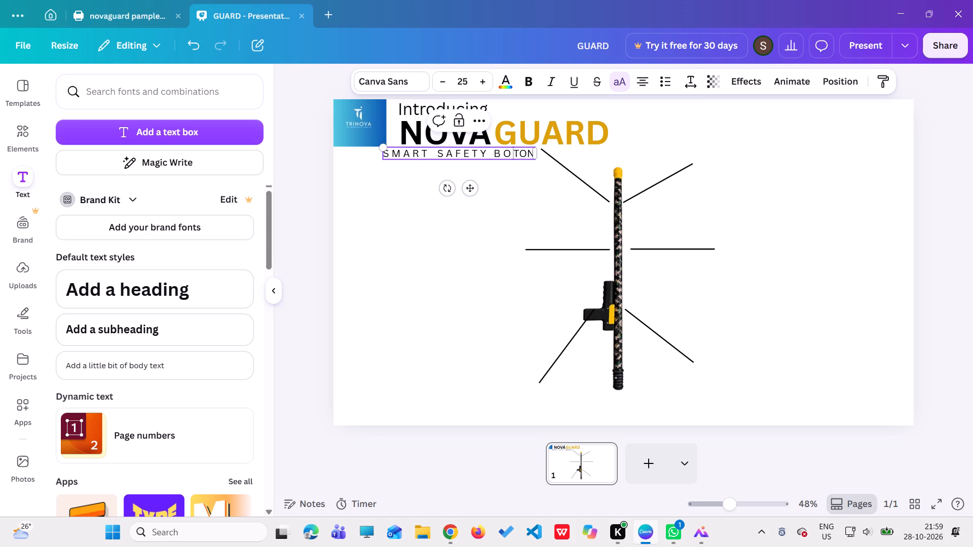
pyautogui.press('Right')
pyautogui.press('space')
pyautogui.press('Right')
pyautogui.press('space')
pyautogui.press('Right')
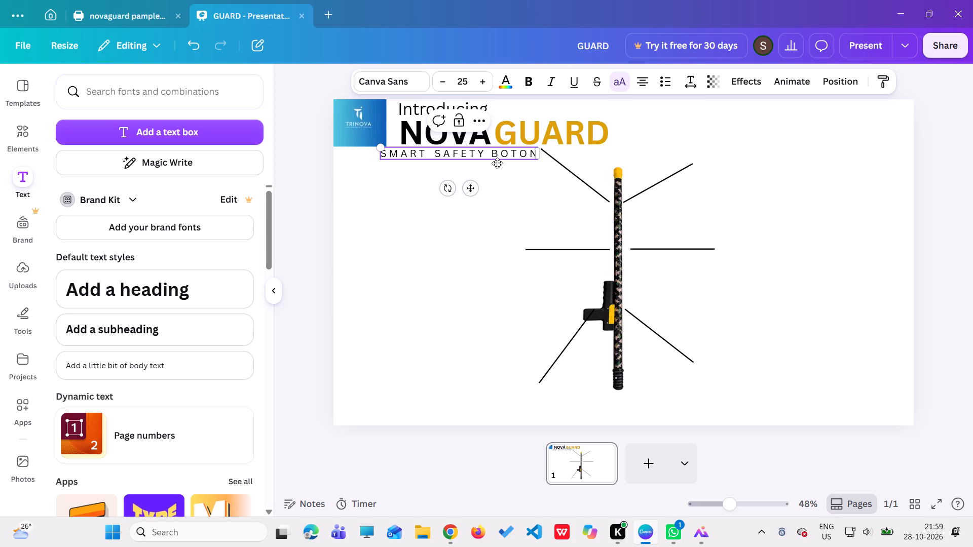
pyautogui.press('space')
# Widen both word gaps in the SMART SAFETY BOTON subheading by three extra spaces each.
pyautogui.click(430, 152)
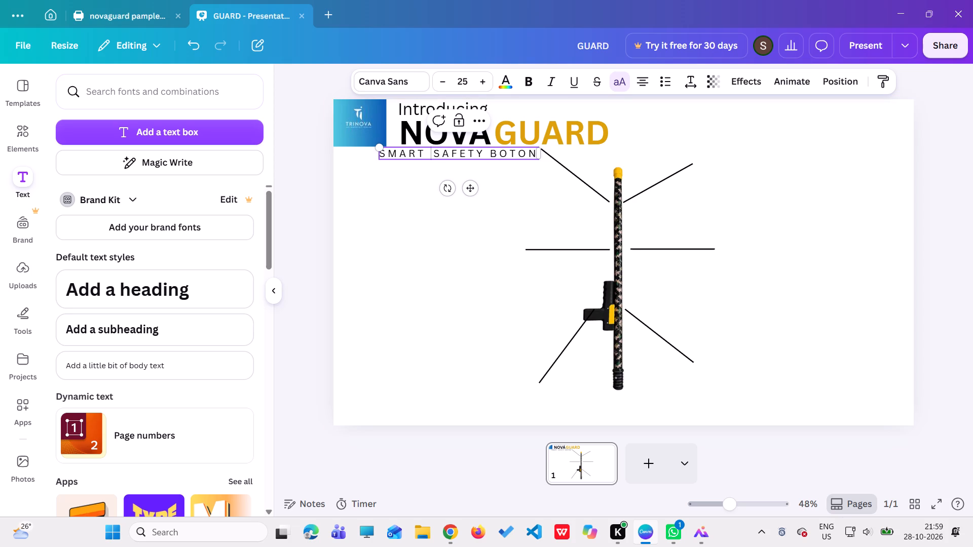
pyautogui.press('space')
pyautogui.press('space')
pyautogui.press('space')
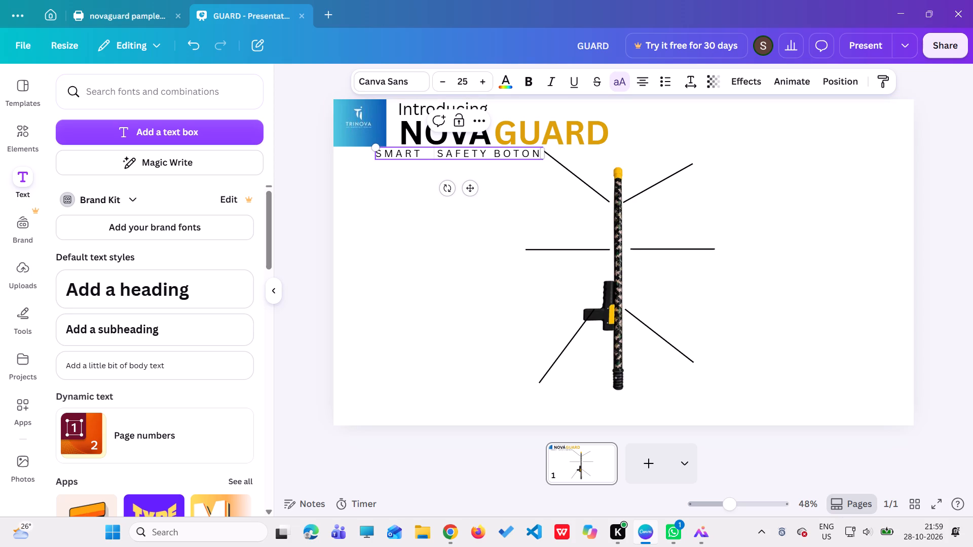
pyautogui.click(489, 155)
pyautogui.press('space')
pyautogui.press('space')
pyautogui.press('space')
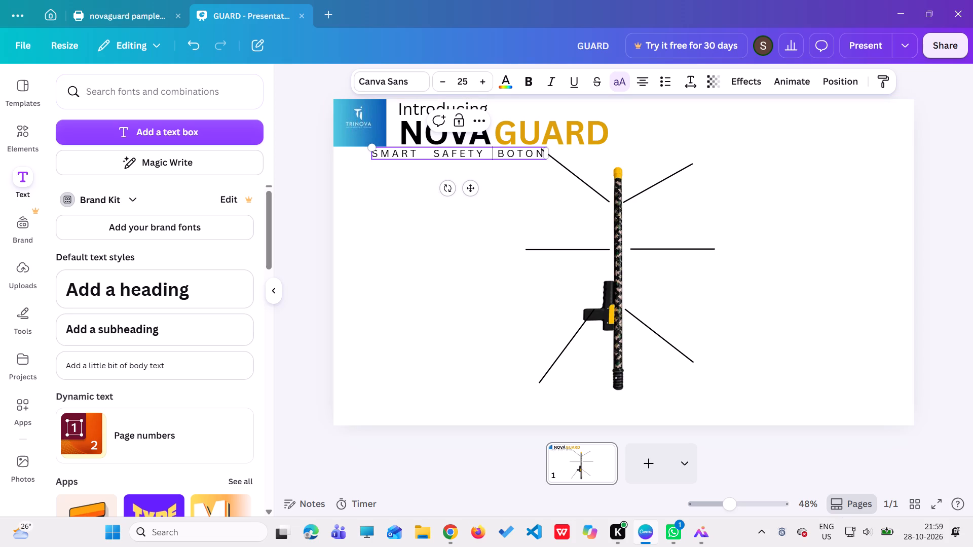
# Trim the subheading's word gaps by removing three spaces before SAFETY and two before BOTON.
pyautogui.click(432, 155)
pyautogui.press('BackSpace')
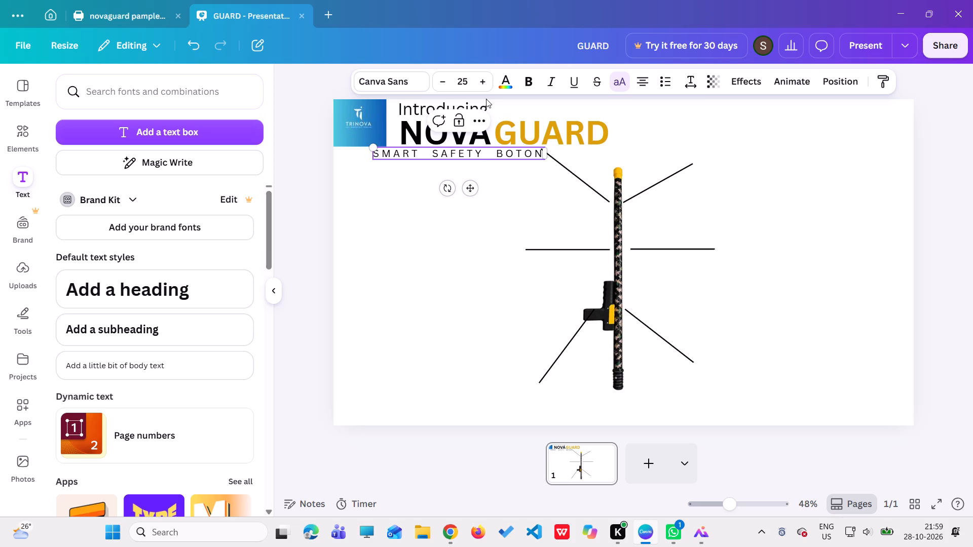
pyautogui.press('BackSpace')
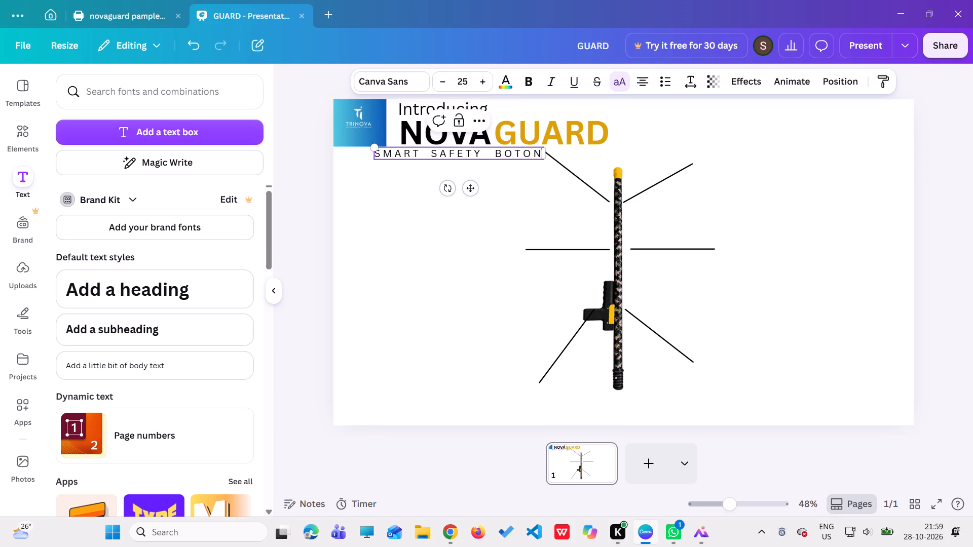
pyautogui.click(495, 154)
pyautogui.press('BackSpace')
pyautogui.press('BackSpace')
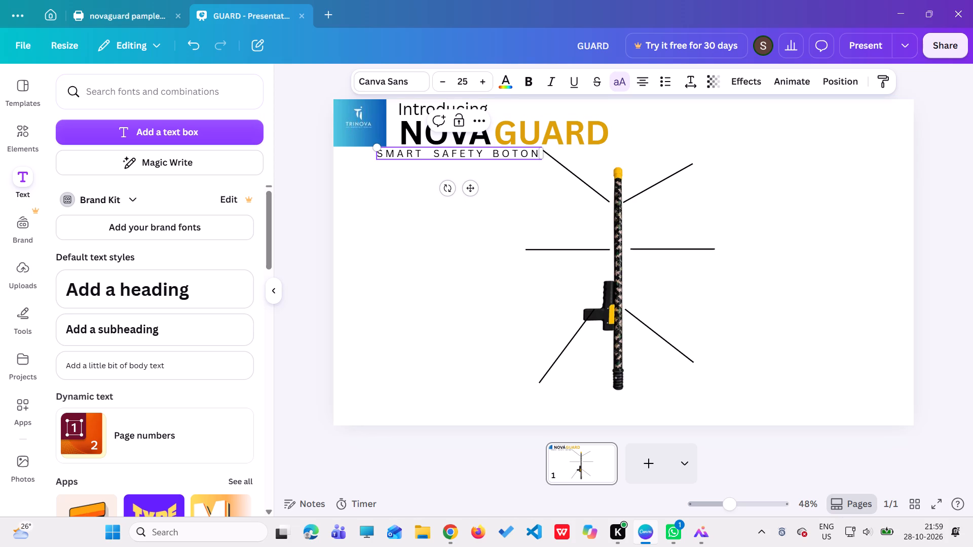
pyautogui.click(430, 151)
pyautogui.press('Right')
pyautogui.press('BackSpace')
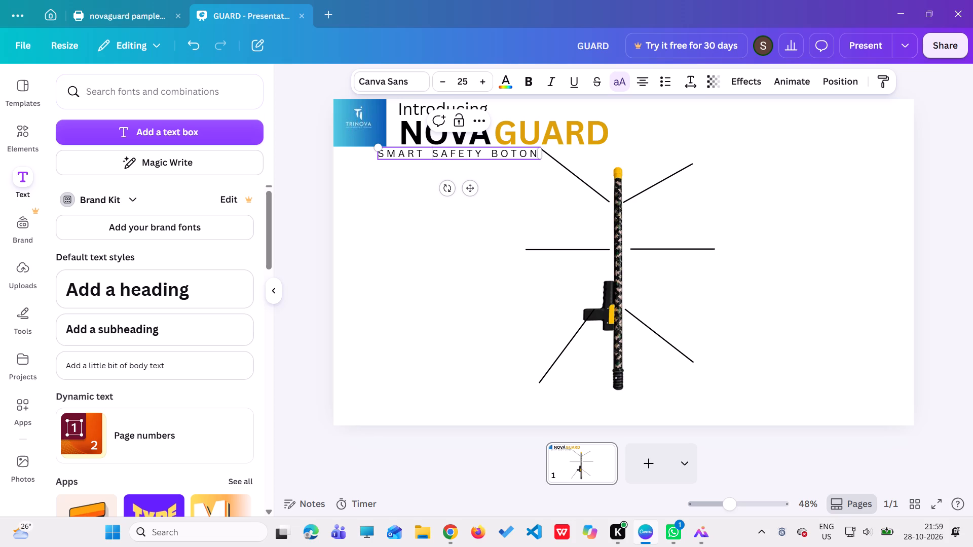
# Move the letter-spaced subheading directly below NOVAGUARD so it starts in line with the N of NOVA.
pyautogui.scroll(1, 500, 158)
pyautogui.moveTo(464, 154); pyautogui.dragTo(480, 154)
pyautogui.click(496, 185)
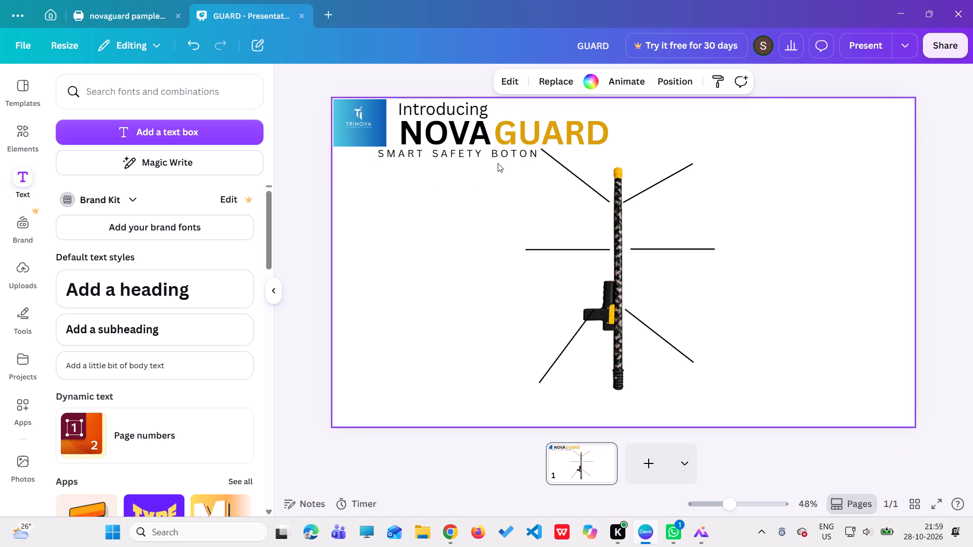
pyautogui.moveTo(495, 154); pyautogui.dragTo(518, 151)
pyautogui.click(509, 173)
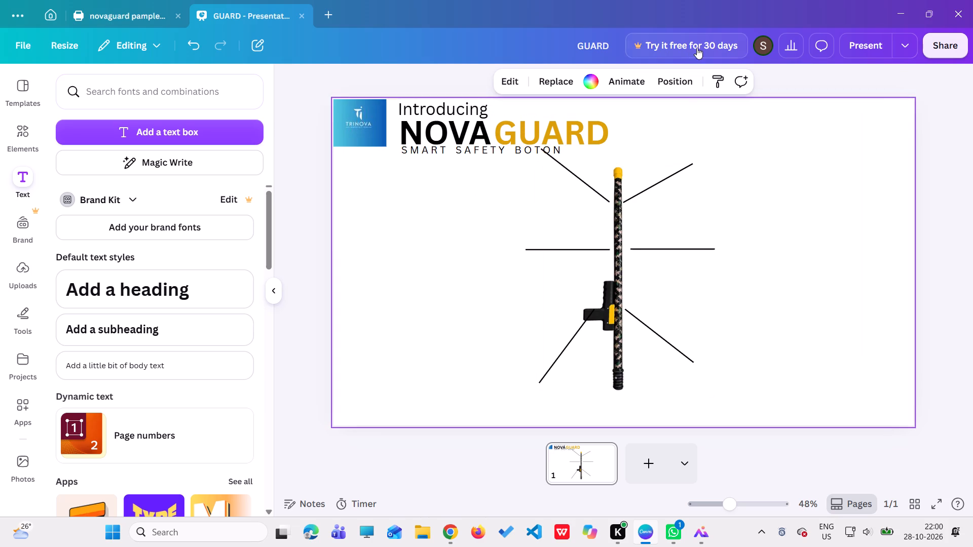
pyautogui.click(501, 153)
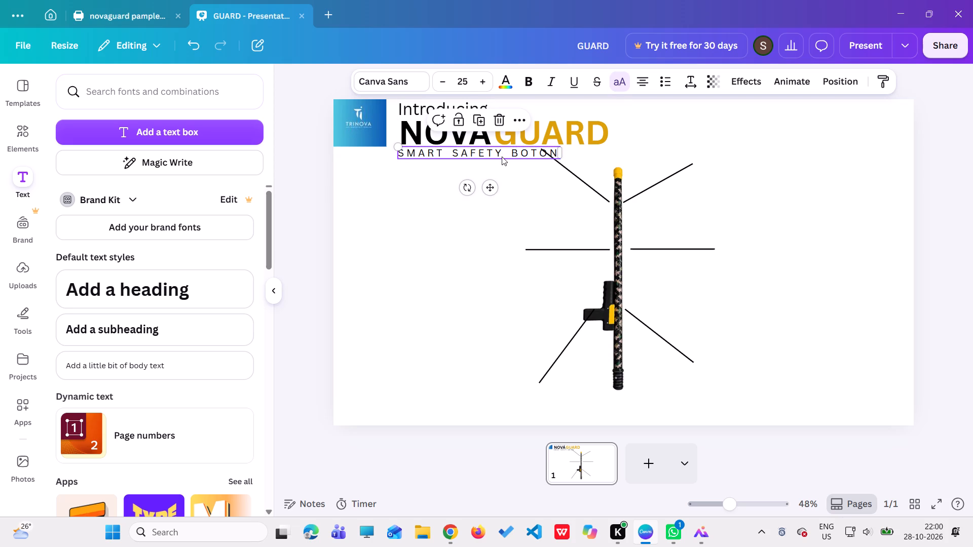
pyautogui.moveTo(508, 156); pyautogui.dragTo(515, 154)
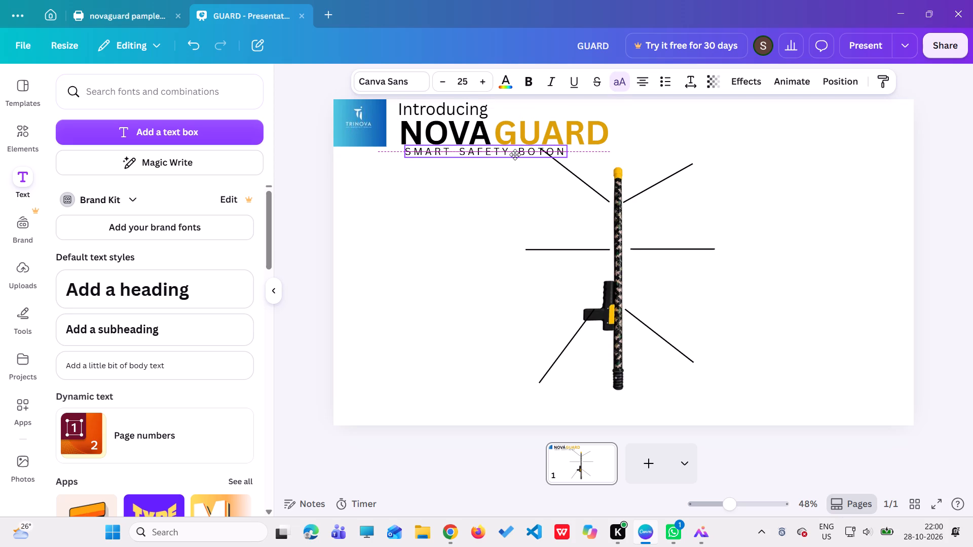
pyautogui.moveTo(515, 154); pyautogui.dragTo(512, 155)
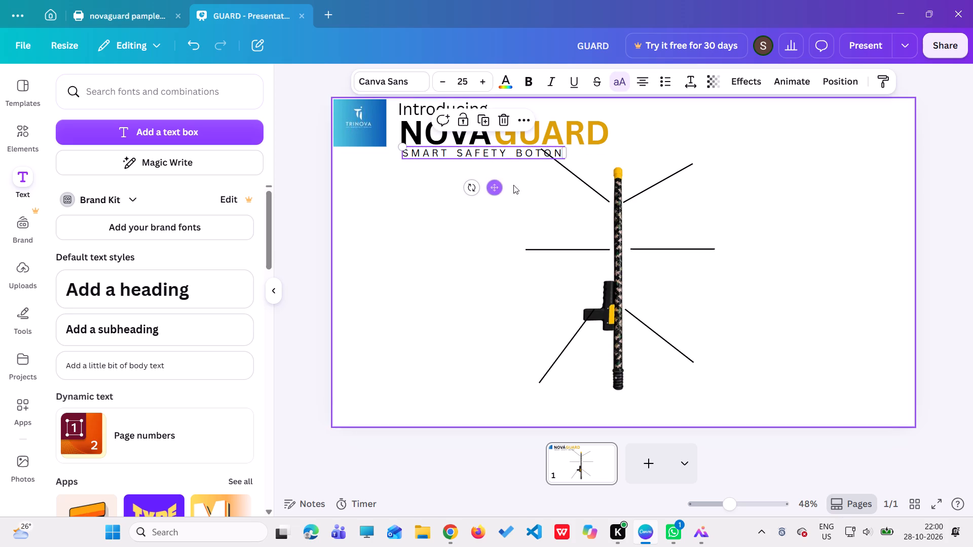
pyautogui.click(523, 182)
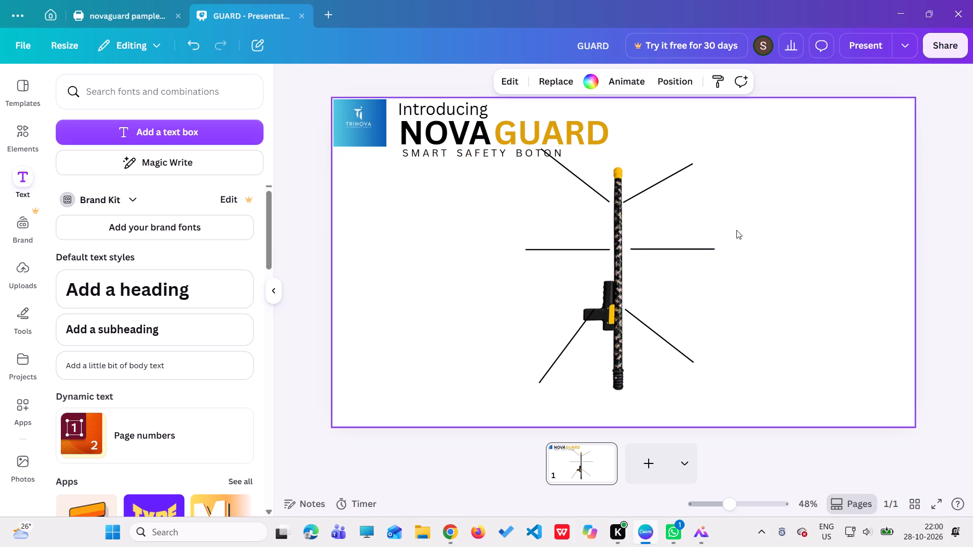
# Move the baton's upper-left callout line down and left, and lower its outer end to clear the subheading.
pyautogui.moveTo(587, 190); pyautogui.dragTo(587, 188)
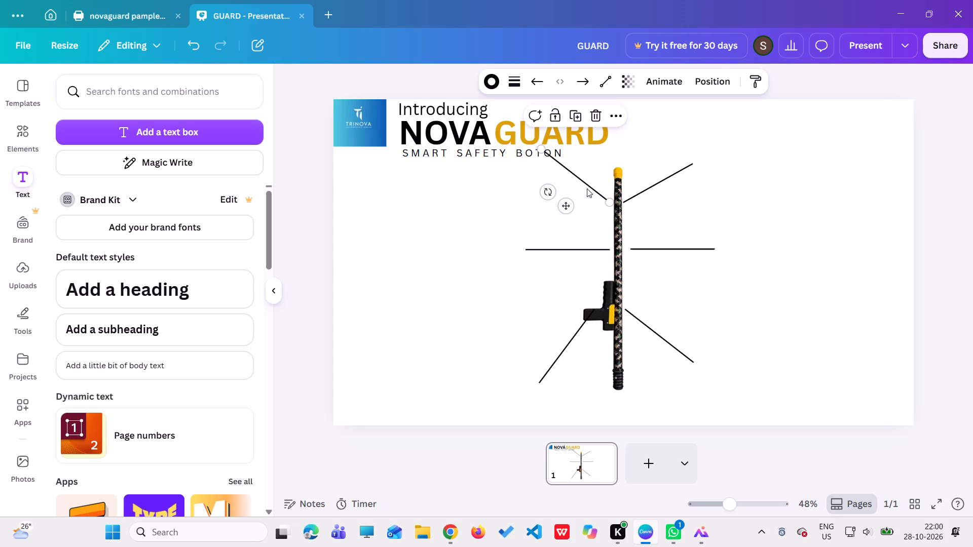
pyautogui.moveTo(587, 188); pyautogui.dragTo(580, 203)
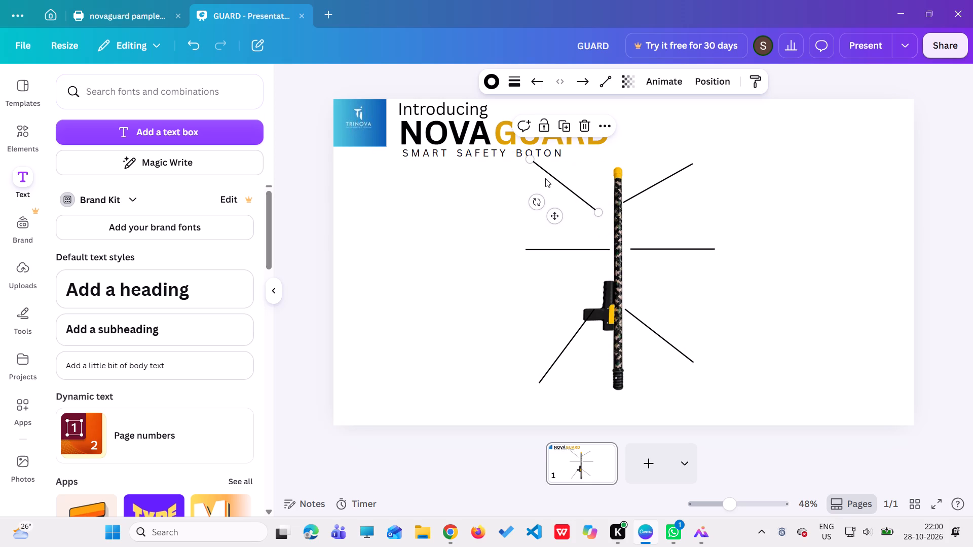
pyautogui.moveTo(531, 157); pyautogui.dragTo(512, 179)
pyautogui.click(766, 206)
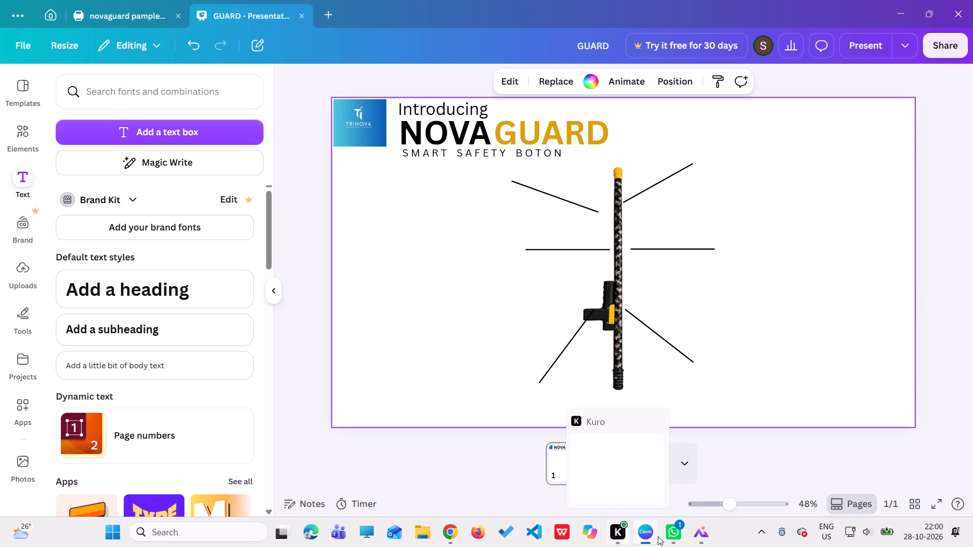
# Add an uppercase body text line reading "ONE DEVICE MULTIPLE UTILITIES", checking the wording against the layout 2 reference image.
pyautogui.click(703, 534)
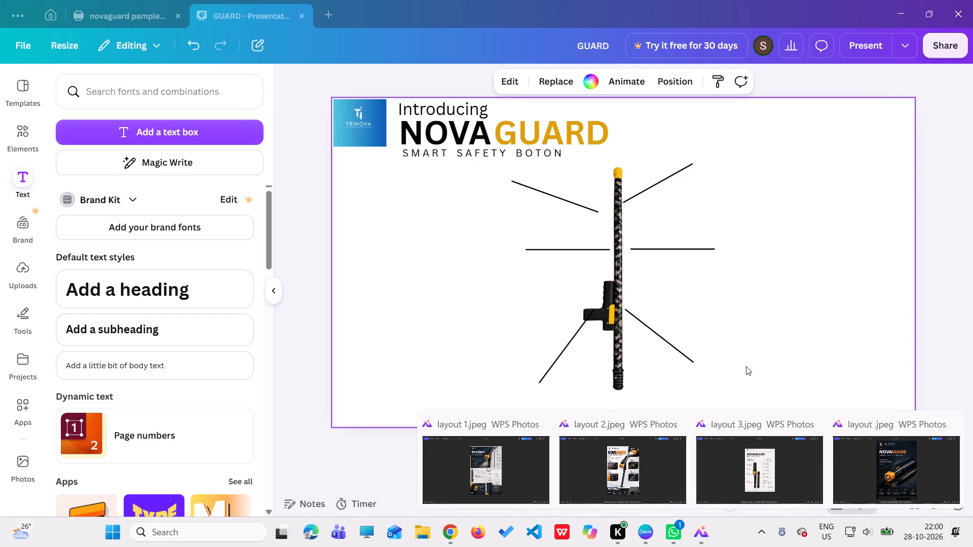
pyautogui.click(156, 358)
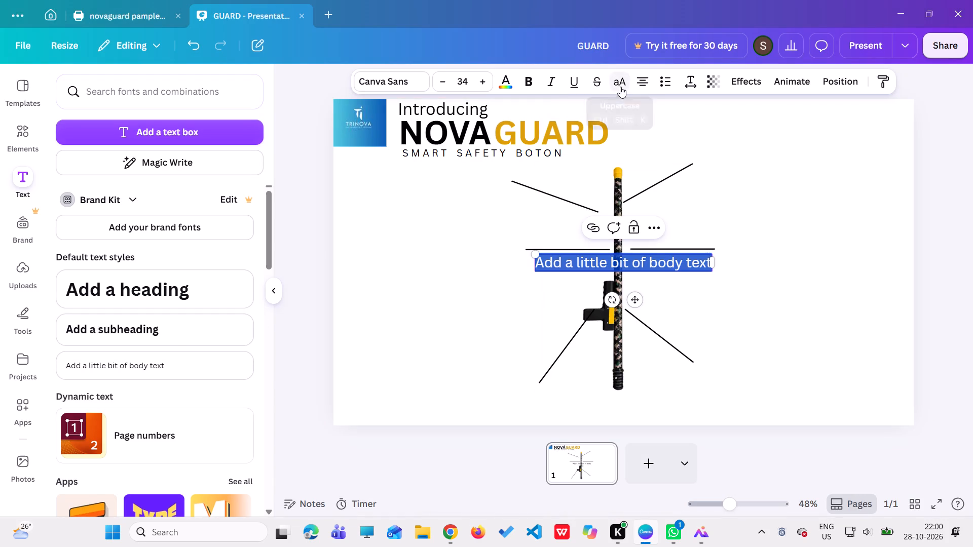
pyautogui.click(619, 86)
pyautogui.press('BackSpace')
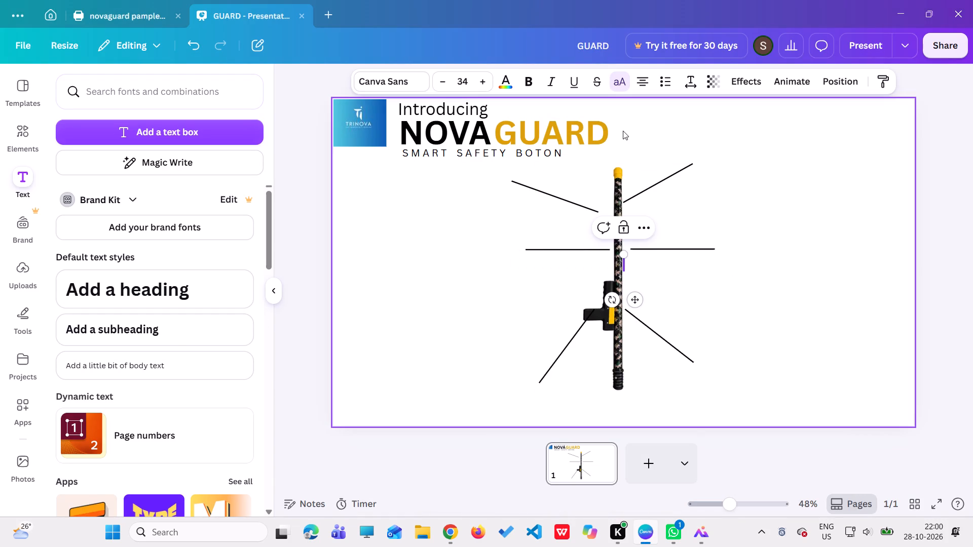
pyautogui.write('one')
pyautogui.press('space')
pyautogui.write('device')
pyautogui.press('space')
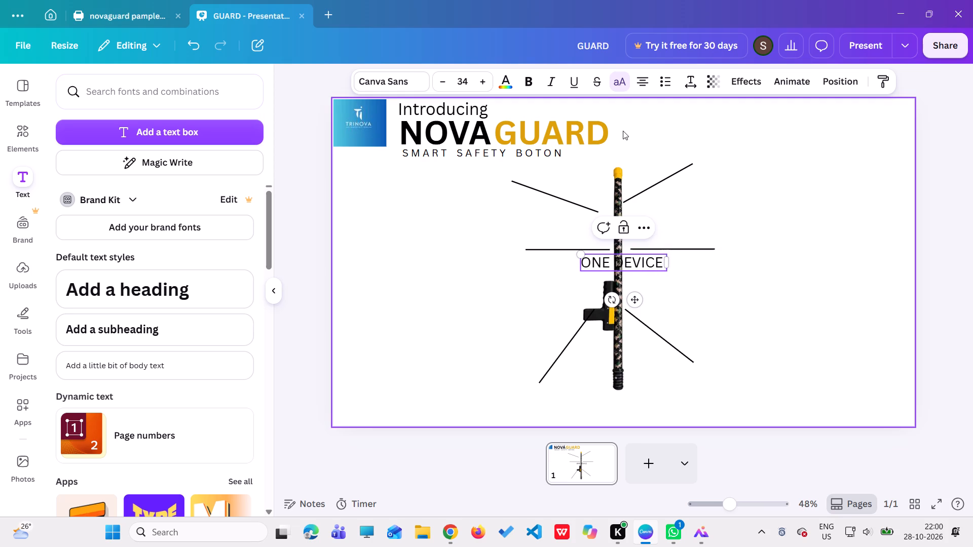
pyautogui.write('multi')
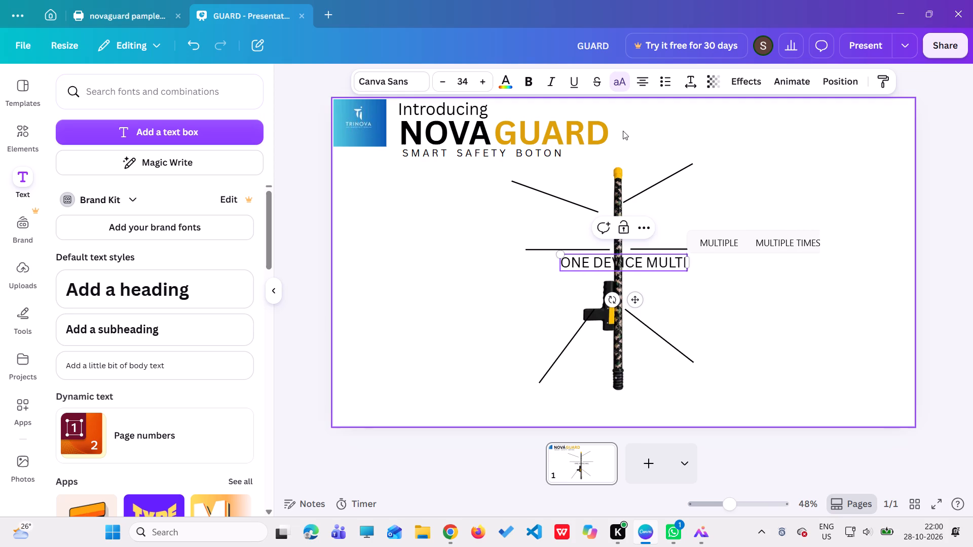
pyautogui.write('ple')
pyautogui.press('space')
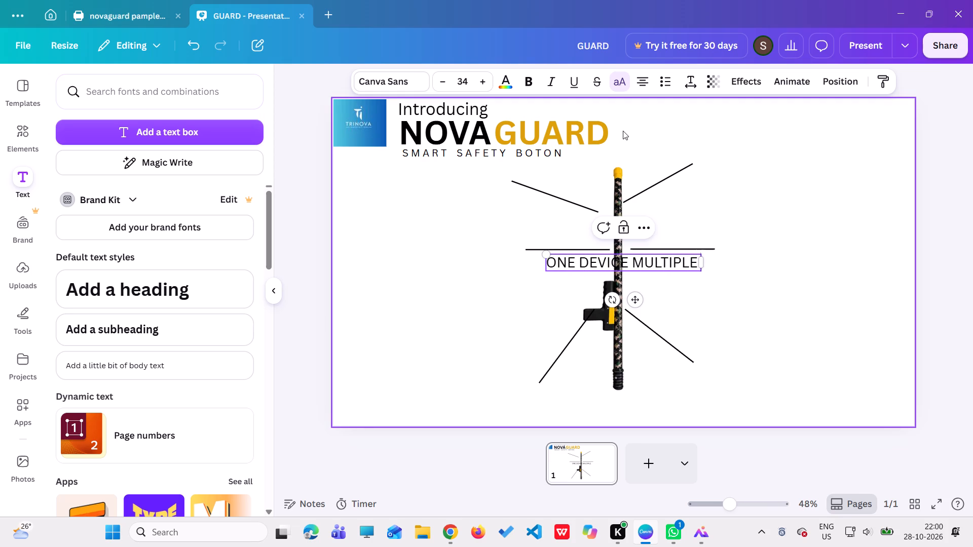
pyautogui.write('ulti')
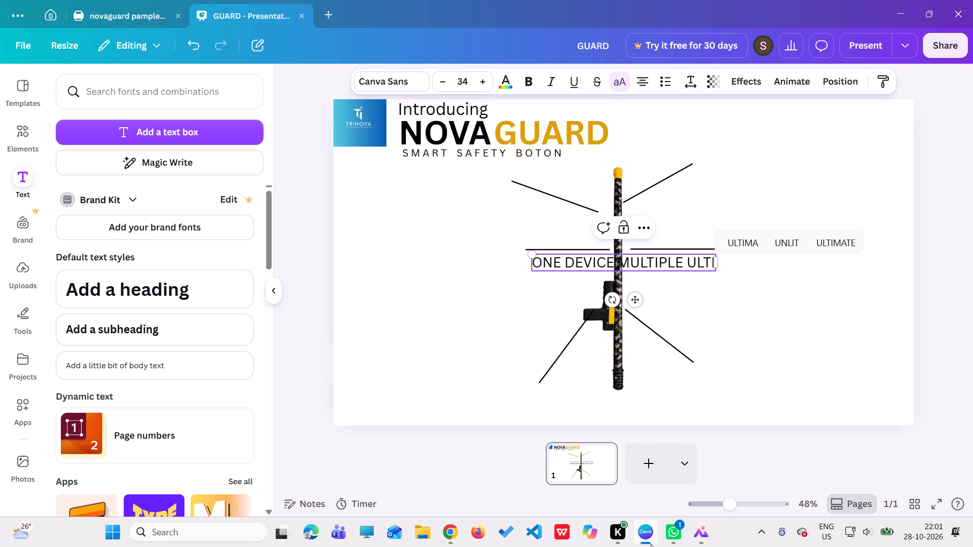
pyautogui.click(663, 488)
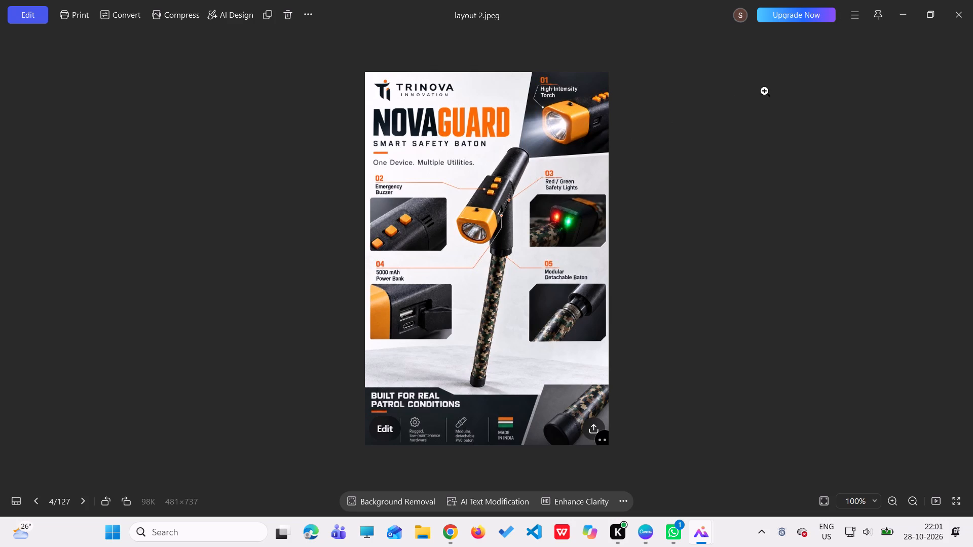
pyautogui.click(897, 19)
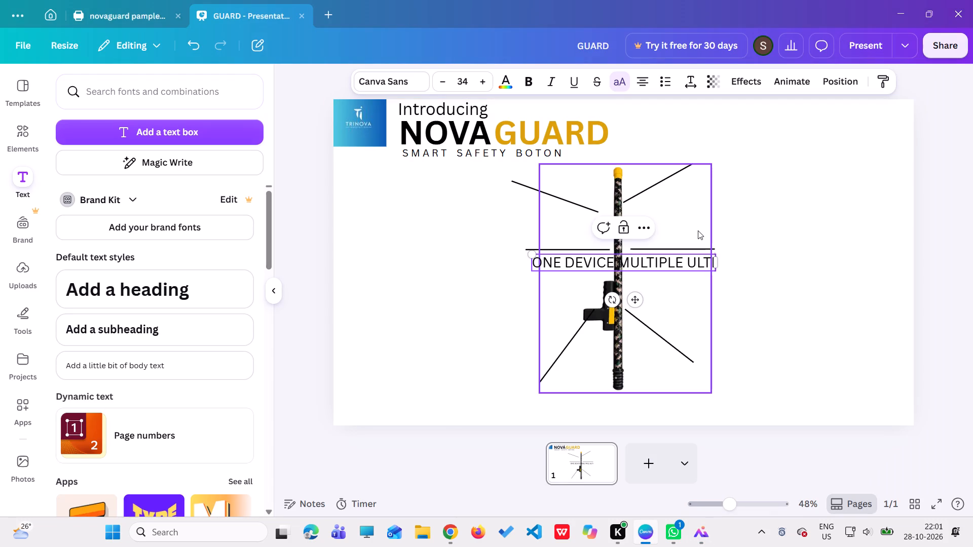
pyautogui.write('li')
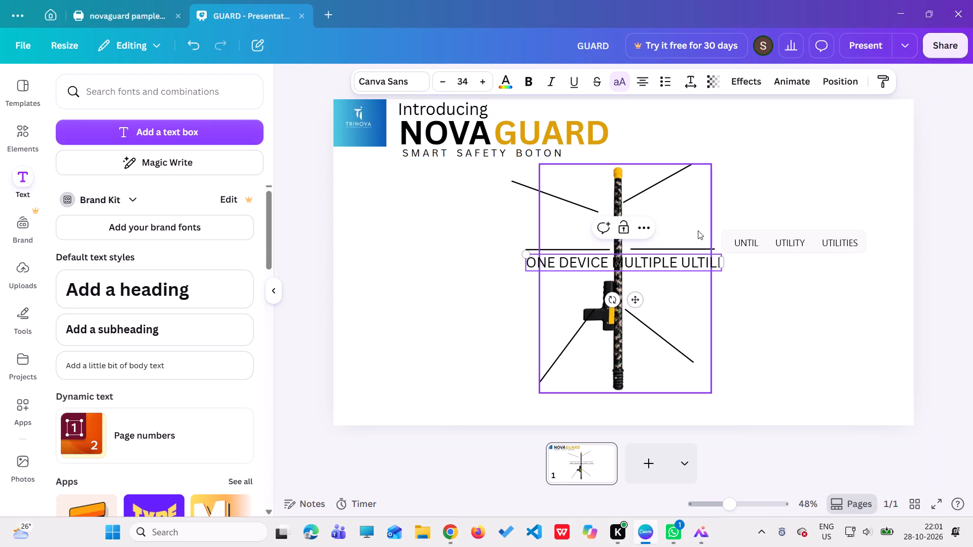
pyautogui.click(848, 238)
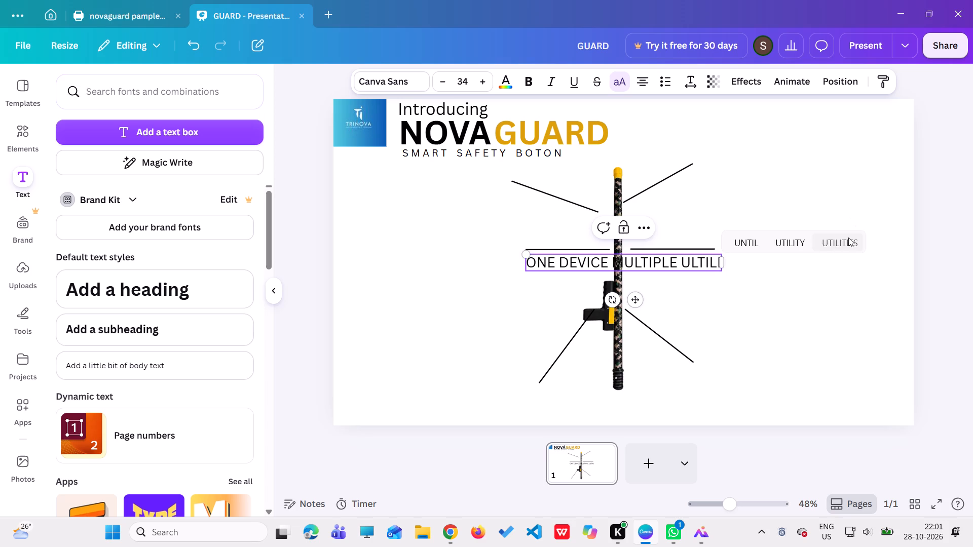
# Reduce the tagline's font size to 20 and place it directly below SMART SAFETY BOTON, aligned with the subheading's start.
pyautogui.tripleClick(440, 83)
pyautogui.tripleClick(440, 83)
pyautogui.tripleClick(440, 83)
pyautogui.tripleClick(440, 83)
pyautogui.doubleClick(440, 83)
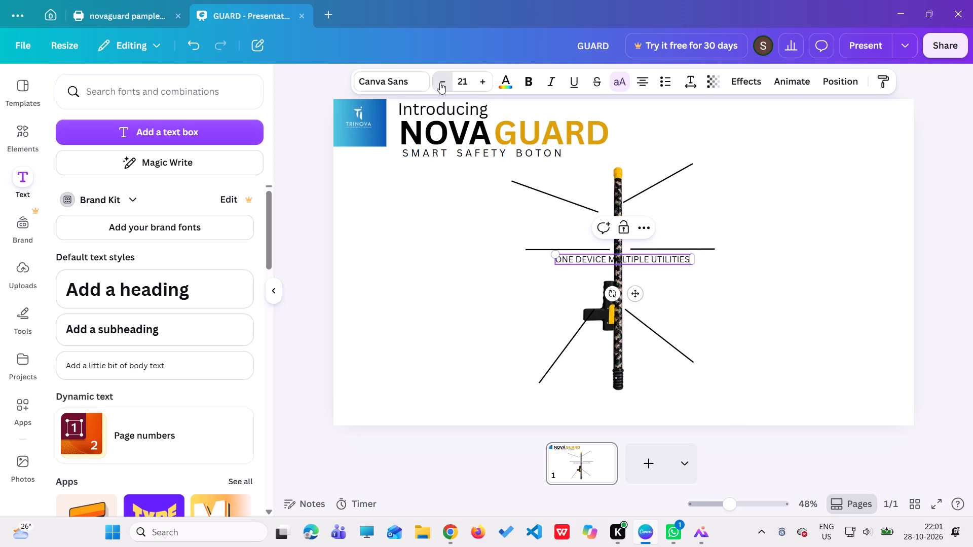
pyautogui.moveTo(639, 294); pyautogui.dragTo(630, 291)
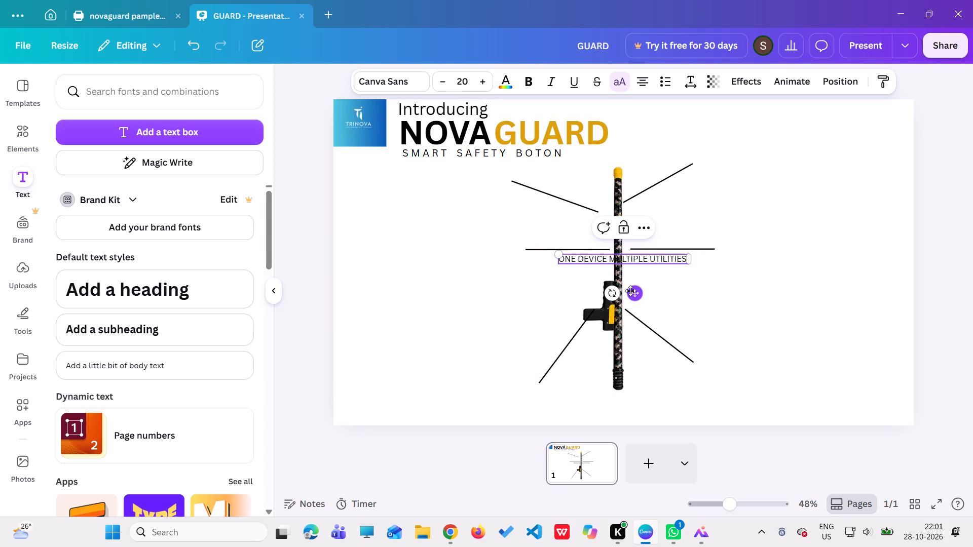
pyautogui.moveTo(630, 291); pyautogui.dragTo(481, 201)
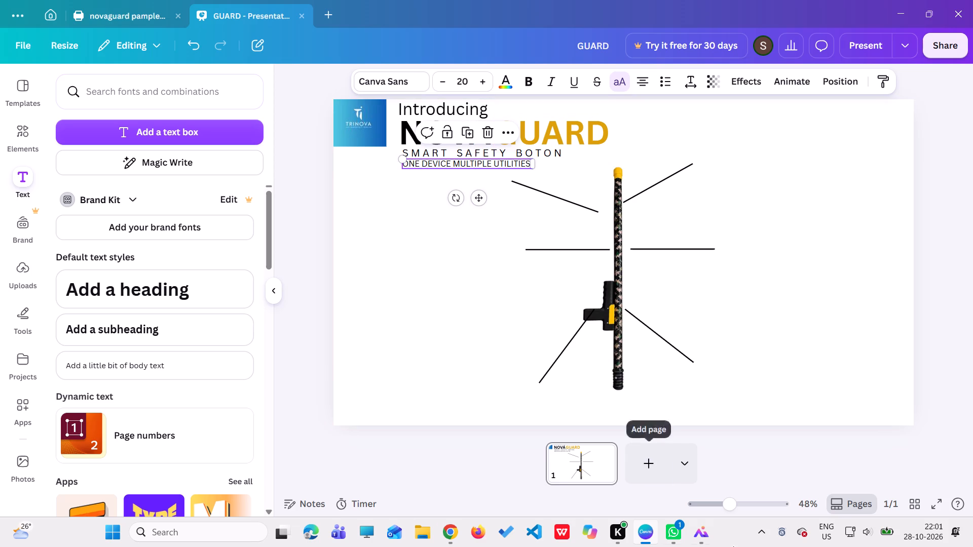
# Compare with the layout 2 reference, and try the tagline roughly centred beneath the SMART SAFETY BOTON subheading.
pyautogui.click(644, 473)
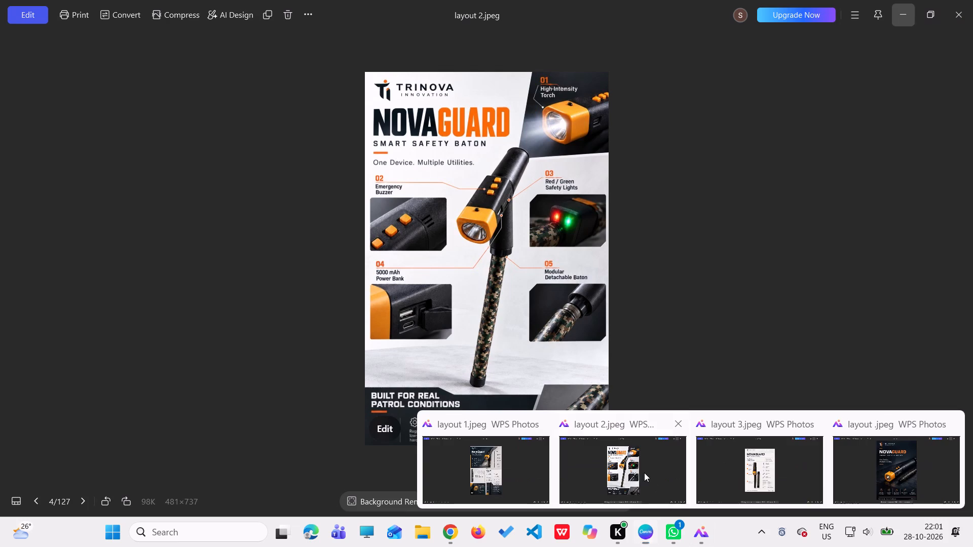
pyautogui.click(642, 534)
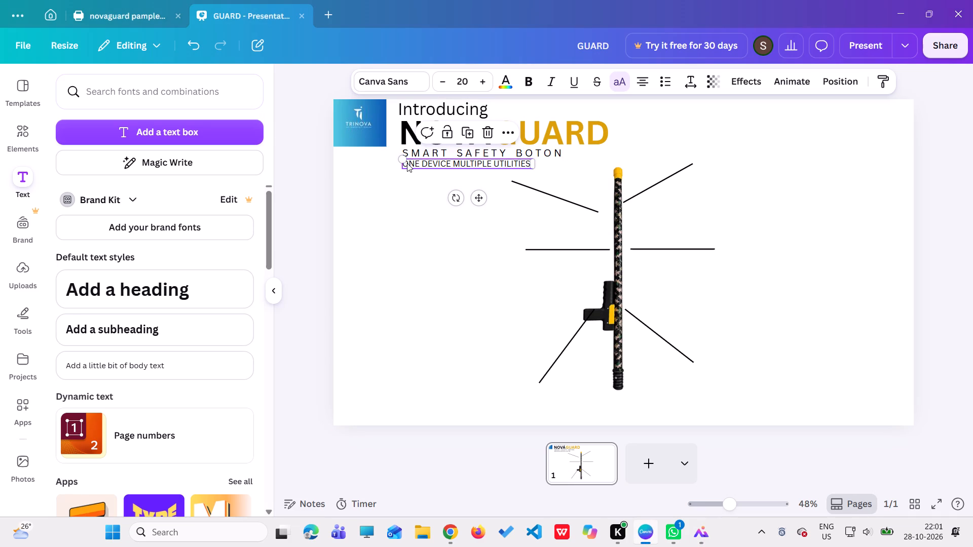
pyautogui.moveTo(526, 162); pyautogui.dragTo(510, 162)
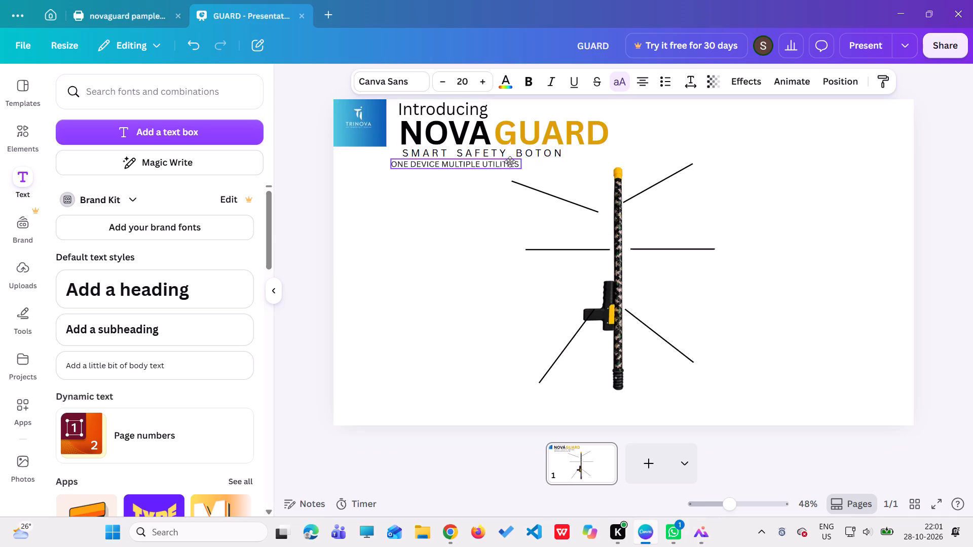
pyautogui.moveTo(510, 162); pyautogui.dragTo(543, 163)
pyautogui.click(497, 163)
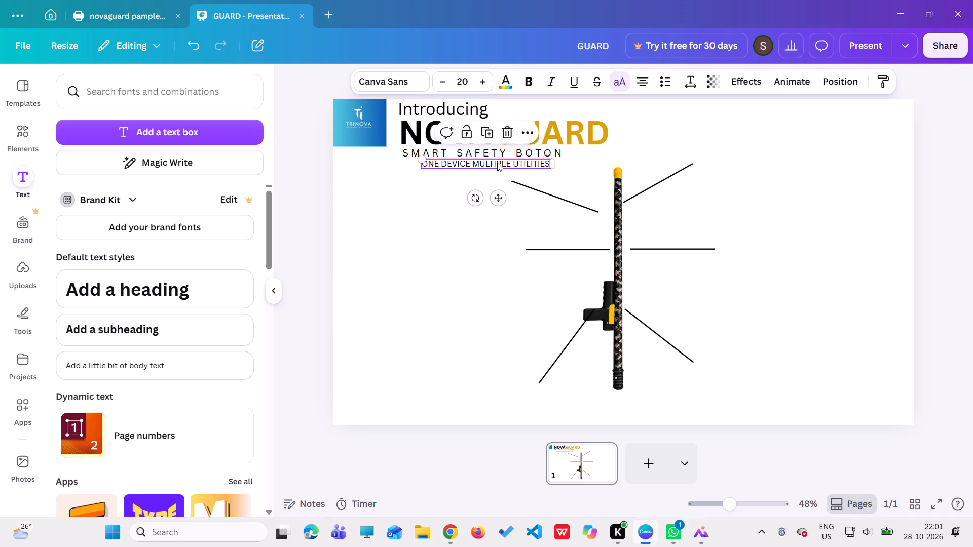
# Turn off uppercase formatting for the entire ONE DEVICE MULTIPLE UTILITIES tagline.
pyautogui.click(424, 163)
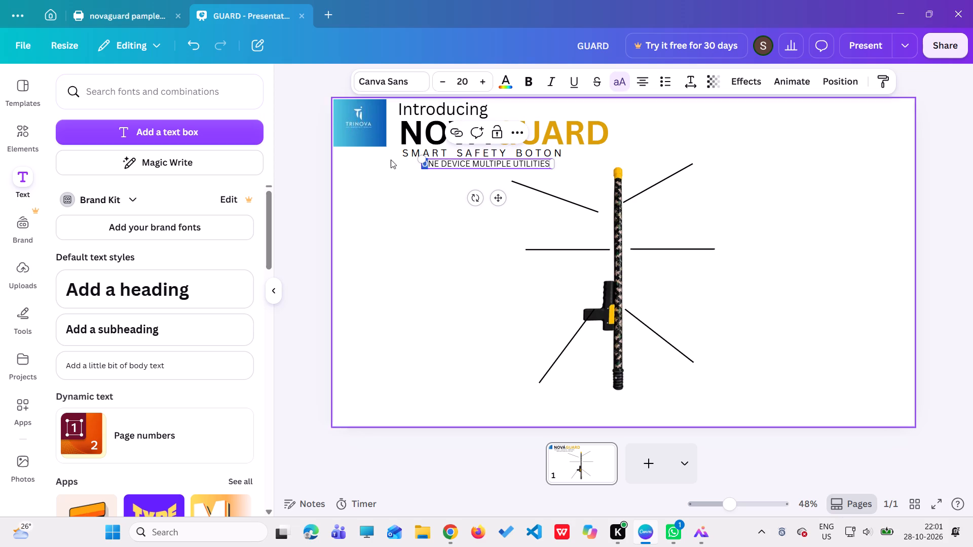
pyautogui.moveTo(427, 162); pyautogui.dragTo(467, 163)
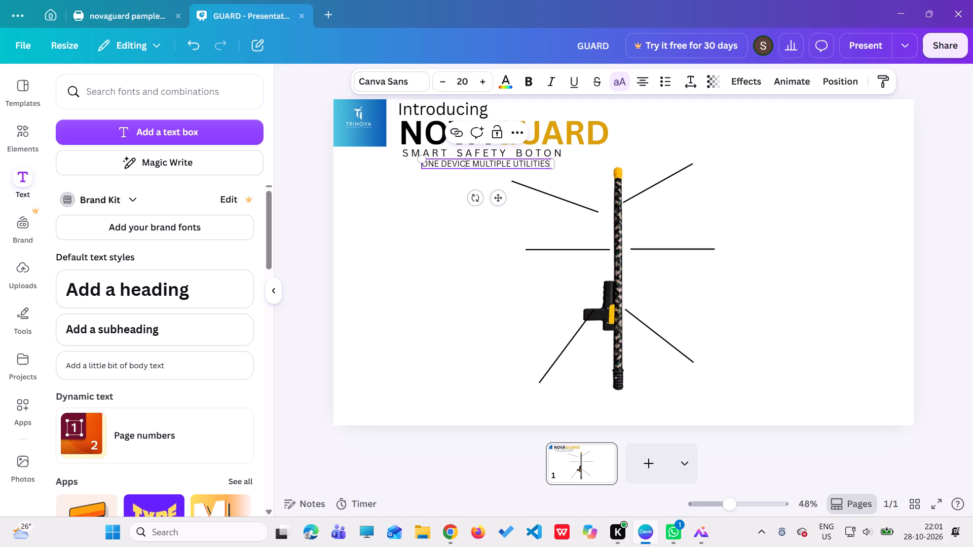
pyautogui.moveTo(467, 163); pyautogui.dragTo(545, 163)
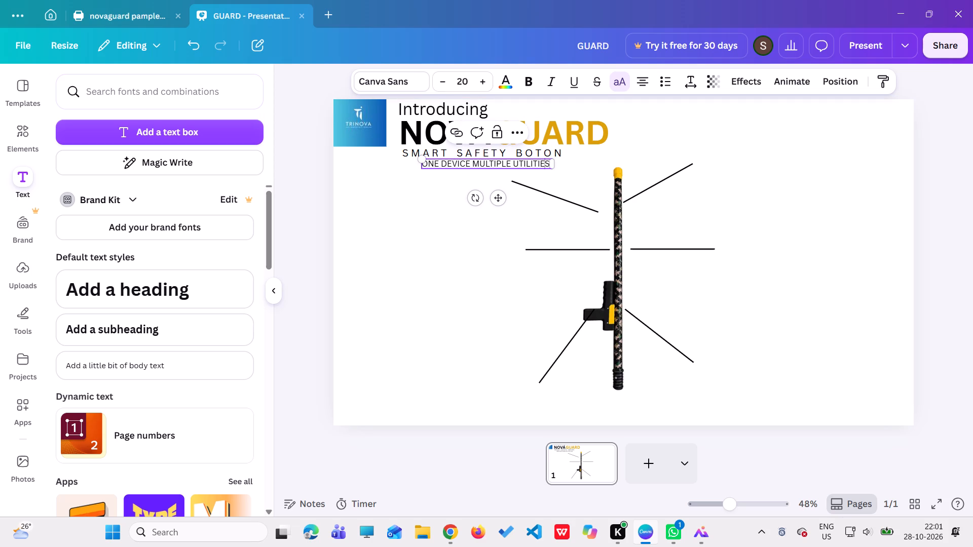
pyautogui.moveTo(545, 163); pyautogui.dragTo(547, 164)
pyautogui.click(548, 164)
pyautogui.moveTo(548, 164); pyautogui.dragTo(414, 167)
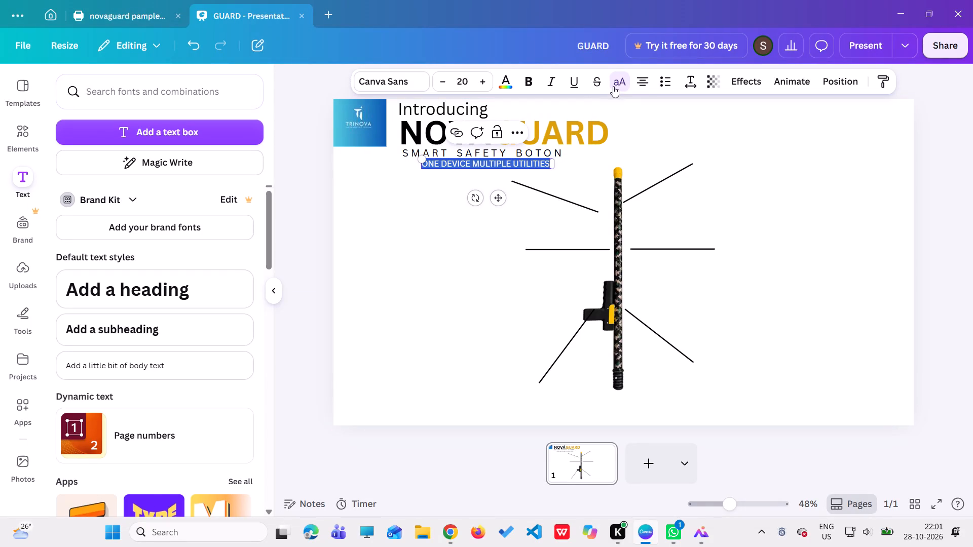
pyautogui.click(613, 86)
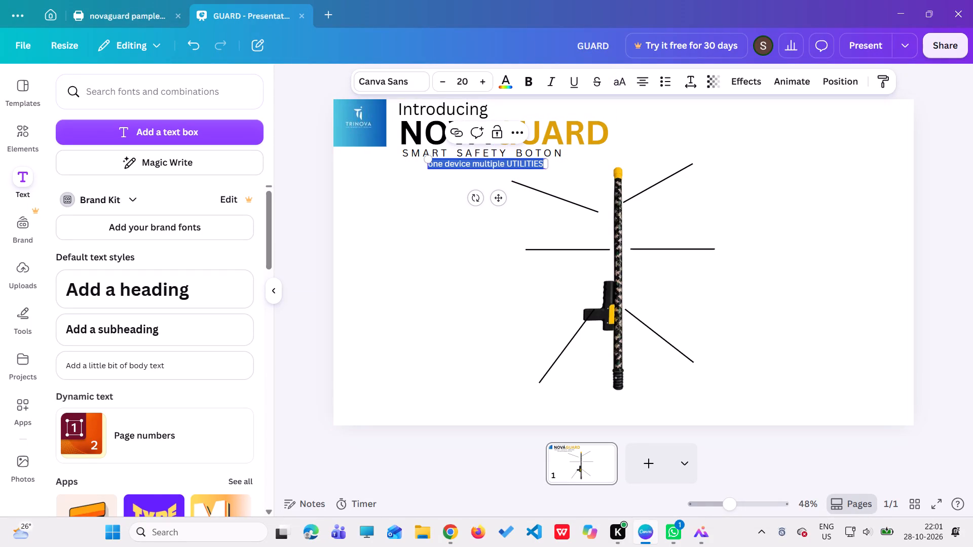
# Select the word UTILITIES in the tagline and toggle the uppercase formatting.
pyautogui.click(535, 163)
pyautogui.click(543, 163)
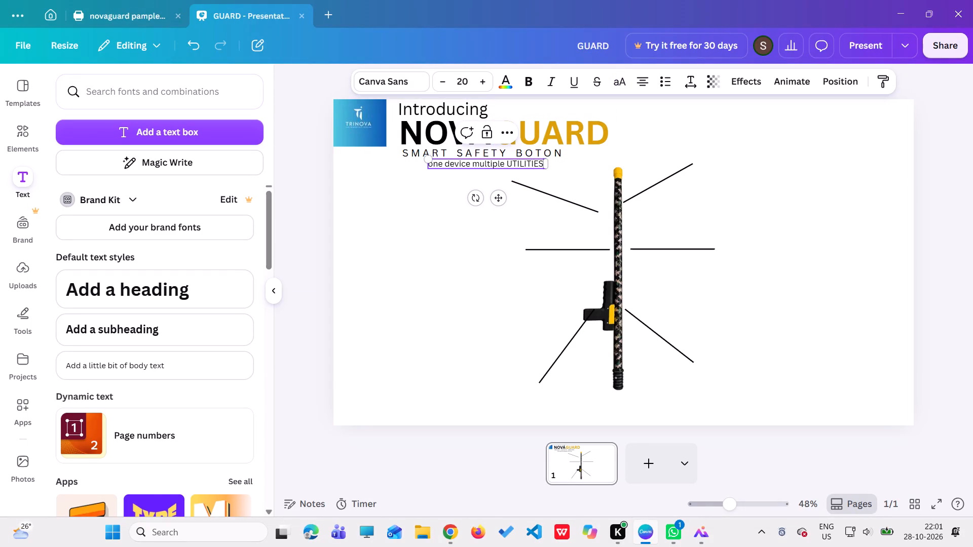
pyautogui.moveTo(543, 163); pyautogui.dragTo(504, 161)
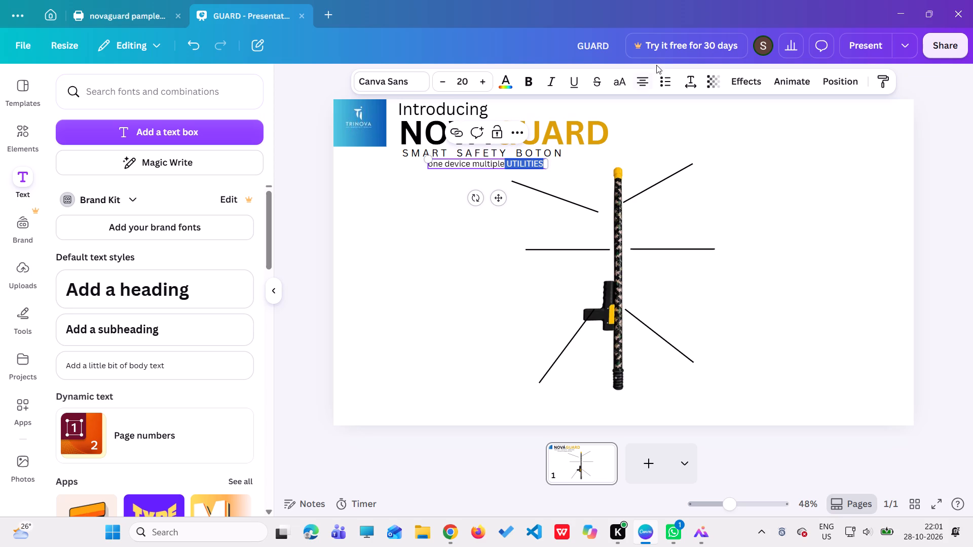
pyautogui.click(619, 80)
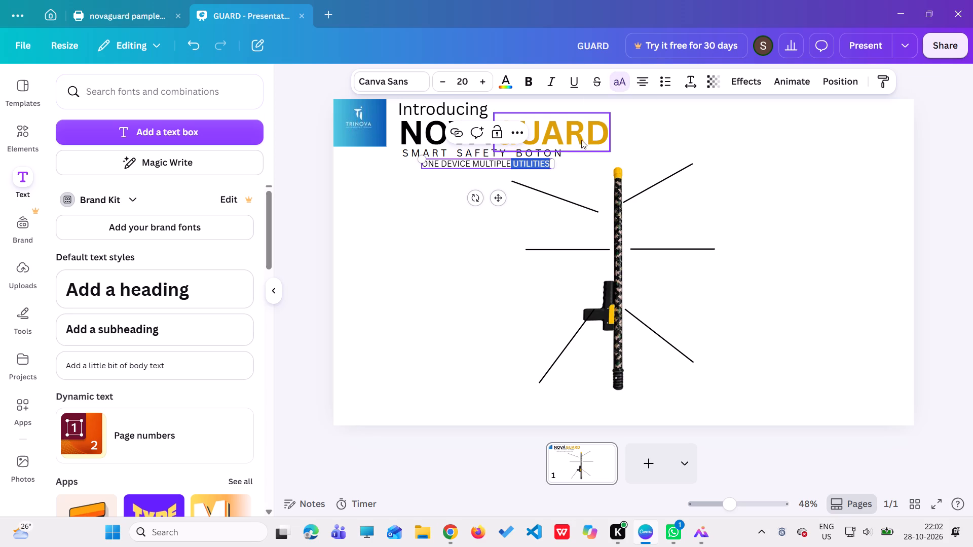
# Move the baton image slightly down and left so that it clears the tagline.
pyautogui.moveTo(555, 177); pyautogui.dragTo(535, 169)
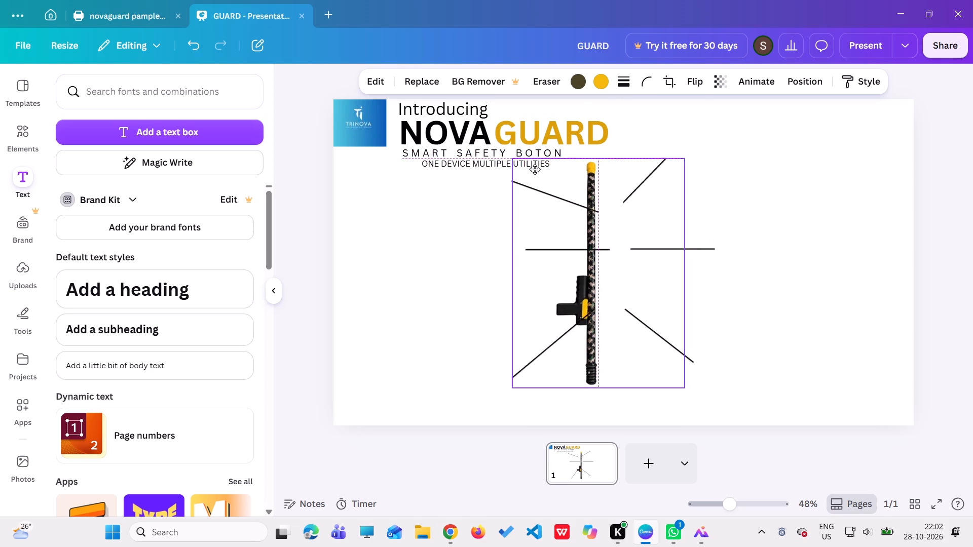
pyautogui.moveTo(535, 169); pyautogui.dragTo(554, 185)
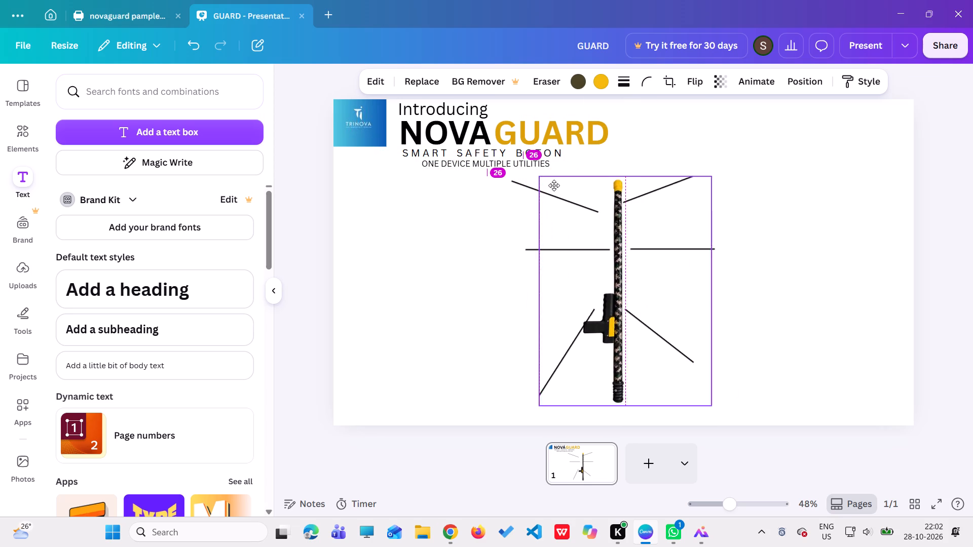
pyautogui.moveTo(554, 185); pyautogui.dragTo(553, 185)
pyautogui.click(417, 230)
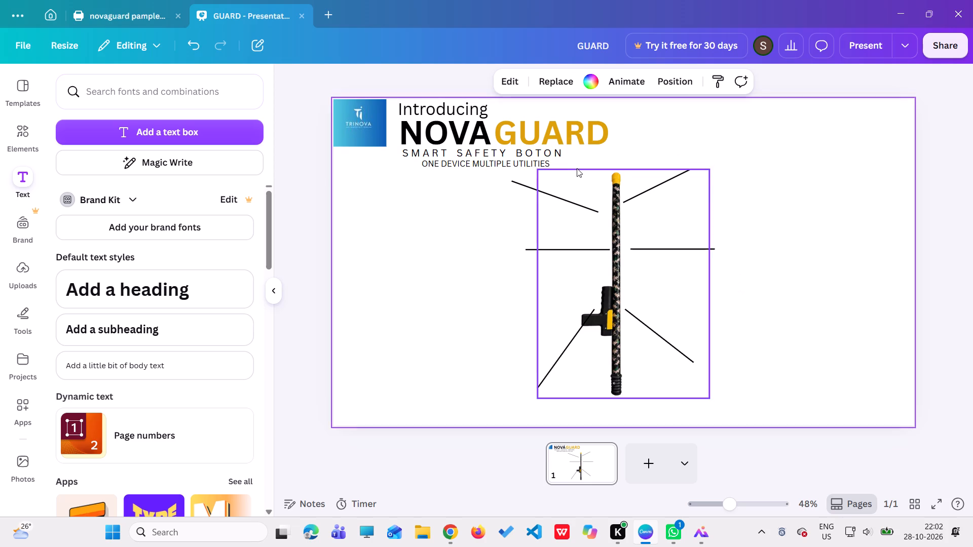
# Move the tagline left so it starts in line with the SMART SAFETY BOTON subheading.
pyautogui.moveTo(550, 162); pyautogui.dragTo(531, 162)
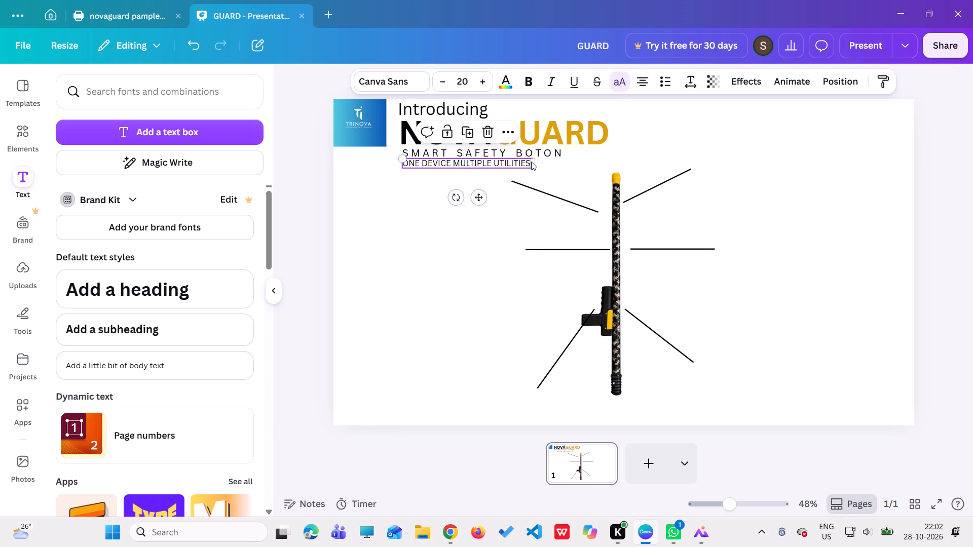
# Turn off uppercase formatting for the tagline beneath the subheading.
pyautogui.click(525, 159)
pyautogui.moveTo(528, 160); pyautogui.dragTo(473, 157)
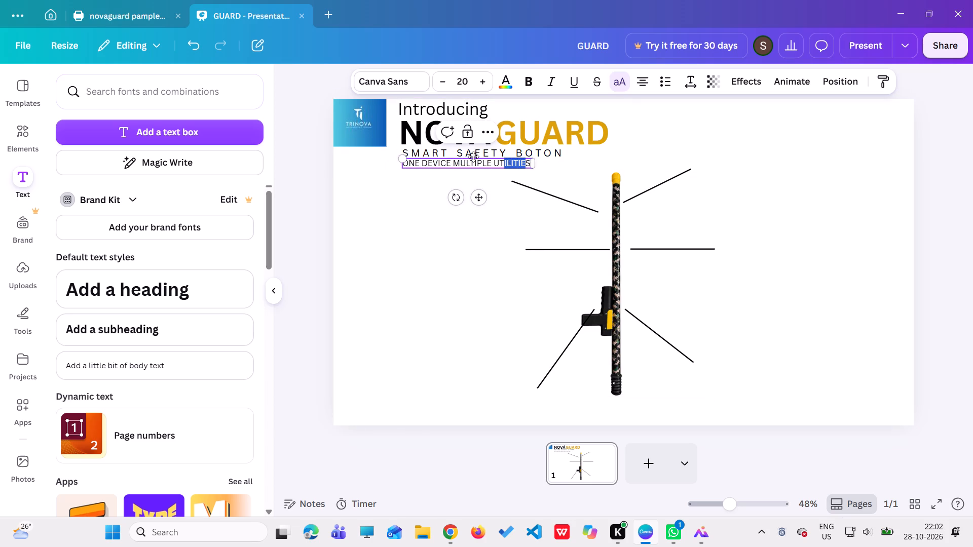
pyautogui.moveTo(473, 157); pyautogui.dragTo(416, 161)
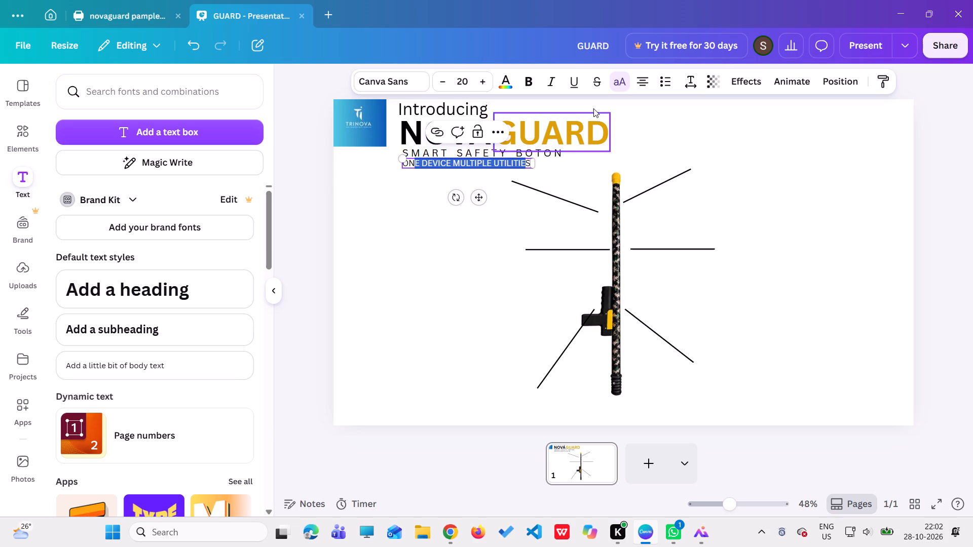
pyautogui.click(625, 81)
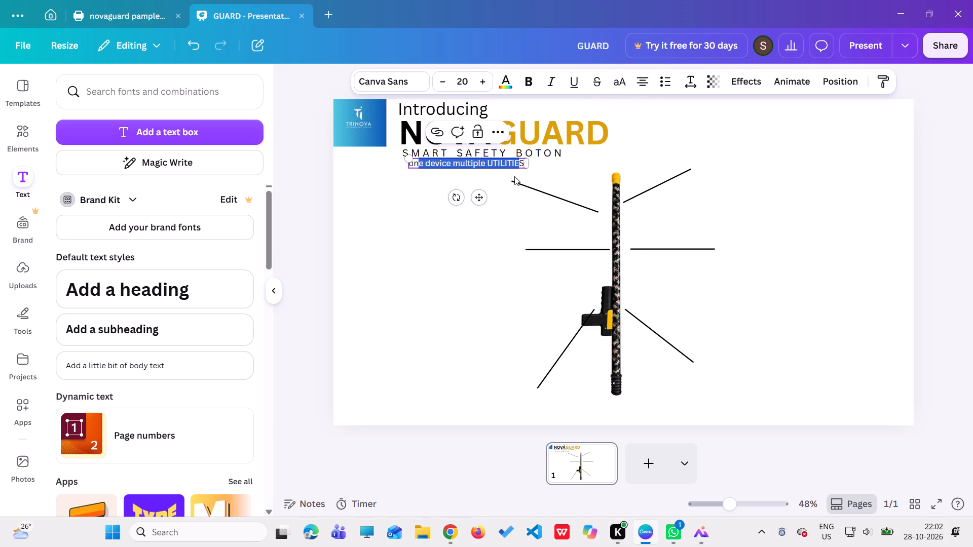
pyautogui.click(499, 188)
# Replace the word UTILITIES at the end of the tagline with lowercase "utilities".
pyautogui.click(521, 159)
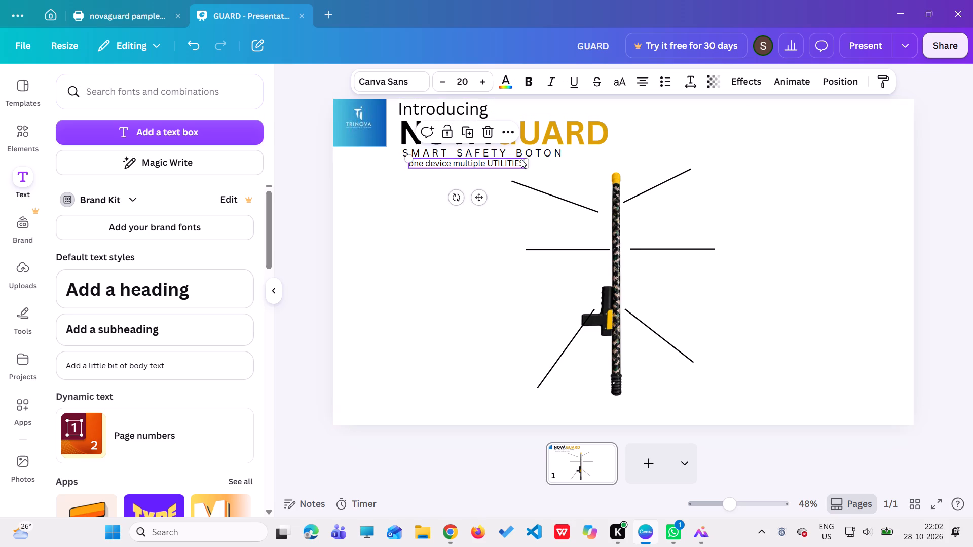
pyautogui.press('Right')
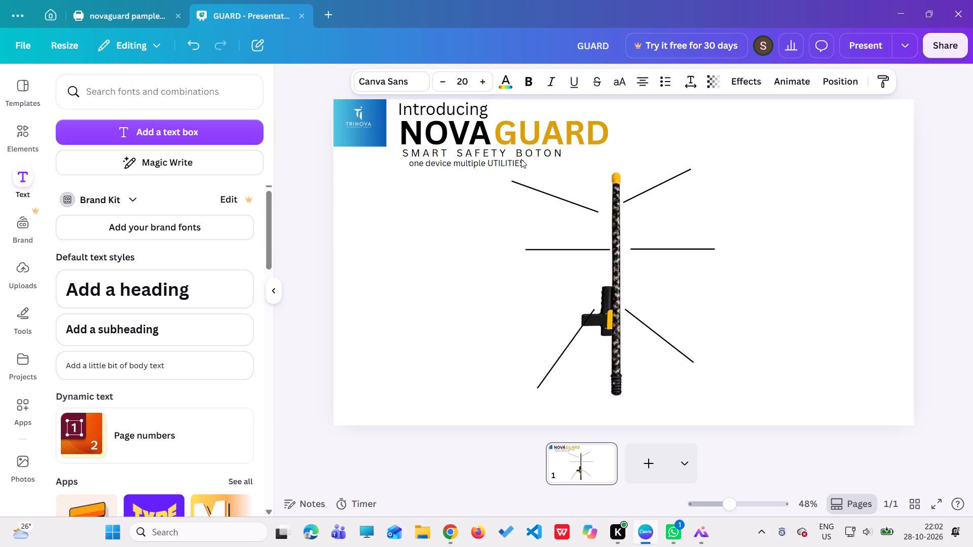
pyautogui.click(510, 160)
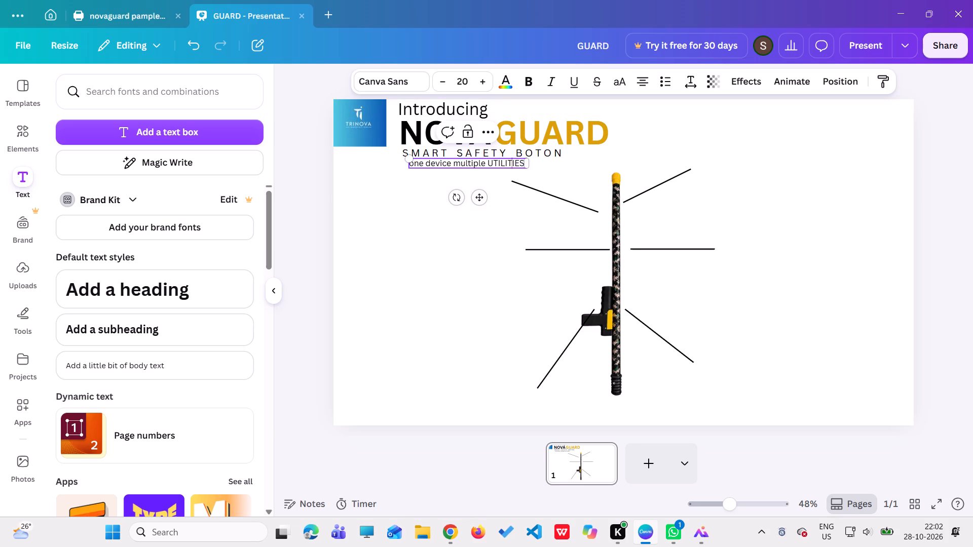
pyautogui.press('Right')
pyautogui.press('Right')
pyautogui.press('BackSpace')
pyautogui.press('BackSpace')
pyautogui.press('BackSpace')
pyautogui.press('BackSpace')
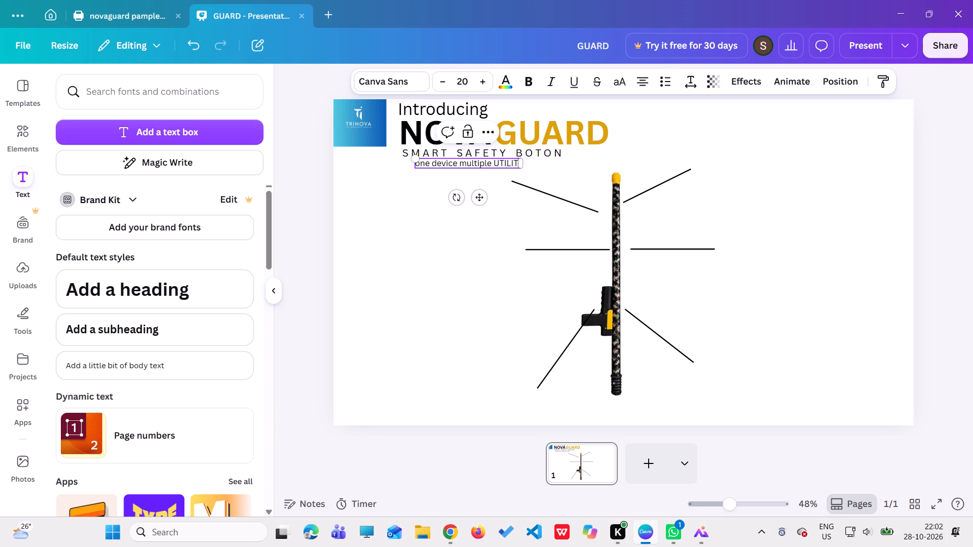
pyautogui.press('BackSpace')
pyautogui.press('BackSpace')
pyautogui.press('BackSpace')
pyautogui.press('BackSpace')
pyautogui.press('BackSpace')
pyautogui.press('BackSpace')
pyautogui.press('space')
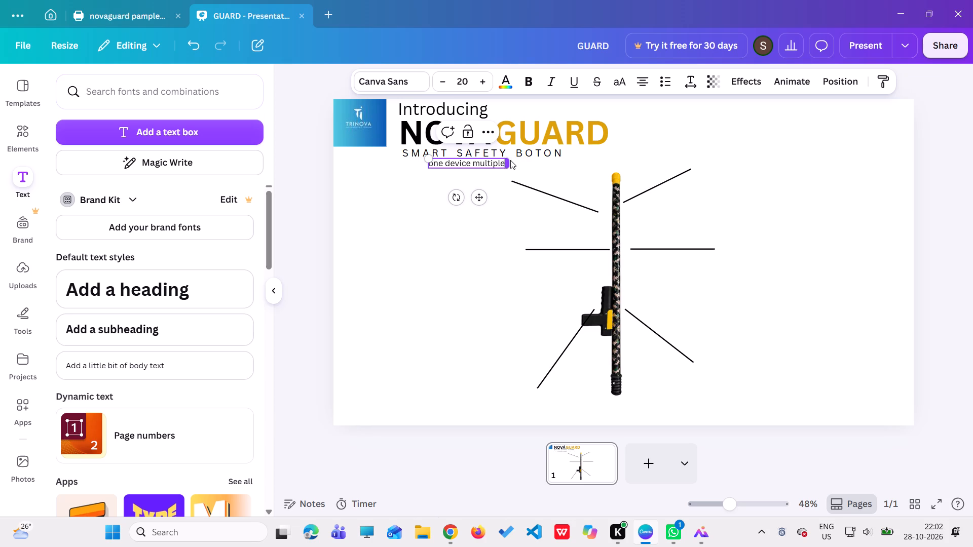
pyautogui.write('utilitir')
pyautogui.press('BackSpace')
pyautogui.write('es')
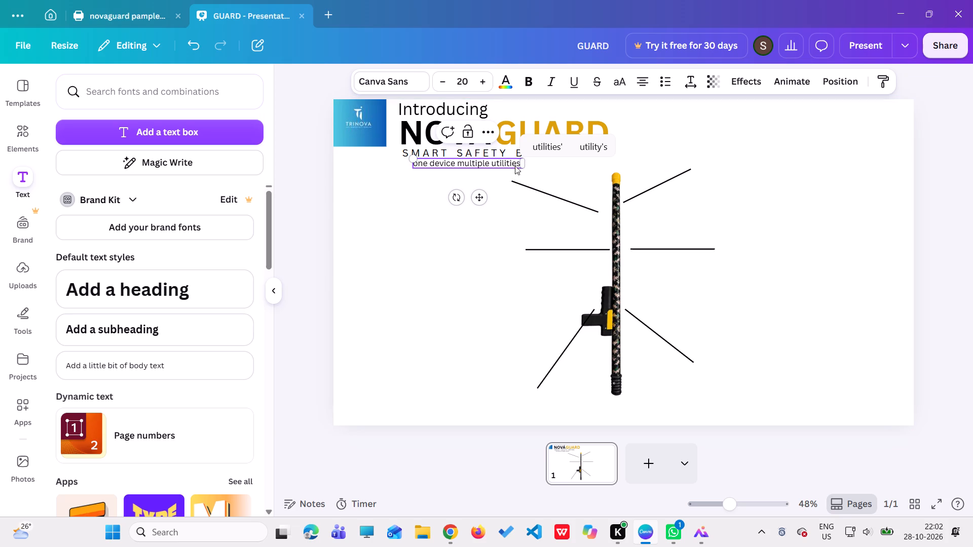
# Insert a comma after "device" in the tagline and widen the gaps between its words with extra spaces.
pyautogui.click(431, 165)
pyautogui.press('space')
pyautogui.press('space')
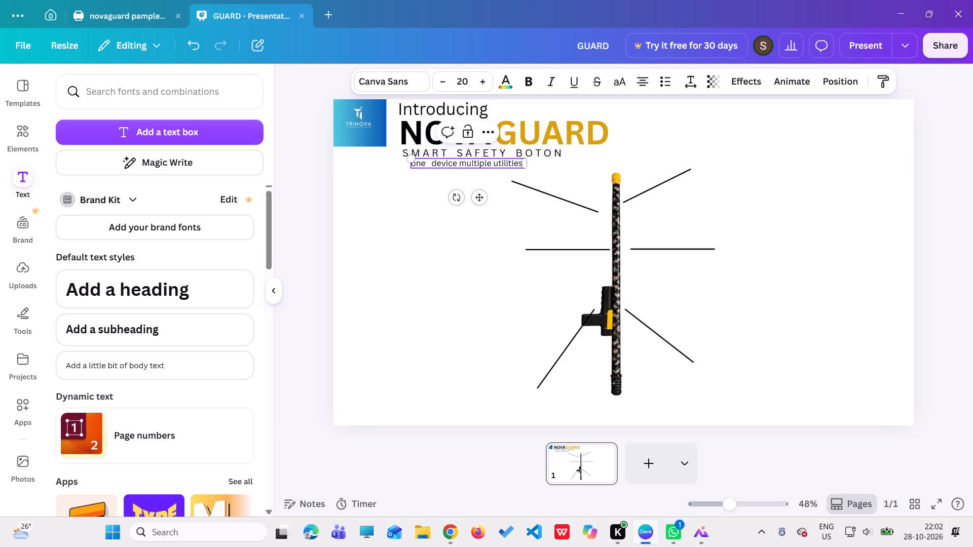
pyautogui.click(459, 165)
pyautogui.press(',')
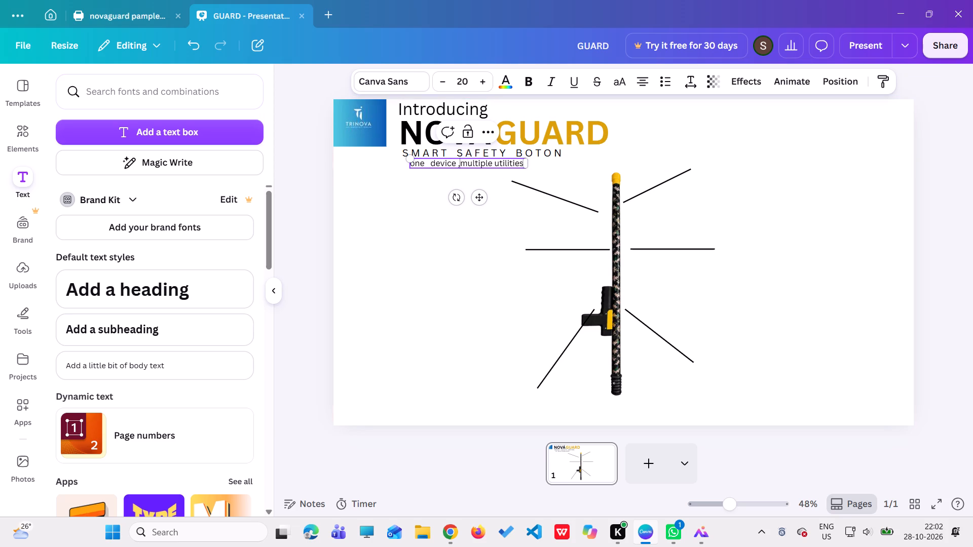
pyautogui.press('BackSpace')
pyautogui.press('BackSpace')
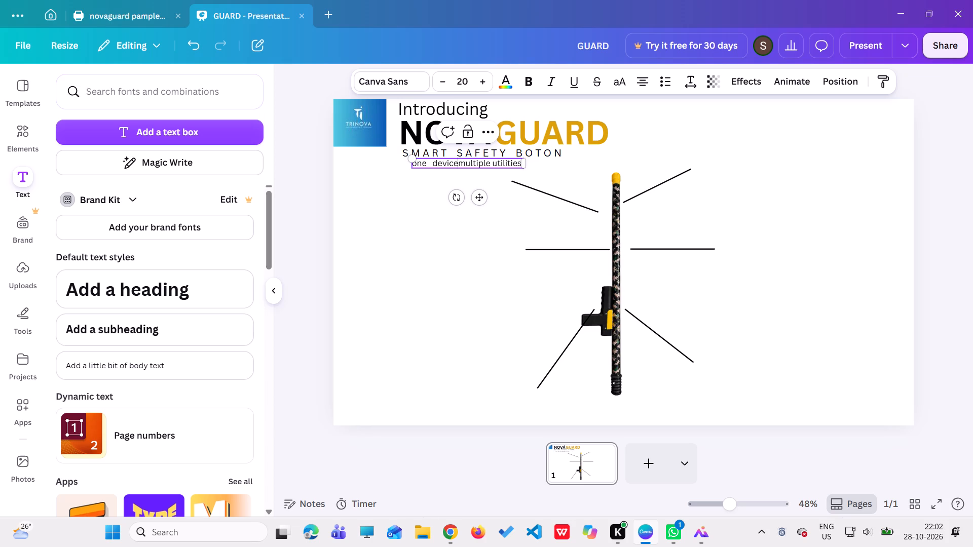
pyautogui.write(',')
pyautogui.press('space')
pyautogui.press('space')
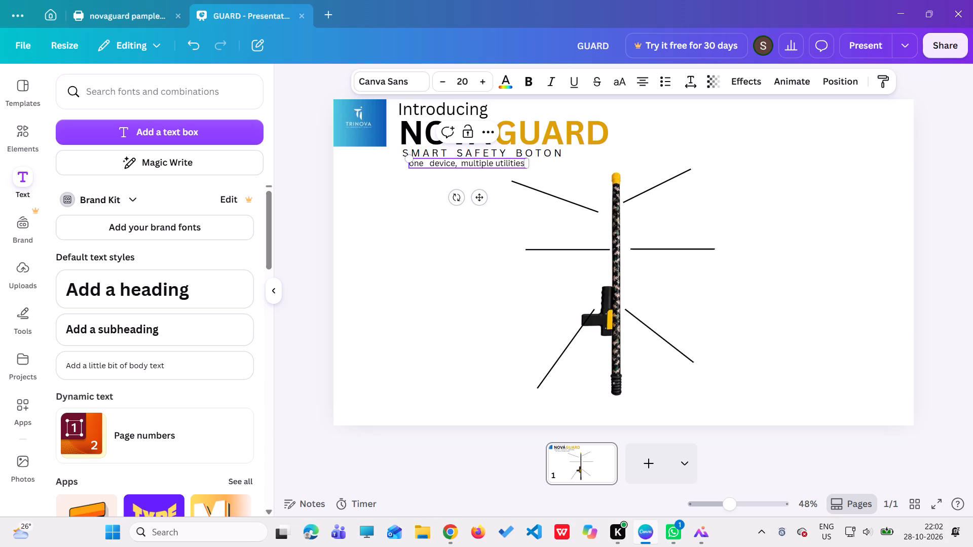
pyautogui.click(496, 161)
pyautogui.press('space')
pyautogui.press('space')
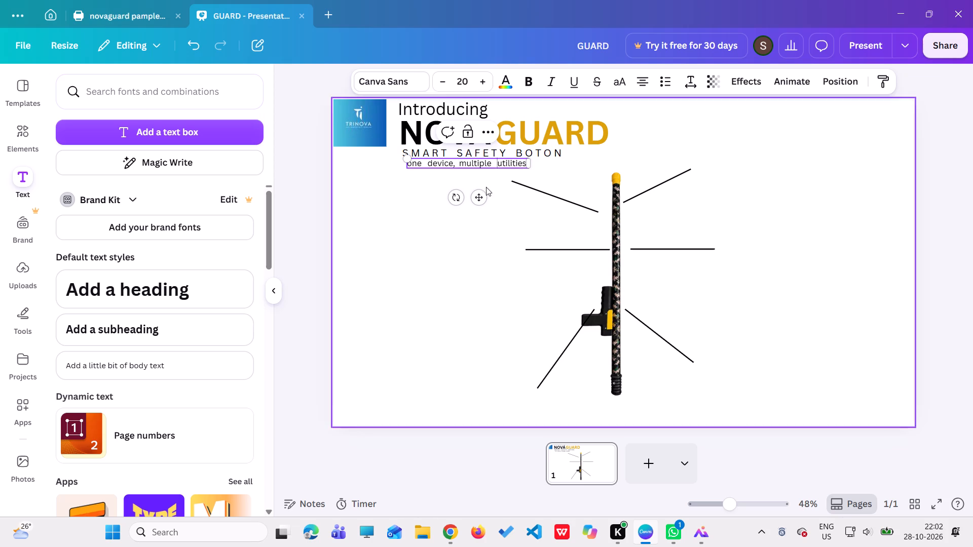
# Move the tagline slightly down and left so it starts in line with the SMART SAFETY BOTON subheading.
pyautogui.click(480, 198)
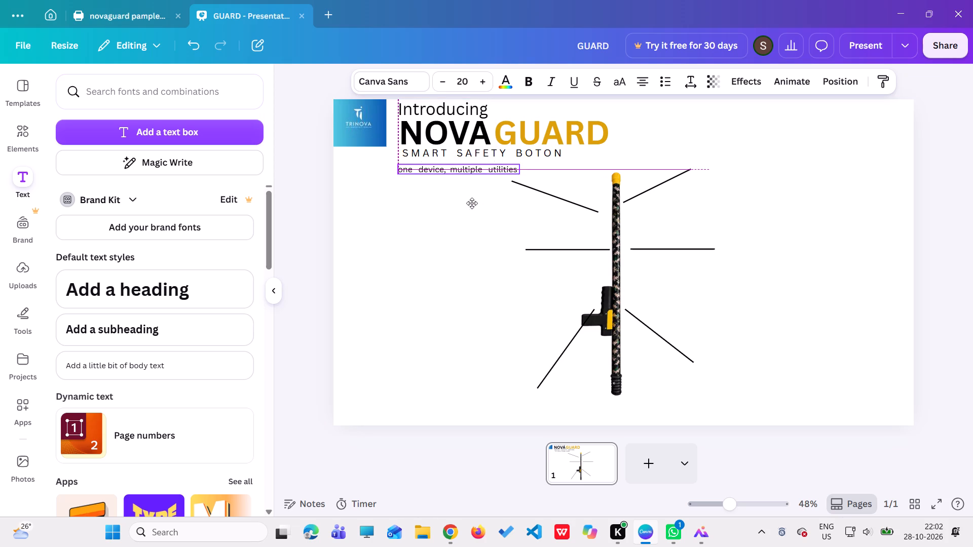
pyautogui.click(409, 229)
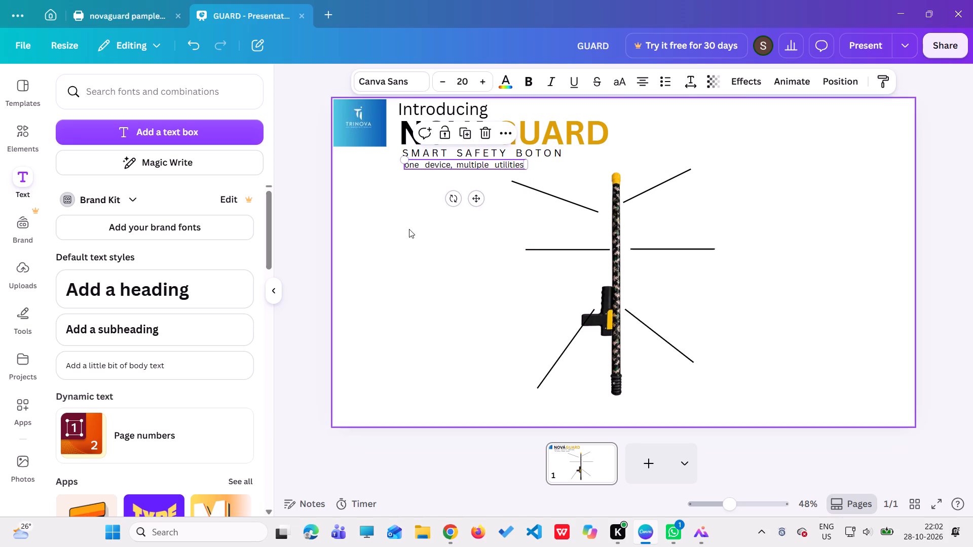
pyautogui.click(451, 163)
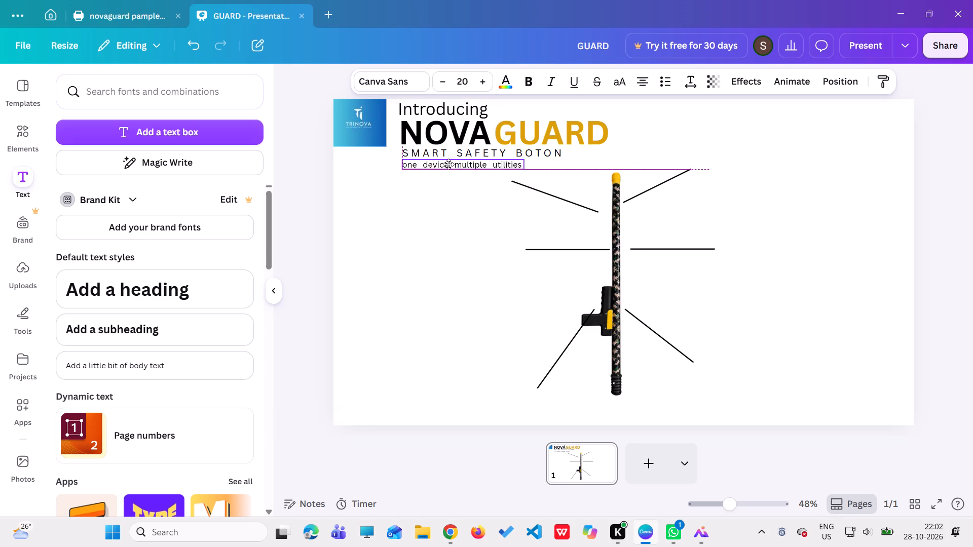
pyautogui.click(421, 226)
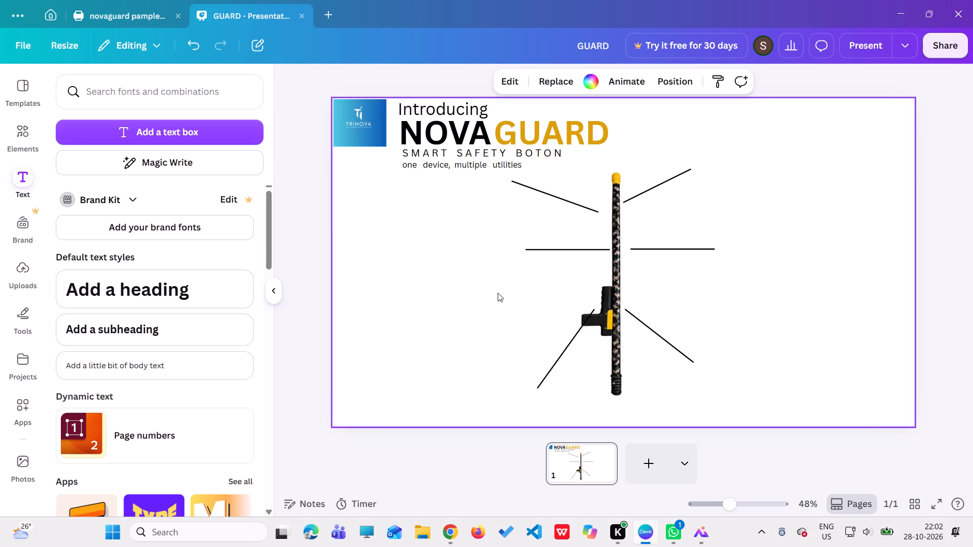
# Following the layout 2 reference image, capitalise each word's initial so the tagline reads "One Device, Multiple Utilities".
pyautogui.click(696, 531)
pyautogui.click(634, 475)
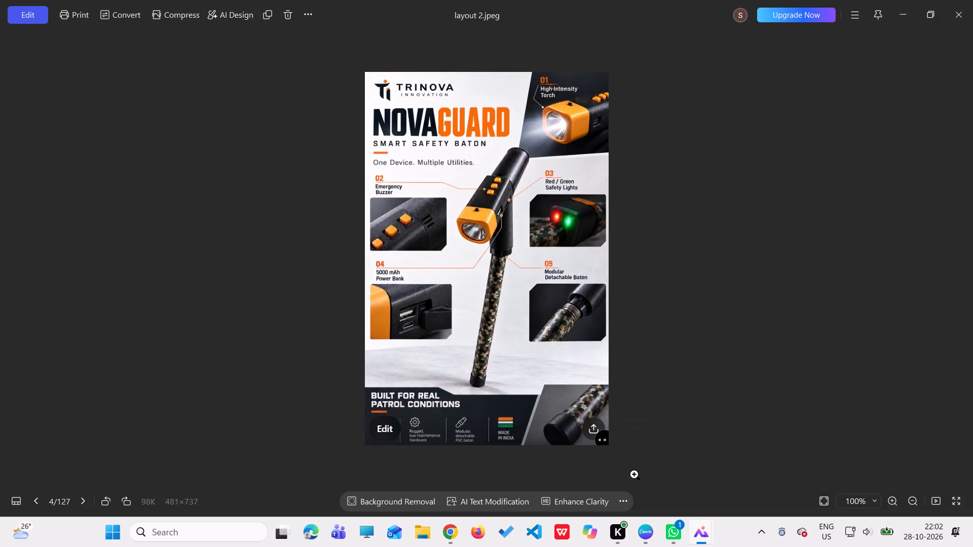
pyautogui.click(655, 335)
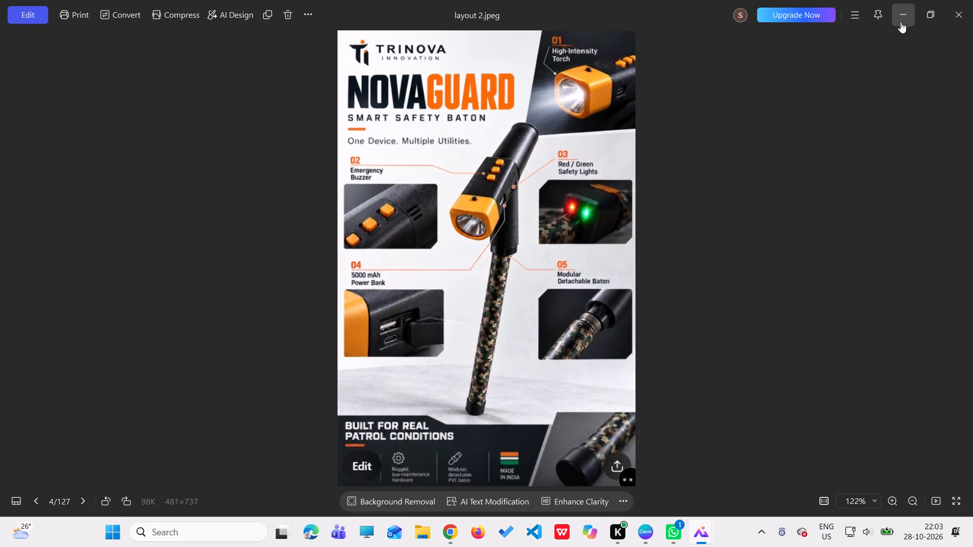
pyautogui.click(903, 20)
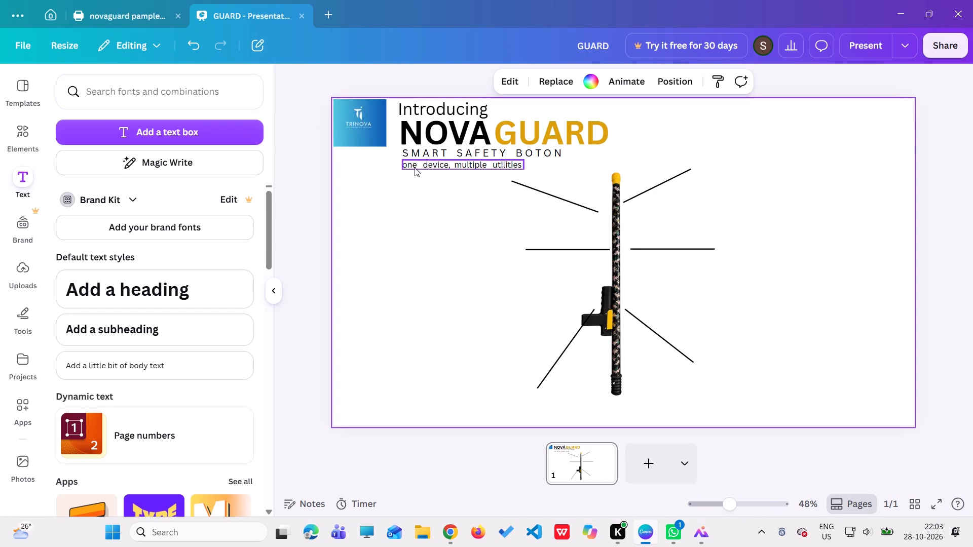
pyautogui.click(408, 165)
pyautogui.click(405, 165)
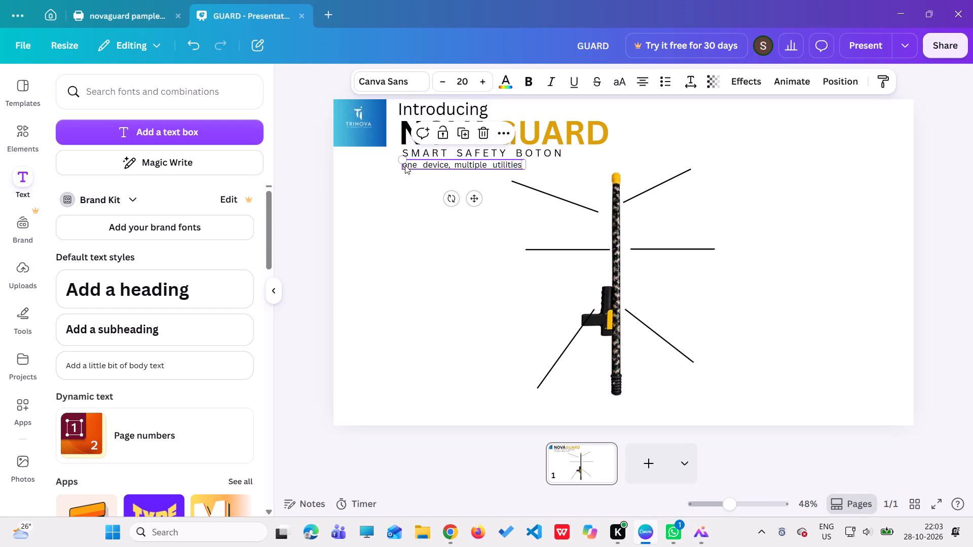
pyautogui.press('BackSpace')
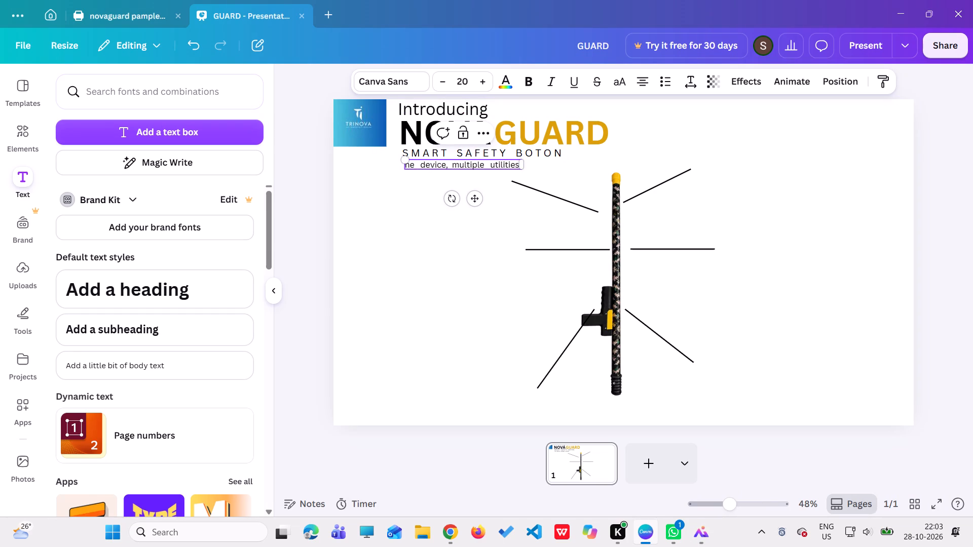
pyautogui.press('o')
pyautogui.click(430, 168)
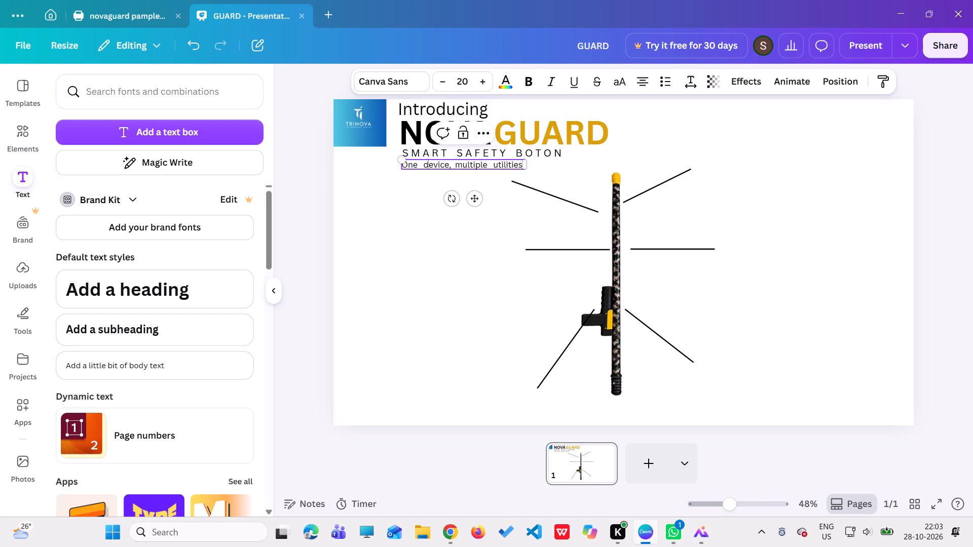
pyautogui.press('BackSpace')
pyautogui.press('d')
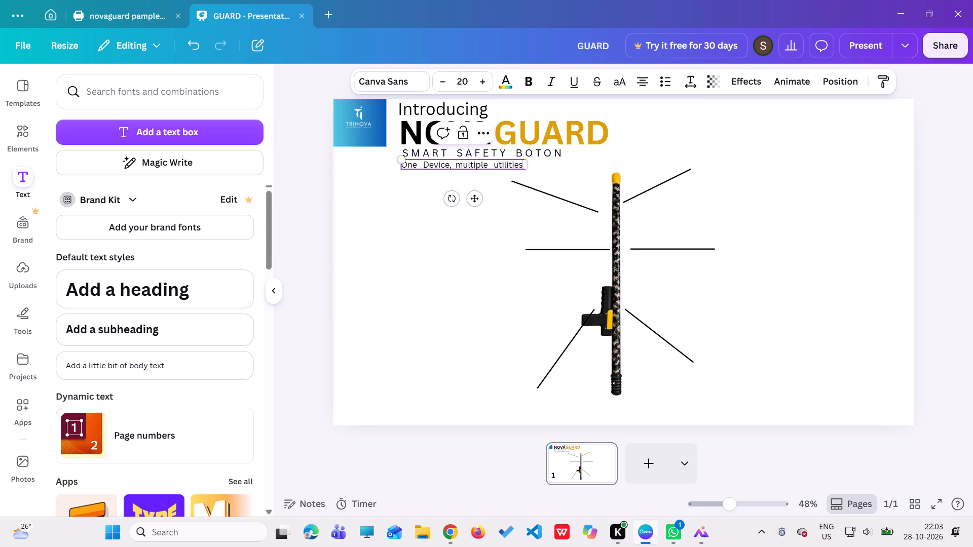
pyautogui.click(464, 167)
pyautogui.press('BackSpace')
pyautogui.press('m')
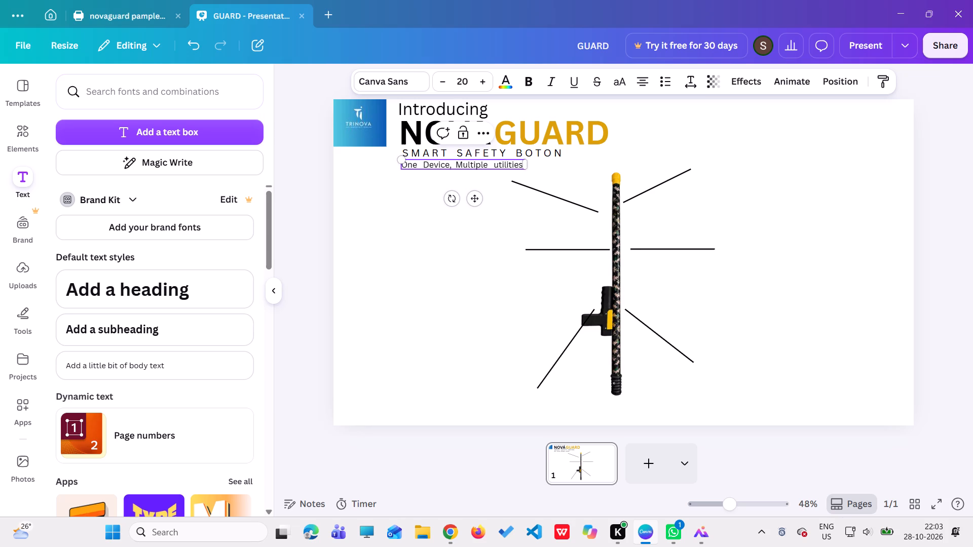
pyautogui.click(499, 163)
pyautogui.press('BackSpace')
pyautogui.press('u')
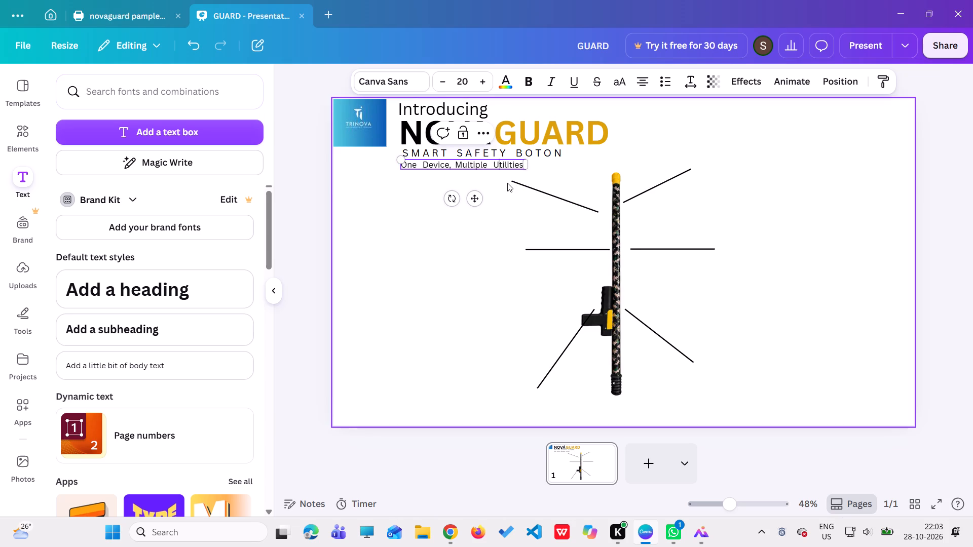
pyautogui.click(507, 183)
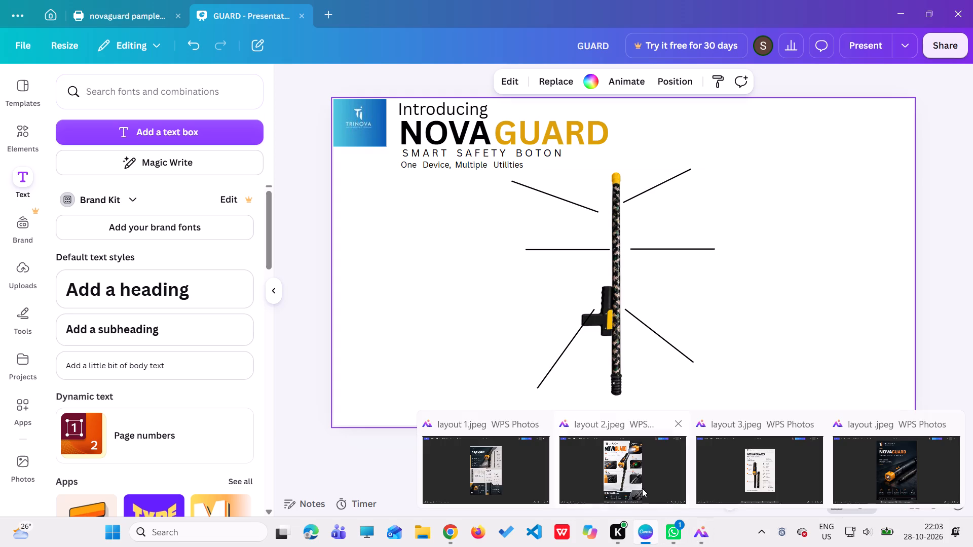
# Consult the layout 2 reference image, and add a subheading text box to the slide with its placeholder text cleared.
pyautogui.click(642, 488)
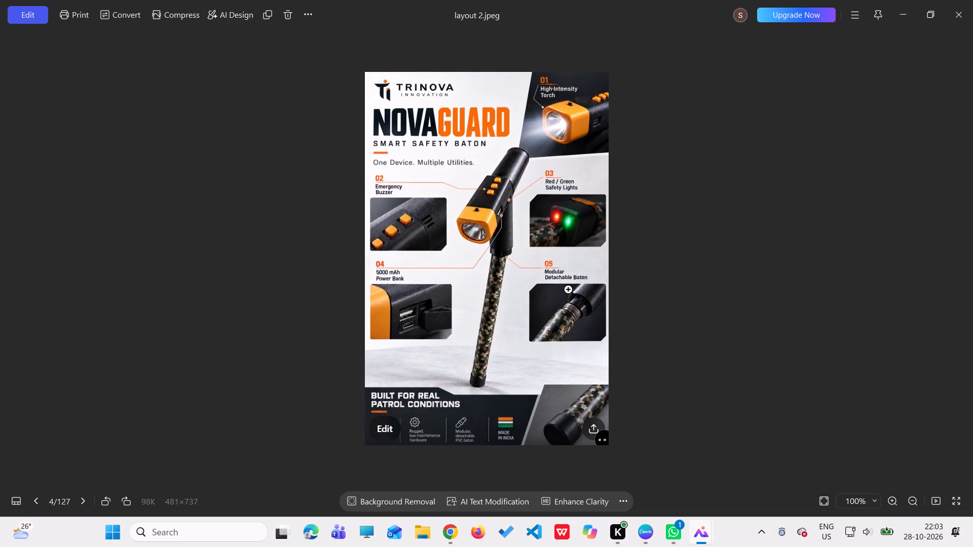
pyautogui.click(716, 314)
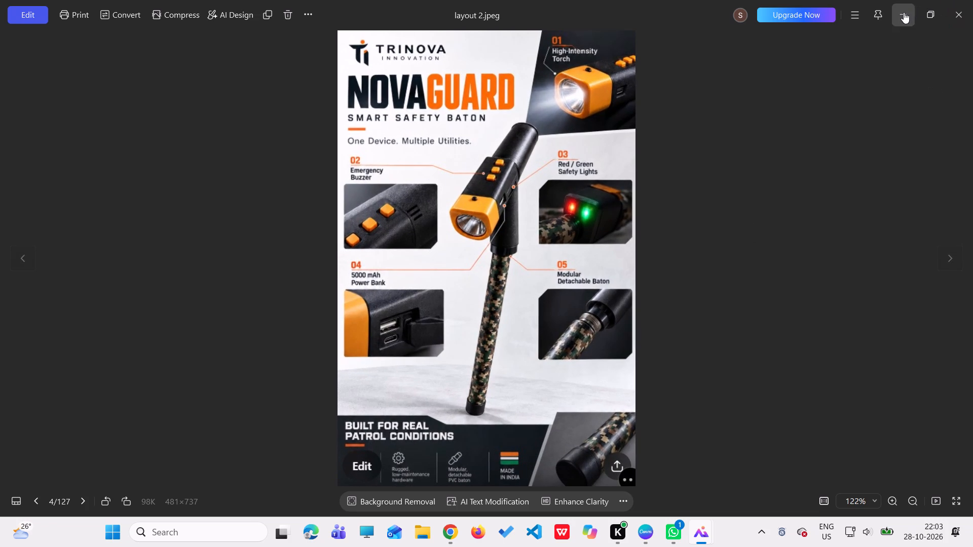
pyautogui.click(904, 12)
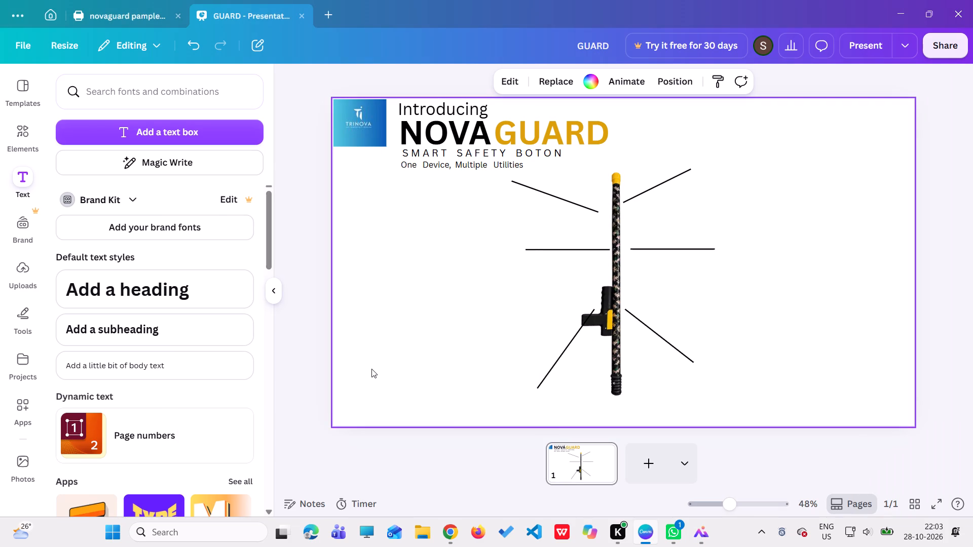
pyautogui.click(130, 323)
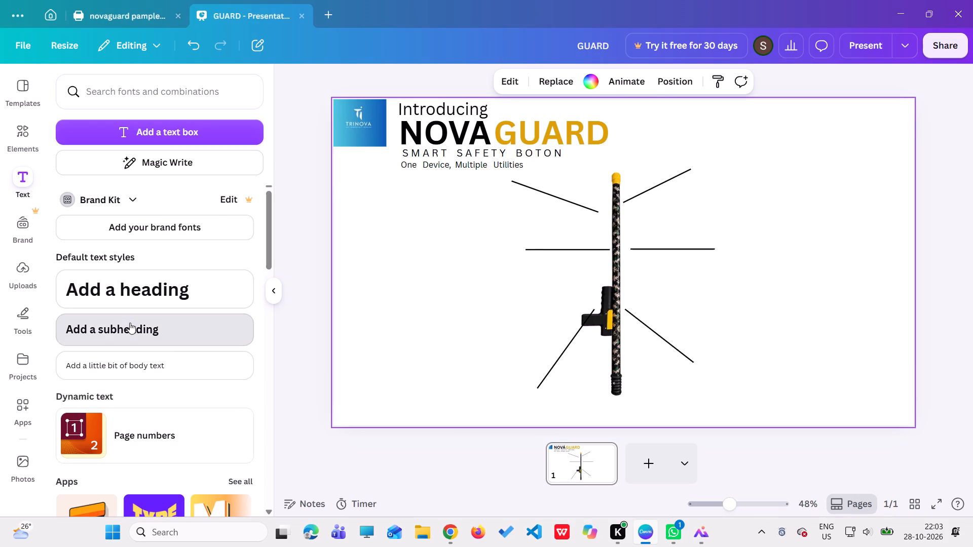
pyautogui.press('BackSpace')
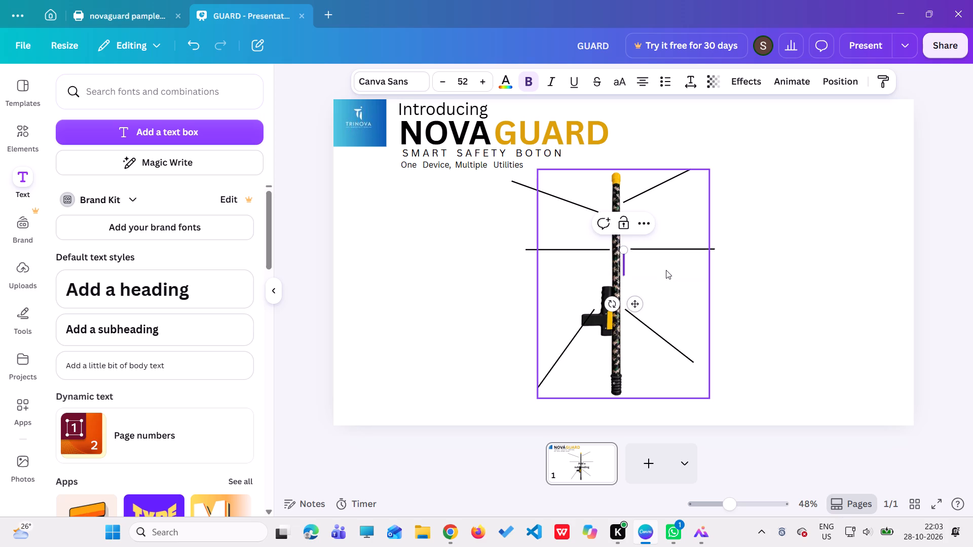
# Examine the callouts and feature list in the layout 3 reference image.
pyautogui.click(703, 537)
pyautogui.moveTo(758, 469); pyautogui.dragTo(781, 445)
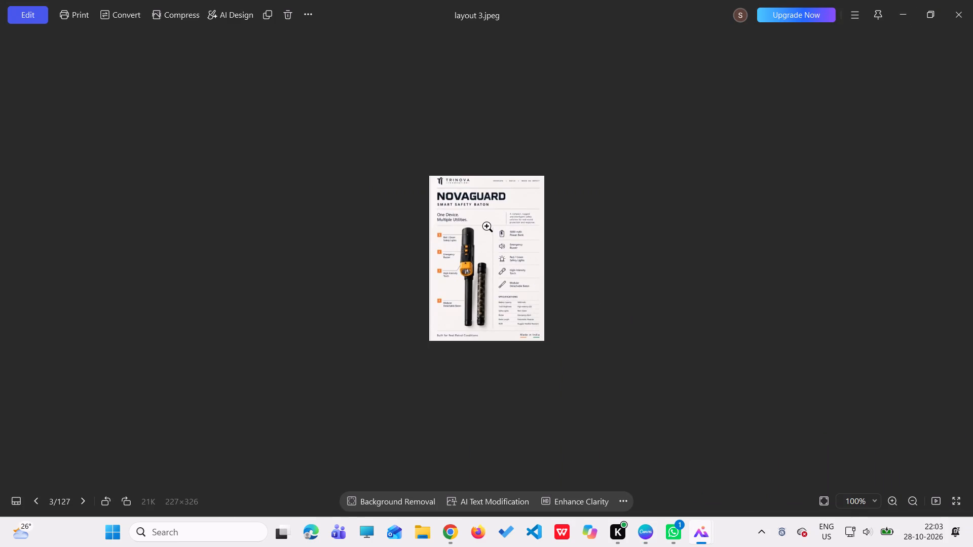
pyautogui.keyDown('ctrl'); pyautogui.scroll(9, 487, 226); pyautogui.keyUp('ctrl')
pyautogui.keyDown('ctrl'); pyautogui.scroll(-5, 507, 220); pyautogui.keyUp('ctrl')
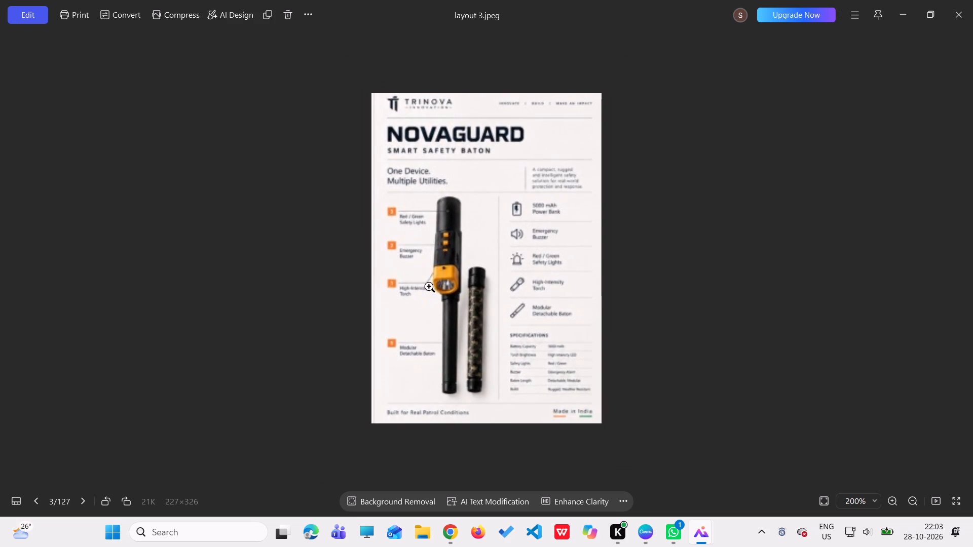
pyautogui.click(900, 11)
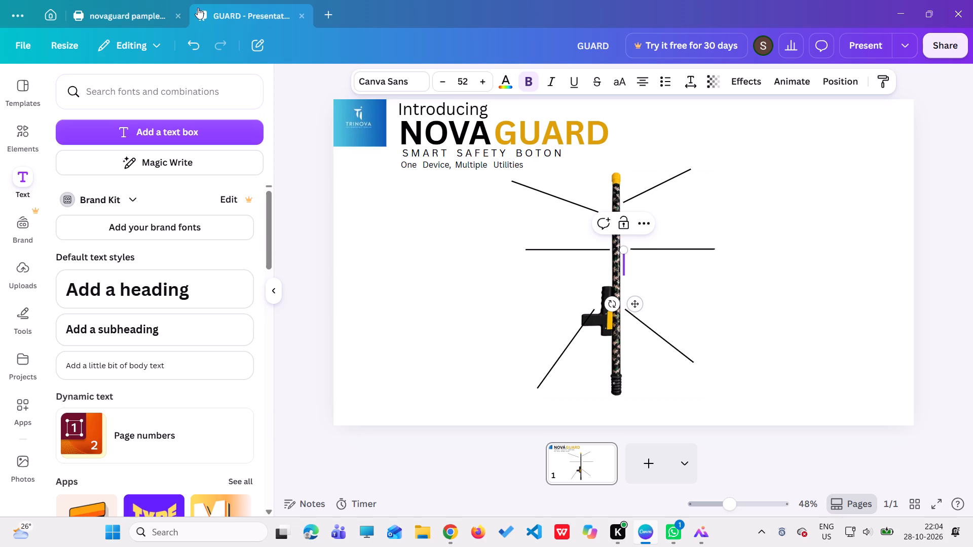
# In the novaguard pamphlet design, select the line "A safety baton engineered for frontline" beneath the NOVAGUARD title, keeping it in place.
pyautogui.click(130, 8)
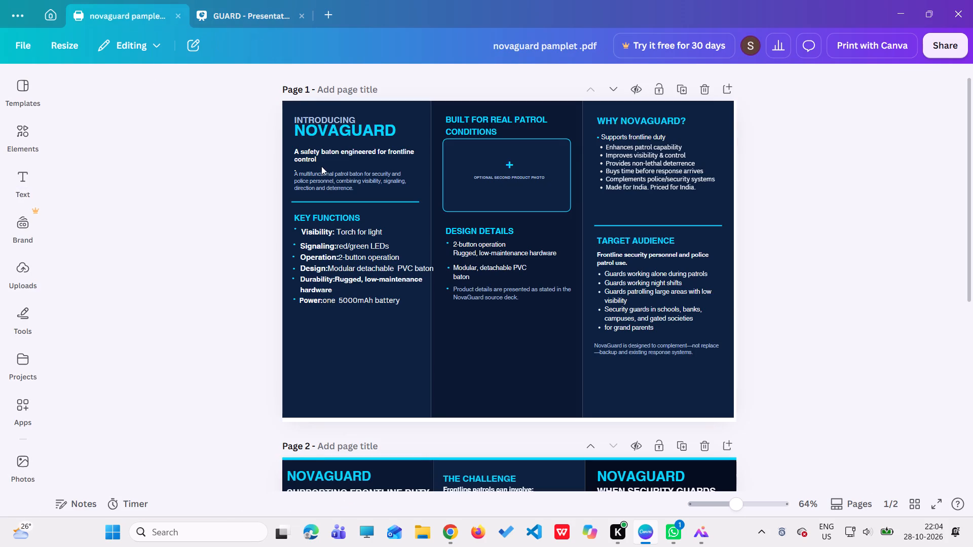
pyautogui.click(295, 150)
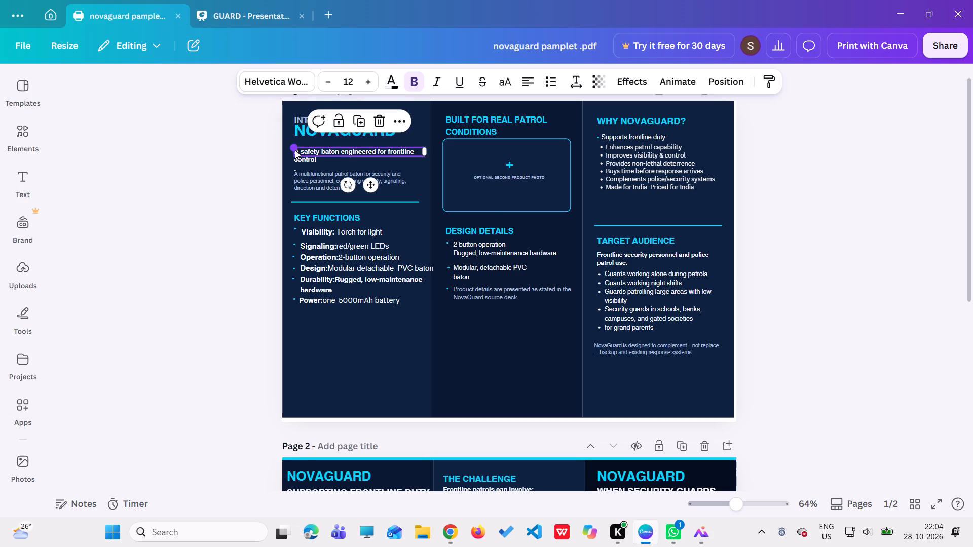
pyautogui.moveTo(415, 149); pyautogui.dragTo(377, 149)
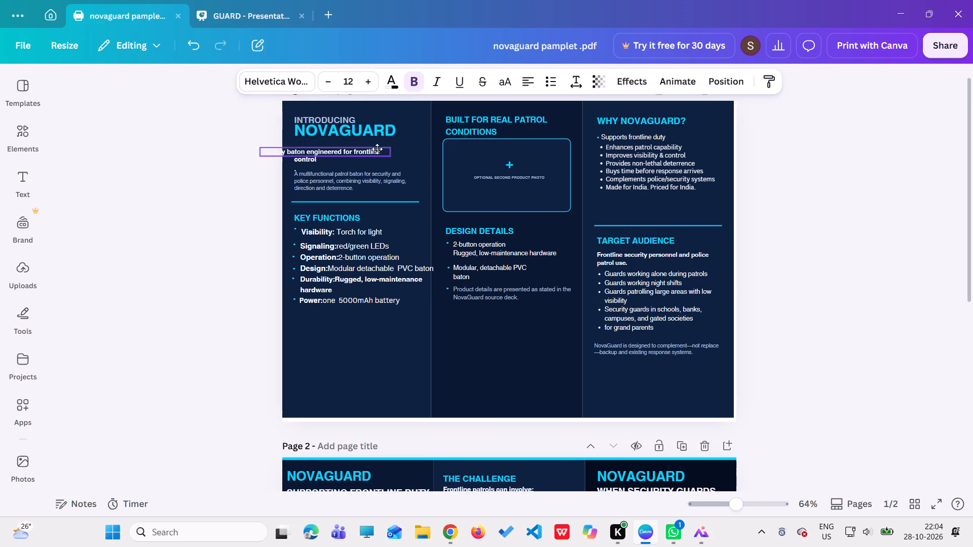
pyautogui.moveTo(377, 149); pyautogui.dragTo(408, 149)
pyautogui.moveTo(407, 149); pyautogui.dragTo(415, 149)
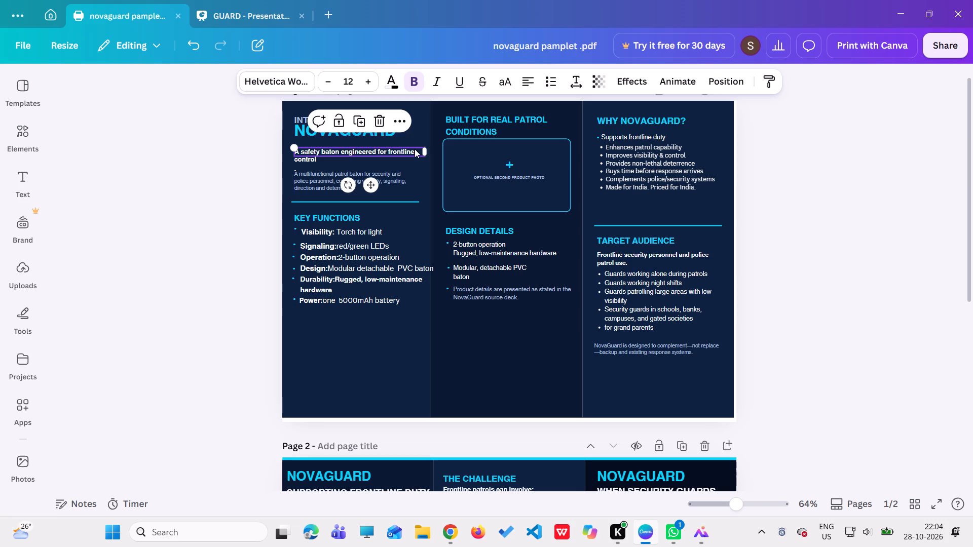
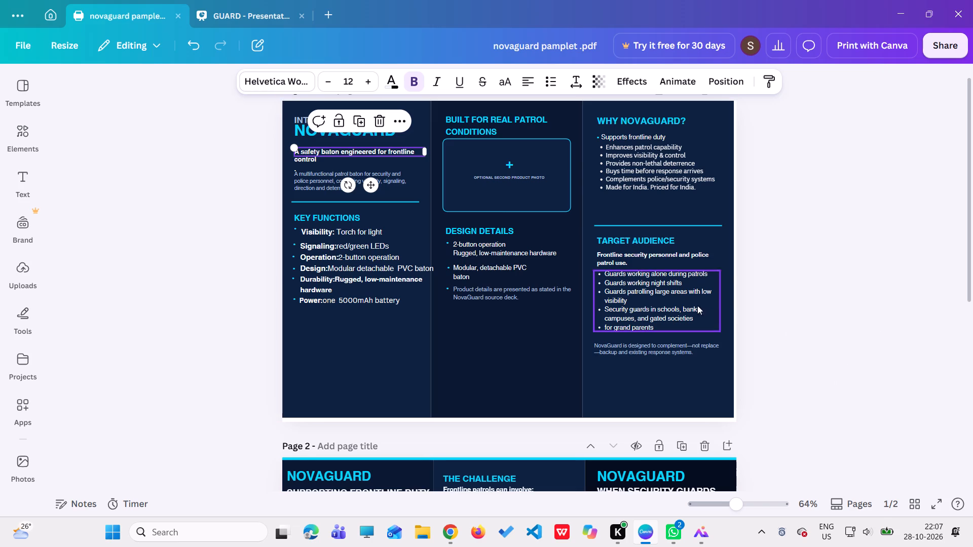
# Copy the text "A safety baton engineered for frontline" beneath the pamphlet's NOVAGUARD title.
pyautogui.click(416, 147)
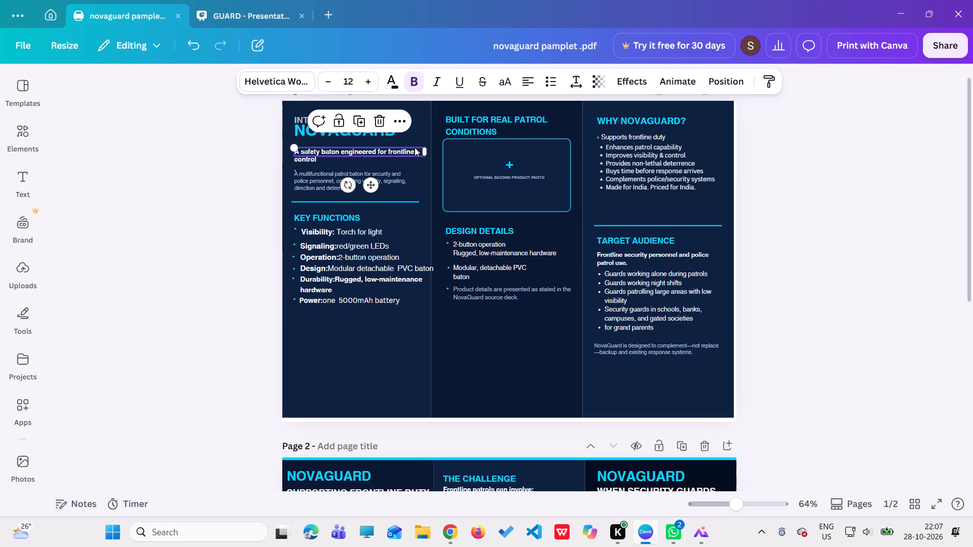
pyautogui.click(357, 152)
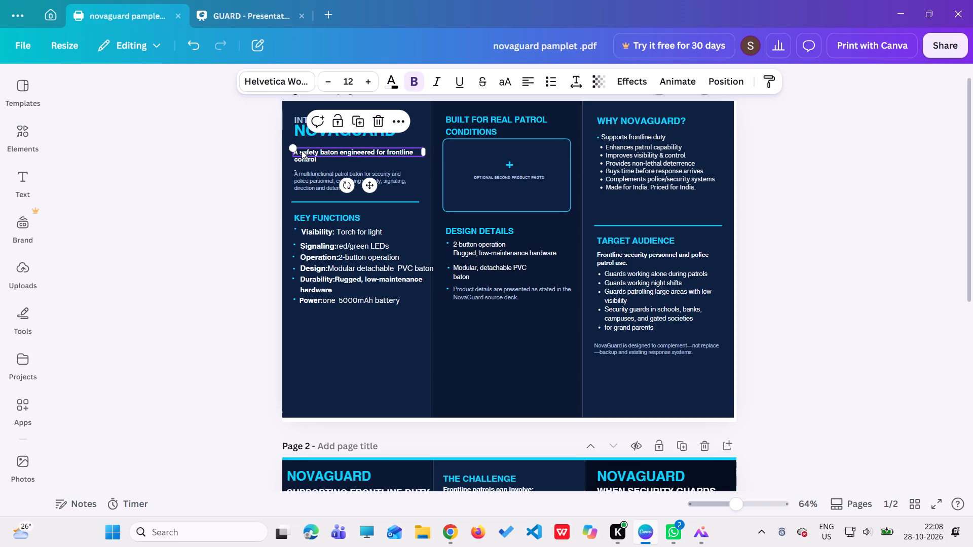
pyautogui.click(302, 150)
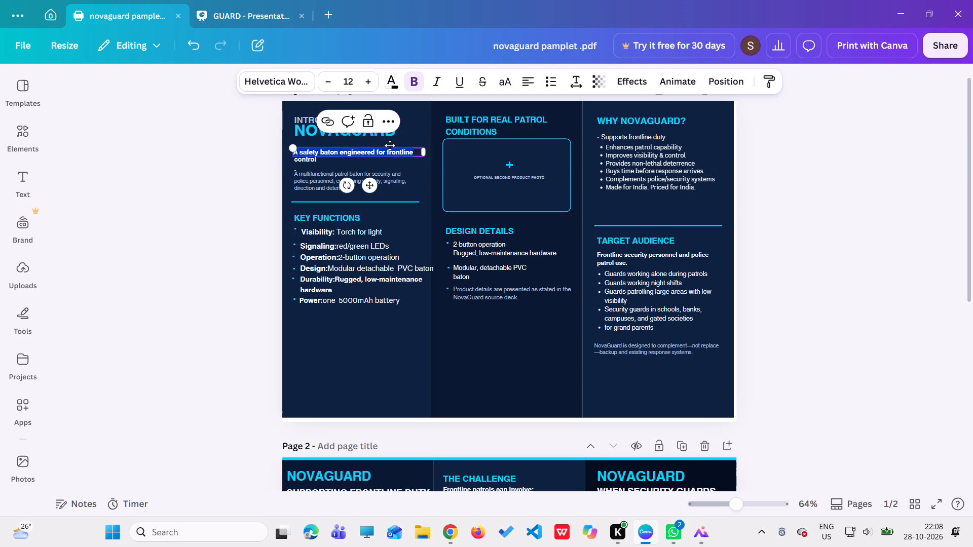
pyautogui.hotkey('ctrl', 'c')
# In the GUARD presentation, move the upper-left callout line below the tagline and stretch it horizontally from the slide's left edge towards the baton.
pyautogui.click(263, 14)
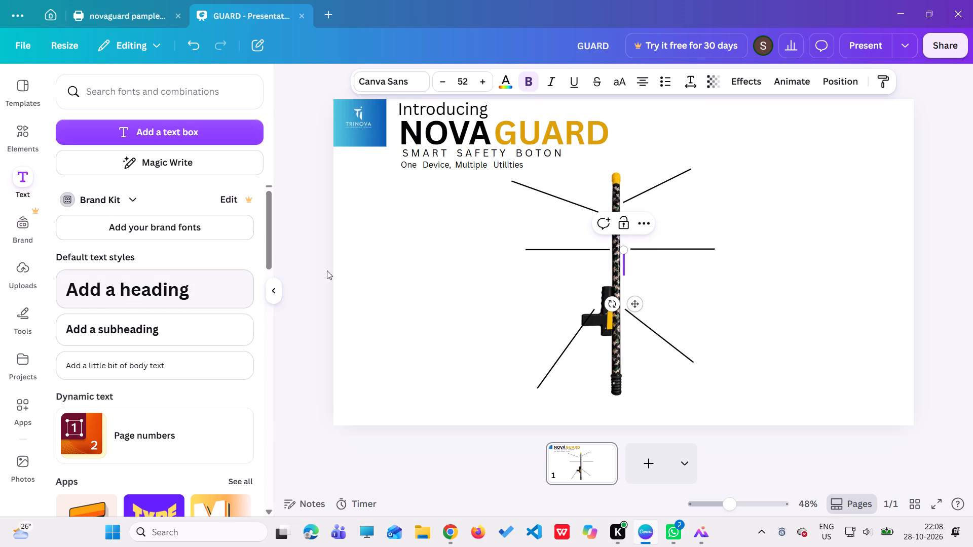
pyautogui.moveTo(538, 191); pyautogui.dragTo(422, 178)
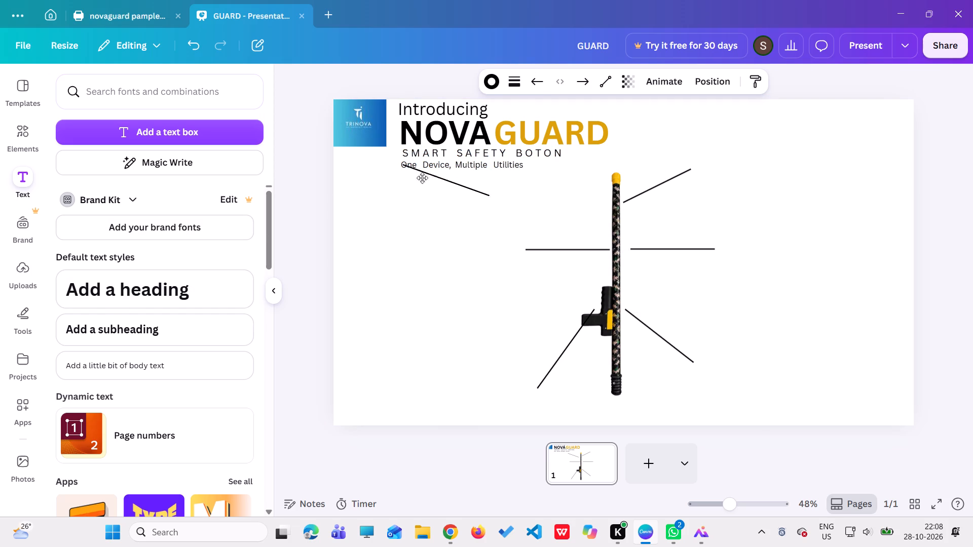
pyautogui.moveTo(422, 178); pyautogui.dragTo(399, 190)
pyautogui.moveTo(456, 212); pyautogui.dragTo(470, 196)
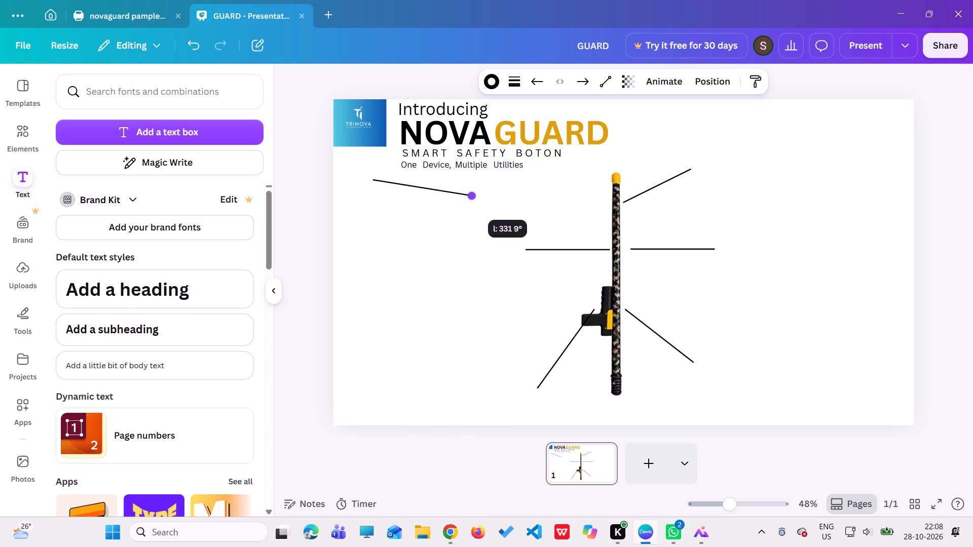
pyautogui.moveTo(470, 196); pyautogui.dragTo(569, 187)
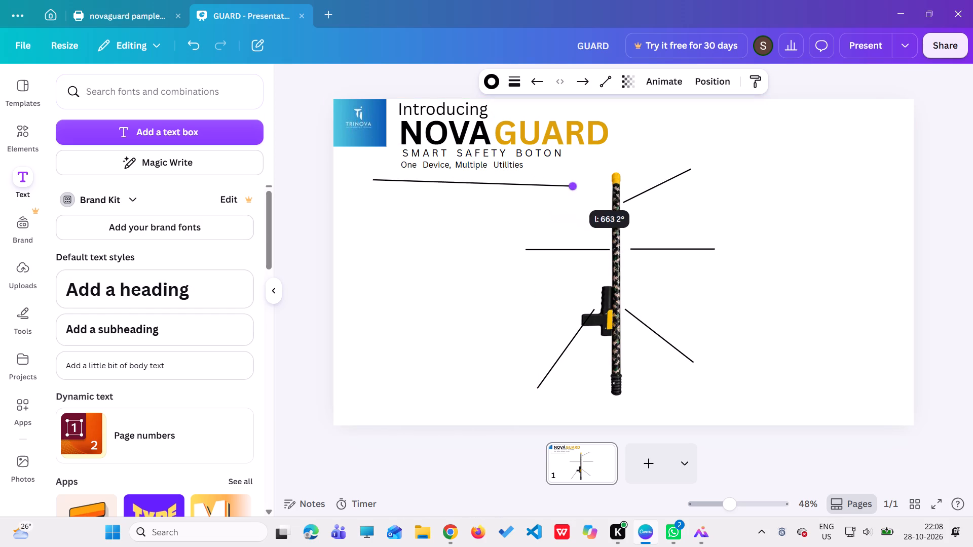
pyautogui.moveTo(569, 187); pyautogui.dragTo(588, 180)
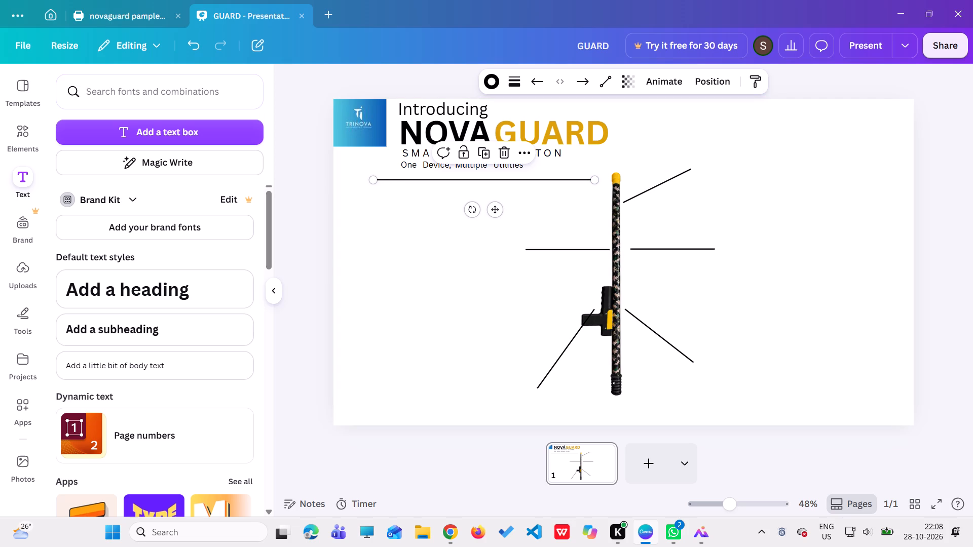
pyautogui.moveTo(376, 180); pyautogui.dragTo(340, 176)
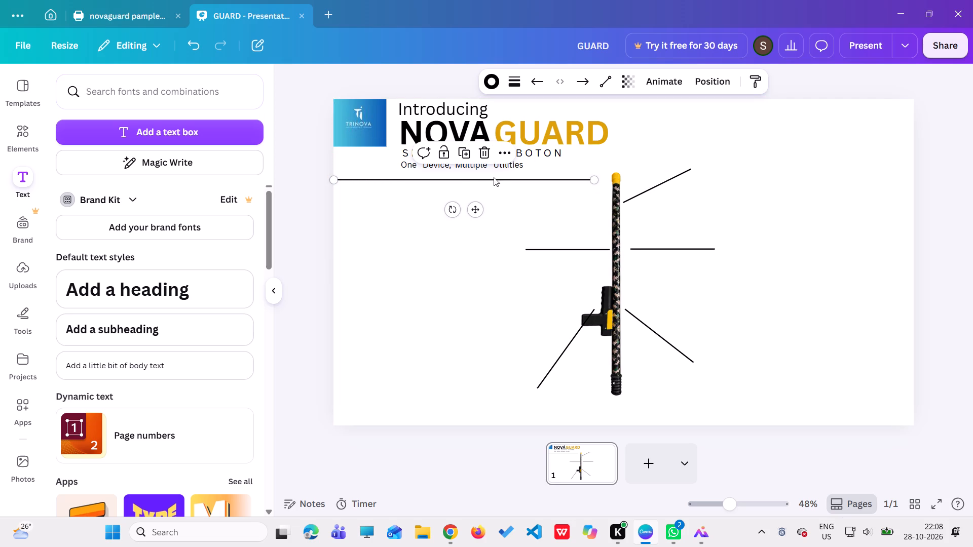
# Raise the horizontal line to just beneath the tagline, shorten it to a length of about 763, and level it.
pyautogui.moveTo(472, 208); pyautogui.dragTo(473, 201)
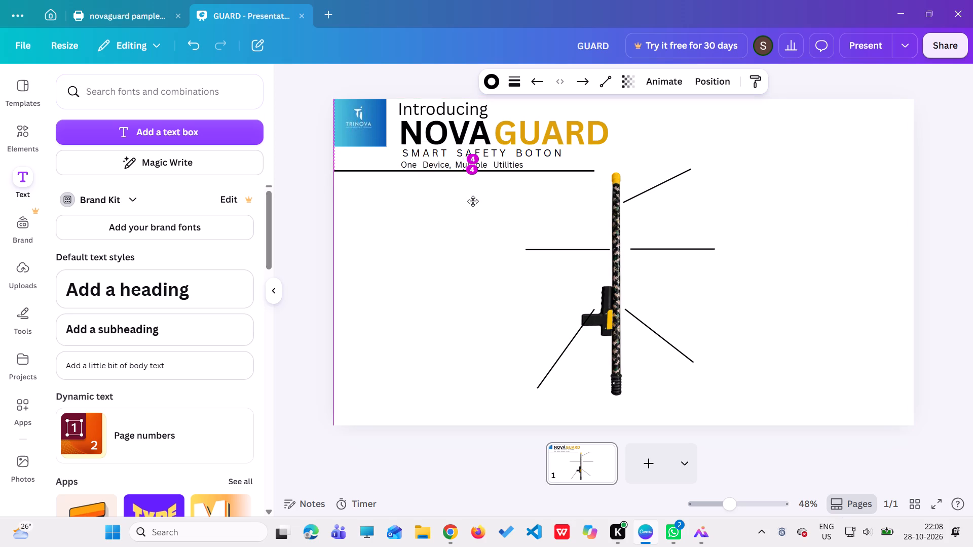
pyautogui.moveTo(473, 201); pyautogui.dragTo(473, 201)
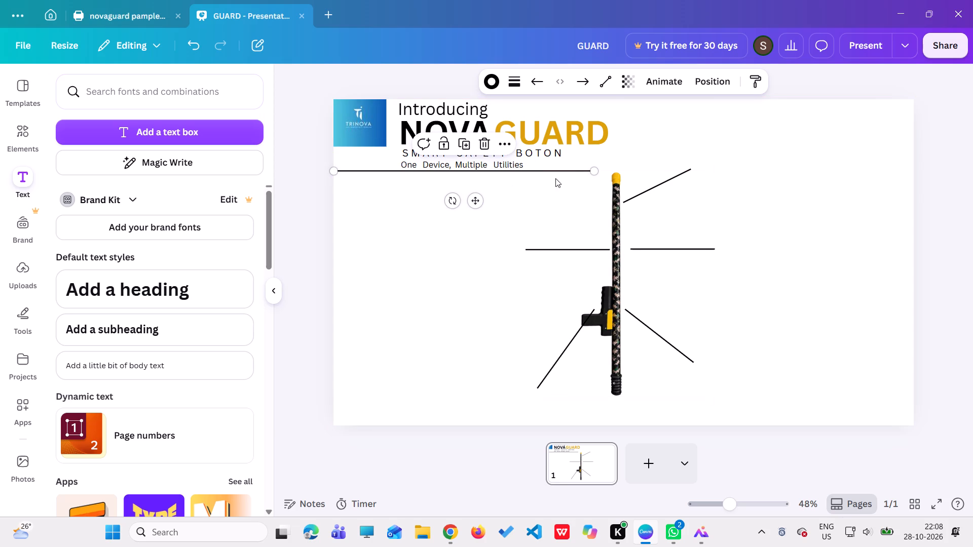
pyautogui.moveTo(592, 171); pyautogui.dragTo(564, 171)
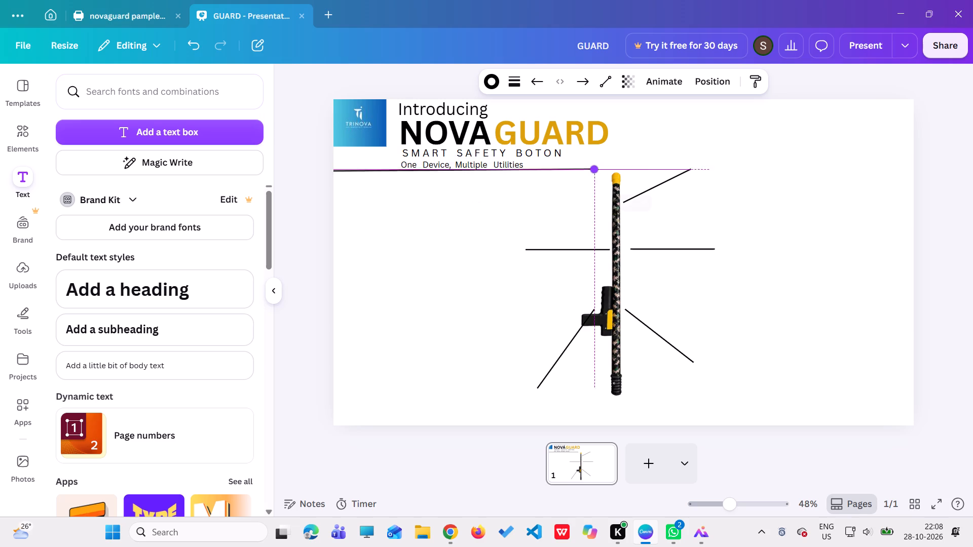
pyautogui.moveTo(564, 171); pyautogui.dragTo(558, 173)
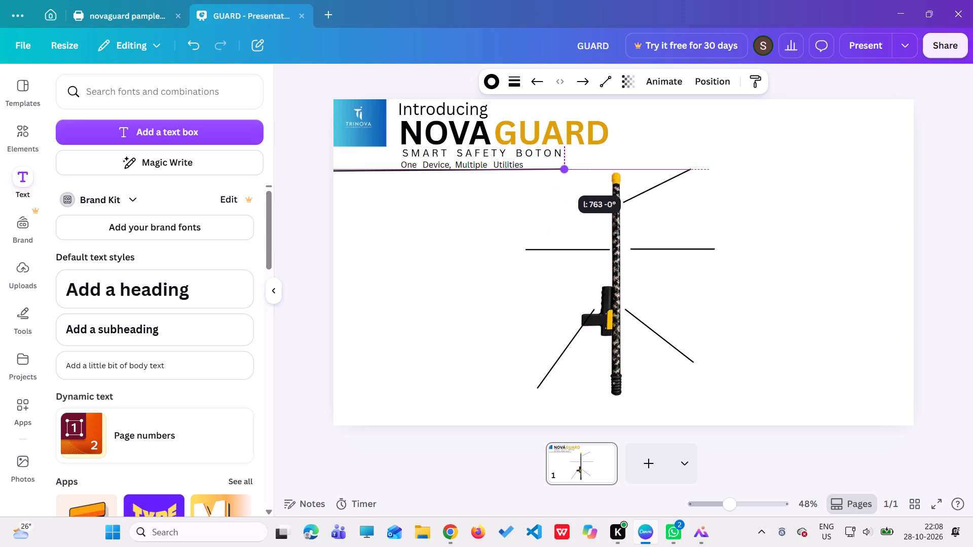
pyautogui.moveTo(558, 173); pyautogui.dragTo(560, 172)
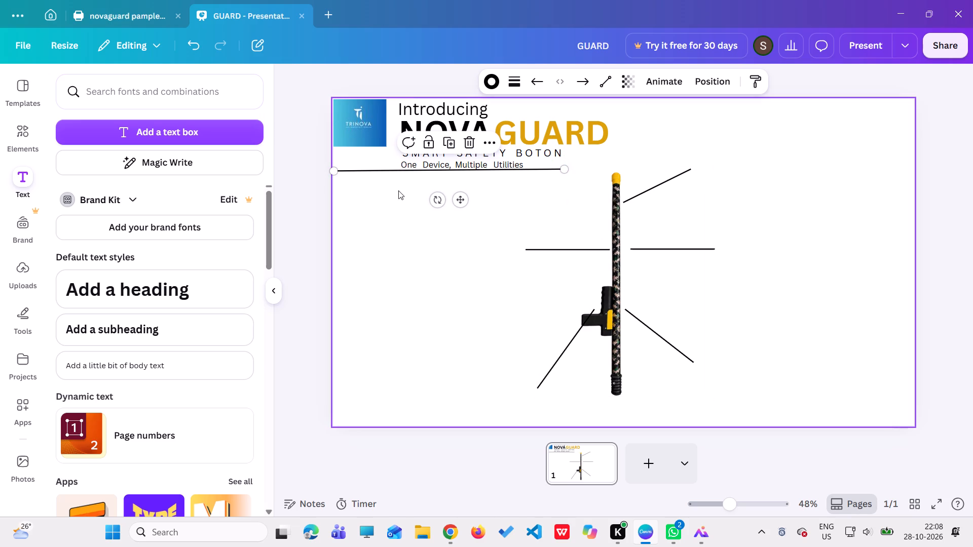
pyautogui.click(336, 173)
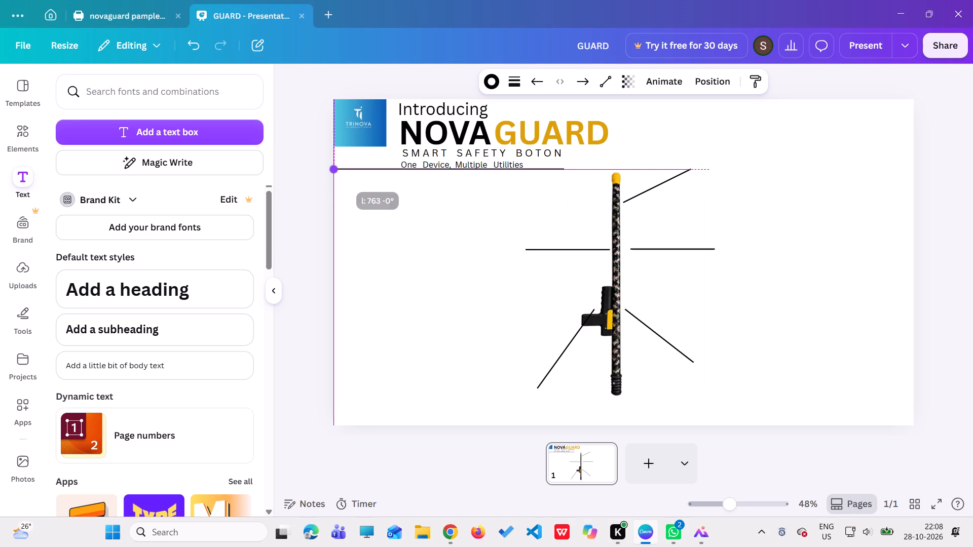
pyautogui.click(351, 182)
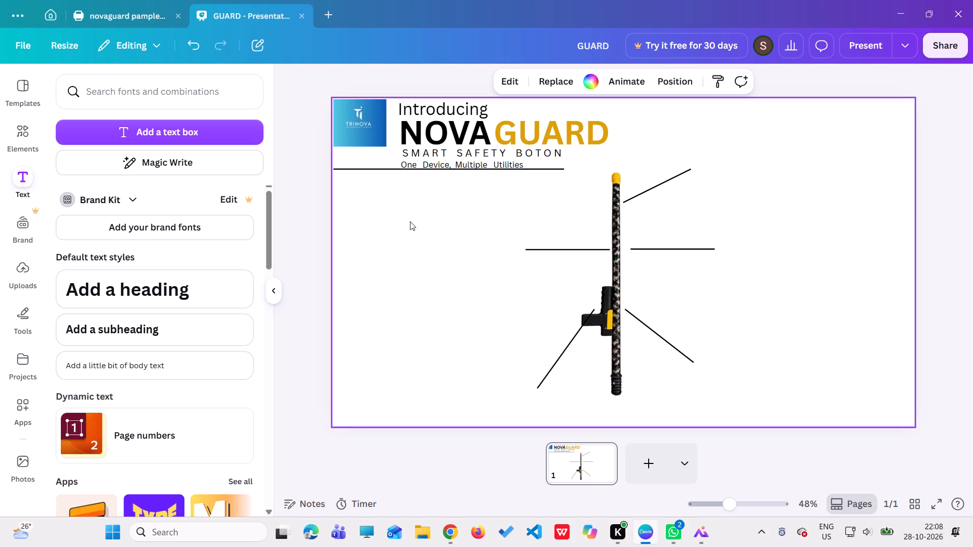
# Add a subheading below the horizontal line and replace its placeholder with the copied text "A safety baton engineered for frontline".
pyautogui.click(397, 176)
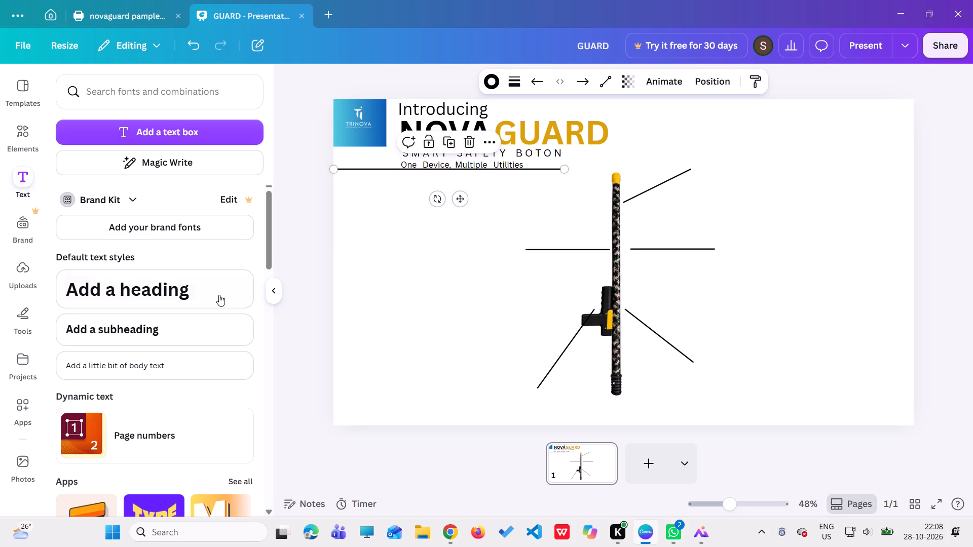
pyautogui.click(197, 327)
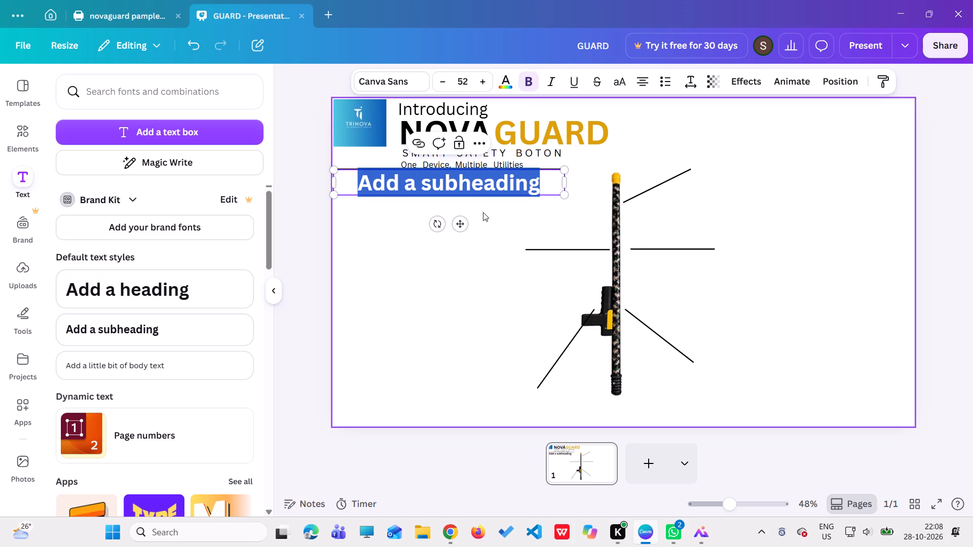
pyautogui.press('BackSpace')
pyautogui.hotkey('ctrl', 'v')
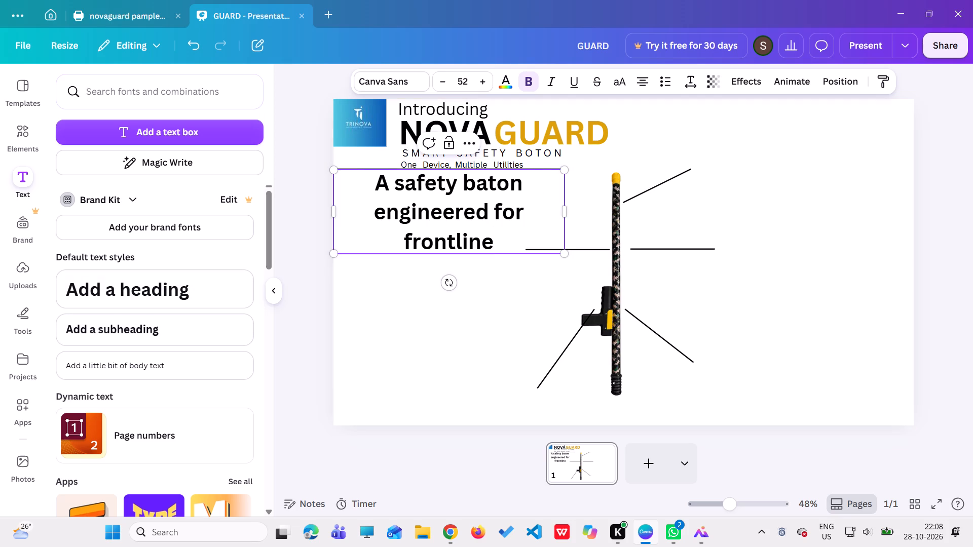
# Remove bold from the whole pasted subheading and widen its text box almost to the baton.
pyautogui.click(526, 82)
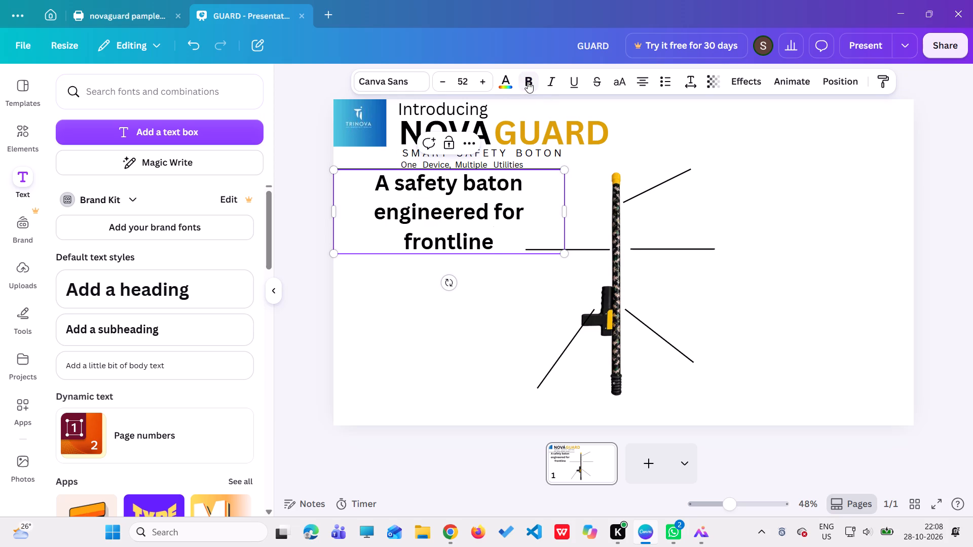
pyautogui.click(528, 82)
pyautogui.moveTo(373, 182); pyautogui.dragTo(425, 209)
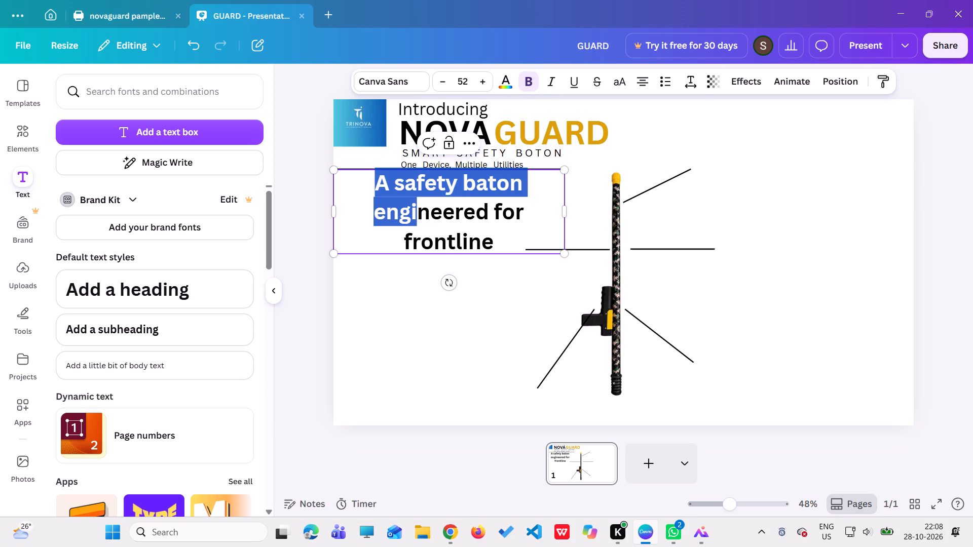
pyautogui.moveTo(425, 209); pyautogui.dragTo(496, 251)
pyautogui.click(526, 79)
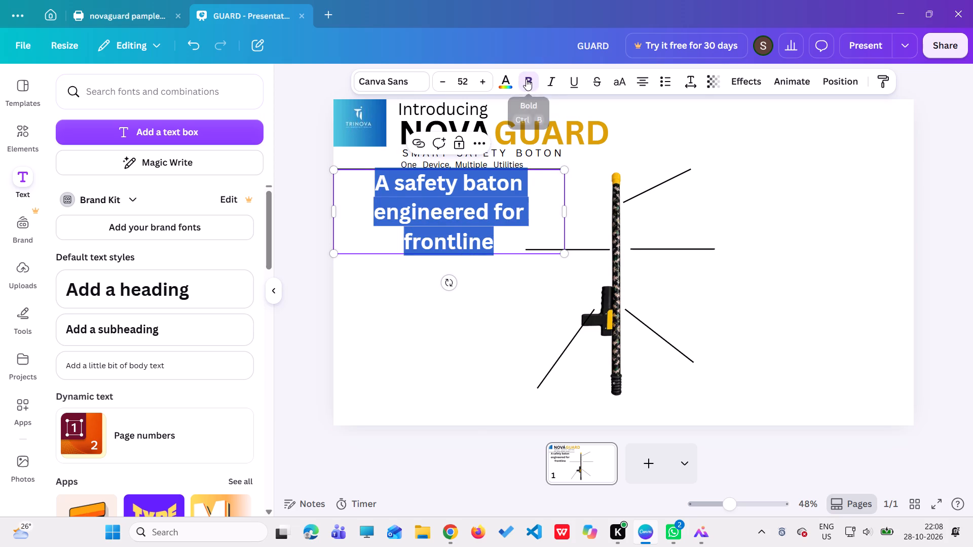
pyautogui.moveTo(565, 216); pyautogui.dragTo(592, 209)
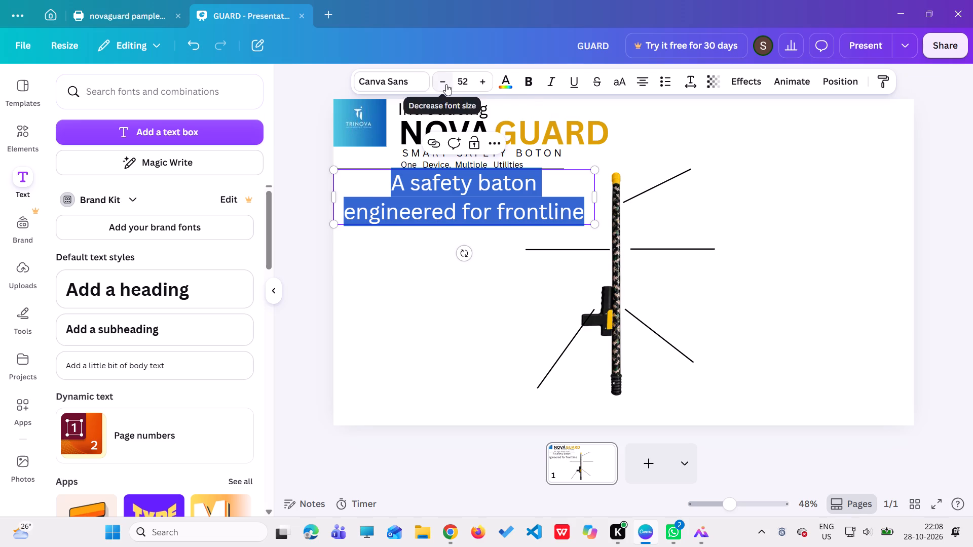
# Left-align the "A safety baton engineered for frontline" text and reduce its font size to 20.
pyautogui.click(446, 84)
pyautogui.tripleClick(446, 84)
pyautogui.tripleClick(446, 84)
pyautogui.tripleClick(446, 84)
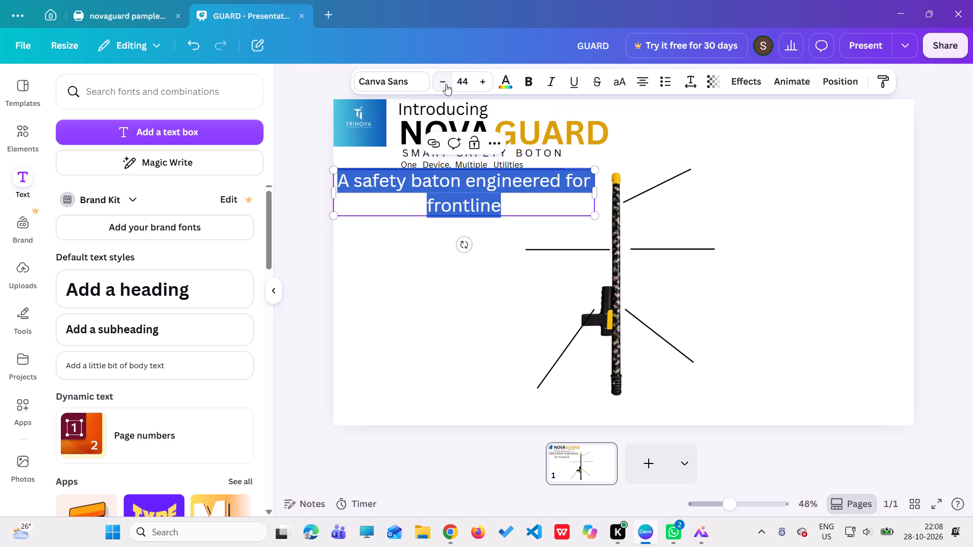
pyautogui.tripleClick(446, 84)
pyautogui.click(446, 84)
pyautogui.doubleClick(446, 84)
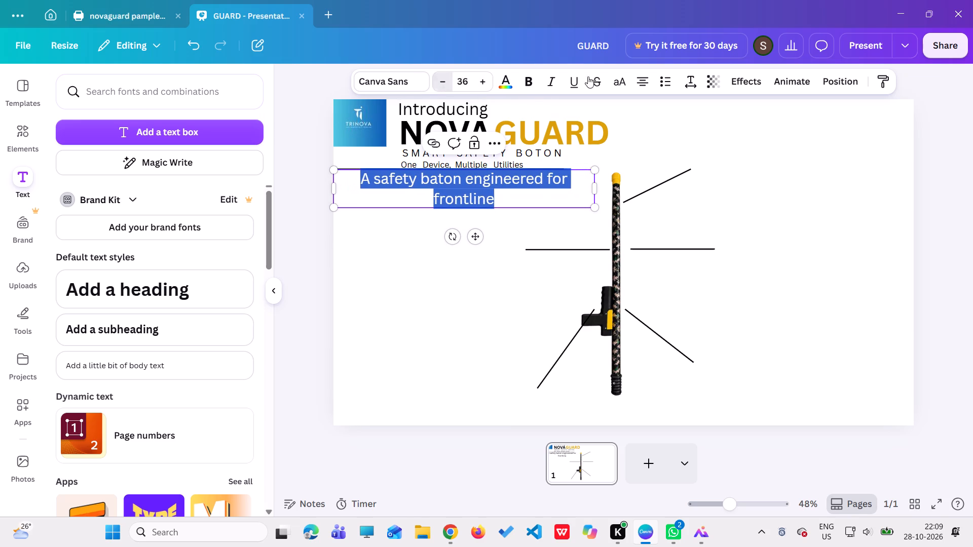
pyautogui.click(641, 77)
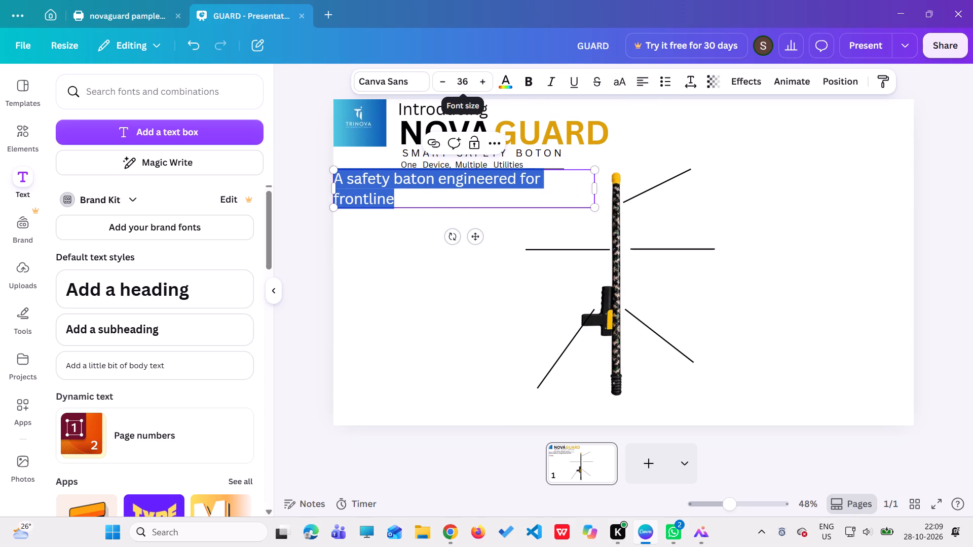
pyautogui.tripleClick(446, 84)
pyautogui.click(445, 84)
pyautogui.doubleClick(445, 84)
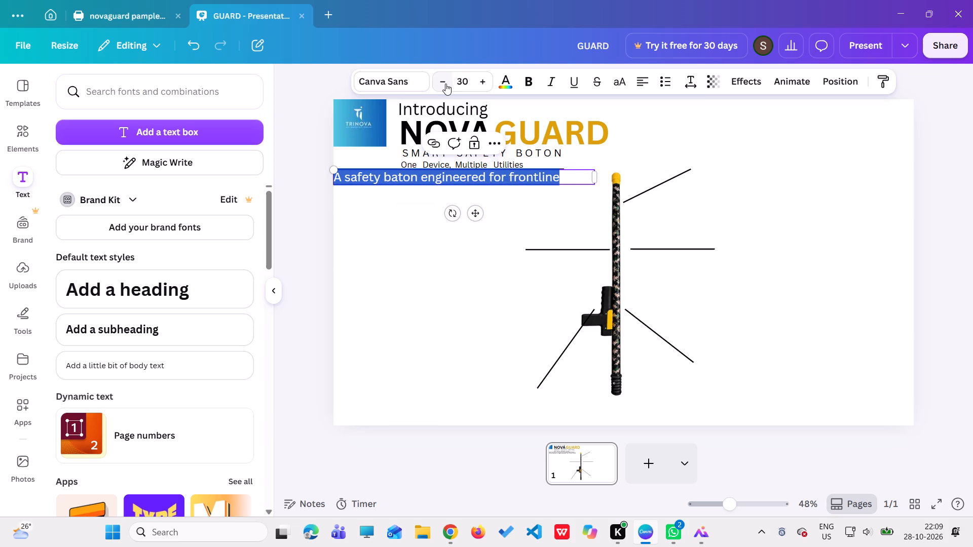
pyautogui.tripleClick(445, 84)
pyautogui.tripleClick(444, 82)
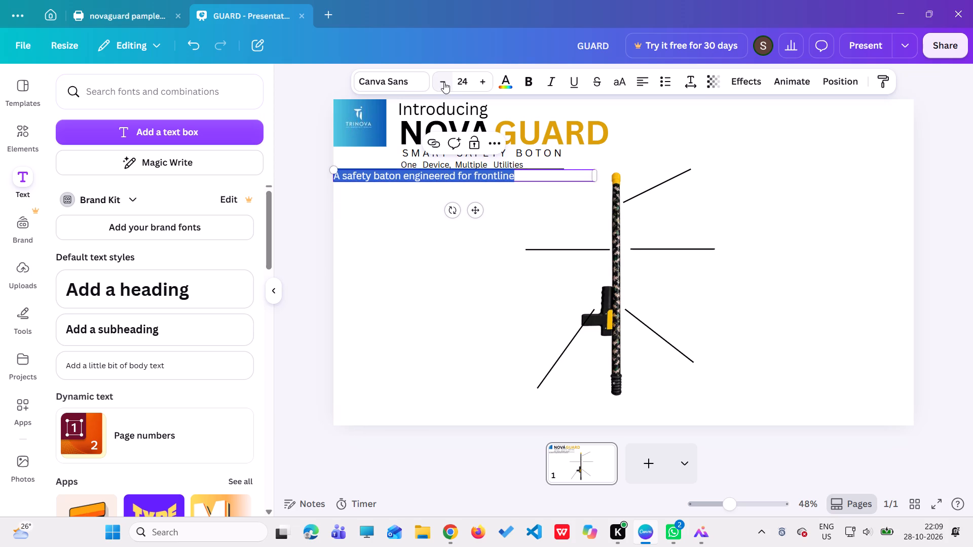
pyautogui.click(444, 82)
pyautogui.click(444, 82)
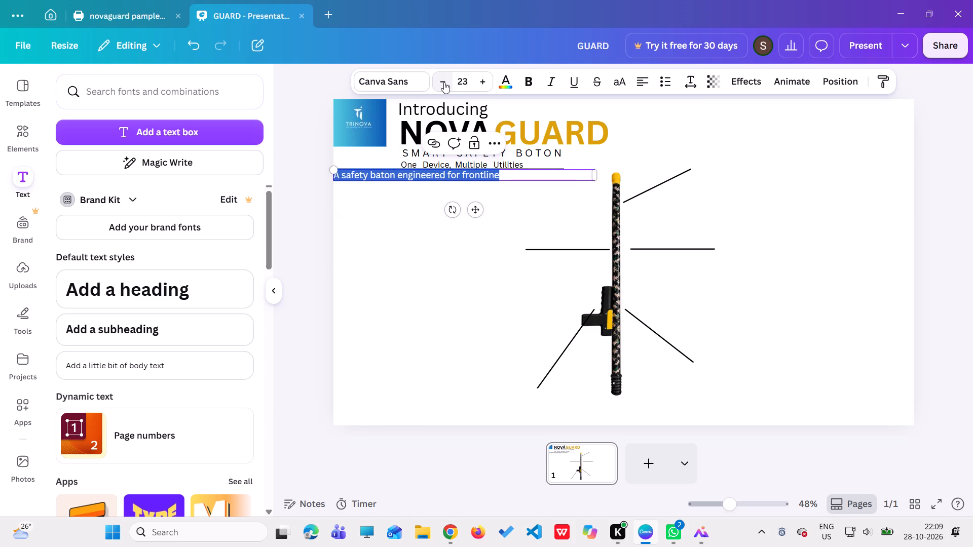
pyautogui.doubleClick(444, 82)
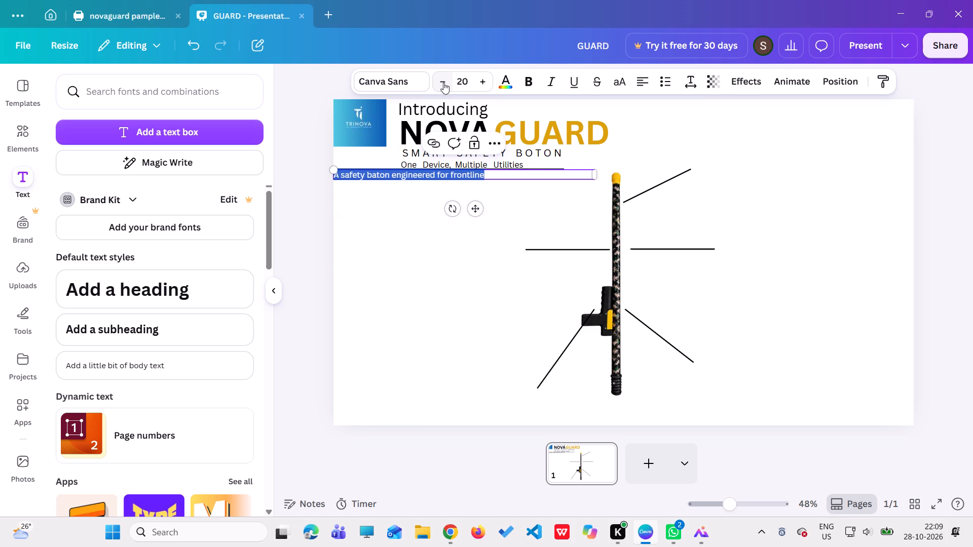
# In the novaguard pamphlet design, copy the word "control" from the line below "A safety baton engineered for frontline".
pyautogui.click(130, 9)
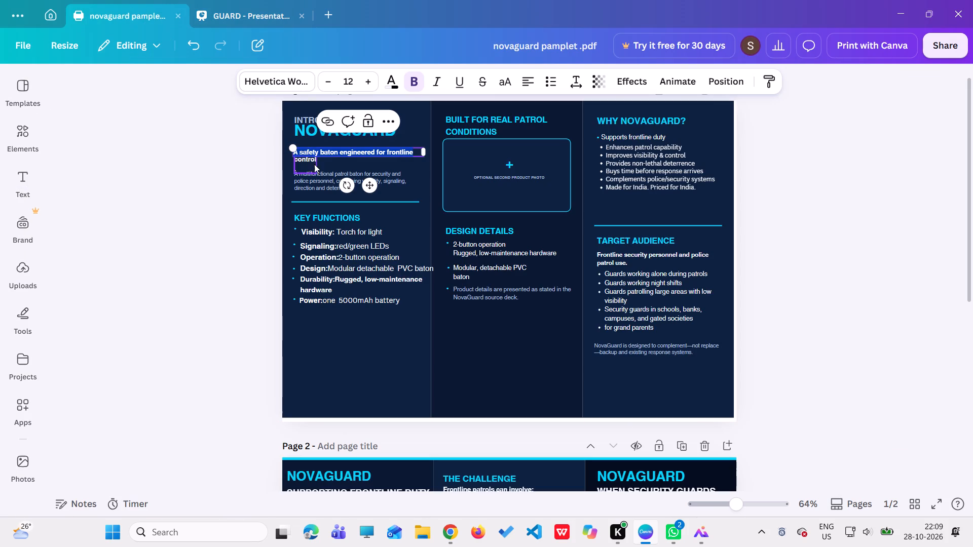
pyautogui.click(306, 160)
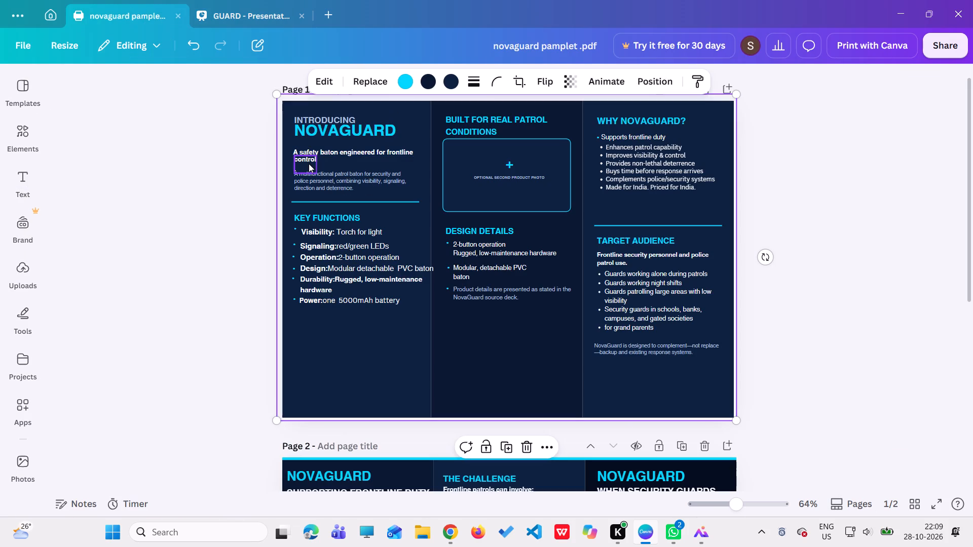
pyautogui.click(307, 158)
pyautogui.click(307, 158)
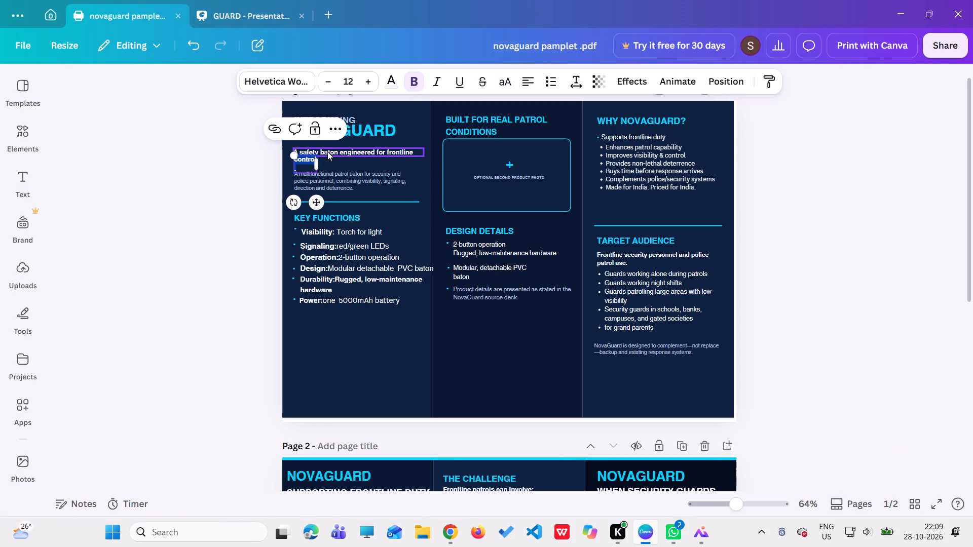
pyautogui.hotkey('ctrl', 'c')
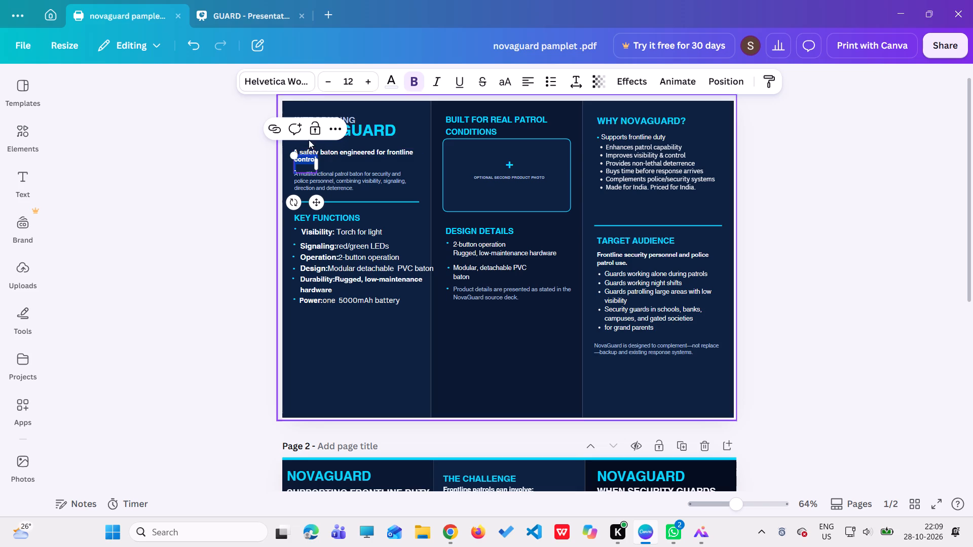
# Append the copied word "control." after "frontline" in the description text of the GUARD presentation, separated by a space.
pyautogui.click(248, 4)
pyautogui.click(250, 16)
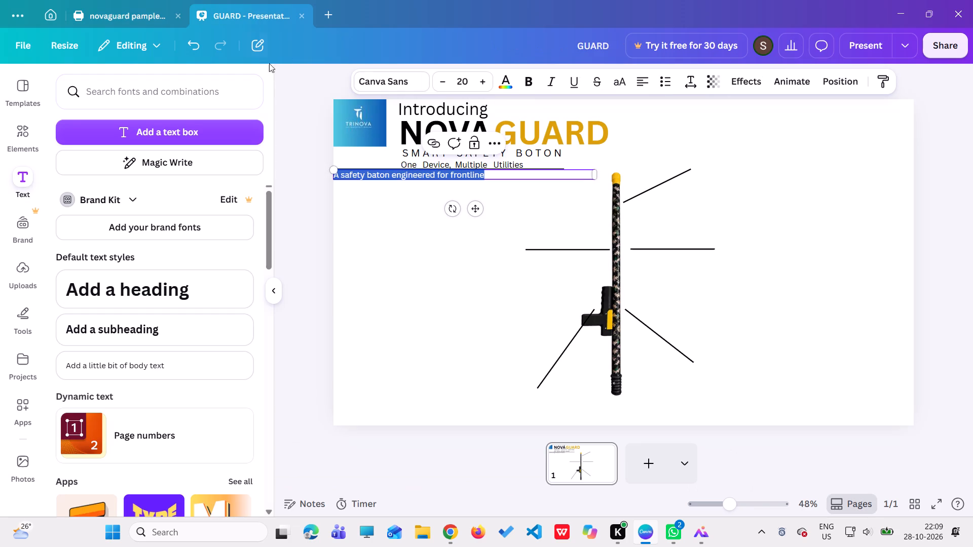
pyautogui.click(491, 177)
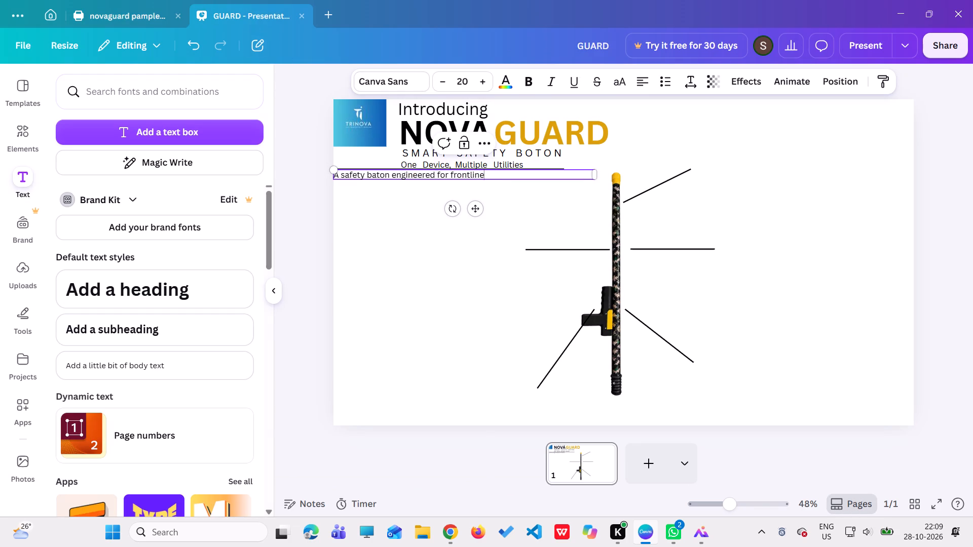
pyautogui.press('space')
pyautogui.hotkey('ctrl', 'v')
# Narrow the description text box to fit its single line and place it roughly centred beneath the horizontal divider line.
pyautogui.moveTo(595, 177); pyautogui.dragTo(528, 176)
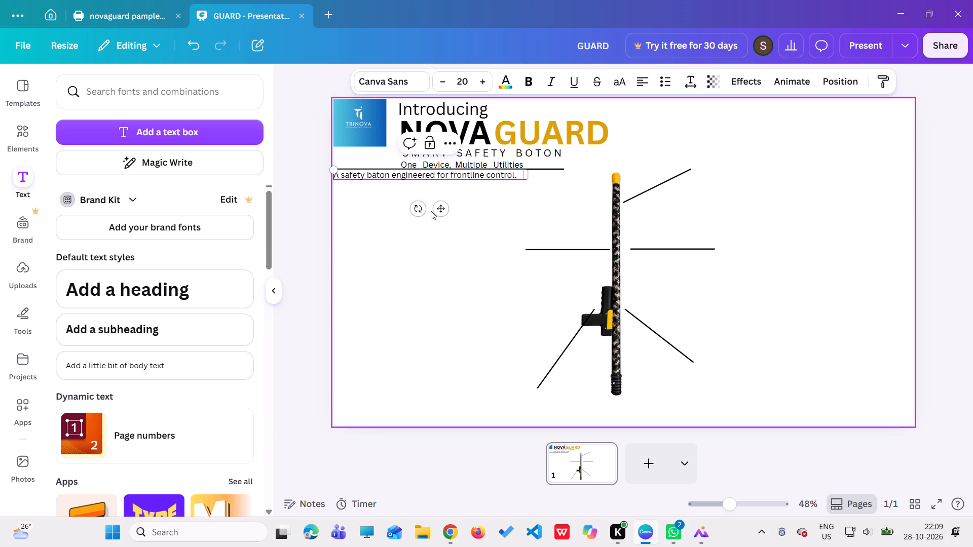
pyautogui.moveTo(441, 209); pyautogui.dragTo(453, 218)
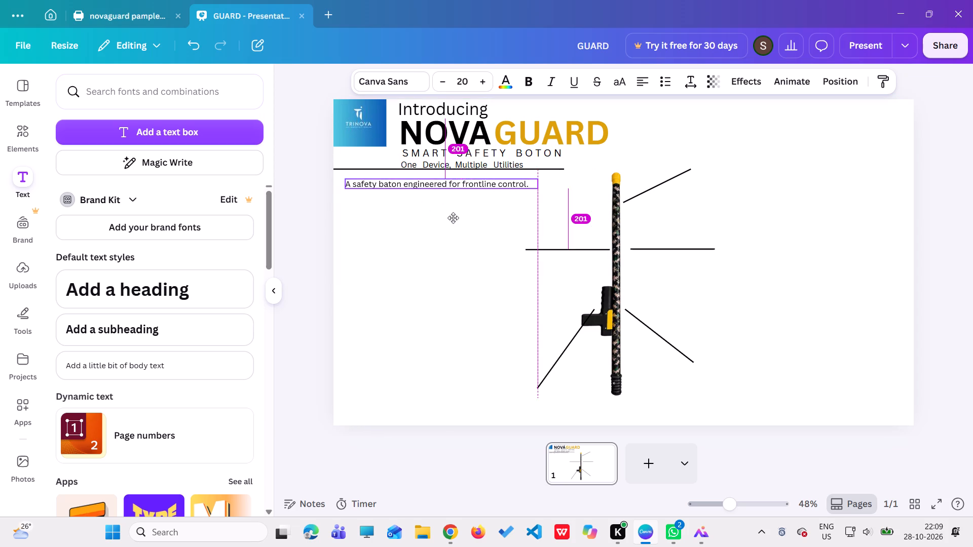
pyautogui.moveTo(453, 218); pyautogui.dragTo(474, 212)
pyautogui.click(423, 247)
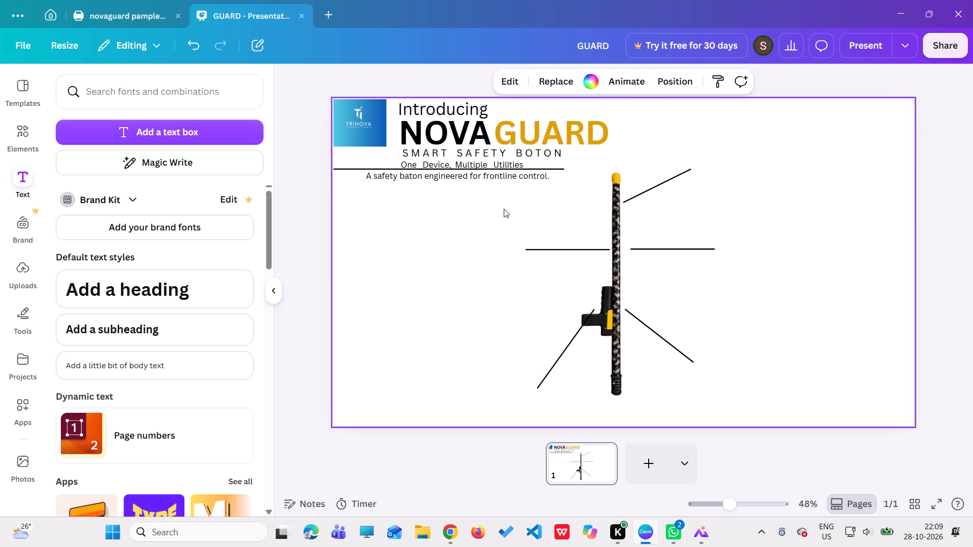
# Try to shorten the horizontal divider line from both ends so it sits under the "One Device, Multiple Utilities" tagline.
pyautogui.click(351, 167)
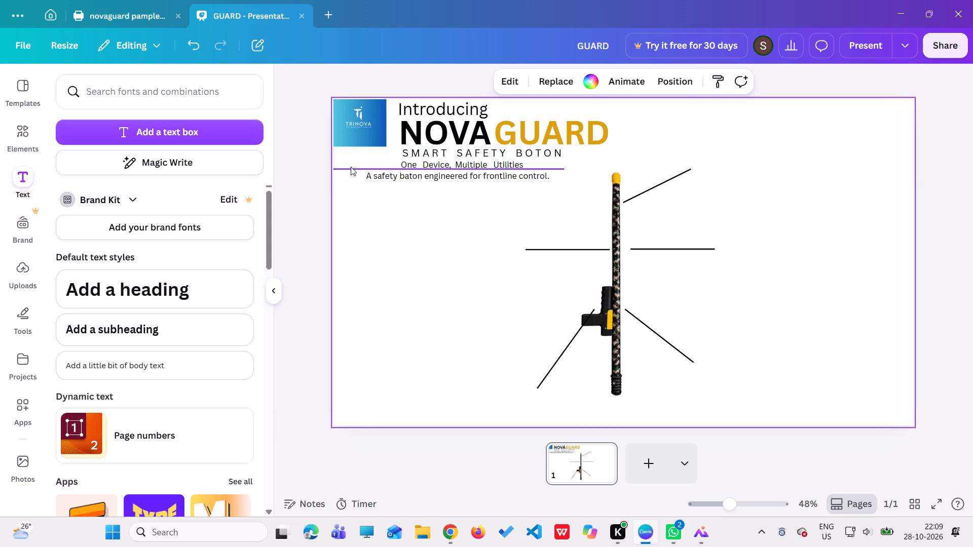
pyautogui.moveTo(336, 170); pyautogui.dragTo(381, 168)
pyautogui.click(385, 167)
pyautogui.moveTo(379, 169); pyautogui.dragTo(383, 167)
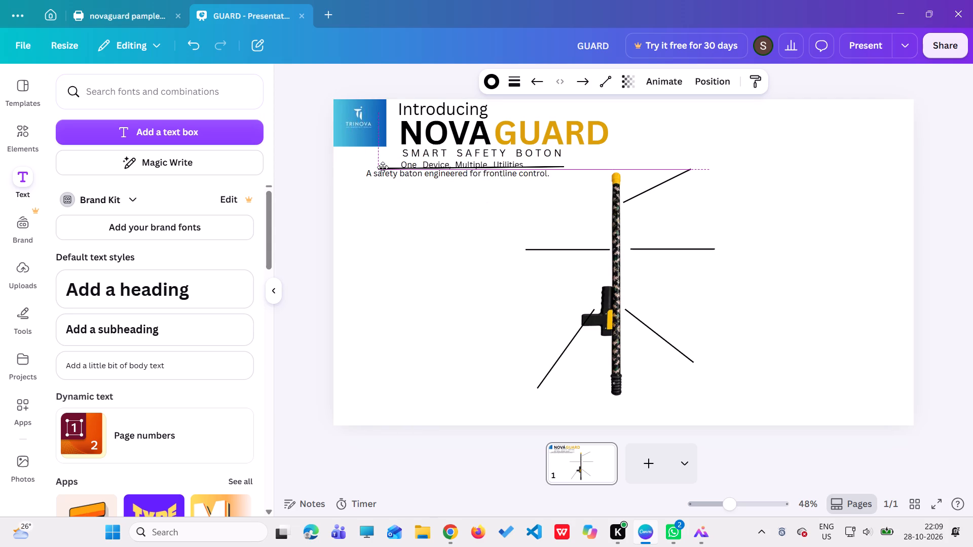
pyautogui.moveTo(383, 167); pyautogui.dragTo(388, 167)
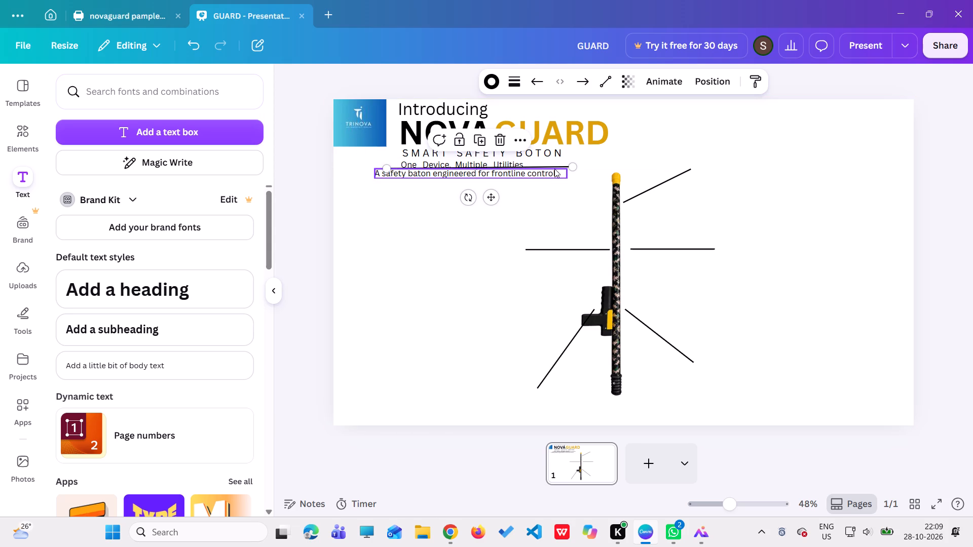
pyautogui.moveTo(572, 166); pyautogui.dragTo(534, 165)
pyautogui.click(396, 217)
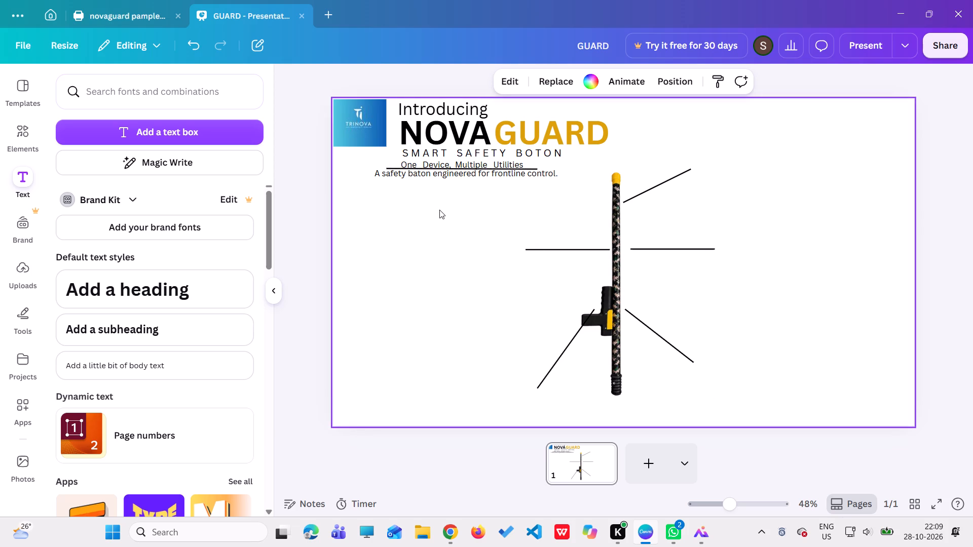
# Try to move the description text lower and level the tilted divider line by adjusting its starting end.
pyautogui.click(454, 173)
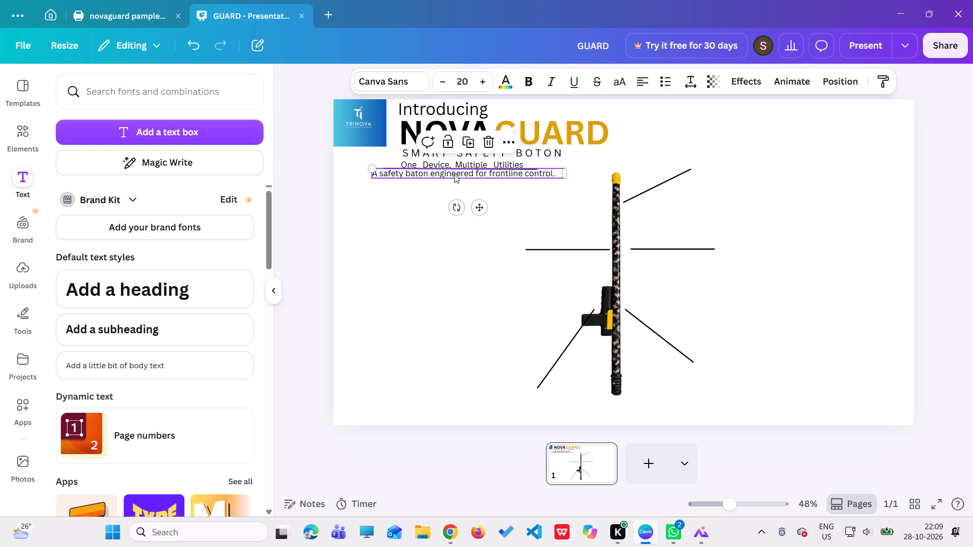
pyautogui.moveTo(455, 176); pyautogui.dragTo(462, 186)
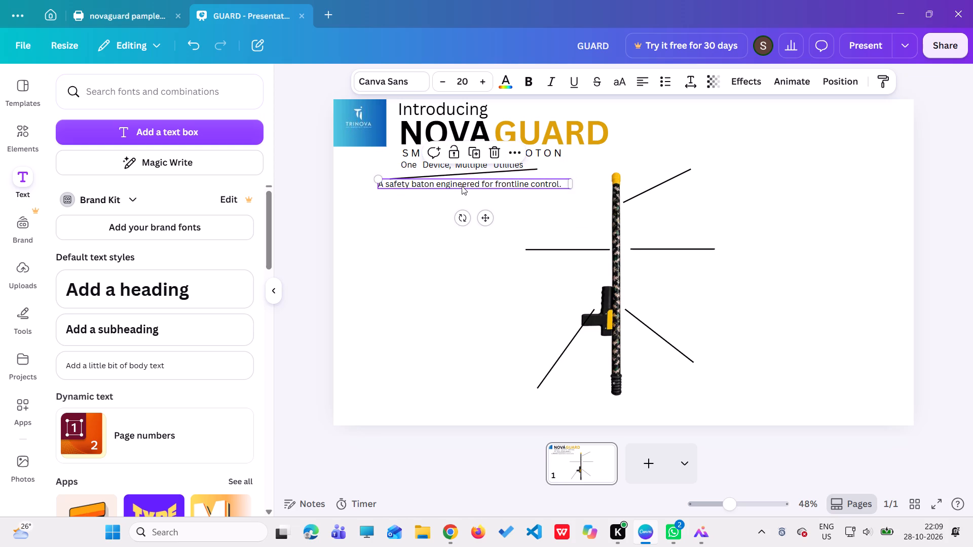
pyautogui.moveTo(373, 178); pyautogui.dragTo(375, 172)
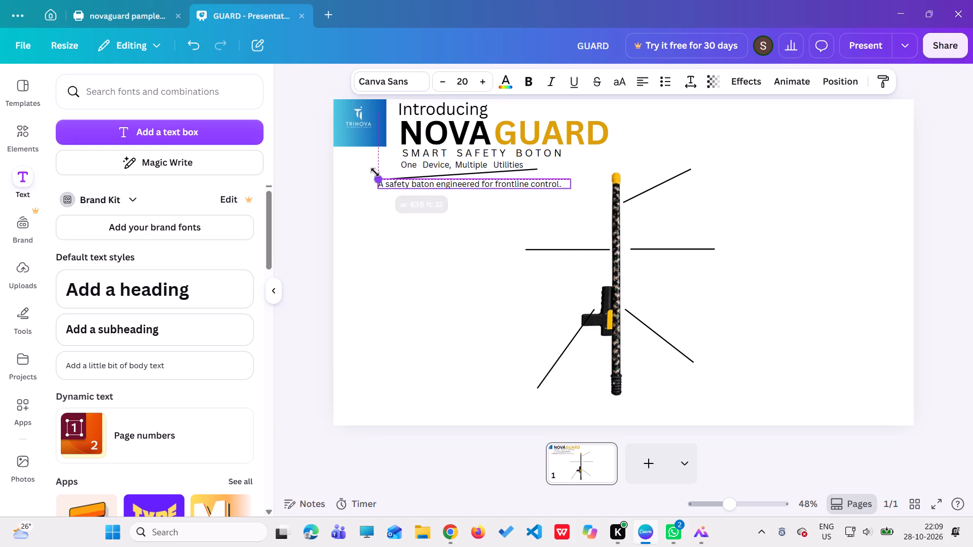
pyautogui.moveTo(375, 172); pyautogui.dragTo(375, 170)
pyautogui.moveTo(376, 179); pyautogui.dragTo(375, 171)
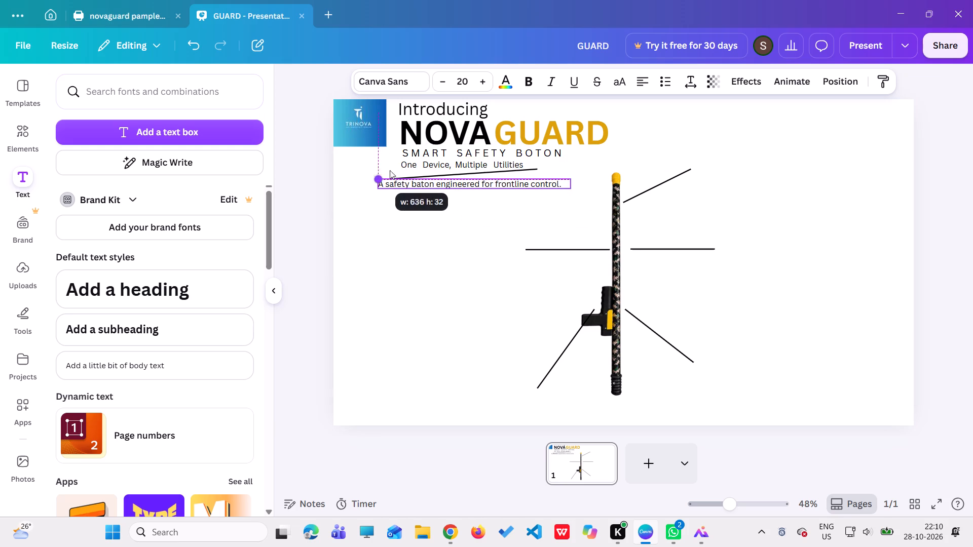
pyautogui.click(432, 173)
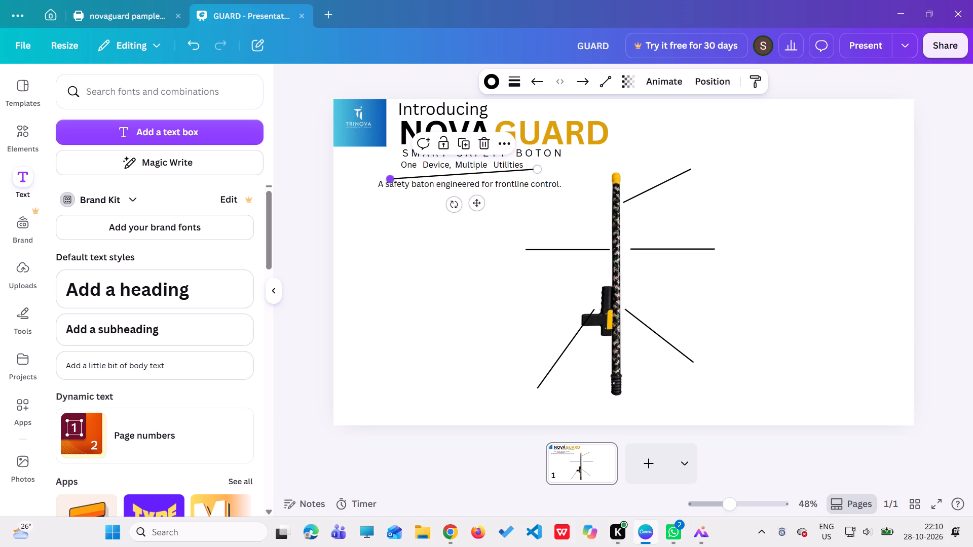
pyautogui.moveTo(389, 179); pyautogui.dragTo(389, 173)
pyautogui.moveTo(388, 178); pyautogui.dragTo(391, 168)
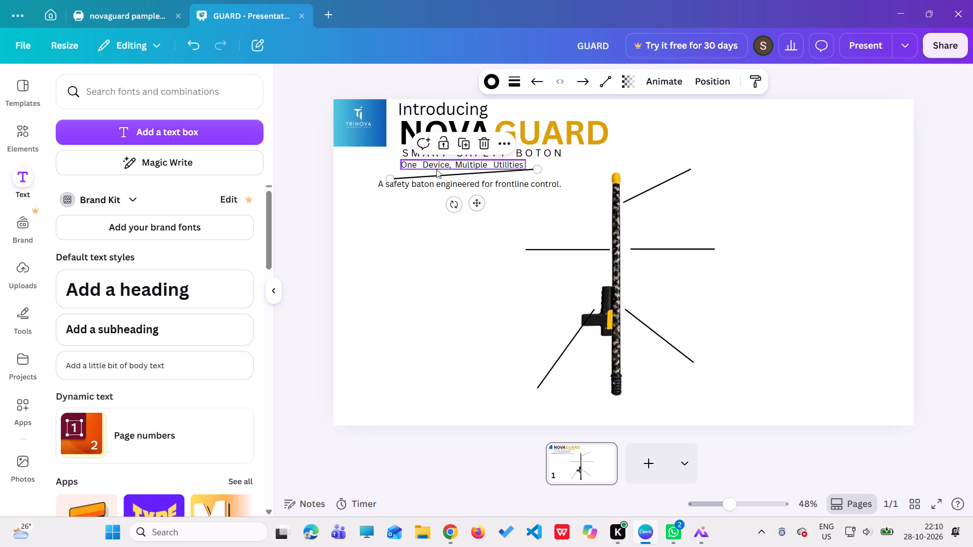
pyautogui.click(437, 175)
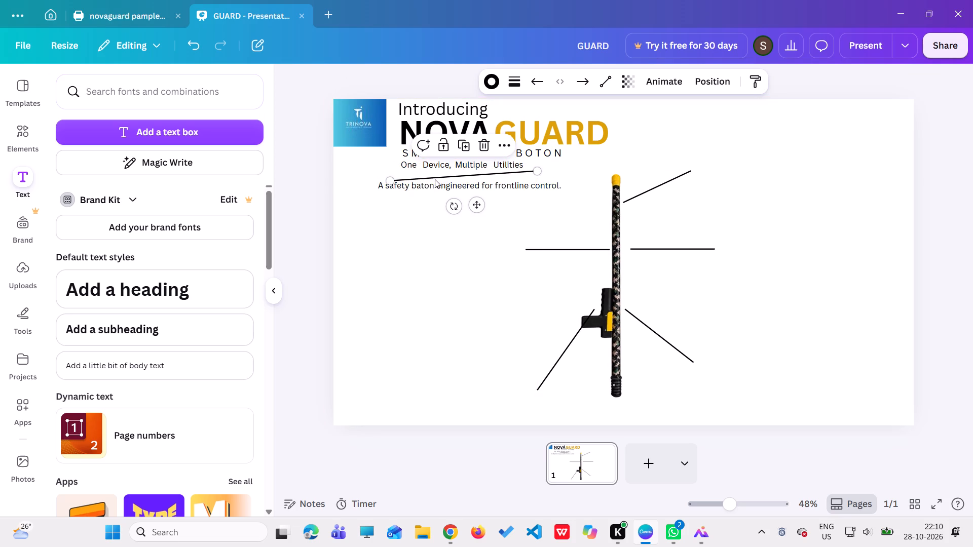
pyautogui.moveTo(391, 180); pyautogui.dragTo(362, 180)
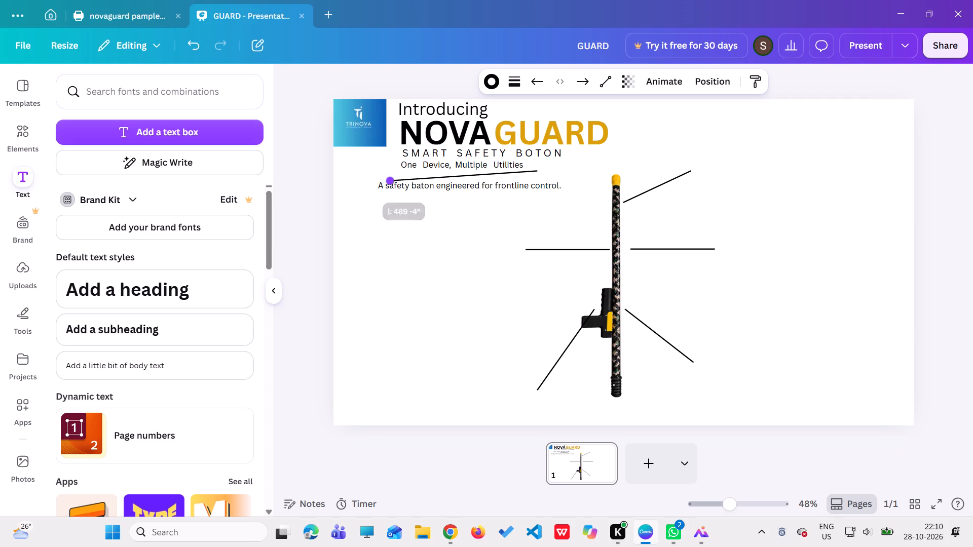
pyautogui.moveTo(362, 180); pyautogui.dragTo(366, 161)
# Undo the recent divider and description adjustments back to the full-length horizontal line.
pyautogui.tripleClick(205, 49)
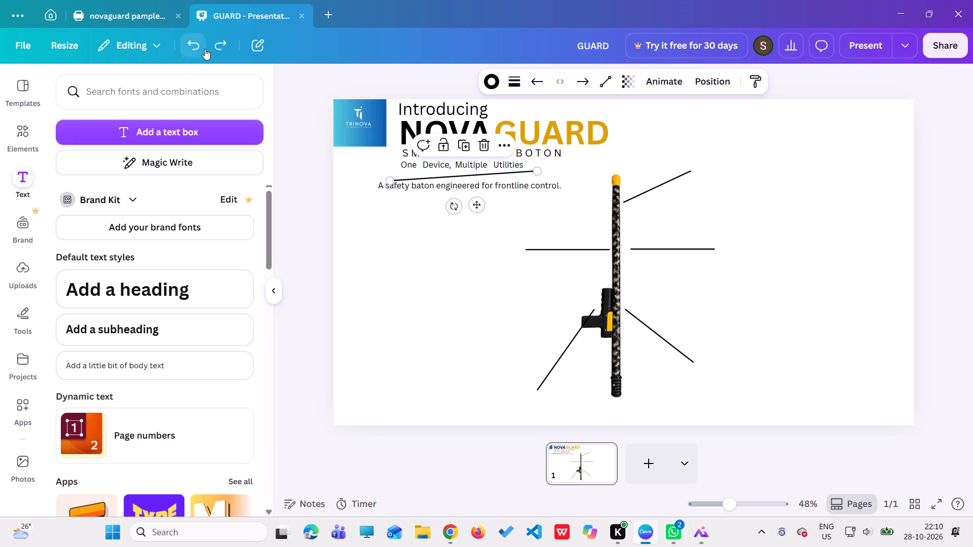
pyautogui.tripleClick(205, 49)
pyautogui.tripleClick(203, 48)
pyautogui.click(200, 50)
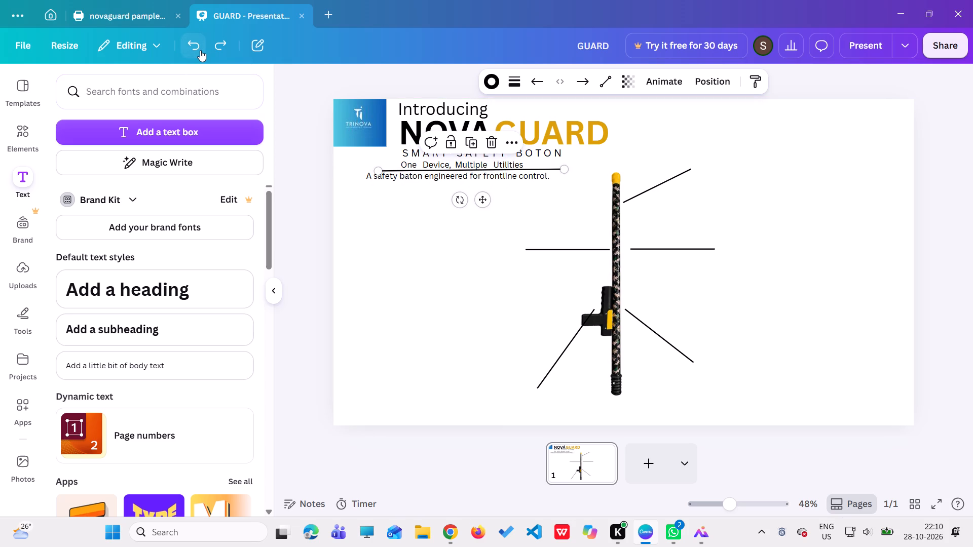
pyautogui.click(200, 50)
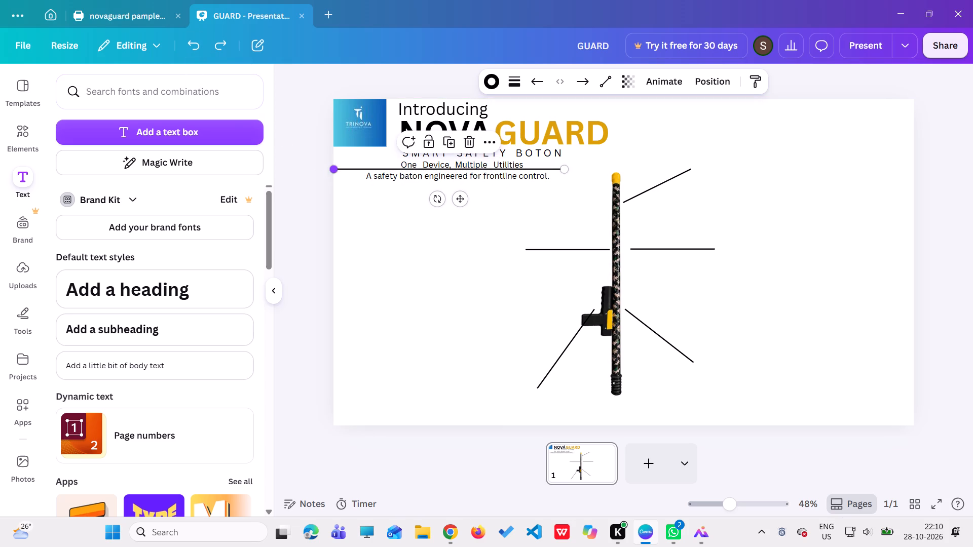
# Move the description lower and shorten the divider from both ends to a level line about 481 long under the tagline.
pyautogui.moveTo(332, 170); pyautogui.dragTo(344, 166)
pyautogui.moveTo(370, 173); pyautogui.dragTo(370, 184)
pyautogui.click(351, 164)
pyautogui.moveTo(348, 164); pyautogui.dragTo(390, 172)
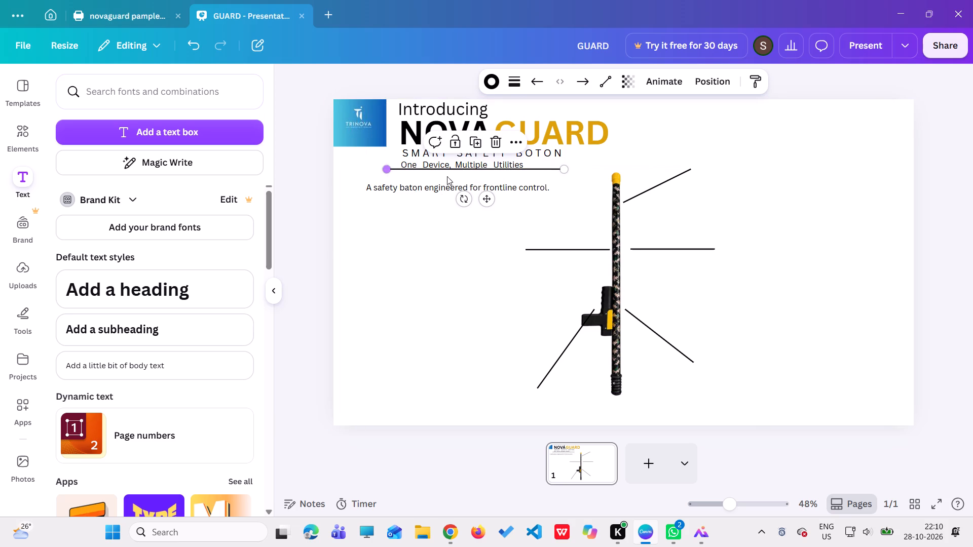
pyautogui.moveTo(562, 169); pyautogui.dragTo(530, 168)
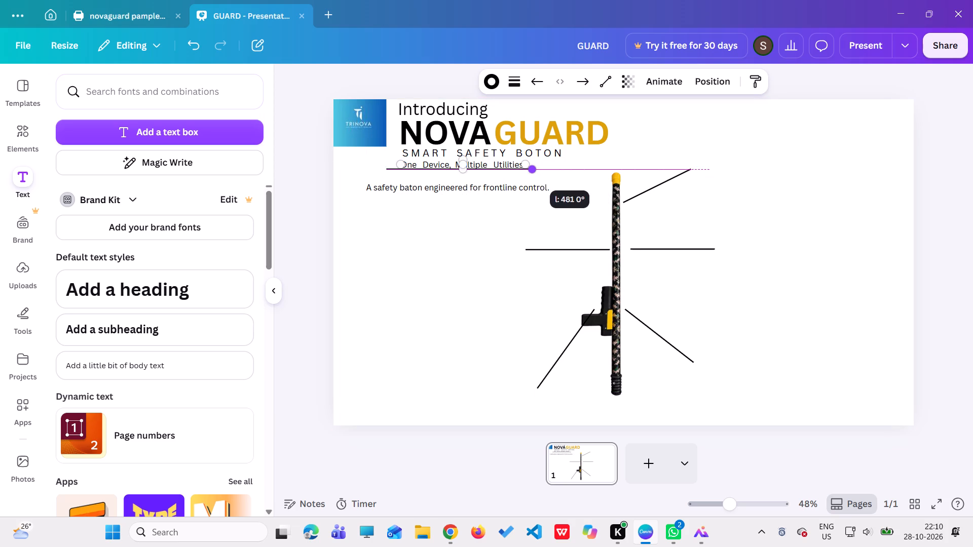
pyautogui.click(461, 216)
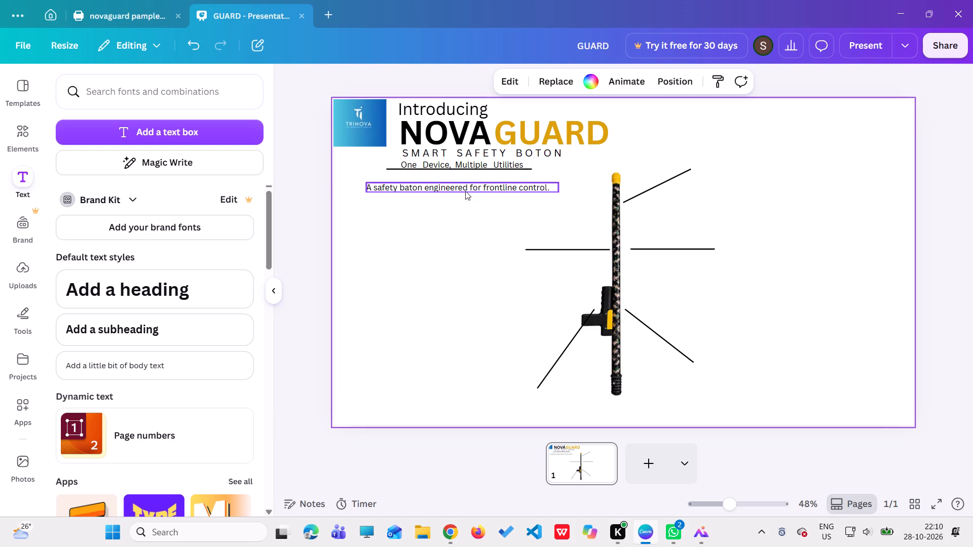
# Move the description text slightly up and to the right, closer beneath the shortened divider line.
pyautogui.moveTo(465, 191); pyautogui.dragTo(471, 186)
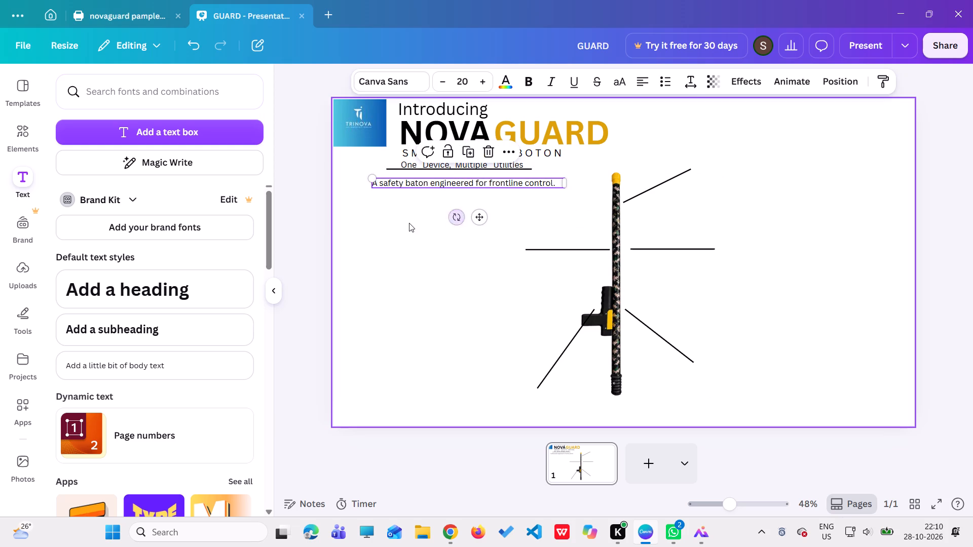
pyautogui.click(406, 224)
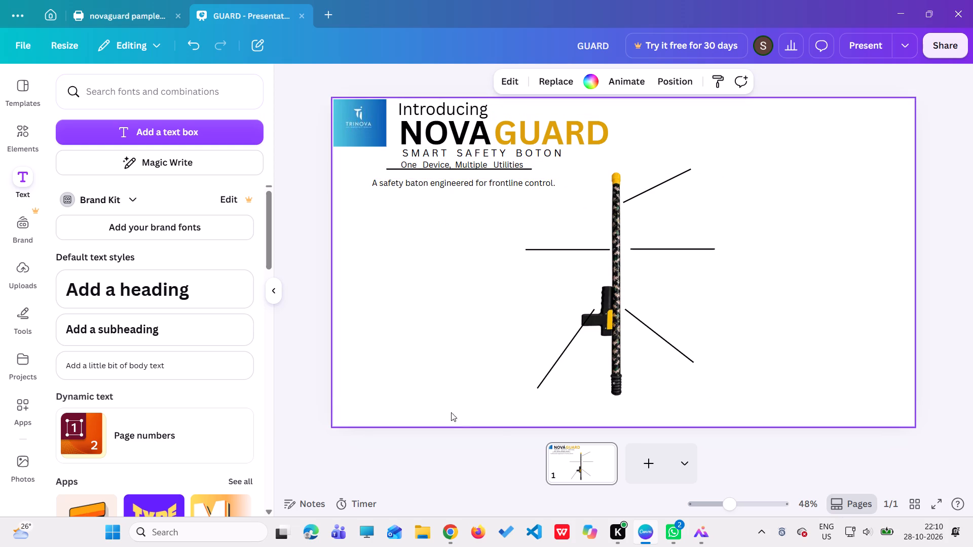
# Make the words "safety baton engineered for frontline control." in the description bold.
pyautogui.click(462, 183)
pyautogui.click(379, 177)
pyautogui.click(385, 185)
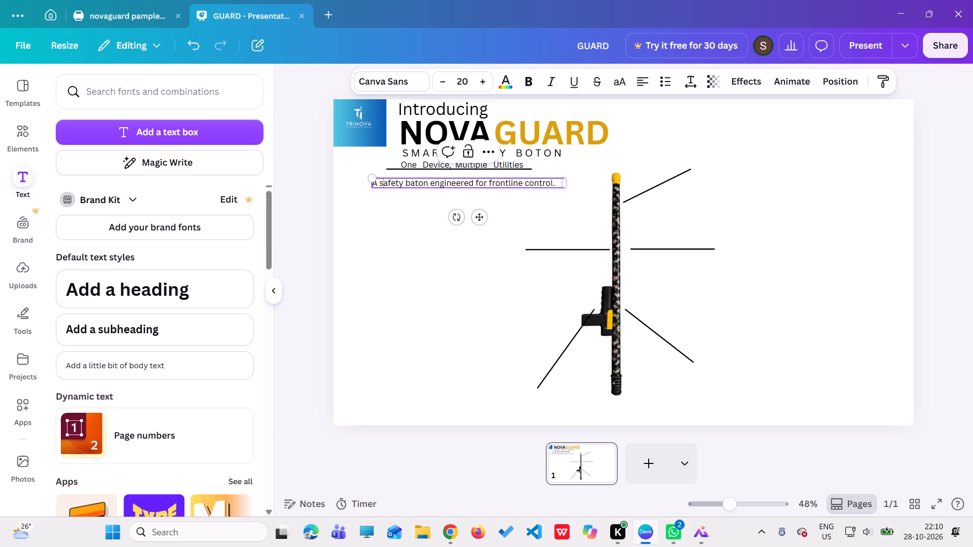
pyautogui.moveTo(557, 182); pyautogui.dragTo(368, 187)
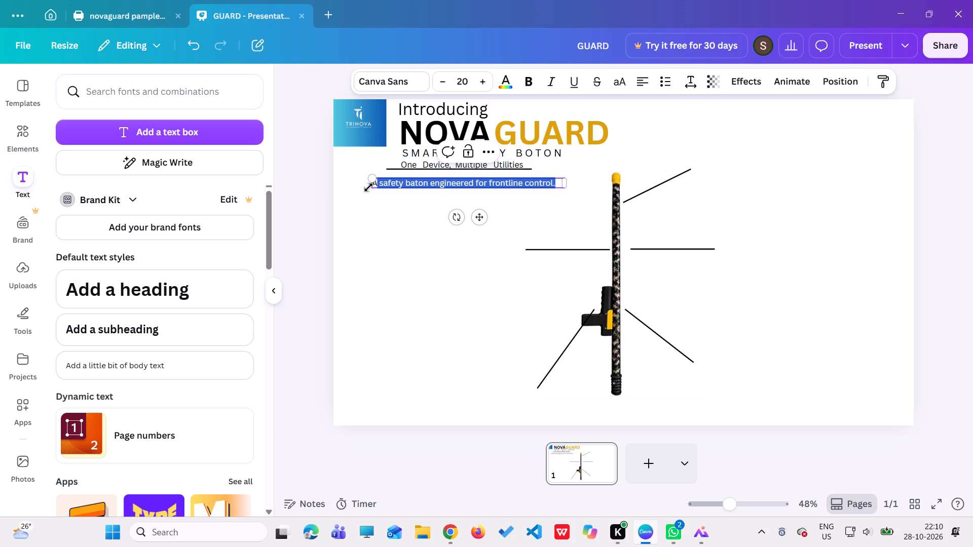
pyautogui.moveTo(368, 187); pyautogui.dragTo(350, 184)
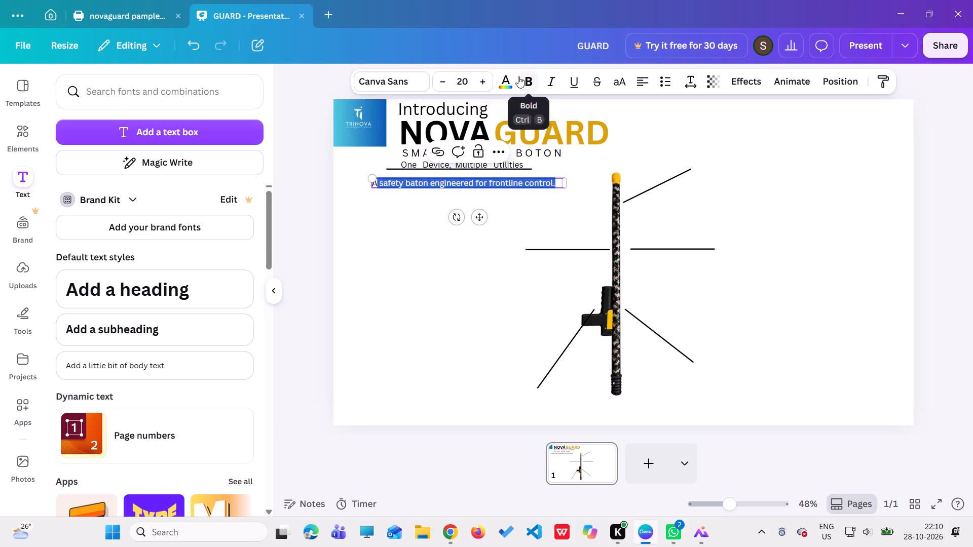
pyautogui.click(518, 76)
pyautogui.click(426, 228)
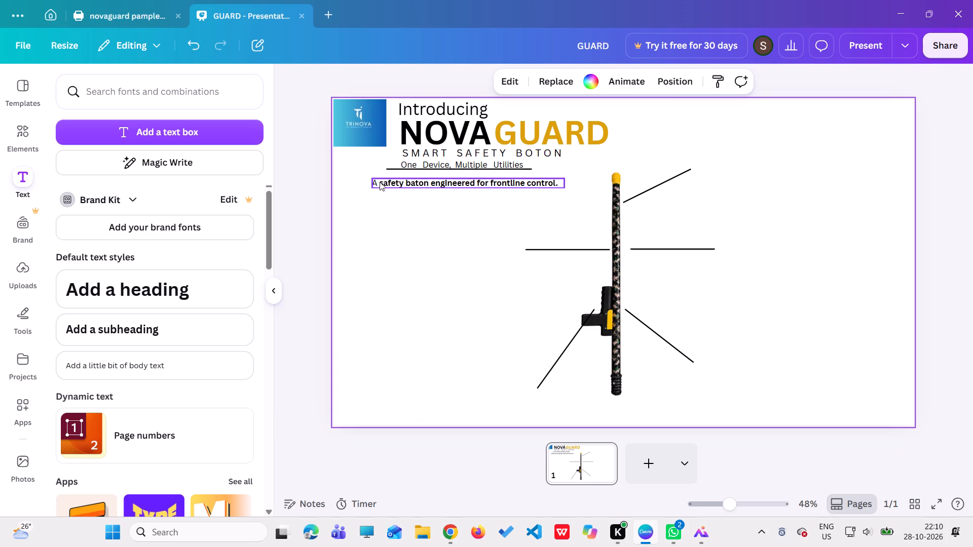
# Shift the description slightly right and make its initial "A" bold like the rest of the line.
pyautogui.click(377, 180)
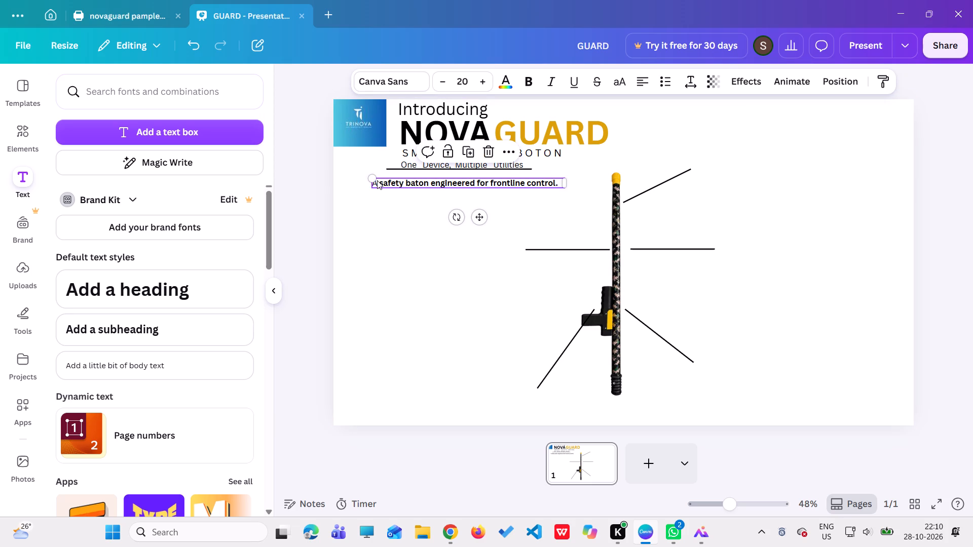
pyautogui.moveTo(377, 180); pyautogui.dragTo(384, 179)
pyautogui.click(382, 183)
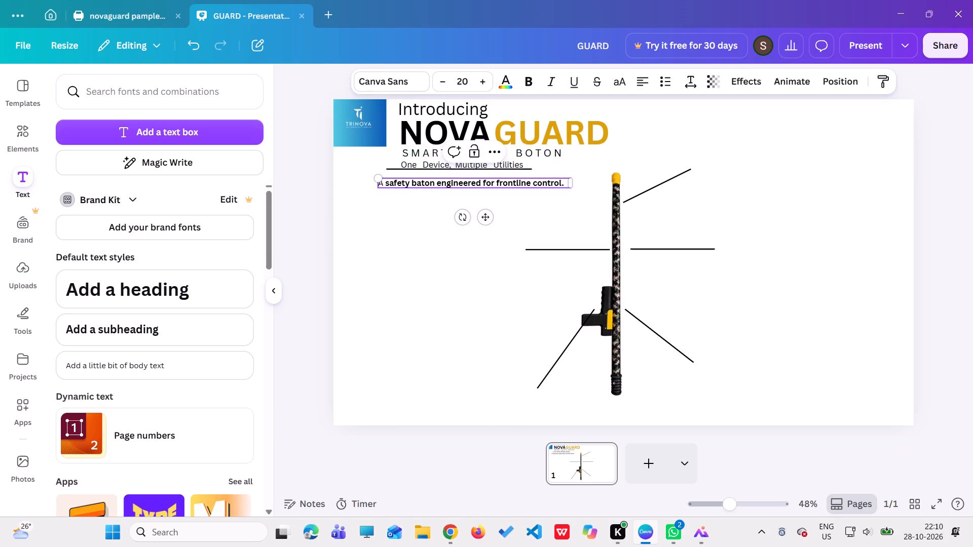
pyautogui.press('BackSpace')
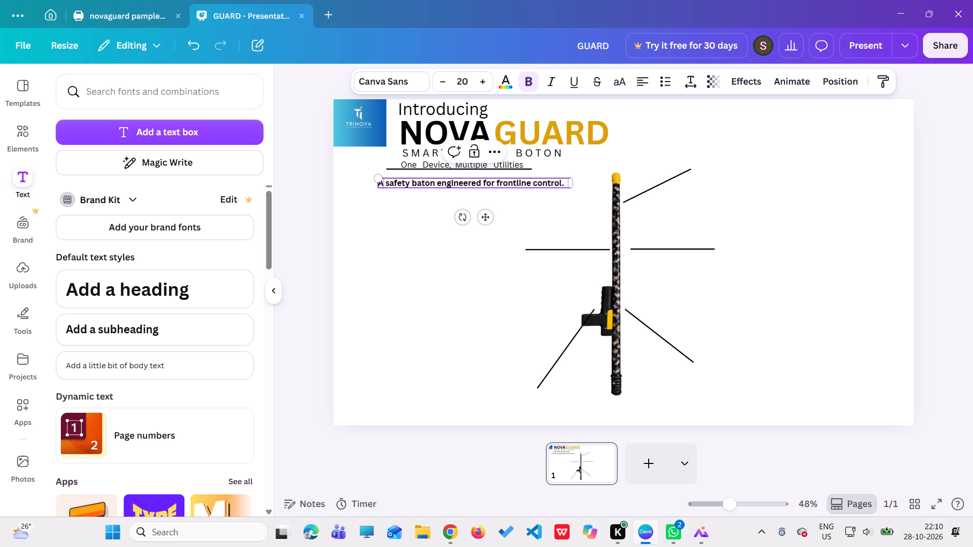
pyautogui.click(383, 203)
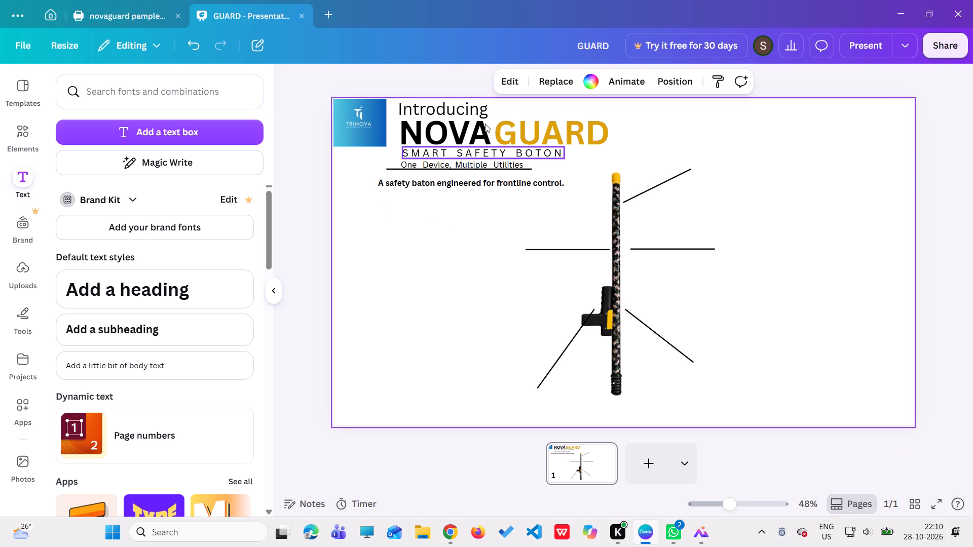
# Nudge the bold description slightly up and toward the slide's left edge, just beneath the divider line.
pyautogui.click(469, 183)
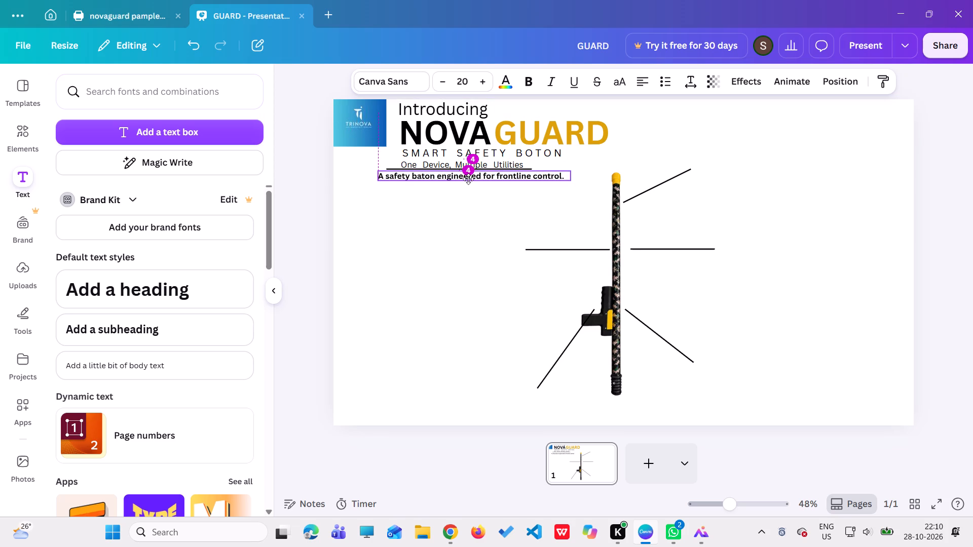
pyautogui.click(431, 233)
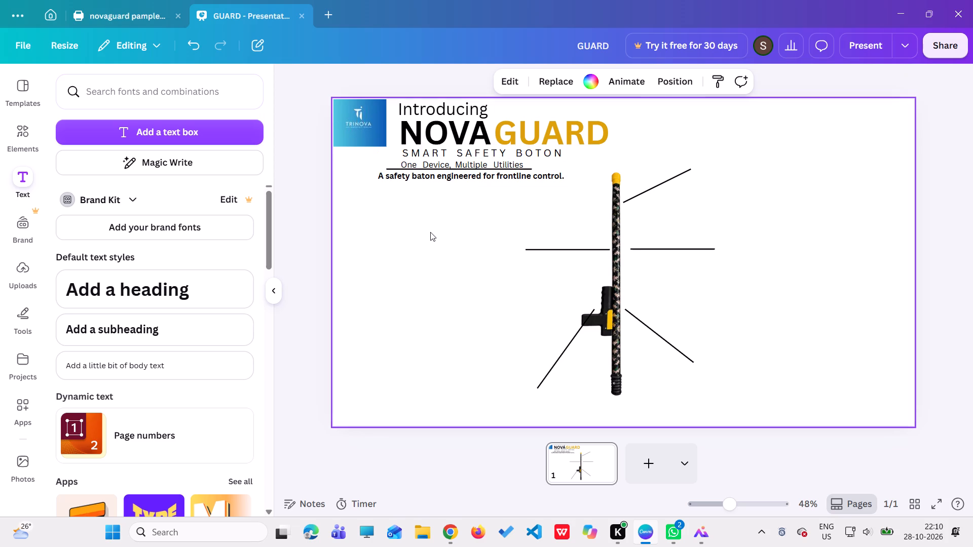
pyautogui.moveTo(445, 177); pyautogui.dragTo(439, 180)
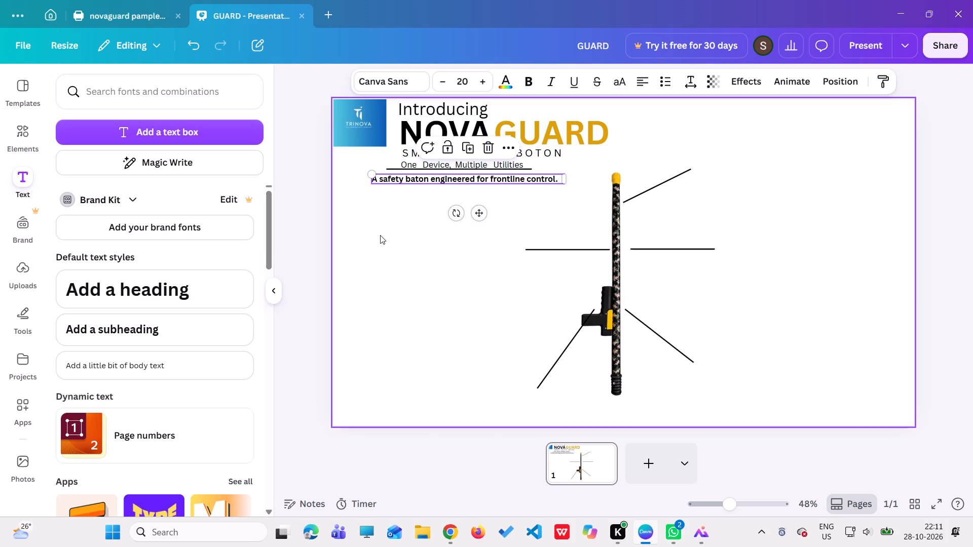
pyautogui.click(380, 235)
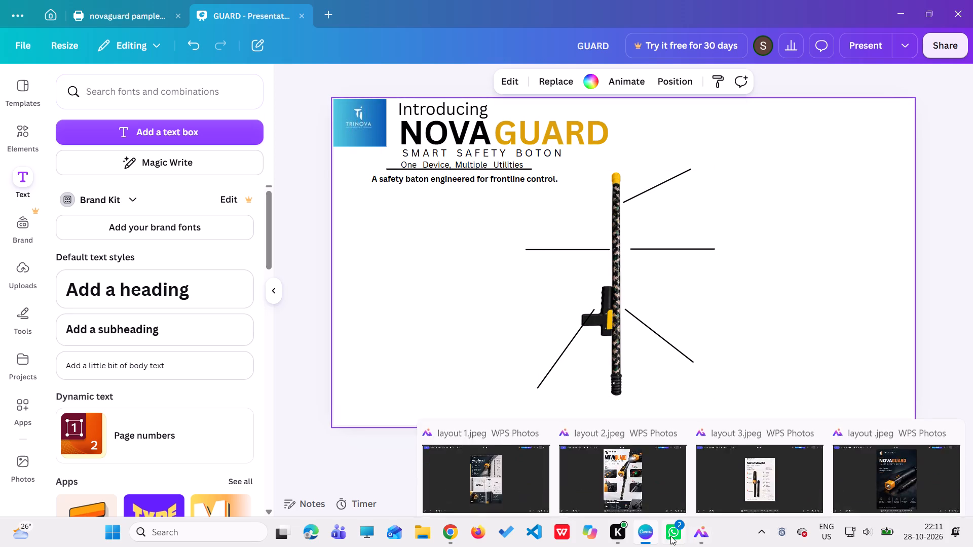
# Examine the reference images layout 2.jpeg and layout 3.jpeg in WPS Photos for layout ideas, then return to the slide.
pyautogui.click(702, 533)
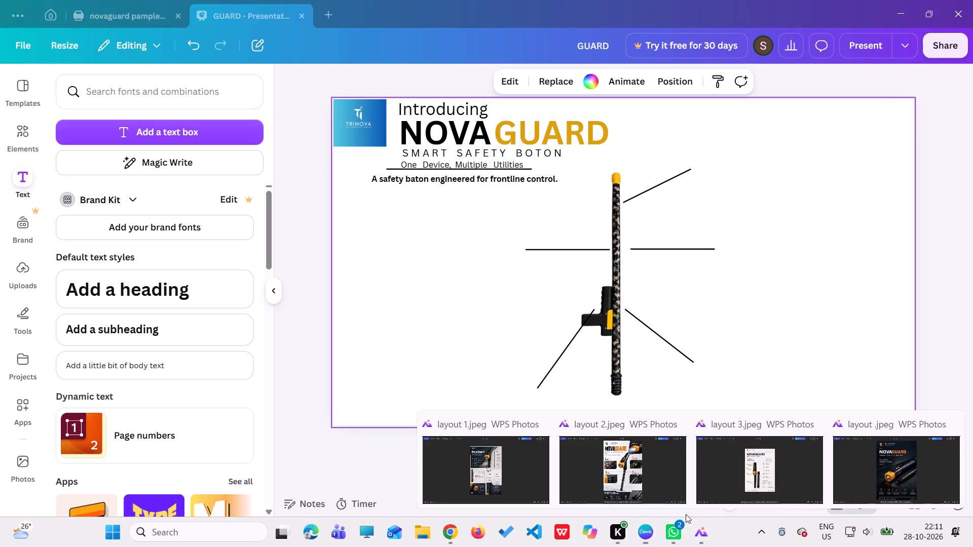
pyautogui.click(657, 488)
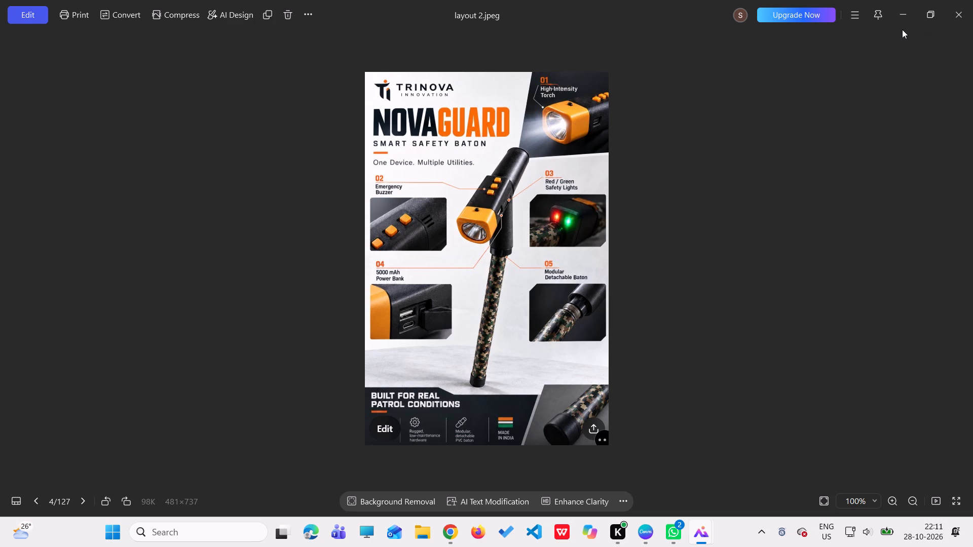
pyautogui.click(904, 19)
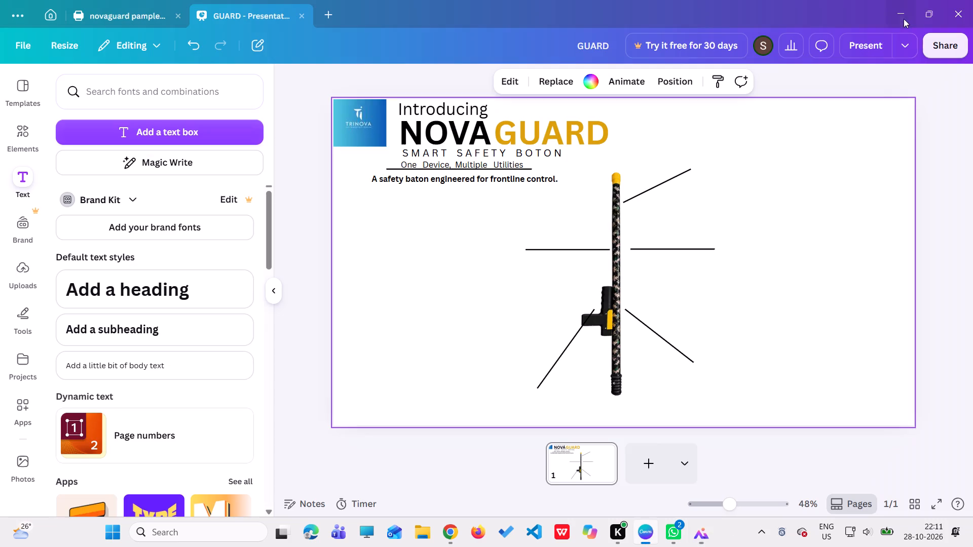
pyautogui.click(695, 531)
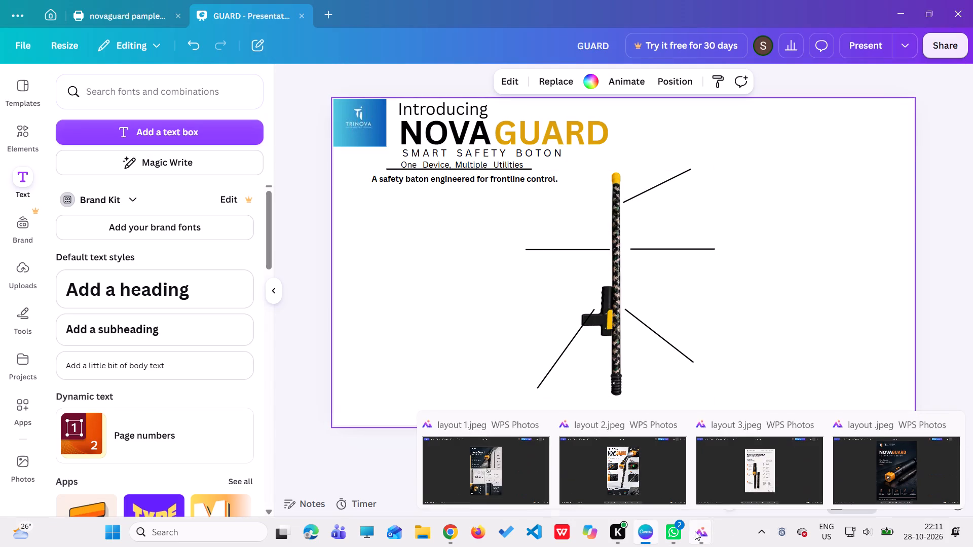
pyautogui.click(763, 474)
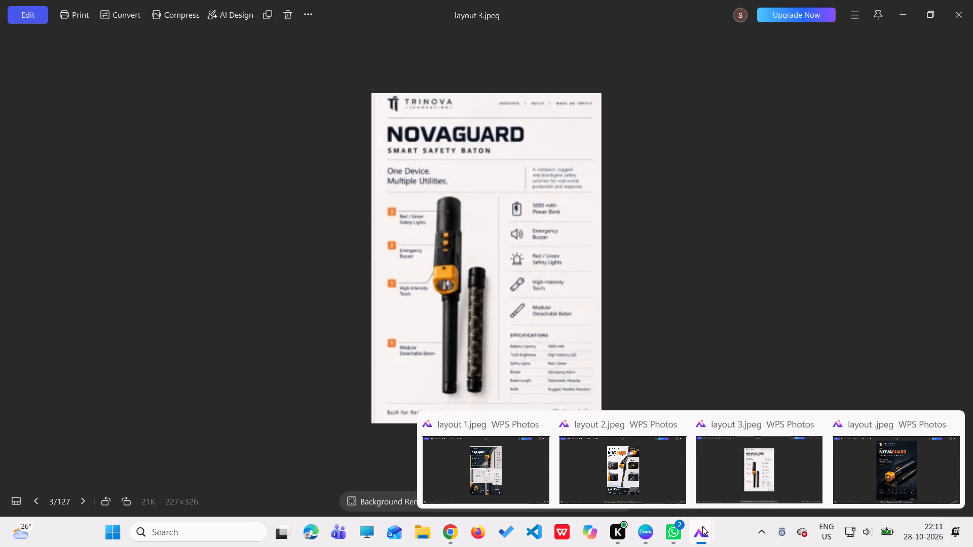
pyautogui.click(677, 338)
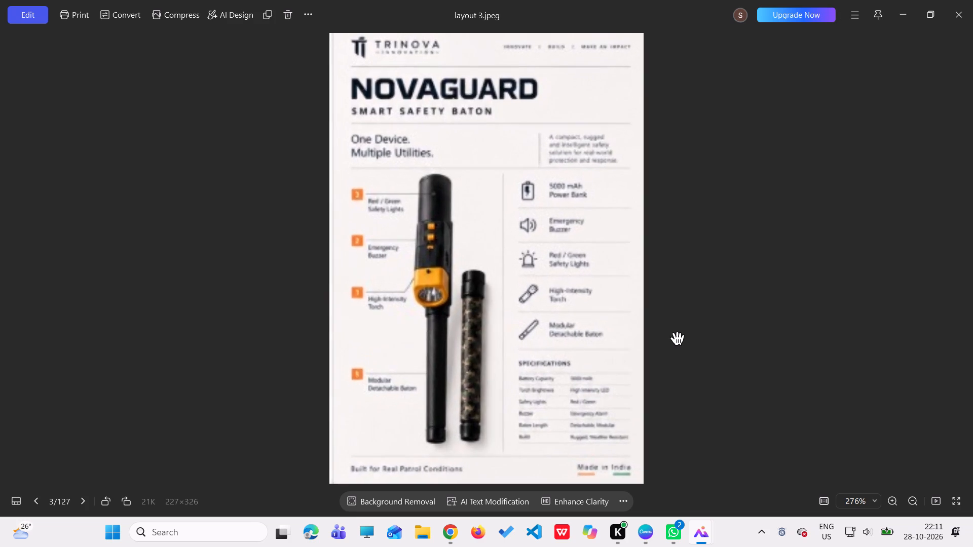
pyautogui.click(910, 16)
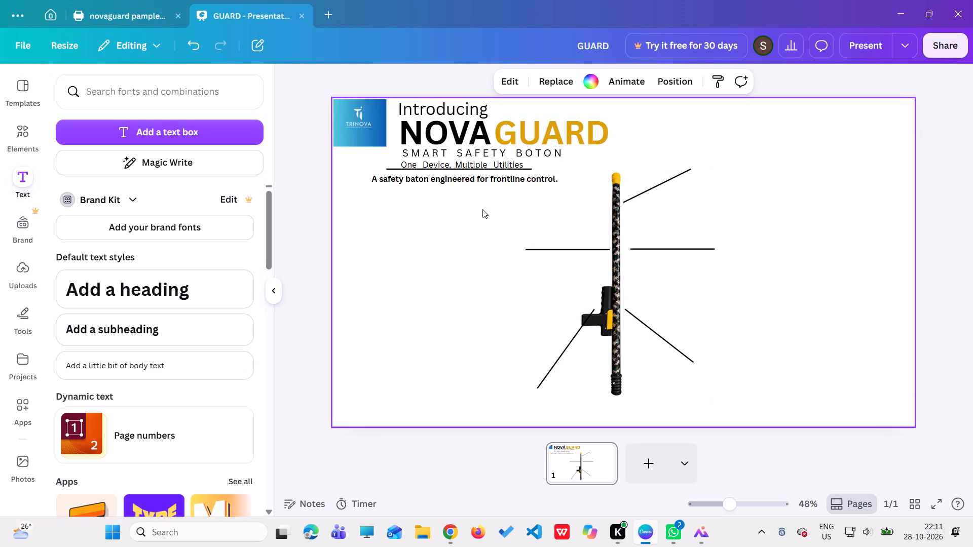
# Copy the paragraph starting "A multifunctional patrol baton for security and police personnel" from the novaguard pamphlet and return to the GUARD presentation.
pyautogui.click(118, 6)
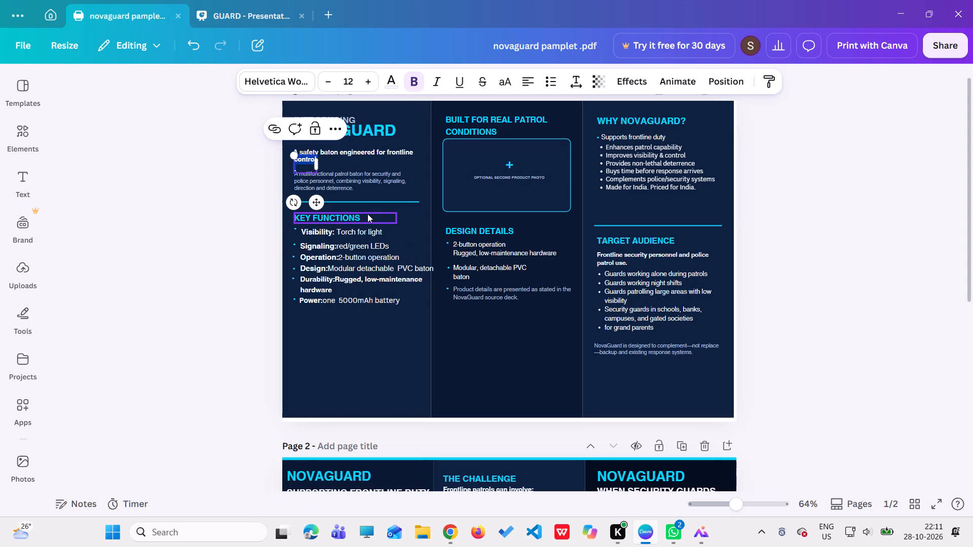
pyautogui.click(384, 177)
pyautogui.click(375, 181)
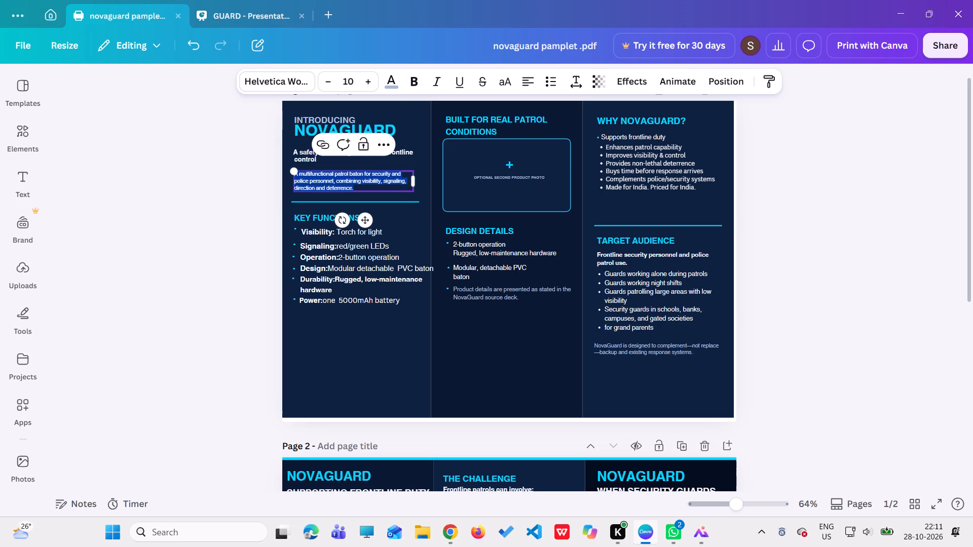
pyautogui.hotkey('ctrl', 'c')
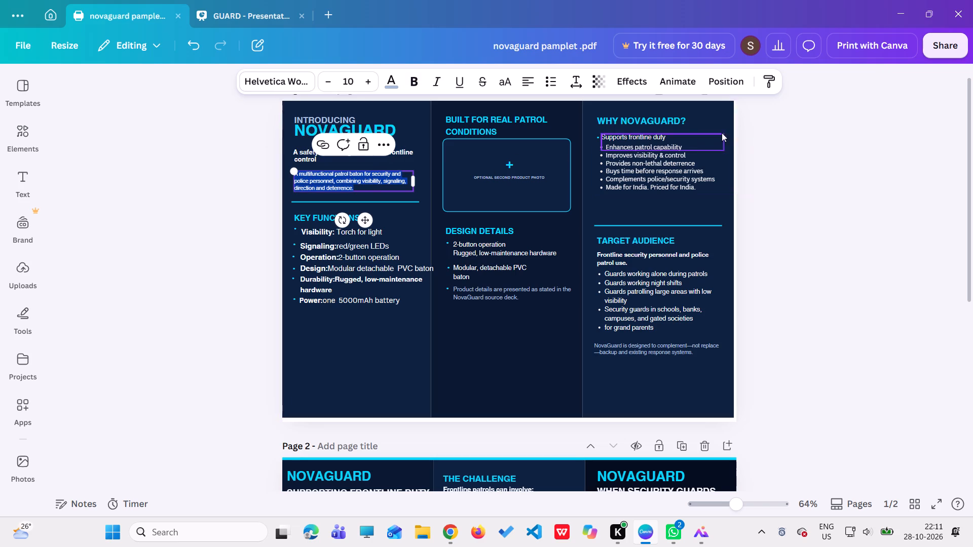
pyautogui.click(228, 12)
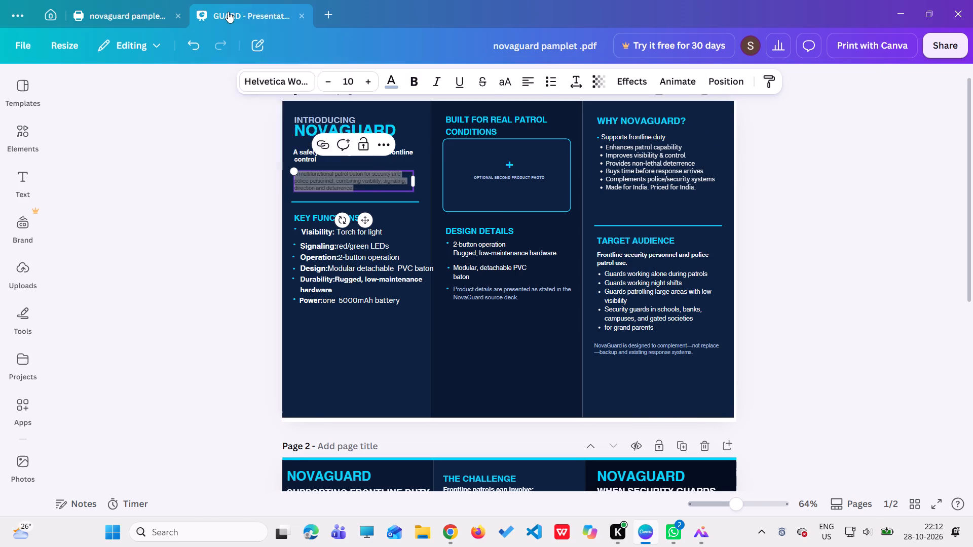
# Delete all five callout lines around the baton image.
pyautogui.click(585, 249)
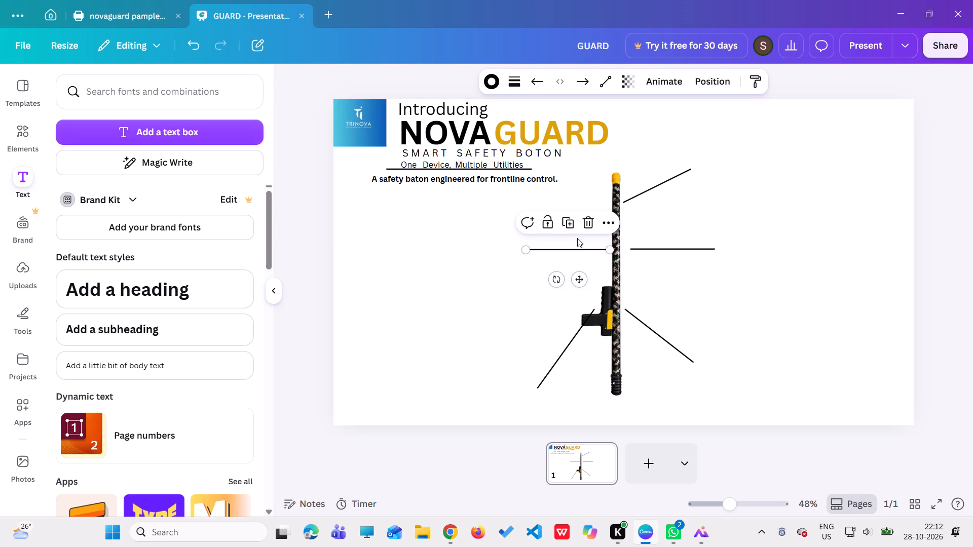
pyautogui.click(585, 222)
pyautogui.click(562, 349)
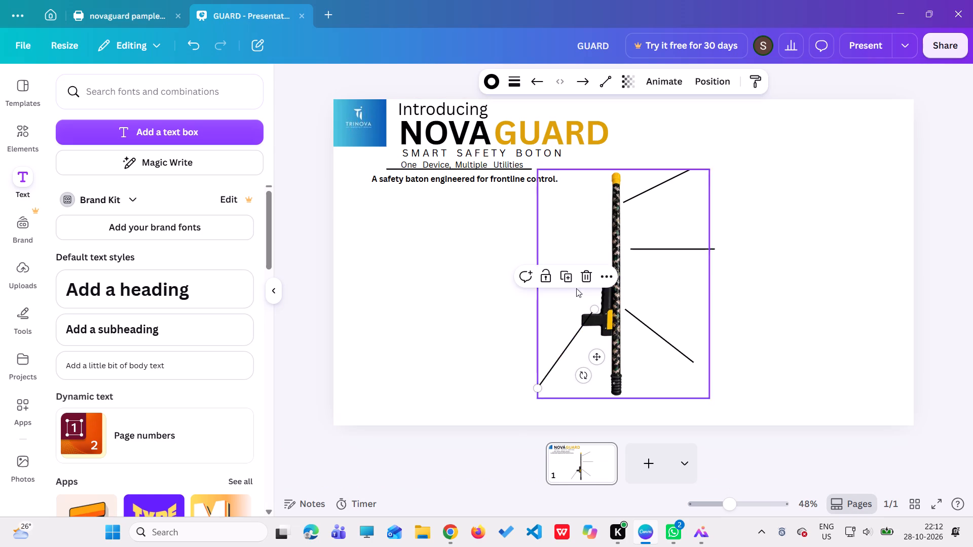
pyautogui.click(585, 274)
pyautogui.click(651, 179)
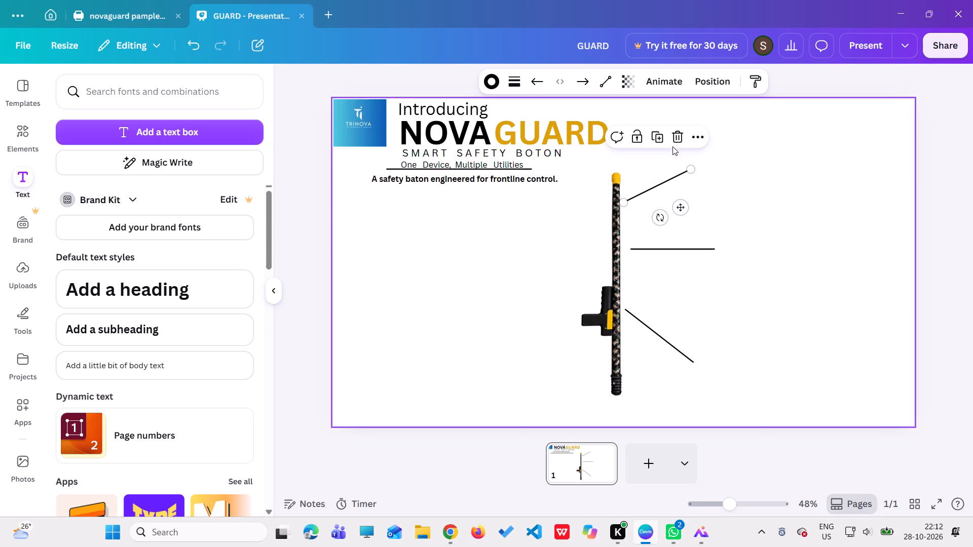
pyautogui.click(676, 176)
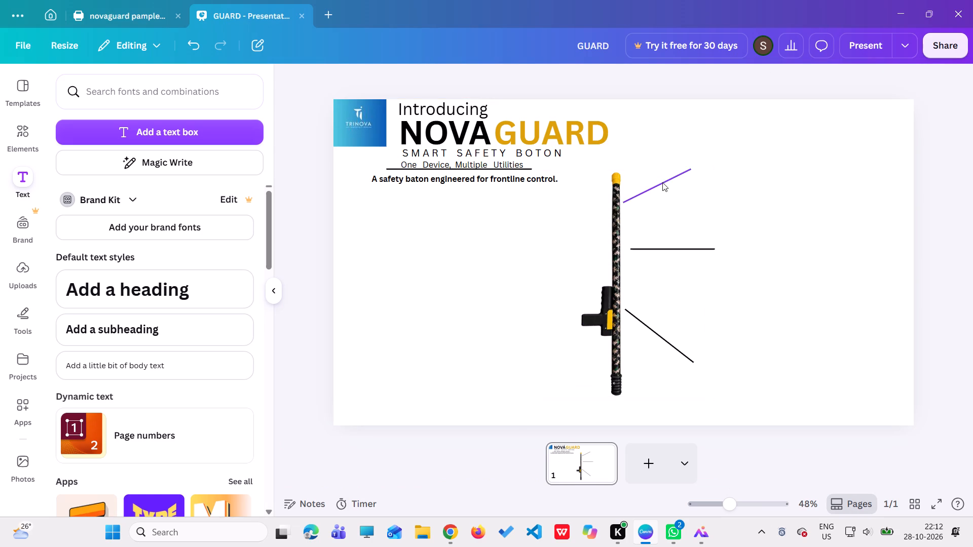
pyautogui.click(662, 182)
pyautogui.click(680, 138)
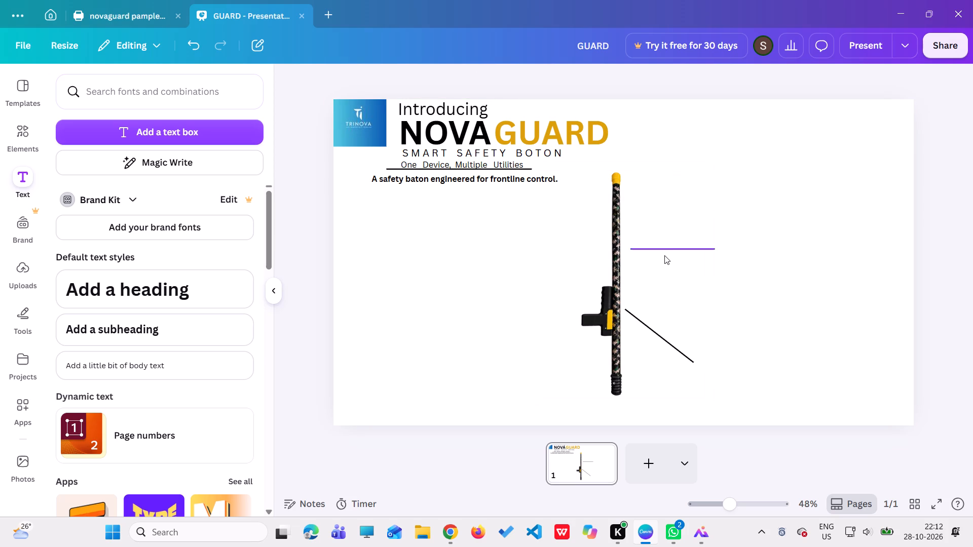
pyautogui.click(666, 248)
pyautogui.click(692, 225)
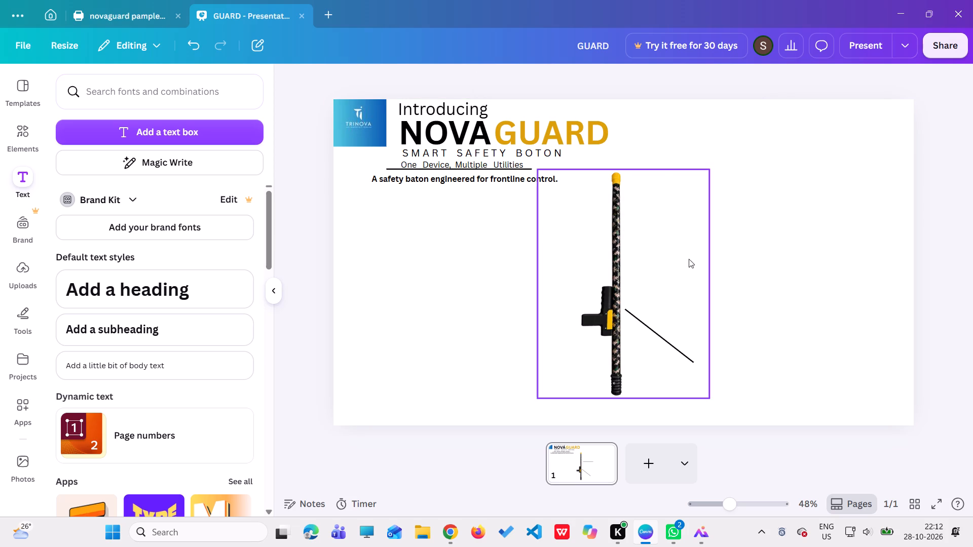
pyautogui.click(656, 333)
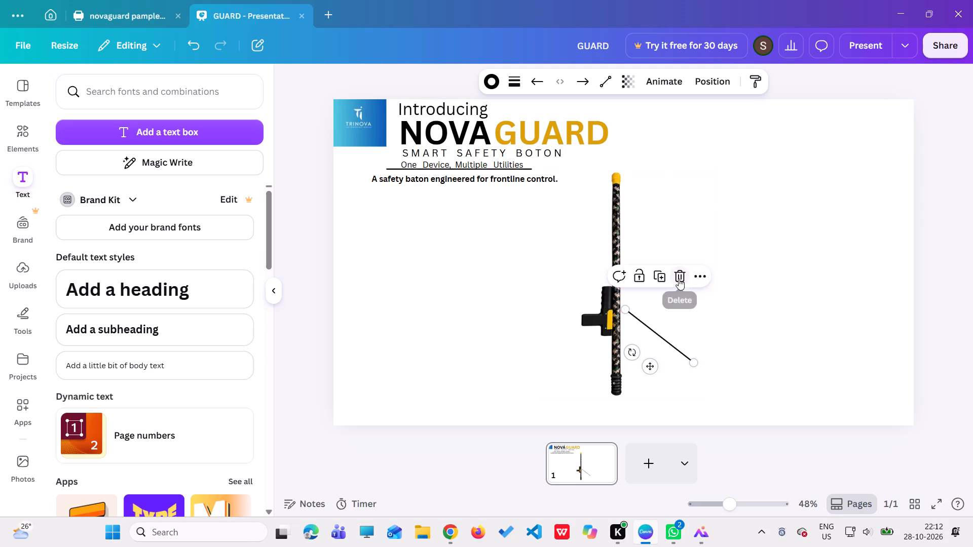
pyautogui.click(679, 279)
# Move the baton image to the slide's lower right, its frame resting on the bottom edge and inside the right edge.
pyautogui.moveTo(615, 321); pyautogui.dragTo(647, 321)
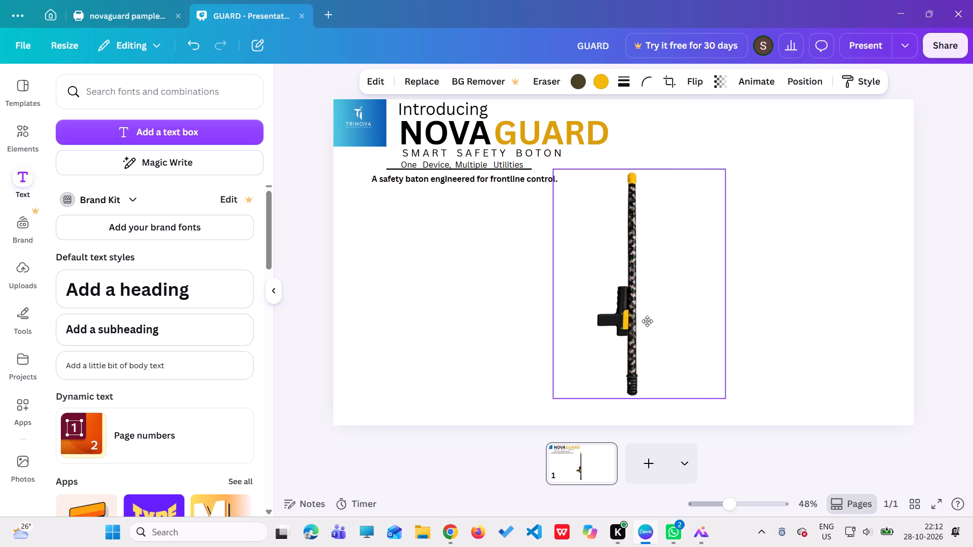
pyautogui.moveTo(647, 321); pyautogui.dragTo(820, 331)
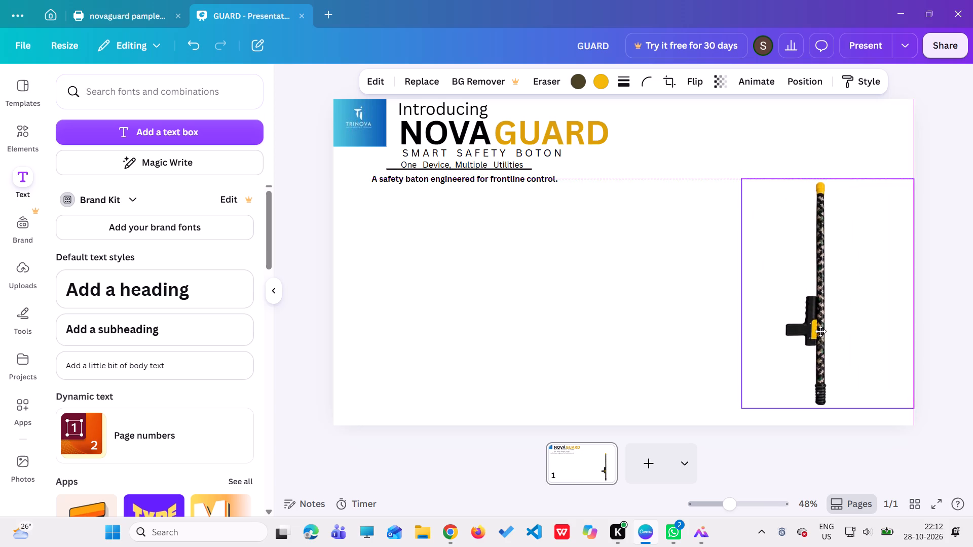
pyautogui.moveTo(820, 331); pyautogui.dragTo(824, 345)
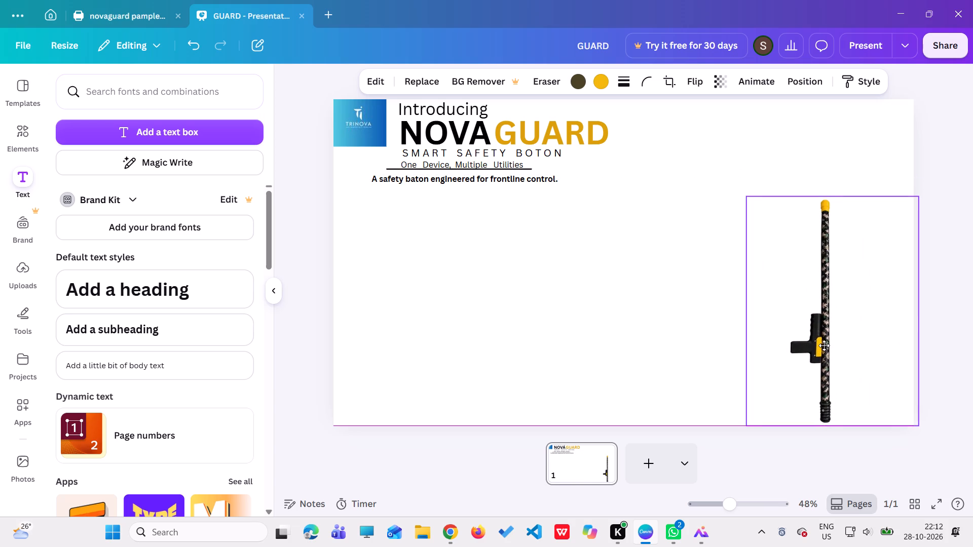
pyautogui.moveTo(824, 345); pyautogui.dragTo(849, 339)
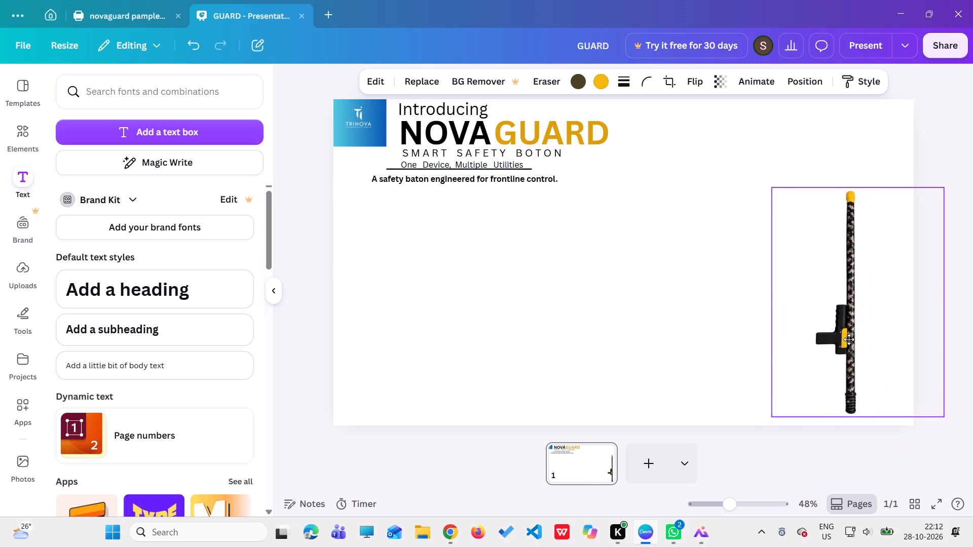
pyautogui.moveTo(849, 339); pyautogui.dragTo(812, 345)
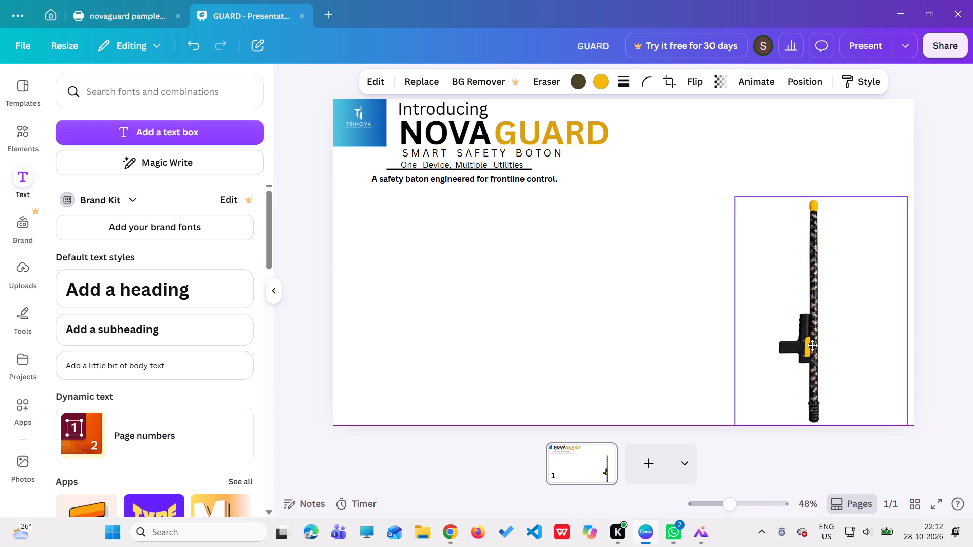
pyautogui.moveTo(812, 345); pyautogui.dragTo(813, 345)
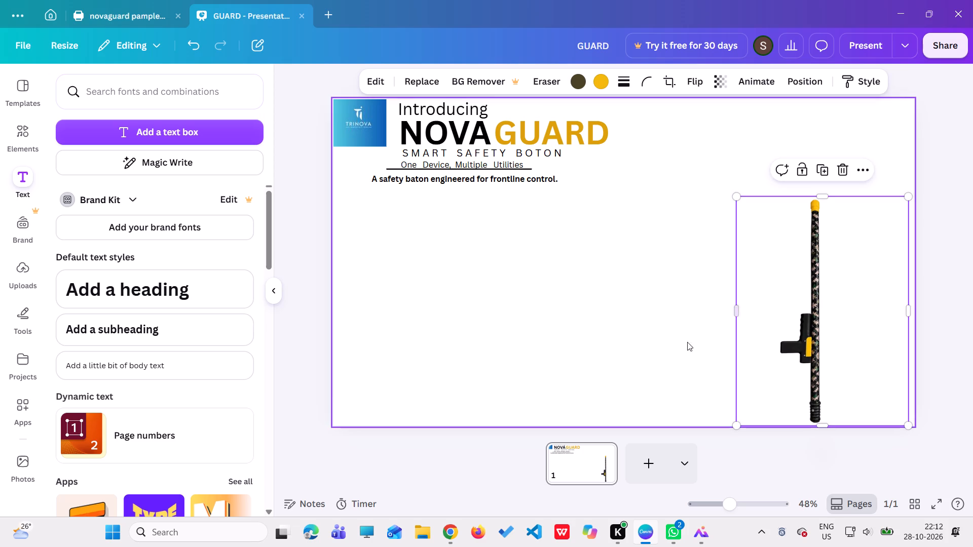
pyautogui.click(624, 335)
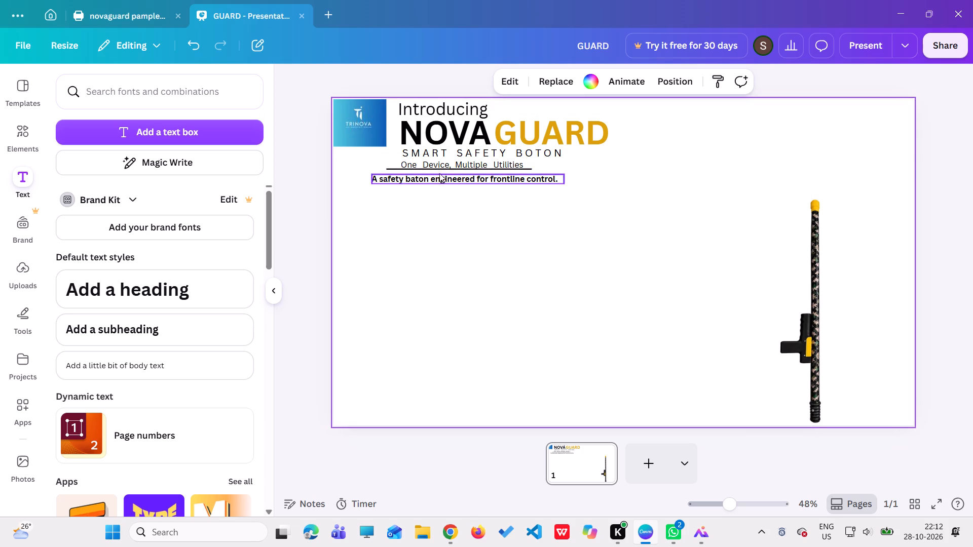
# Pull the divider line out of the heading block and shift the tagline and description to sit roughly centred beneath "SMART SAFETY BOTON".
pyautogui.moveTo(439, 170); pyautogui.dragTo(462, 169)
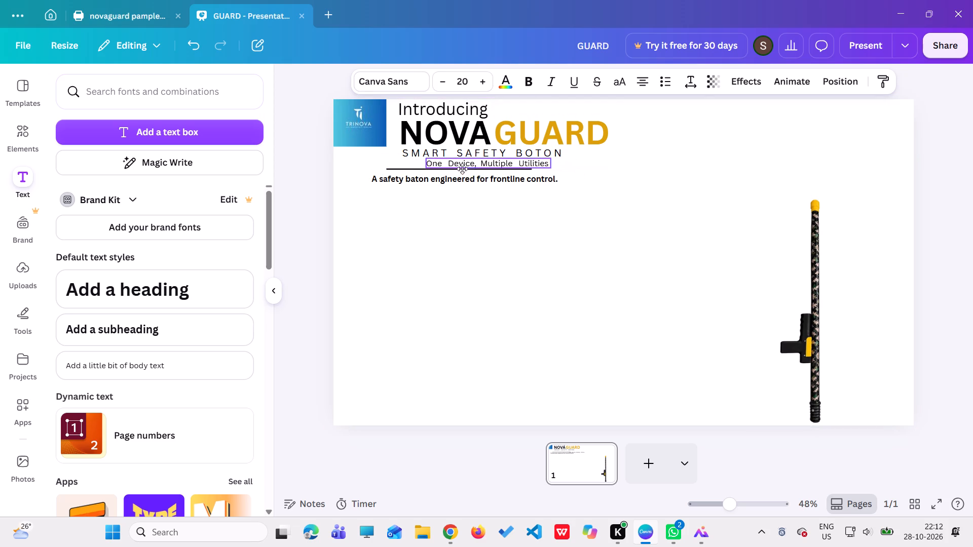
pyautogui.moveTo(462, 169); pyautogui.dragTo(448, 168)
pyautogui.moveTo(395, 168); pyautogui.dragTo(590, 190)
pyautogui.moveTo(482, 161); pyautogui.dragTo(479, 162)
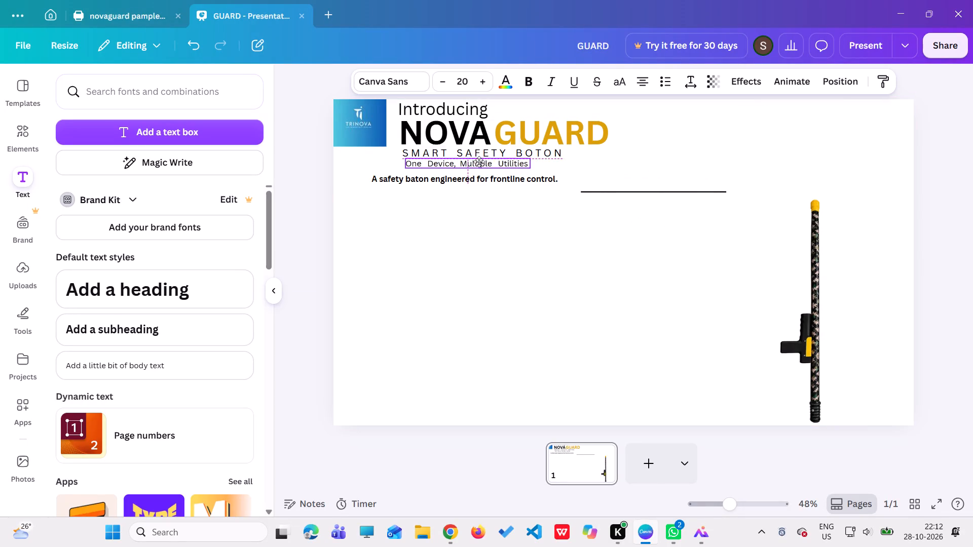
pyautogui.moveTo(479, 162); pyautogui.dragTo(492, 165)
pyautogui.moveTo(480, 175); pyautogui.dragTo(496, 178)
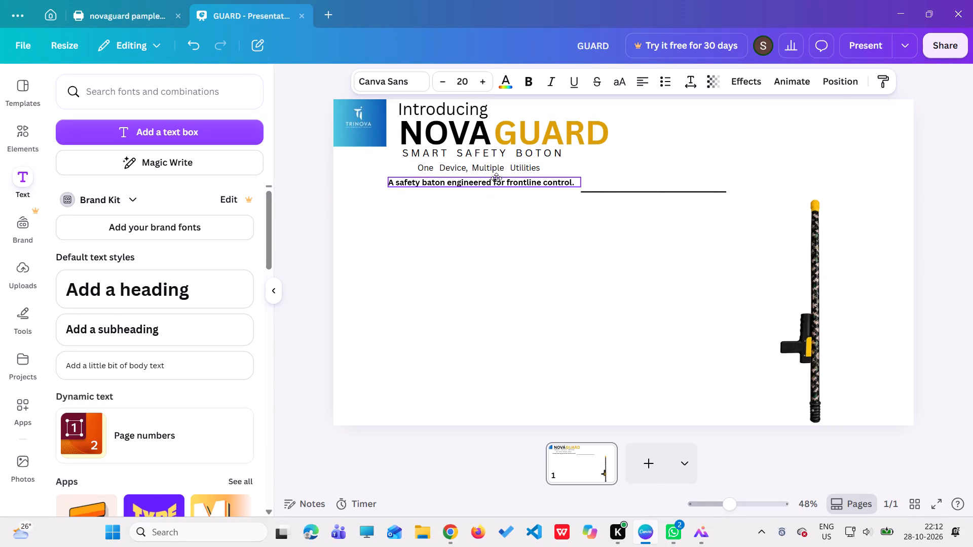
pyautogui.moveTo(496, 178); pyautogui.dragTo(501, 179)
# Move the divider line into the blank area beside the NOVAGUARD title and rotate it to vertical.
pyautogui.moveTo(649, 190); pyautogui.dragTo(667, 169)
pyautogui.moveTo(660, 199); pyautogui.dragTo(675, 218)
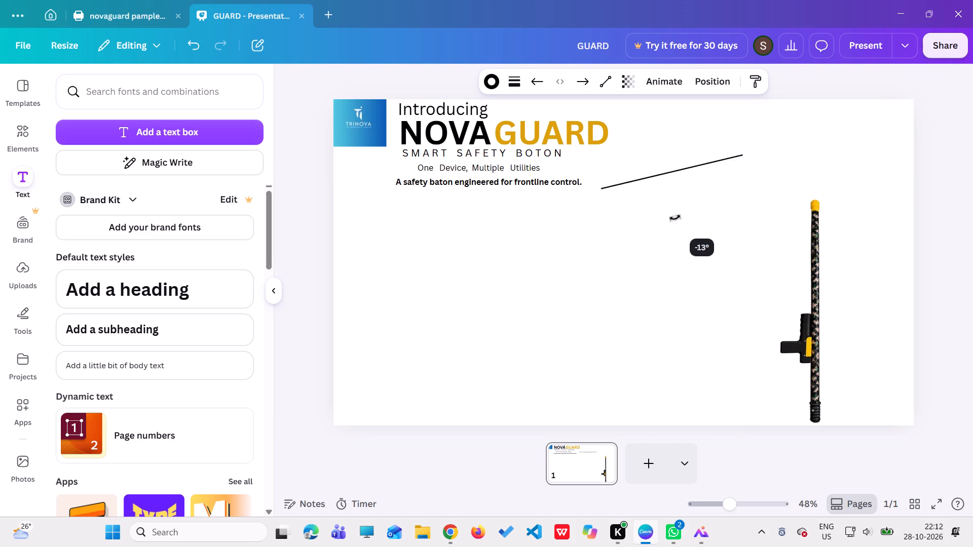
pyautogui.moveTo(675, 218); pyautogui.dragTo(703, 181)
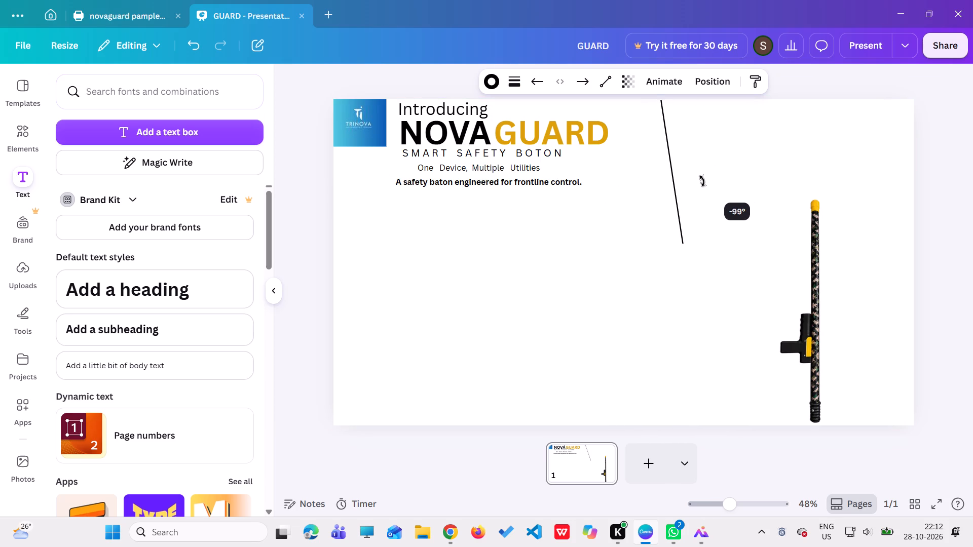
pyautogui.moveTo(703, 181); pyautogui.dragTo(700, 185)
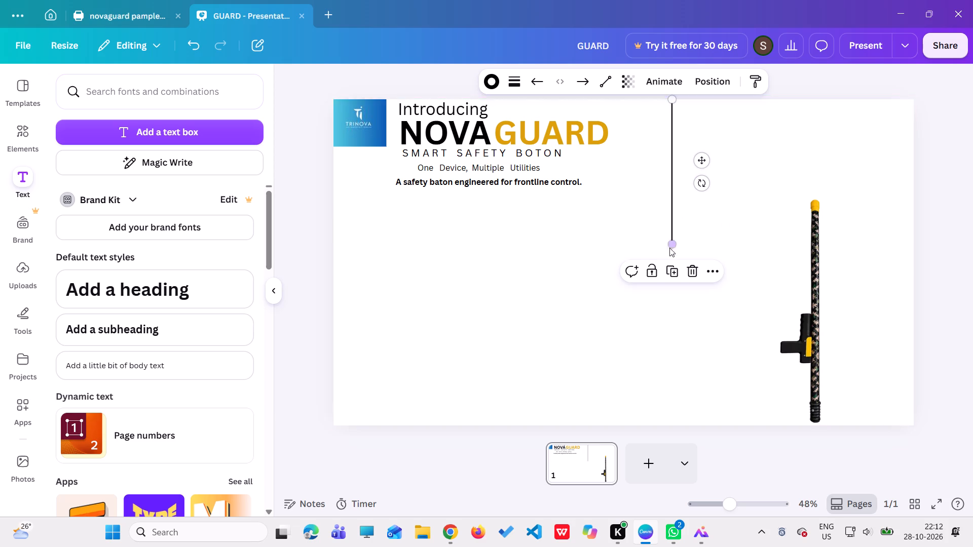
# Shorten the vertical divider line to a length of about 273 and move it close beside the word GUARD.
pyautogui.moveTo(673, 246); pyautogui.dragTo(673, 184)
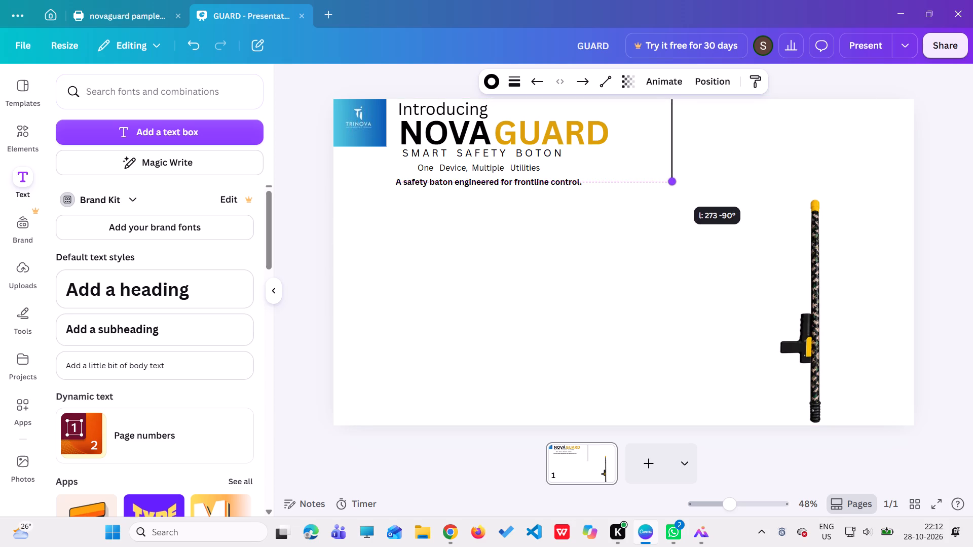
pyautogui.moveTo(673, 184); pyautogui.dragTo(674, 183)
pyautogui.moveTo(671, 152); pyautogui.dragTo(640, 152)
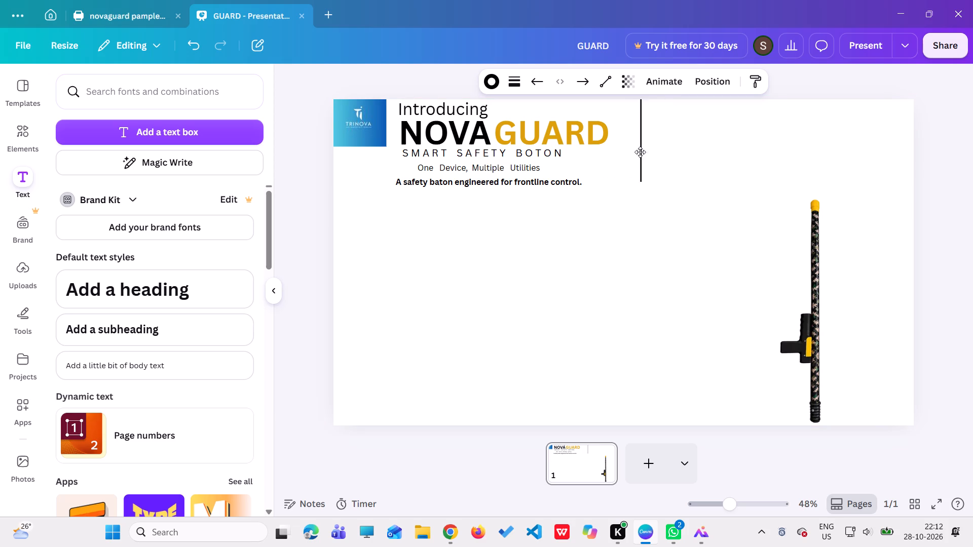
pyautogui.moveTo(640, 152); pyautogui.dragTo(621, 152)
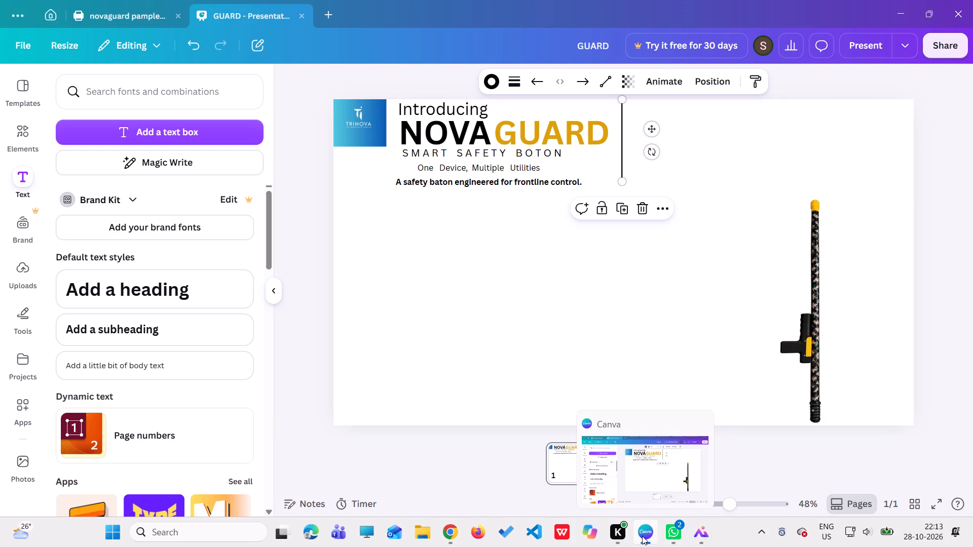
# Examine the layout 2 and layout 3 reference images for how the tagline, description and divider are arranged, then return to the slide.
pyautogui.click(691, 535)
pyautogui.click(649, 488)
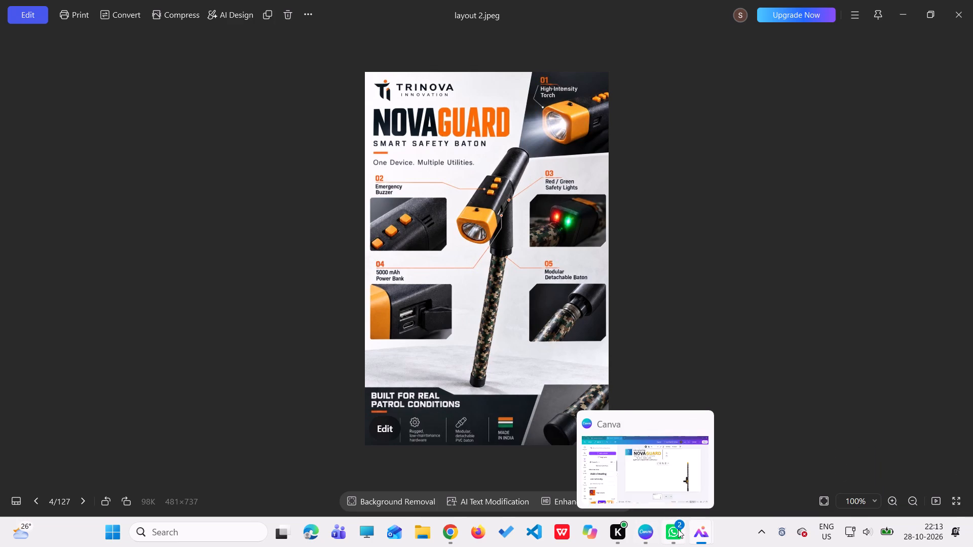
pyautogui.click(701, 533)
pyautogui.click(745, 497)
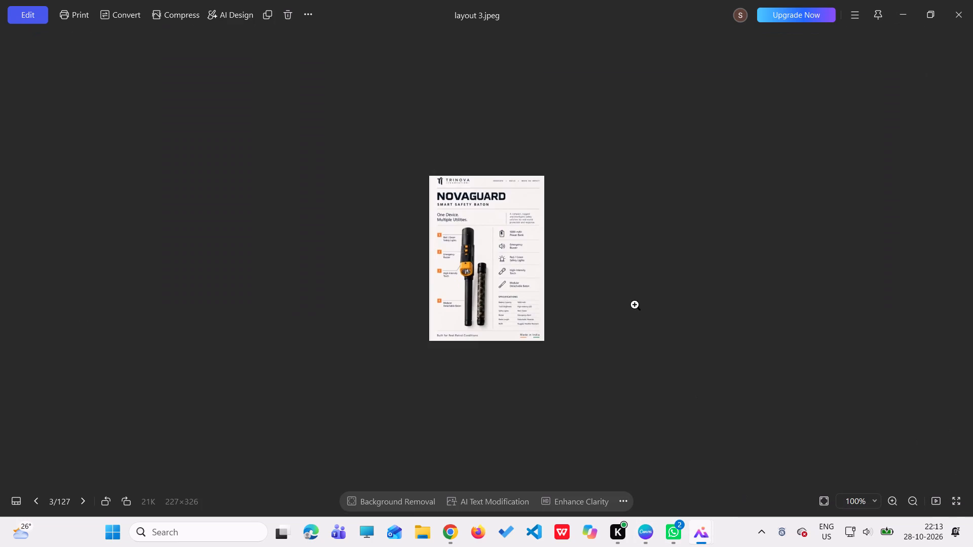
pyautogui.keyDown('ctrl'); pyautogui.scroll(4, 517, 255); pyautogui.keyUp('ctrl')
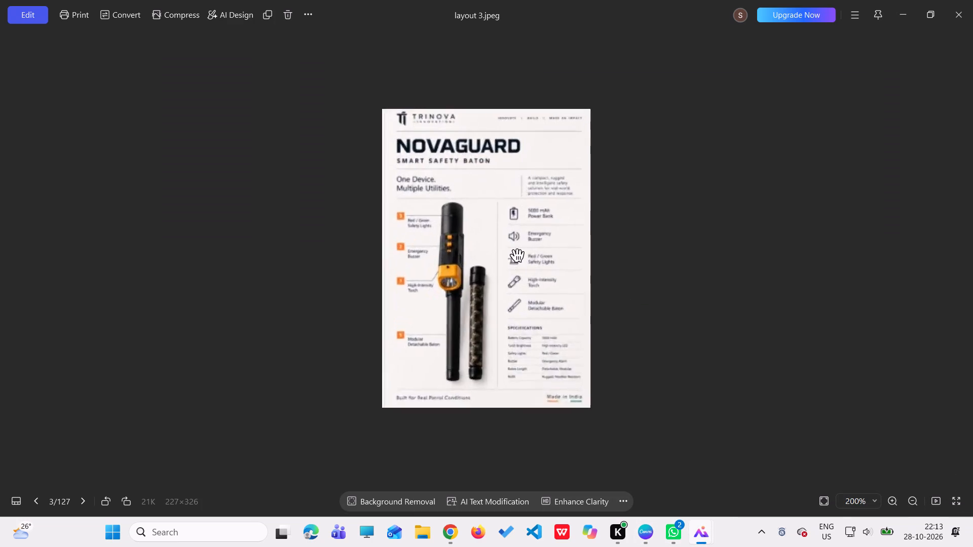
pyautogui.keyDown('ctrl'); pyautogui.scroll(1, 517, 255); pyautogui.keyUp('ctrl')
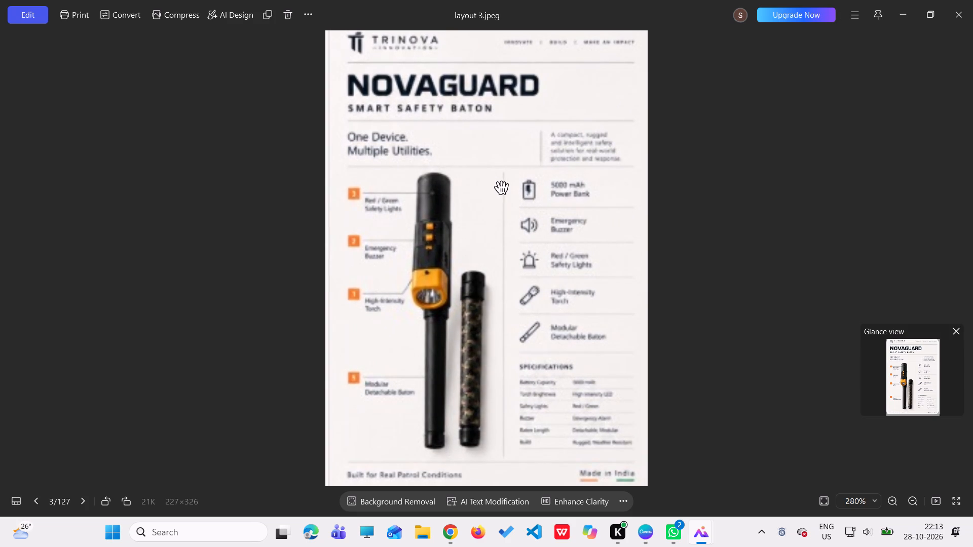
pyautogui.click(900, 15)
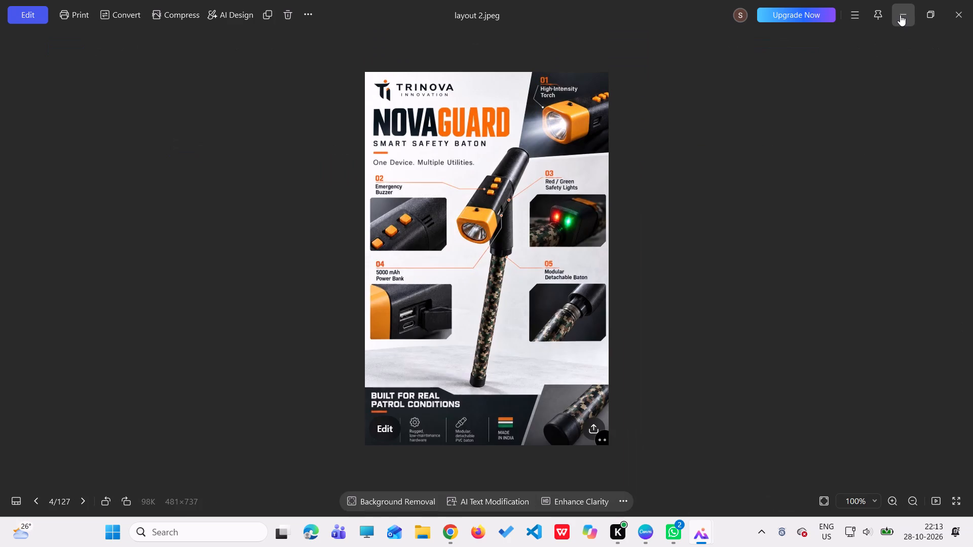
pyautogui.click(902, 18)
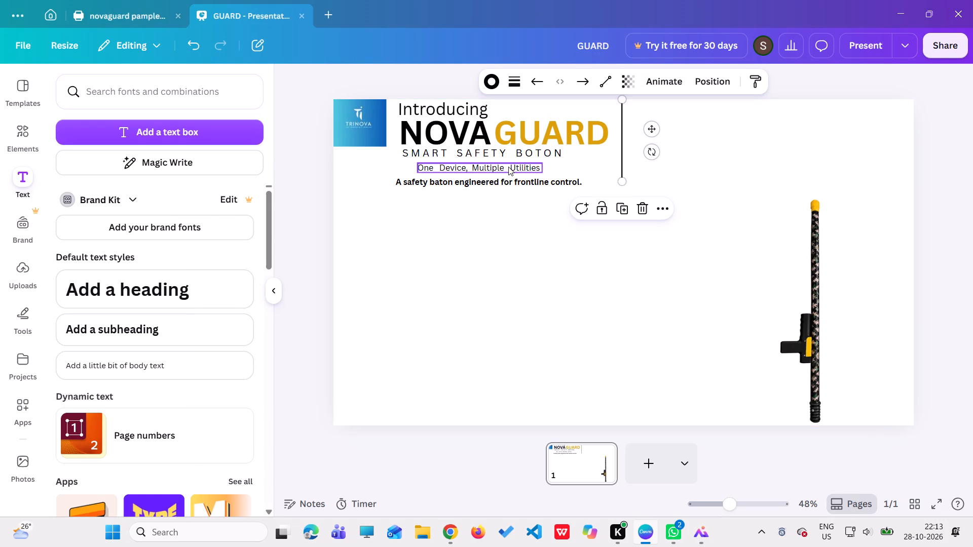
# Narrow the "One Device, Multiple Utilities" tagline box so its text wraps onto three lines.
pyautogui.click(528, 171)
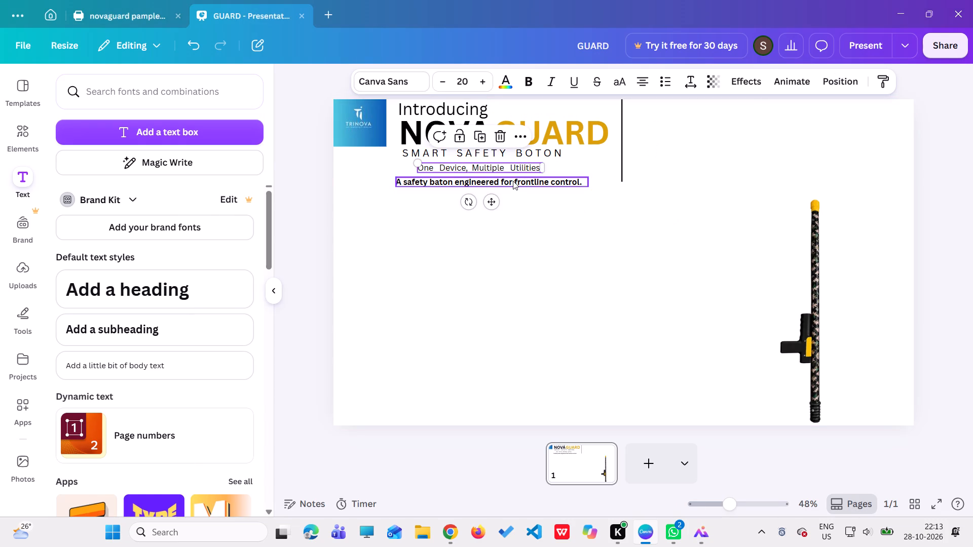
pyautogui.click(513, 181)
pyautogui.click(521, 168)
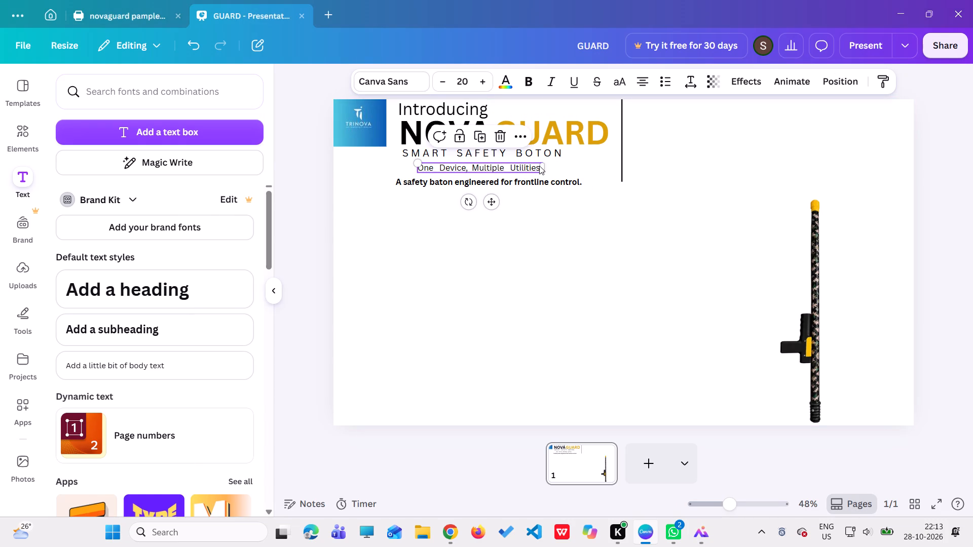
pyautogui.moveTo(542, 166); pyautogui.dragTo(471, 164)
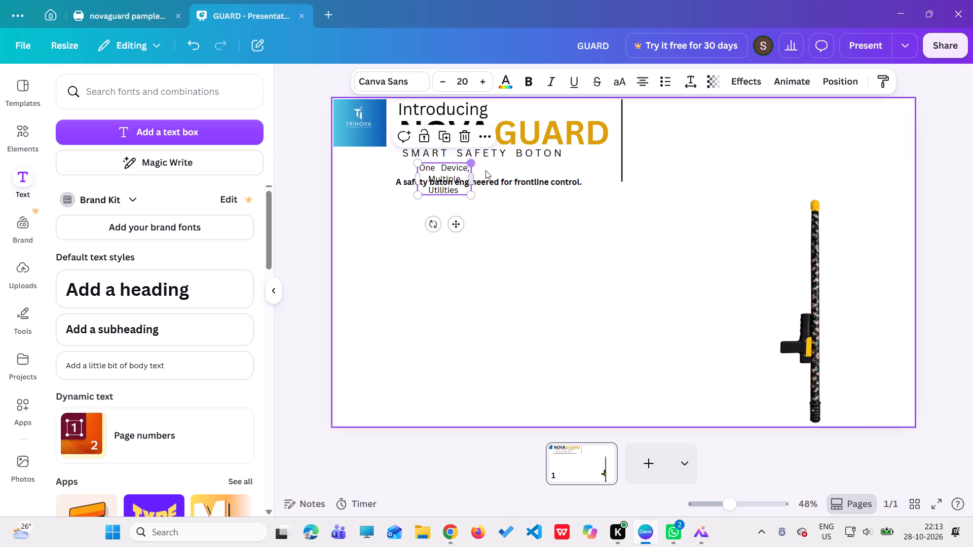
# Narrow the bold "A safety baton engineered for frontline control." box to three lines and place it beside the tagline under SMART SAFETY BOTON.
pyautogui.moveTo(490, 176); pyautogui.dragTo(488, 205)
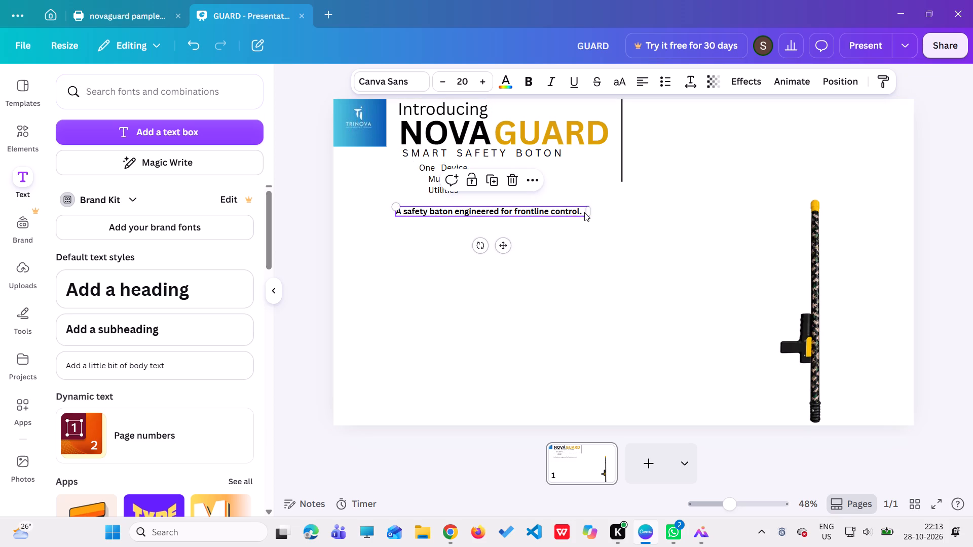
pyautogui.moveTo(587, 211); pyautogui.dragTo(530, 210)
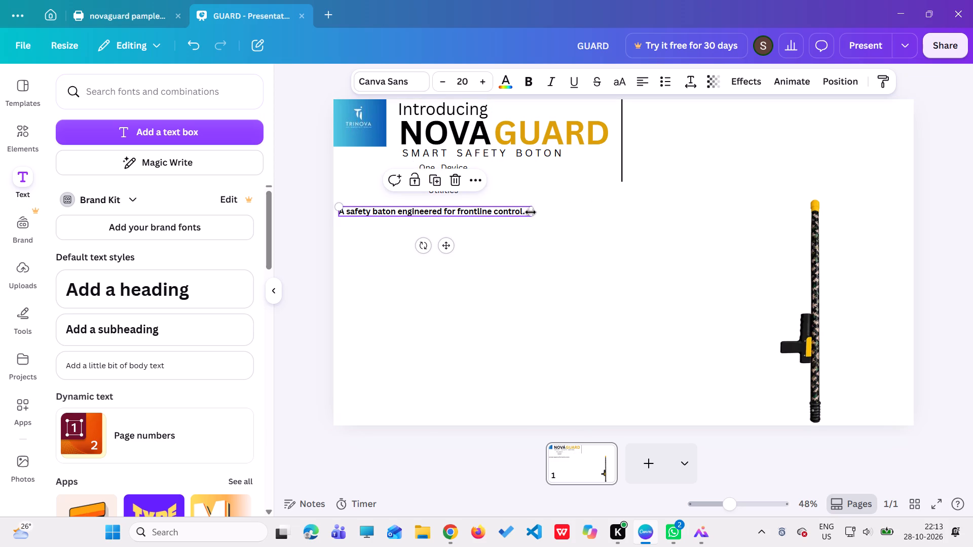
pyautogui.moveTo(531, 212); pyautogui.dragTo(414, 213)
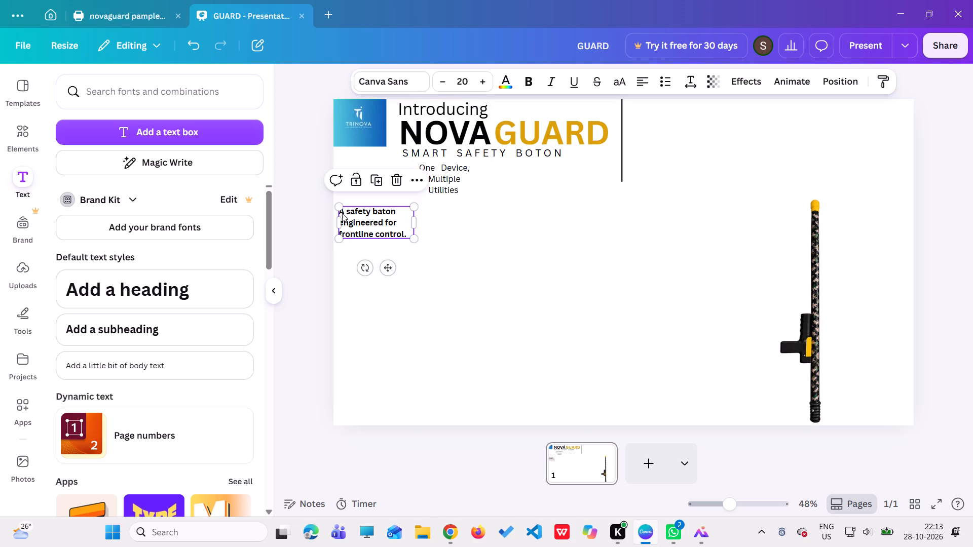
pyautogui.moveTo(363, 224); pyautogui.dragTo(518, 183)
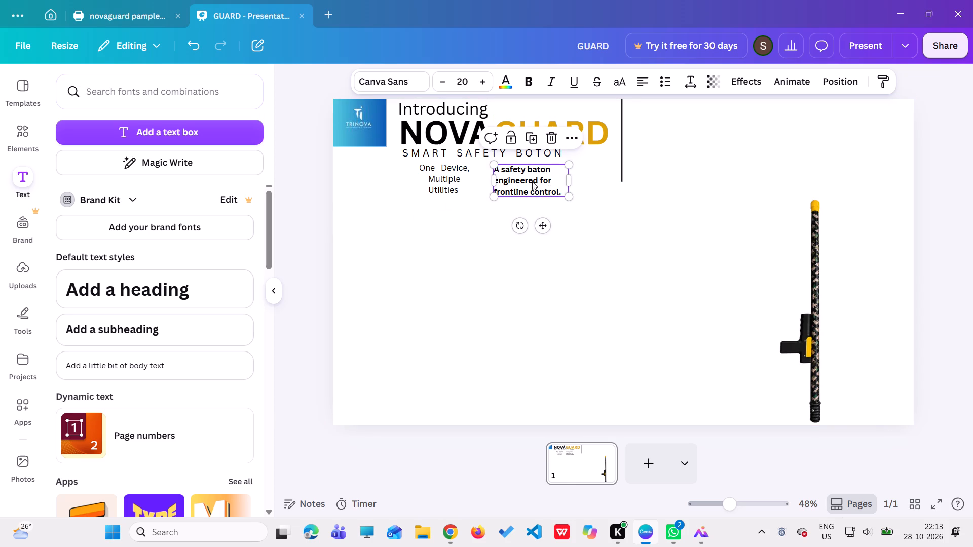
# Add a body text box and replace its placeholder with the copied "A multifunctional patrol baton for security and police personnel…" paragraph.
pyautogui.click(159, 358)
pyautogui.moveTo(531, 236); pyautogui.dragTo(678, 202)
pyautogui.click(550, 245)
pyautogui.press('BackSpace')
pyautogui.press('BackSpace')
pyautogui.press('BackSpace')
pyautogui.press('BackSpace')
pyautogui.press('BackSpace')
pyautogui.press('BackSpace')
pyautogui.press('BackSpace')
pyautogui.press('BackSpace')
pyautogui.press('BackSpace')
pyautogui.press('BackSpace')
pyautogui.press('BackSpace')
pyautogui.press('BackSpace')
pyautogui.press('BackSpace')
pyautogui.press('BackSpace')
pyautogui.press('BackSpace')
pyautogui.press('BackSpace')
pyautogui.press('BackSpace')
pyautogui.press('BackSpace')
pyautogui.press('BackSpace')
pyautogui.press('BackSpace')
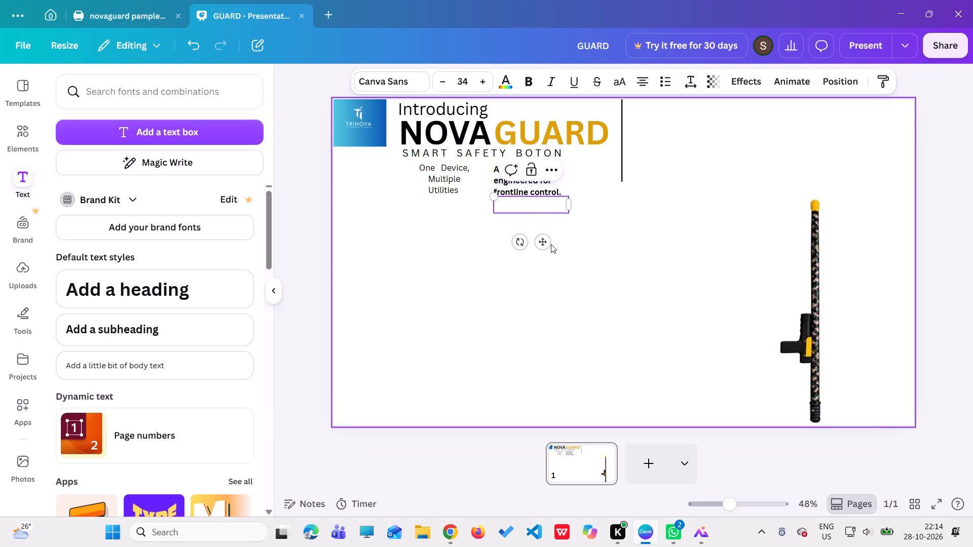
pyautogui.hotkey('ctrl', 'v')
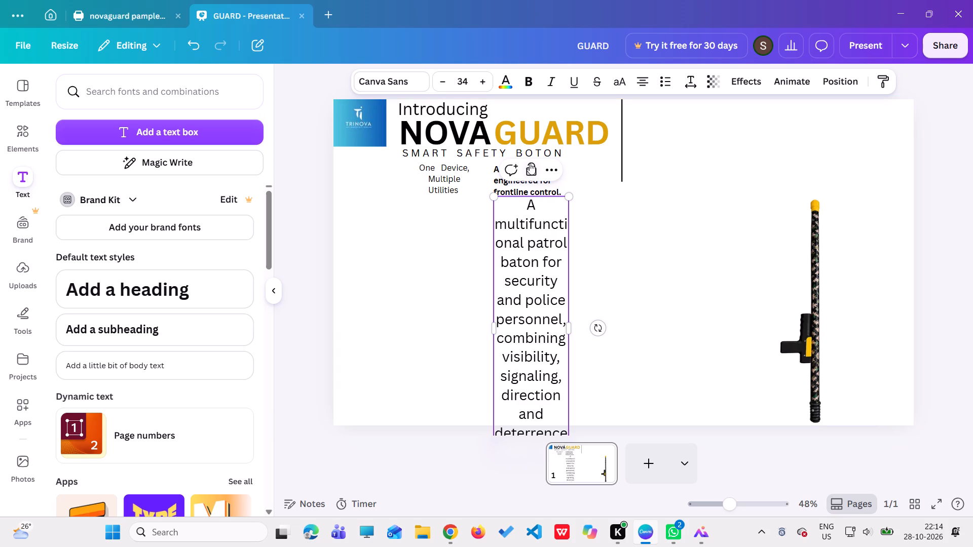
# Set the patrol baton paragraph's font size to 20 and widen its box so the text wraps onto three lines.
pyautogui.tripleClick(450, 79)
pyautogui.doubleClick(449, 80)
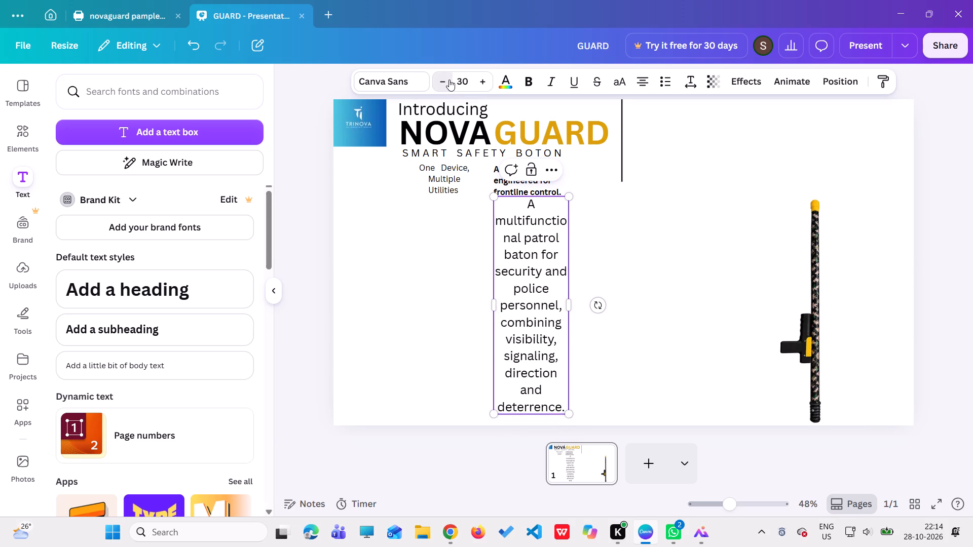
pyautogui.tripleClick(449, 80)
pyautogui.tripleClick(449, 80)
pyautogui.doubleClick(449, 80)
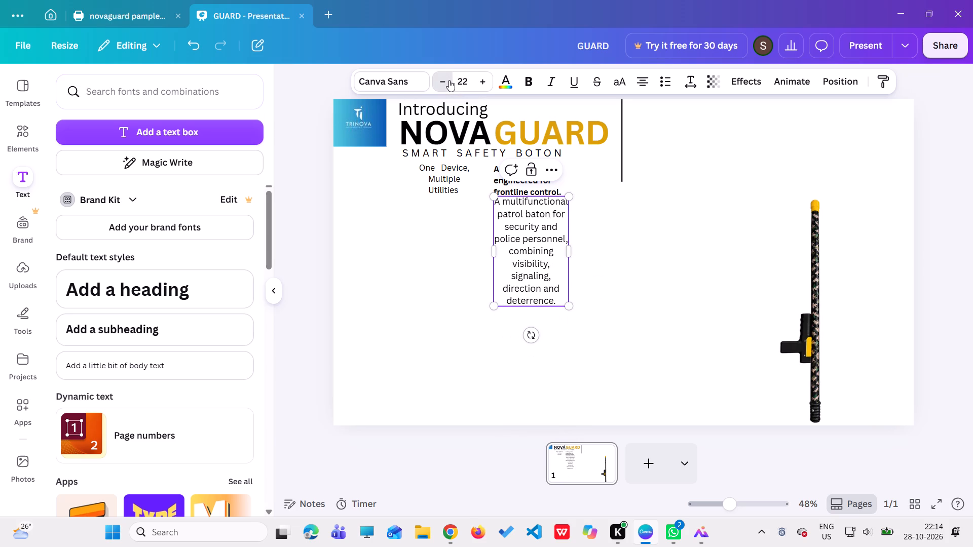
pyautogui.doubleClick(449, 80)
pyautogui.click(480, 80)
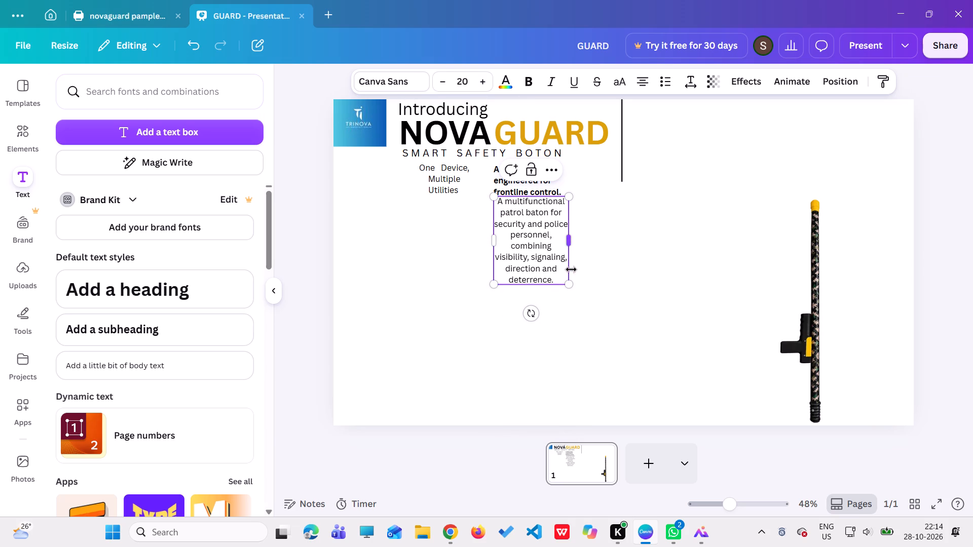
pyautogui.moveTo(569, 241); pyautogui.dragTo(604, 239)
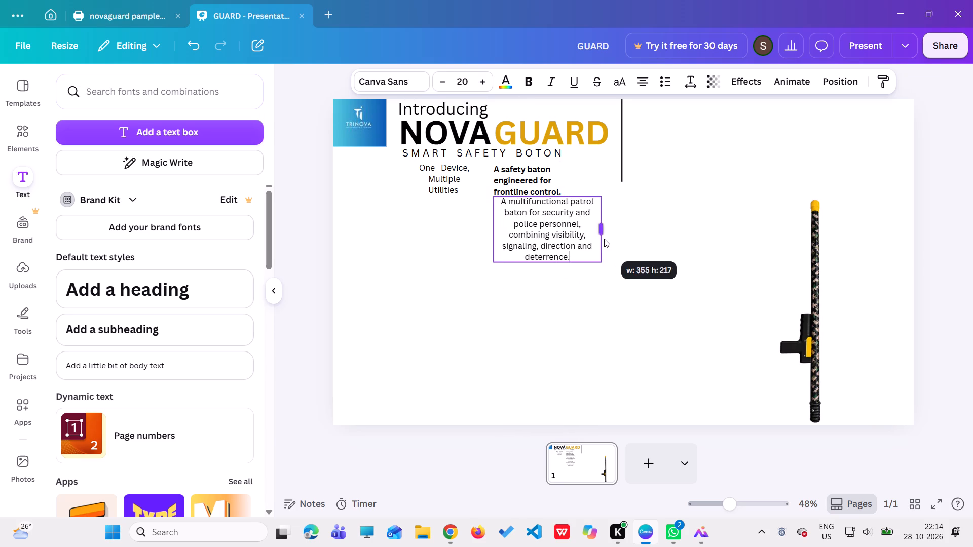
pyautogui.moveTo(604, 239); pyautogui.dragTo(662, 240)
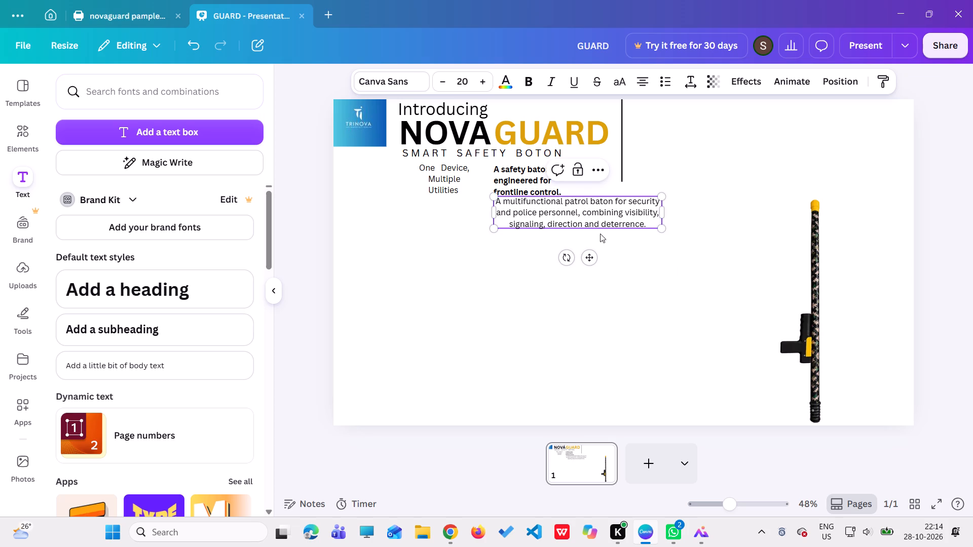
# Move the patrol baton paragraph into the blank area on the far side of the vertical divider from the title.
pyautogui.moveTo(598, 224); pyautogui.dragTo(689, 194)
pyautogui.click(619, 247)
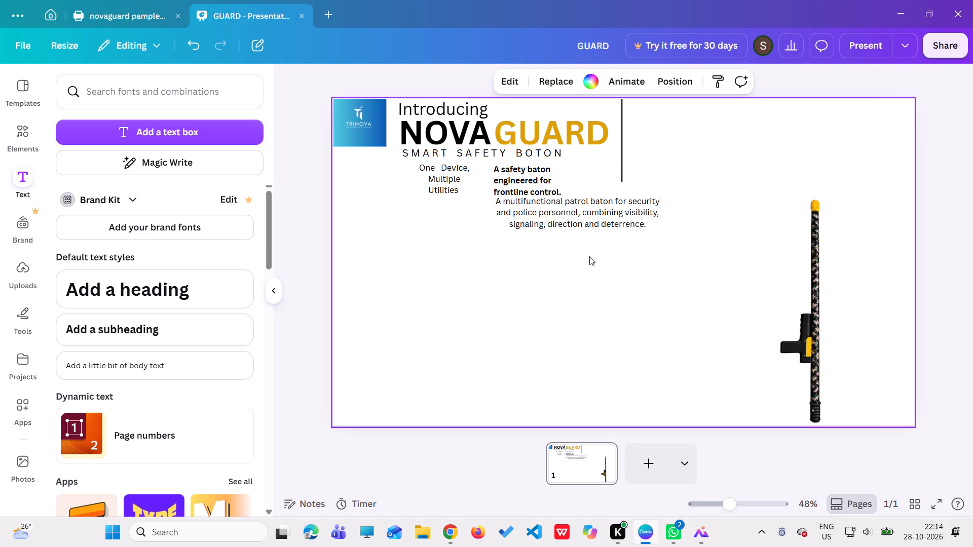
pyautogui.click(591, 221)
pyautogui.moveTo(593, 257); pyautogui.dragTo(757, 151)
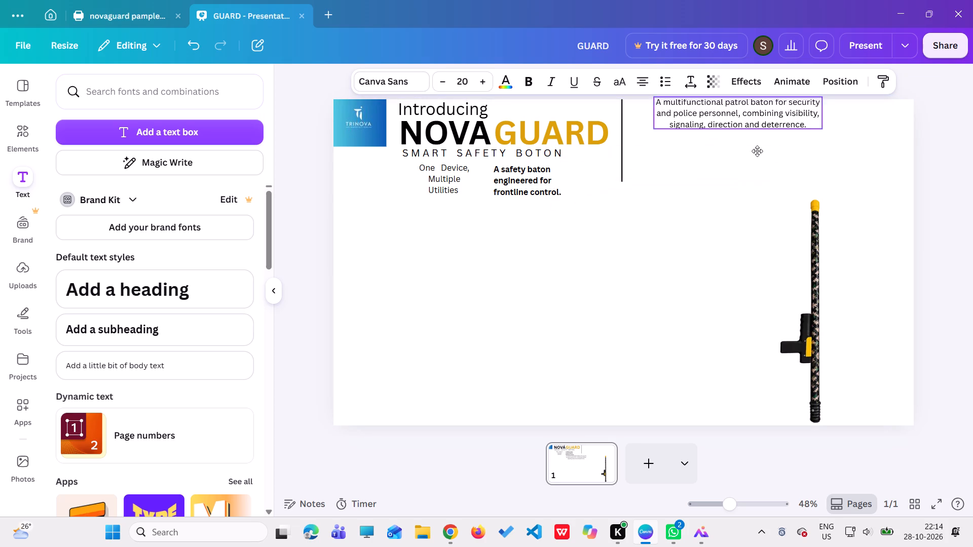
pyautogui.moveTo(757, 151); pyautogui.dragTo(787, 176)
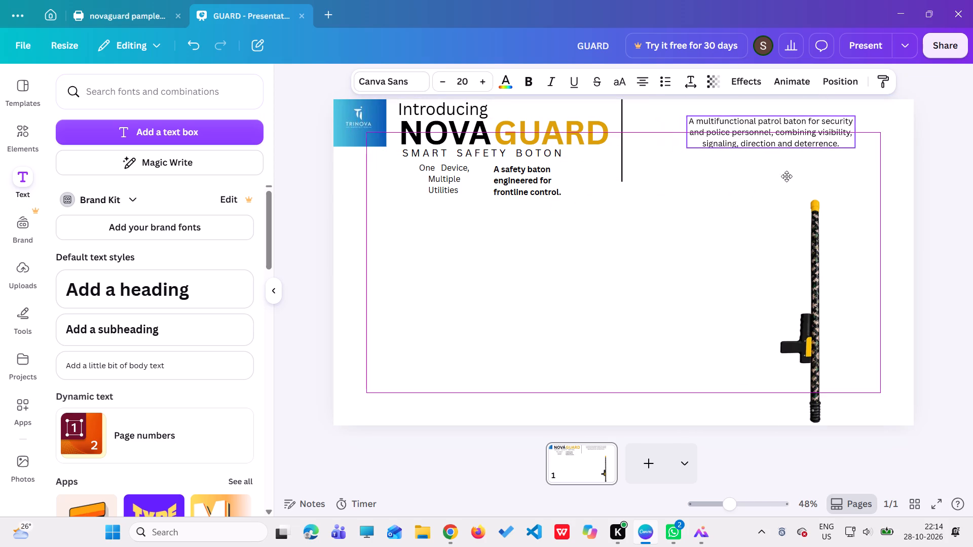
pyautogui.moveTo(787, 176); pyautogui.dragTo(764, 200)
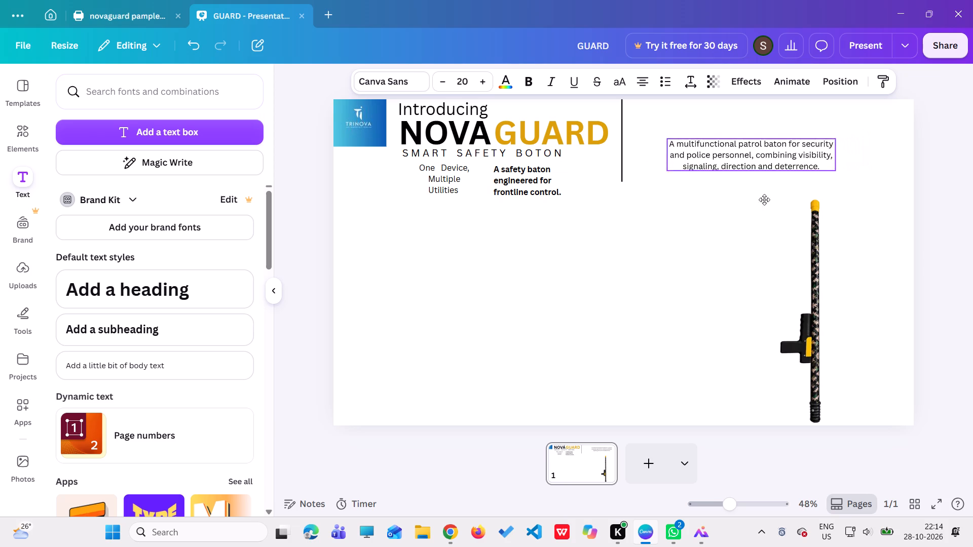
pyautogui.moveTo(764, 200); pyautogui.dragTo(733, 205)
# Move the bold "A safety baton engineered for frontline control." text above the patrol baton paragraph and widen it to a single line.
pyautogui.moveTo(526, 184); pyautogui.dragTo(687, 141)
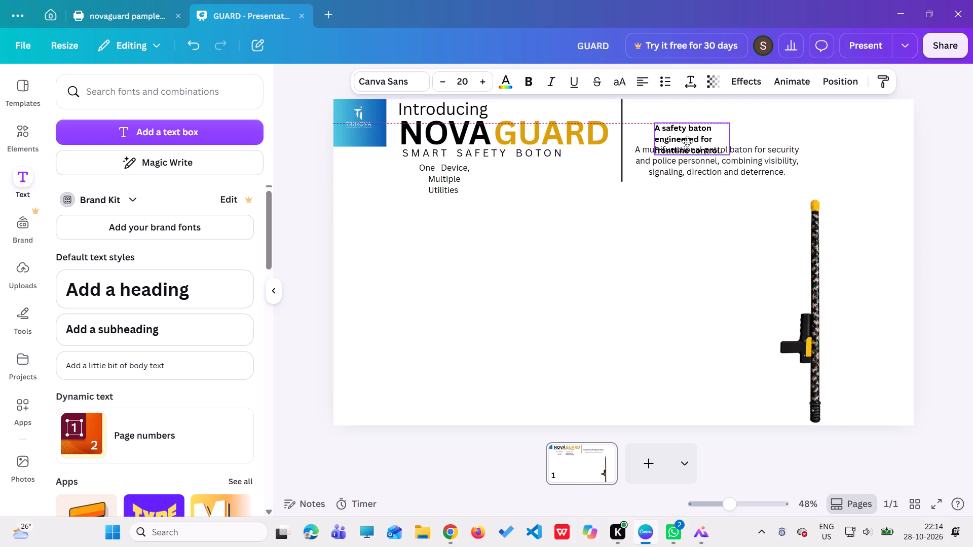
pyautogui.moveTo(687, 141); pyautogui.dragTo(689, 134)
pyautogui.moveTo(731, 131); pyautogui.dragTo(740, 127)
pyautogui.moveTo(743, 126); pyautogui.dragTo(830, 125)
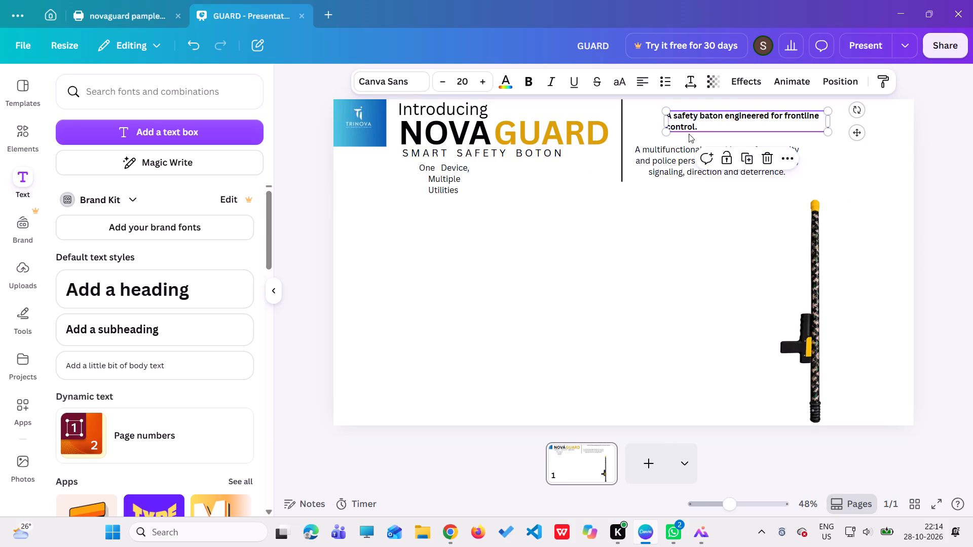
pyautogui.moveTo(666, 120); pyautogui.dragTo(639, 120)
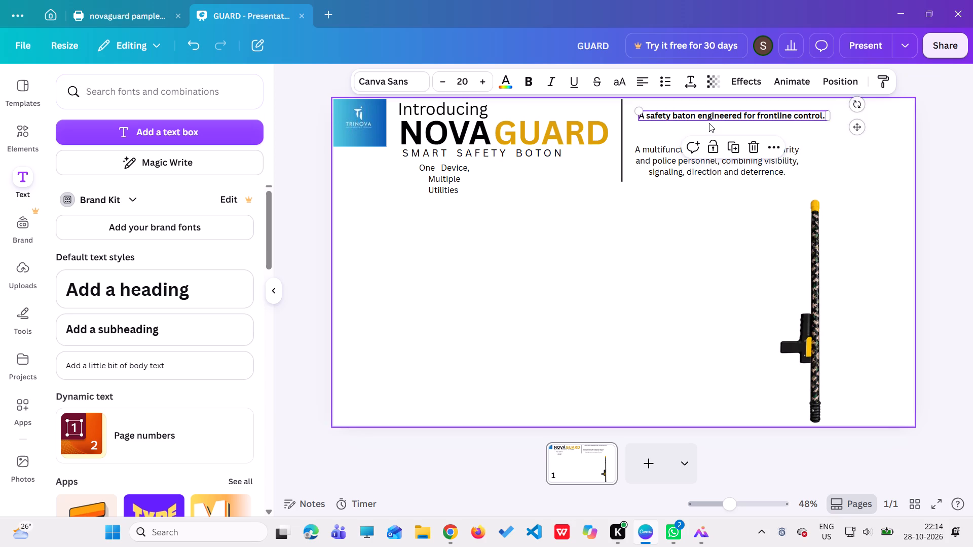
pyautogui.moveTo(709, 117); pyautogui.dragTo(717, 140)
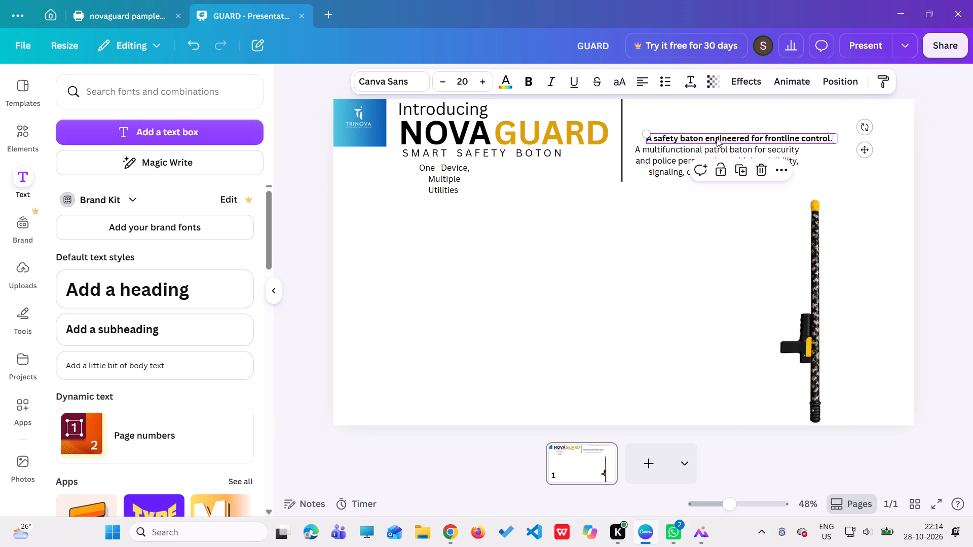
pyautogui.moveTo(718, 135); pyautogui.dragTo(732, 114)
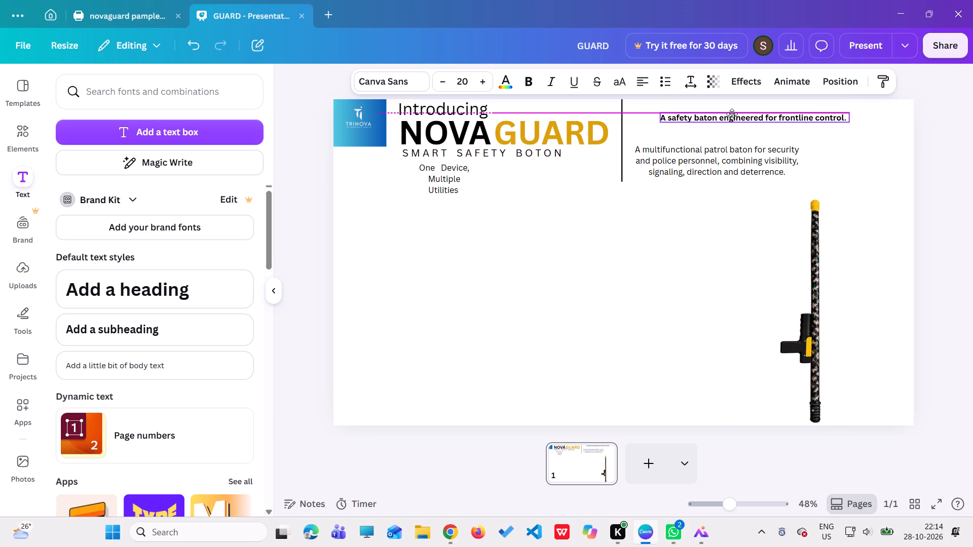
pyautogui.moveTo(732, 114); pyautogui.dragTo(731, 113)
# Move the patrol baton paragraph beneath the bold safety baton line and widen its text box on both sides.
pyautogui.click(707, 168)
pyautogui.moveTo(707, 168); pyautogui.dragTo(743, 159)
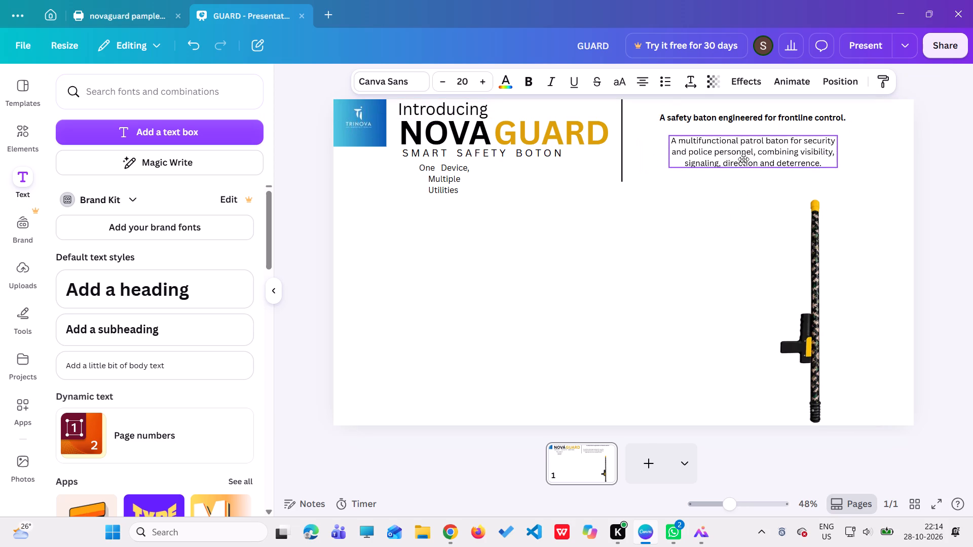
pyautogui.moveTo(743, 159); pyautogui.dragTo(747, 158)
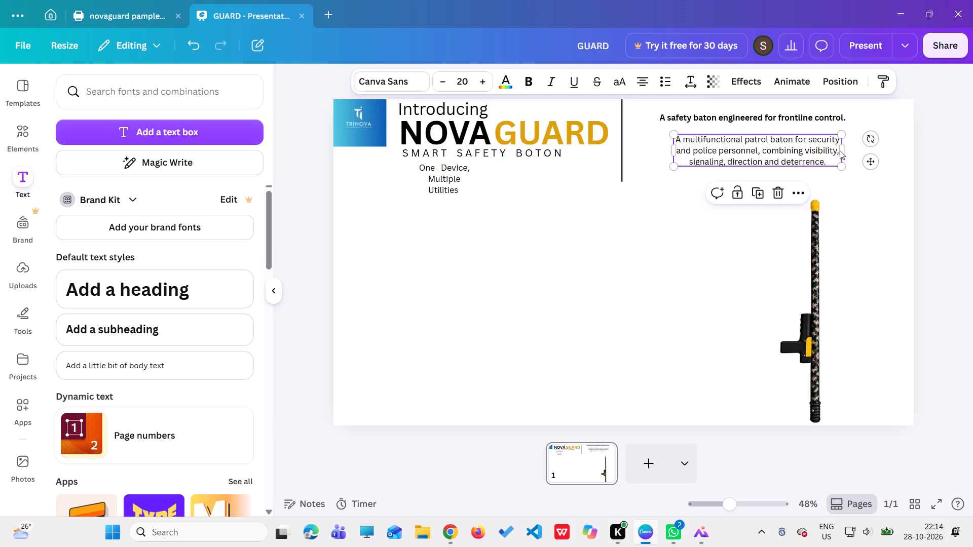
pyautogui.moveTo(845, 149); pyautogui.dragTo(867, 149)
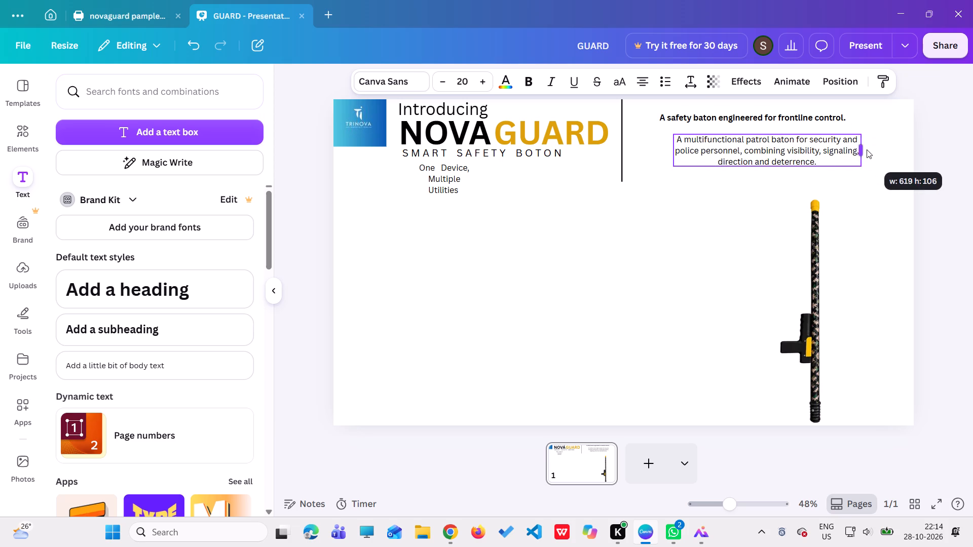
pyautogui.moveTo(867, 149); pyautogui.dragTo(886, 149)
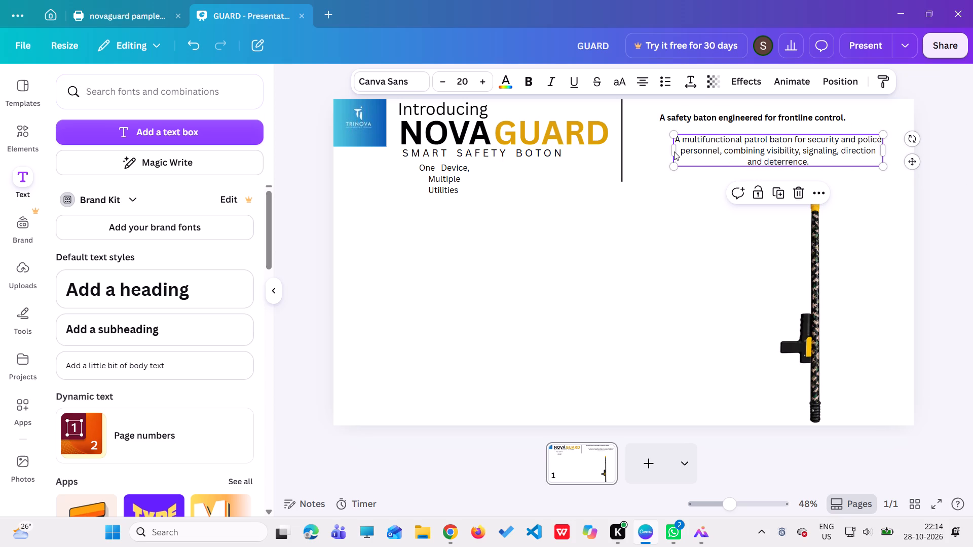
pyautogui.moveTo(670, 152); pyautogui.dragTo(646, 152)
# Shift the vertical divider slightly away from the NOVAGUARD title, towards the description text.
pyautogui.moveTo(620, 152); pyautogui.dragTo(624, 151)
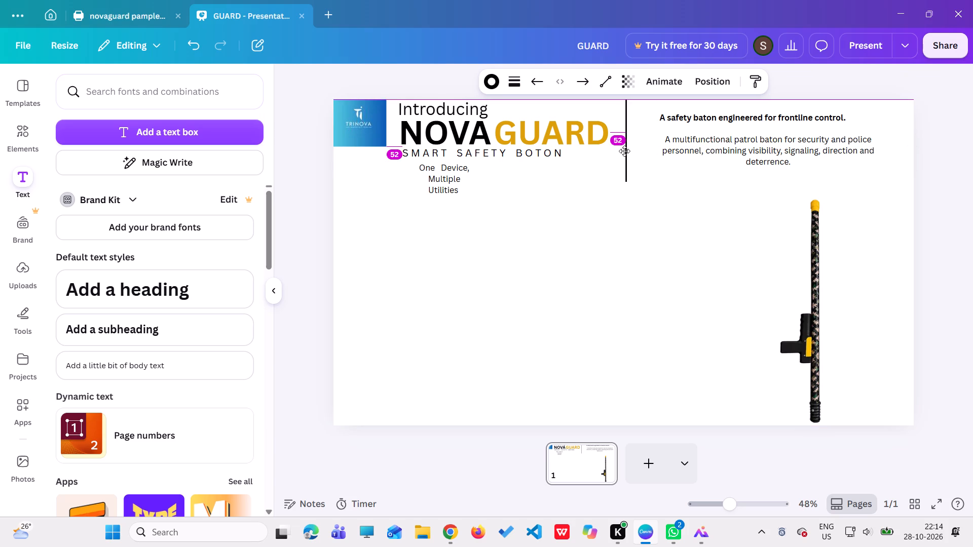
pyautogui.moveTo(624, 151); pyautogui.dragTo(632, 151)
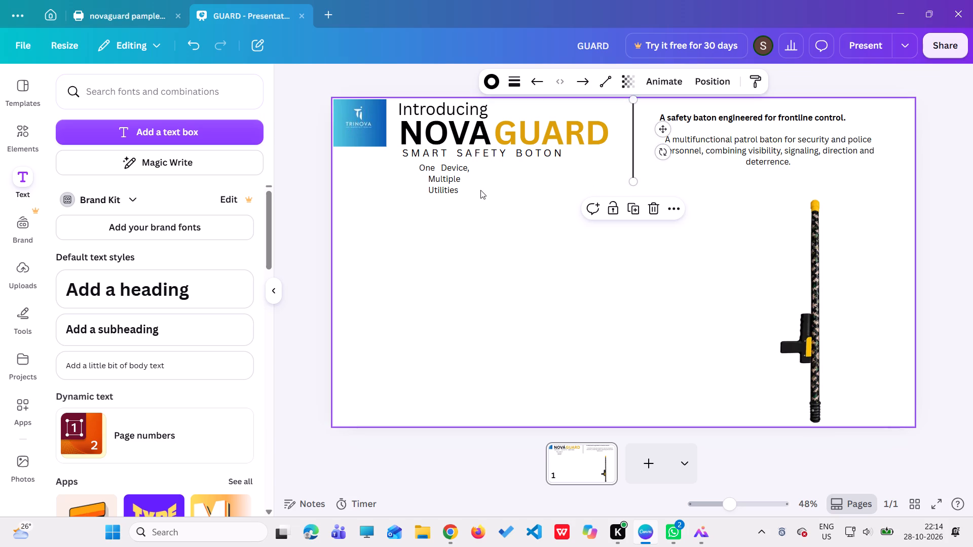
# Widen the "One Device, Multiple Utilities" text box so the tagline fits on a single line.
pyautogui.click(458, 186)
pyautogui.moveTo(472, 182); pyautogui.dragTo(549, 180)
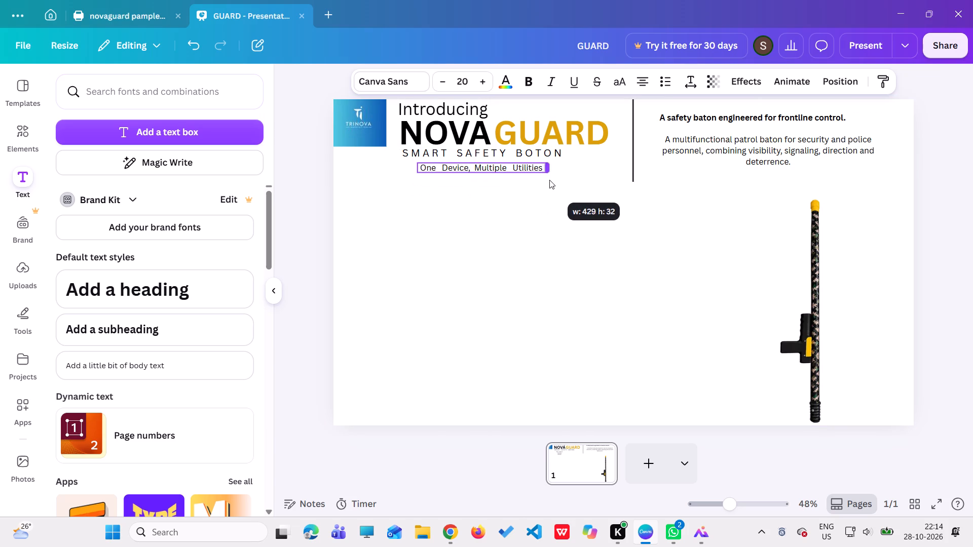
pyautogui.moveTo(549, 180); pyautogui.dragTo(558, 180)
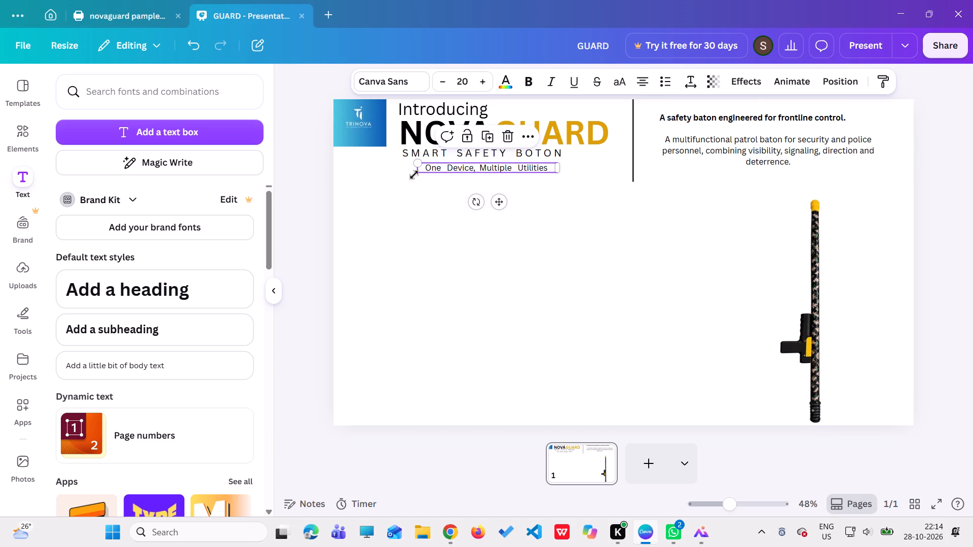
pyautogui.click(421, 186)
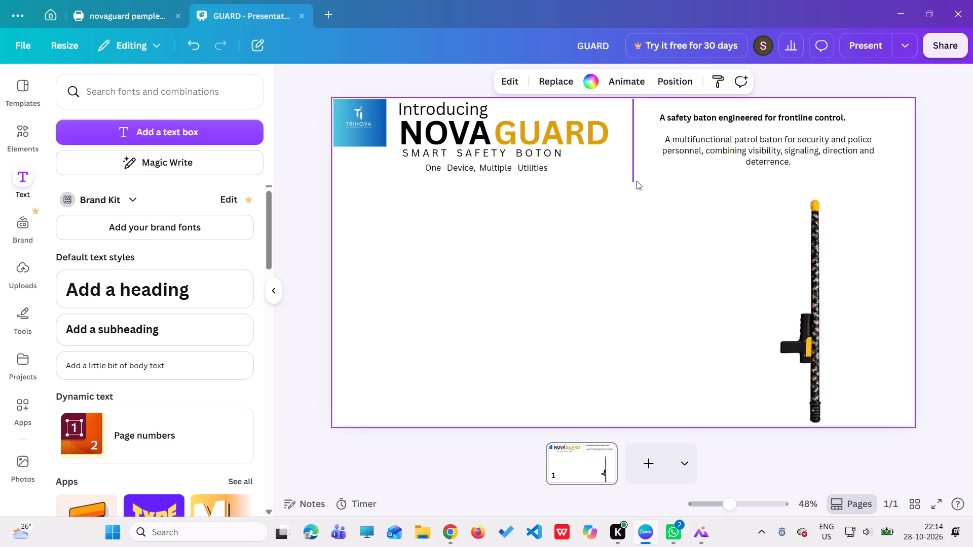
# Reposition the patrol baton paragraph closer beneath the bold line and centre it roughly under that line.
pyautogui.moveTo(698, 147); pyautogui.dragTo(689, 148)
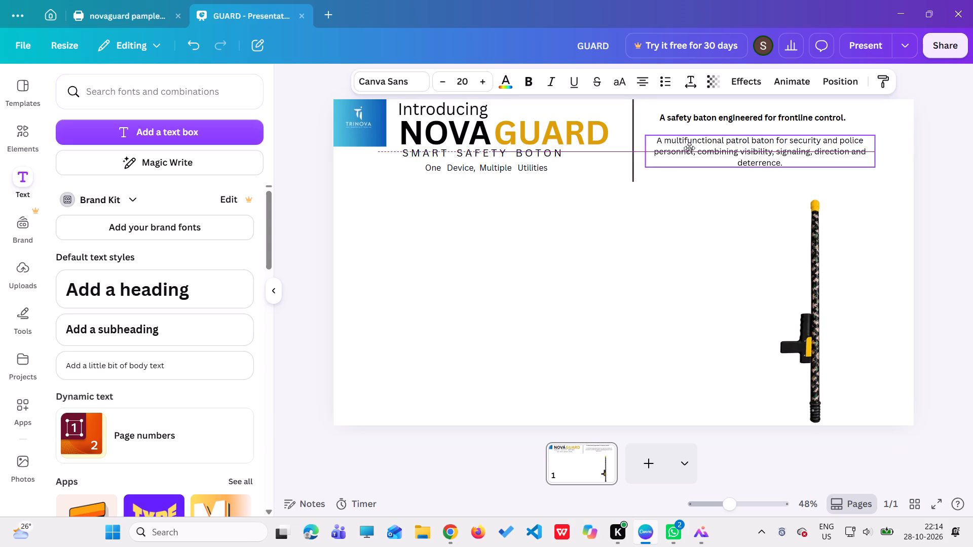
pyautogui.moveTo(689, 148); pyautogui.dragTo(691, 140)
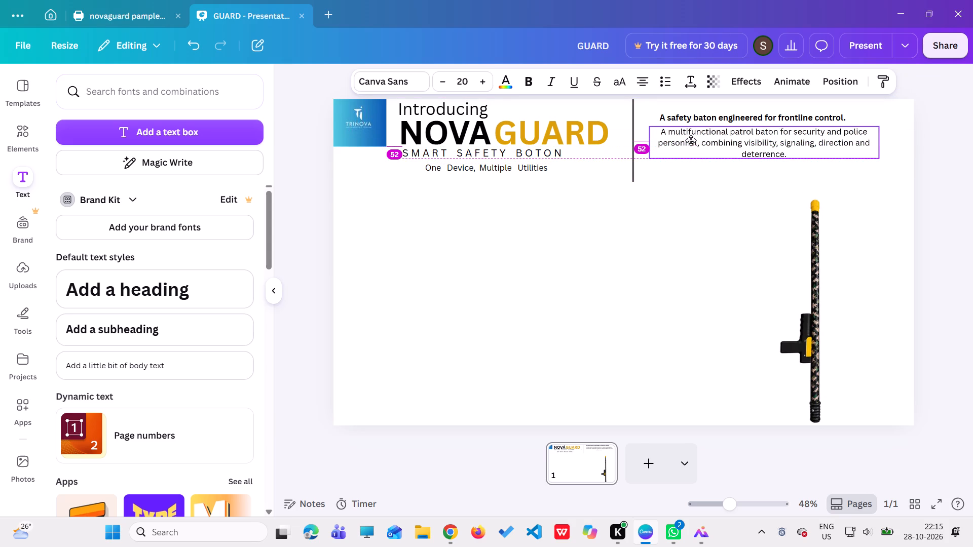
pyautogui.moveTo(691, 140); pyautogui.dragTo(689, 144)
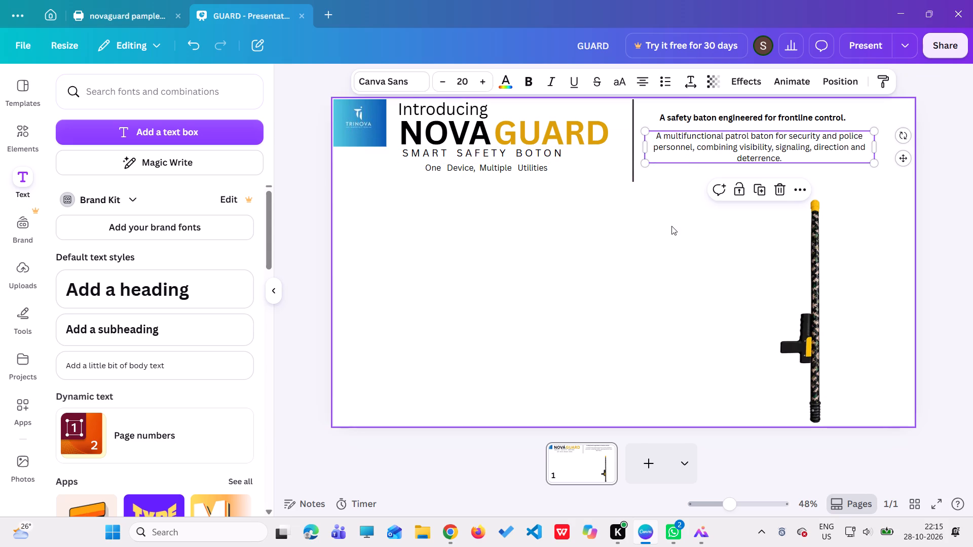
pyautogui.click(671, 226)
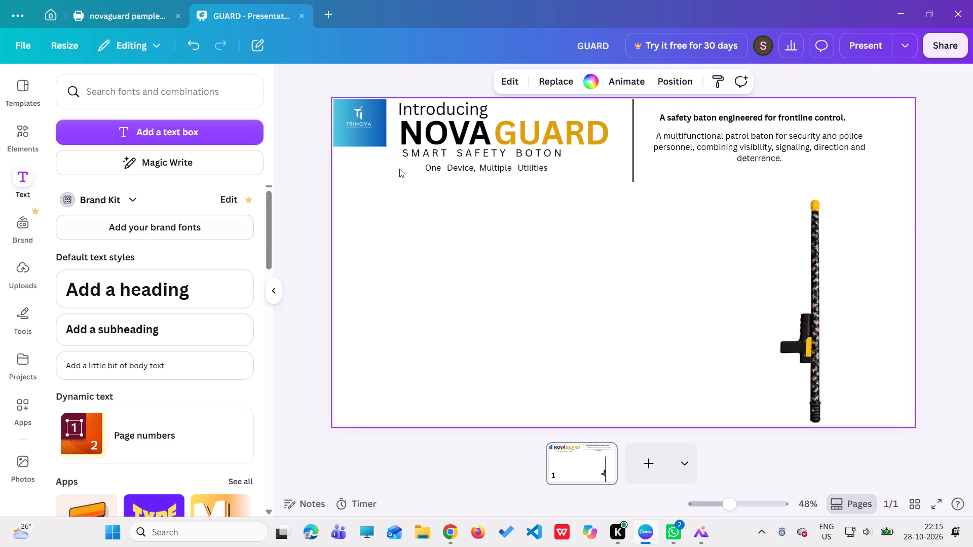
# Make a horizontal line in the blank area from a duplicate of the vertical divider, lengthened and rotated level.
pyautogui.click(634, 147)
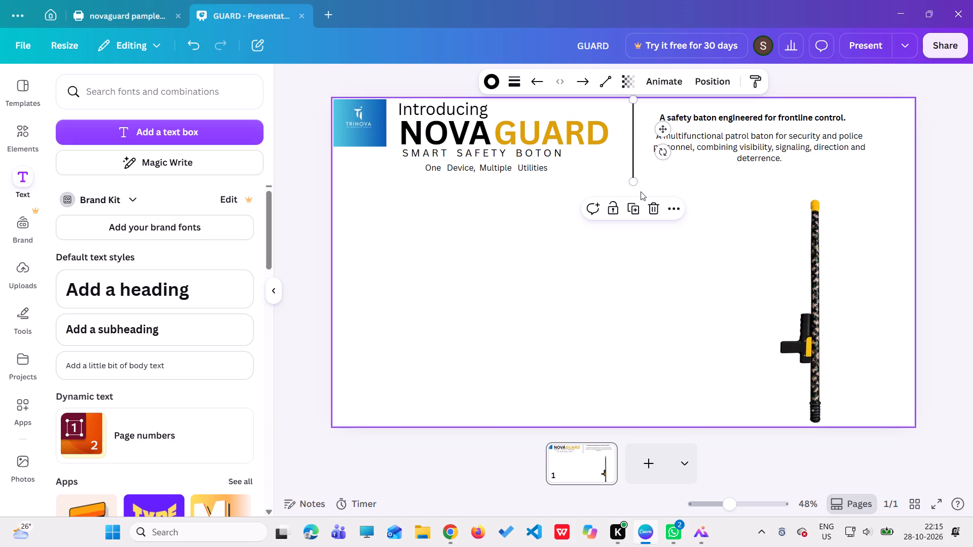
pyautogui.click(635, 204)
pyautogui.moveTo(640, 186); pyautogui.dragTo(640, 193)
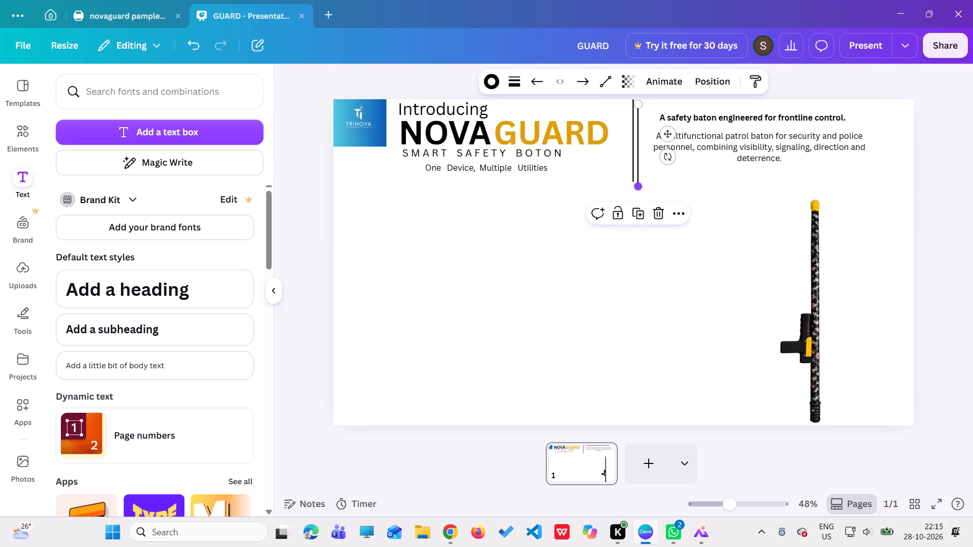
pyautogui.moveTo(640, 193); pyautogui.dragTo(653, 285)
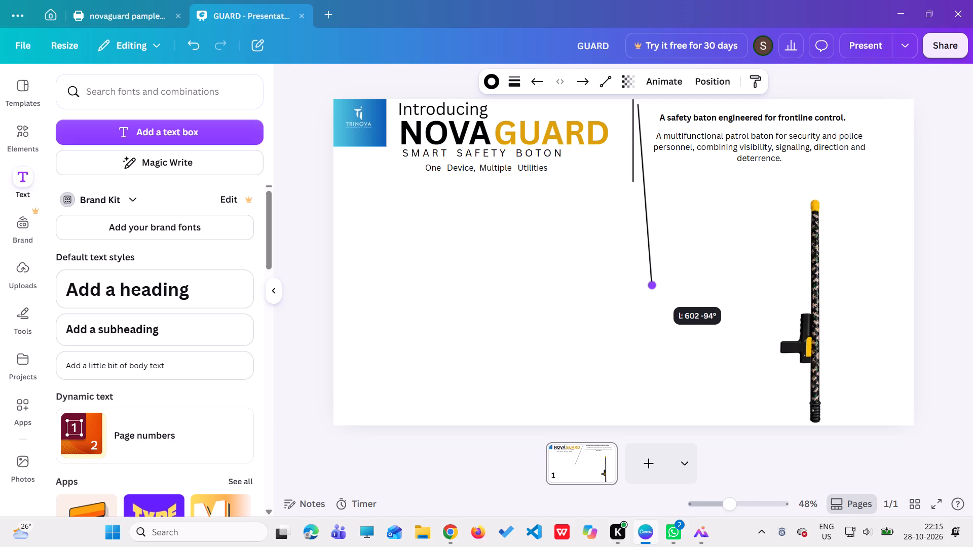
pyautogui.moveTo(653, 285); pyautogui.dragTo(654, 285)
pyautogui.moveTo(648, 232); pyautogui.dragTo(559, 297)
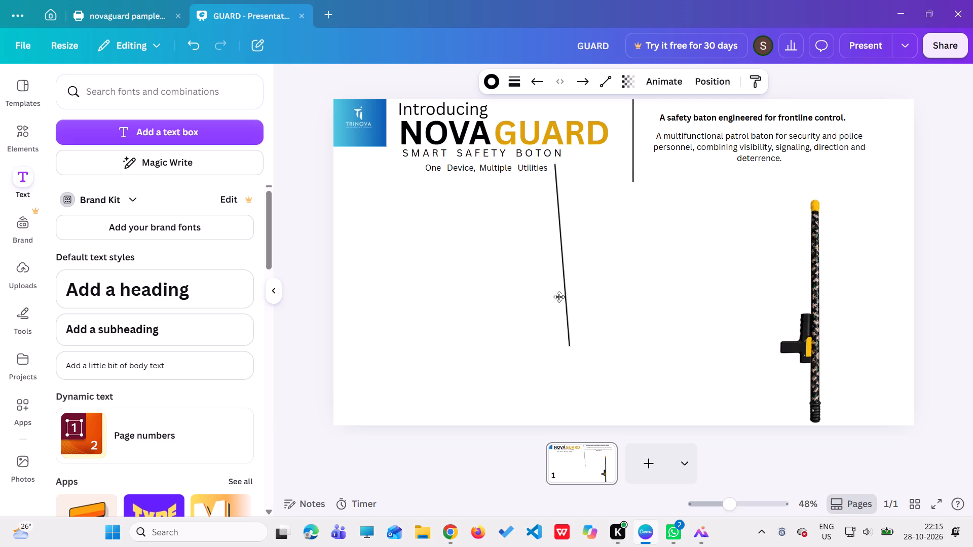
pyautogui.moveTo(559, 297); pyautogui.dragTo(552, 304)
pyautogui.moveTo(576, 277); pyautogui.dragTo(605, 270)
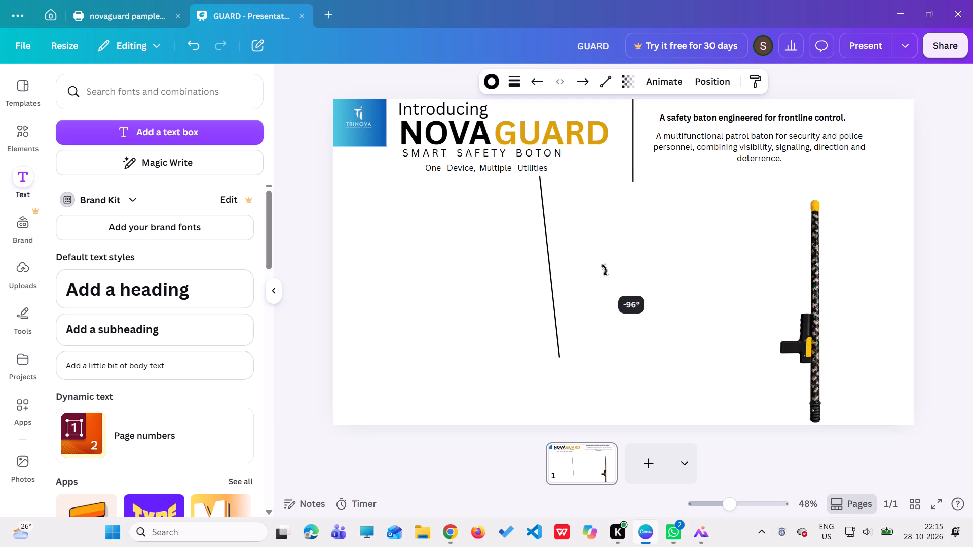
pyautogui.moveTo(605, 270); pyautogui.dragTo(571, 199)
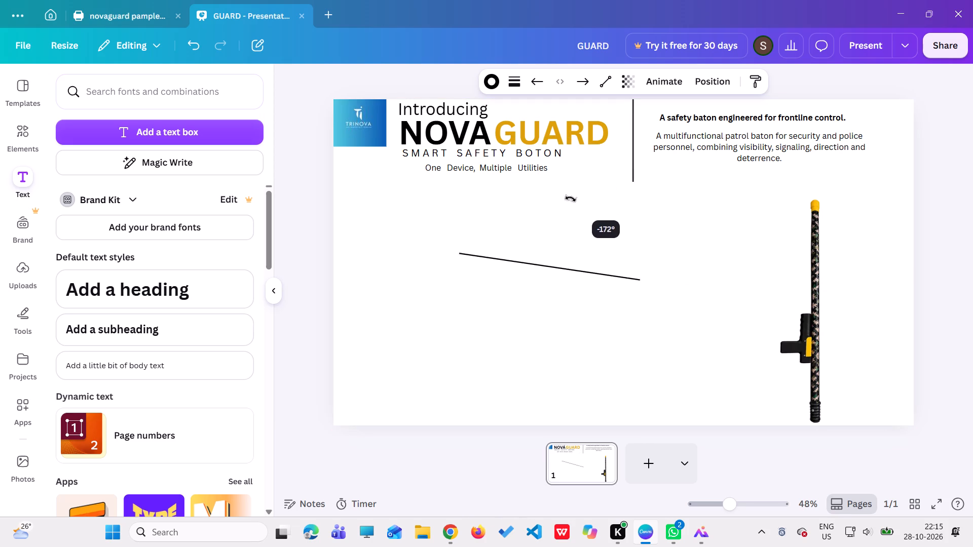
pyautogui.moveTo(571, 199); pyautogui.dragTo(562, 207)
# Place the horizontal line at the vertical divider's lower end and extend it across the full slide width.
pyautogui.moveTo(594, 266); pyautogui.dragTo(594, 261)
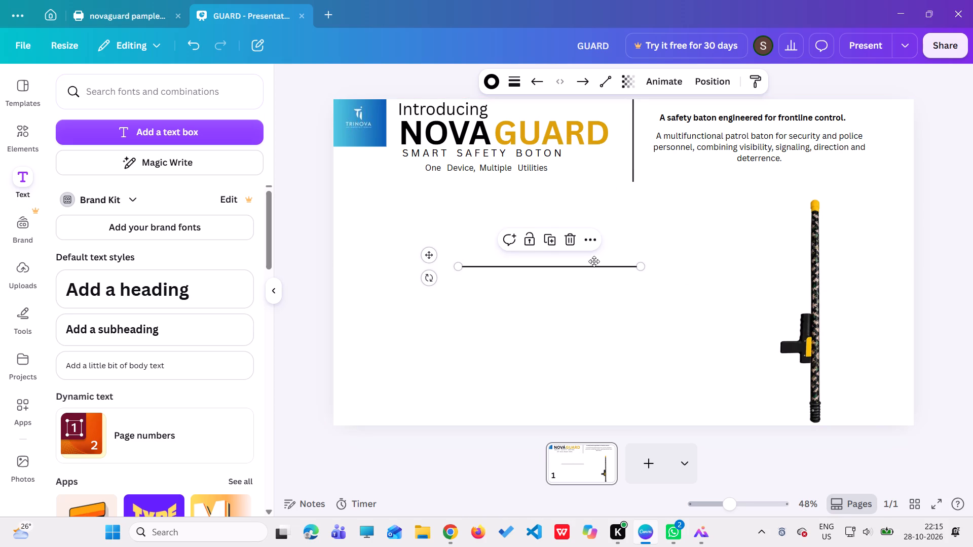
pyautogui.moveTo(594, 261); pyautogui.dragTo(589, 185)
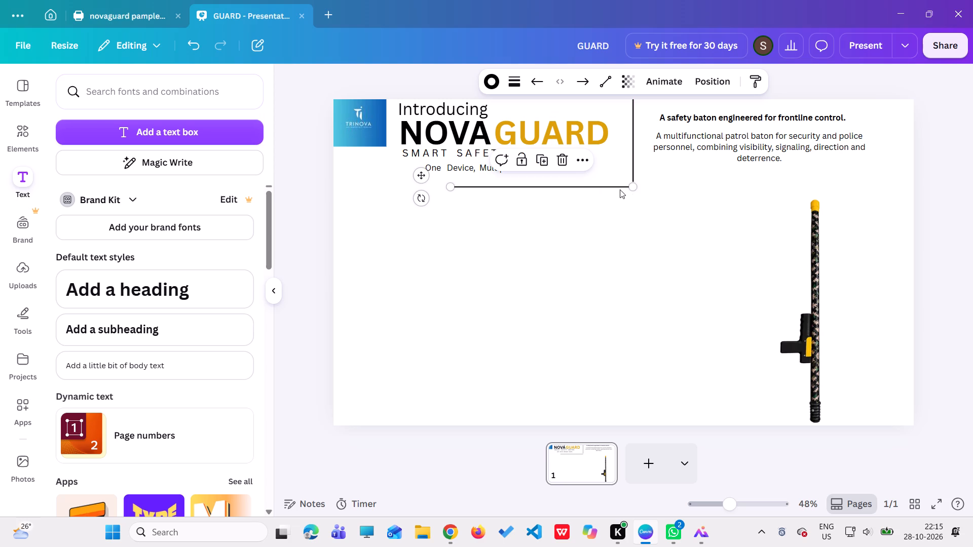
pyautogui.moveTo(630, 189); pyautogui.dragTo(868, 176)
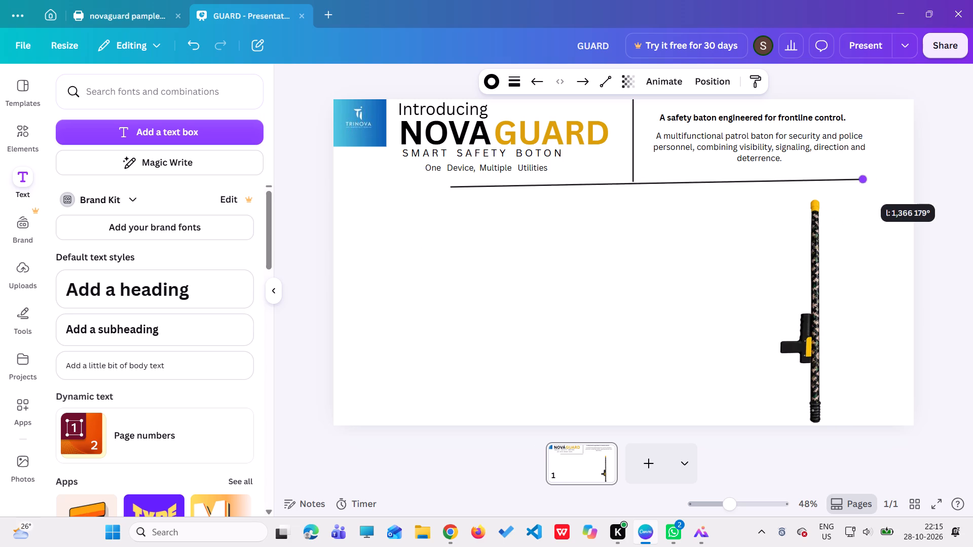
pyautogui.moveTo(868, 176); pyautogui.dragTo(912, 180)
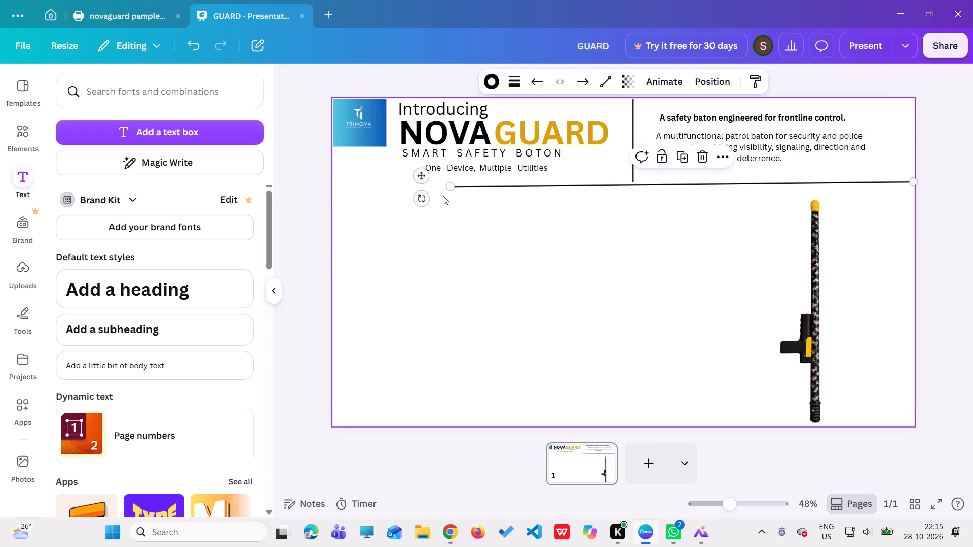
pyautogui.moveTo(451, 188); pyautogui.dragTo(391, 184)
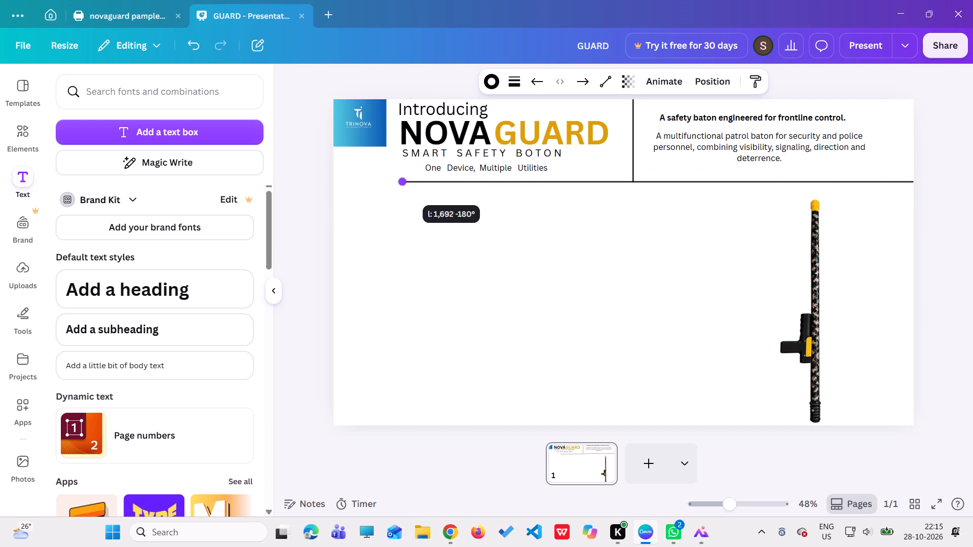
pyautogui.moveTo(391, 184); pyautogui.dragTo(332, 186)
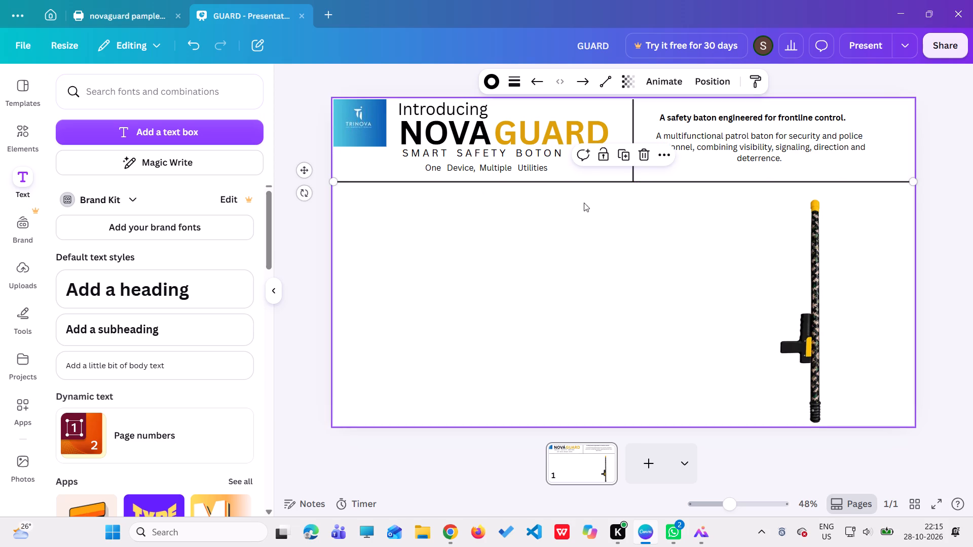
pyautogui.click(570, 216)
pyautogui.click(518, 249)
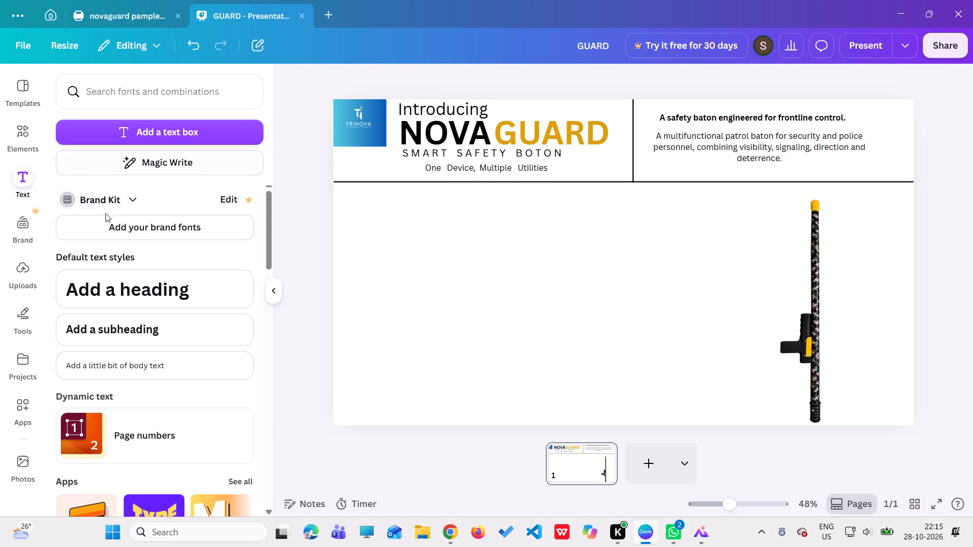
# Add a subheading text box and replace its placeholder with "Key Function".
pyautogui.click(119, 326)
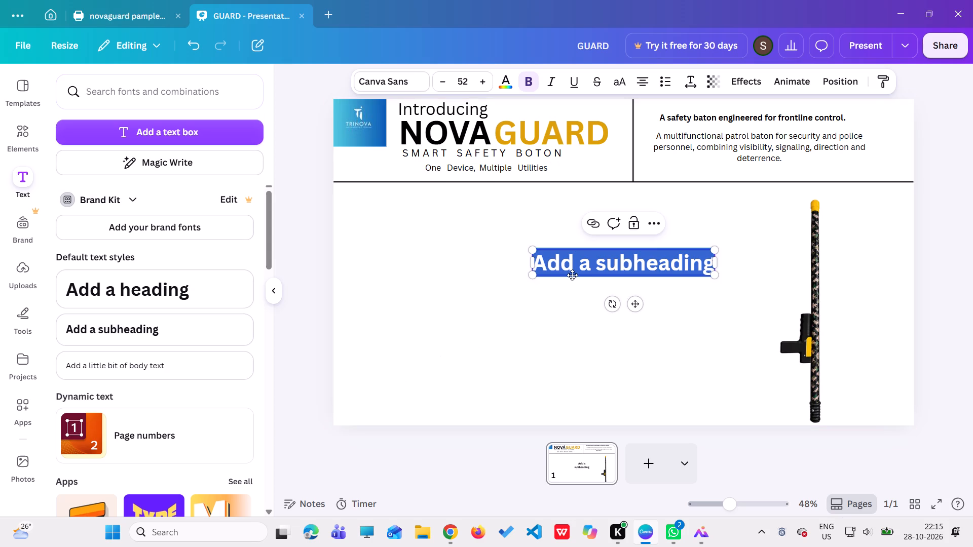
pyautogui.press('BackSpace')
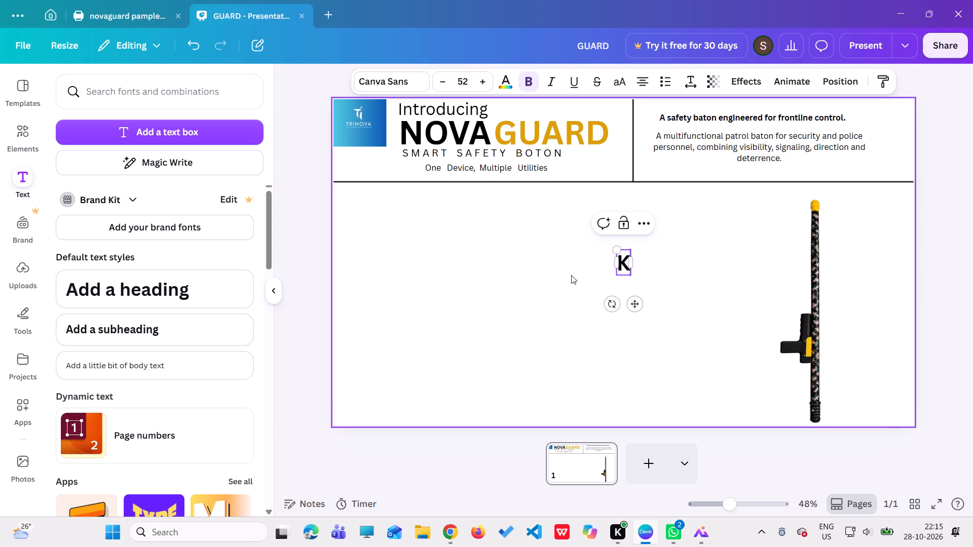
pyautogui.write('ey')
pyautogui.press('space')
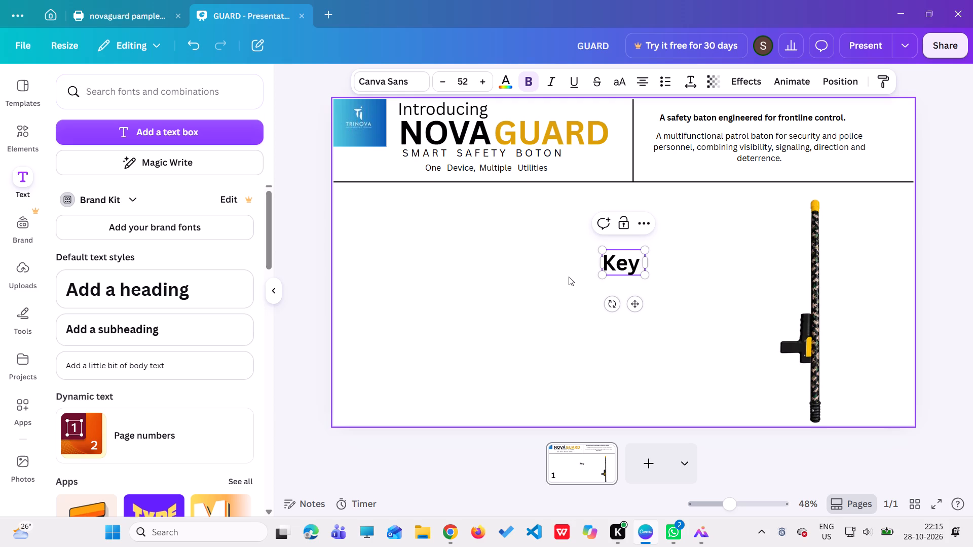
pyautogui.write('funct')
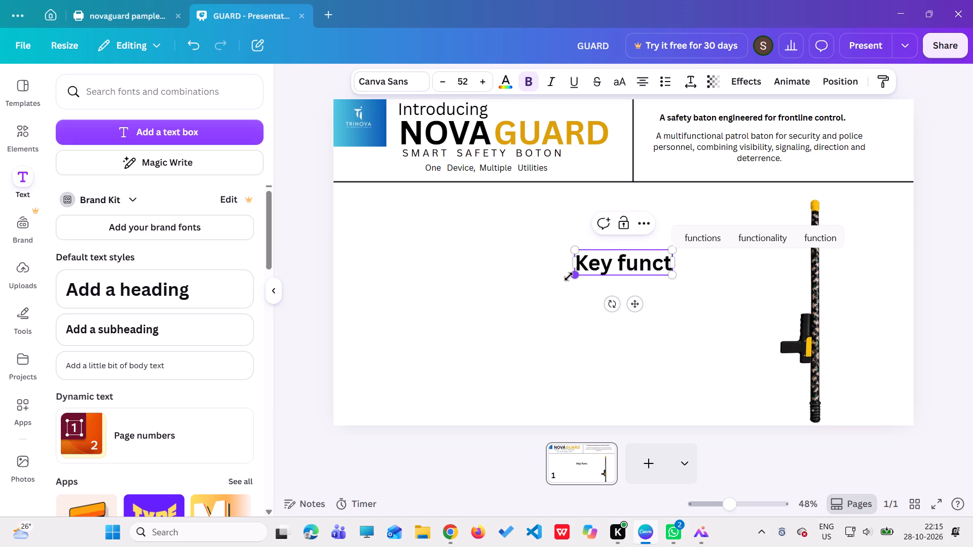
pyautogui.press('BackSpace')
pyautogui.press('BackSpace')
pyautogui.press('BackSpace')
pyautogui.press('BackSpace')
pyautogui.press('BackSpace')
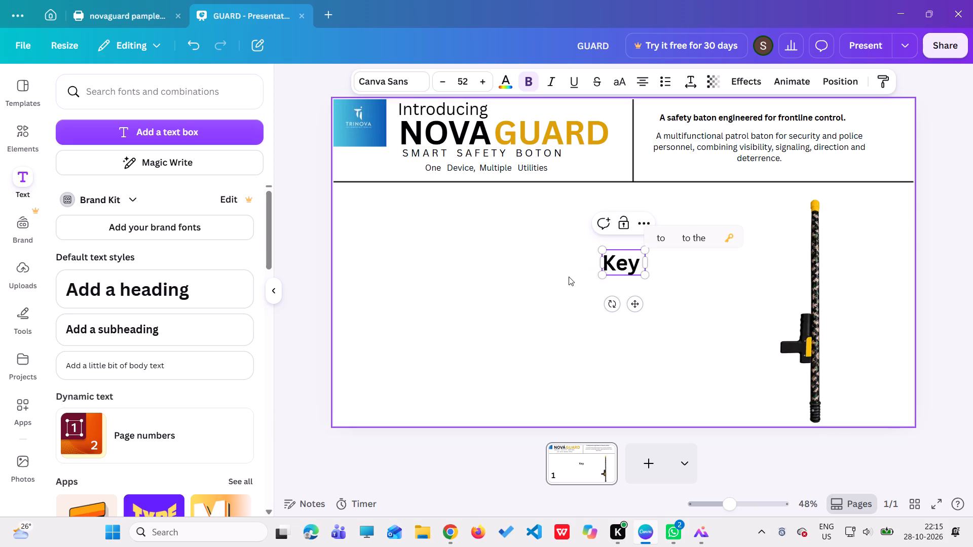
pyautogui.press('u')
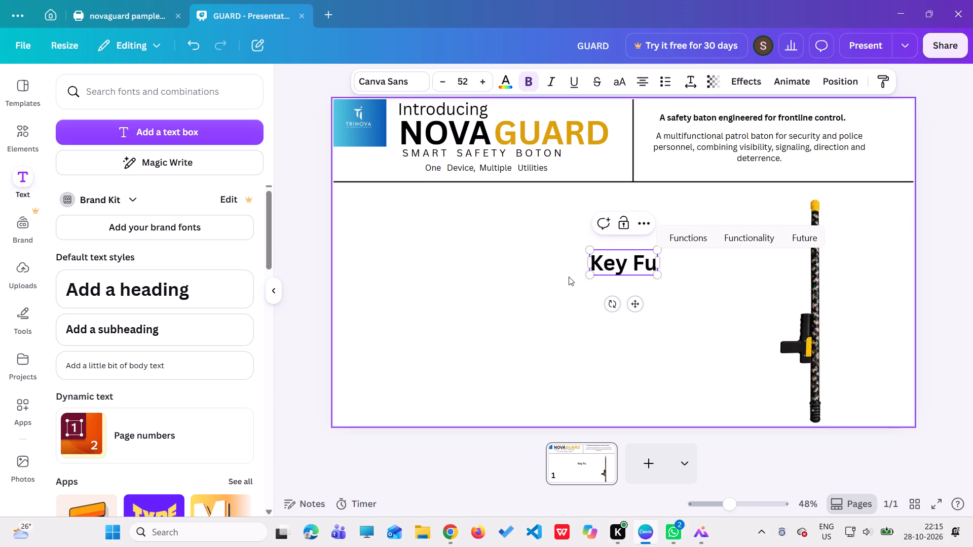
pyautogui.press('m')
pyautogui.press('BackSpace')
pyautogui.write('nction')
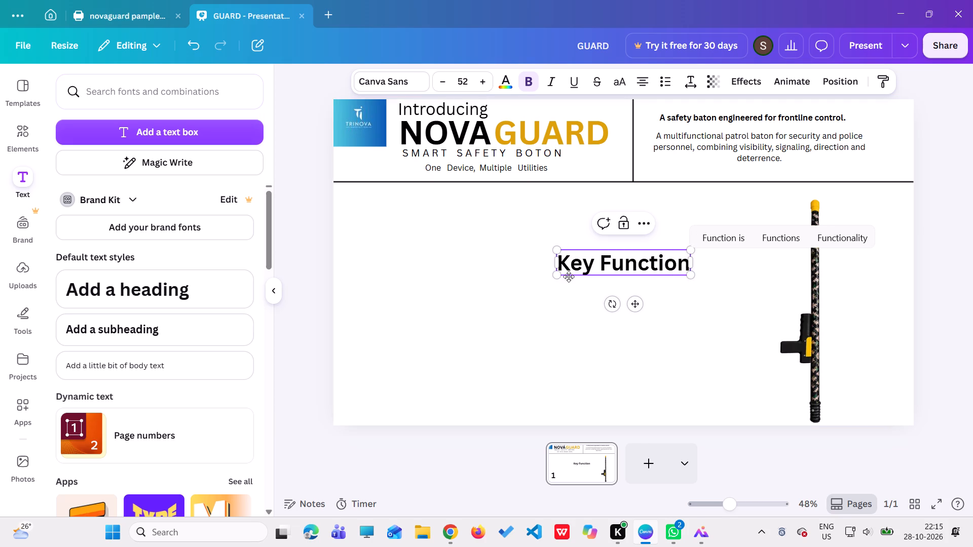
# Move the "Key Function" subheading below the horizontal divider, beside the upper end of the baton image.
pyautogui.moveTo(636, 304); pyautogui.dragTo(651, 292)
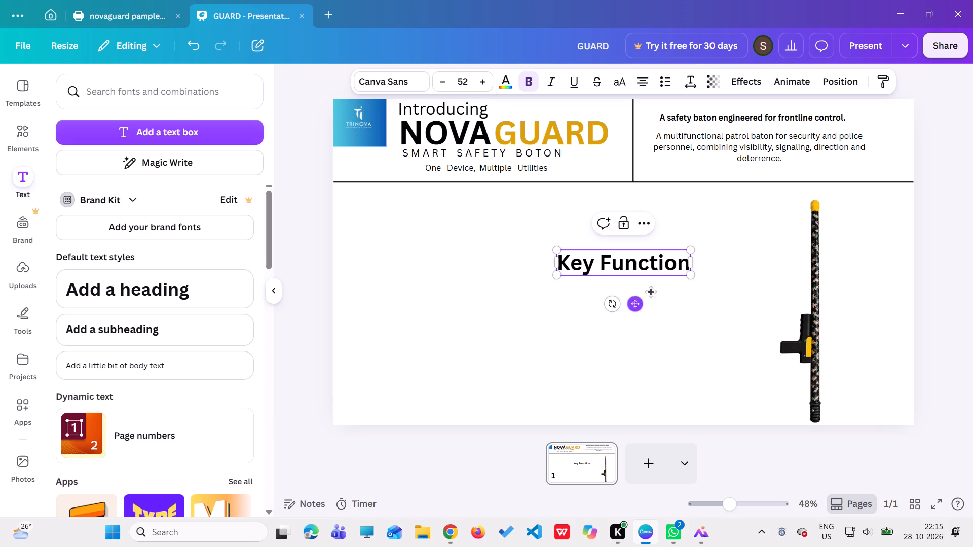
pyautogui.moveTo(651, 292); pyautogui.dragTo(737, 271)
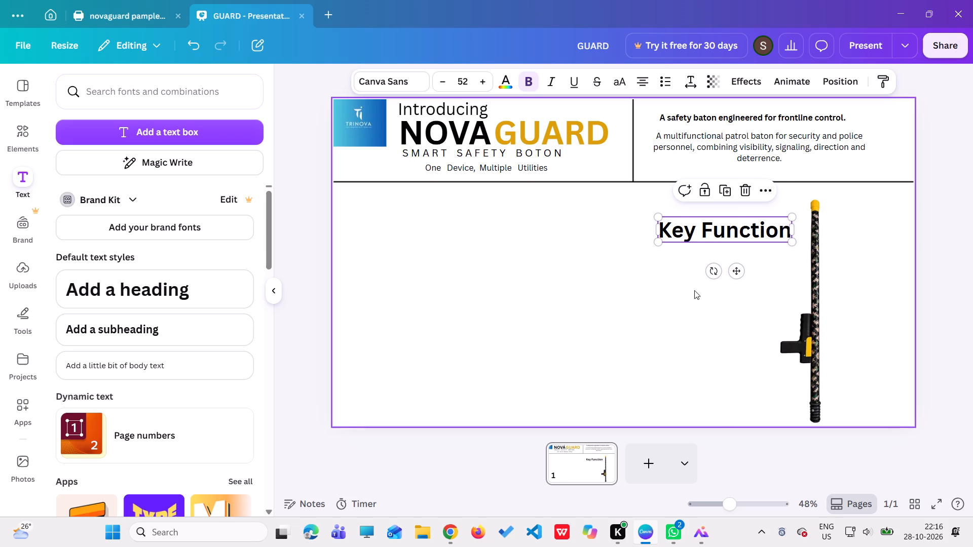
# Move the "Key Function" subheading up against the horizontal divider, at the slide's right edge above the baton.
pyautogui.moveTo(734, 271); pyautogui.dragTo(868, 235)
pyautogui.moveTo(868, 234); pyautogui.dragTo(857, 236)
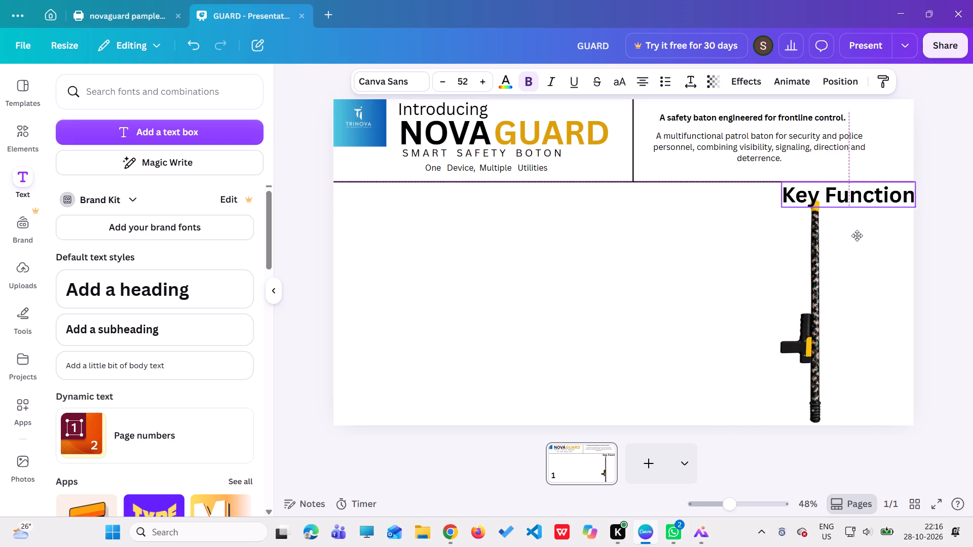
pyautogui.moveTo(857, 236); pyautogui.dragTo(856, 236)
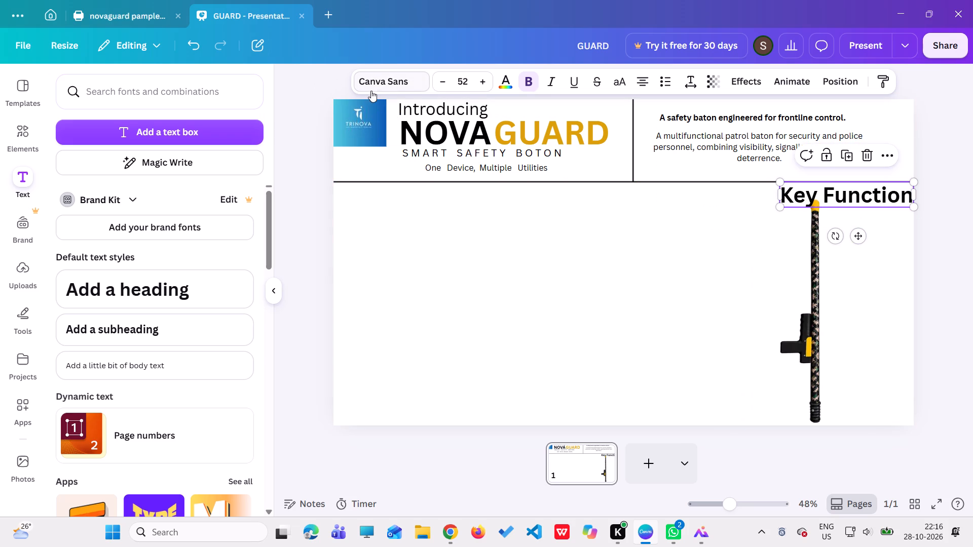
# Reduce the "Key Function" subheading's font size to 40.
pyautogui.tripleClick(450, 76)
pyautogui.doubleClick(450, 76)
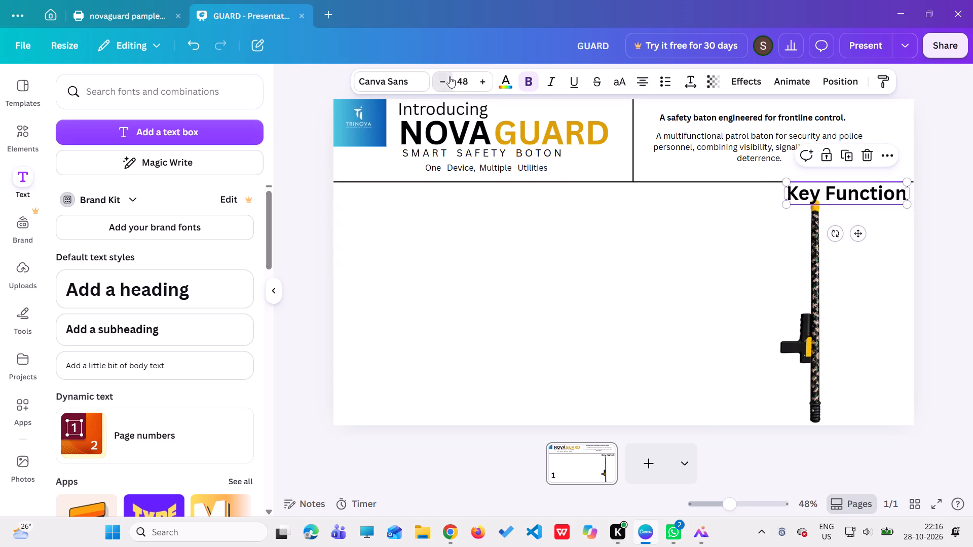
pyautogui.tripleClick(444, 76)
pyautogui.tripleClick(444, 76)
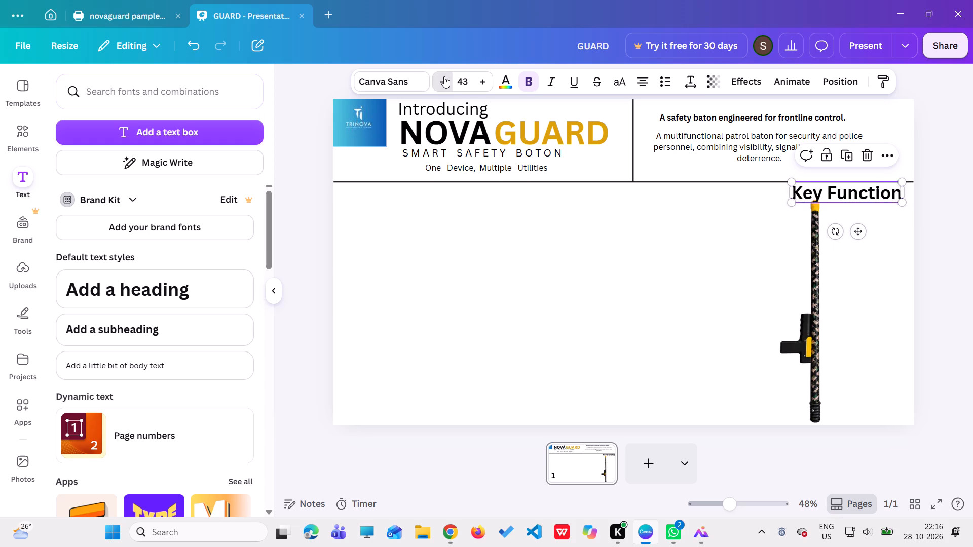
pyautogui.click(444, 76)
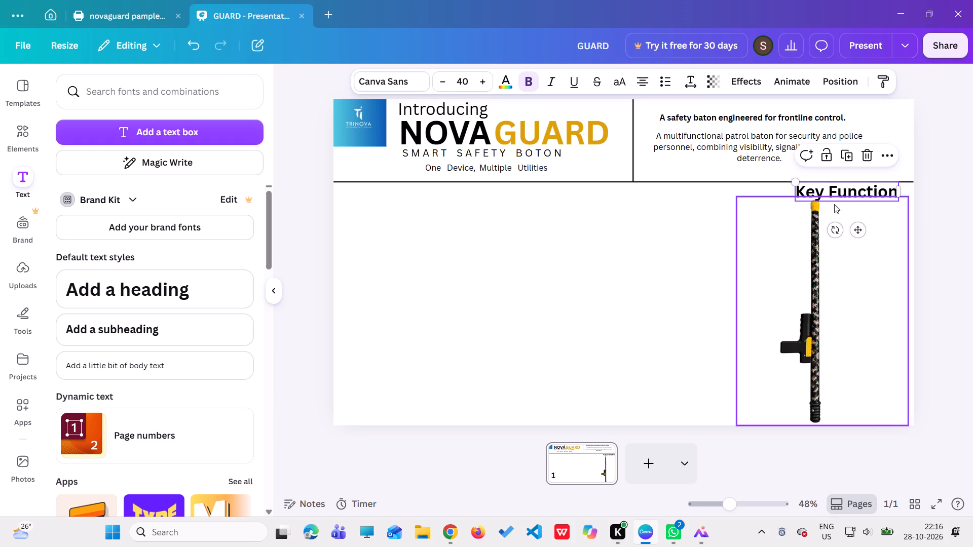
# Shift the baton image slightly left and align "Key Function" with the slide's right edge, directly under the divider and clear of the baton.
pyautogui.moveTo(858, 228); pyautogui.dragTo(879, 230)
pyautogui.moveTo(814, 264); pyautogui.dragTo(797, 260)
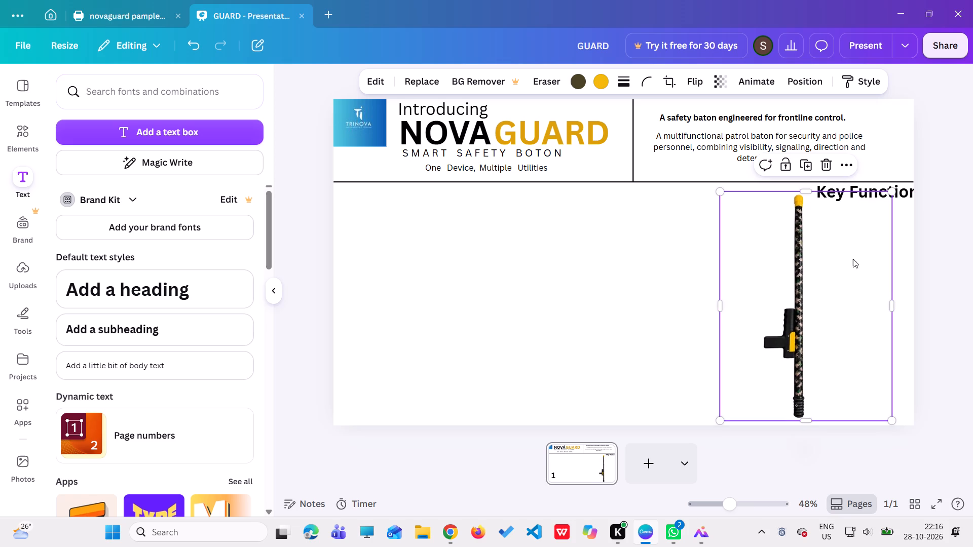
pyautogui.click(856, 196)
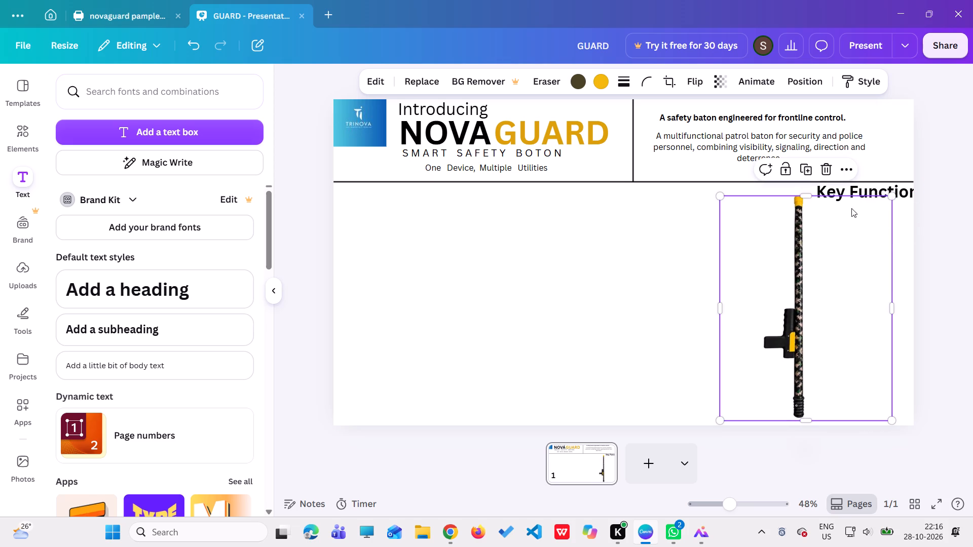
pyautogui.click(883, 191)
pyautogui.click(836, 229)
pyautogui.moveTo(857, 193); pyautogui.dragTo(853, 196)
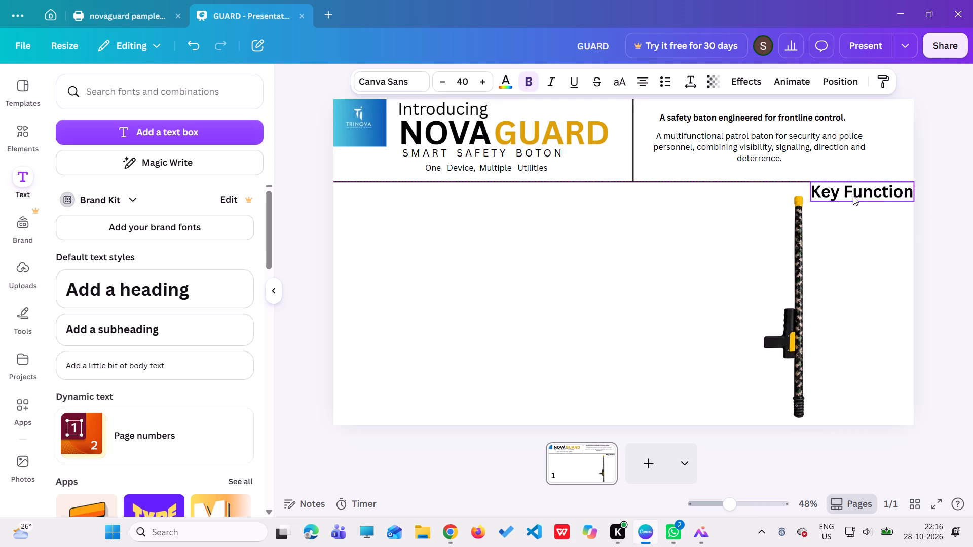
pyautogui.moveTo(853, 196); pyautogui.dragTo(851, 193)
pyautogui.click(654, 244)
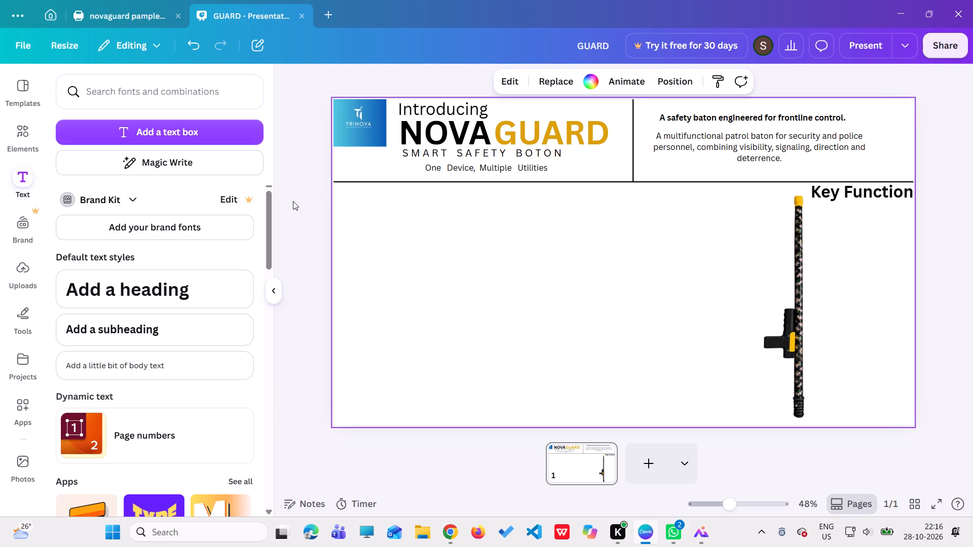
pyautogui.click(314, 284)
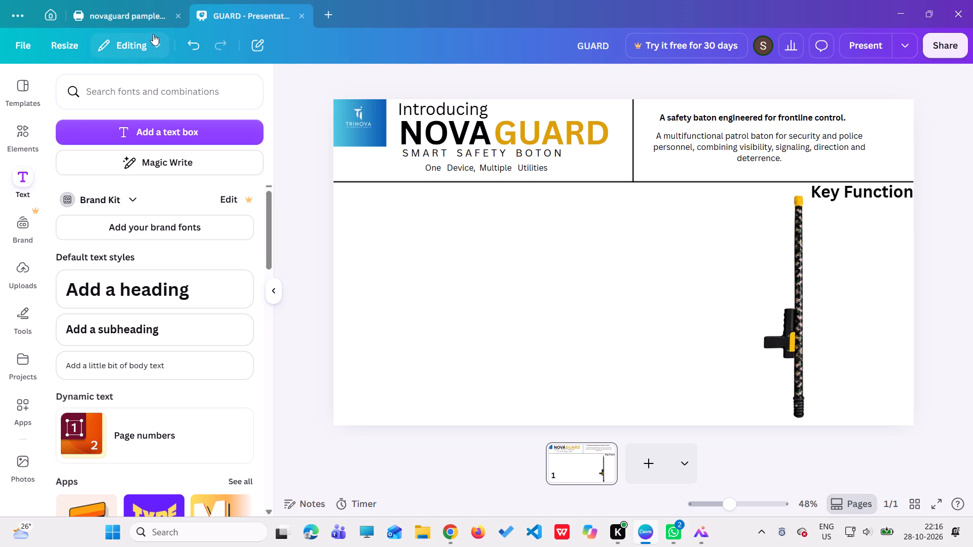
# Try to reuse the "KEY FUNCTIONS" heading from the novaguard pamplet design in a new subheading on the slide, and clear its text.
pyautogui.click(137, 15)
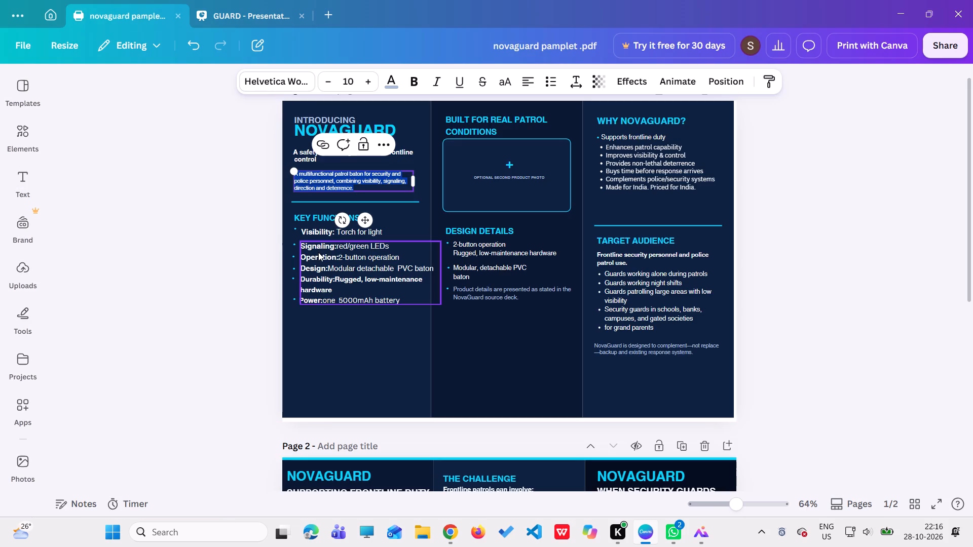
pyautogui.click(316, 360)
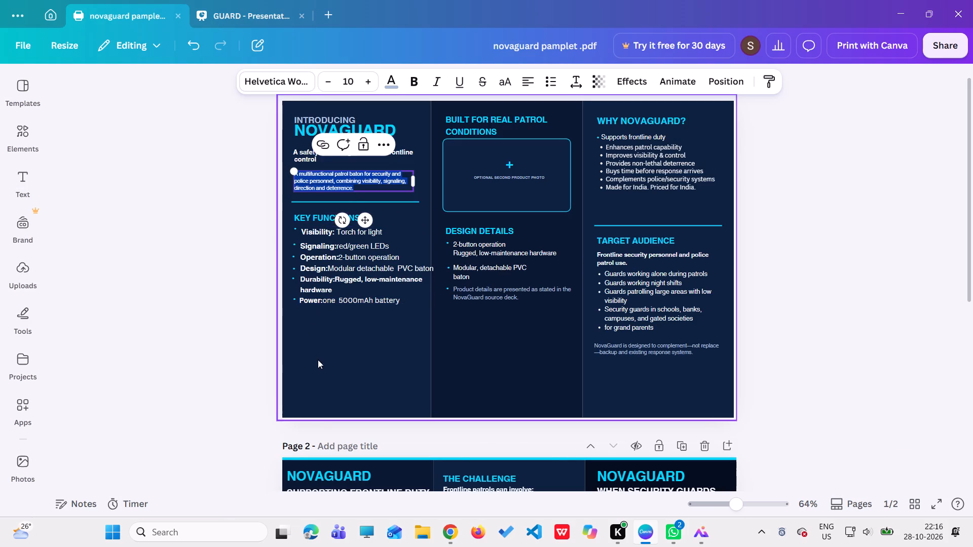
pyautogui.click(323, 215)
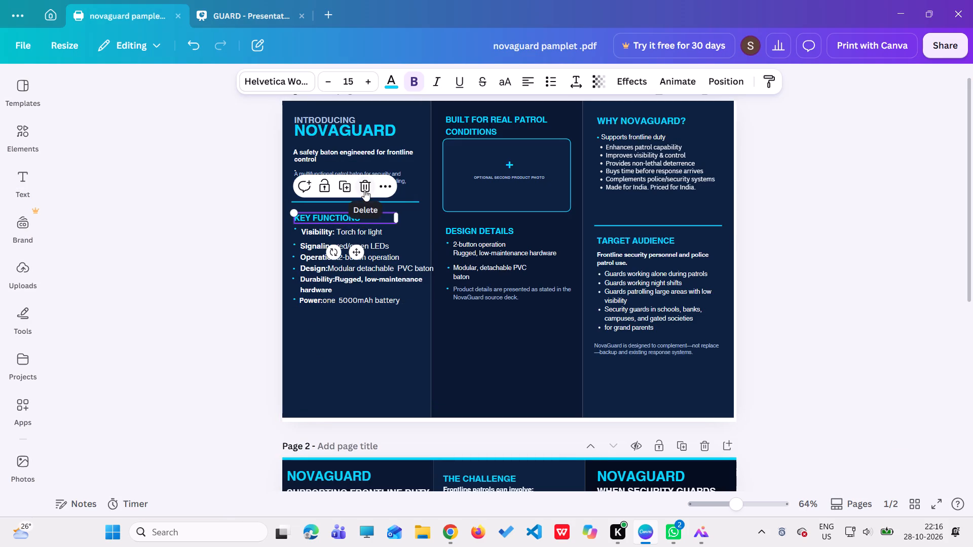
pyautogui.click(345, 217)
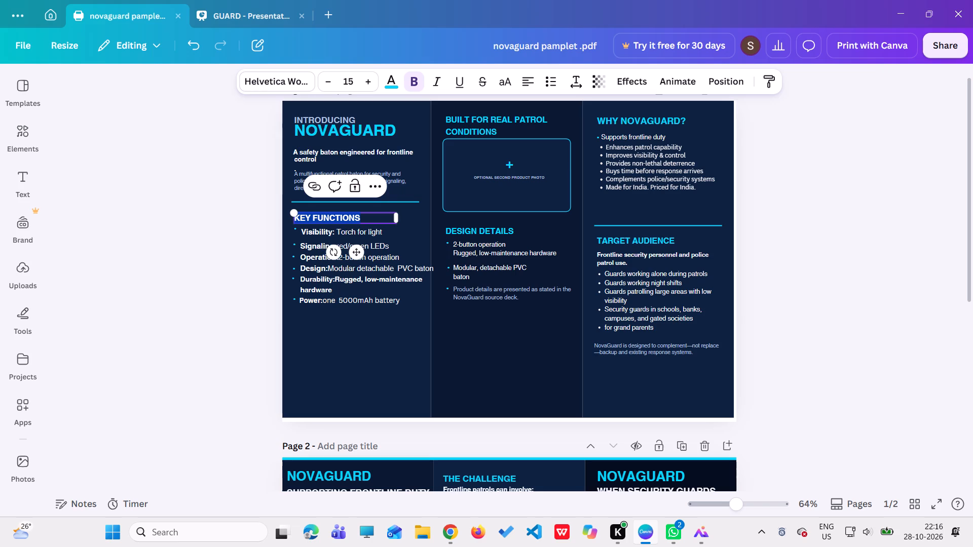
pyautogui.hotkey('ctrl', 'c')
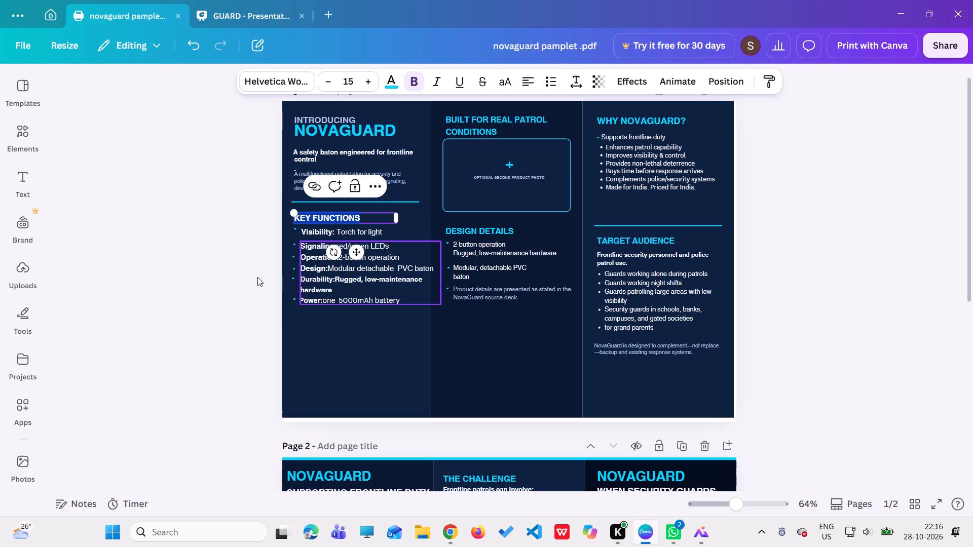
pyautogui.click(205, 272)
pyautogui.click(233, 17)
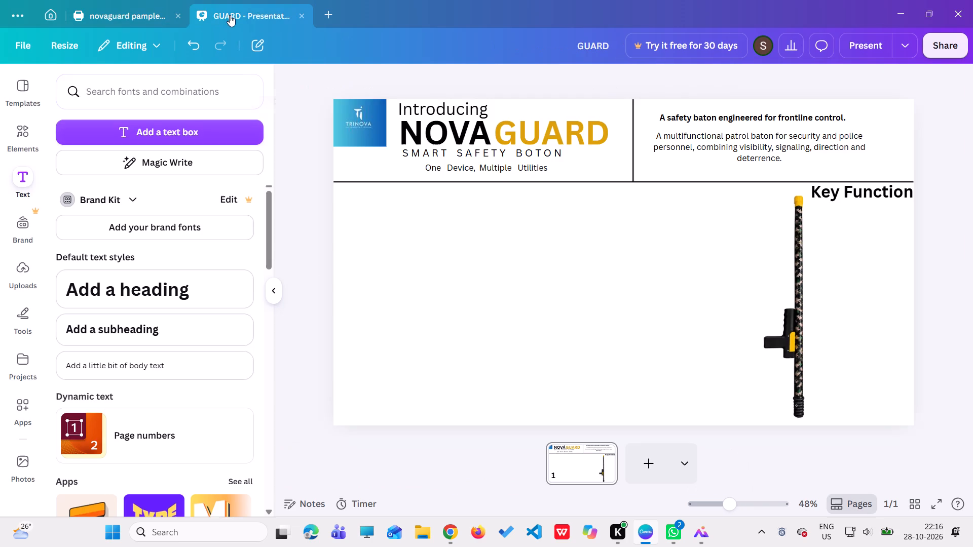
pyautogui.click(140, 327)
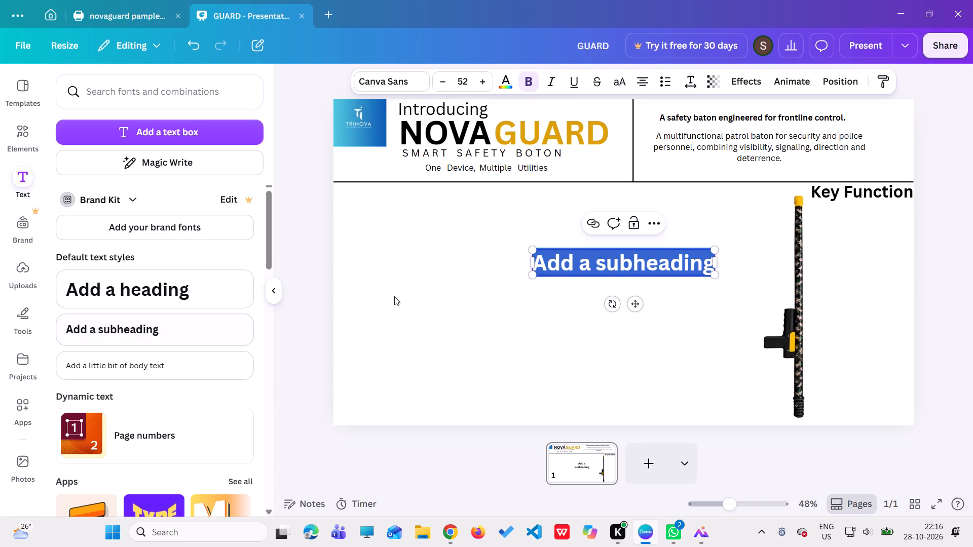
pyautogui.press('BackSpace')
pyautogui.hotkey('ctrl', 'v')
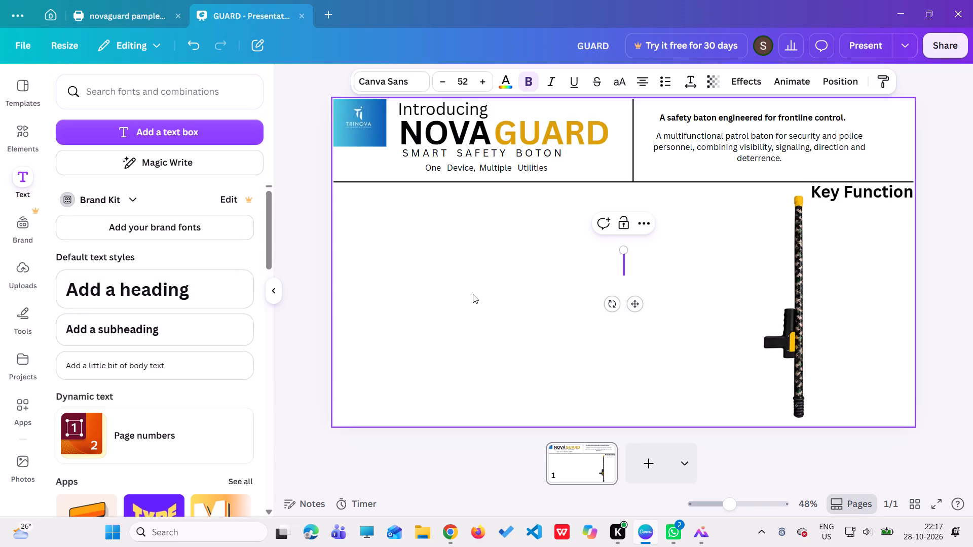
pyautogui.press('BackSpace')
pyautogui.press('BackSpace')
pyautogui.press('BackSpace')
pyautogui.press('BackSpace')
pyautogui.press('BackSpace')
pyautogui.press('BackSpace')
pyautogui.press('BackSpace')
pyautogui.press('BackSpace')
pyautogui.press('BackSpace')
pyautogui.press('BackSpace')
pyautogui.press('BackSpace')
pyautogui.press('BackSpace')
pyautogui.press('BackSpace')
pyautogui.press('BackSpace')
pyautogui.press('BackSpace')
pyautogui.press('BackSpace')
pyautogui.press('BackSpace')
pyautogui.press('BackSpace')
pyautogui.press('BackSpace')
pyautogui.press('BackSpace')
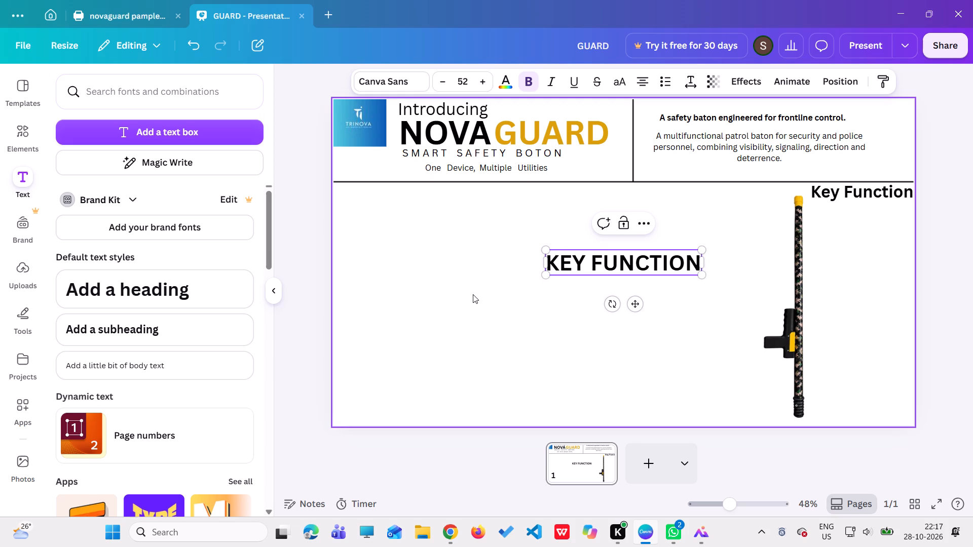
# Copy the "WHY NOVAGUARD?" heading from the novaguard pamplet design into a new subheading text box on the GUARD slide.
pyautogui.click(128, 11)
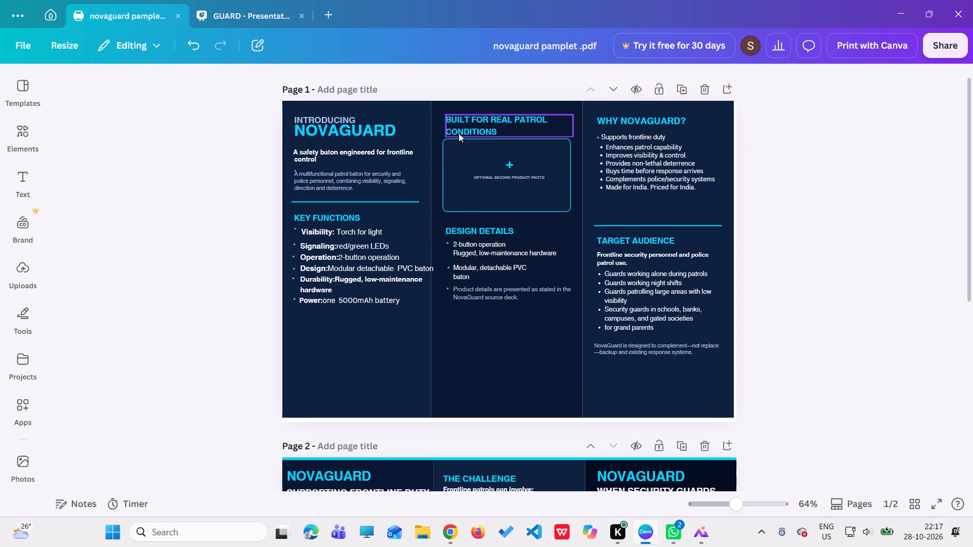
pyautogui.click(677, 115)
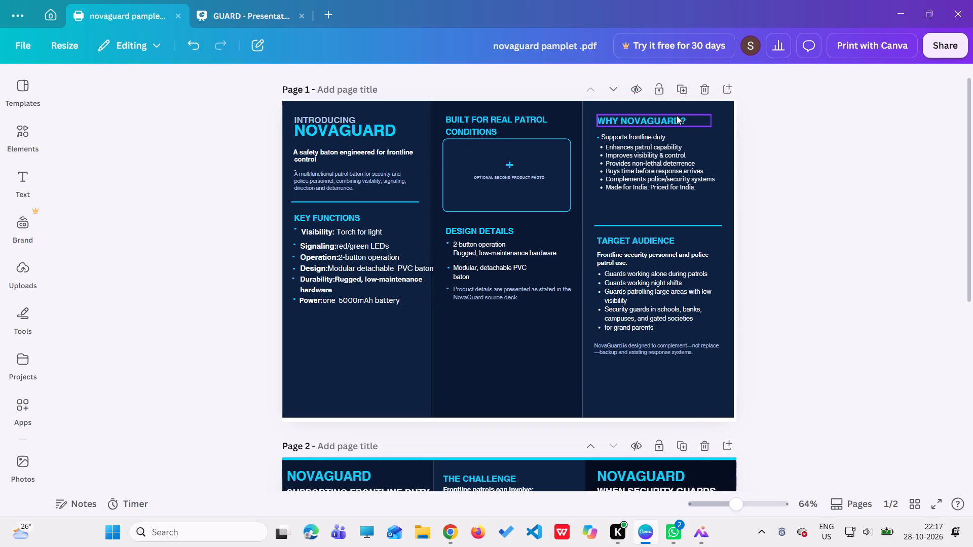
pyautogui.click(642, 119)
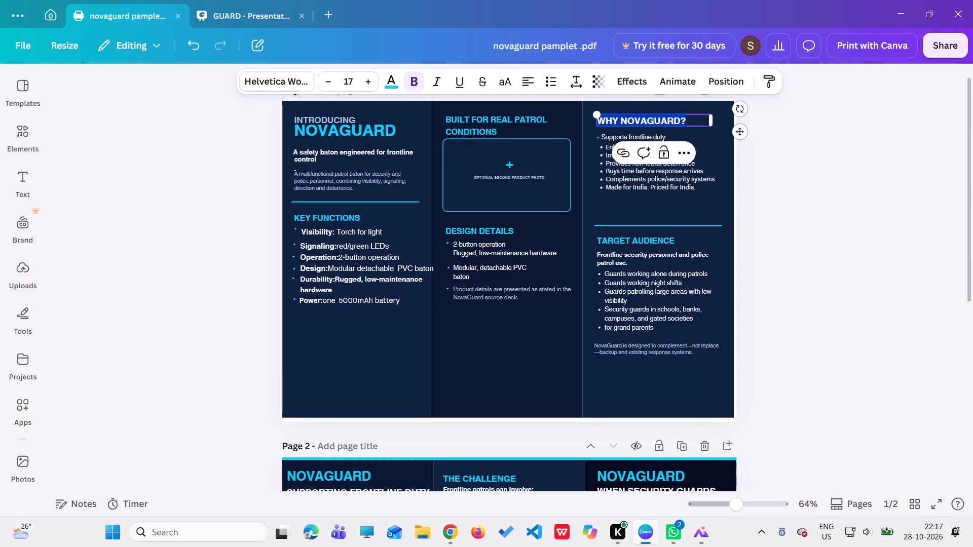
pyautogui.hotkey('ctrl', 'c')
pyautogui.click(251, 5)
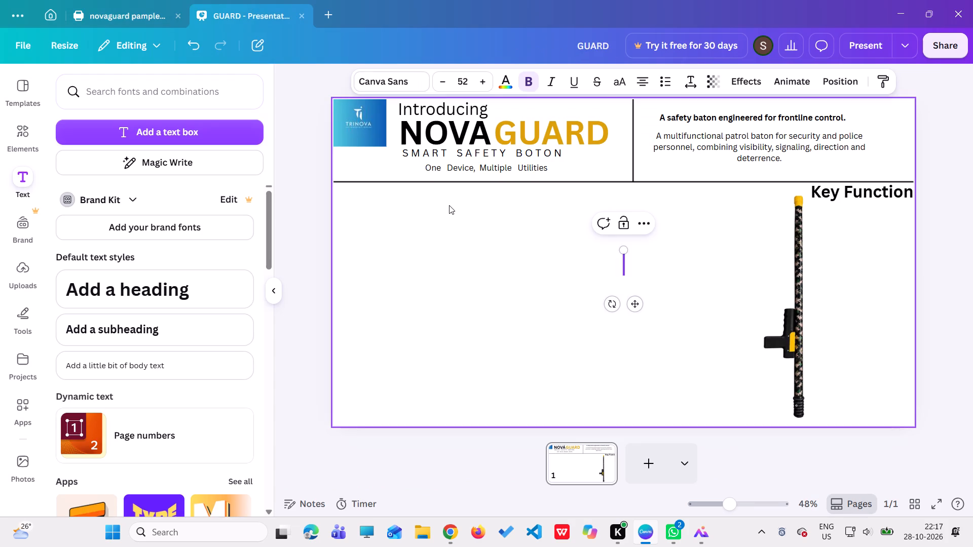
pyautogui.click(449, 205)
pyautogui.click(213, 330)
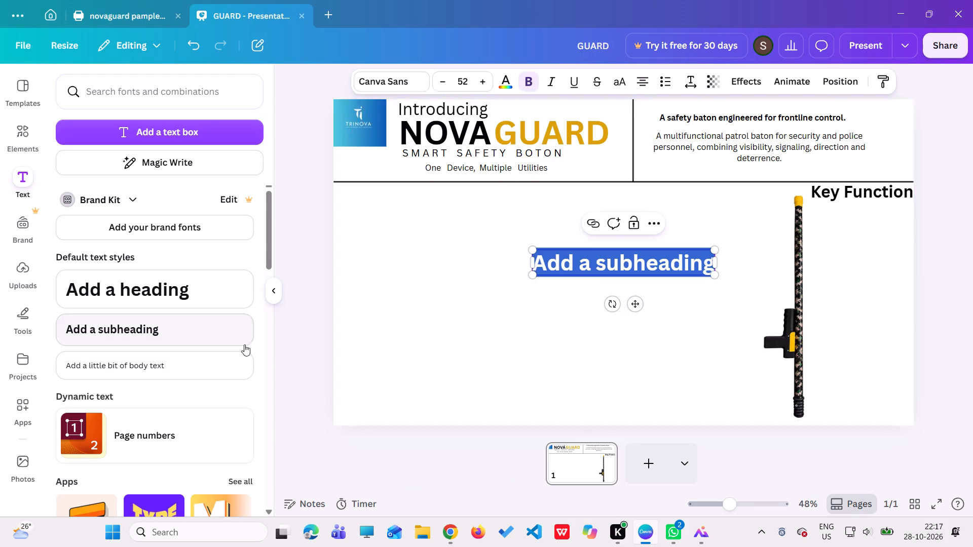
pyautogui.press('BackSpace')
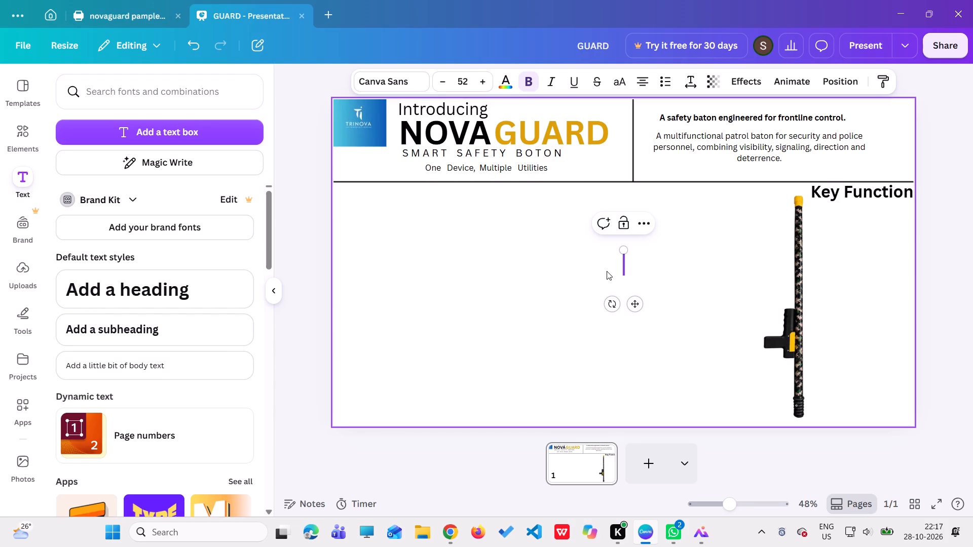
pyautogui.hotkey('ctrl', 'v')
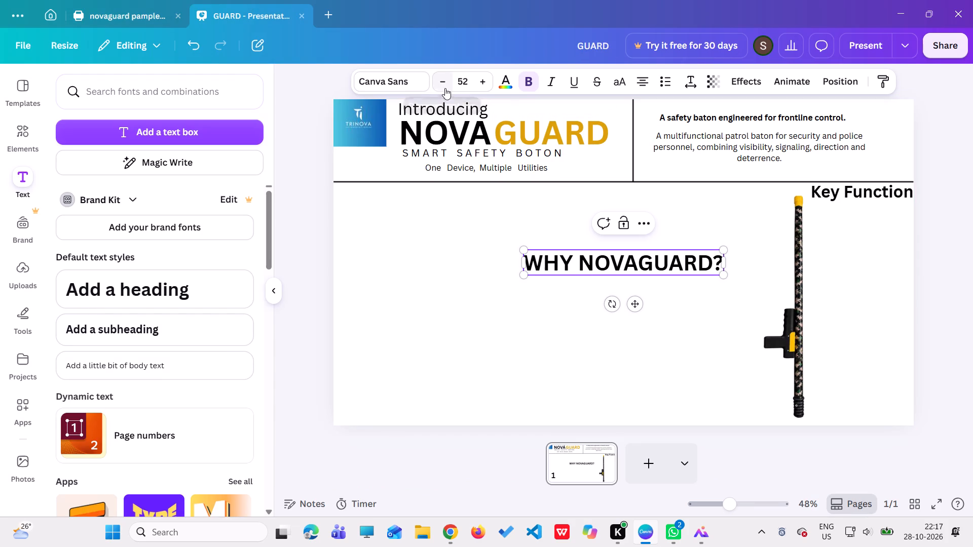
# Reduce the "WHY NOVAGUARD?" subheading's font size to 40, matching the "Key Function" subheading.
pyautogui.tripleClick(445, 88)
pyautogui.tripleClick(445, 88)
pyautogui.tripleClick(445, 88)
pyautogui.tripleClick(445, 88)
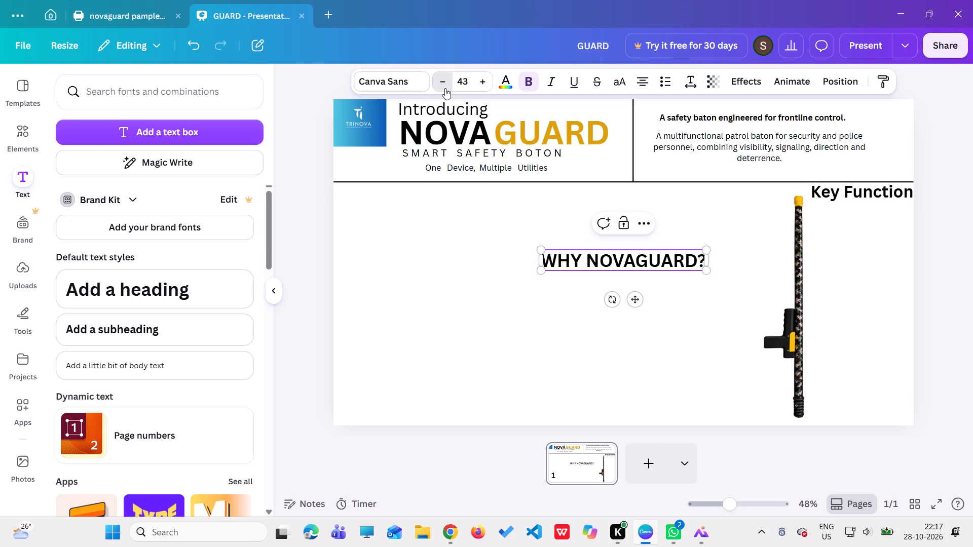
pyautogui.click(445, 88)
pyautogui.click(476, 80)
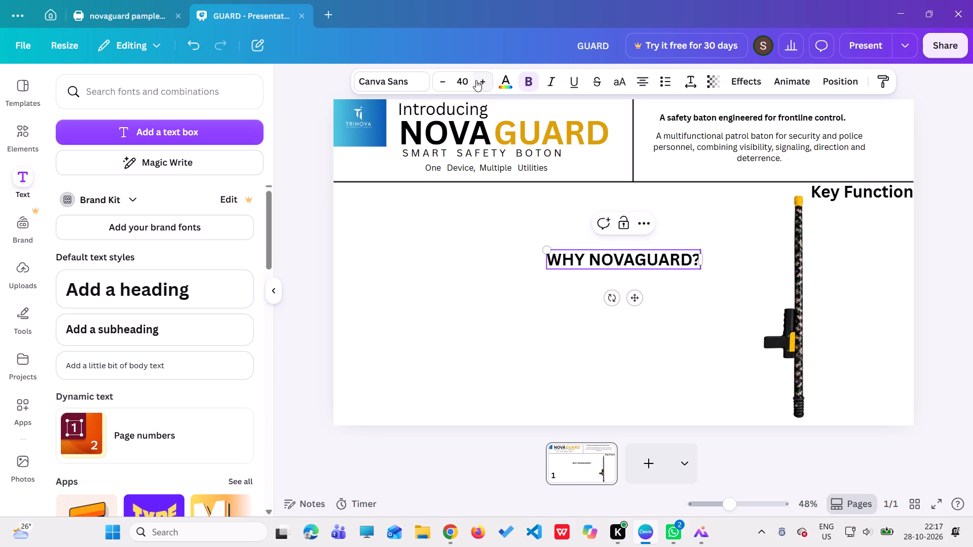
pyautogui.click(844, 190)
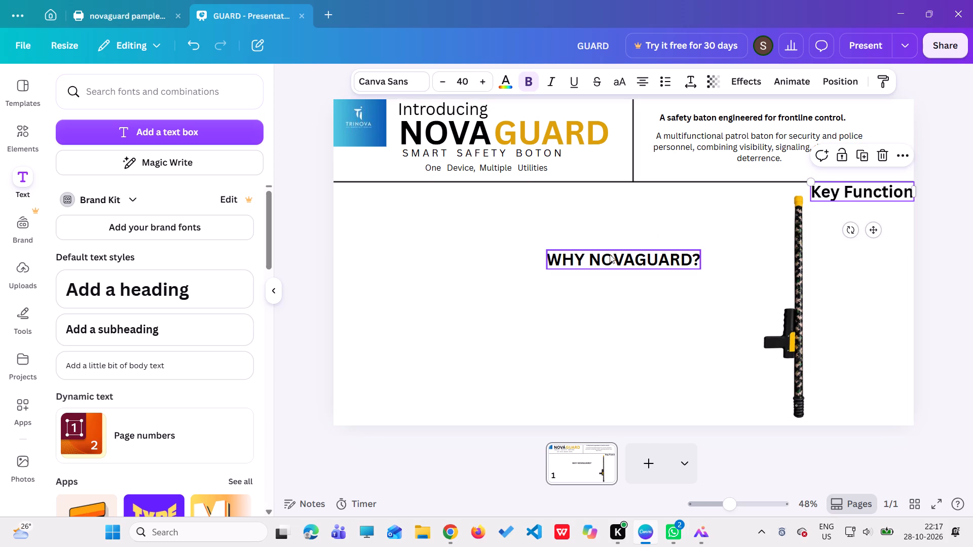
# Move the "WHY NOVAGUARD?" subheading to the slide's left edge, just below the horizontal divider.
pyautogui.click(617, 262)
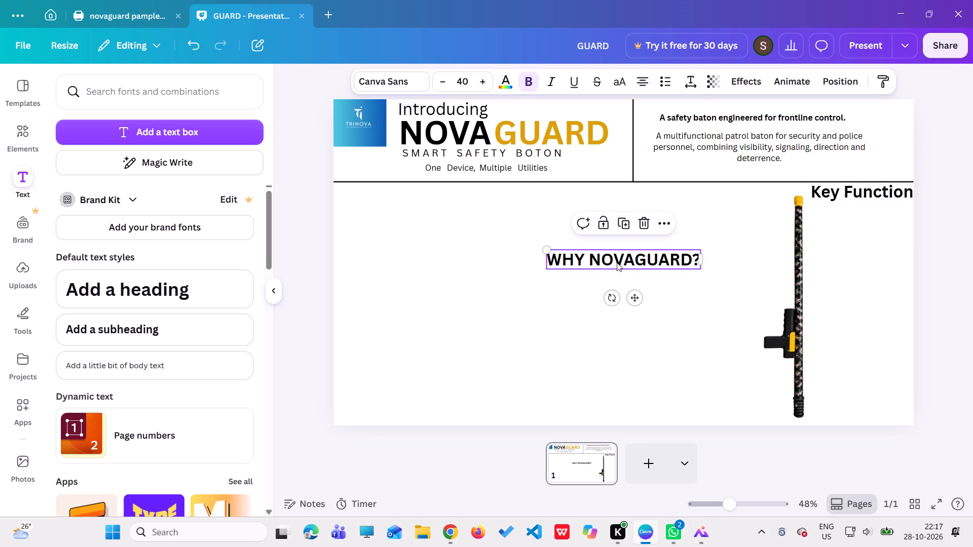
pyautogui.moveTo(617, 262); pyautogui.dragTo(406, 201)
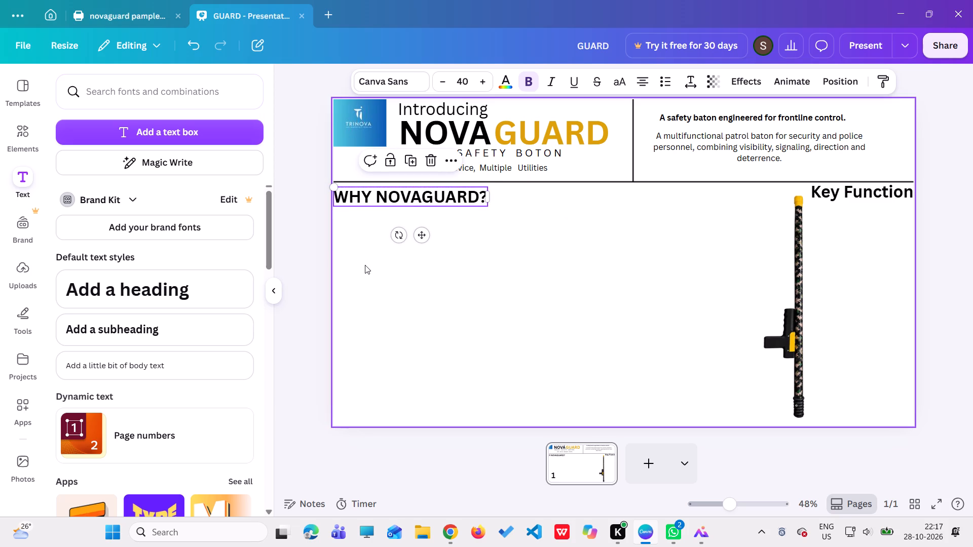
pyautogui.click(365, 265)
pyautogui.click(397, 192)
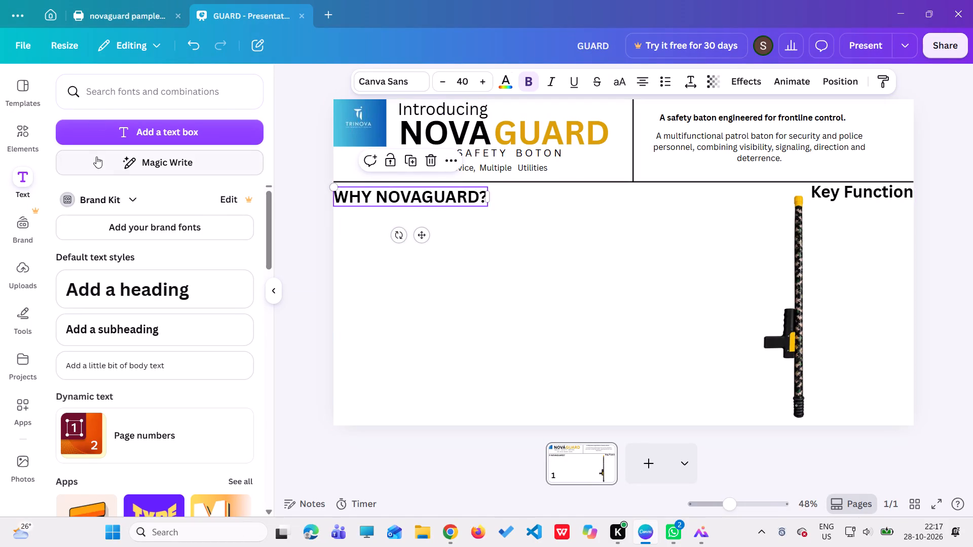
# Copy the "TARGET AUDIENCE" heading from the novaguard pamplet design into a new subheading text box on the GUARD slide.
pyautogui.click(146, 15)
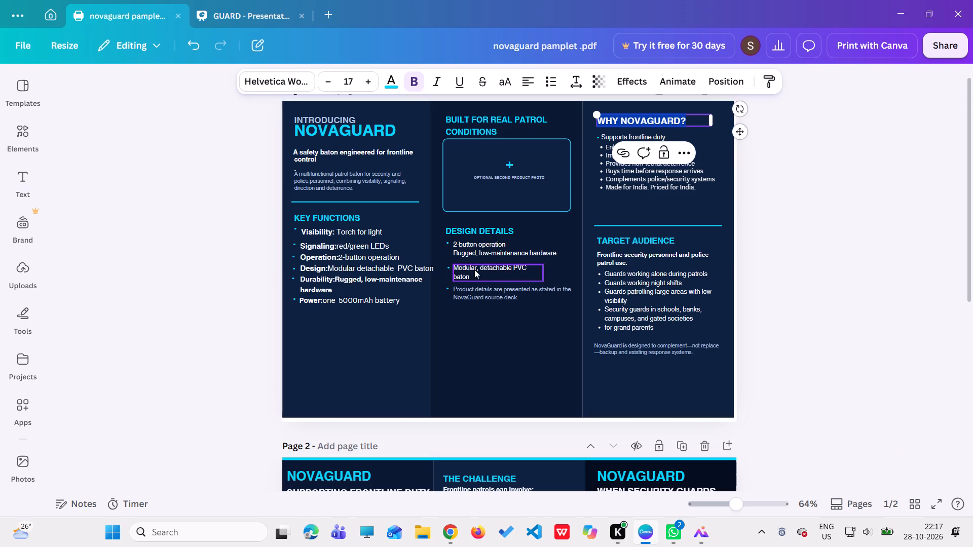
pyautogui.click(623, 237)
pyautogui.click(624, 239)
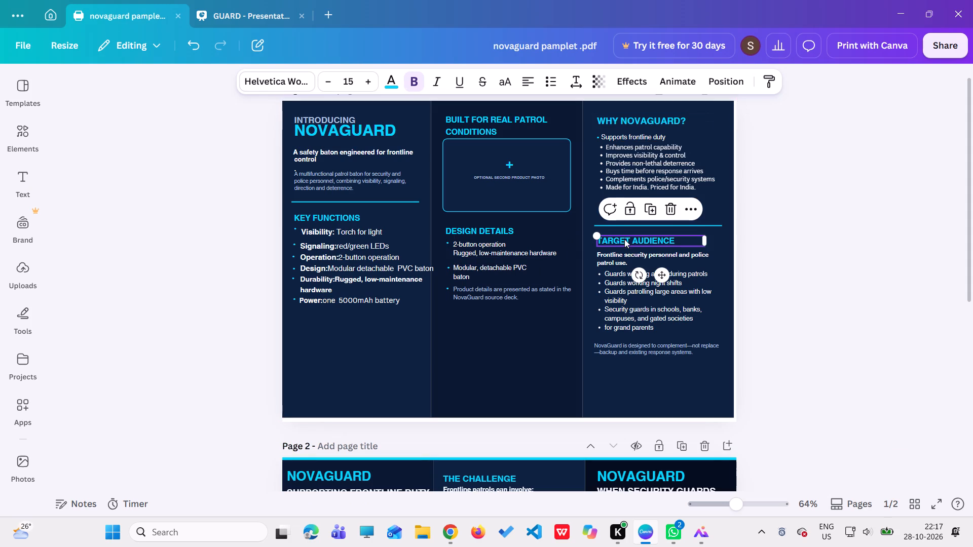
pyautogui.click(644, 241)
pyautogui.click(644, 241)
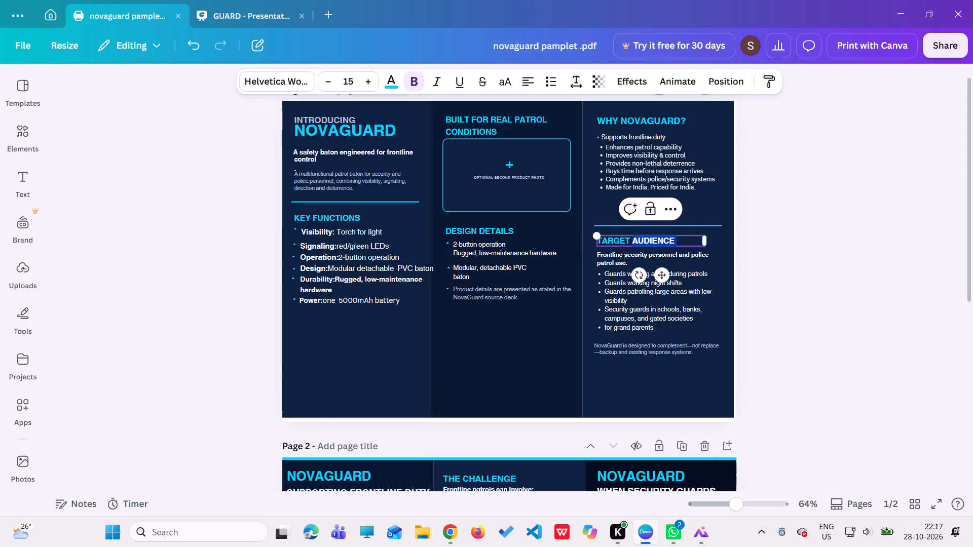
pyautogui.click(686, 238)
pyautogui.doubleClick(684, 239)
pyautogui.moveTo(681, 237); pyautogui.dragTo(654, 240)
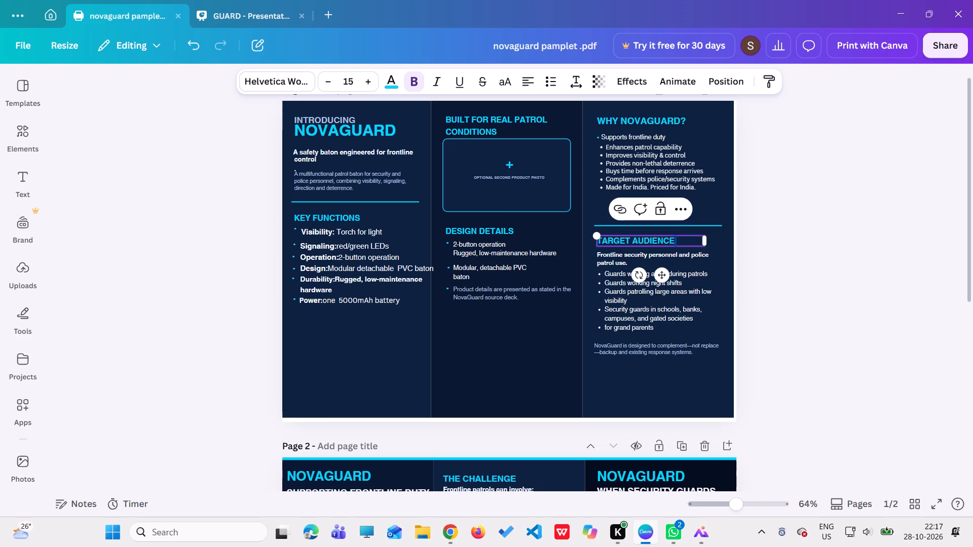
pyautogui.moveTo(654, 240); pyautogui.dragTo(639, 241)
pyautogui.moveTo(676, 241); pyautogui.dragTo(598, 241)
pyautogui.hotkey('ctrl', 'c')
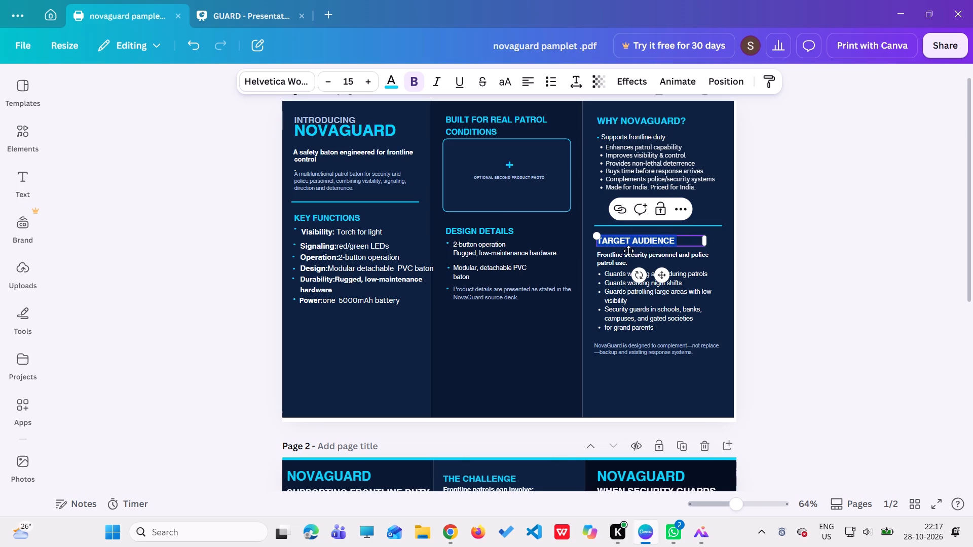
pyautogui.click(497, 337)
pyautogui.click(247, 3)
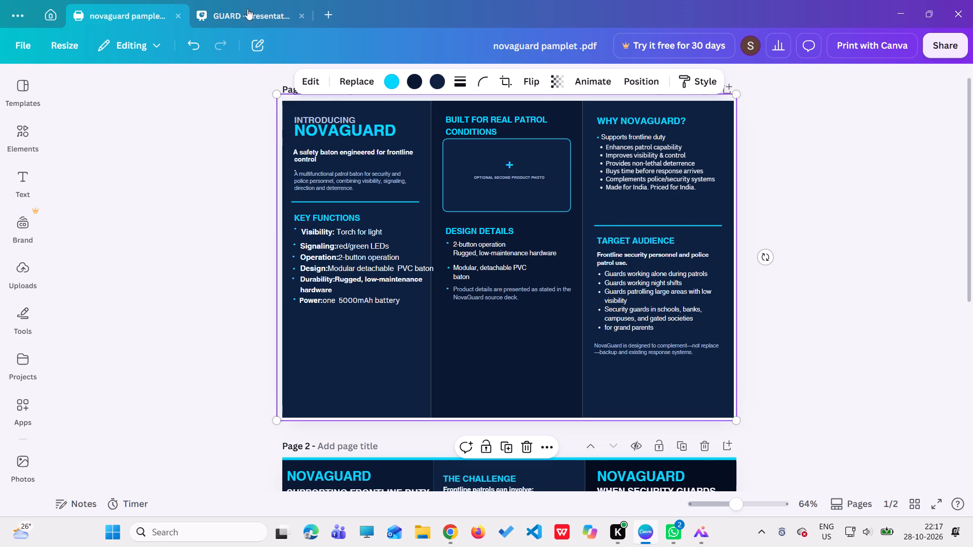
pyautogui.click(247, 15)
pyautogui.click(119, 321)
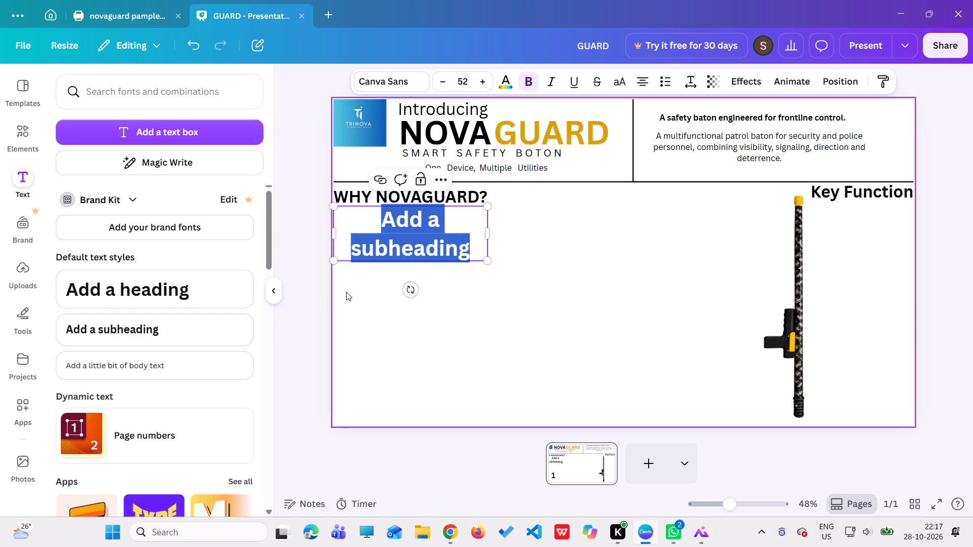
pyautogui.press('BackSpace')
pyautogui.hotkey('ctrl', 'v')
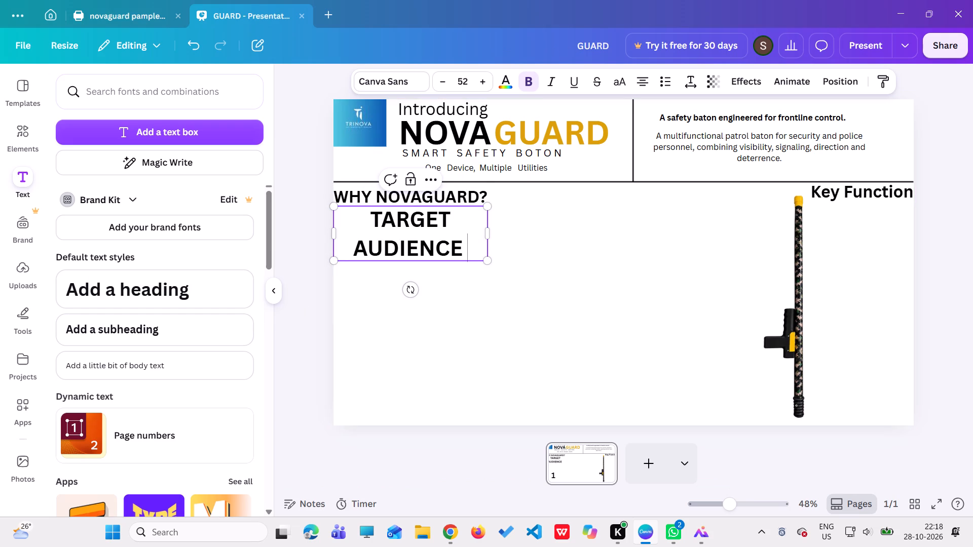
# Narrow the "TARGET AUDIENCE" text box slightly and reduce its font size to 39.
pyautogui.moveTo(491, 233); pyautogui.dragTo(471, 236)
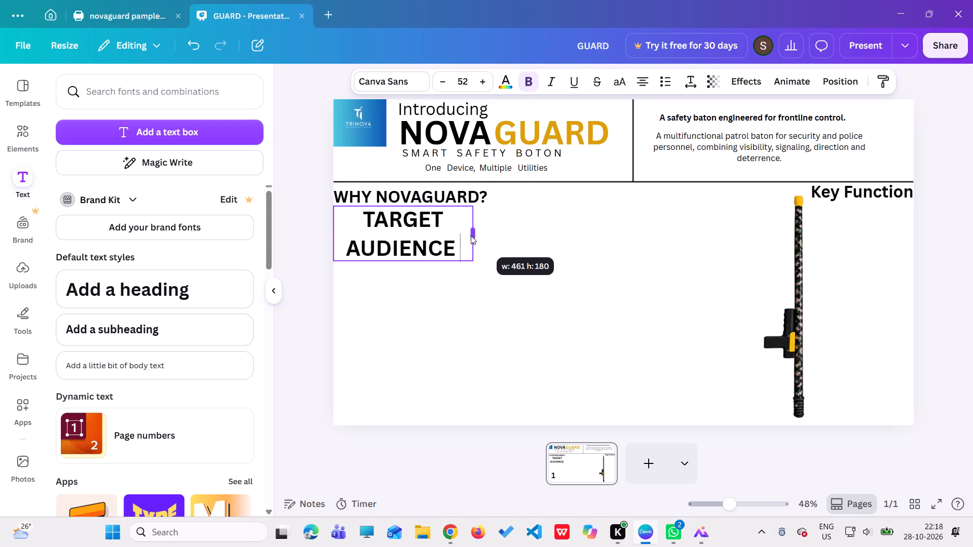
pyautogui.moveTo(471, 236); pyautogui.dragTo(463, 237)
pyautogui.tripleClick(438, 83)
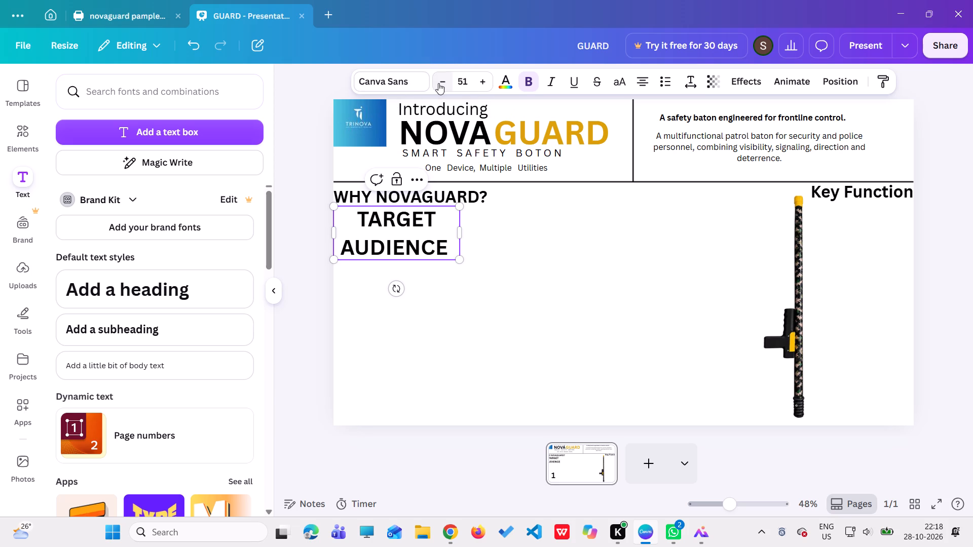
pyautogui.tripleClick(438, 83)
pyautogui.tripleClick(438, 83)
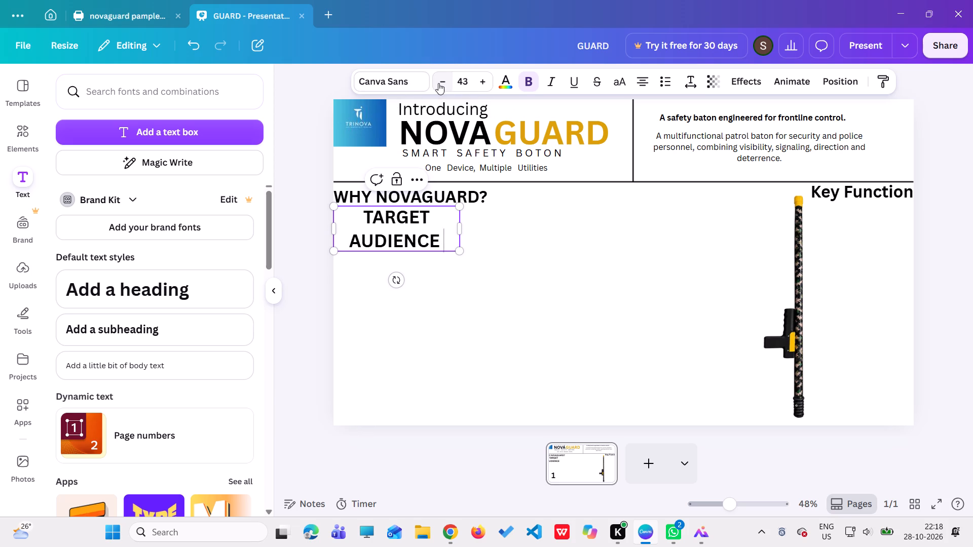
pyautogui.tripleClick(438, 83)
pyautogui.click(438, 83)
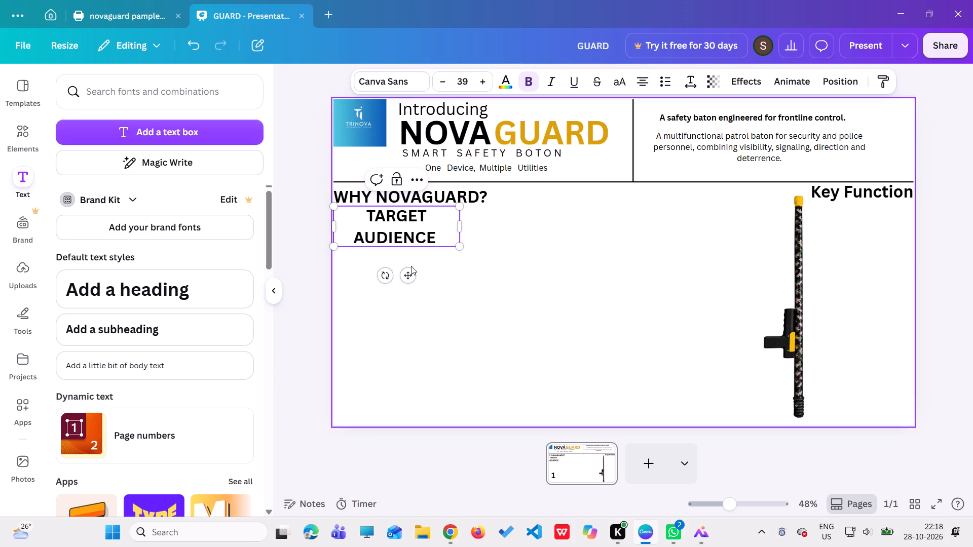
# Place the "TARGET AUDIENCE" subheading at the slide's left edge, well below "WHY NOVAGUARD?", and widen its box to fit one line.
pyautogui.moveTo(409, 279); pyautogui.dragTo(547, 257)
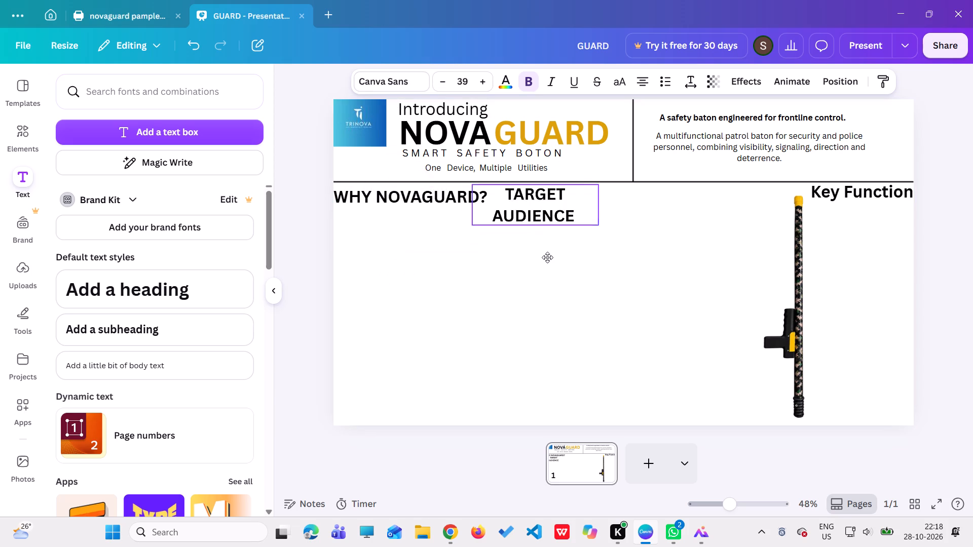
pyautogui.moveTo(547, 257); pyautogui.dragTo(411, 340)
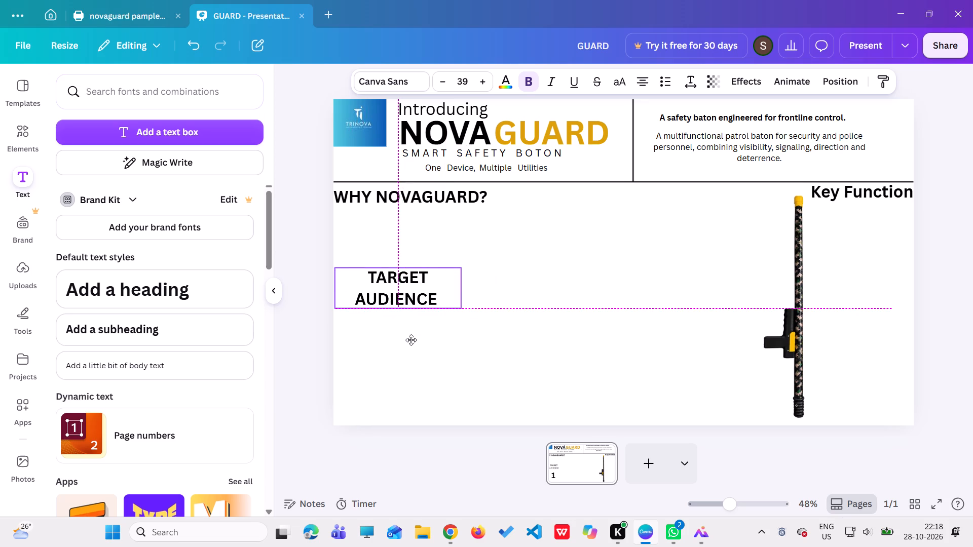
pyautogui.moveTo(411, 340); pyautogui.dragTo(409, 347)
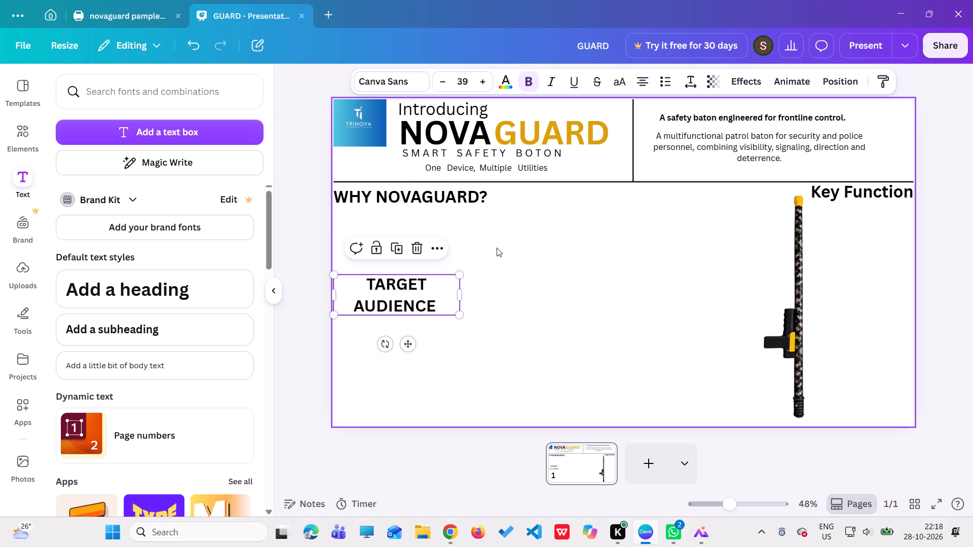
pyautogui.click(497, 248)
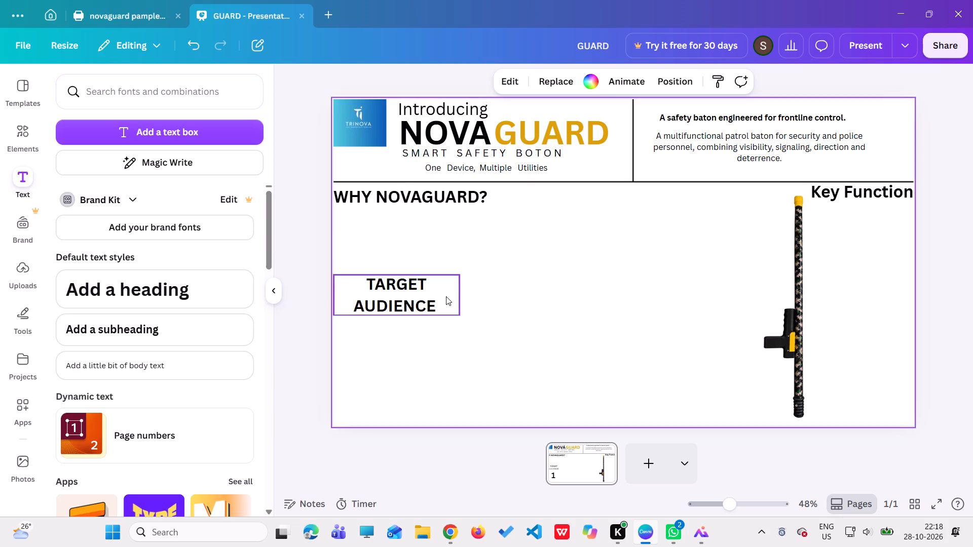
pyautogui.click(446, 296)
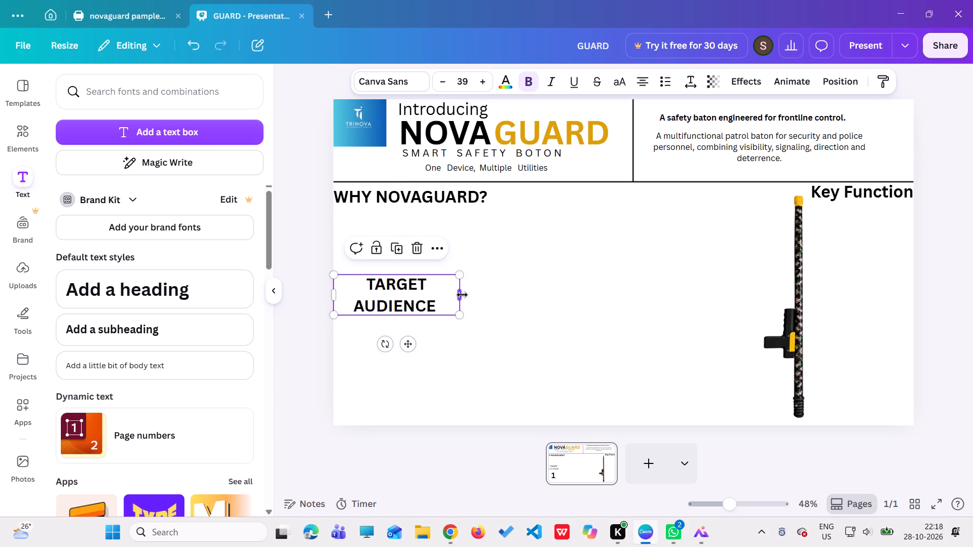
pyautogui.moveTo(462, 295); pyautogui.dragTo(502, 296)
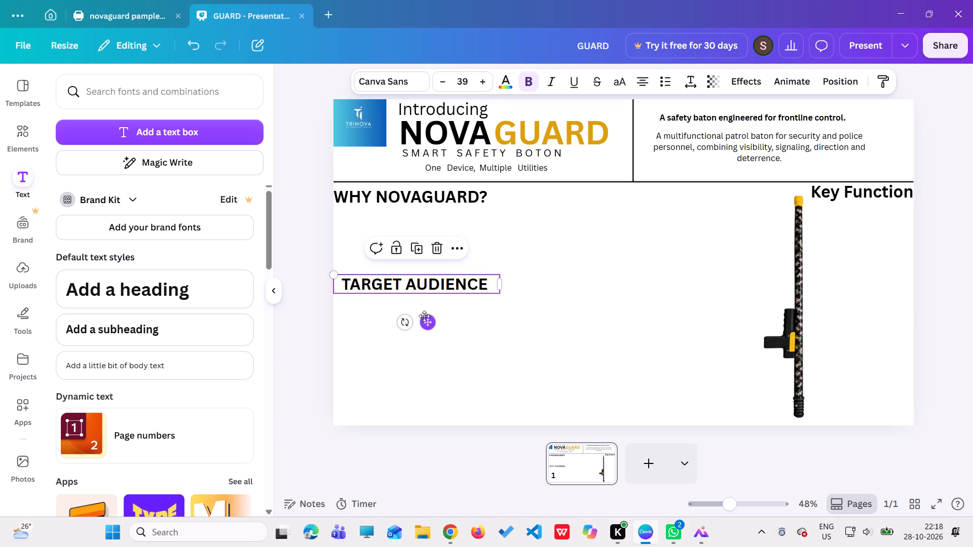
pyautogui.moveTo(425, 322); pyautogui.dragTo(426, 333)
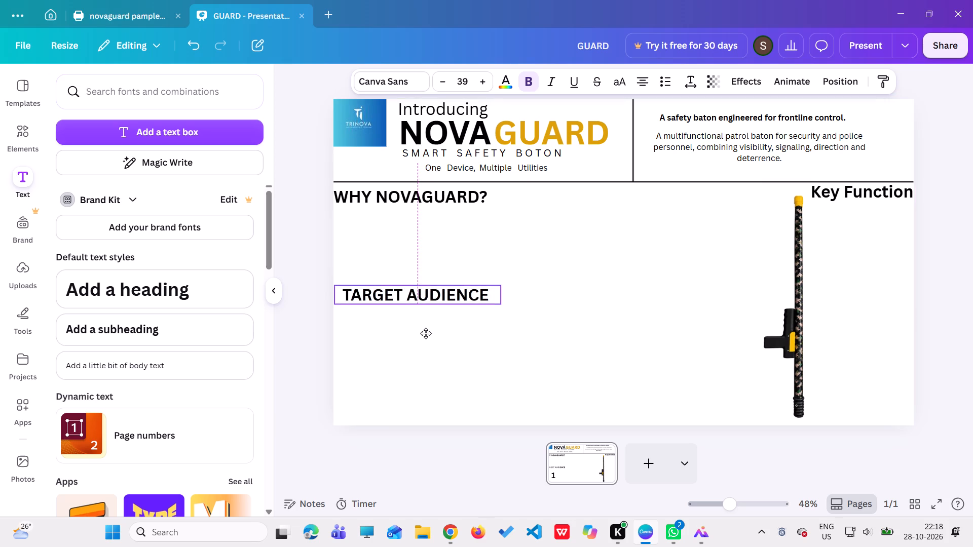
pyautogui.moveTo(426, 333); pyautogui.dragTo(423, 332)
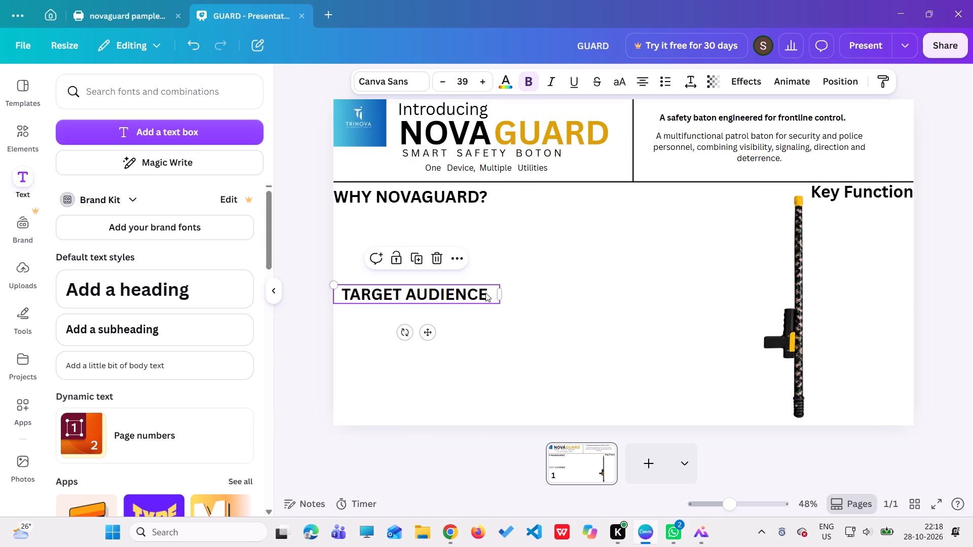
# Select the whole "TARGET AUDIENCE" text and apply Uppercase formatting to it.
pyautogui.click(485, 293)
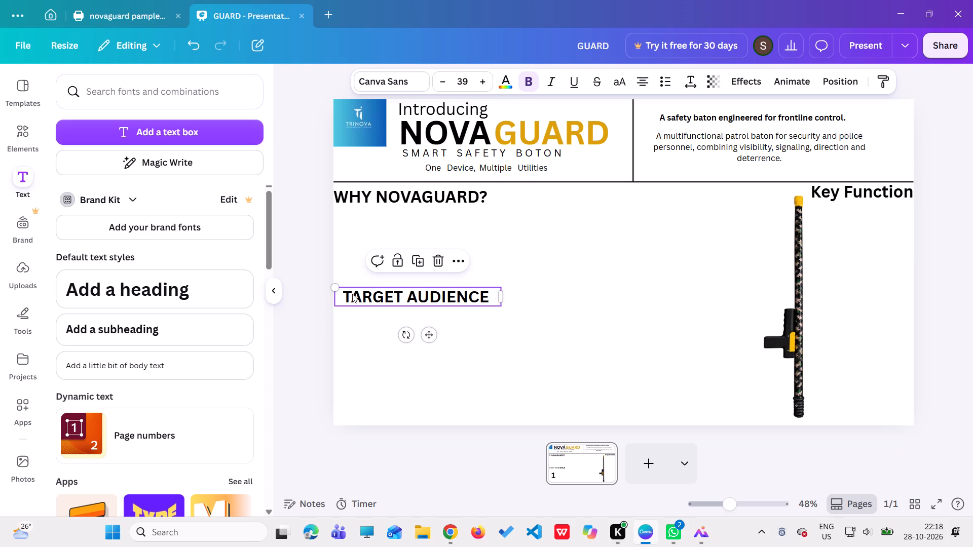
pyautogui.click(343, 299)
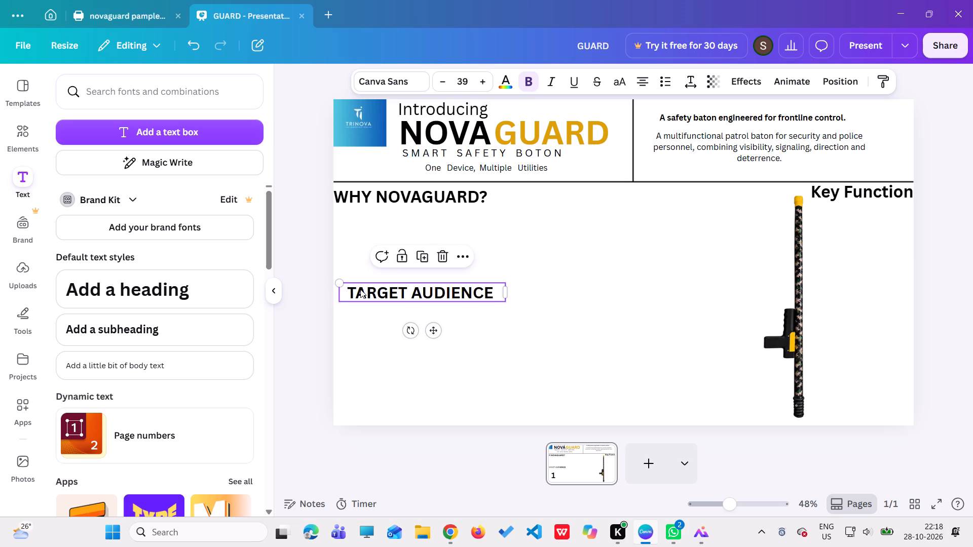
pyautogui.click(360, 289)
pyautogui.click(351, 292)
pyautogui.moveTo(351, 292); pyautogui.dragTo(424, 299)
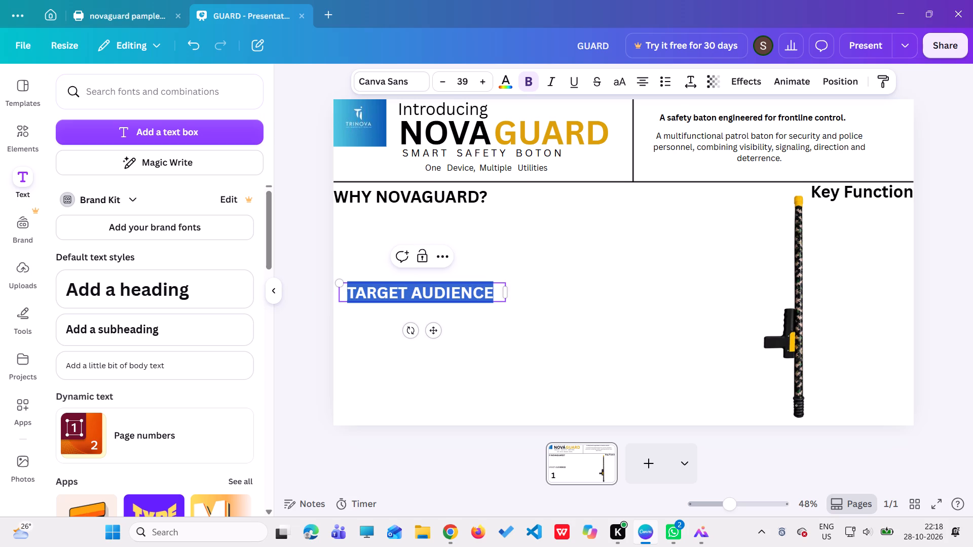
pyautogui.moveTo(424, 299); pyautogui.dragTo(464, 302)
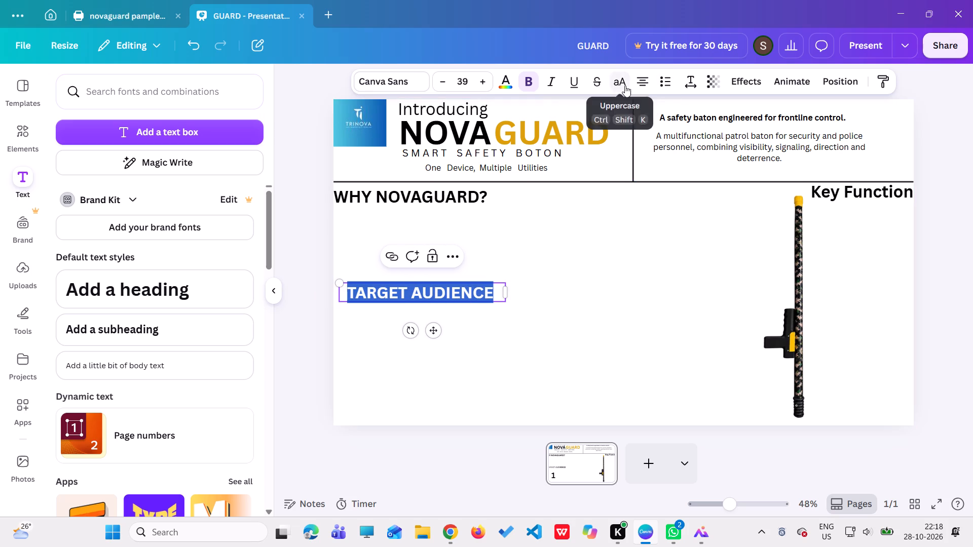
pyautogui.click(625, 86)
pyautogui.click(625, 86)
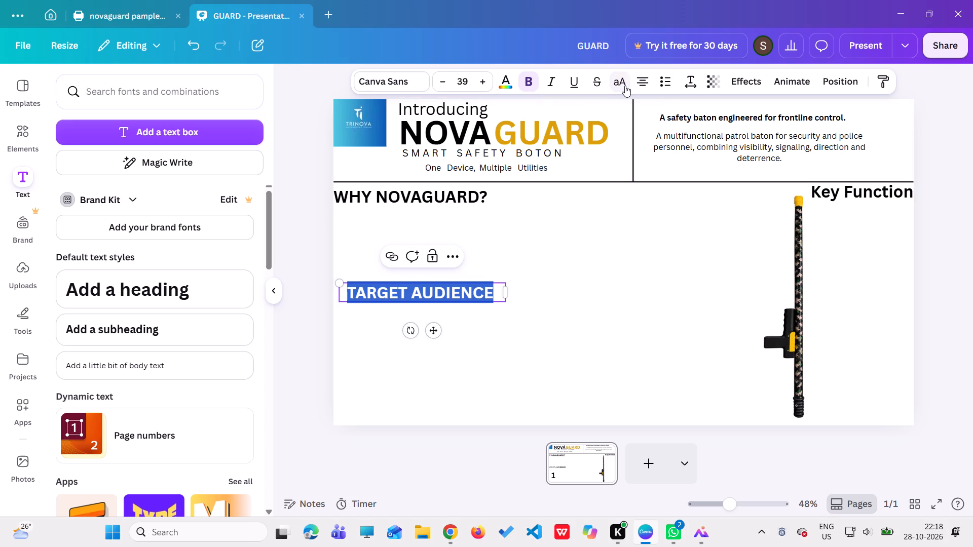
pyautogui.click(625, 86)
pyautogui.click(625, 86)
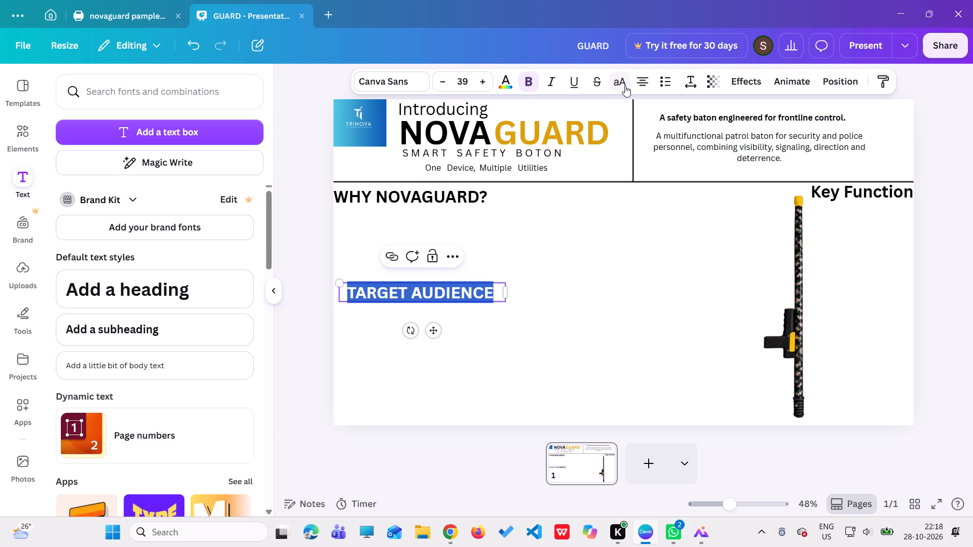
pyautogui.tripleClick(625, 86)
pyautogui.click(548, 275)
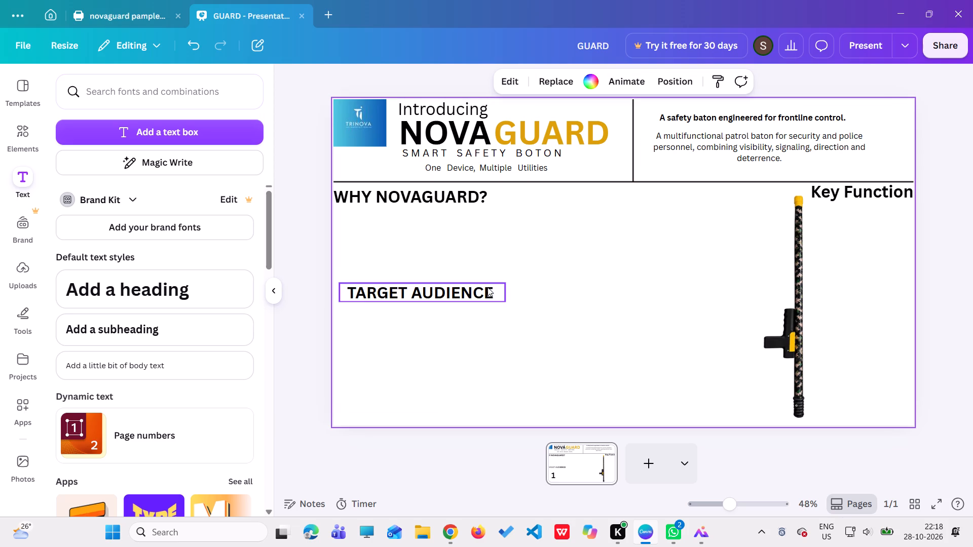
# Nudge the "TARGET AUDIENCE" subheading slightly lower on the slide.
pyautogui.moveTo(494, 291); pyautogui.dragTo(489, 297)
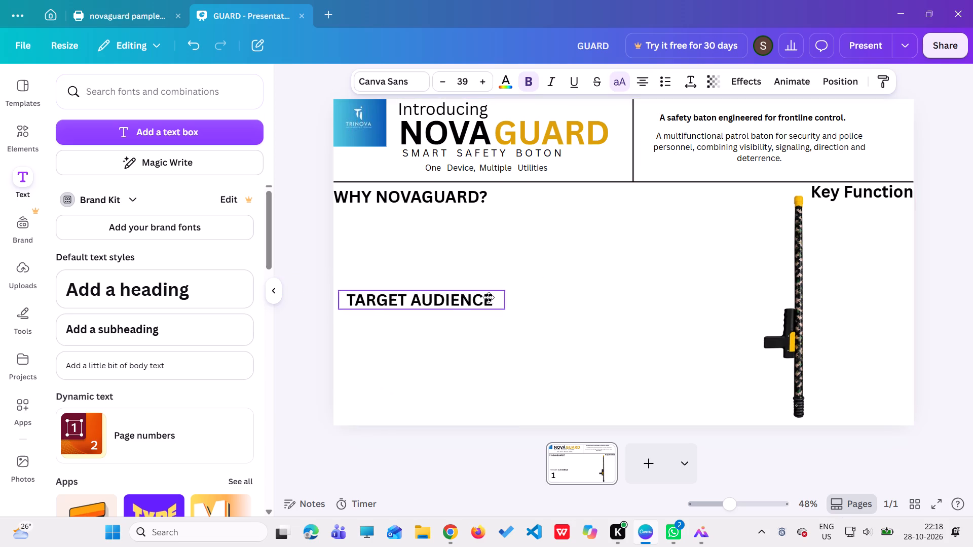
pyautogui.moveTo(489, 297); pyautogui.dragTo(488, 297)
# Copy the "DESIGN DETAILS" heading from the novaguard pamphlet and paste it into a new subheading on the GUARD slide.
pyautogui.click(131, 10)
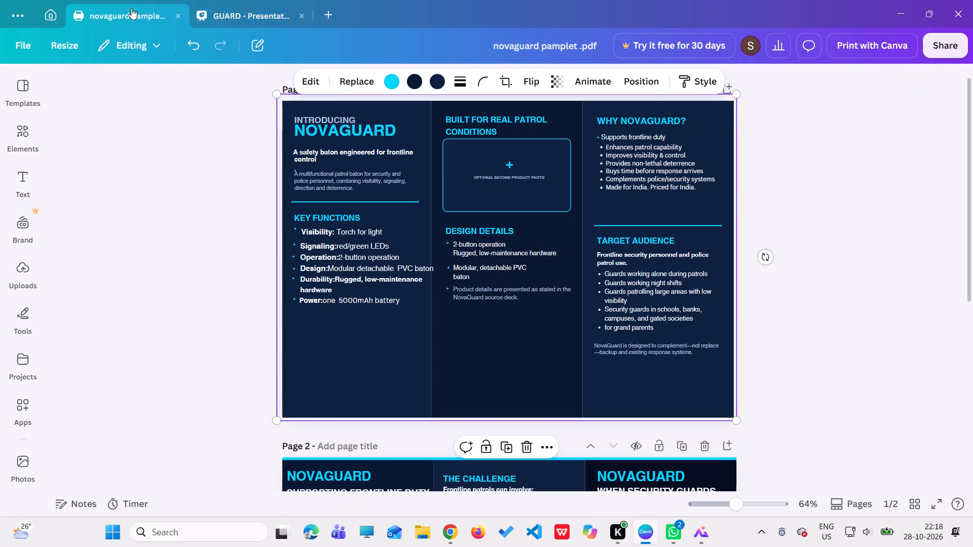
pyautogui.click(502, 230)
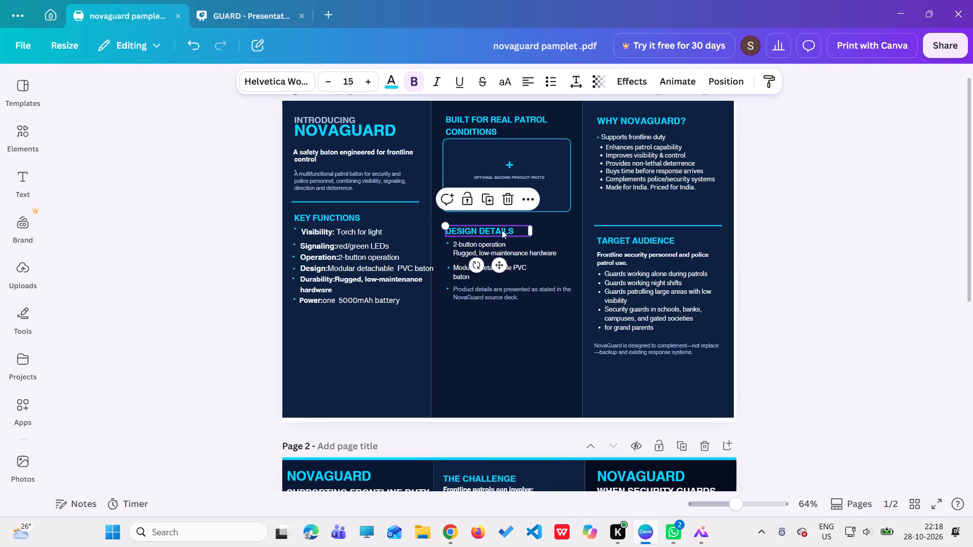
pyautogui.click(517, 230)
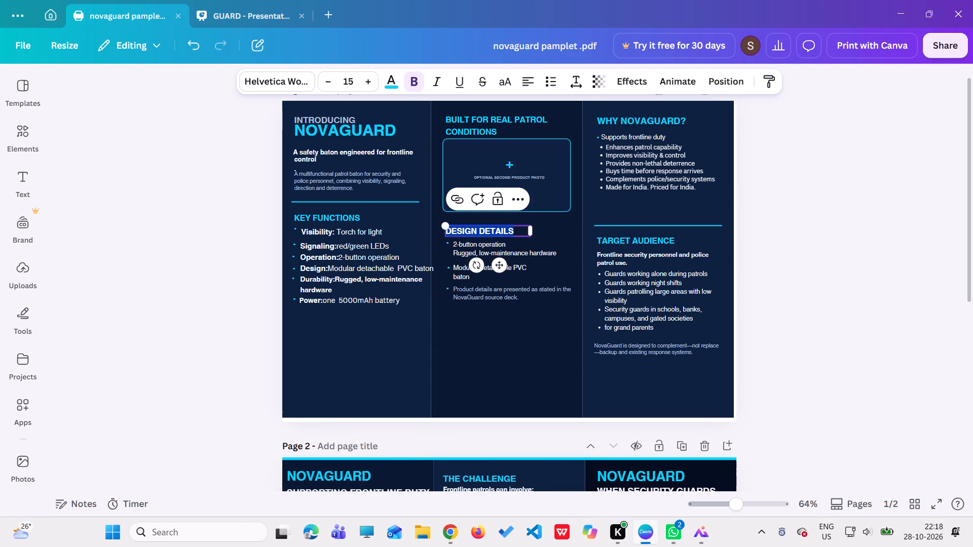
pyautogui.hotkey('ctrl', 'c')
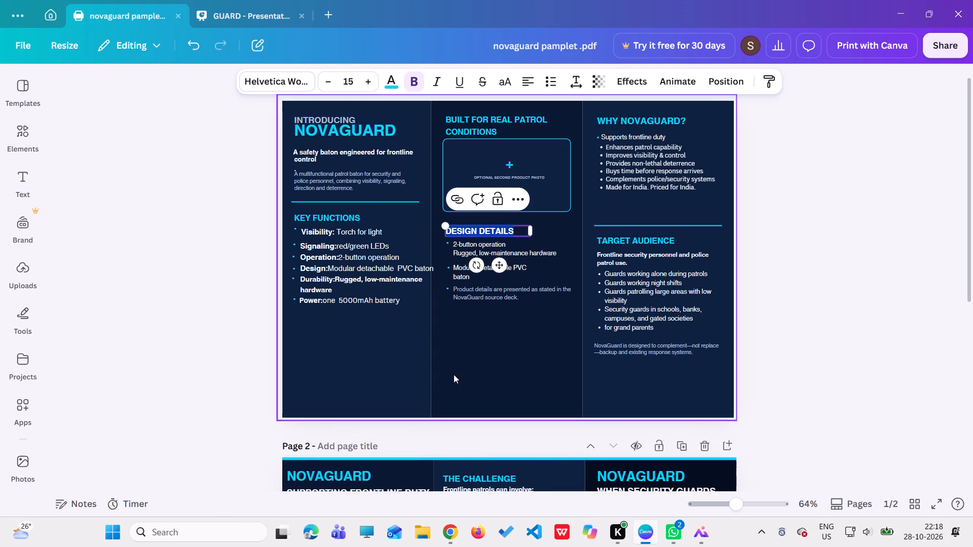
pyautogui.click(454, 374)
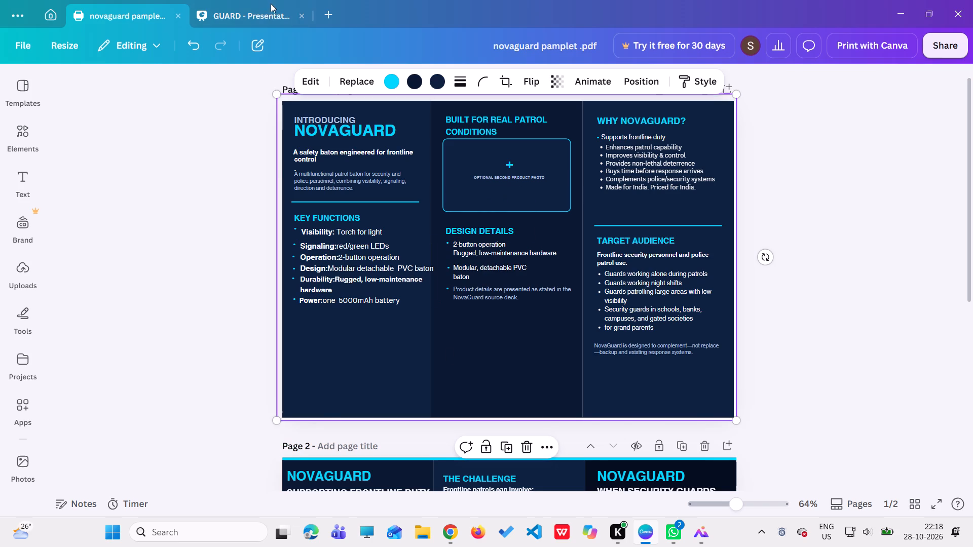
pyautogui.click(266, 10)
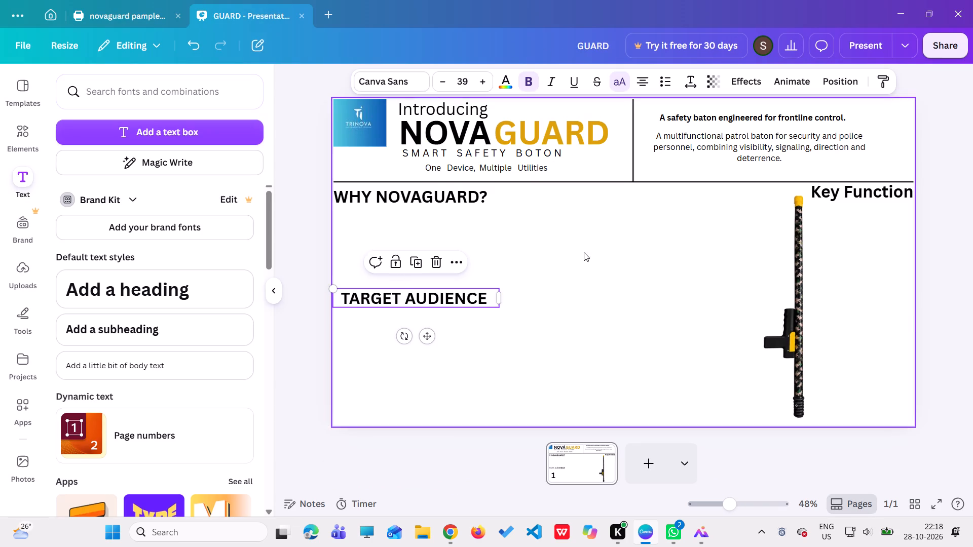
pyautogui.click(114, 331)
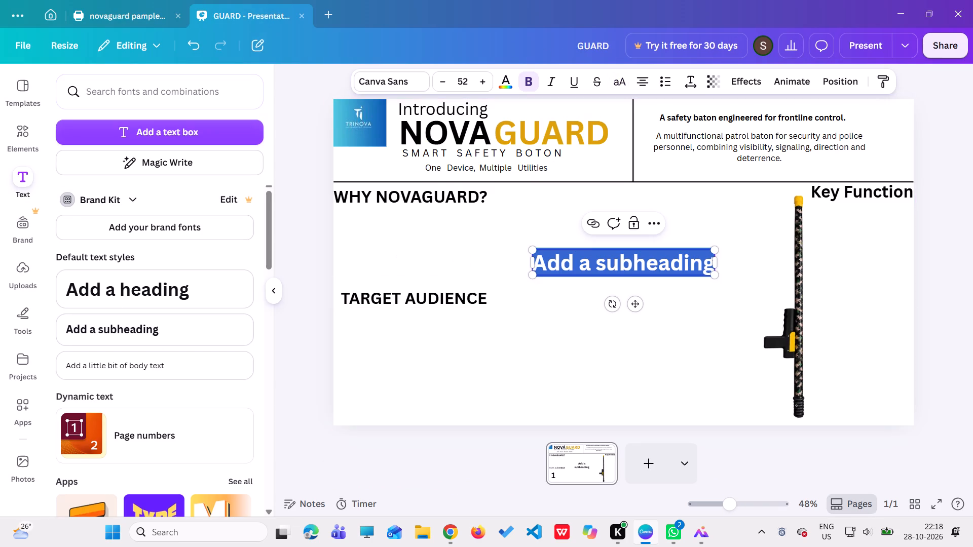
pyautogui.press('BackSpace')
pyautogui.hotkey('ctrl', 'v')
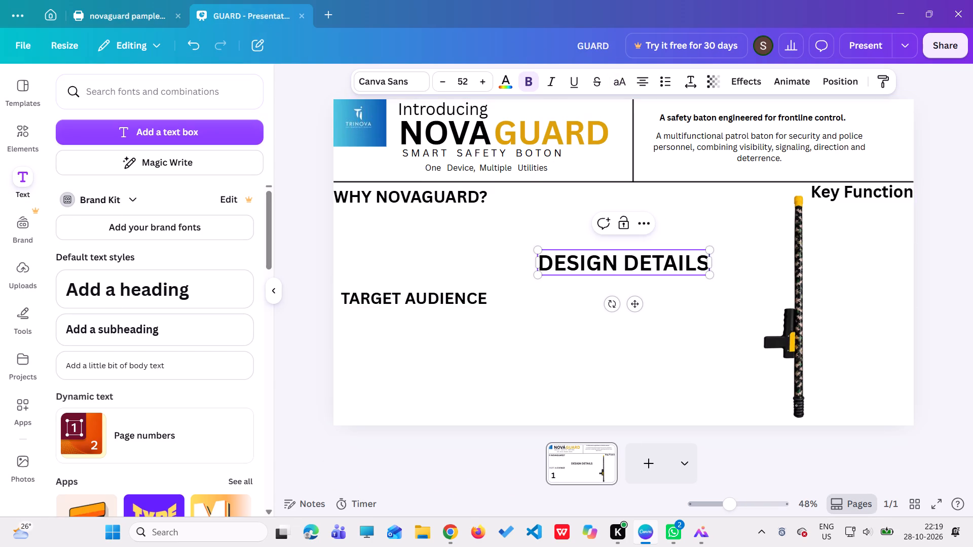
# Reduce the "DESIGN DETAILS" subheading's font size to 40.
pyautogui.tripleClick(438, 81)
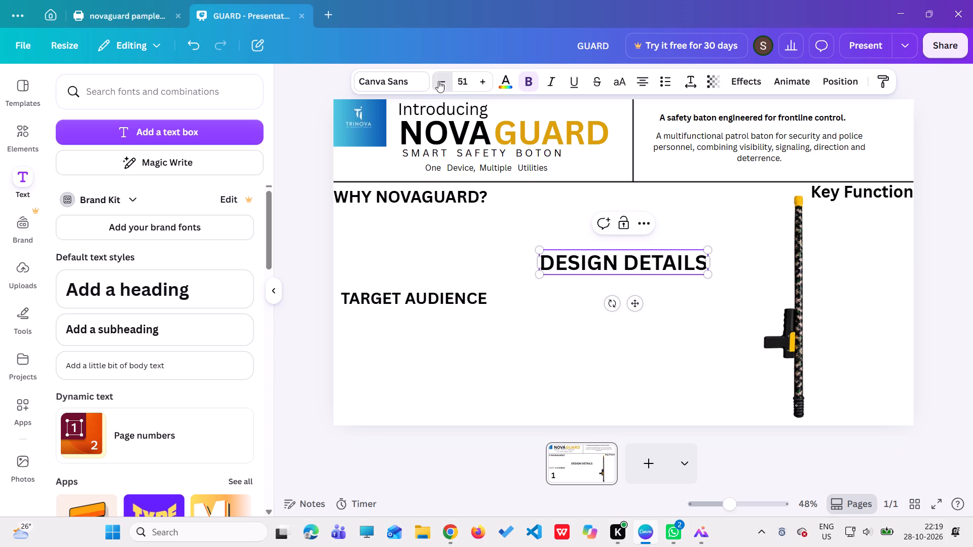
pyautogui.tripleClick(438, 81)
pyautogui.tripleClick(438, 81)
pyautogui.click(438, 81)
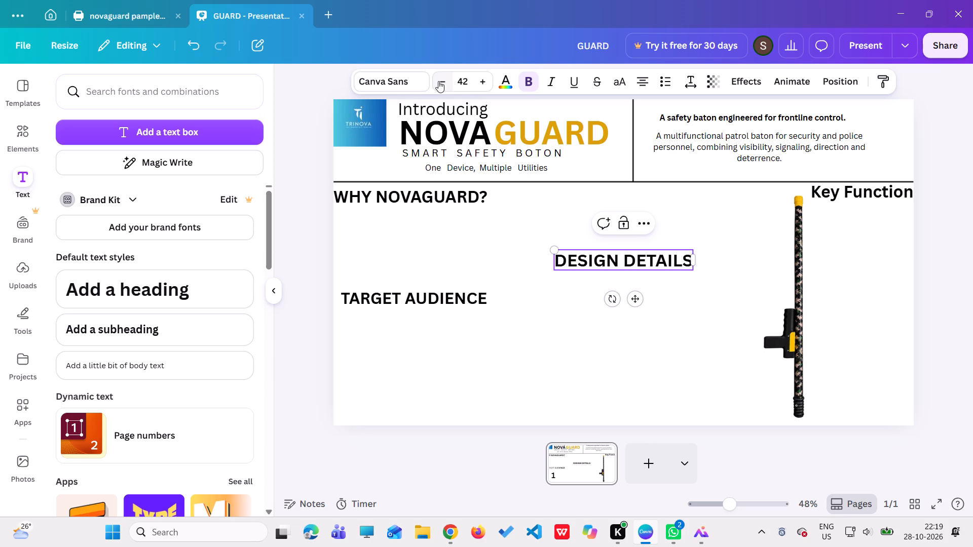
pyautogui.click(438, 81)
pyautogui.click(438, 81)
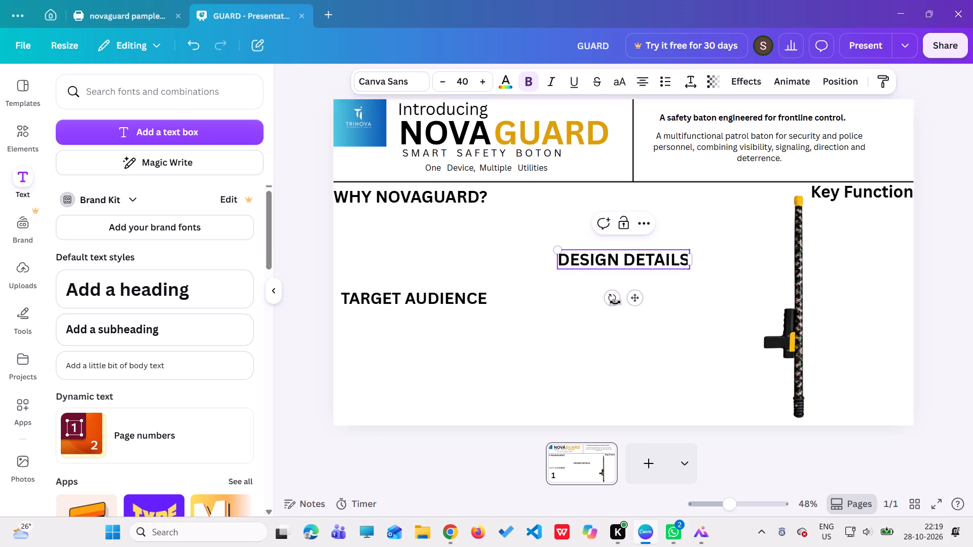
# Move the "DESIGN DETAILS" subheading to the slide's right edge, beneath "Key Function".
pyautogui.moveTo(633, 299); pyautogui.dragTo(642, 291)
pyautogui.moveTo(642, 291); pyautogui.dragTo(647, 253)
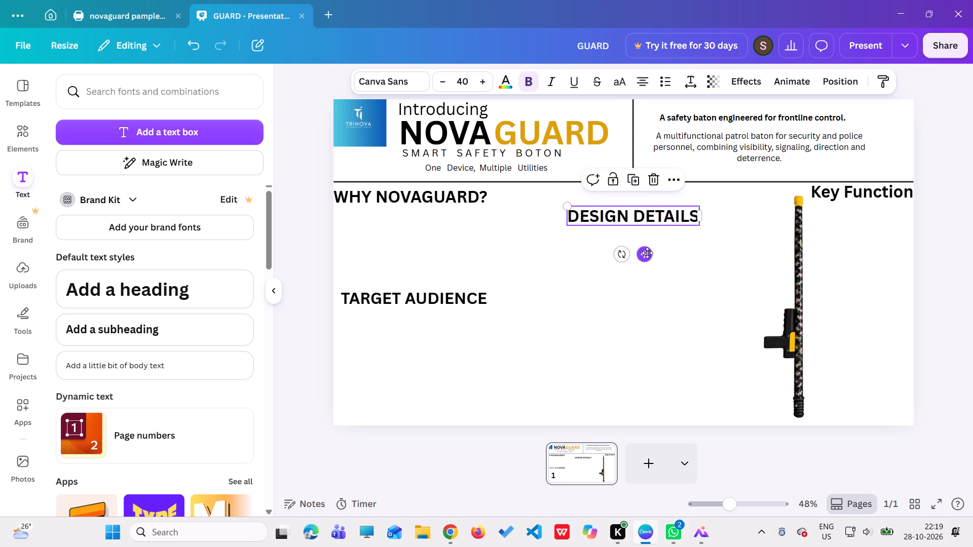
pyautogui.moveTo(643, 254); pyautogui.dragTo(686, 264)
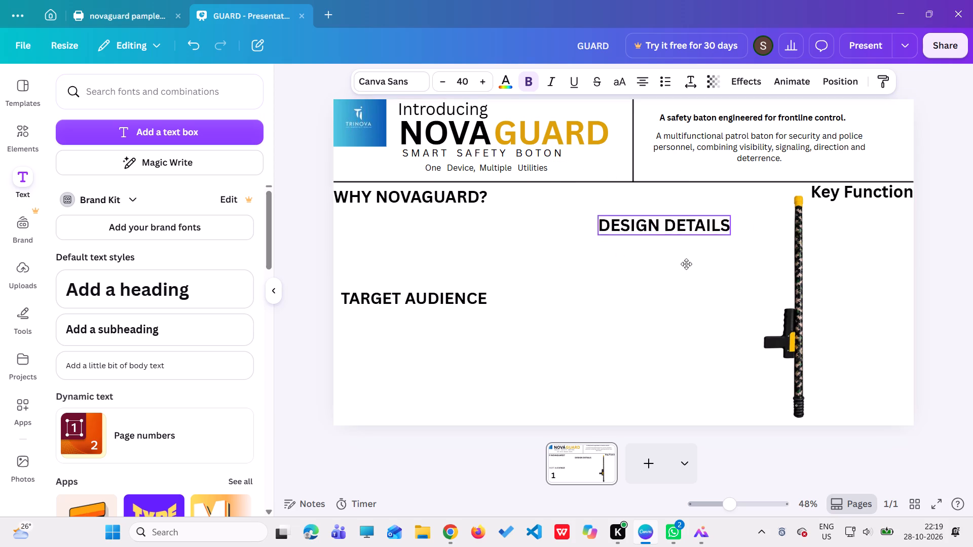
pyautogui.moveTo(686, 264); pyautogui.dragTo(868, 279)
# Move the baton image toward the slide's middle, directly beneath the header's vertical divider line.
pyautogui.moveTo(799, 324); pyautogui.dragTo(687, 333)
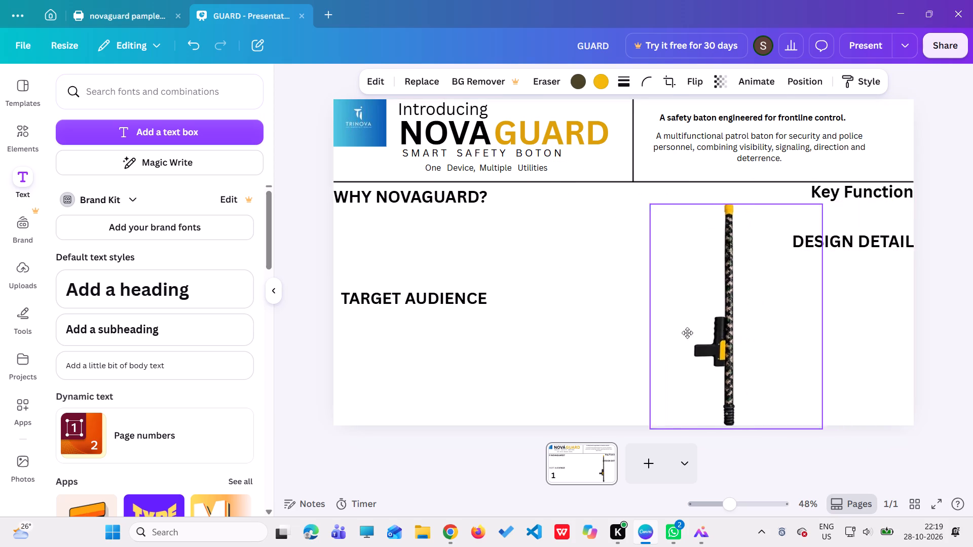
pyautogui.moveTo(687, 333); pyautogui.dragTo(633, 314)
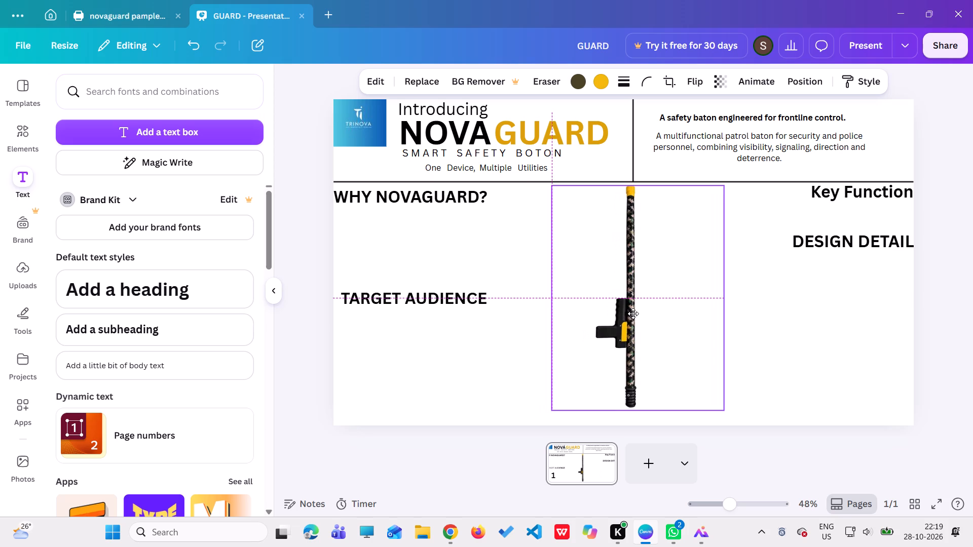
pyautogui.moveTo(633, 314); pyautogui.dragTo(633, 314)
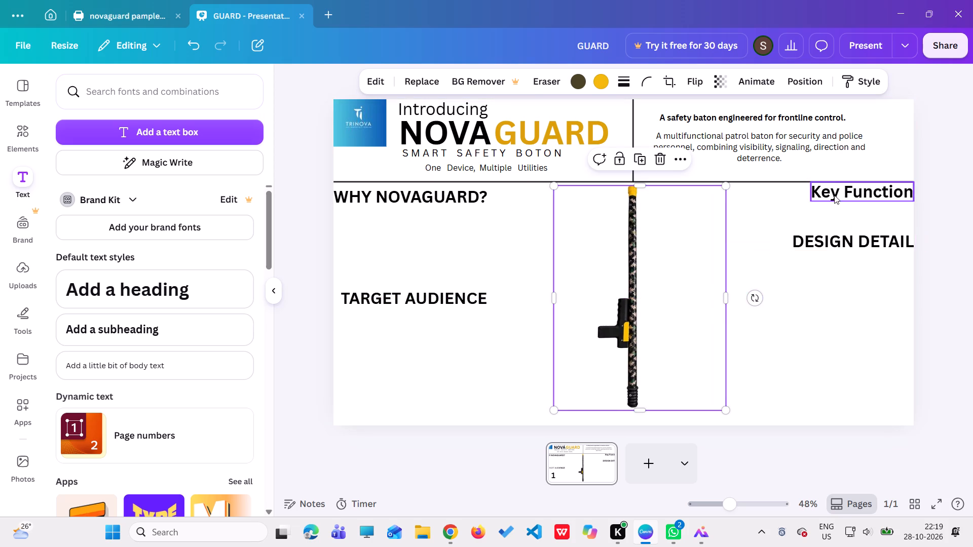
# Place "Key Function" and "DESIGN DETAILS" side by side to the right of the baton, level with "WHY NOVAGUARD?".
pyautogui.moveTo(834, 195); pyautogui.dragTo(677, 210)
pyautogui.moveTo(688, 207); pyautogui.dragTo(691, 197)
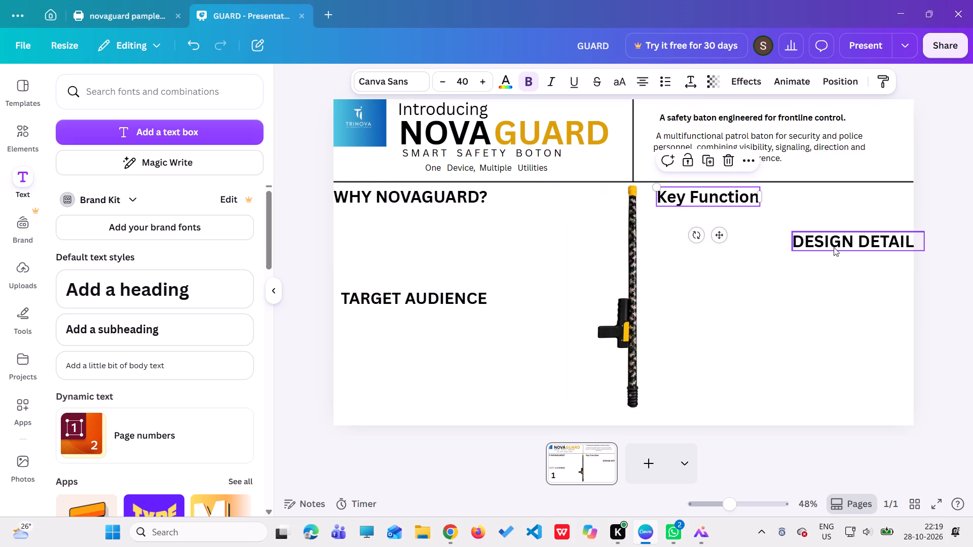
pyautogui.moveTo(833, 245); pyautogui.dragTo(800, 328)
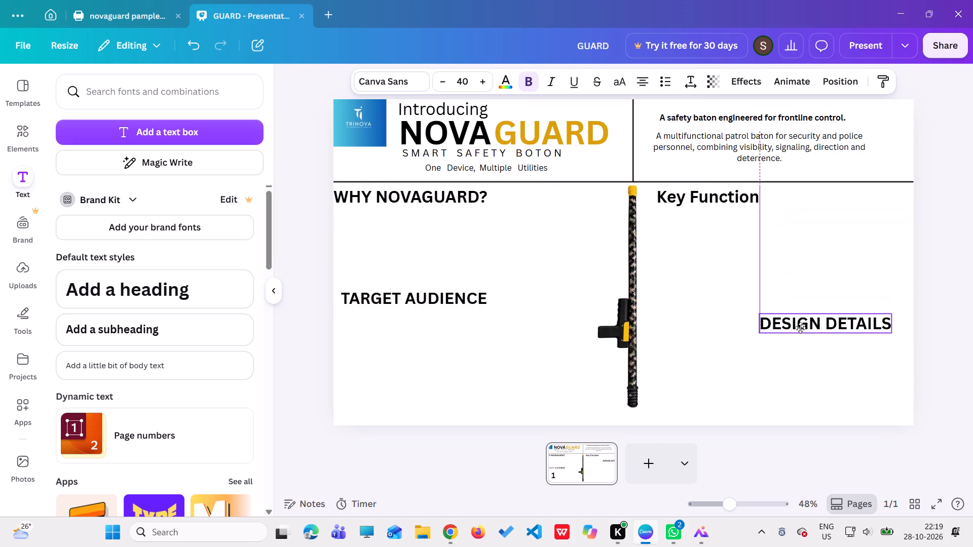
pyautogui.moveTo(800, 328); pyautogui.dragTo(821, 200)
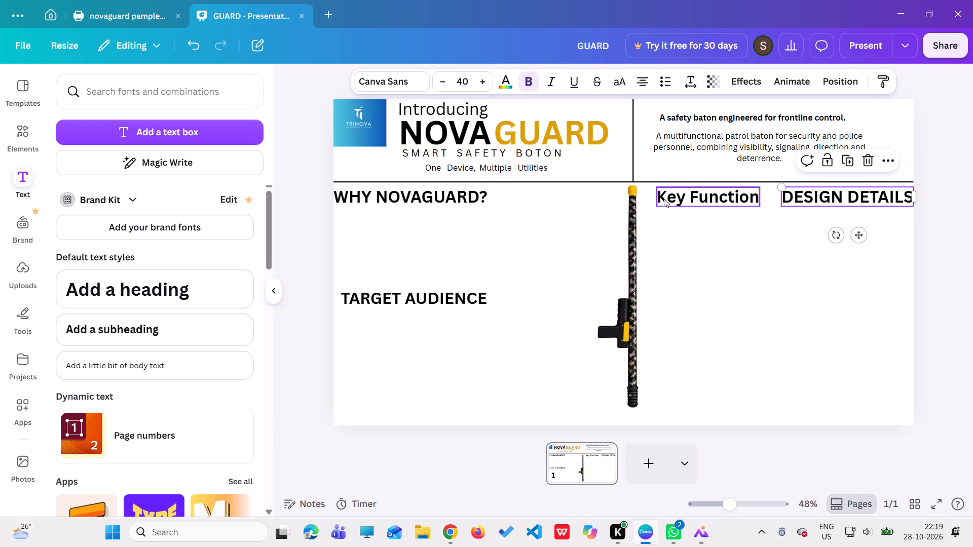
pyautogui.moveTo(658, 193); pyautogui.dragTo(666, 194)
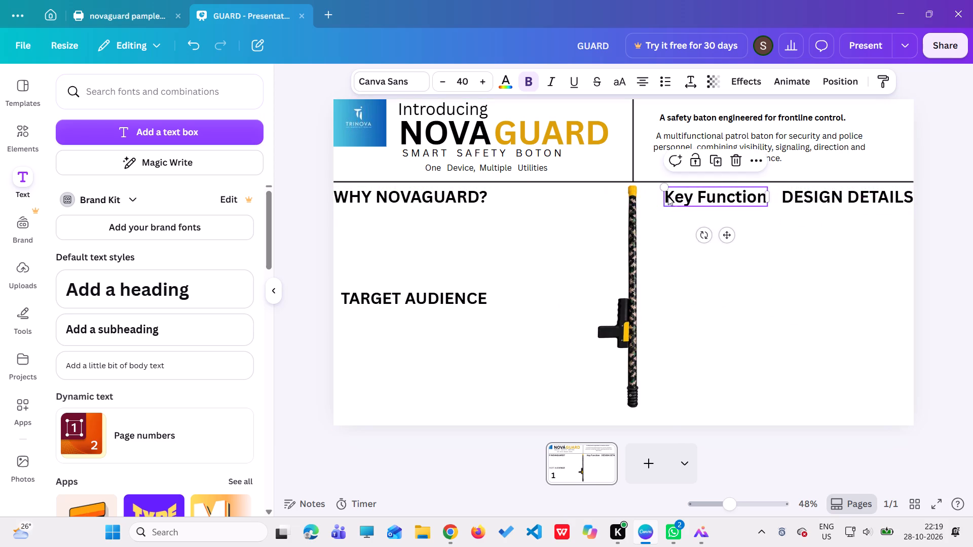
# Apply Uppercase formatting to the whole "Key Function" text and reduce its font size to 39.
pyautogui.click(760, 192)
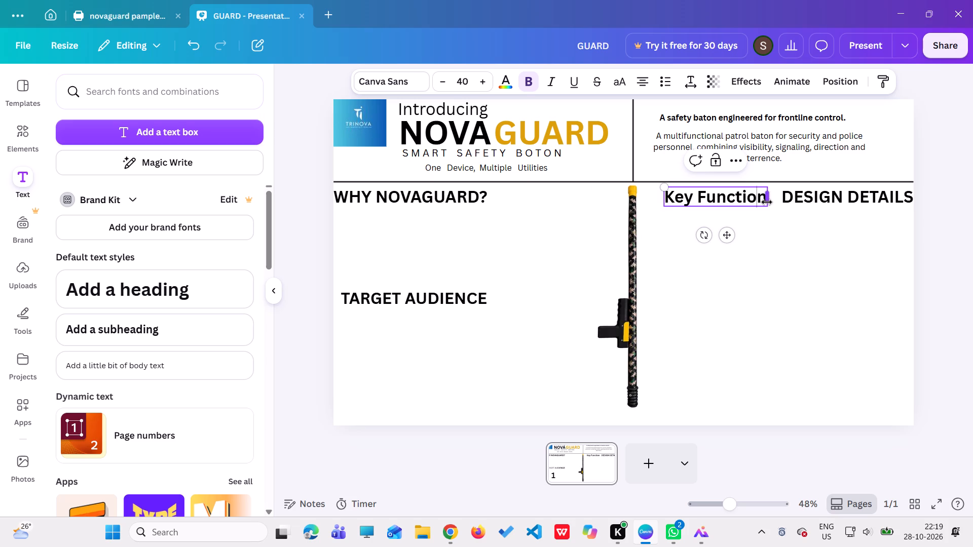
pyautogui.click(761, 201)
pyautogui.press('Right')
pyautogui.moveTo(765, 198); pyautogui.dragTo(749, 197)
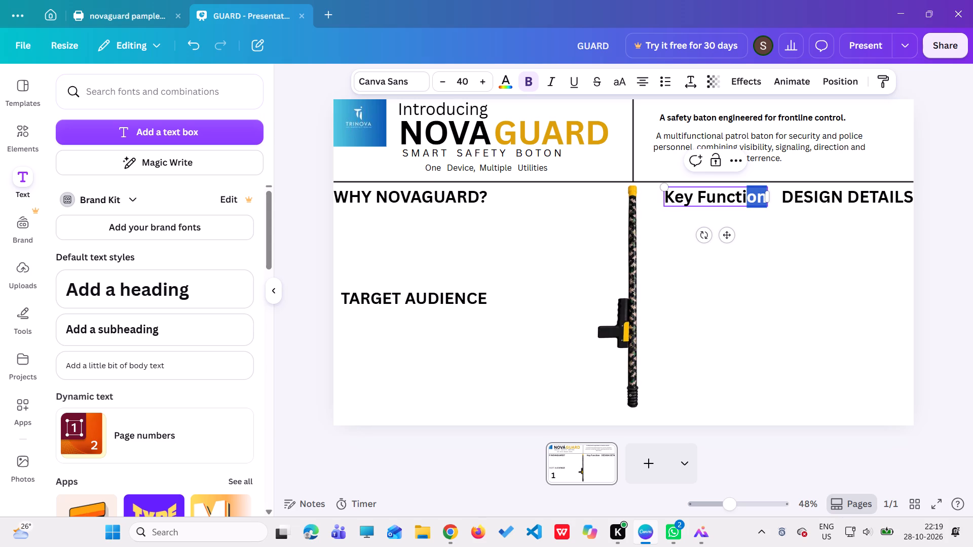
pyautogui.moveTo(749, 197); pyautogui.dragTo(664, 194)
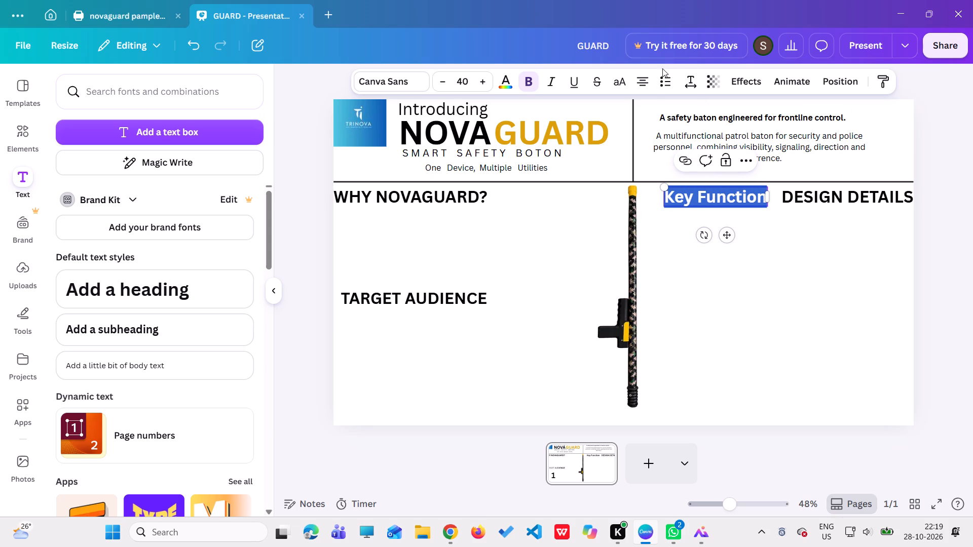
pyautogui.click(624, 80)
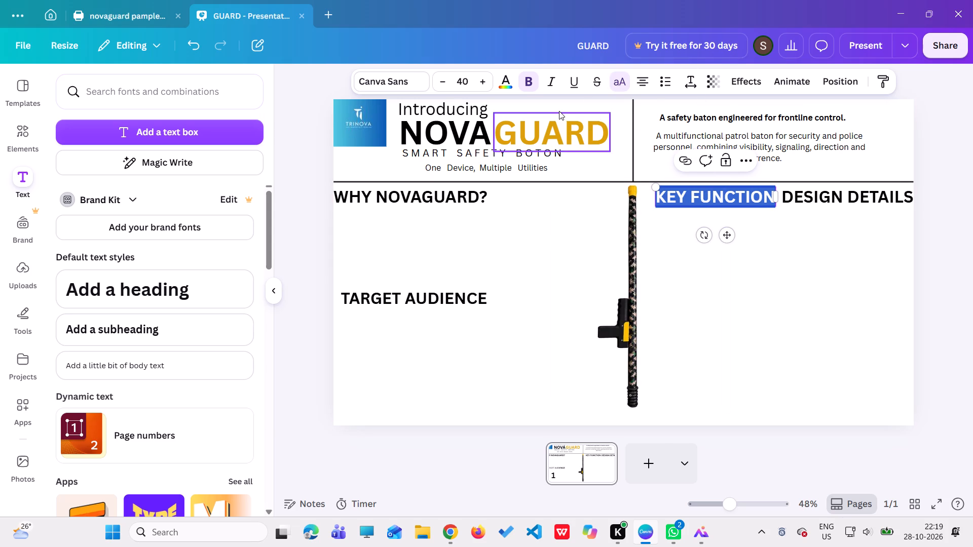
pyautogui.click(445, 82)
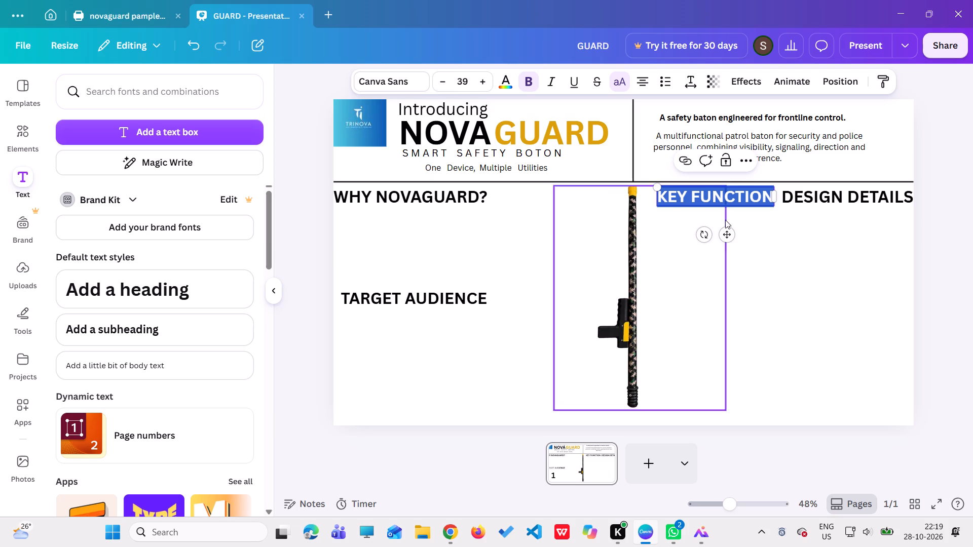
pyautogui.click(764, 243)
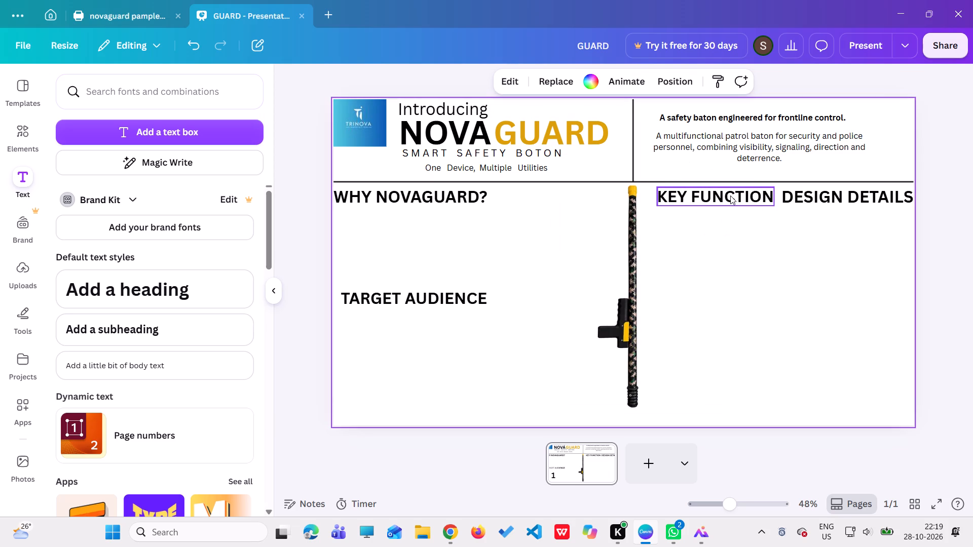
# Shift the "KEY FUNCTION" subheading closer to the baton, leaving a gap before "DESIGN DETAILS".
pyautogui.moveTo(730, 196); pyautogui.dragTo(716, 192)
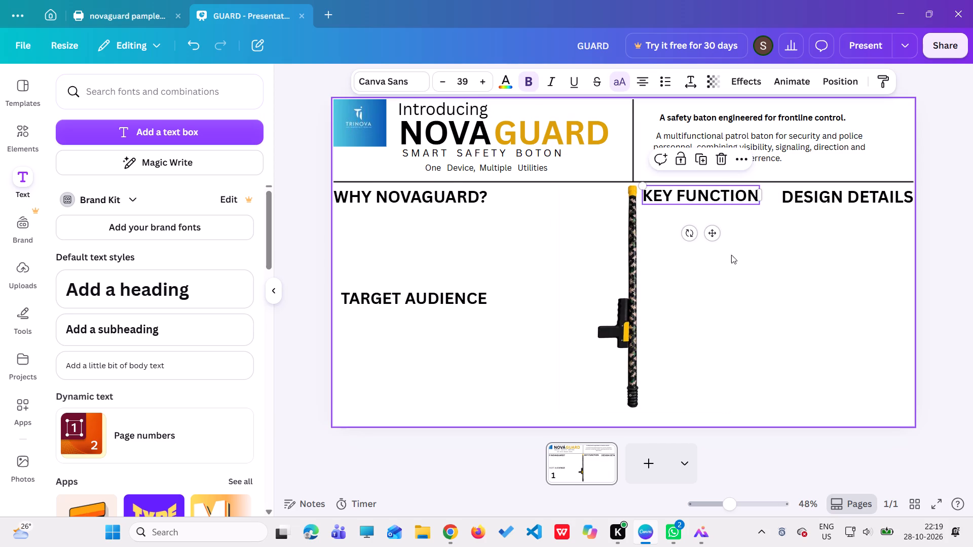
pyautogui.click(759, 268)
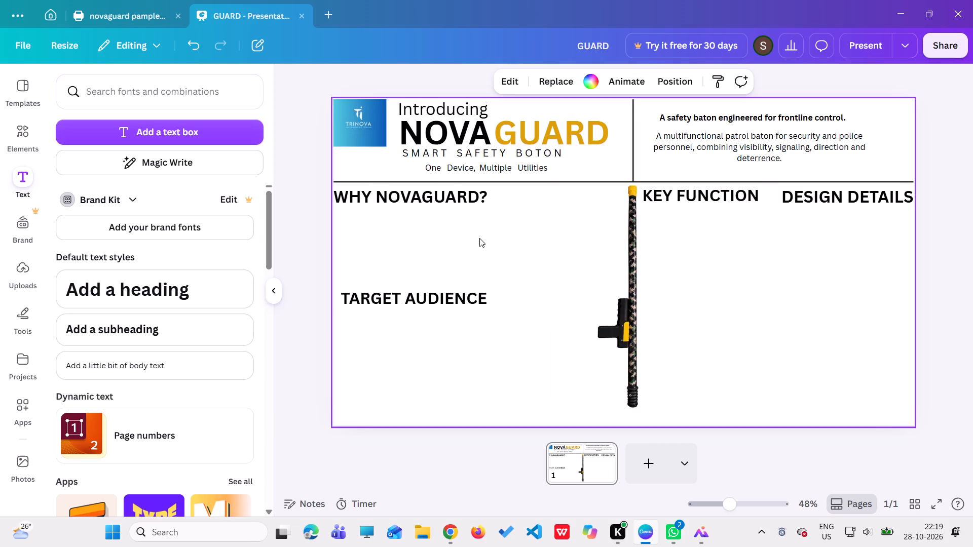
# Nudge the "TARGET AUDIENCE" subheading slightly left, toward the slide's left edge.
pyautogui.moveTo(438, 301); pyautogui.dragTo(433, 301)
pyautogui.click(477, 343)
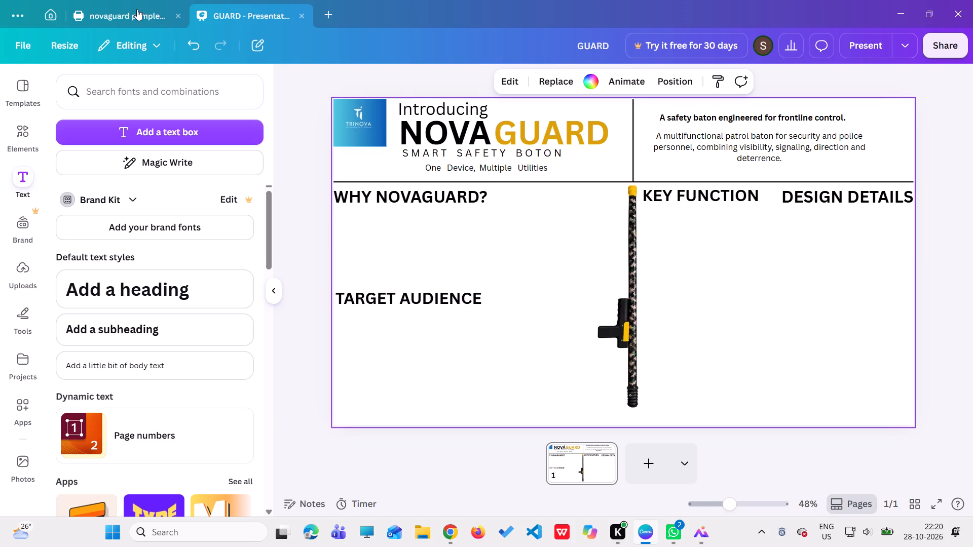
# Switch to the novaguard pamphlet and copy the heading "THE CHALLENGE" from its second page.
pyautogui.click(137, 9)
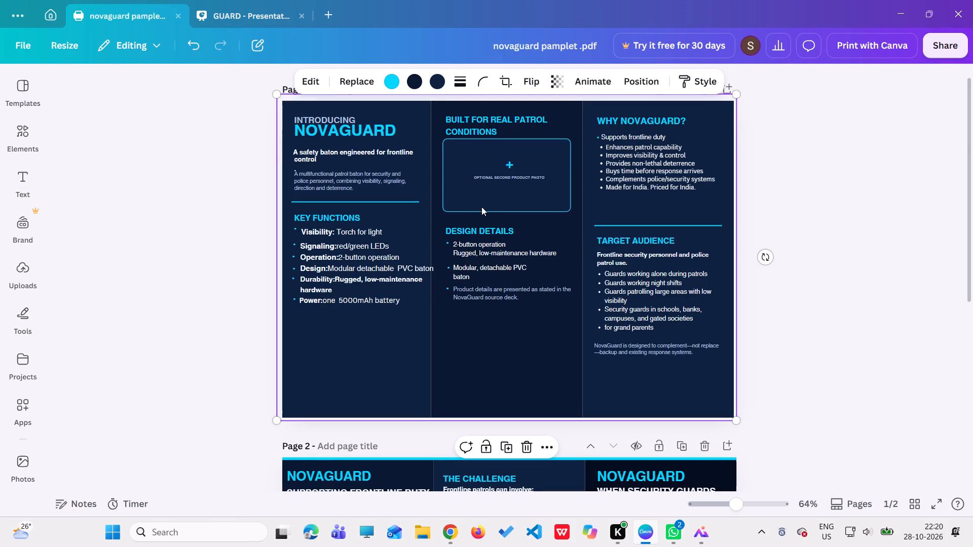
pyautogui.scroll(-4, 481, 207)
pyautogui.click(483, 220)
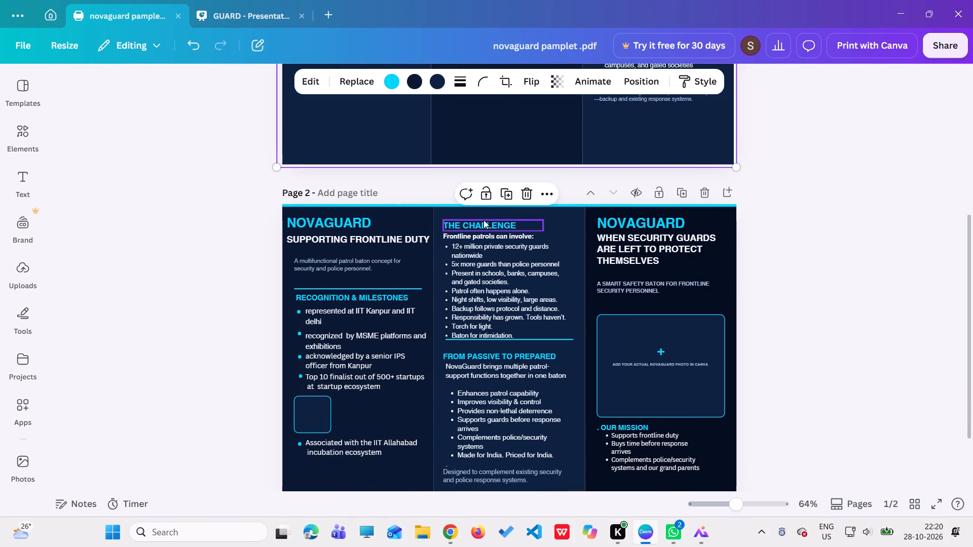
pyautogui.click(484, 220)
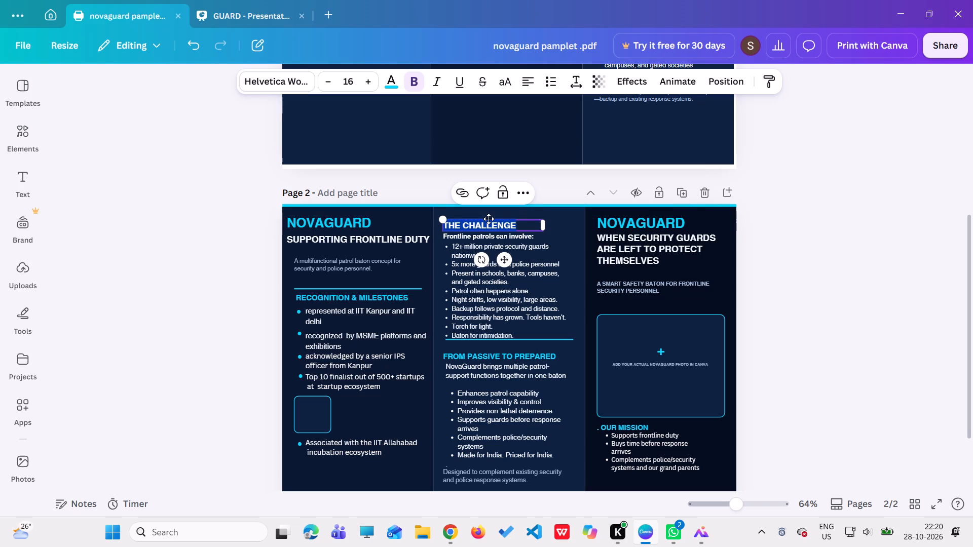
pyautogui.hotkey('ctrl', 'c')
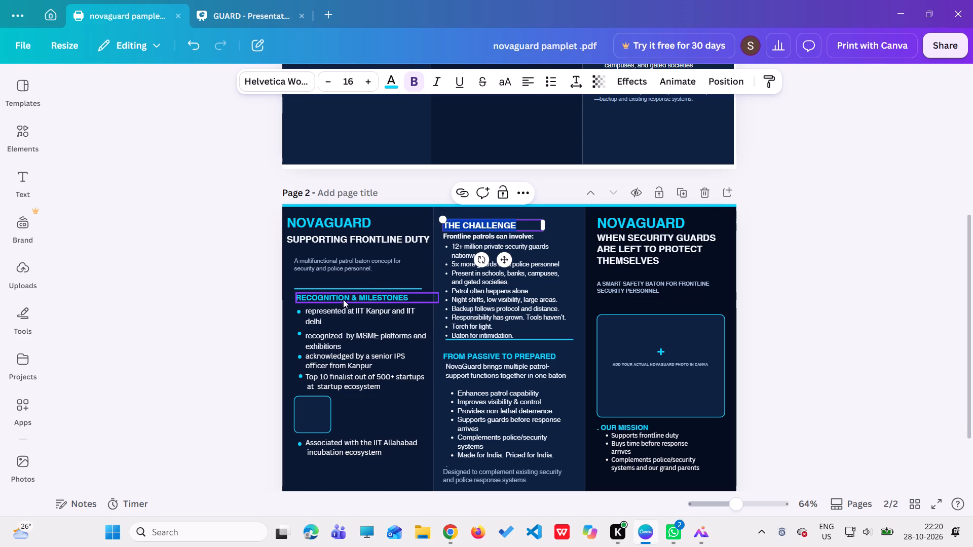
pyautogui.scroll(-1, 425, 354)
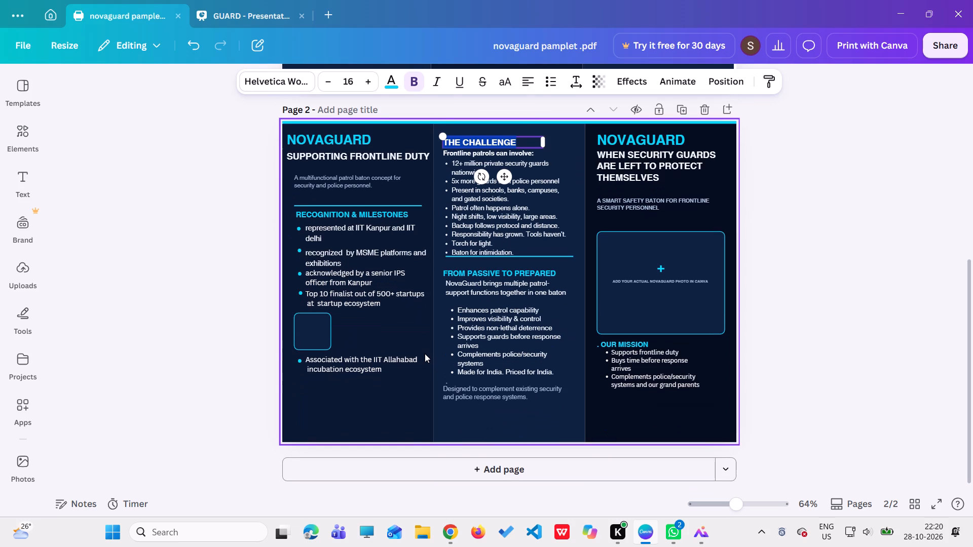
# Return to the GUARD presentation and shift the baton image left, closer to the "WHY NOVAGUARD?" and "TARGET AUDIENCE" headings.
pyautogui.click(261, 7)
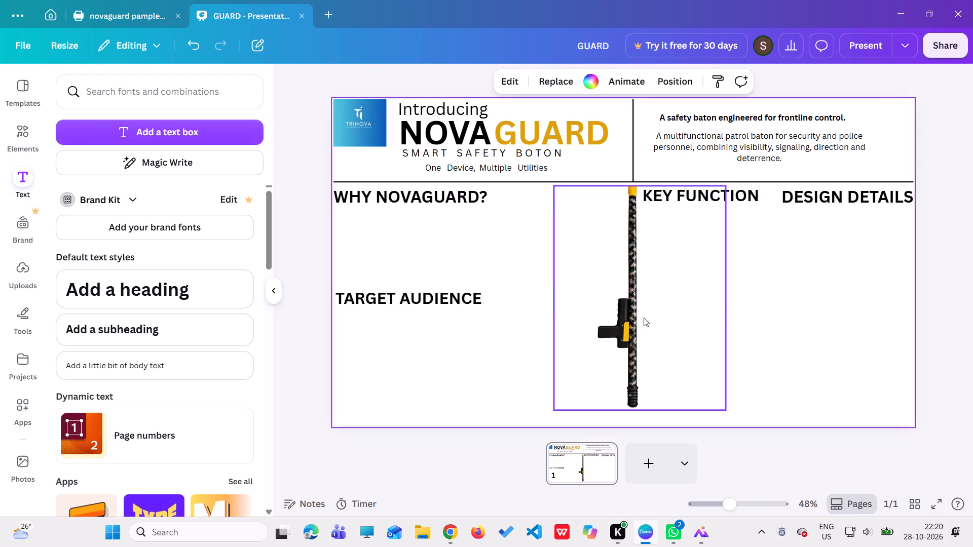
pyautogui.moveTo(631, 325); pyautogui.dragTo(556, 331)
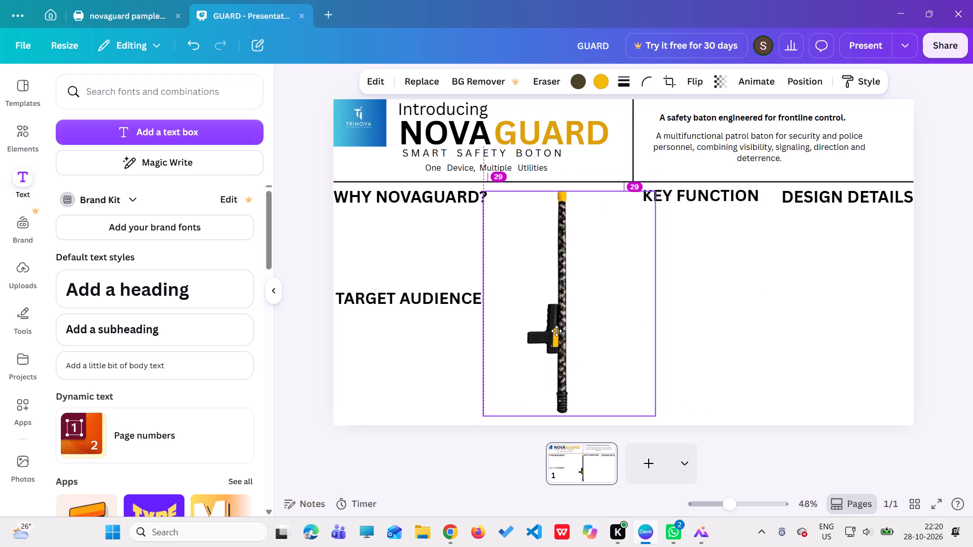
pyautogui.moveTo(556, 331); pyautogui.dragTo(555, 331)
# Move the "KEY FUNCTION" subheading left so it sits just beside the top of the baton.
pyautogui.moveTo(710, 202); pyautogui.dragTo(703, 202)
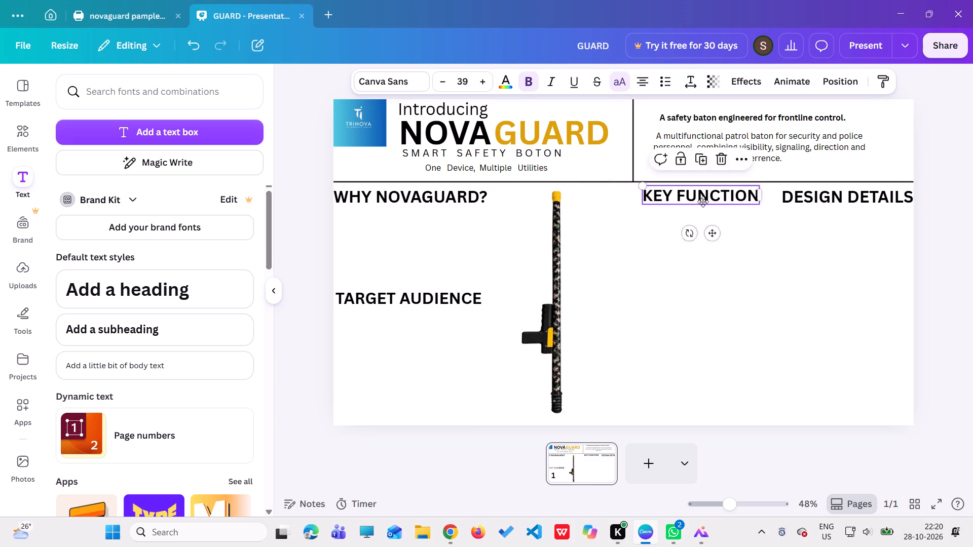
pyautogui.moveTo(703, 202); pyautogui.dragTo(655, 204)
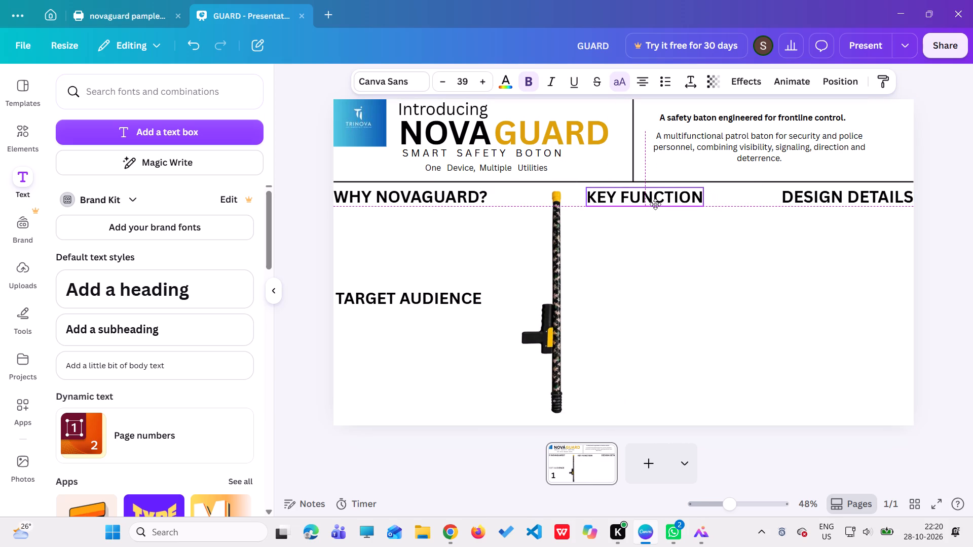
pyautogui.moveTo(655, 204); pyautogui.dragTo(644, 206)
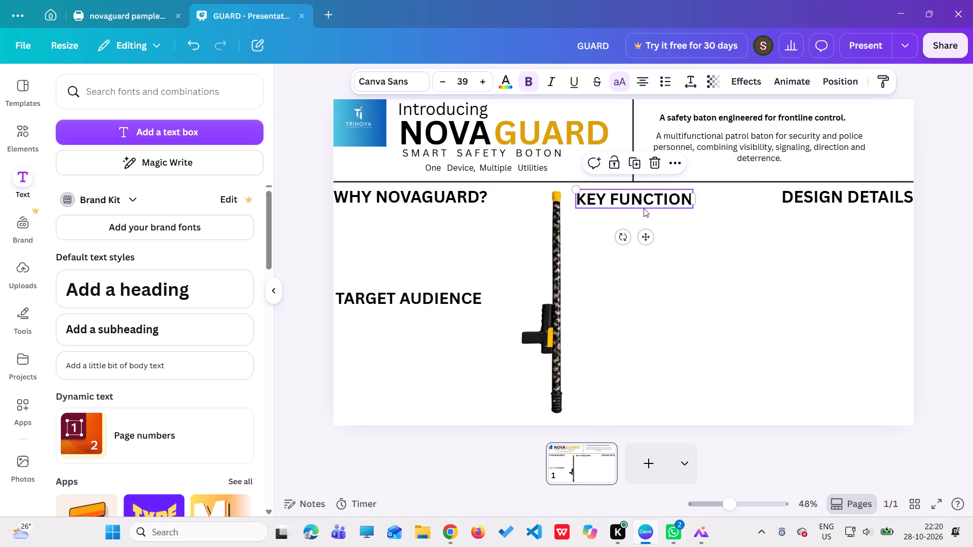
pyautogui.click(723, 236)
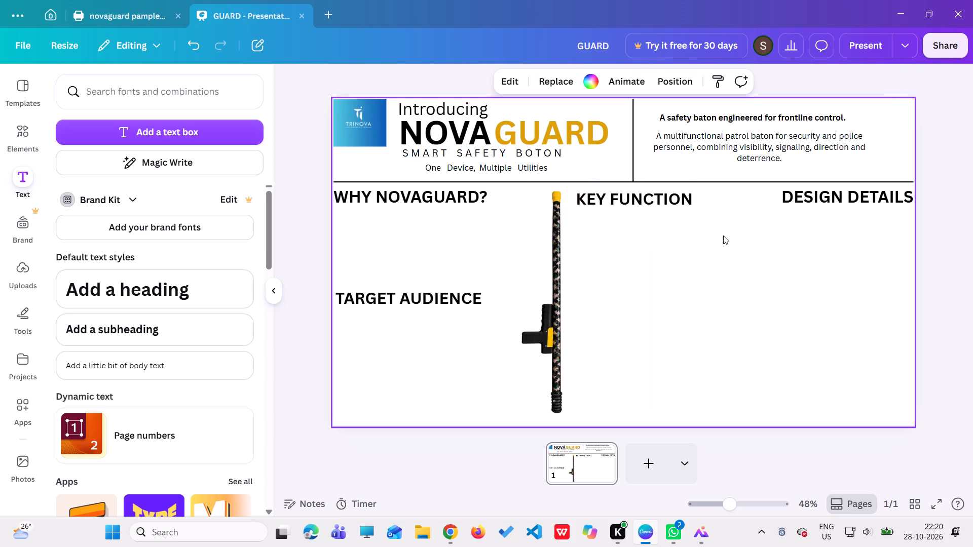
# Add a subheading containing the copied text "THE CHALLENGE" and reduce its font size to 39.
pyautogui.click(169, 321)
pyautogui.press('BackSpace')
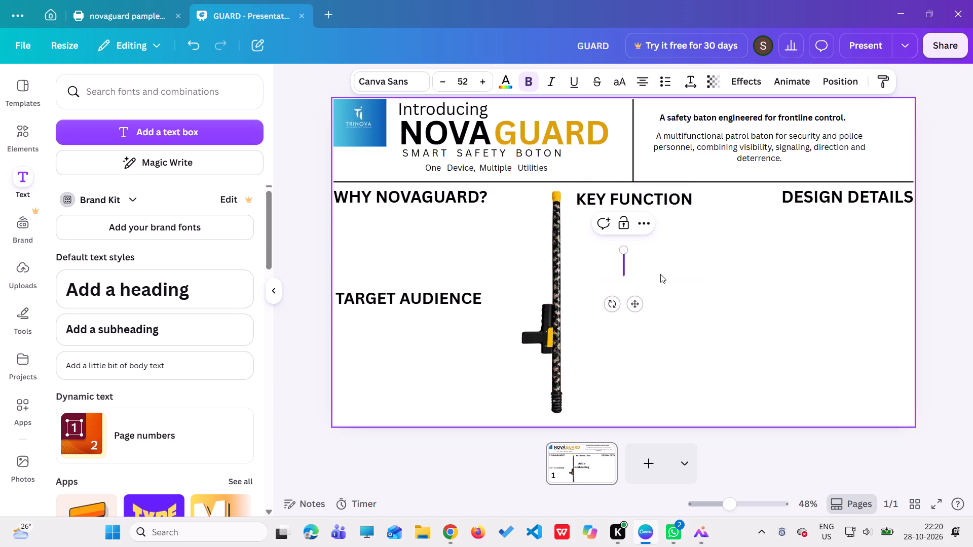
pyautogui.hotkey('ctrl', 'v')
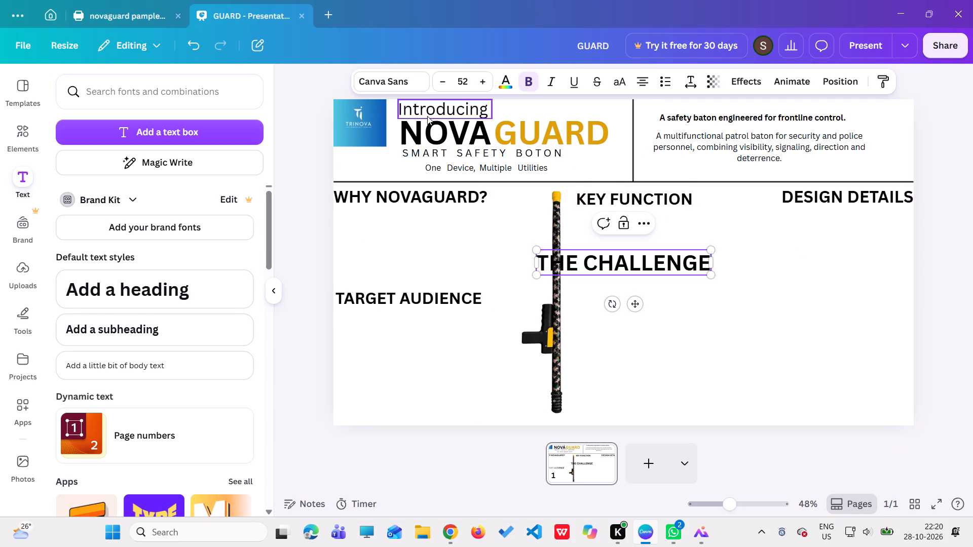
pyautogui.doubleClick(440, 84)
pyautogui.tripleClick(440, 85)
pyautogui.tripleClick(440, 85)
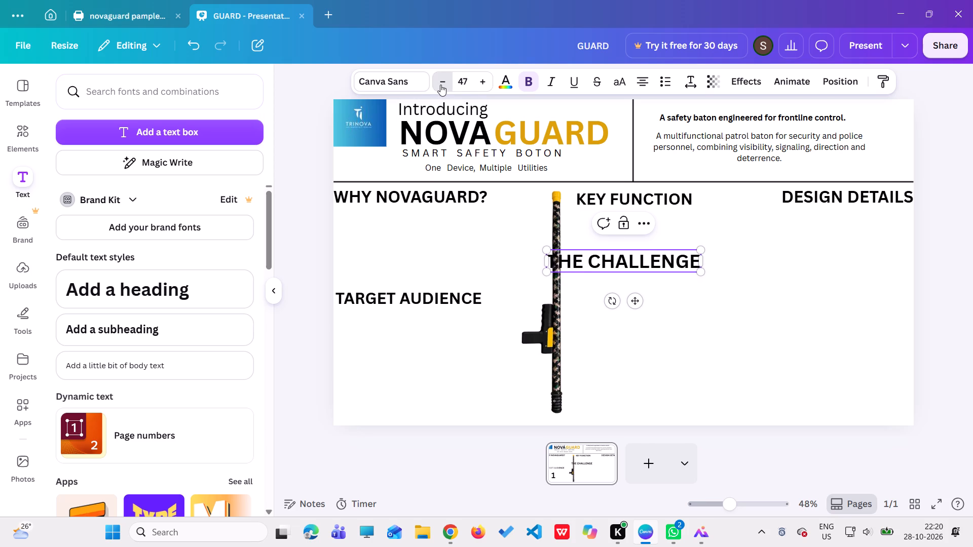
pyautogui.doubleClick(440, 85)
pyautogui.tripleClick(436, 83)
pyautogui.tripleClick(436, 84)
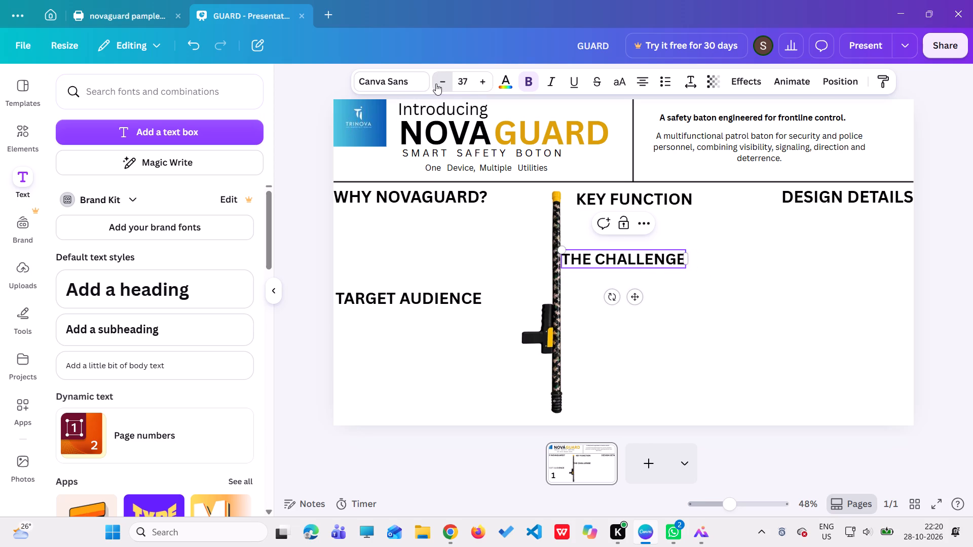
pyautogui.click(436, 84)
pyautogui.tripleClick(481, 79)
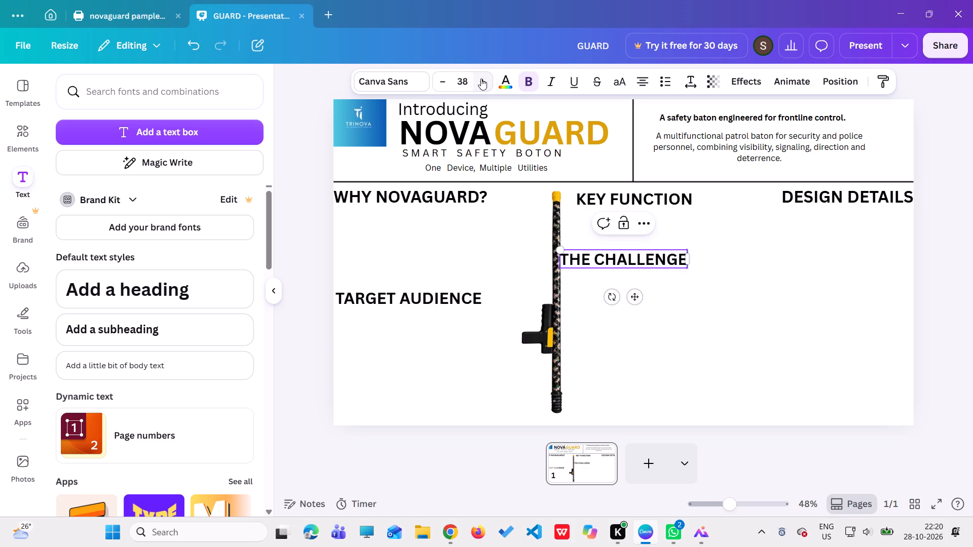
pyautogui.click(481, 79)
# Place the "THE CHALLENGE" subheading below "DESIGN DETAILS" at the slide's right edge, roughly level with "TARGET AUDIENCE".
pyautogui.moveTo(612, 262); pyautogui.dragTo(744, 268)
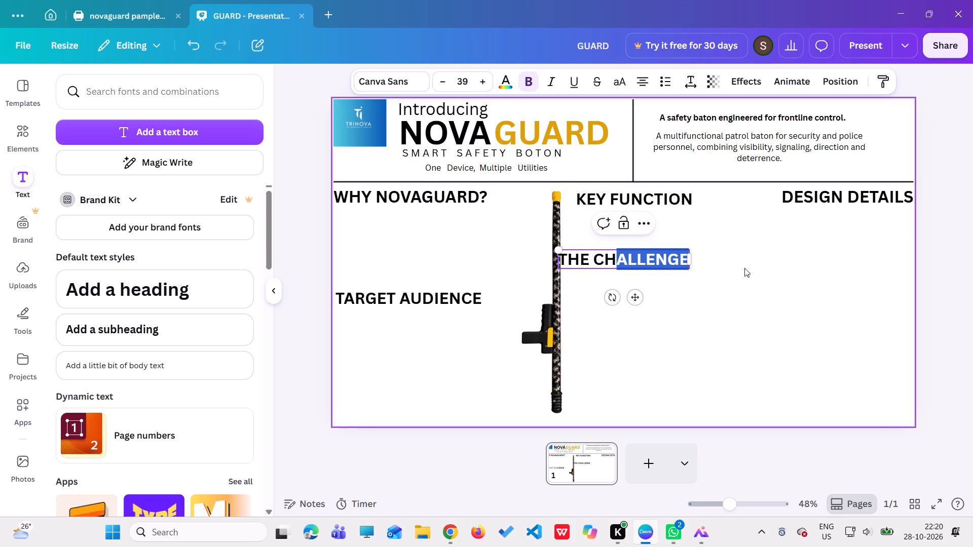
pyautogui.moveTo(744, 268); pyautogui.dragTo(746, 270)
pyautogui.click(690, 298)
pyautogui.click(621, 262)
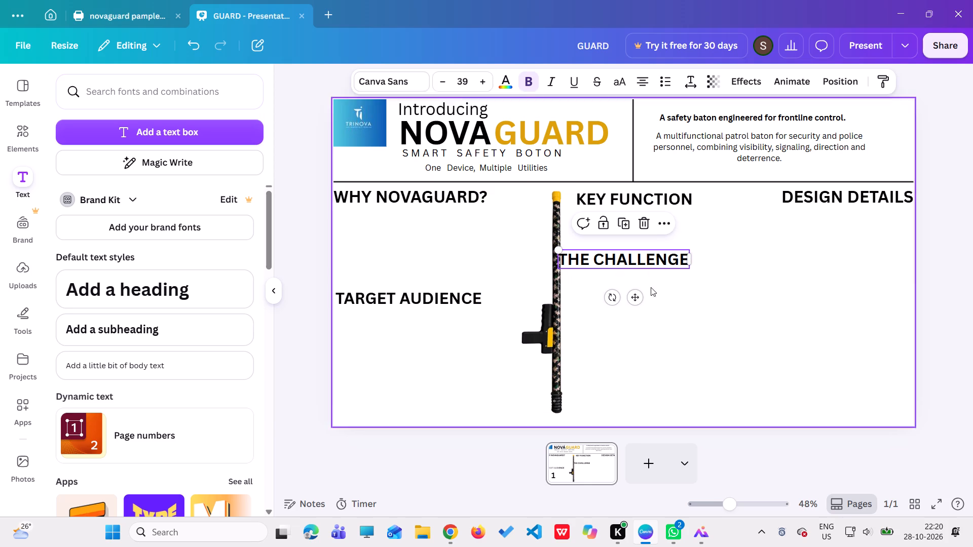
pyautogui.moveTo(637, 295); pyautogui.dragTo(864, 342)
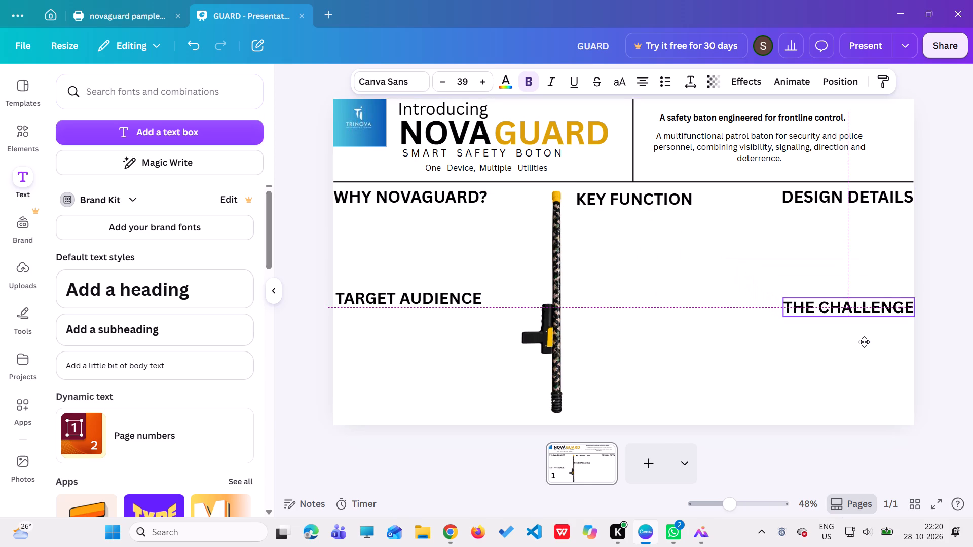
pyautogui.moveTo(864, 342); pyautogui.dragTo(860, 336)
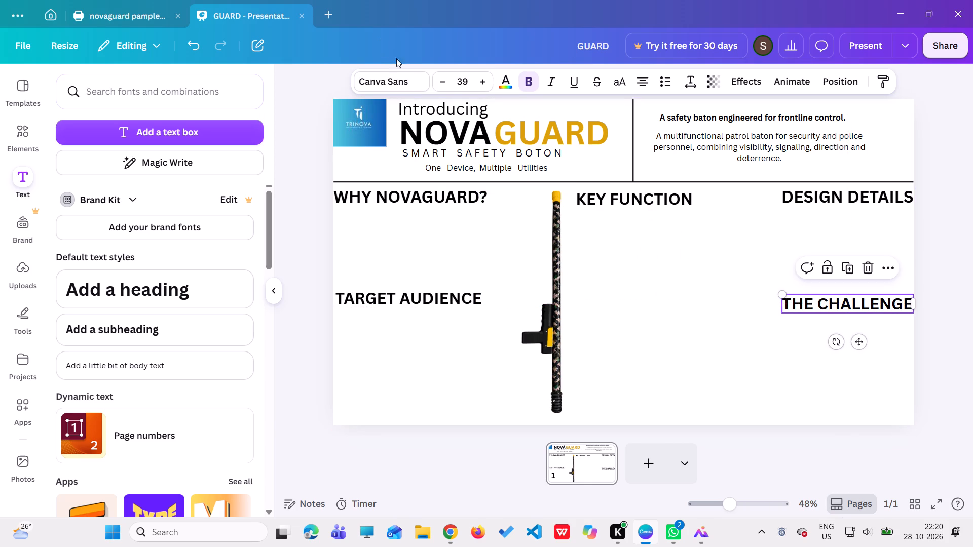
# Reduce "THE CHALLENGE" to font size 37 and align its right end with "DESIGN DETAILS".
pyautogui.doubleClick(450, 83)
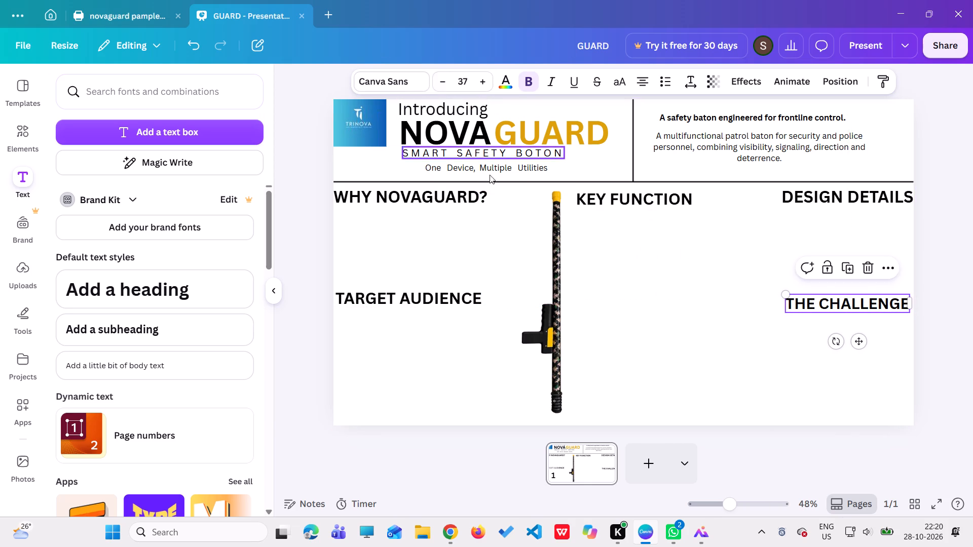
pyautogui.moveTo(856, 342); pyautogui.dragTo(864, 342)
pyautogui.click(769, 351)
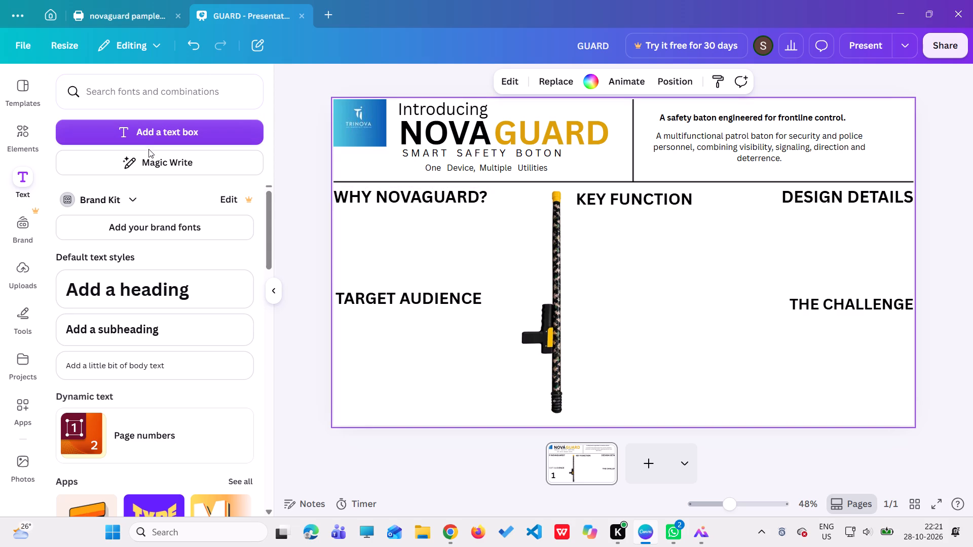
# Add another subheading to the slide with the text "RECOGNITION & MILESTONES" copied from page 2 of the novaguard pamphlet.
pyautogui.click(153, 330)
pyautogui.press('BackSpace')
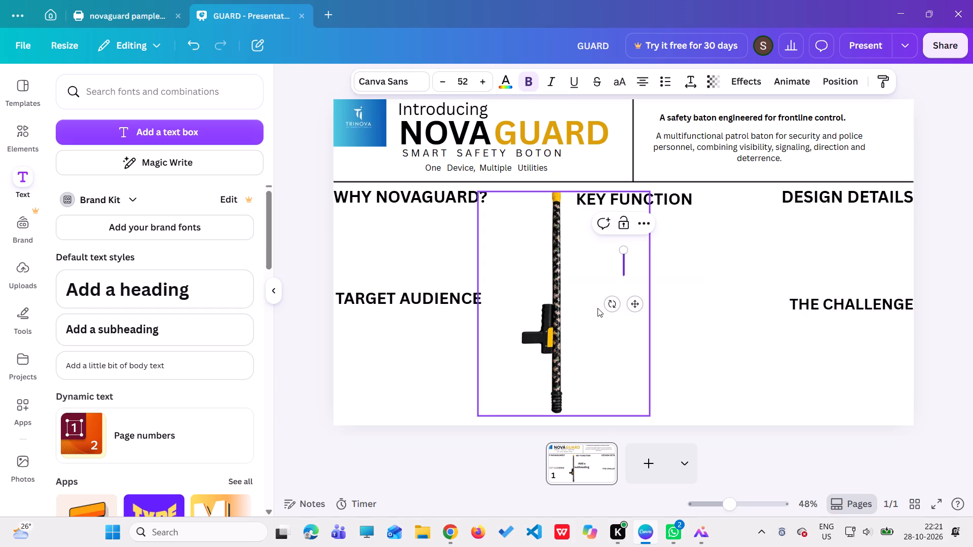
pyautogui.click(102, 11)
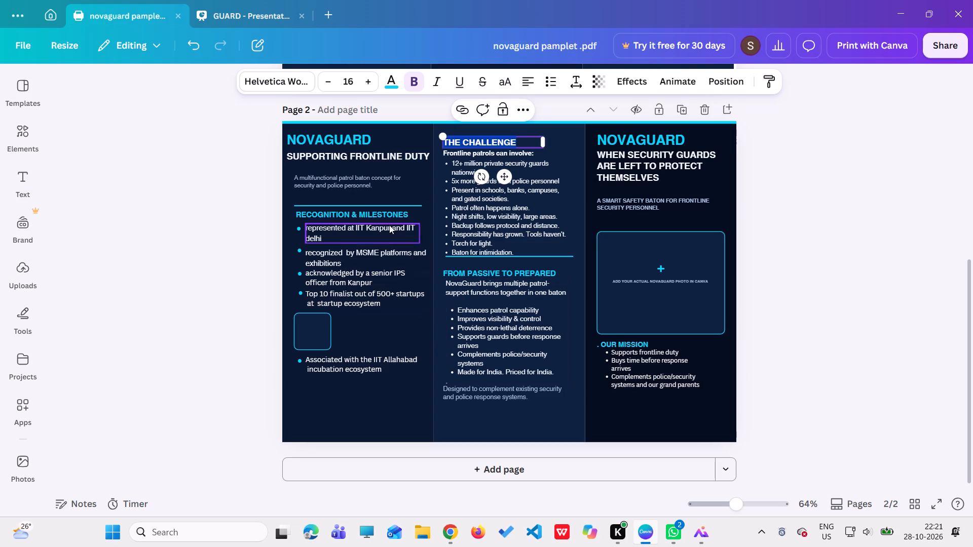
pyautogui.doubleClick(380, 212)
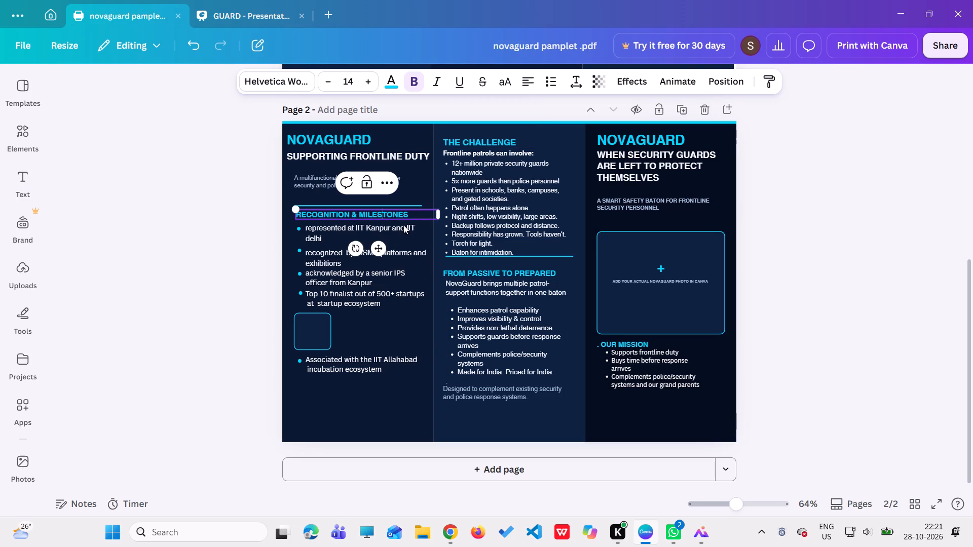
pyautogui.doubleClick(406, 214)
pyautogui.moveTo(406, 214); pyautogui.dragTo(292, 214)
pyautogui.moveTo(406, 213); pyautogui.dragTo(285, 203)
pyautogui.hotkey('ctrl', 'c')
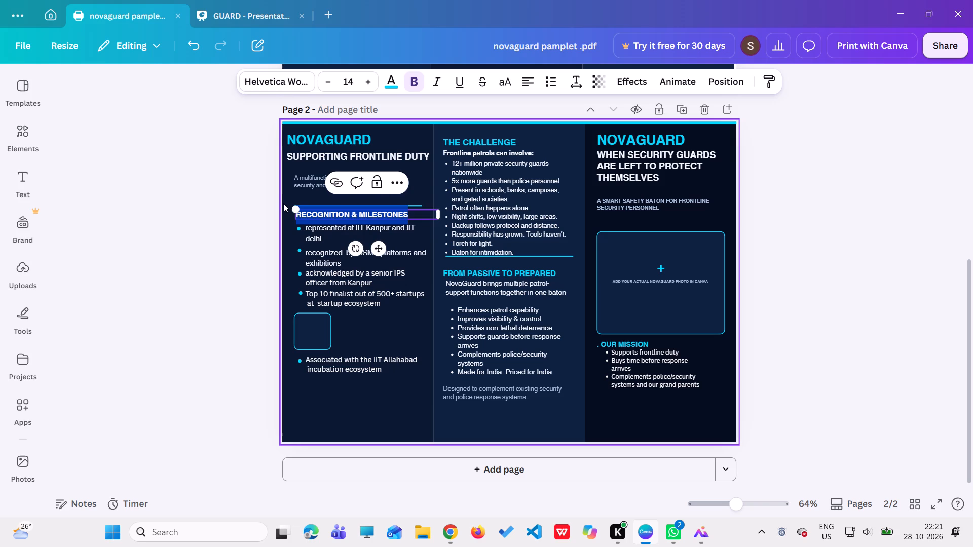
pyautogui.click(252, 15)
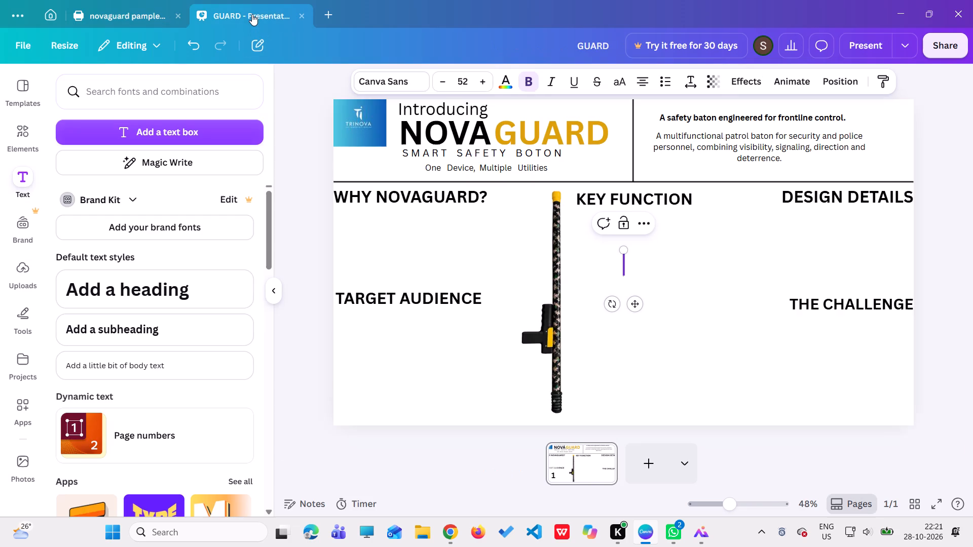
pyautogui.click(629, 271)
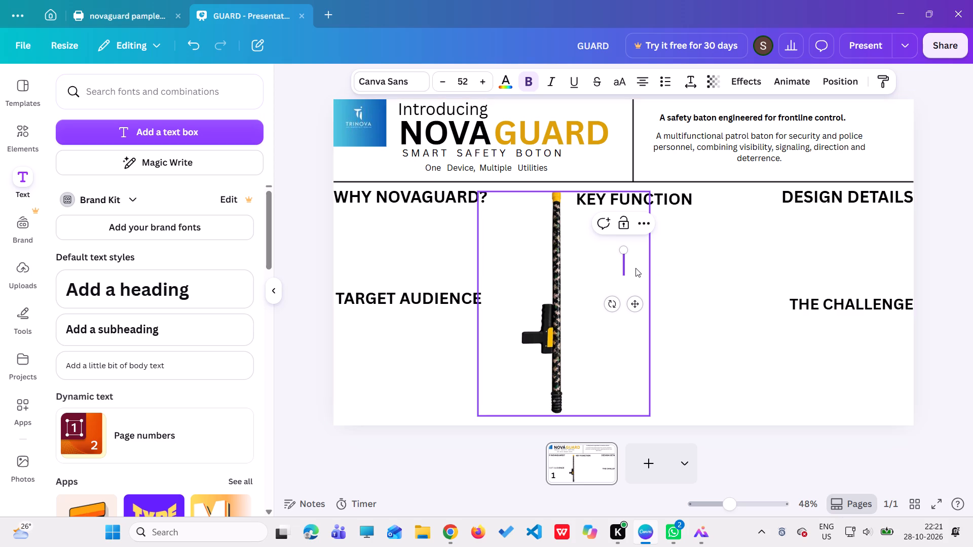
pyautogui.hotkey('ctrl', 'v')
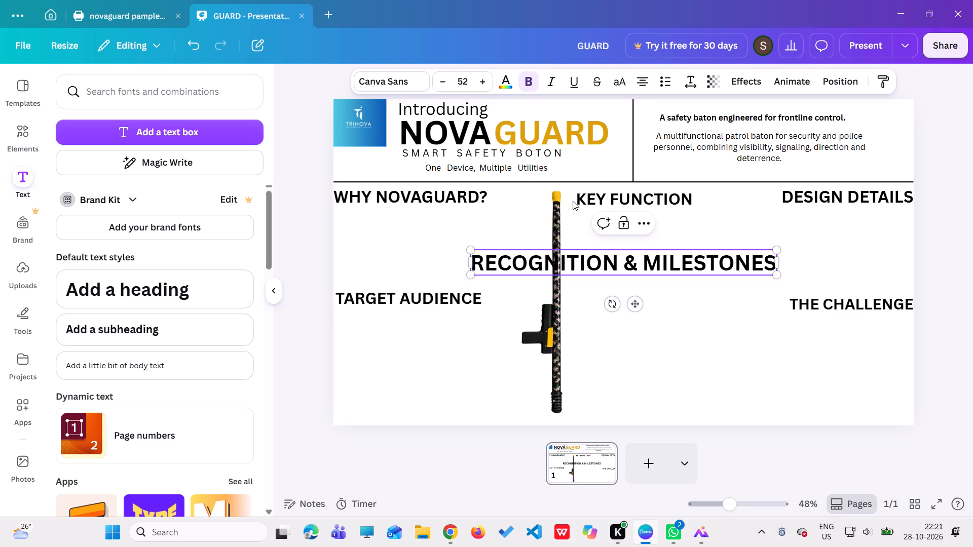
# Reduce the font size of the "RECOGNITION & MILESTONES" subheading to 38.
pyautogui.doubleClick(440, 75)
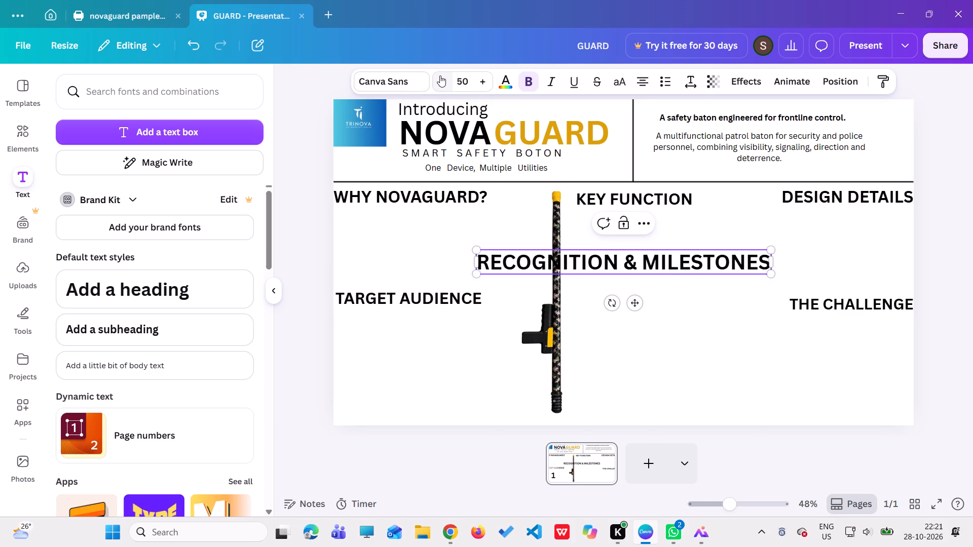
pyautogui.tripleClick(440, 75)
pyautogui.tripleClick(440, 75)
pyautogui.tripleClick(440, 75)
pyautogui.doubleClick(440, 75)
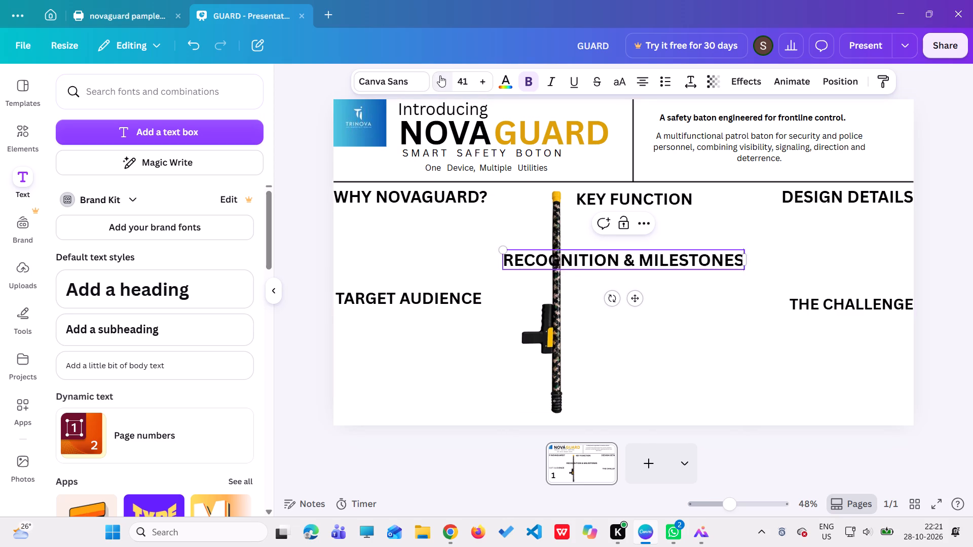
pyautogui.click(440, 75)
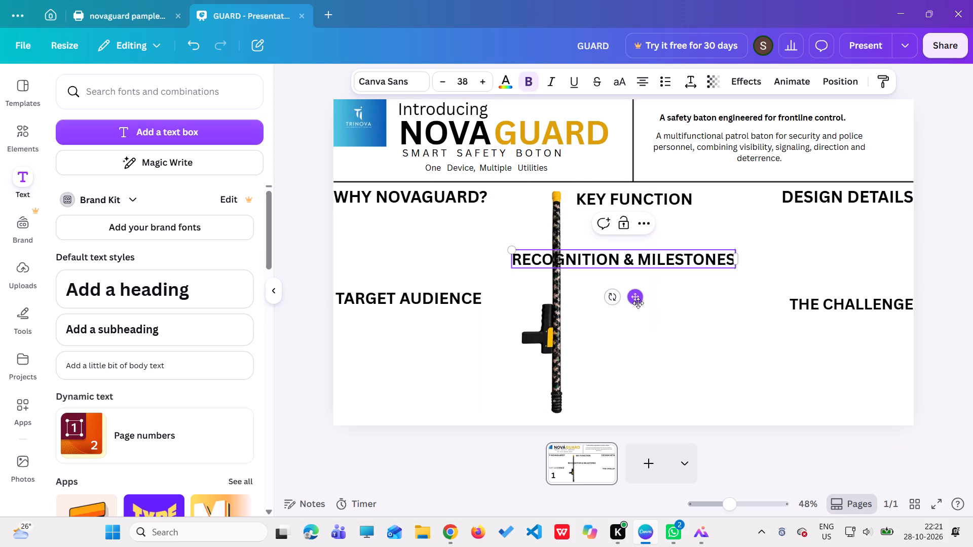
# Move "THE CHALLENGE" beside the baton beneath "KEY FUNCTION" and put "RECOGNITION & MILESTONES" in its former place below "DESIGN DETAILS".
pyautogui.moveTo(638, 302); pyautogui.dragTo(719, 412)
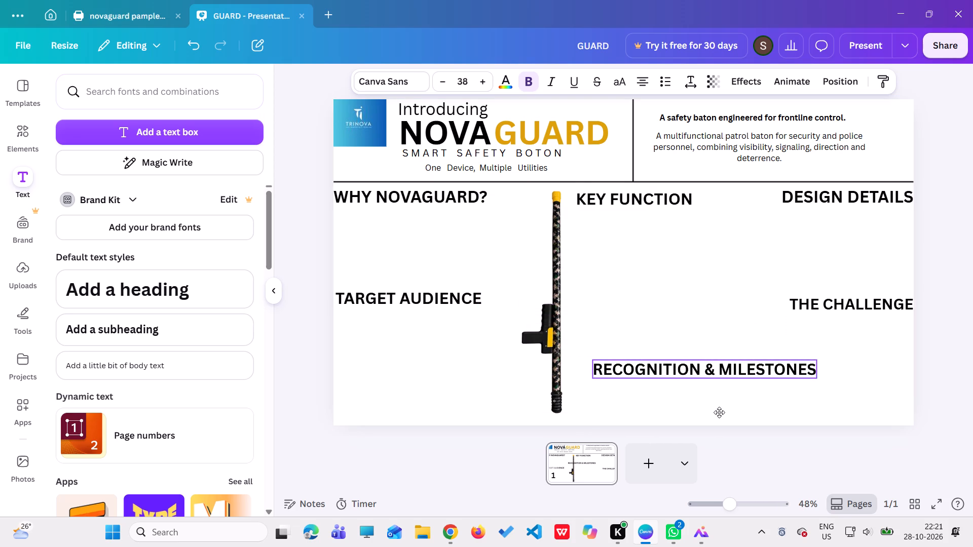
pyautogui.moveTo(719, 412); pyautogui.dragTo(581, 417)
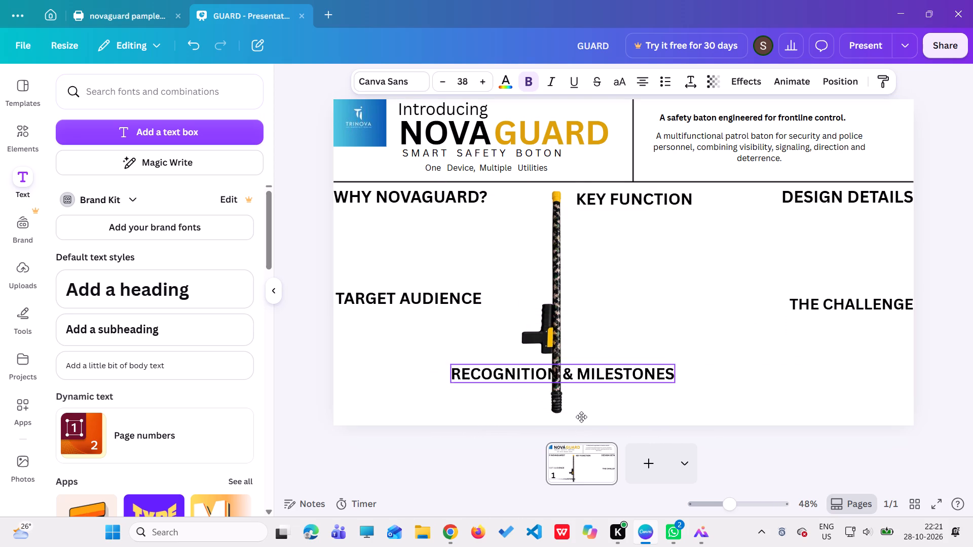
pyautogui.moveTo(581, 417); pyautogui.dragTo(771, 424)
pyautogui.moveTo(836, 304); pyautogui.dragTo(631, 328)
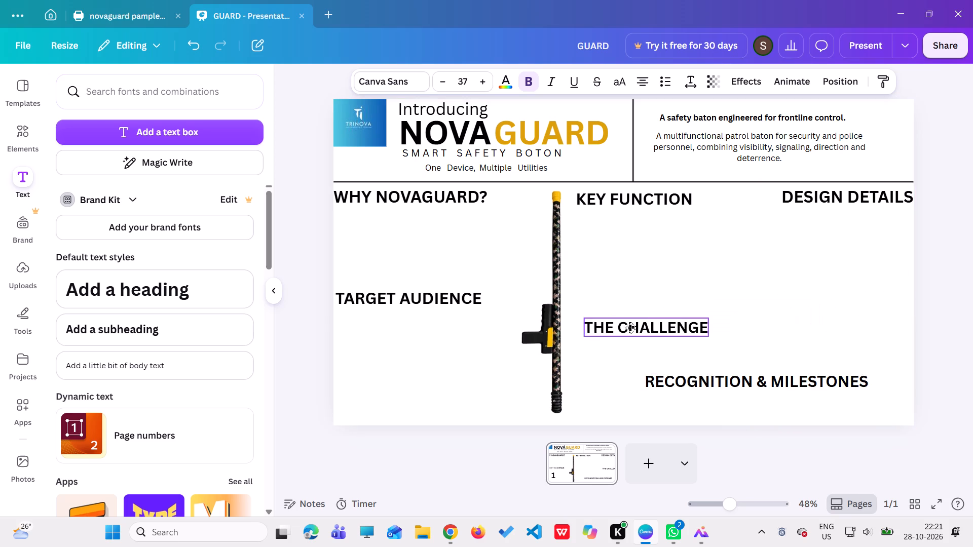
pyautogui.moveTo(631, 328); pyautogui.dragTo(626, 328)
pyautogui.moveTo(731, 385); pyautogui.dragTo(807, 306)
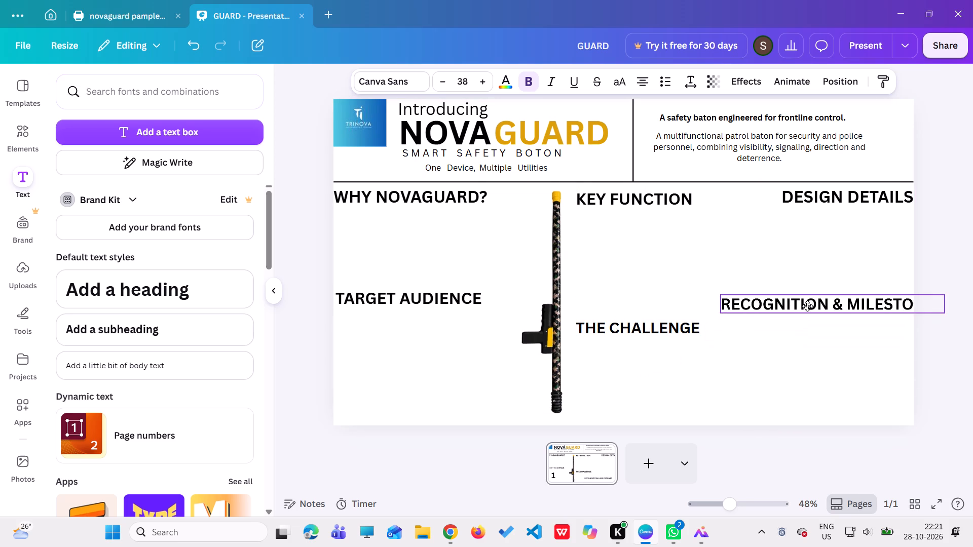
pyautogui.moveTo(807, 306); pyautogui.dragTo(771, 300)
pyautogui.click(680, 325)
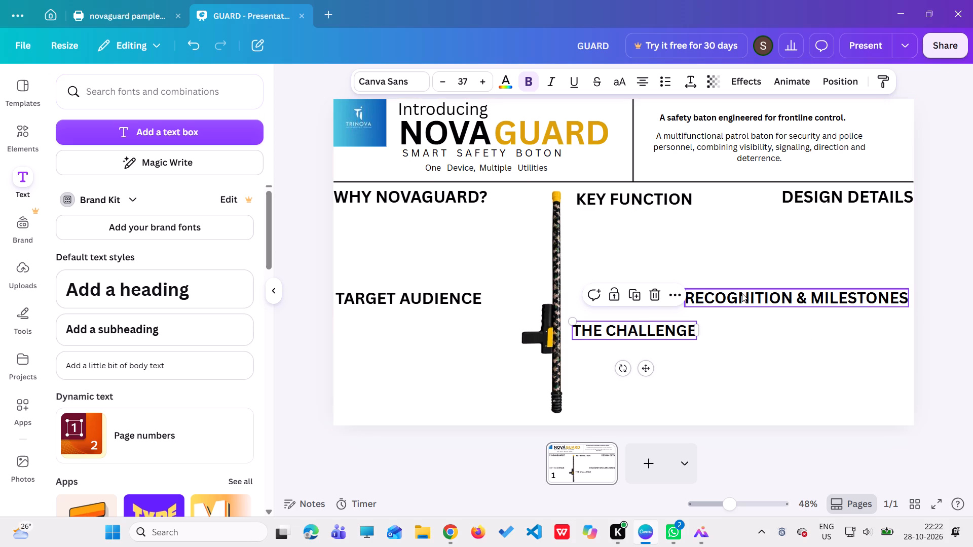
# Break "RECOGNITION & MILESTONES" into two lines after the ampersand, set it to size 37, and fit it beneath "DESIGN DETAILS" at the slide's right edge.
pyautogui.click(806, 298)
pyautogui.click(816, 298)
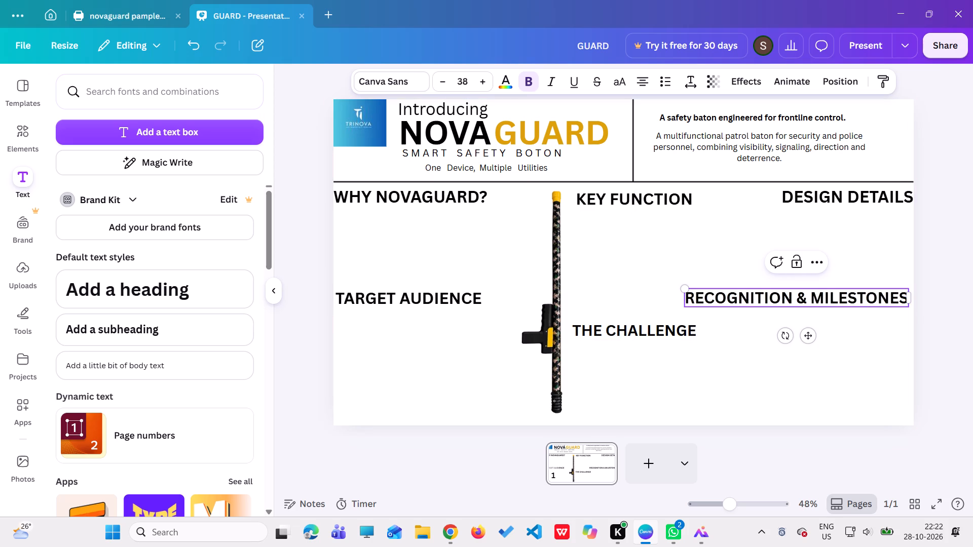
pyautogui.press('Return')
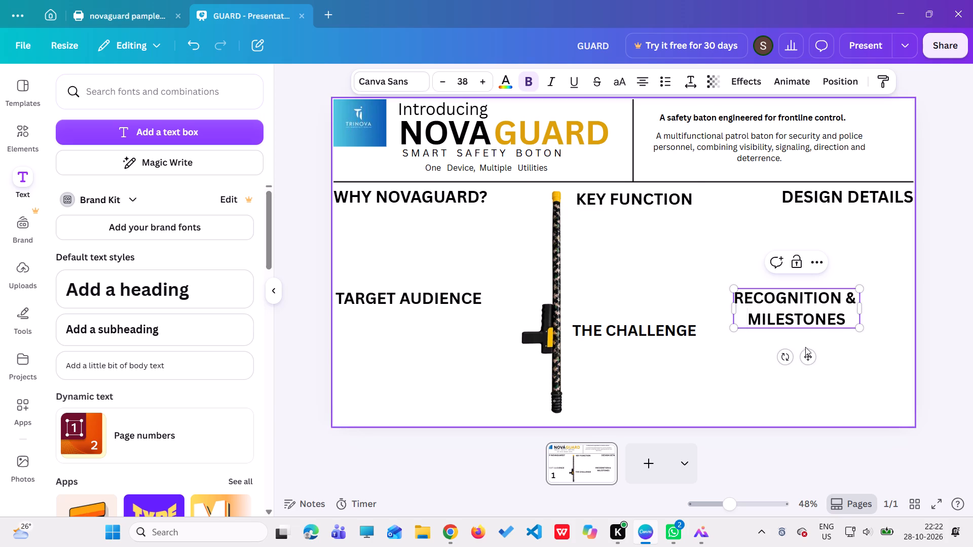
pyautogui.moveTo(809, 355); pyautogui.dragTo(865, 340)
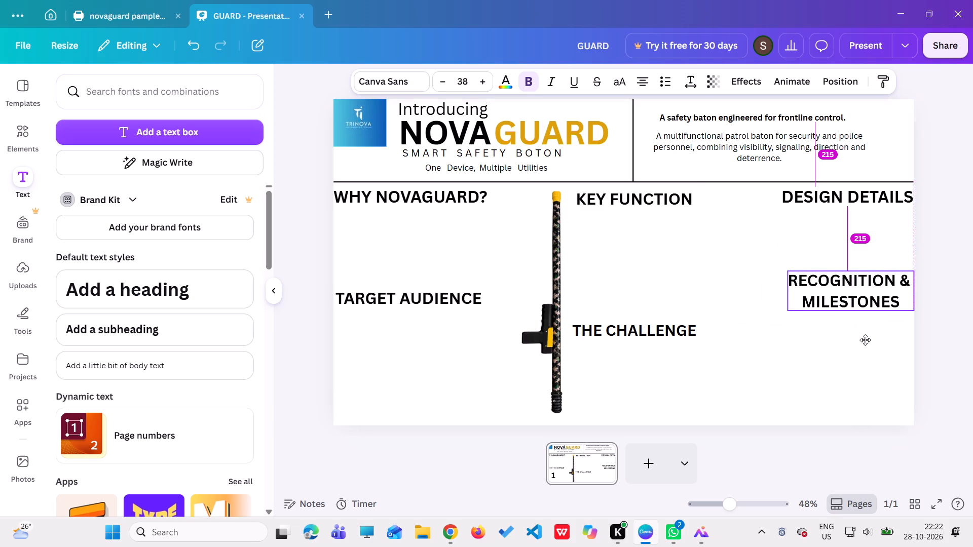
pyautogui.moveTo(865, 340); pyautogui.dragTo(867, 340)
pyautogui.click(438, 82)
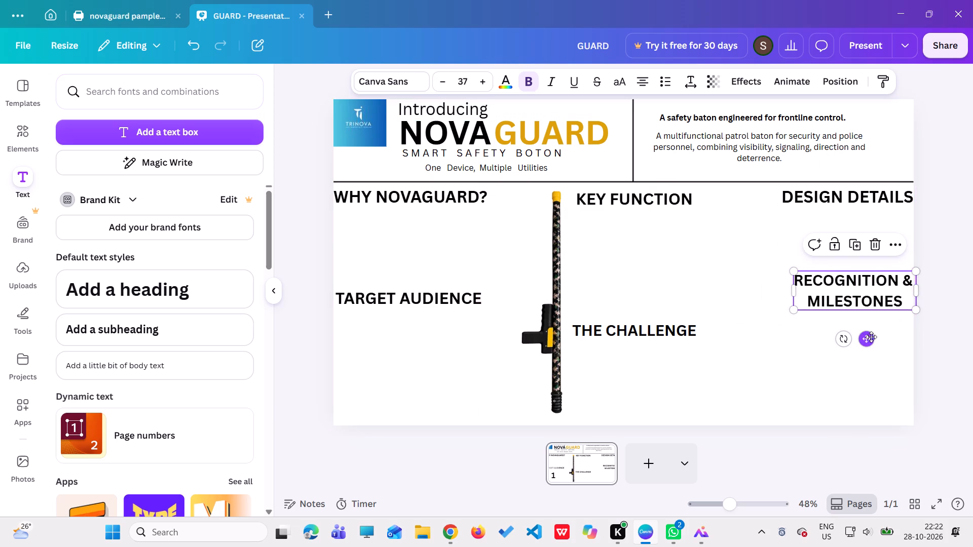
pyautogui.moveTo(866, 340); pyautogui.dragTo(865, 331)
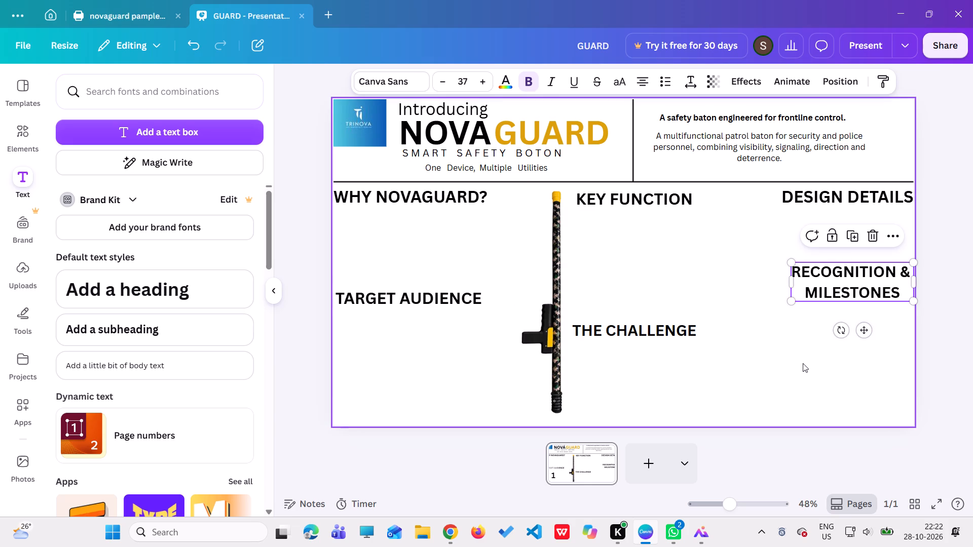
# Raise "THE CHALLENGE" and align its left end with "KEY FUNCTION", slightly lower than "TARGET AUDIENCE".
pyautogui.click(803, 363)
pyautogui.moveTo(653, 336); pyautogui.dragTo(659, 326)
pyautogui.moveTo(680, 328); pyautogui.dragTo(679, 315)
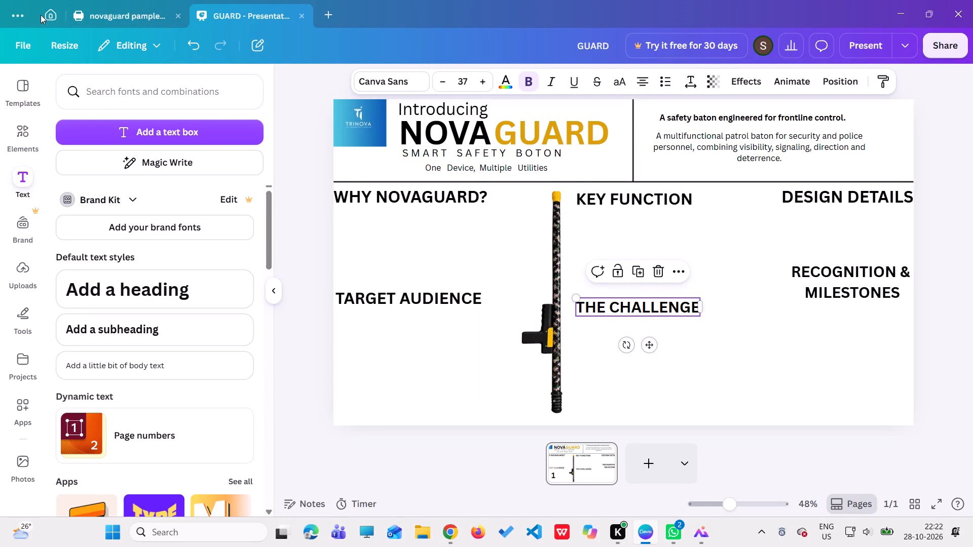
# Copy the "OUR MISSION" heading text from page 2 of the novaguard pamphlet.
pyautogui.click(88, 12)
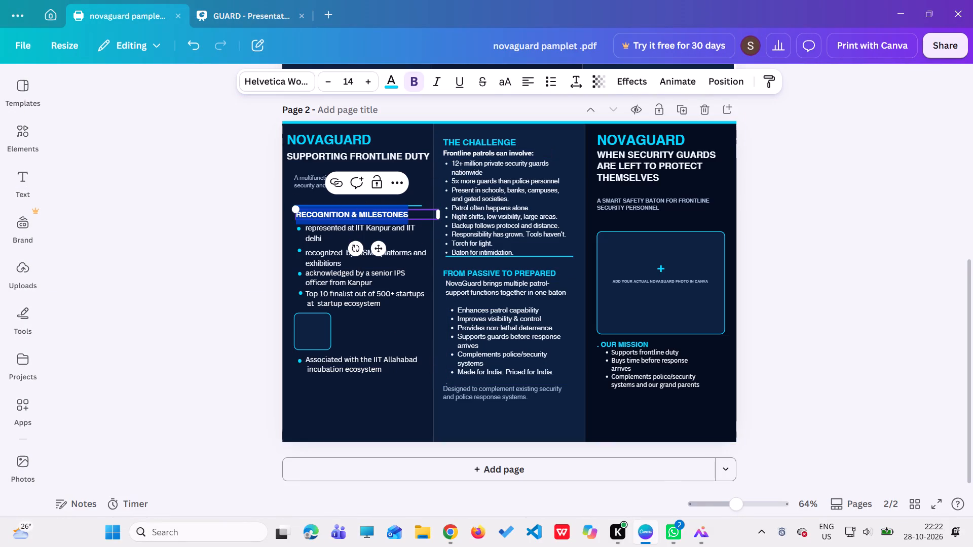
pyautogui.click(612, 343)
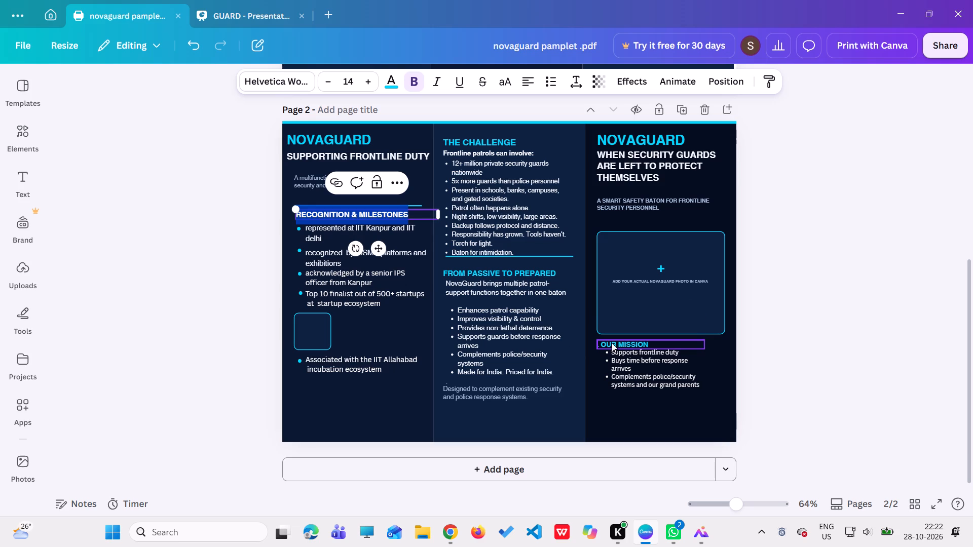
pyautogui.click(648, 339)
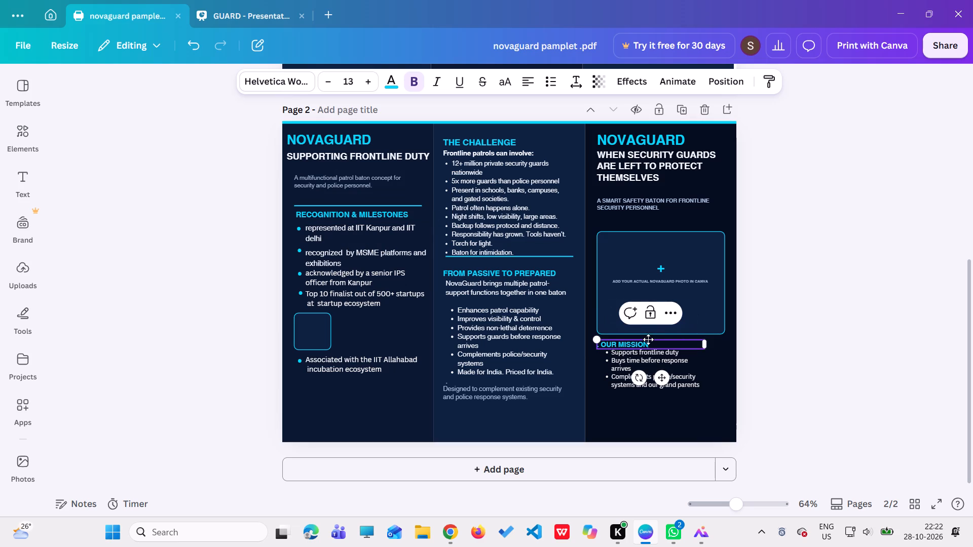
pyautogui.click(649, 346)
pyautogui.moveTo(648, 346); pyautogui.dragTo(593, 342)
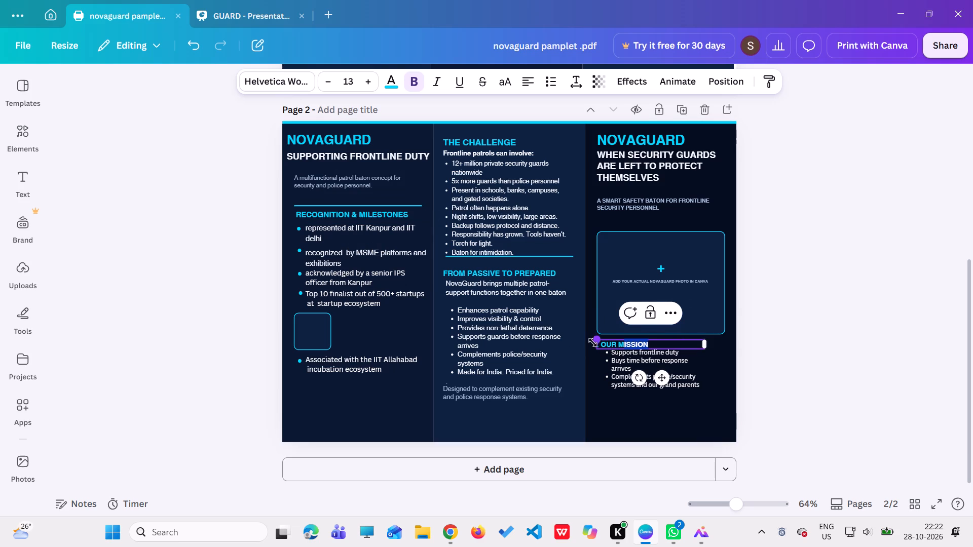
pyautogui.moveTo(593, 342); pyautogui.dragTo(595, 349)
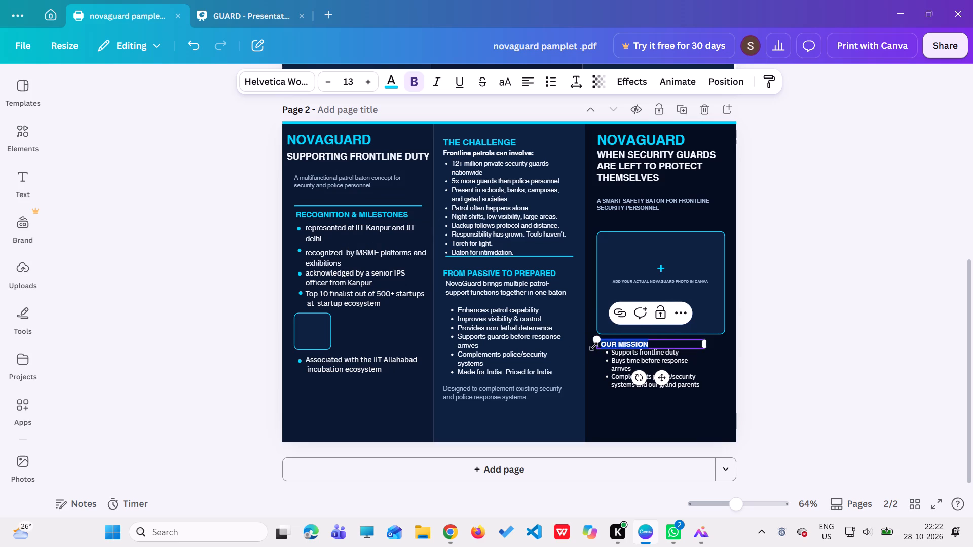
pyautogui.hotkey('ctrl', 'c')
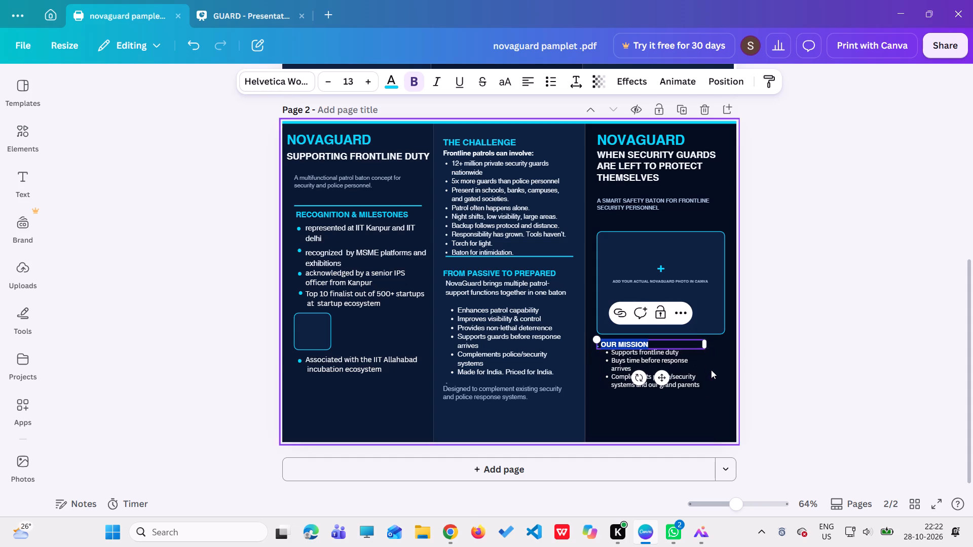
pyautogui.click(711, 371)
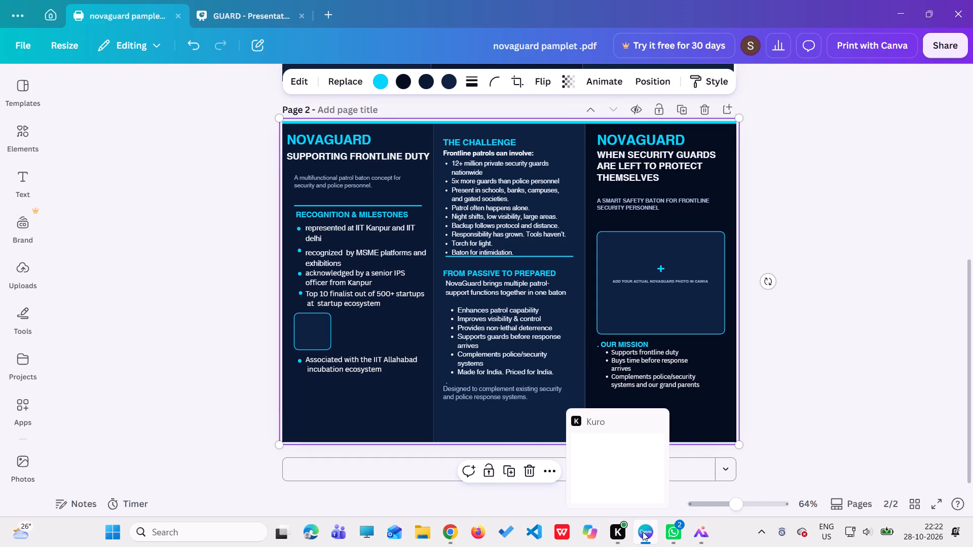
# Switch to the image viewer and examine the NovaGuard reference poster layout 2.jpeg.
pyautogui.click(695, 531)
pyautogui.click(617, 487)
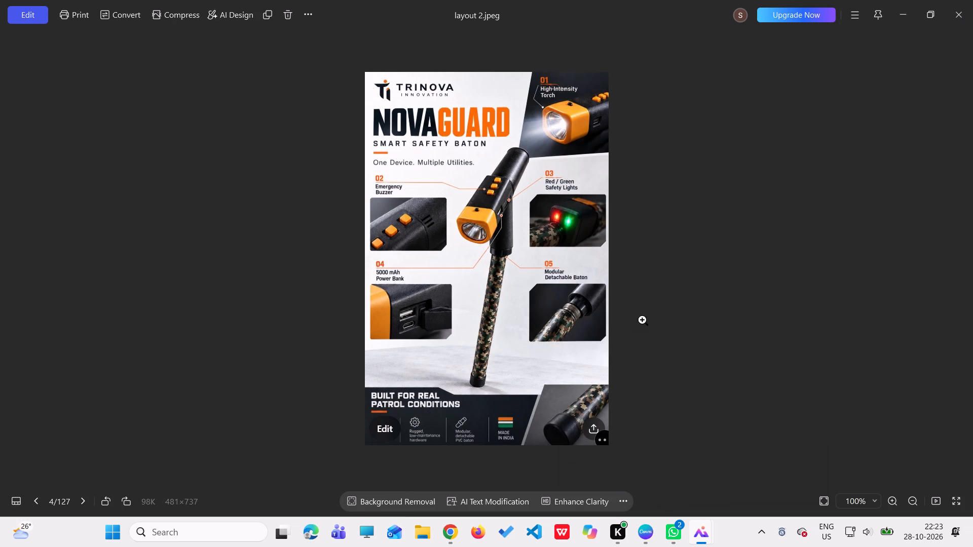
pyautogui.click(898, 6)
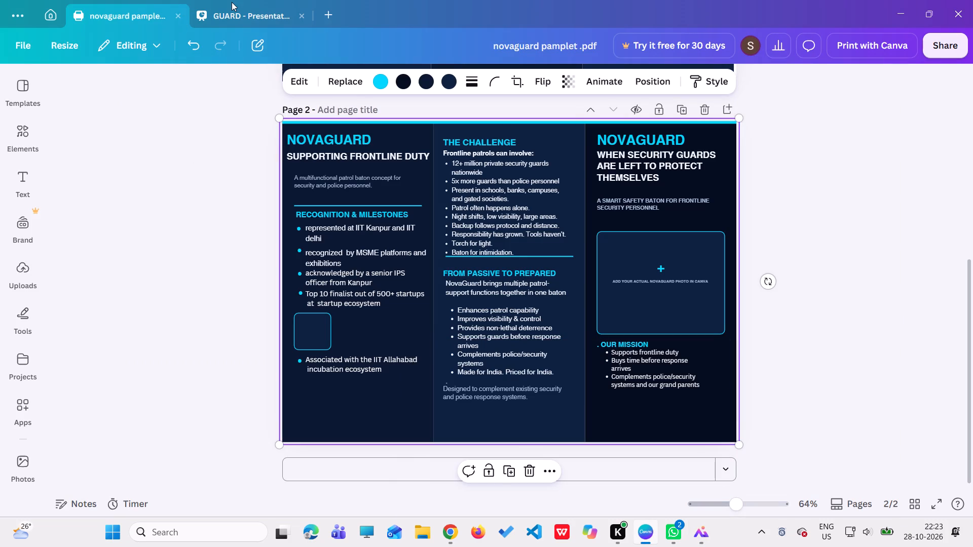
# Return to the GUARD presentation in Canva and add a blank second page.
pyautogui.click(232, 2)
pyautogui.click(231, 19)
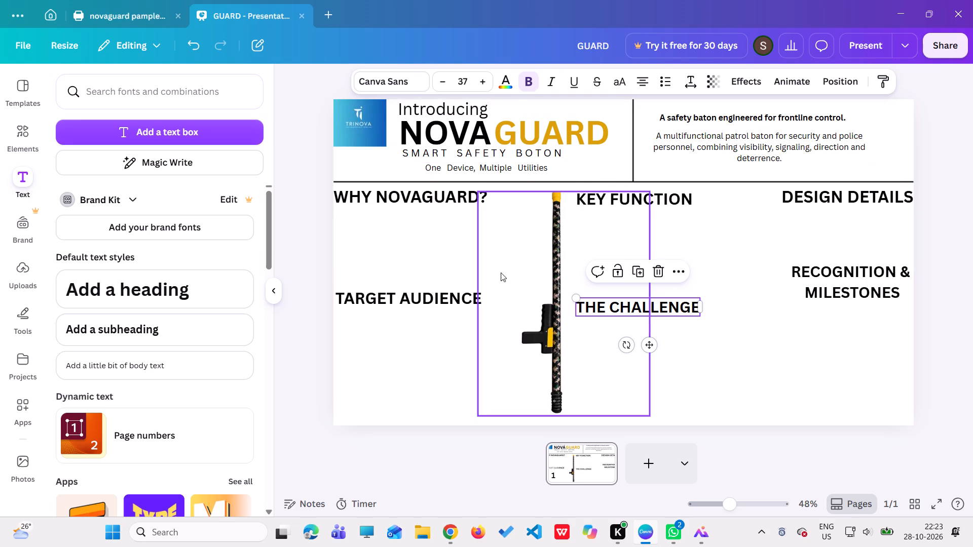
pyautogui.click(661, 470)
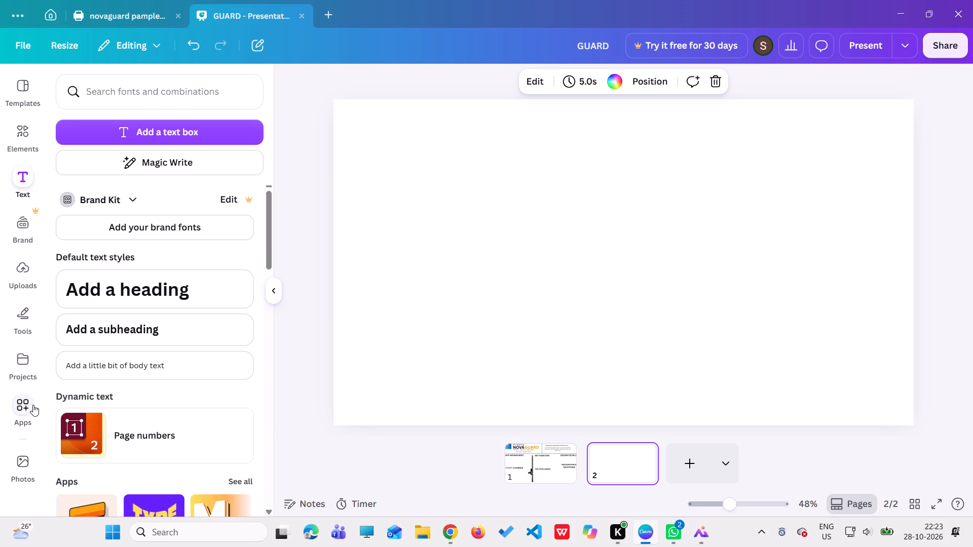
# Insert the uploaded Trinova logo on page 2 and place it in the page's top-left corner.
pyautogui.click(24, 232)
pyautogui.click(17, 286)
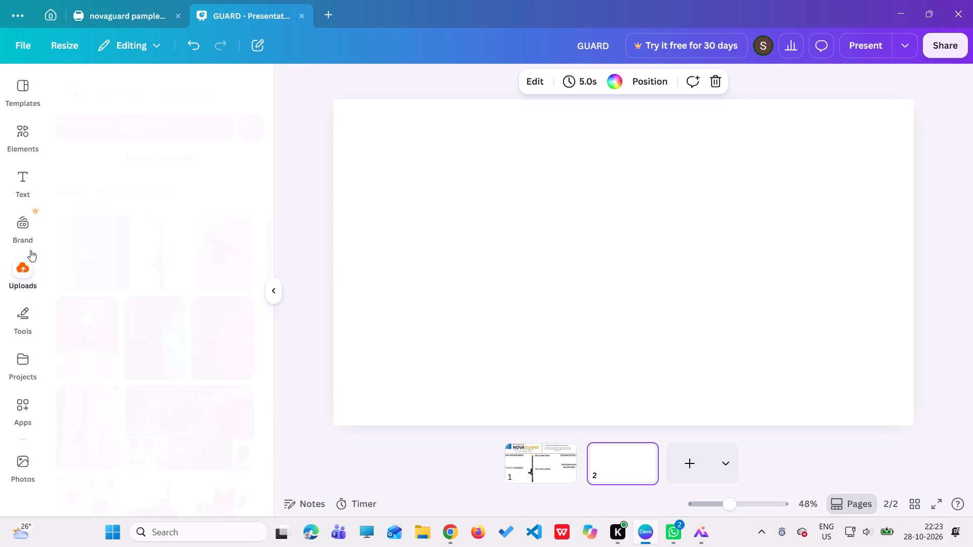
pyautogui.click(93, 237)
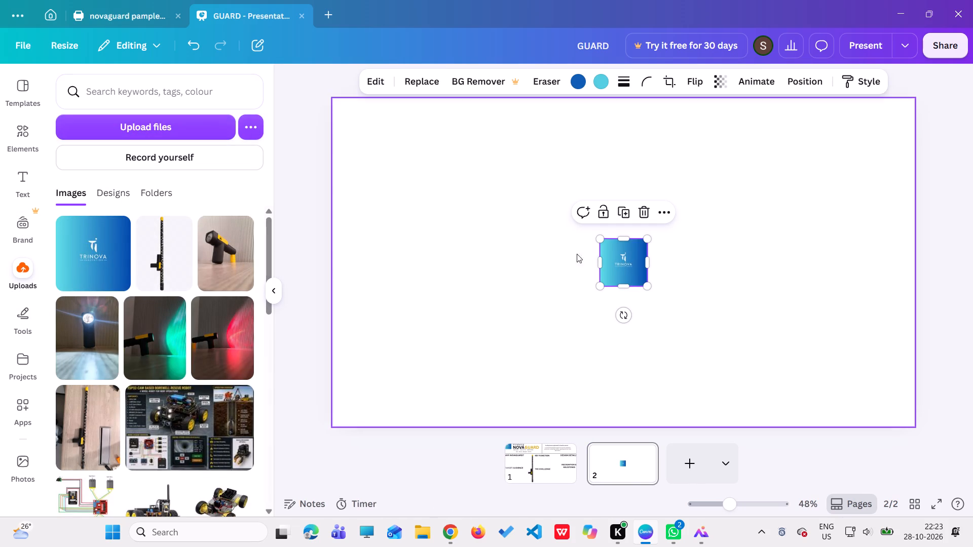
pyautogui.moveTo(626, 264); pyautogui.dragTo(355, 127)
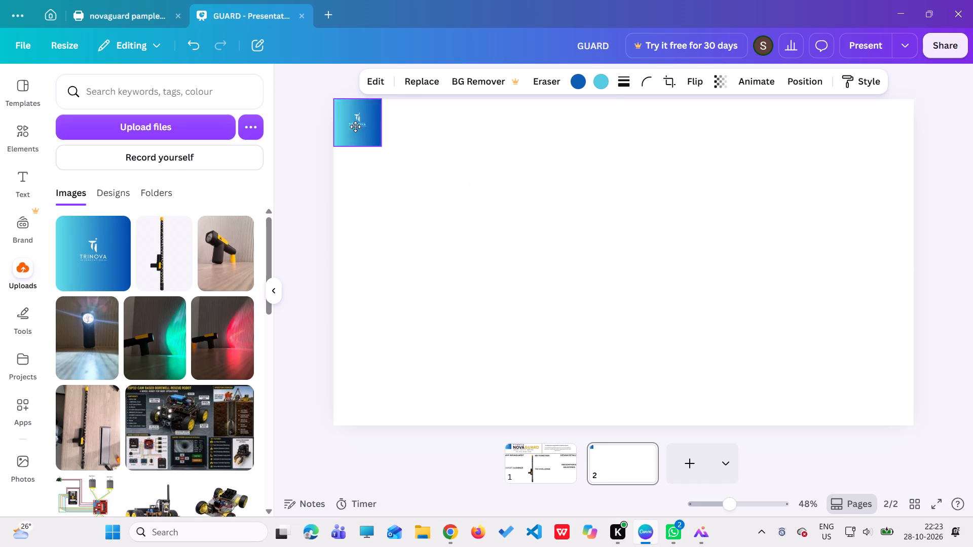
pyautogui.moveTo(355, 127); pyautogui.dragTo(359, 125)
pyautogui.click(310, 247)
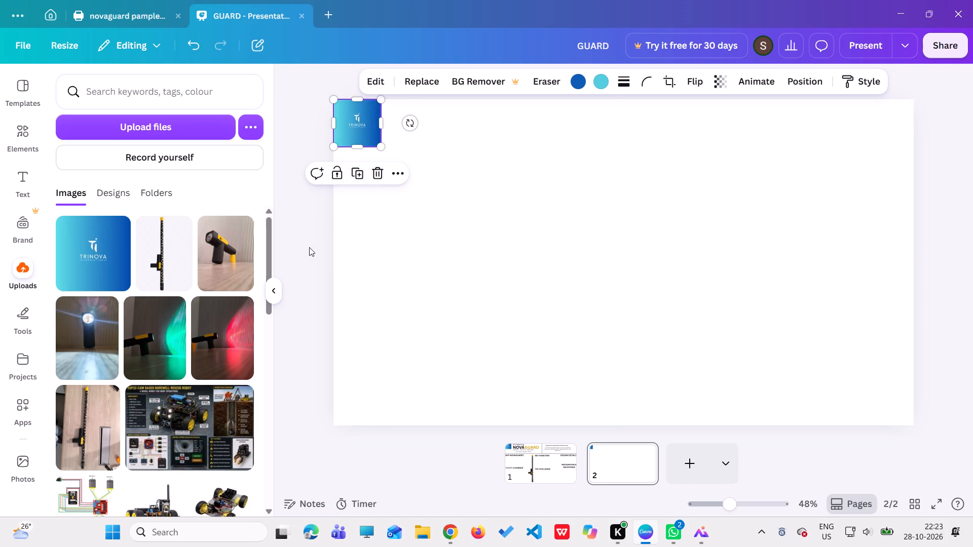
pyautogui.click(364, 138)
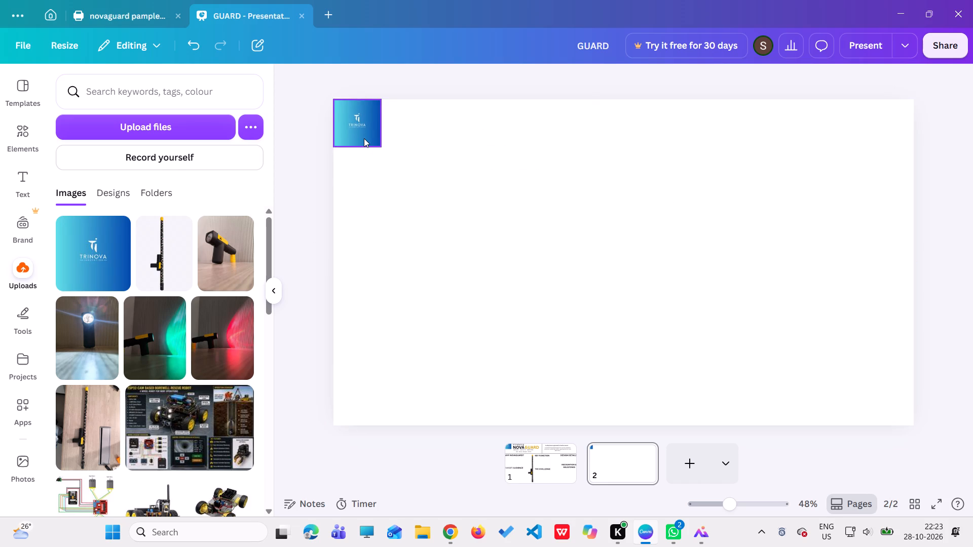
pyautogui.click(306, 280)
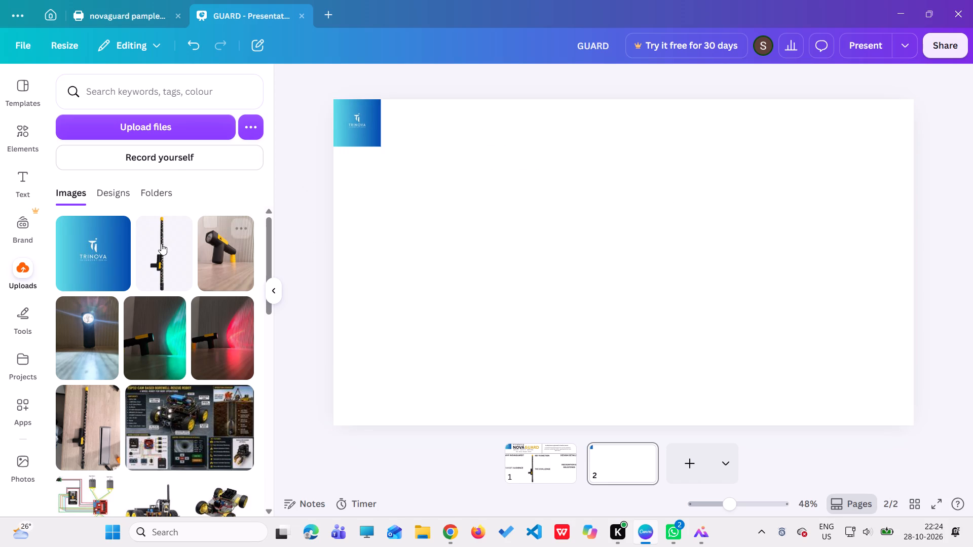
# Insert the uploaded cut-out baton image on page 2 and place it near the page centre, slightly above the middle.
pyautogui.click(170, 257)
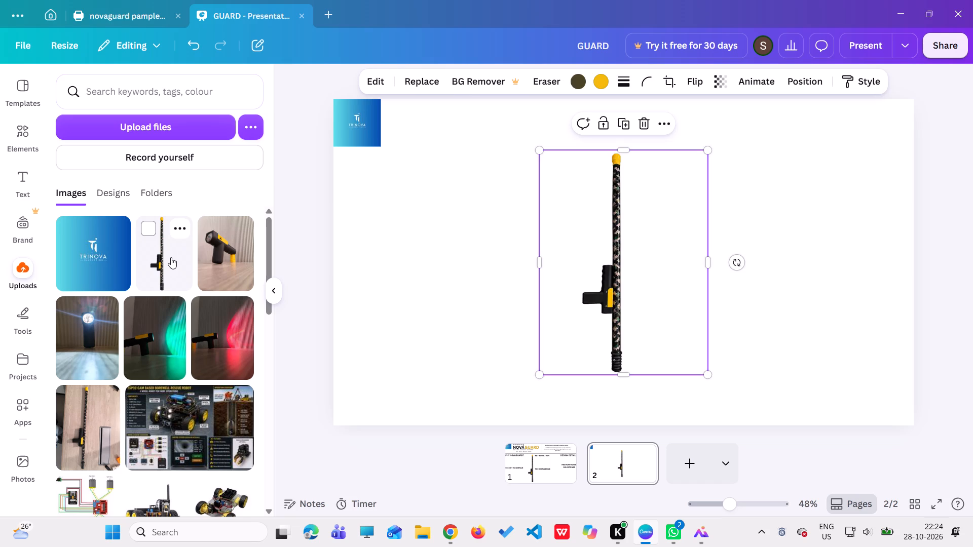
pyautogui.moveTo(658, 289); pyautogui.dragTo(680, 272)
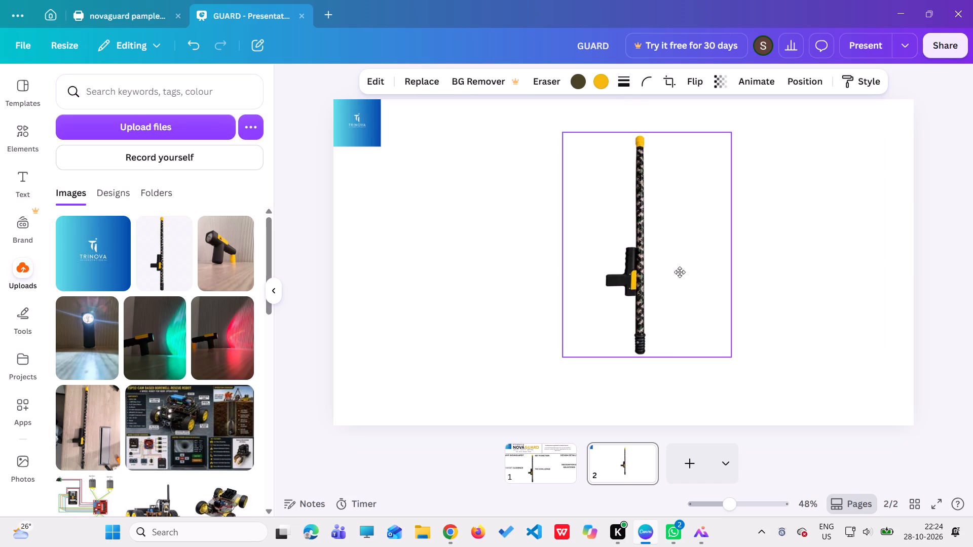
pyautogui.moveTo(680, 272); pyautogui.dragTo(671, 276)
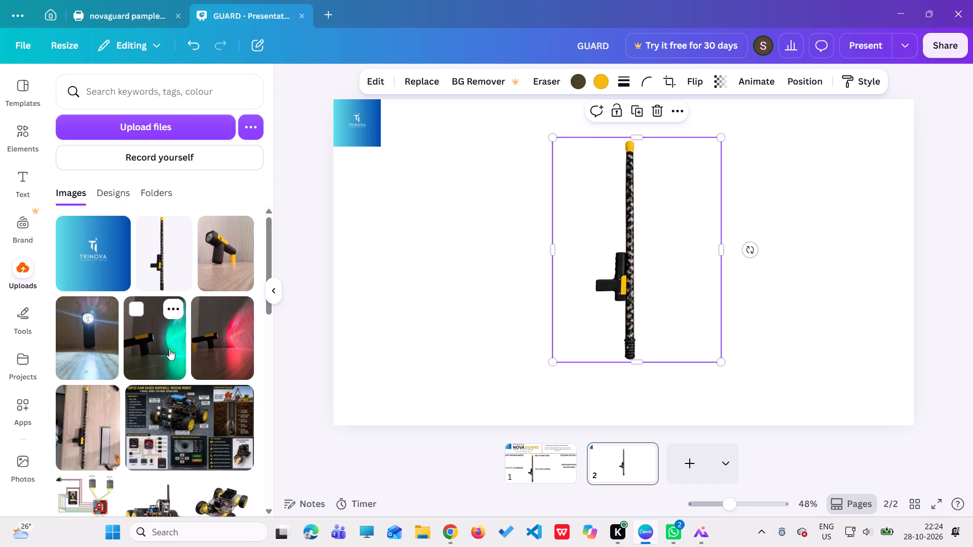
# Insert the uploaded black-and-yellow torch handle photo, shrink it, crop its bottom edge, and place it near page 2's top-right corner.
pyautogui.click(226, 270)
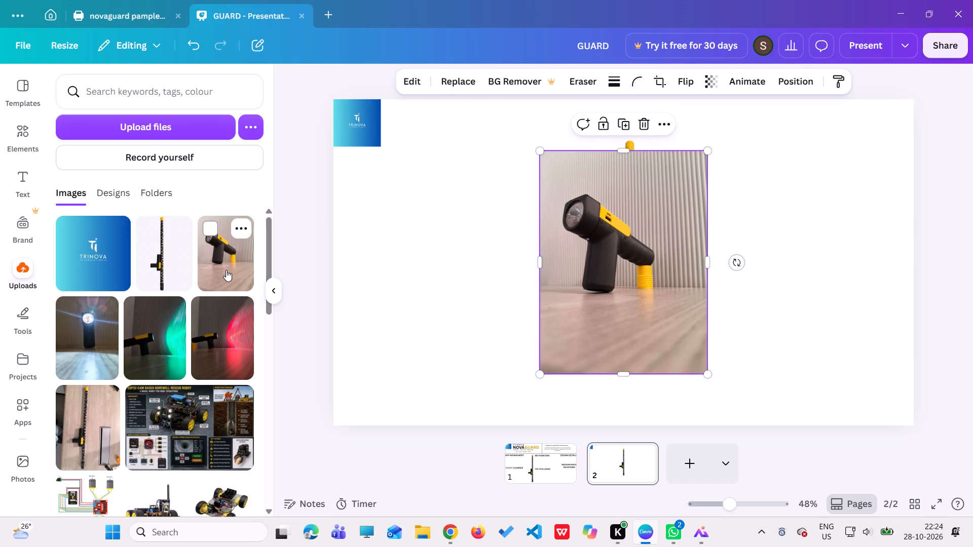
pyautogui.moveTo(665, 319); pyautogui.dragTo(830, 310)
pyautogui.moveTo(871, 364); pyautogui.dragTo(826, 284)
pyautogui.moveTo(763, 295); pyautogui.dragTo(765, 256)
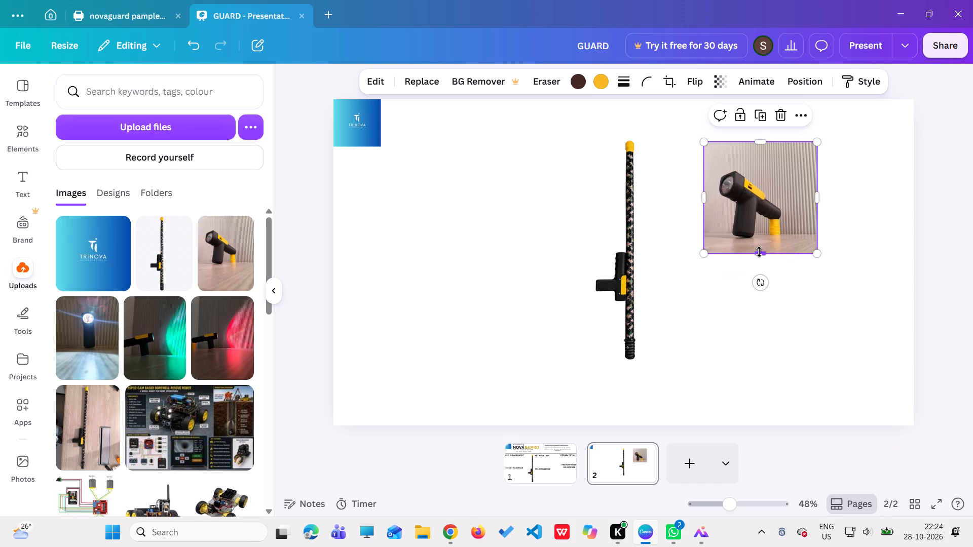
pyautogui.moveTo(759, 252); pyautogui.dragTo(761, 244)
pyautogui.moveTo(761, 195); pyautogui.dragTo(789, 183)
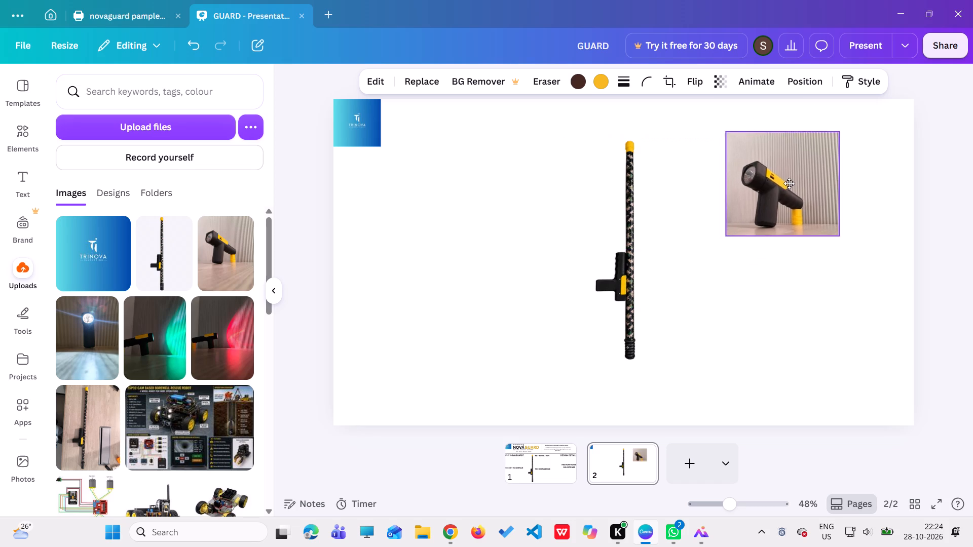
pyautogui.moveTo(789, 183); pyautogui.dragTo(841, 166)
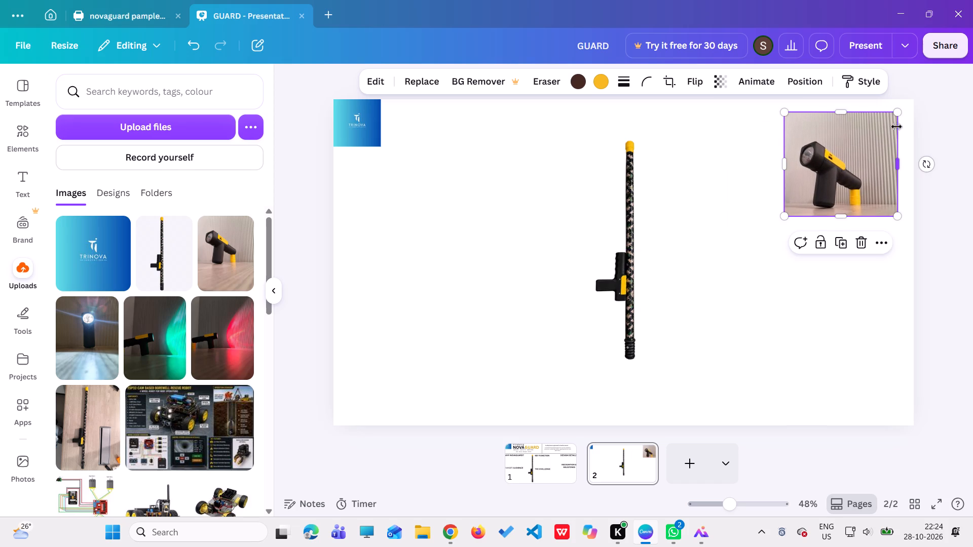
# Shrink the torch handle photo on page 2 and place it flush in the page's top-right corner.
pyautogui.moveTo(896, 115); pyautogui.dragTo(874, 136)
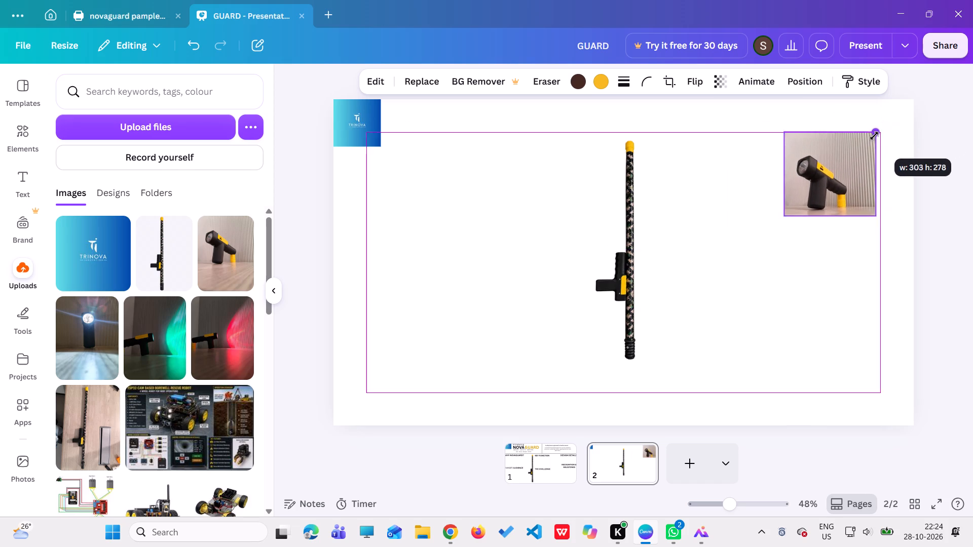
pyautogui.moveTo(874, 136); pyautogui.dragTo(866, 141)
pyautogui.moveTo(819, 174); pyautogui.dragTo(841, 149)
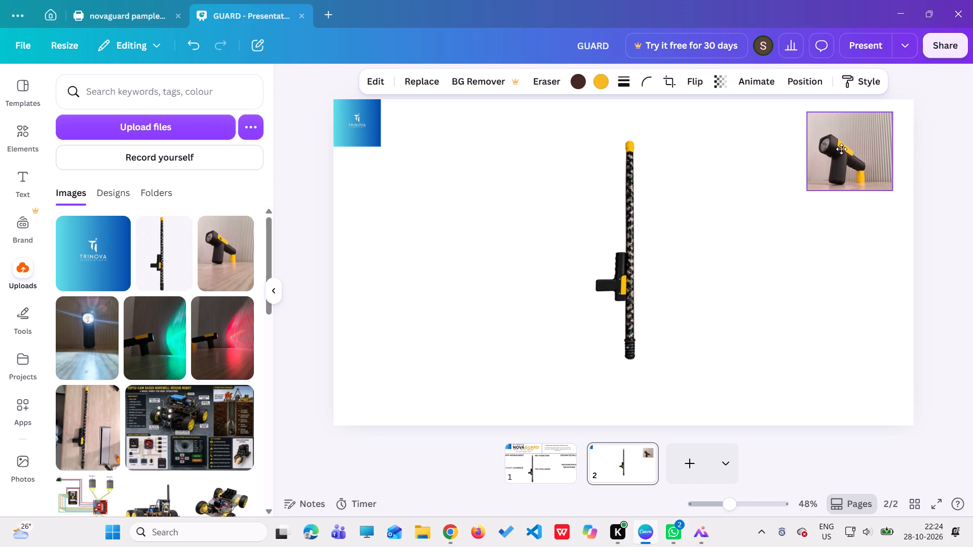
pyautogui.moveTo(841, 149); pyautogui.dragTo(847, 142)
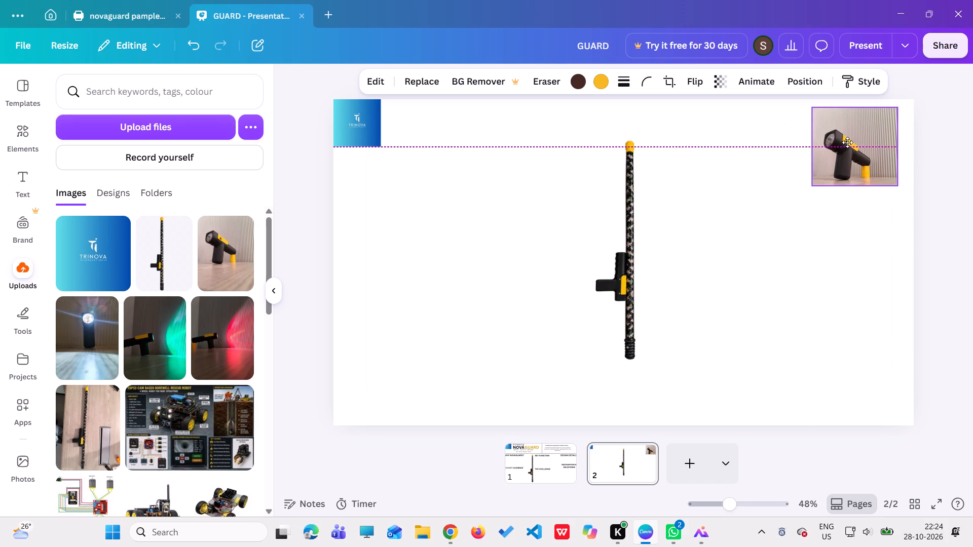
pyautogui.moveTo(847, 142); pyautogui.dragTo(860, 137)
pyautogui.click(740, 235)
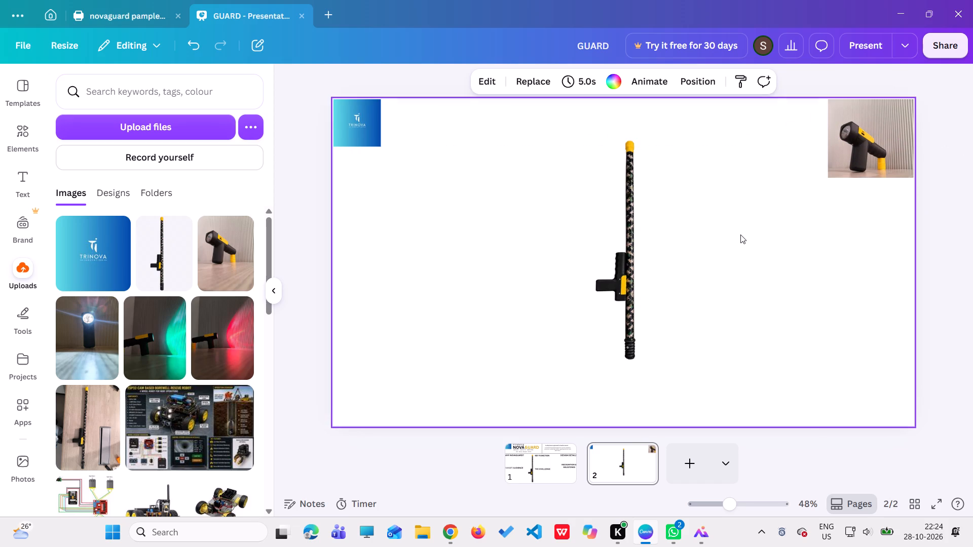
pyautogui.moveTo(886, 134); pyautogui.dragTo(886, 129)
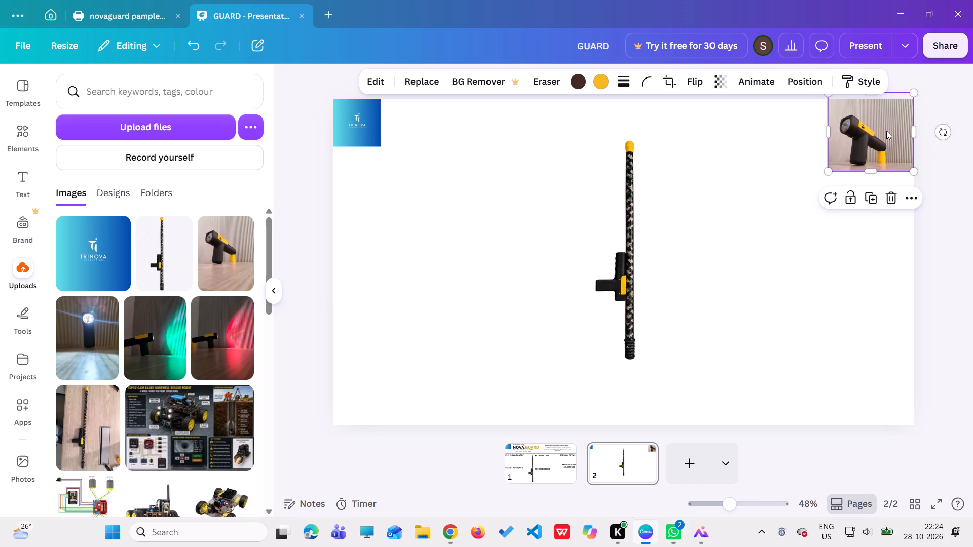
pyautogui.click(886, 139)
pyautogui.click(787, 204)
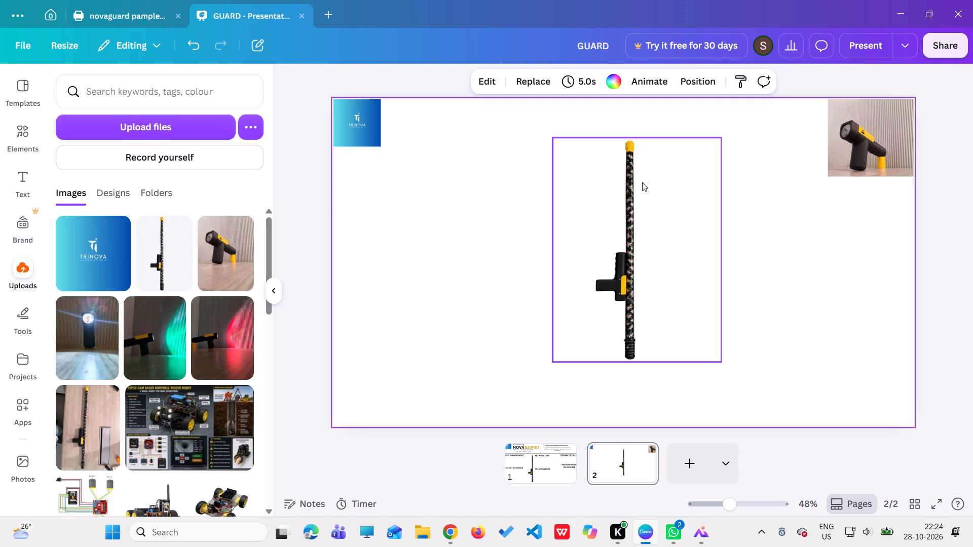
# Insert the uploaded ESP32-CAM borewell rescue robot image on page 2 and place it lower left, extending past the page's left edge.
pyautogui.click(205, 437)
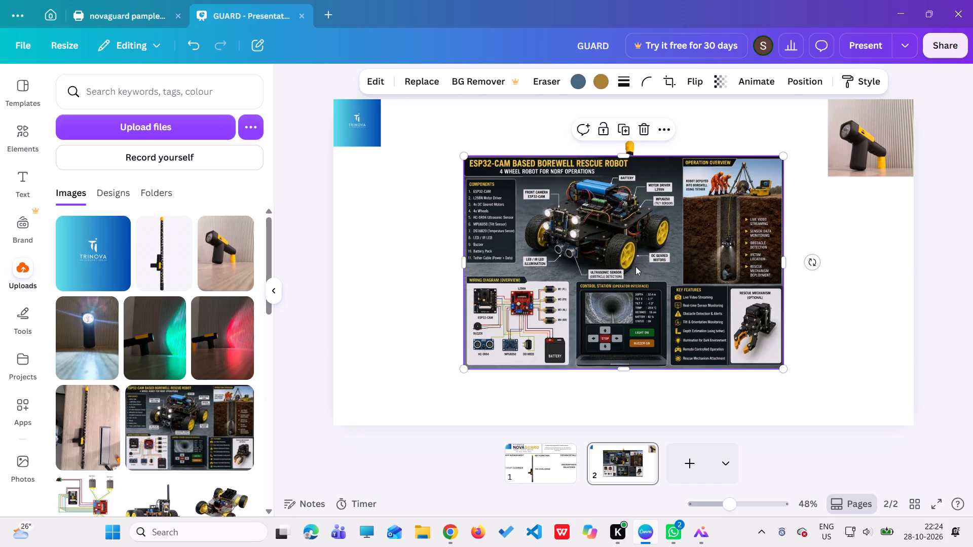
pyautogui.moveTo(635, 266); pyautogui.dragTo(474, 315)
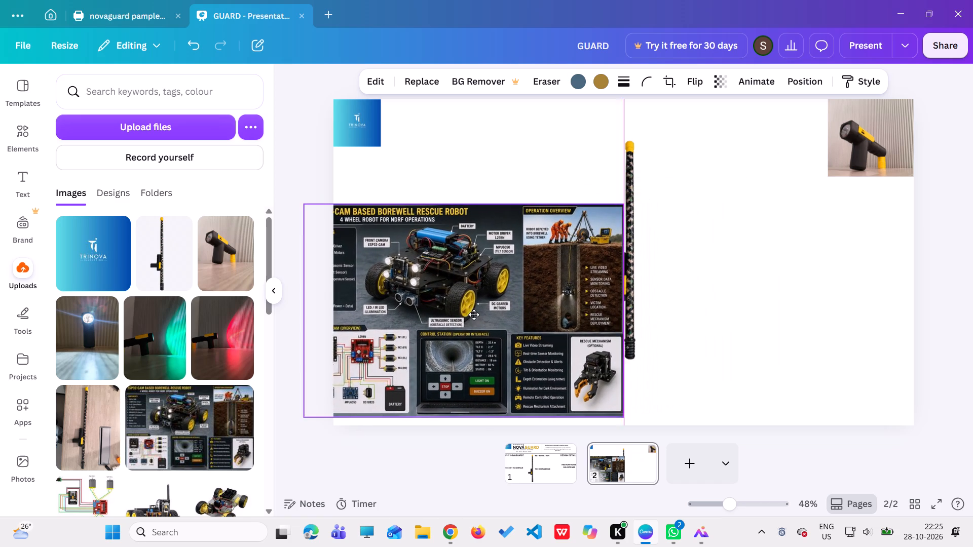
pyautogui.moveTo(474, 315); pyautogui.dragTo(445, 315)
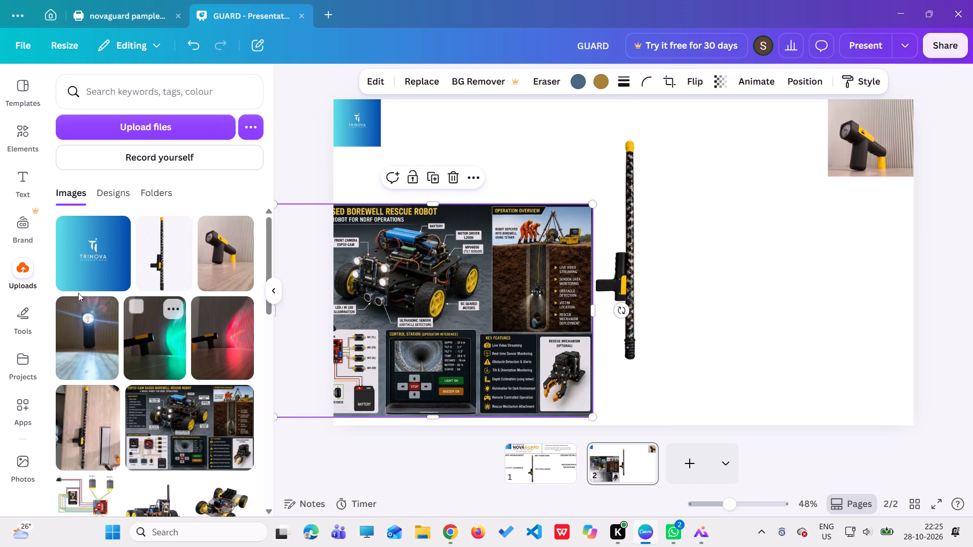
# Add a subheading text box near the top centre of page 2 and clear its placeholder text.
pyautogui.click(25, 191)
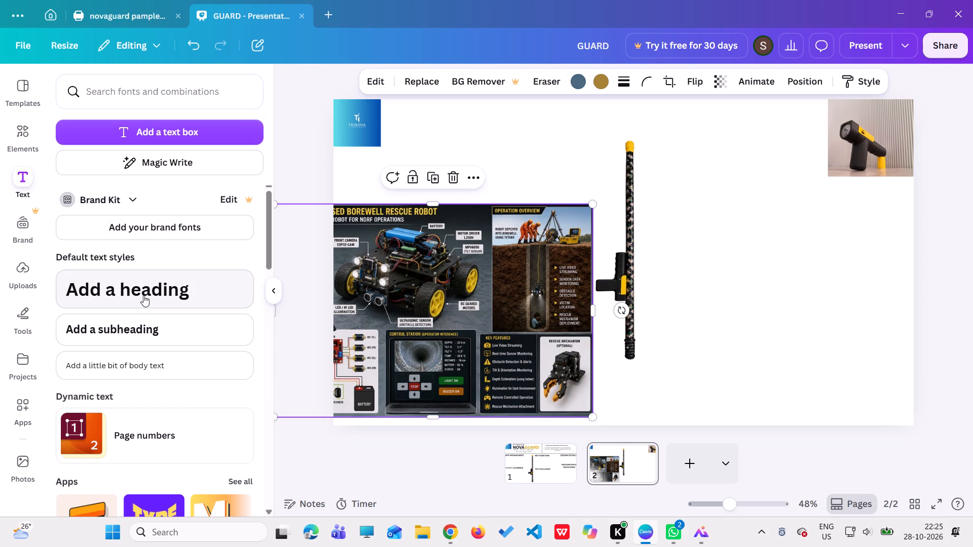
pyautogui.click(141, 324)
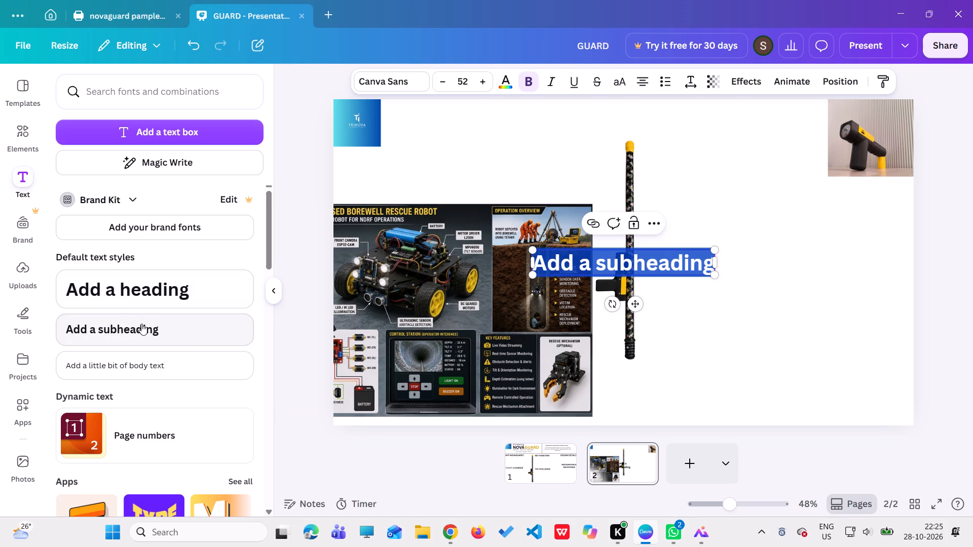
pyautogui.moveTo(646, 267); pyautogui.dragTo(686, 176)
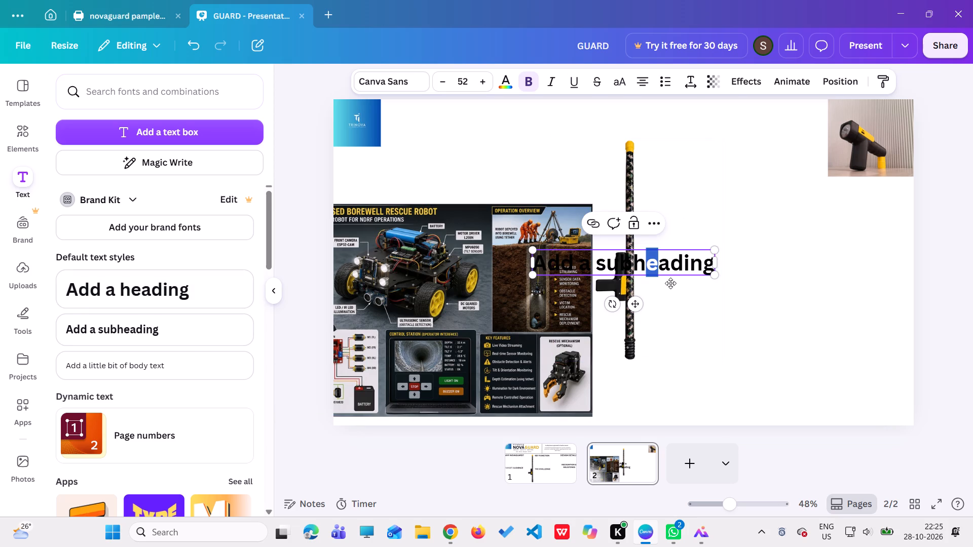
pyautogui.moveTo(636, 309); pyautogui.dragTo(673, 164)
pyautogui.click(744, 113)
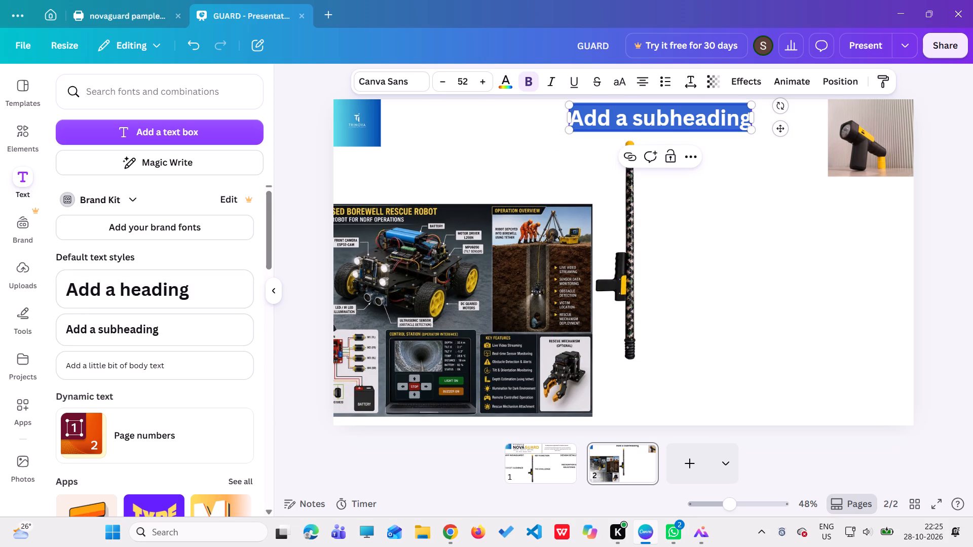
pyautogui.press('BackSpace')
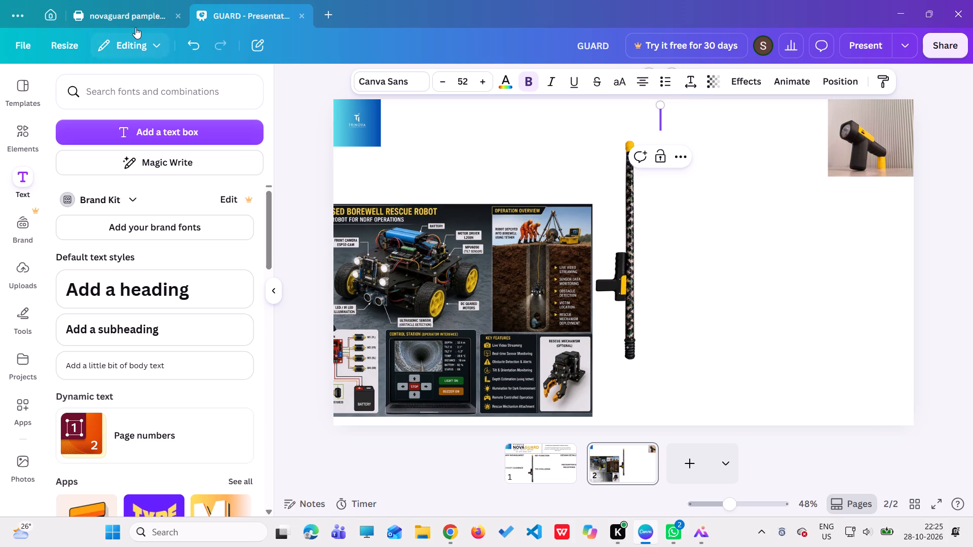
# On page 1 of GUARD, copy the KEY FUNCTION heading's text and delete it from its text box.
pyautogui.click(135, 18)
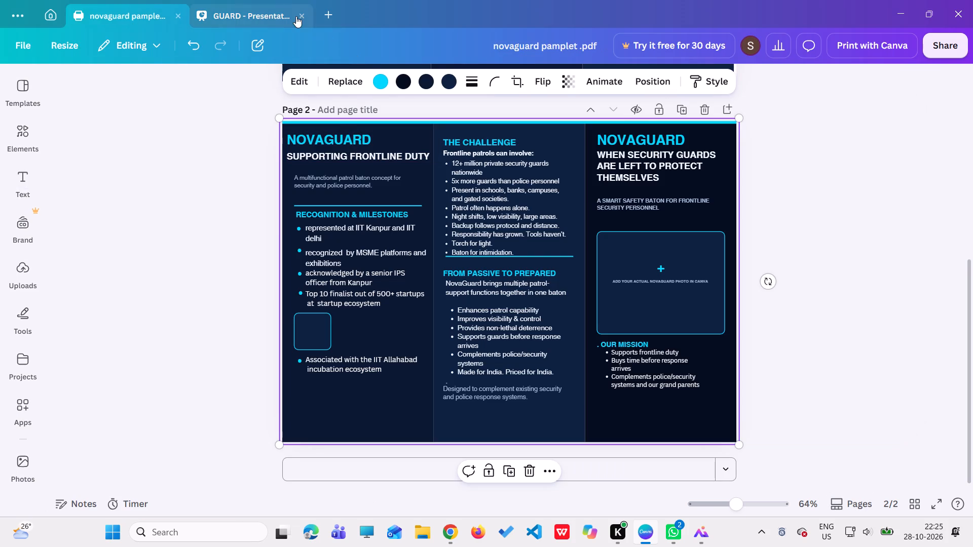
pyautogui.click(280, 16)
pyautogui.click(510, 466)
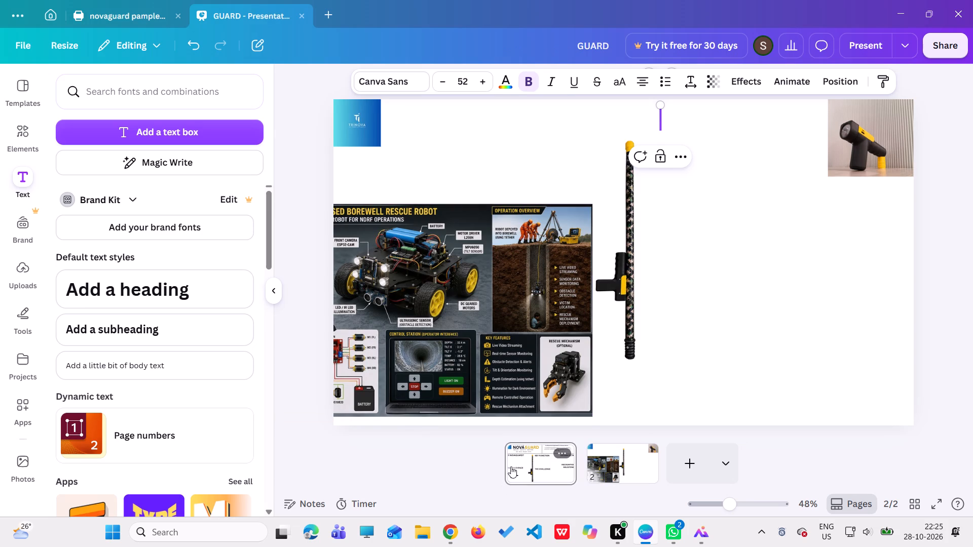
pyautogui.click(613, 201)
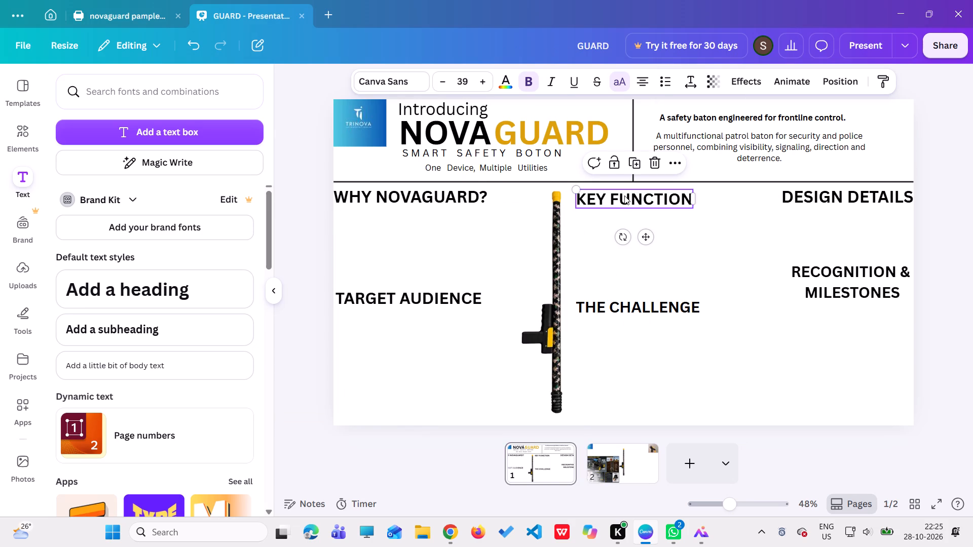
pyautogui.click(624, 196)
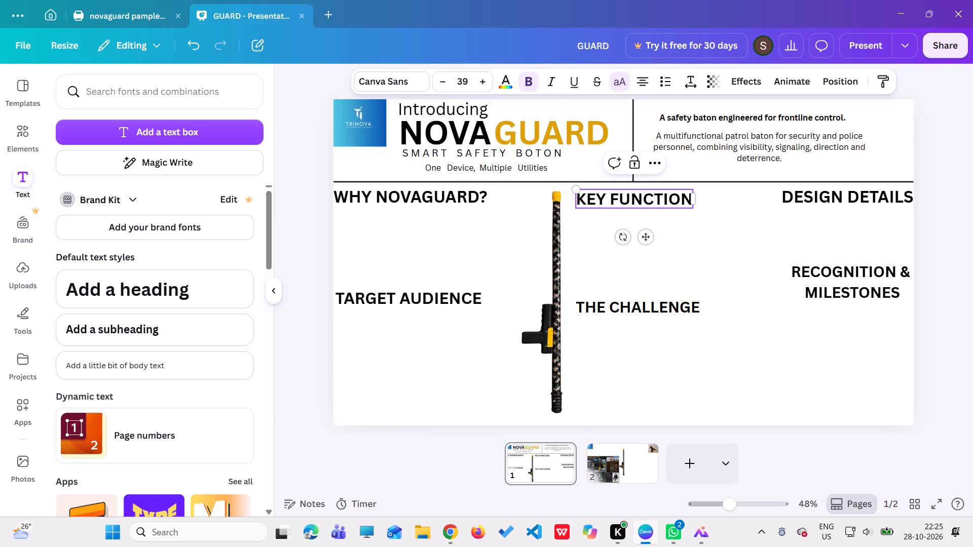
pyautogui.moveTo(689, 197); pyautogui.dragTo(576, 207)
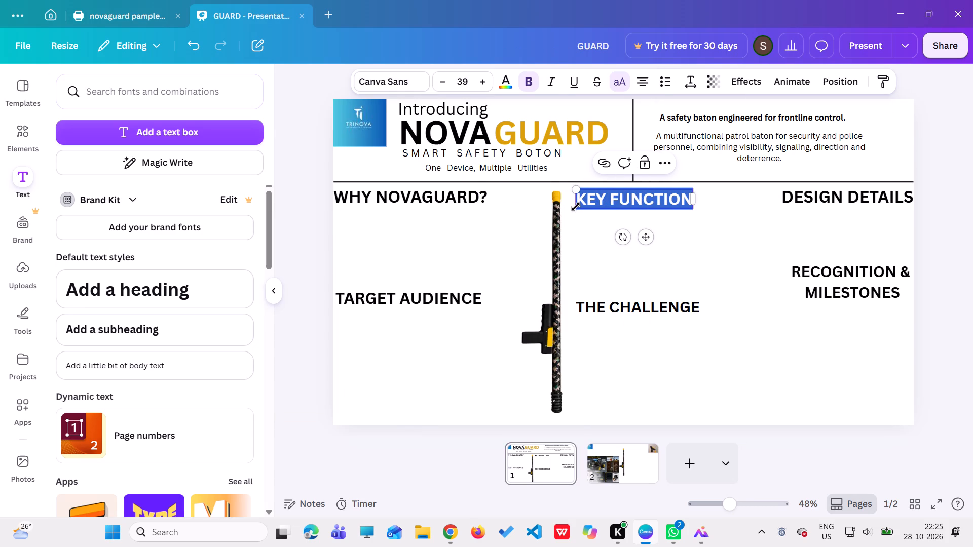
pyautogui.keyDown('ctrl'); pyautogui.click(576, 207); pyautogui.keyUp('ctrl')
pyautogui.hotkey('ctrl', 'c')
pyautogui.press('BackSpace')
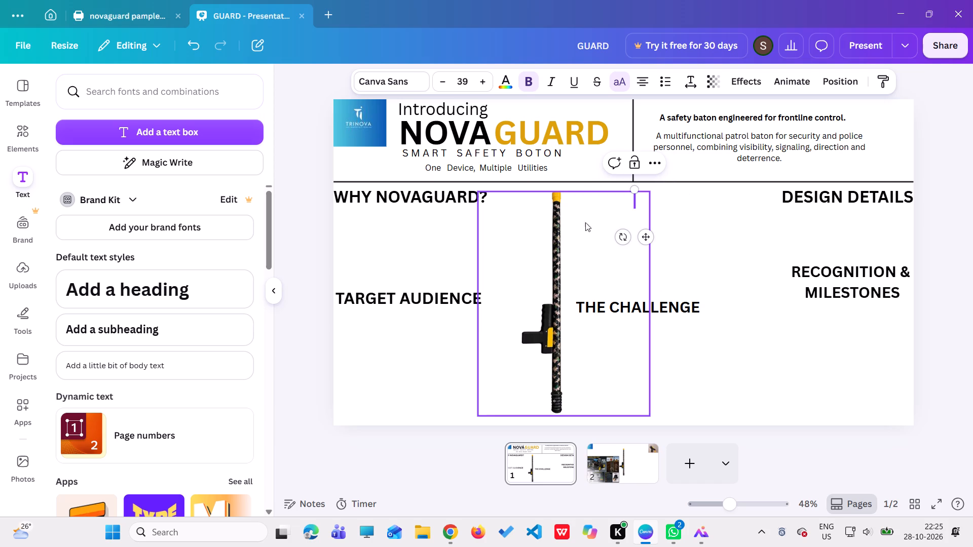
pyautogui.click(653, 158)
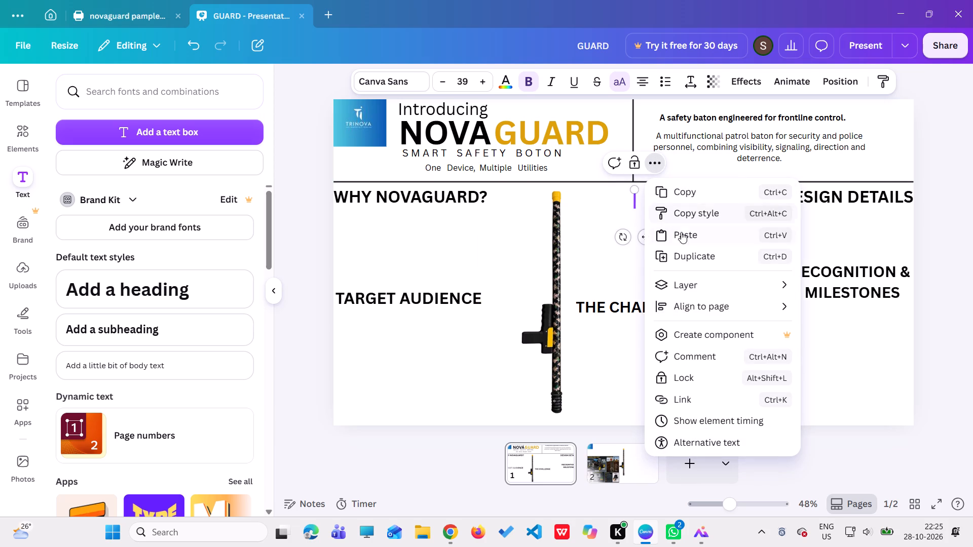
pyautogui.click(827, 334)
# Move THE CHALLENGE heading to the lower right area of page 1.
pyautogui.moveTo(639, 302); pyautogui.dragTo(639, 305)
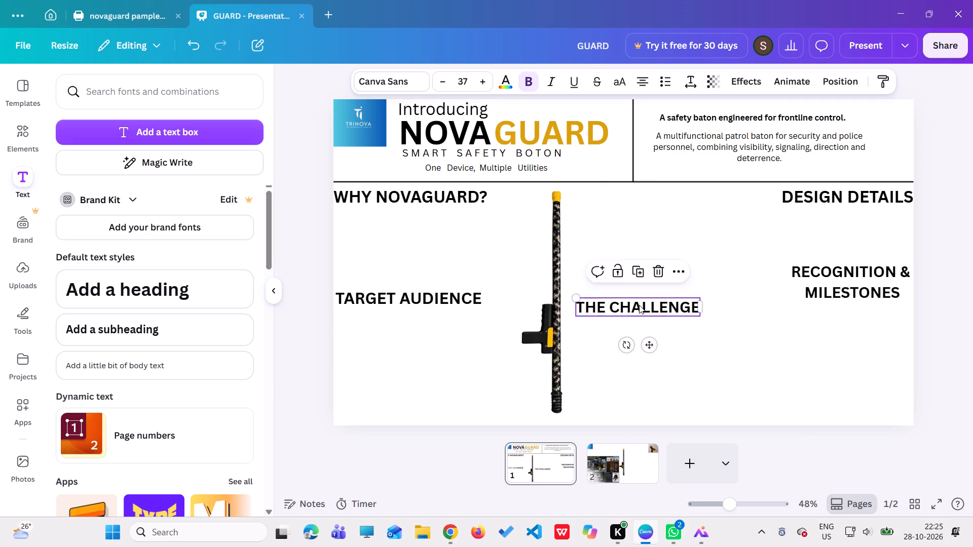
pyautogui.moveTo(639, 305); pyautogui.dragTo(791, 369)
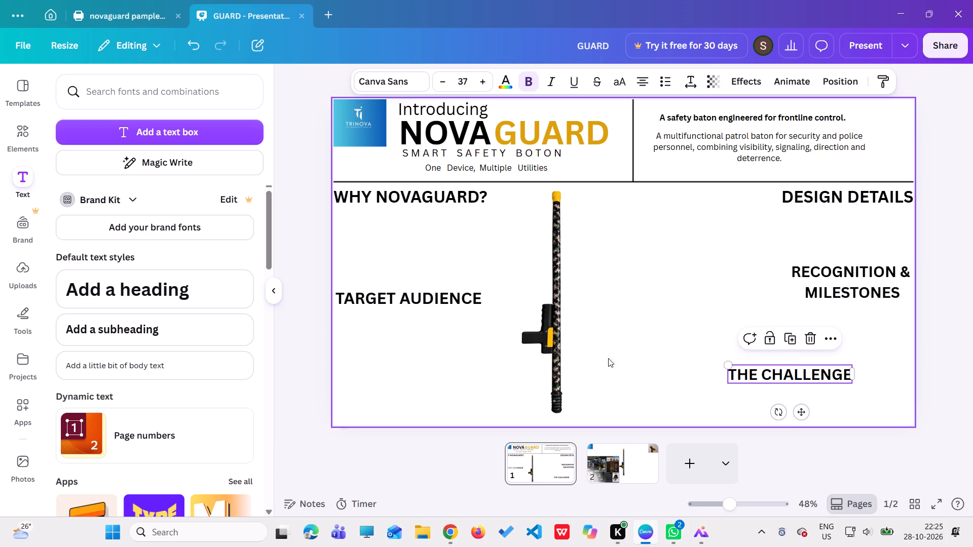
# Delete the baton image from page 1.
pyautogui.moveTo(555, 343); pyautogui.dragTo(596, 342)
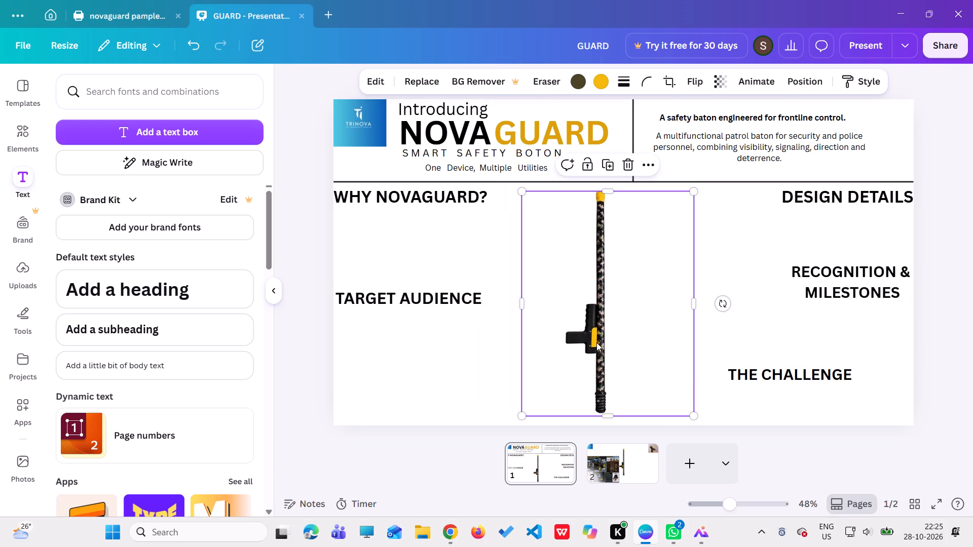
pyautogui.click(624, 164)
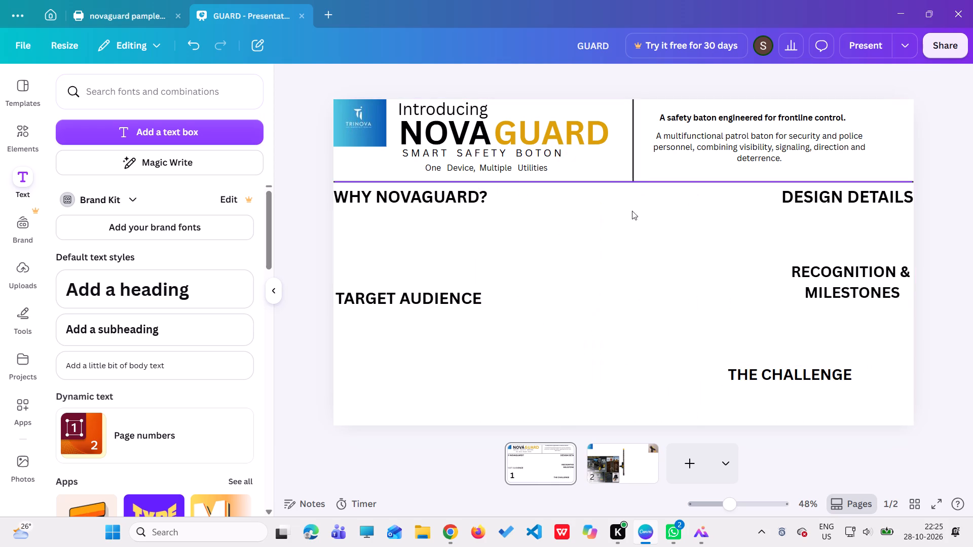
# Move THE CHALLENGE heading between WHY NOVAGUARD? and DESIGN DETAILS on page 1, level with those two headings.
pyautogui.moveTo(754, 373); pyautogui.dragTo(605, 203)
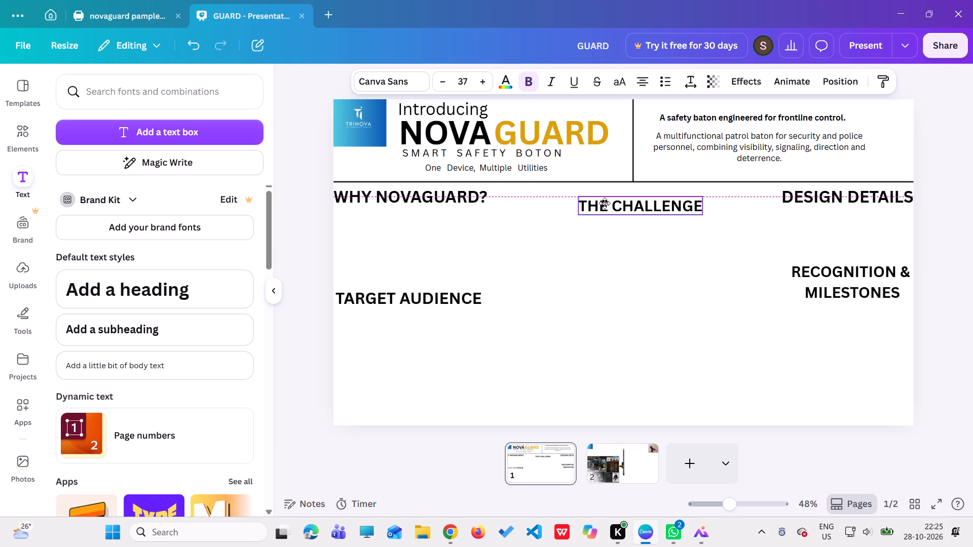
pyautogui.moveTo(605, 203); pyautogui.dragTo(609, 193)
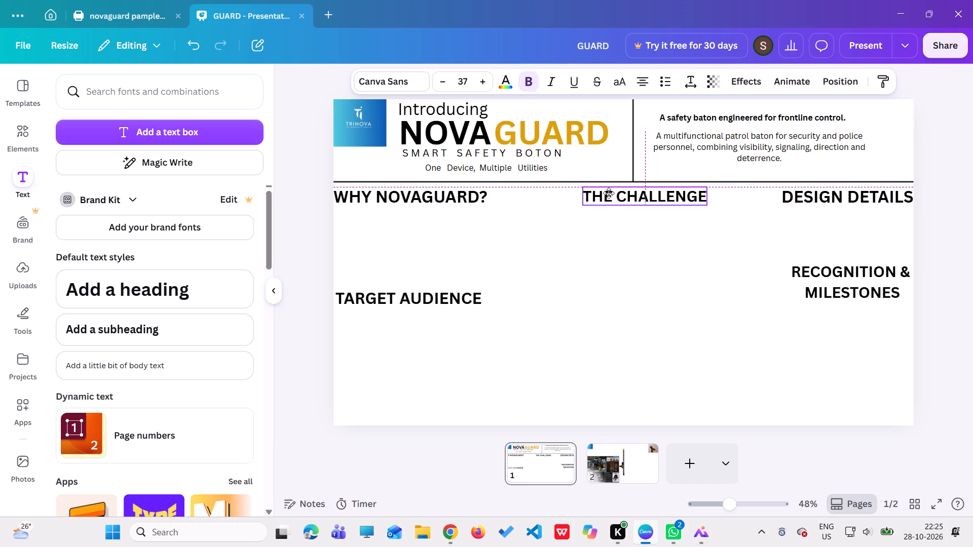
pyautogui.moveTo(609, 193); pyautogui.dragTo(608, 191)
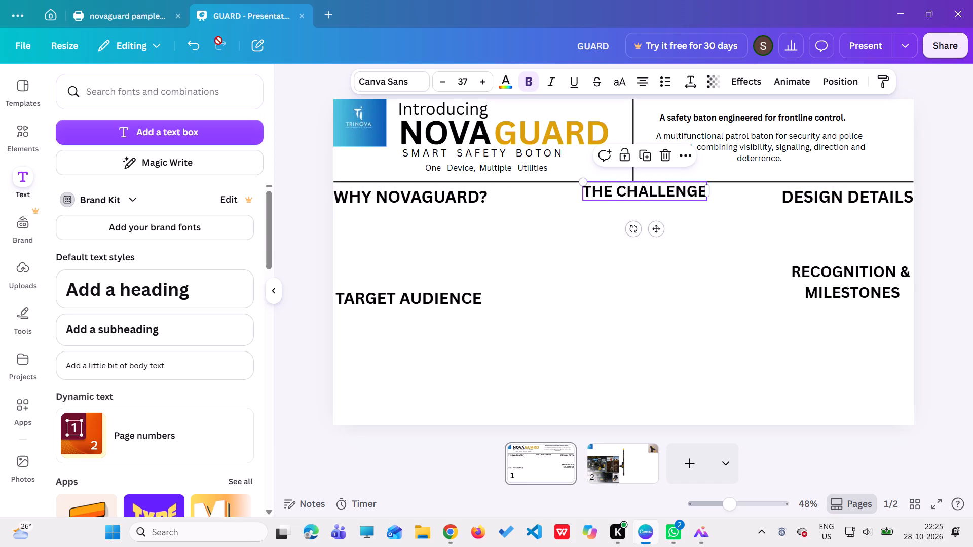
pyautogui.click(138, 12)
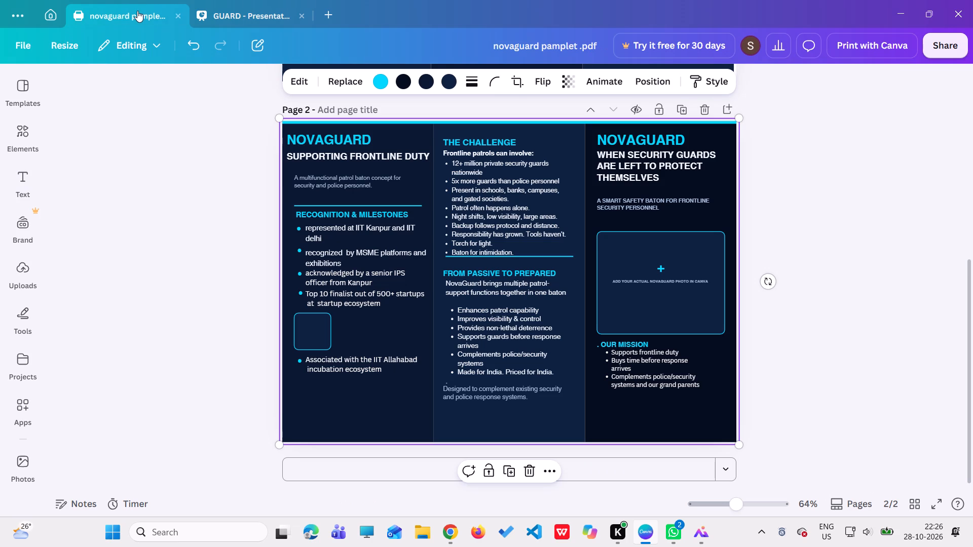
pyautogui.click(235, 0)
pyautogui.click(232, 10)
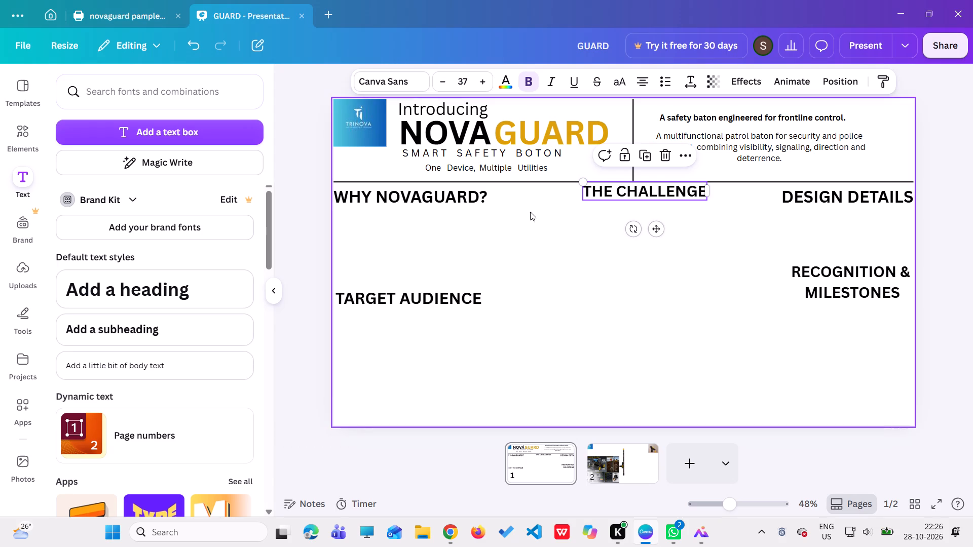
pyautogui.click(608, 193)
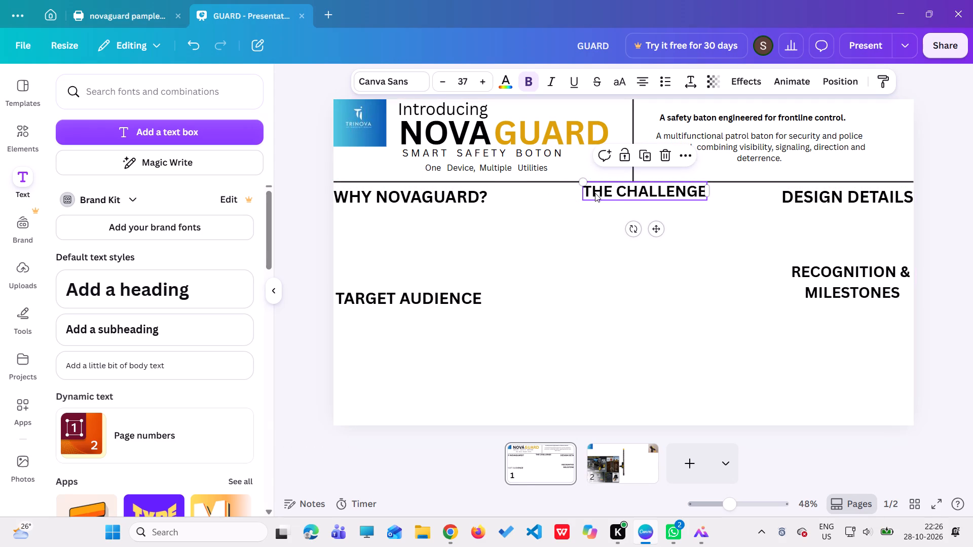
pyautogui.moveTo(595, 193); pyautogui.dragTo(597, 198)
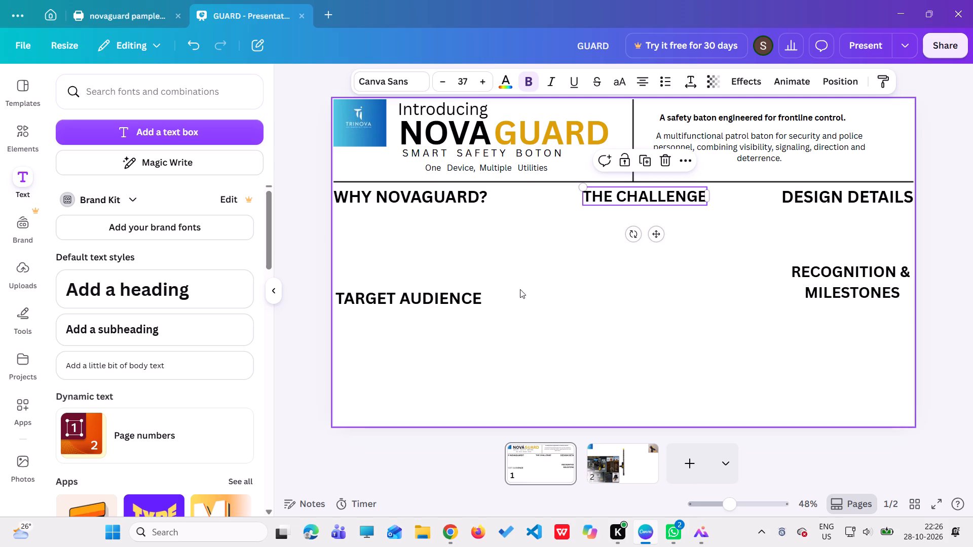
# Switch to the novaguard pamphlet design and delete the BUILT FOR REAL PATROL CONDITIONS heading from page 1.
pyautogui.click(127, 10)
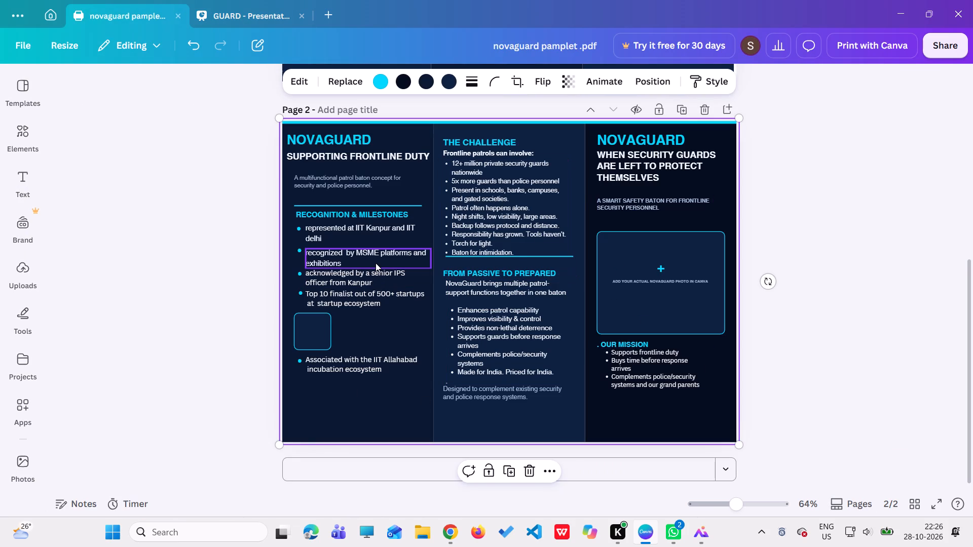
pyautogui.scroll(-1, 376, 262)
pyautogui.scroll(2, 527, 339)
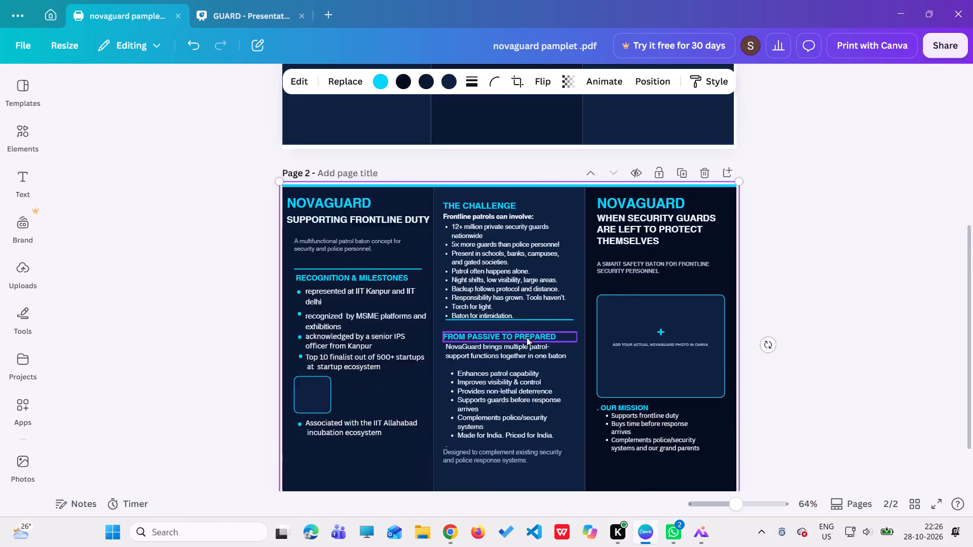
pyautogui.scroll(1, 527, 337)
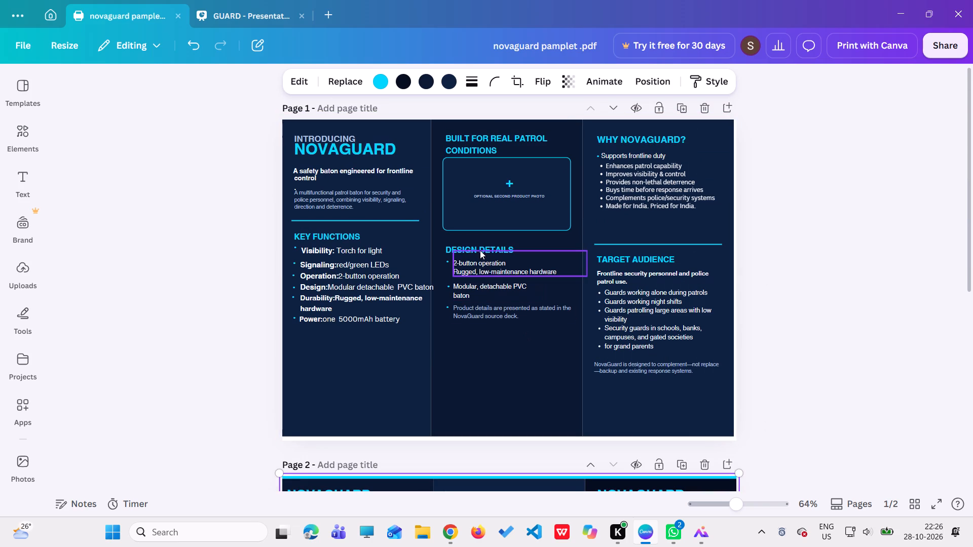
pyautogui.click(478, 246)
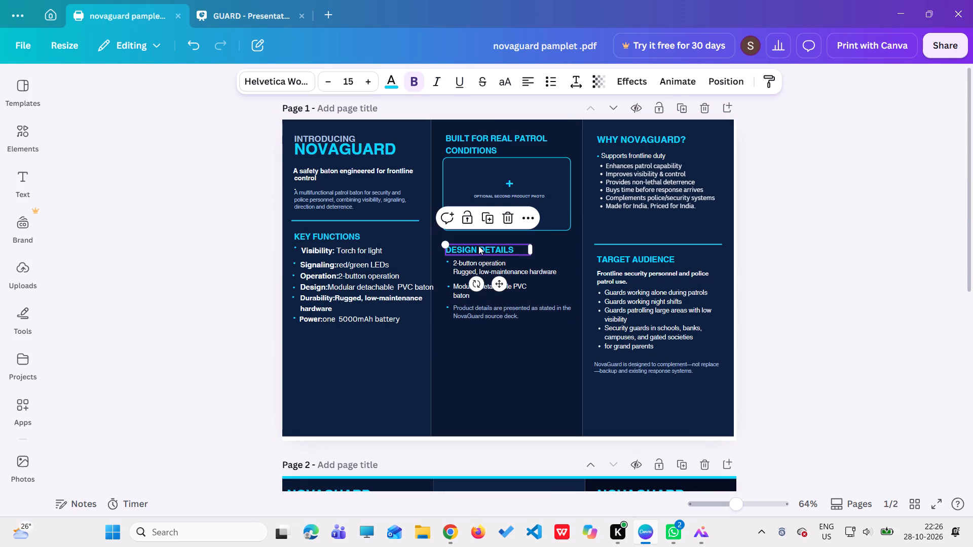
pyautogui.click(469, 150)
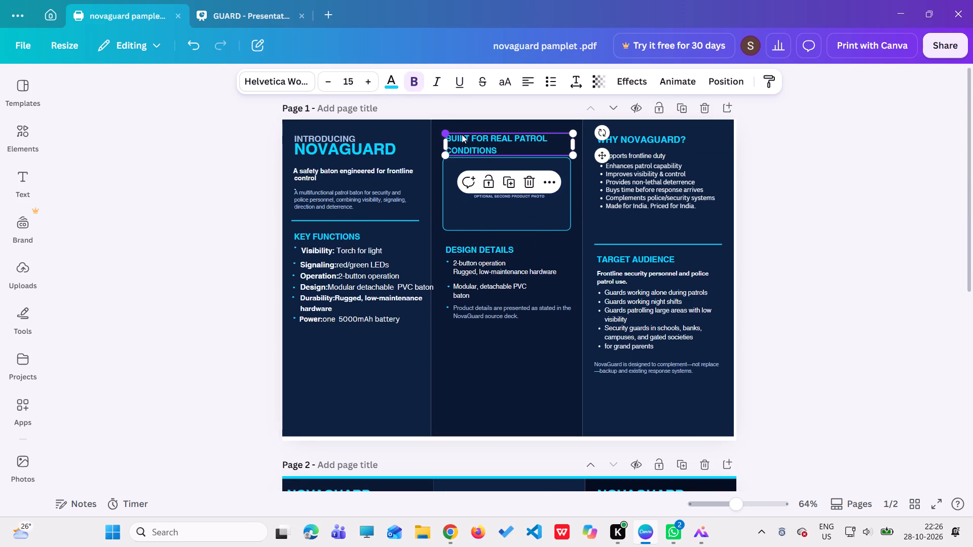
pyautogui.click(502, 149)
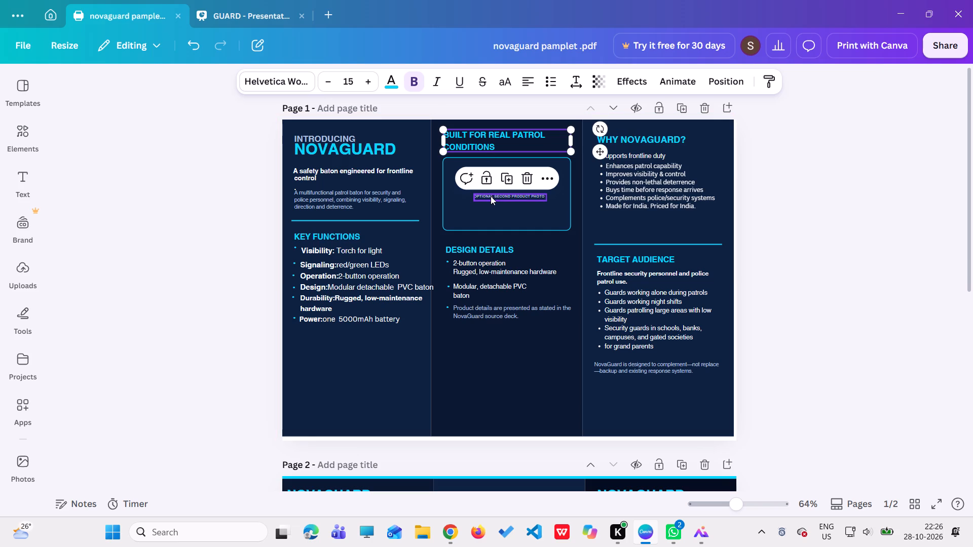
pyautogui.click(528, 173)
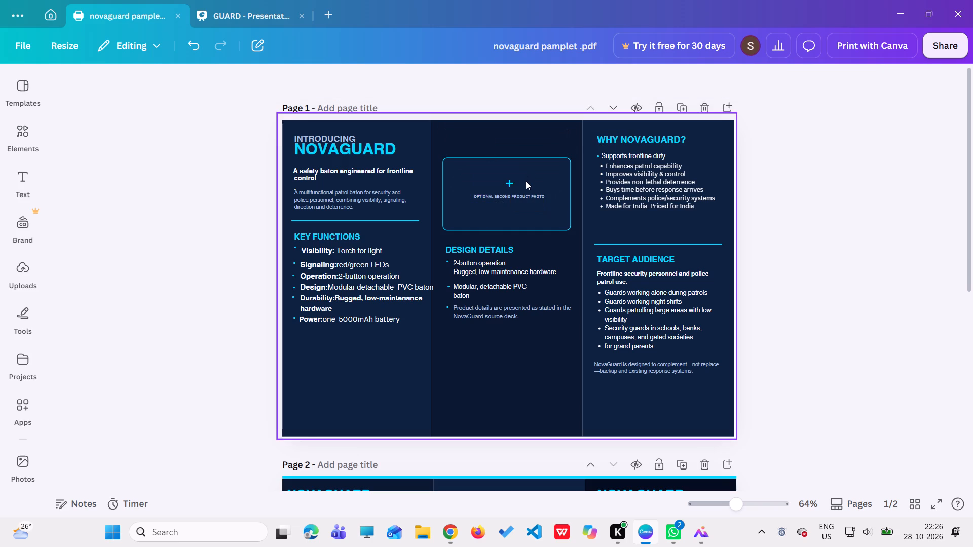
# Move the dark blue panel background graphic off page 1 of the pamphlet and delete it.
pyautogui.click(526, 183)
pyautogui.moveTo(526, 183); pyautogui.dragTo(736, 194)
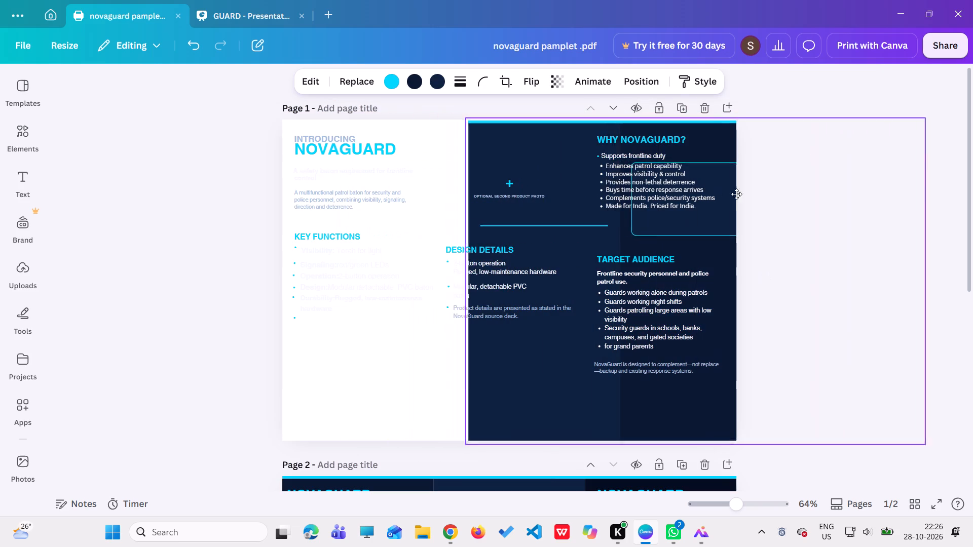
pyautogui.moveTo(736, 194); pyautogui.dragTo(482, 225)
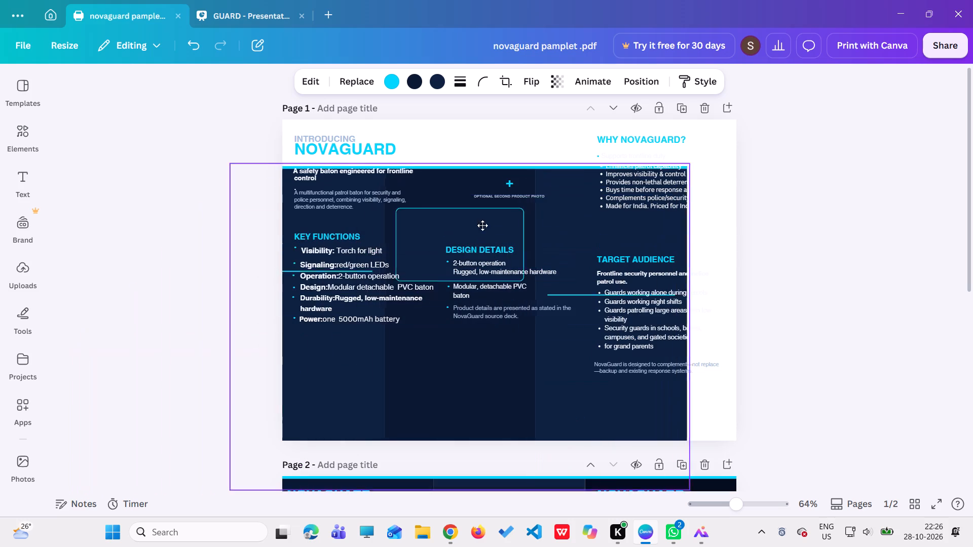
pyautogui.moveTo(482, 225); pyautogui.dragTo(523, 194)
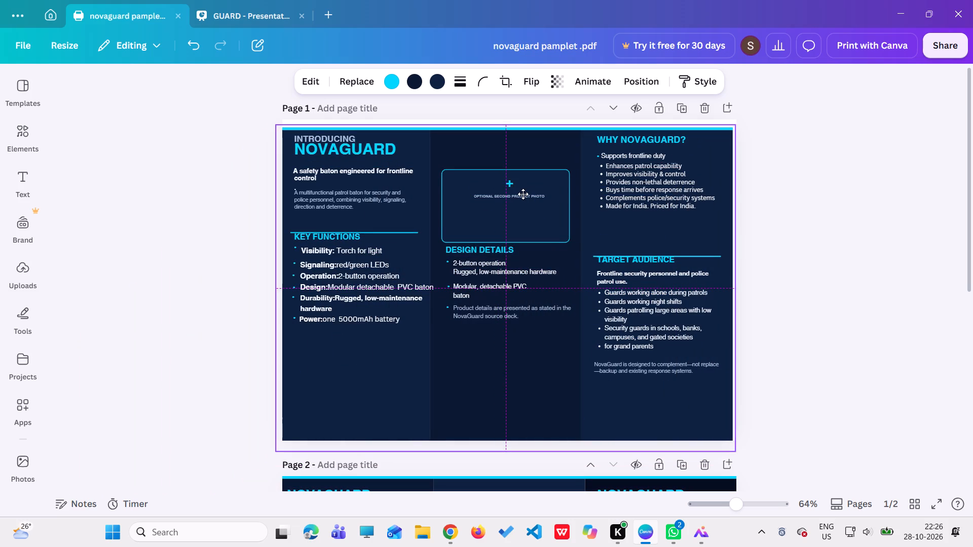
pyautogui.moveTo(523, 194); pyautogui.dragTo(72, 353)
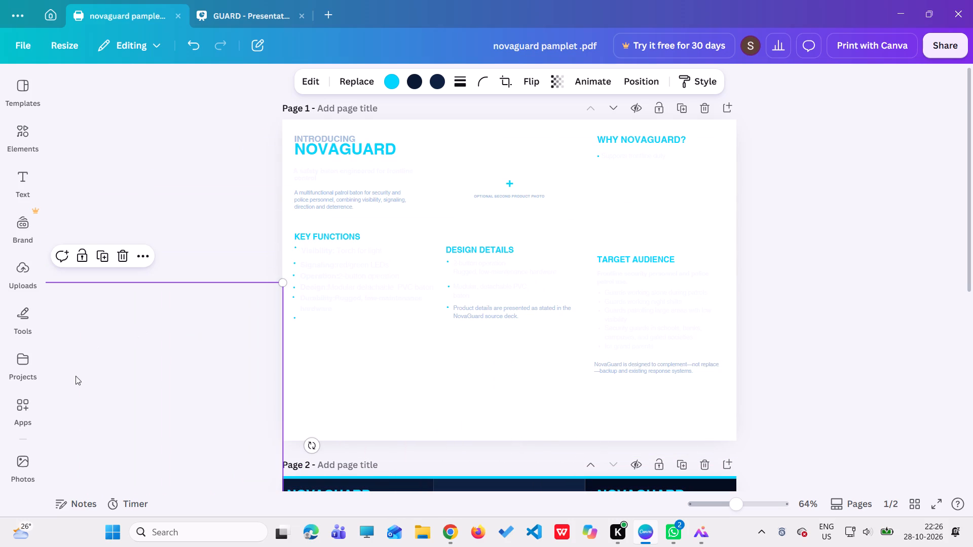
pyautogui.click(120, 262)
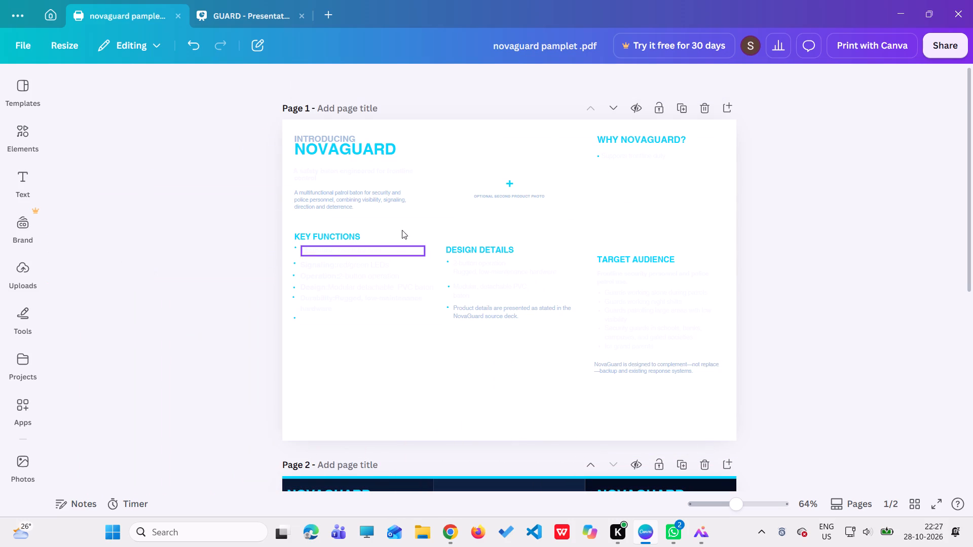
# Recolour the INTRODUCING NOVAGUARD title, the multifunctional patrol baton description and the safety baton tagline black.
pyautogui.click(371, 145)
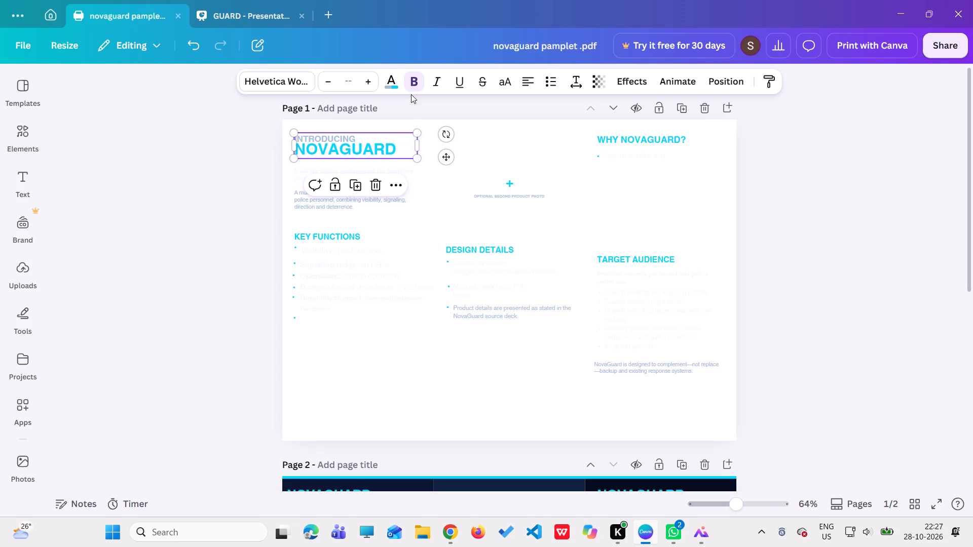
pyautogui.click(393, 86)
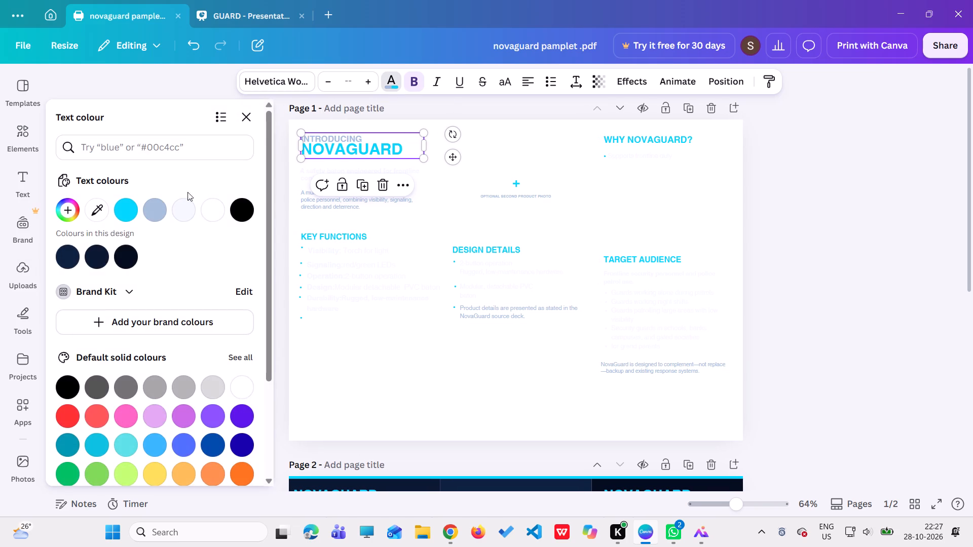
pyautogui.click(242, 213)
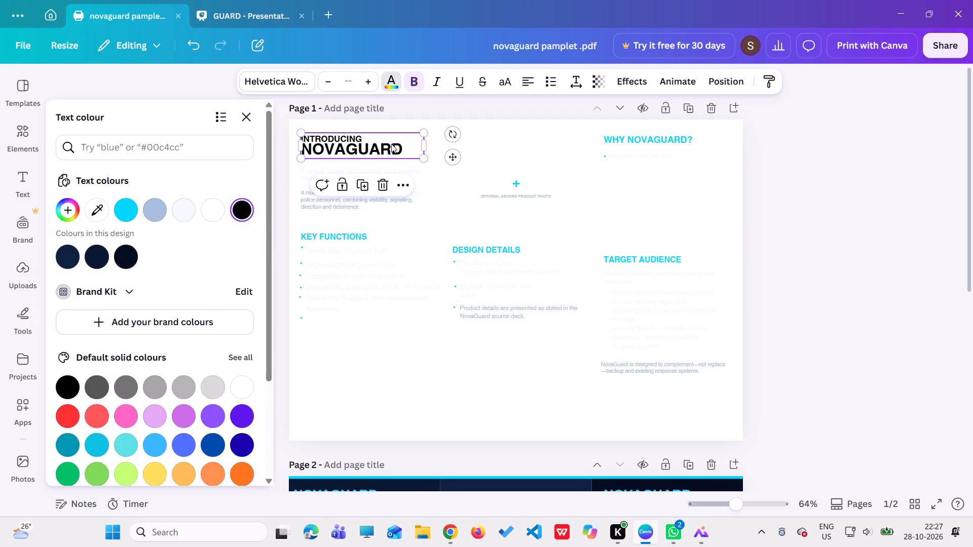
pyautogui.click(342, 203)
pyautogui.click(237, 211)
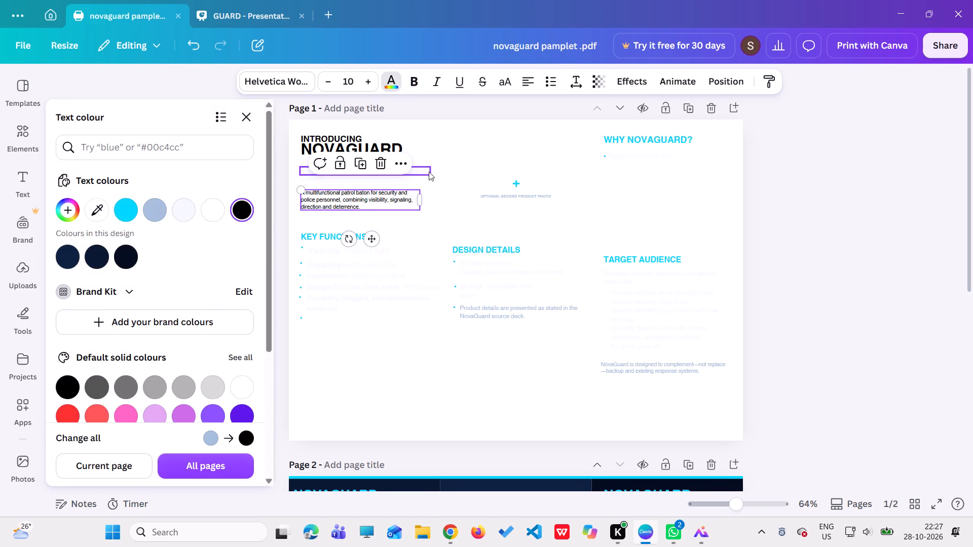
pyautogui.click(448, 169)
pyautogui.click(394, 173)
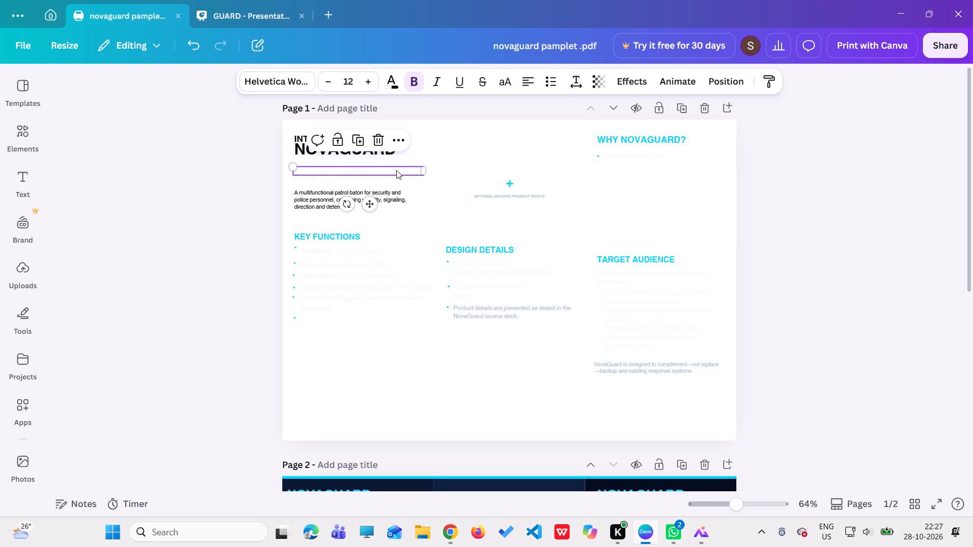
pyautogui.click(391, 90)
pyautogui.click(251, 209)
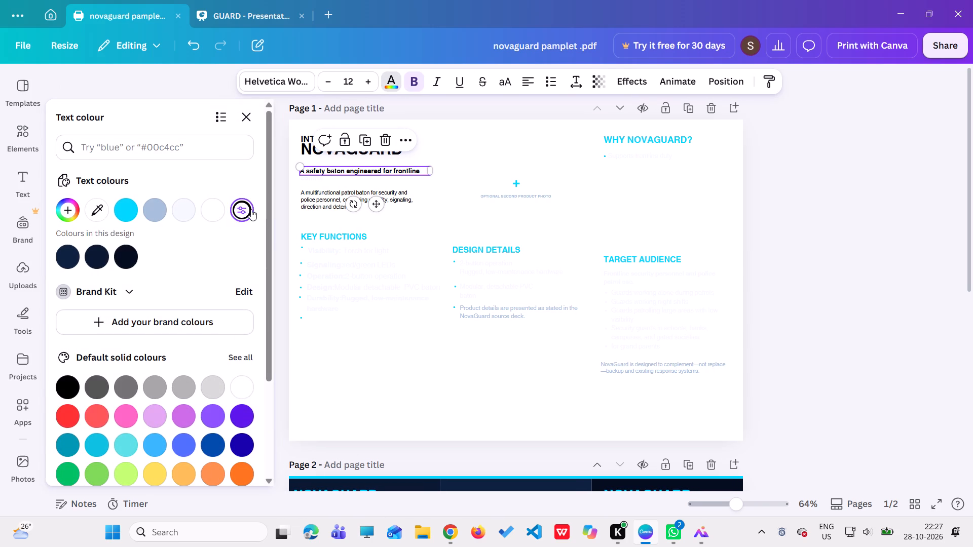
# Delete the separate text box under the safety baton tagline and add the word "control" to the end of the tagline.
pyautogui.click(308, 180)
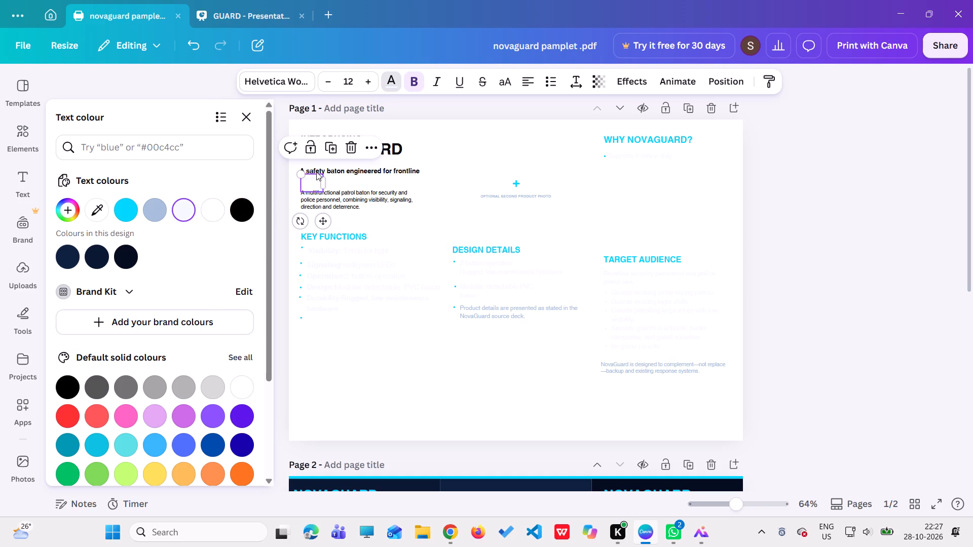
pyautogui.click(345, 149)
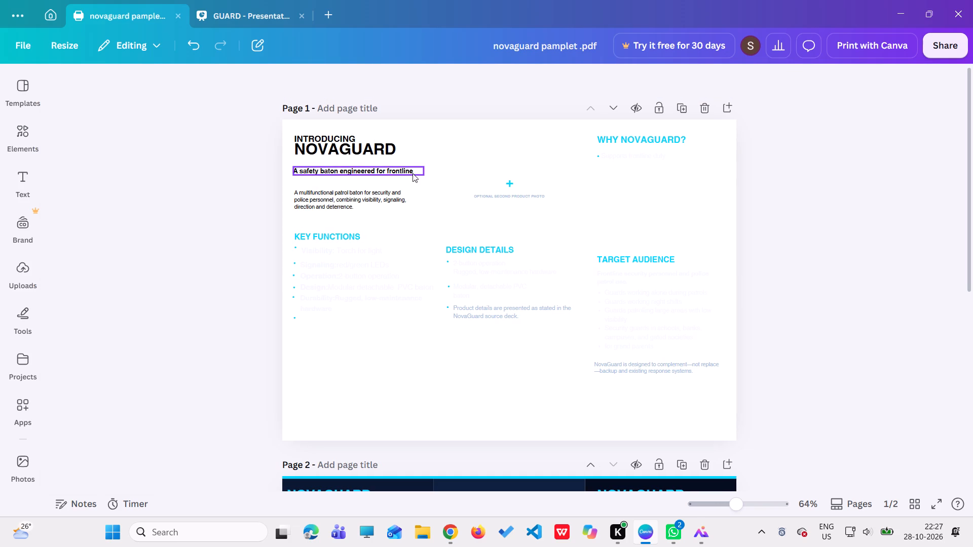
pyautogui.click(414, 170)
pyautogui.click(414, 167)
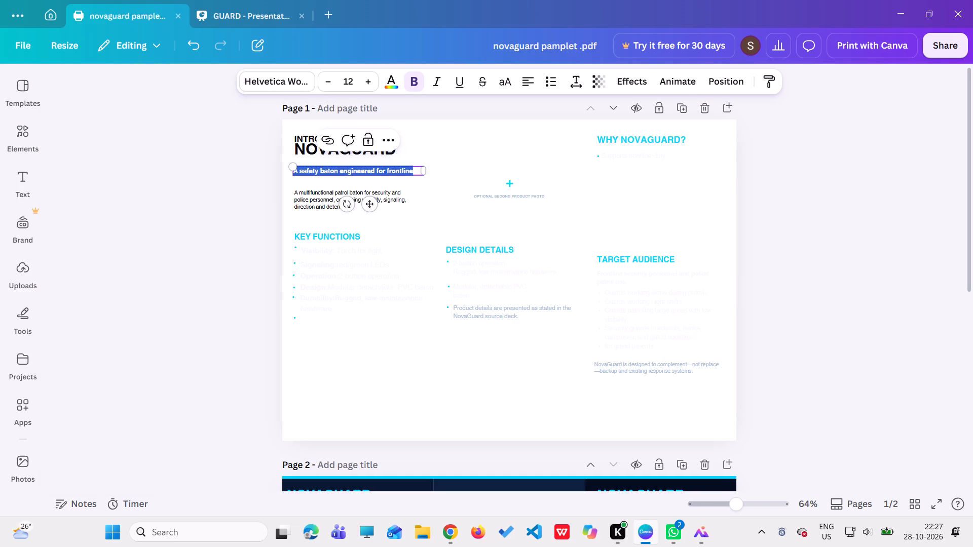
pyautogui.click(414, 170)
pyautogui.press('space')
pyautogui.write('control')
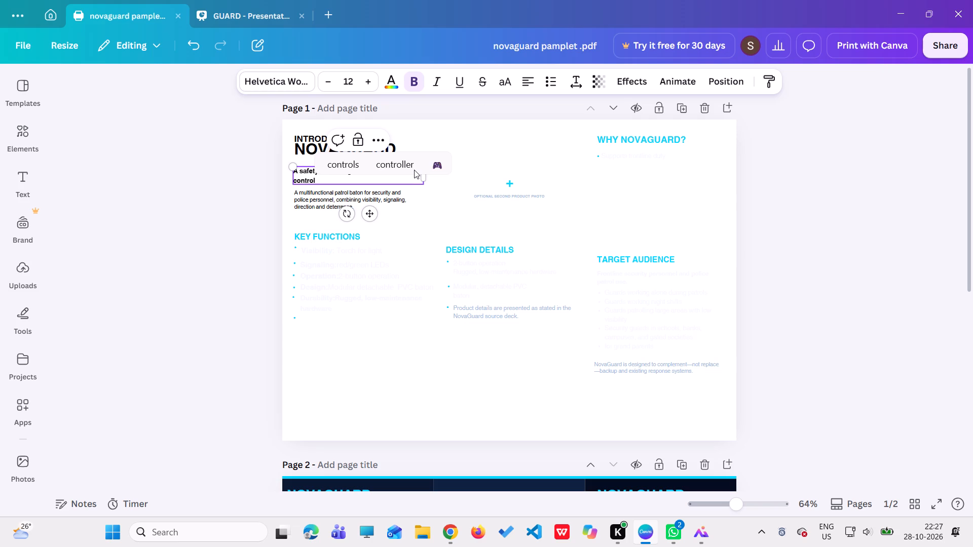
pyautogui.click(415, 245)
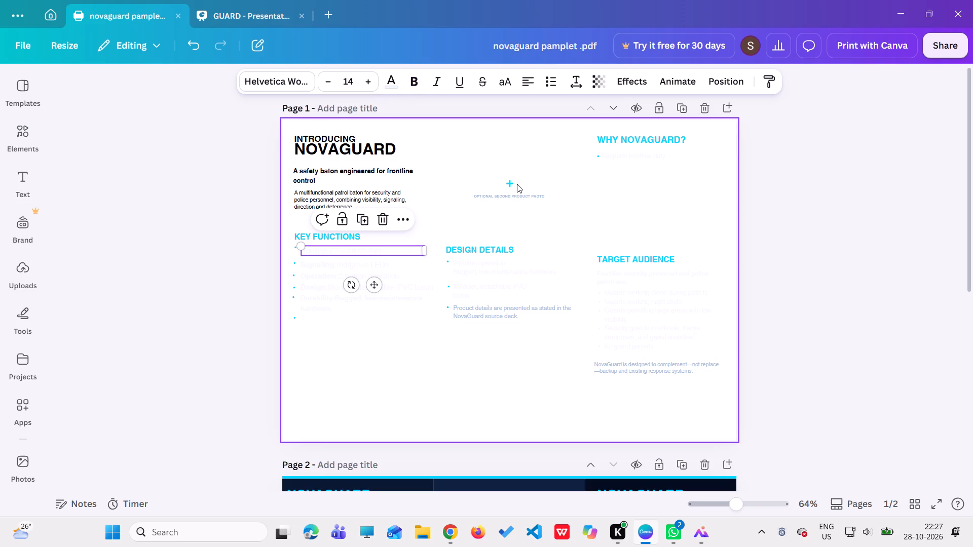
# Delete the plus sign and the OPTIONAL SECOND PRODUCT PHOTO caption from page 1.
pyautogui.click(512, 185)
pyautogui.click(528, 149)
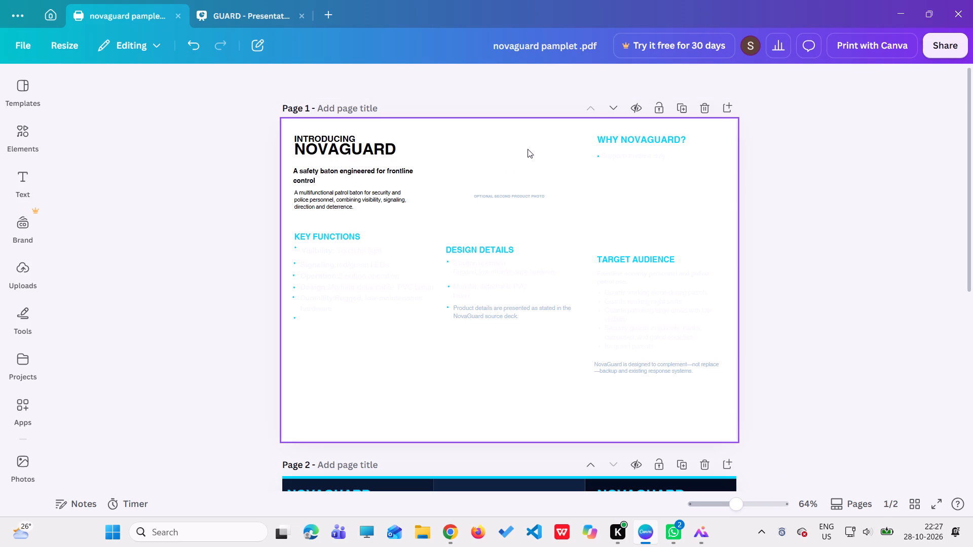
pyautogui.click(523, 191)
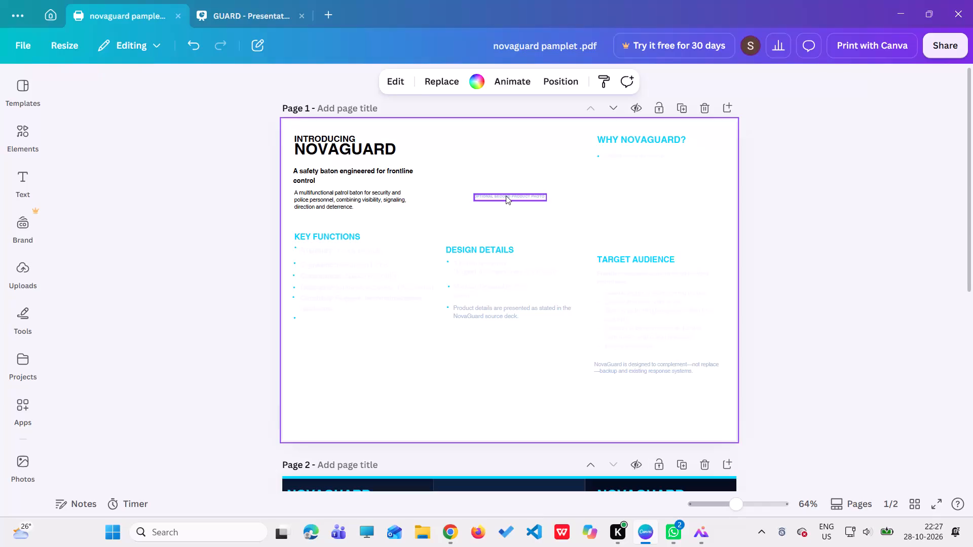
pyautogui.click(506, 196)
pyautogui.click(529, 166)
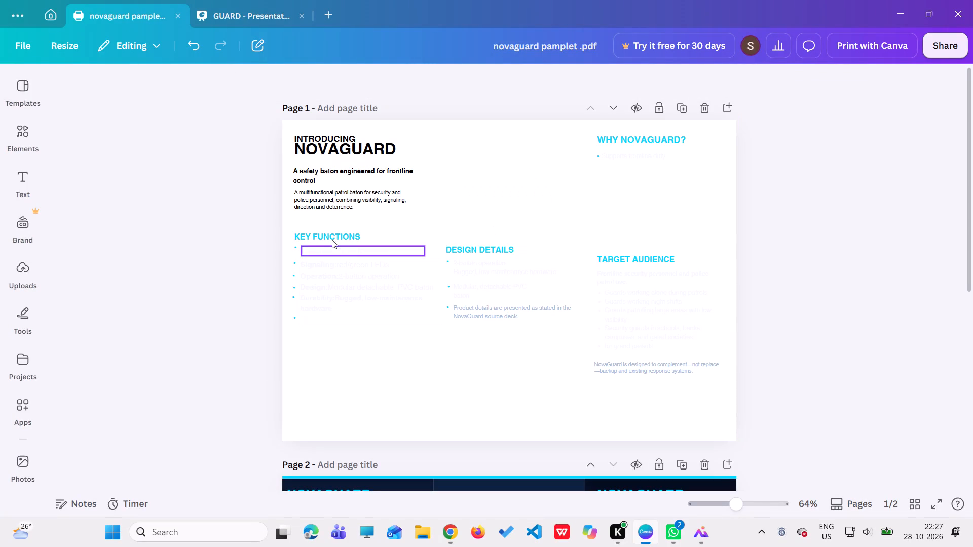
# Recolour the KEY FUNCTIONS heading and the Visibility-to-Durability text beneath it black, keeping the heading bold.
pyautogui.click(330, 236)
pyautogui.click(411, 88)
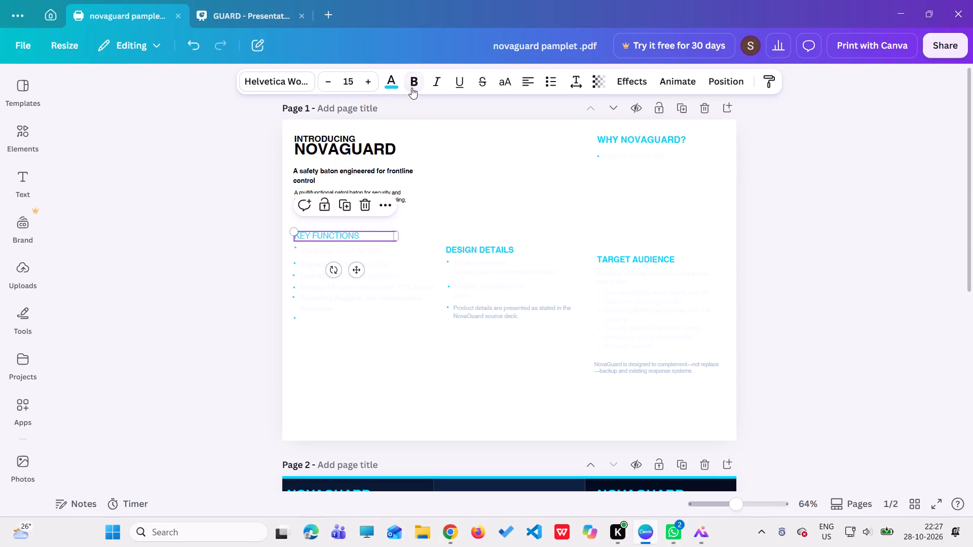
pyautogui.click(395, 86)
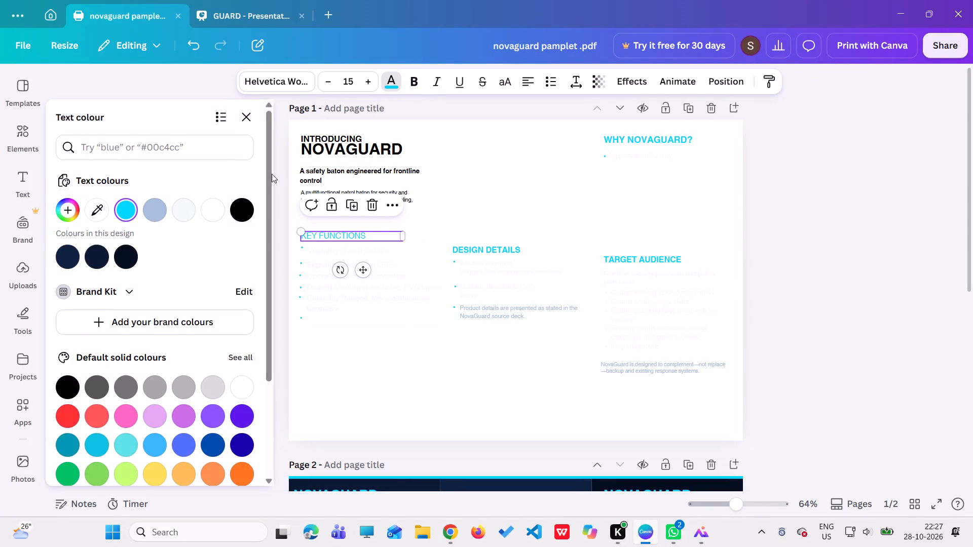
pyautogui.click(243, 208)
pyautogui.click(417, 81)
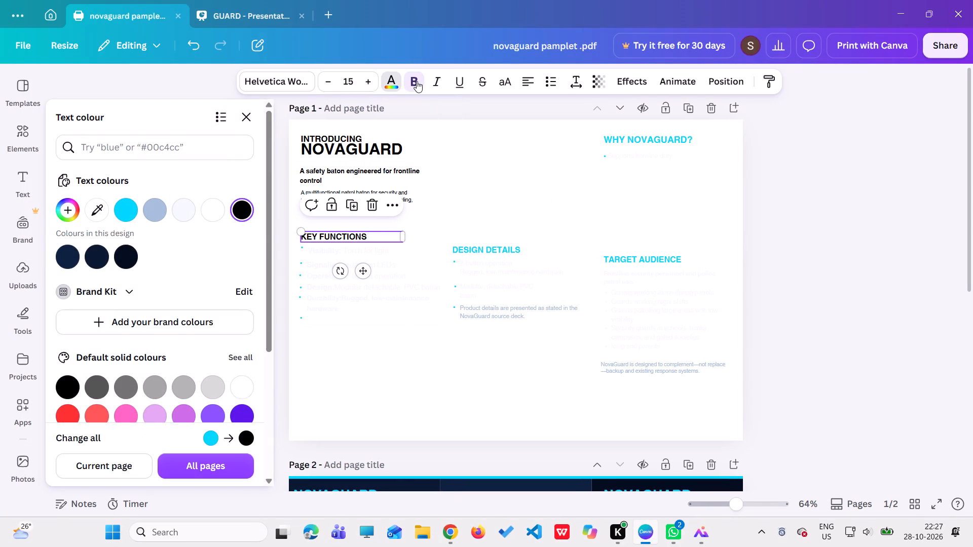
pyautogui.click(361, 302)
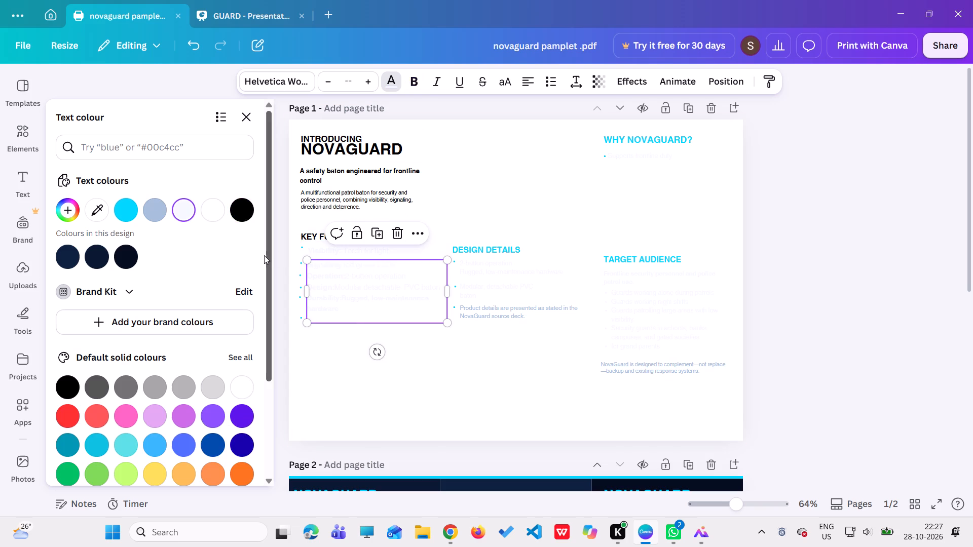
pyautogui.click(243, 216)
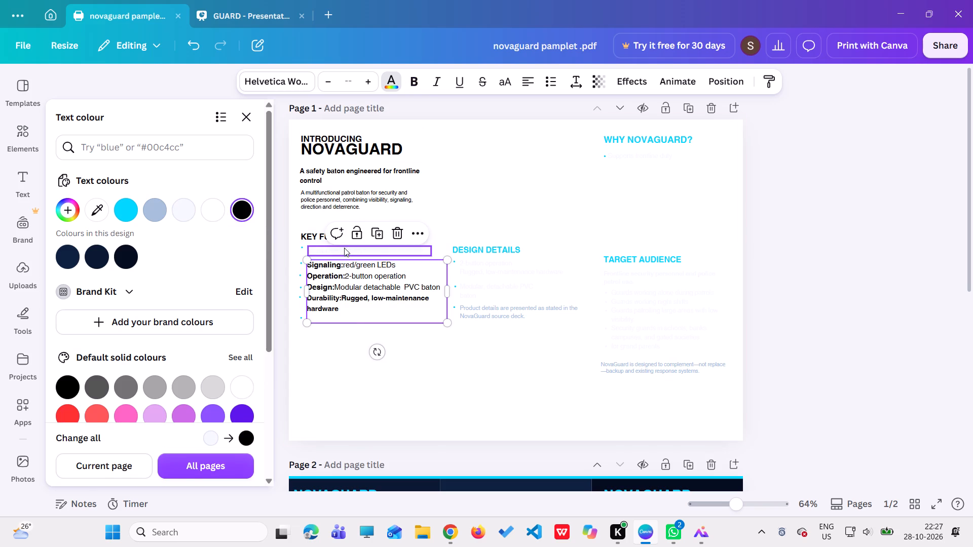
pyautogui.click(344, 248)
pyautogui.click(246, 214)
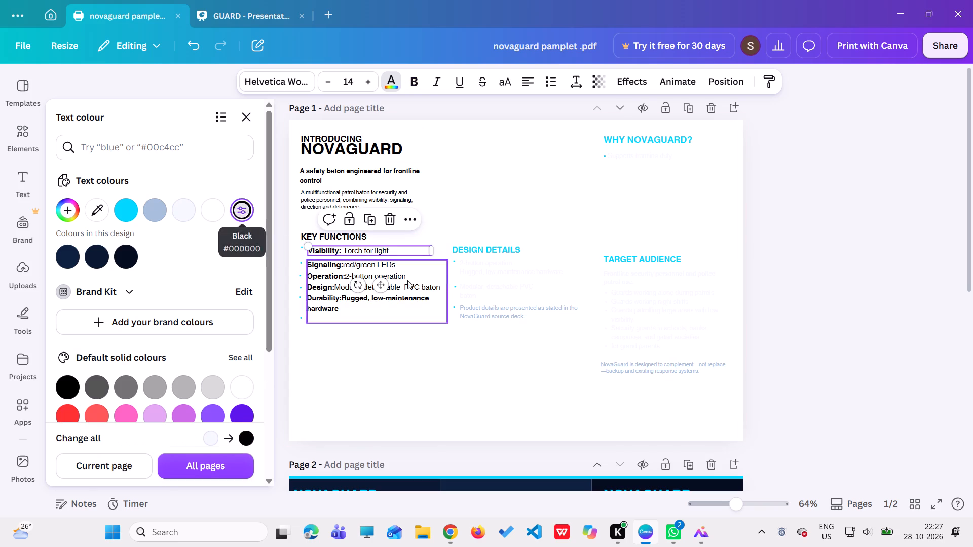
# Recolour the DESIGN DETAILS heading and the three text boxes beneath it black on page 1.
pyautogui.click(482, 246)
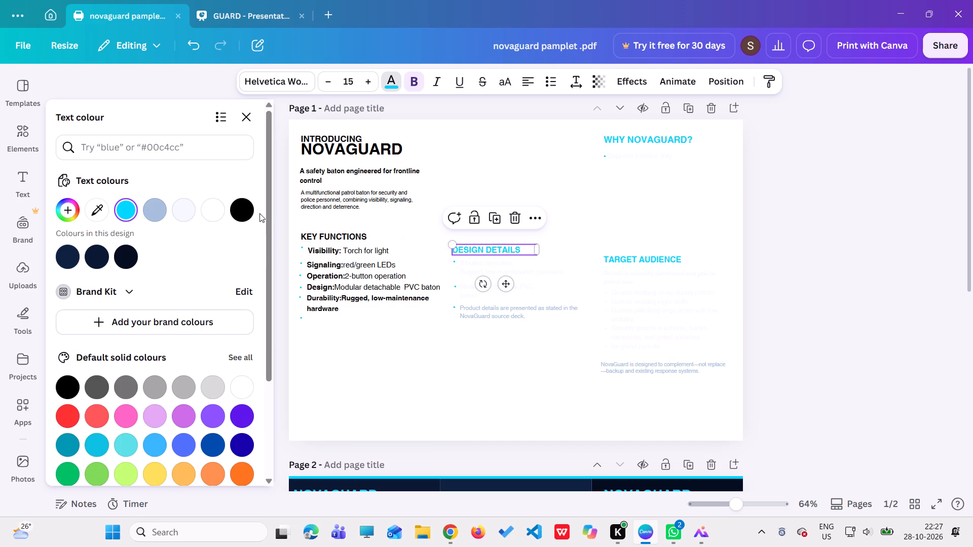
pyautogui.click(245, 213)
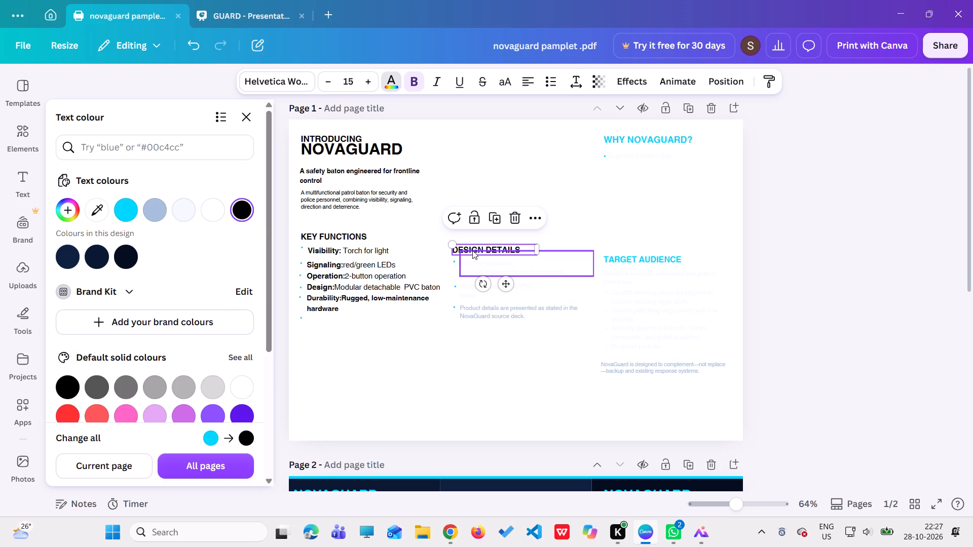
pyautogui.click(478, 292)
pyautogui.click(245, 213)
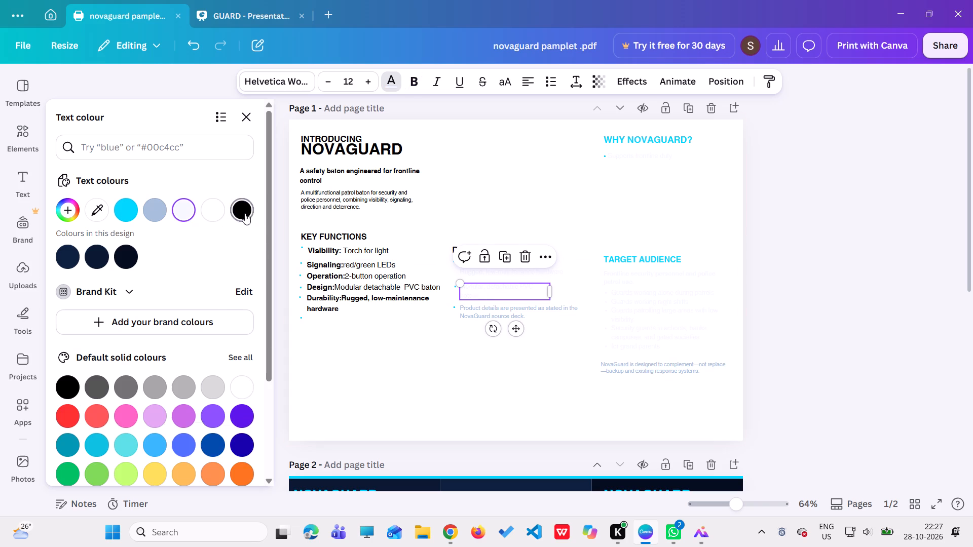
pyautogui.click(500, 316)
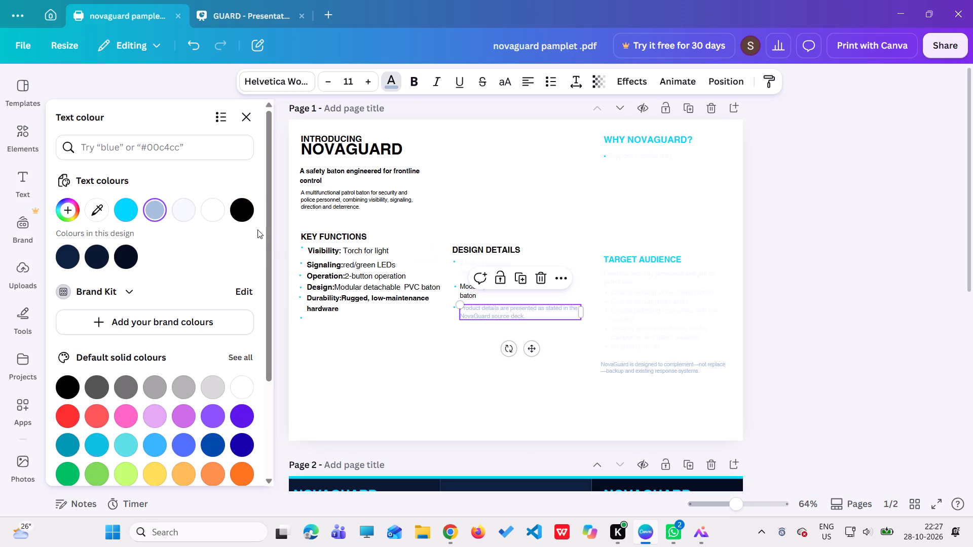
pyautogui.click(247, 214)
pyautogui.click(458, 376)
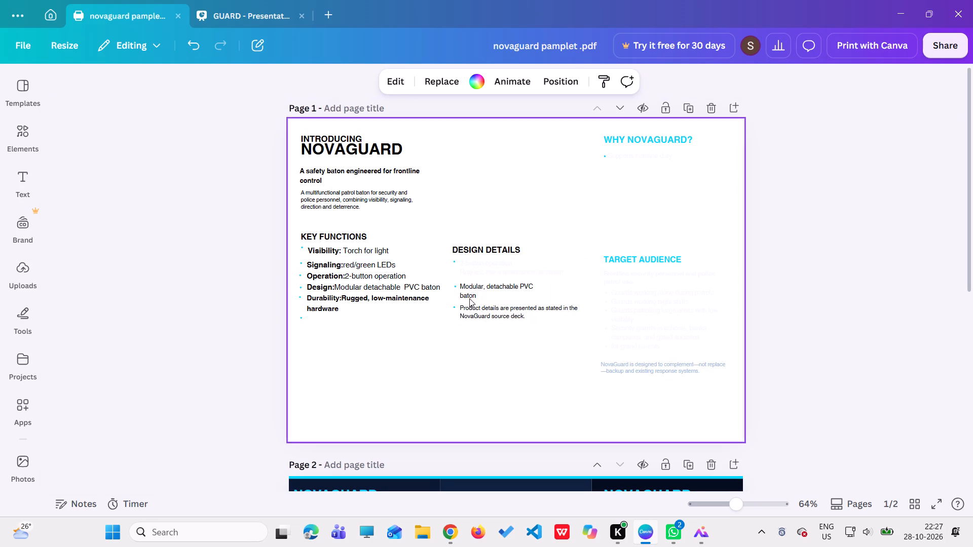
pyautogui.click(465, 264)
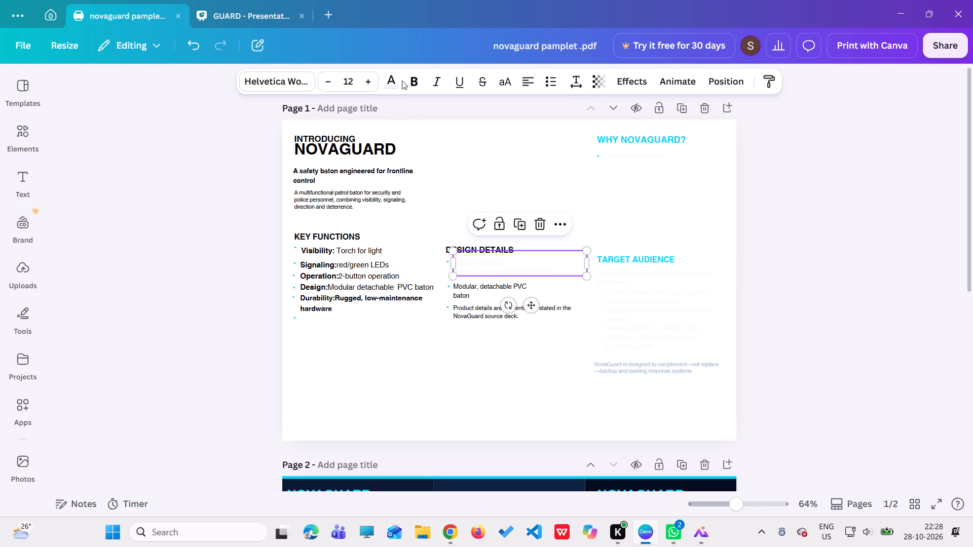
pyautogui.click(386, 83)
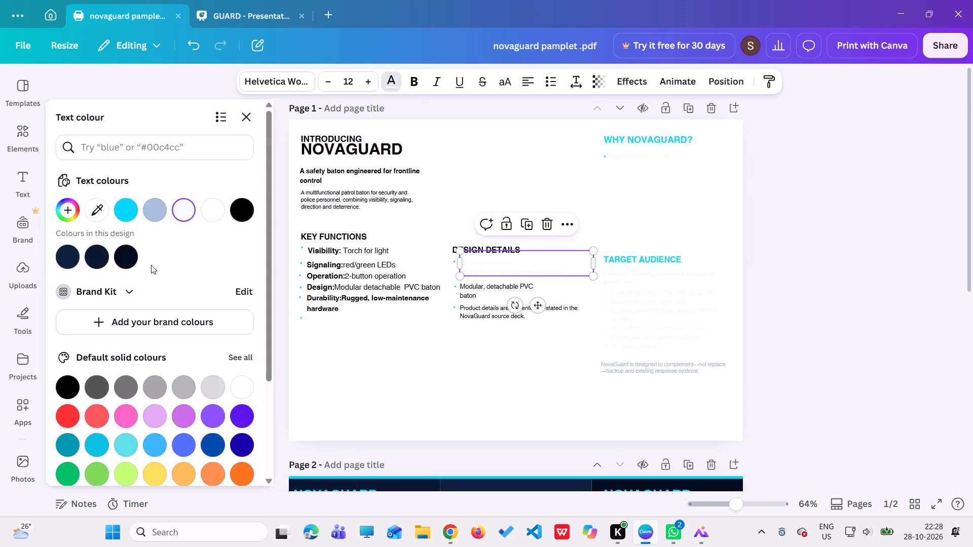
pyautogui.click(251, 212)
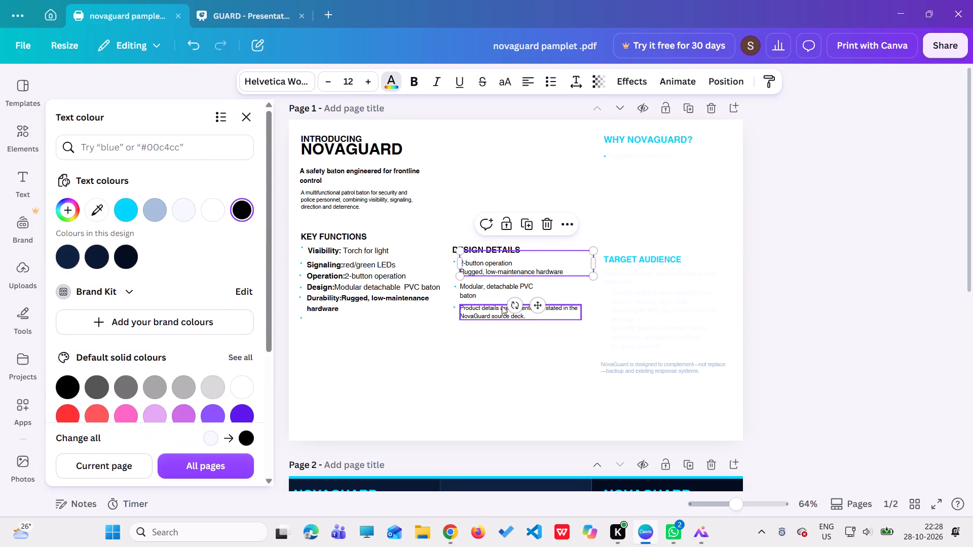
pyautogui.click(455, 345)
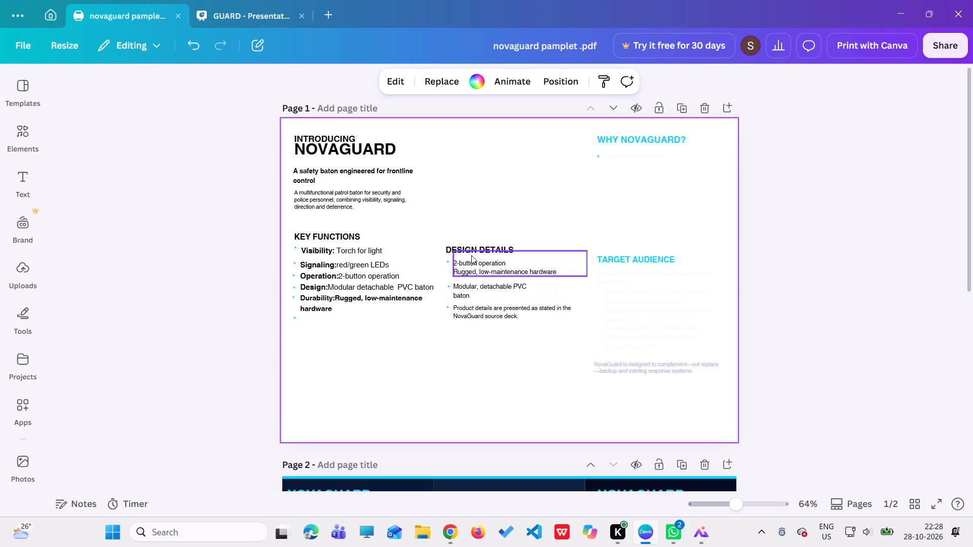
# Delete all the cyan bullet dots beside the Visibility-to-Durability list under KEY FUNCTIONS.
pyautogui.click(298, 318)
pyautogui.click(297, 317)
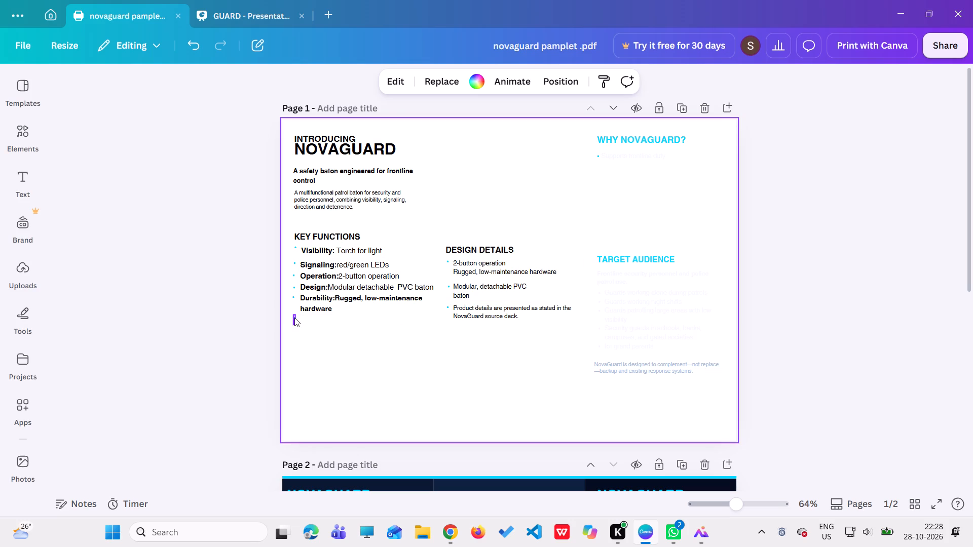
pyautogui.click(294, 318)
pyautogui.click(311, 294)
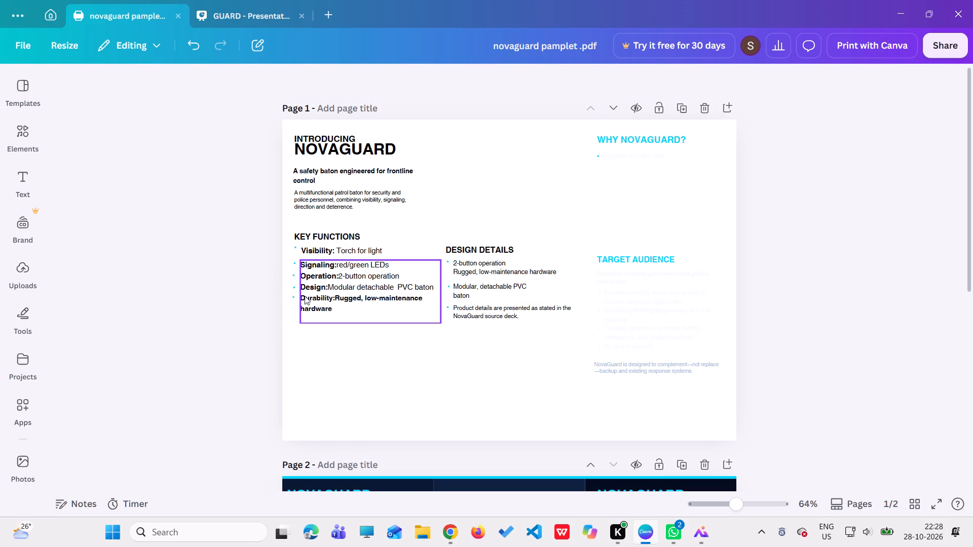
pyautogui.click(293, 295)
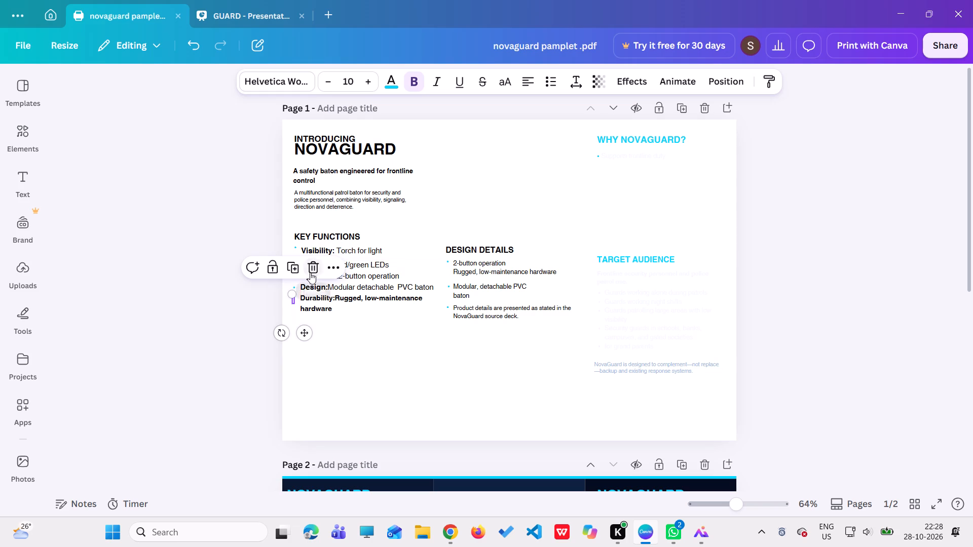
pyautogui.click(311, 271)
pyautogui.click(295, 286)
pyautogui.click(310, 261)
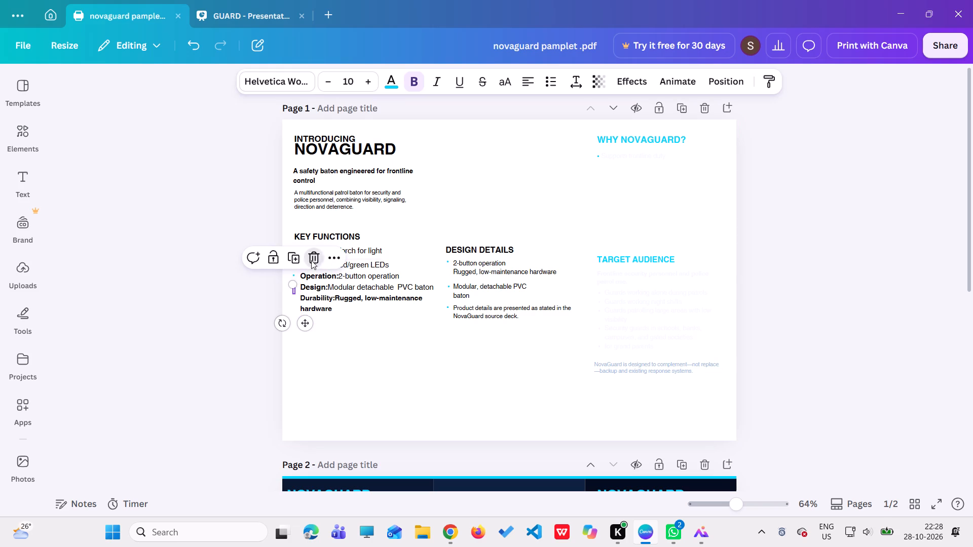
pyautogui.click(292, 279)
pyautogui.click(312, 249)
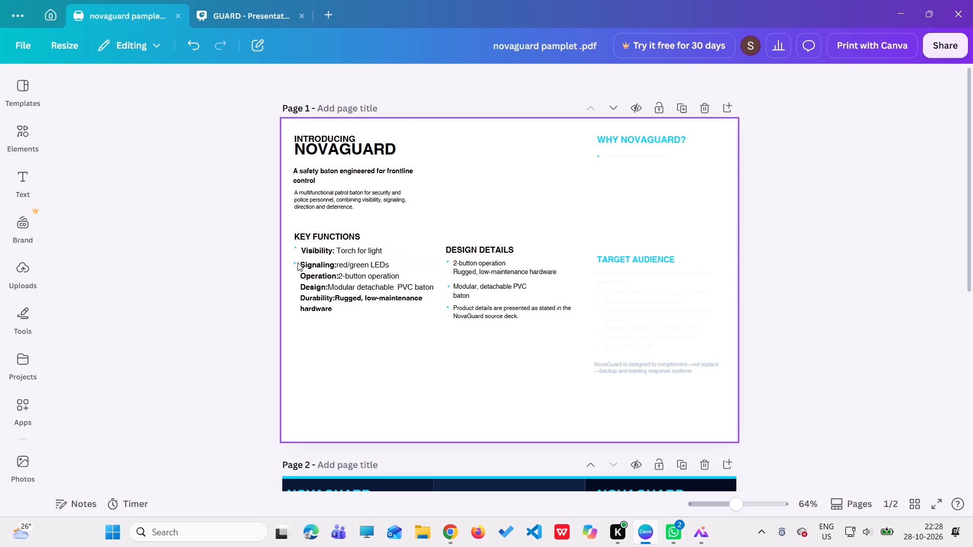
pyautogui.click(297, 262)
pyautogui.click(296, 263)
pyautogui.click(294, 263)
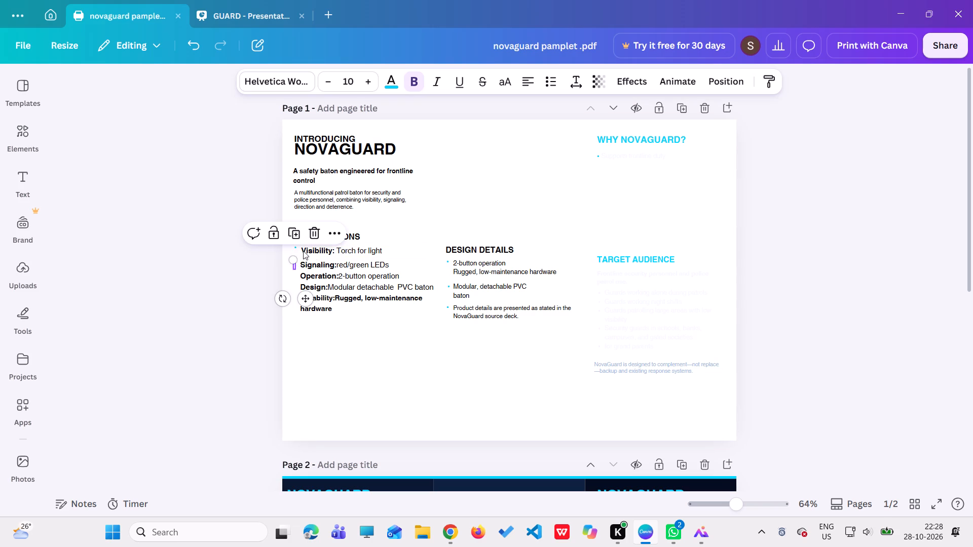
pyautogui.click(315, 234)
pyautogui.click(294, 246)
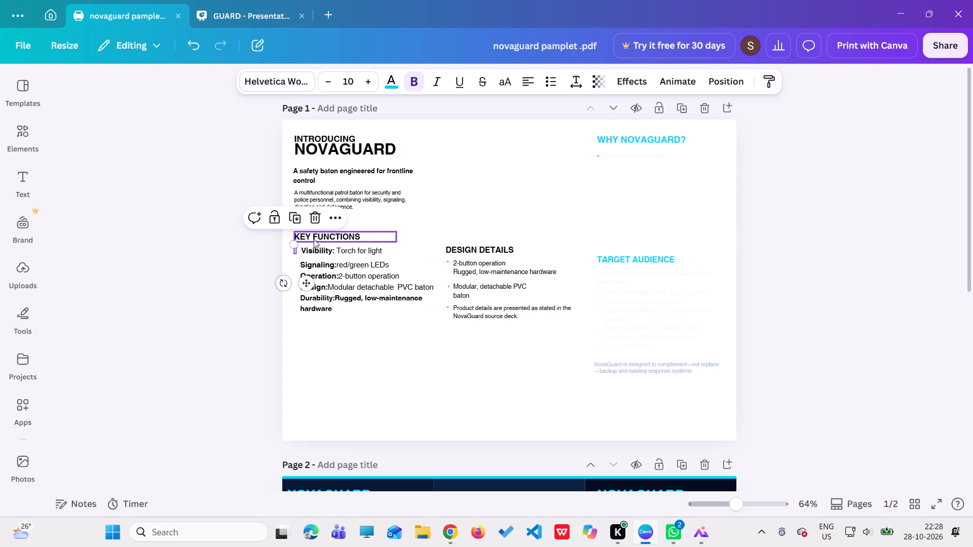
pyautogui.click(313, 222)
# Move the DESIGN DETAILS heading directly below the Durability line, aligned with the KEY FUNCTIONS heading.
pyautogui.moveTo(455, 248); pyautogui.dragTo(299, 330)
pyautogui.click(303, 330)
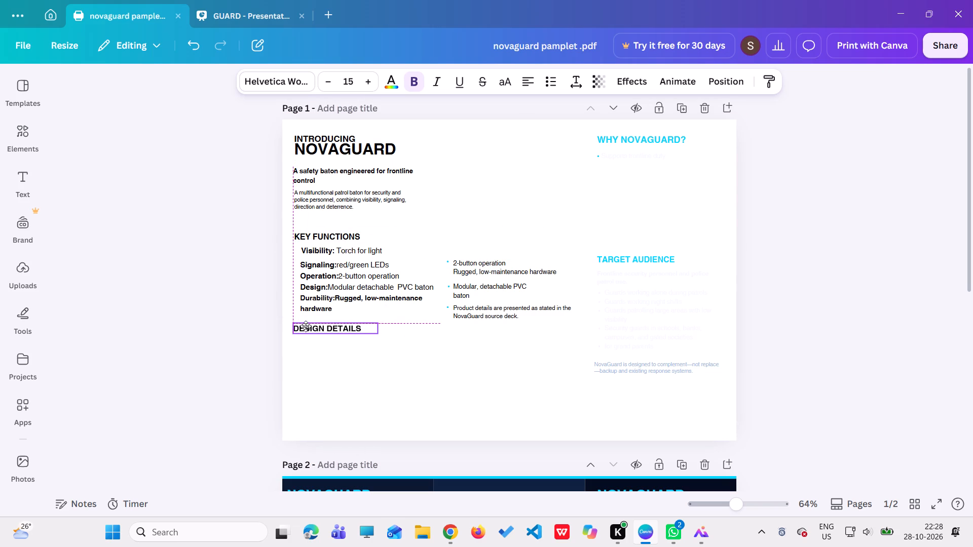
# Move the separate "Modular, detachable PVC baton" box aside and copy its text onto a new line below "Rugged, low-maintenance hardware".
pyautogui.click(473, 275)
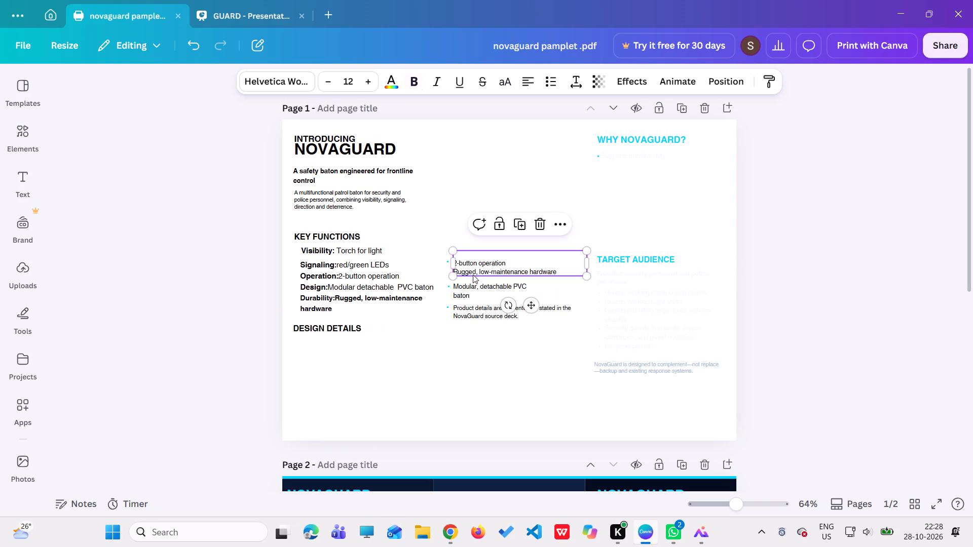
pyautogui.click(558, 270)
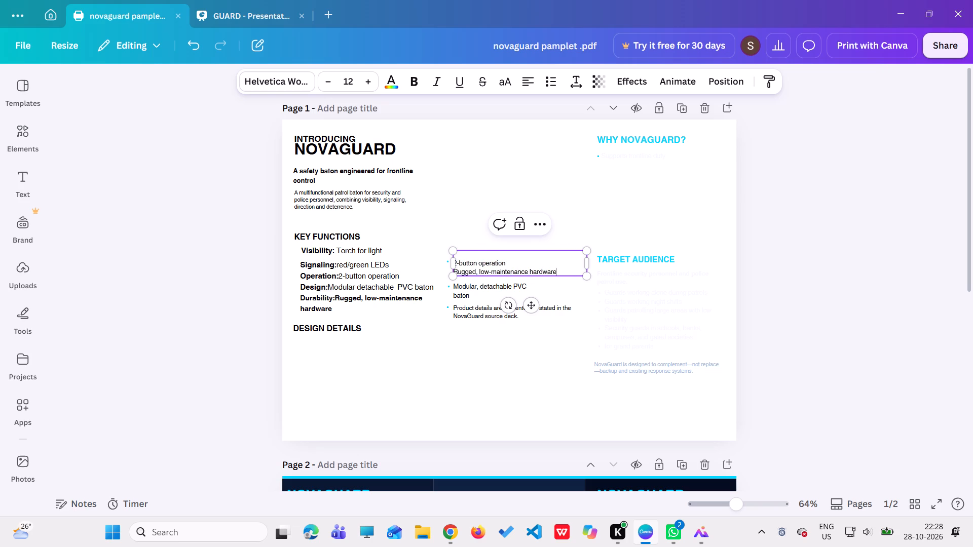
pyautogui.press('Return')
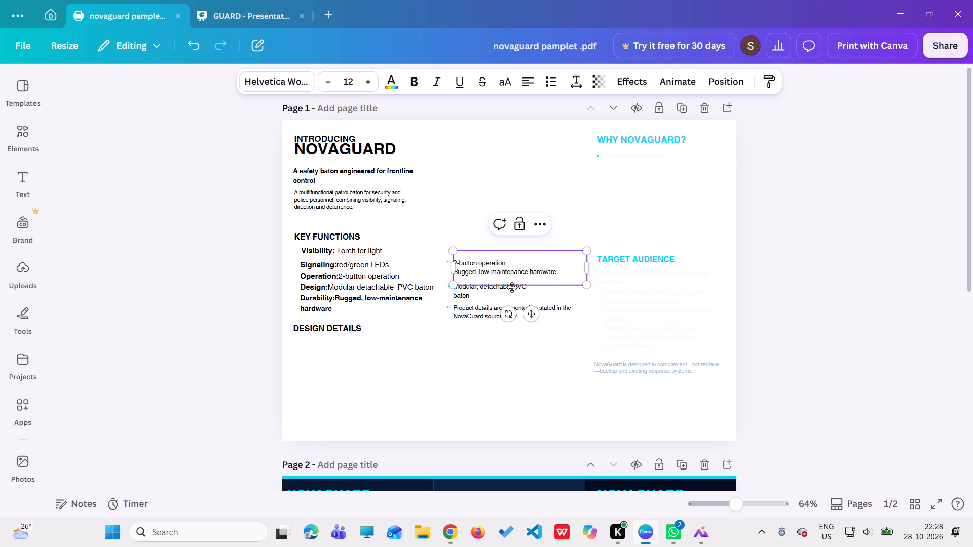
pyautogui.click(503, 296)
pyautogui.moveTo(530, 285); pyautogui.dragTo(526, 285)
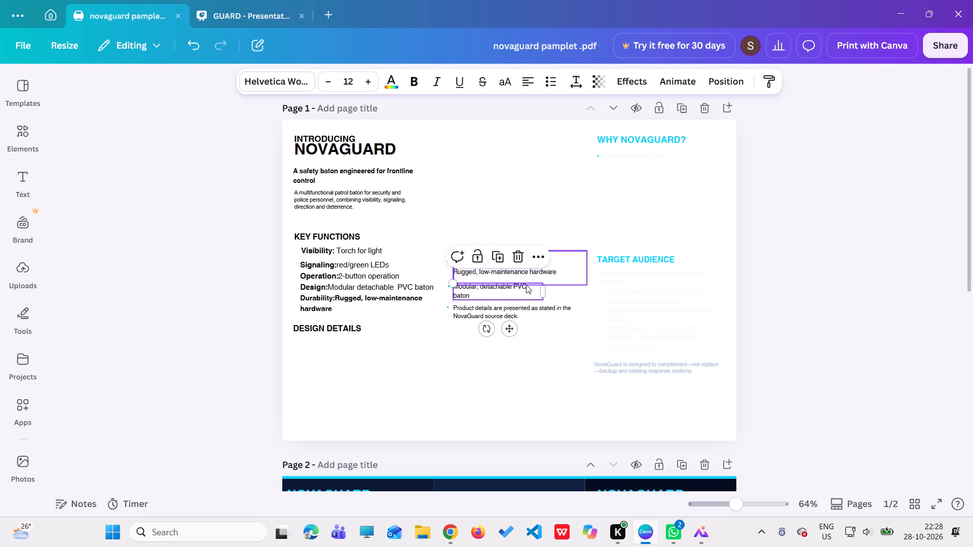
pyautogui.moveTo(526, 285); pyautogui.dragTo(512, 367)
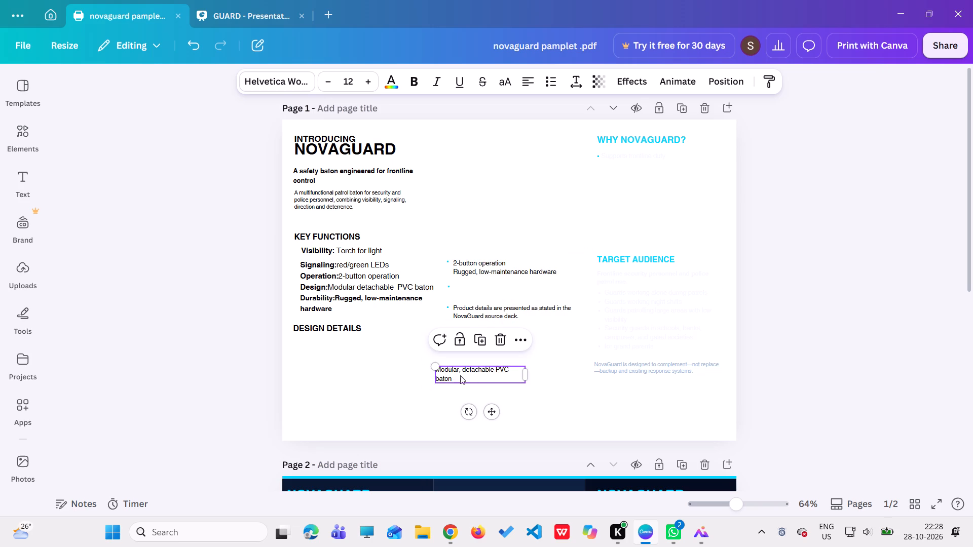
pyautogui.moveTo(456, 378); pyautogui.dragTo(438, 373)
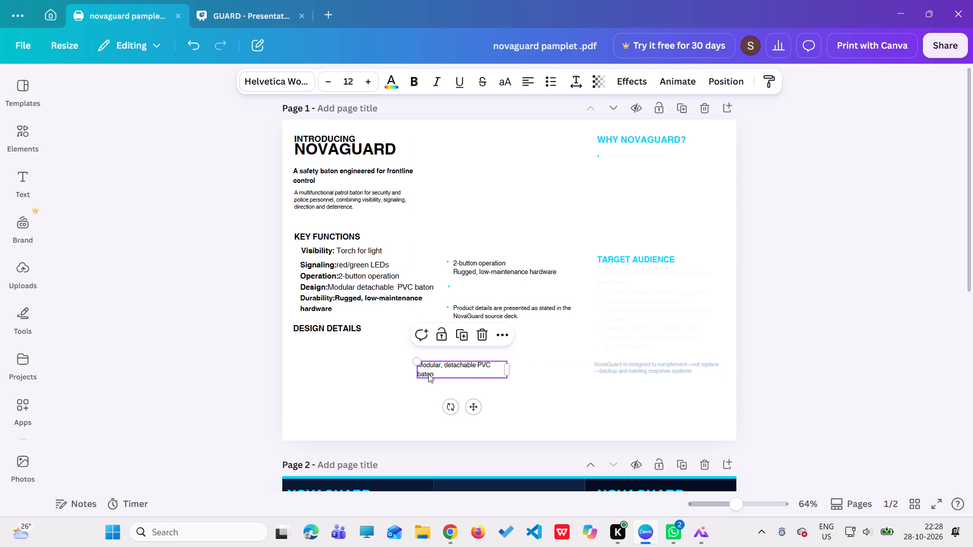
pyautogui.moveTo(437, 374); pyautogui.dragTo(432, 374)
pyautogui.click(424, 371)
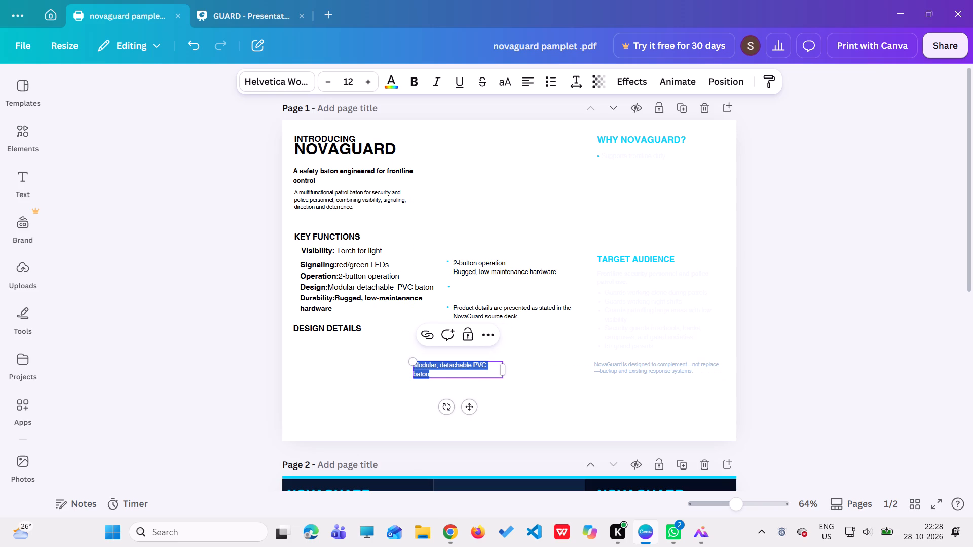
pyautogui.hotkey('ctrl', 'c')
pyautogui.click(469, 257)
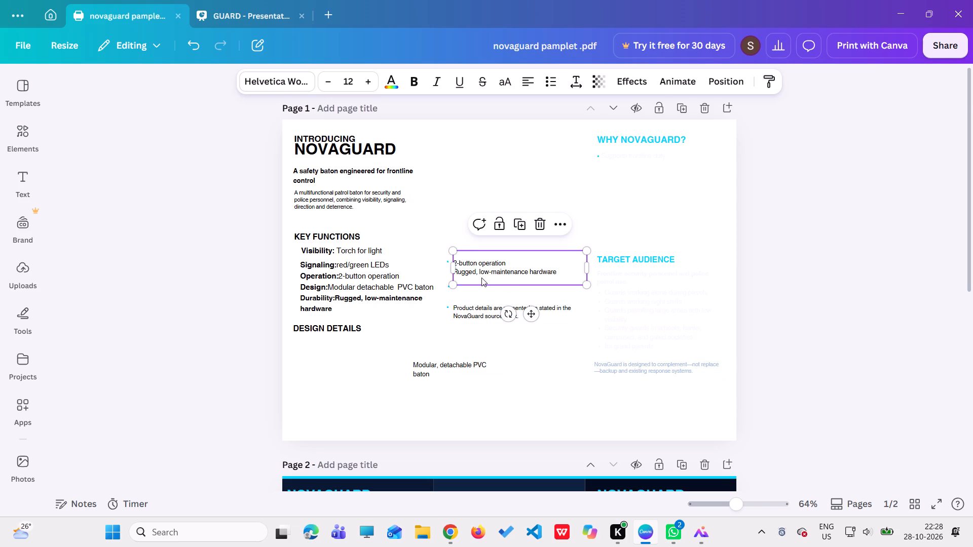
pyautogui.click(478, 279)
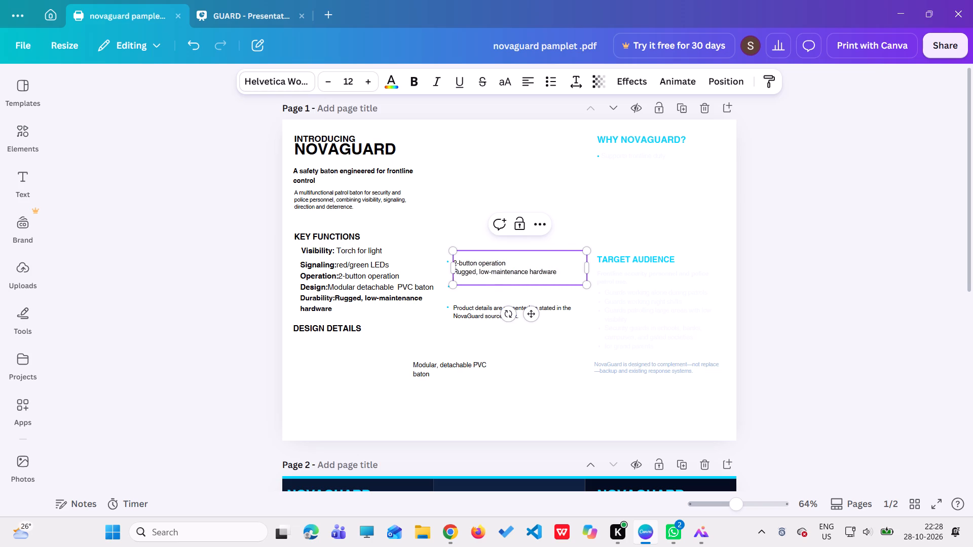
pyautogui.press('space')
pyautogui.hotkey('ctrl', 'v')
# Move the "Product details are presented as stated in the NovaGuard source deck." text onto a new line below "Modular, detachable PVC baton" in the combined box.
pyautogui.press('Return')
pyautogui.press('Return')
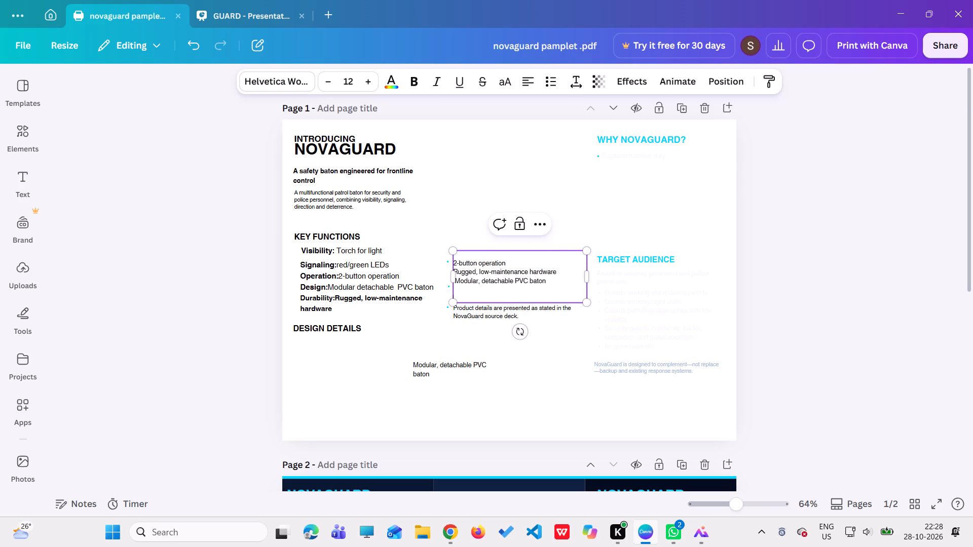
pyautogui.doubleClick(495, 312)
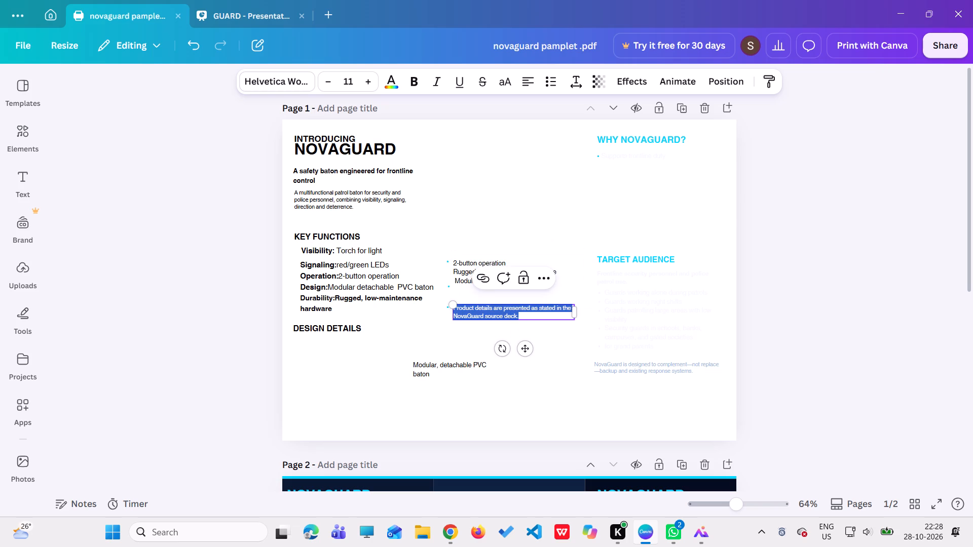
pyautogui.hotkey('ctrl', 'c')
pyautogui.press('BackSpace')
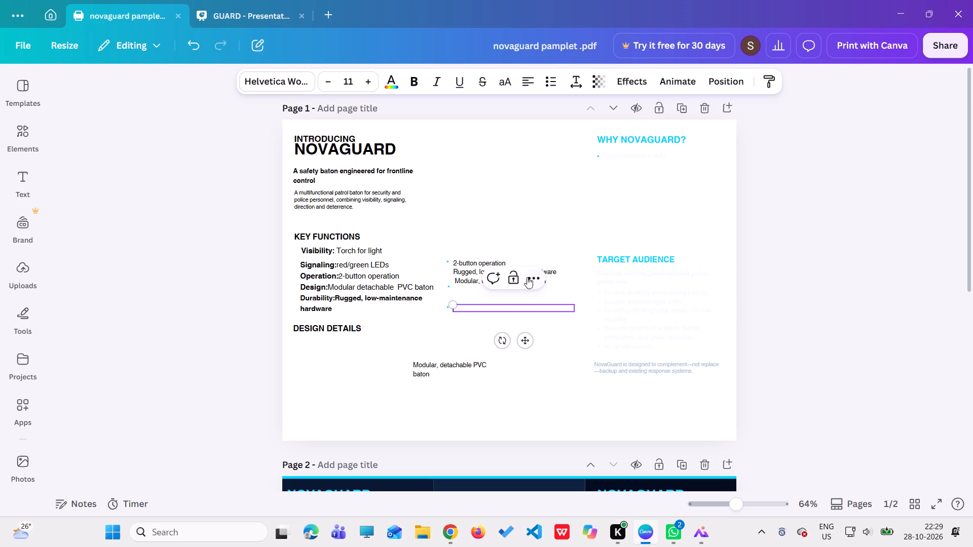
pyautogui.click(527, 279)
pyautogui.click(555, 336)
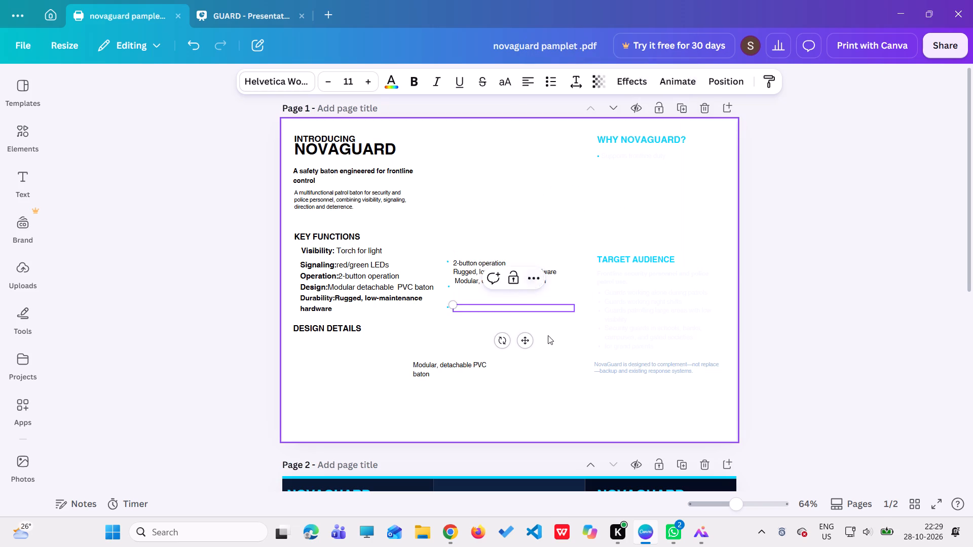
pyautogui.click(482, 286)
pyautogui.click(466, 288)
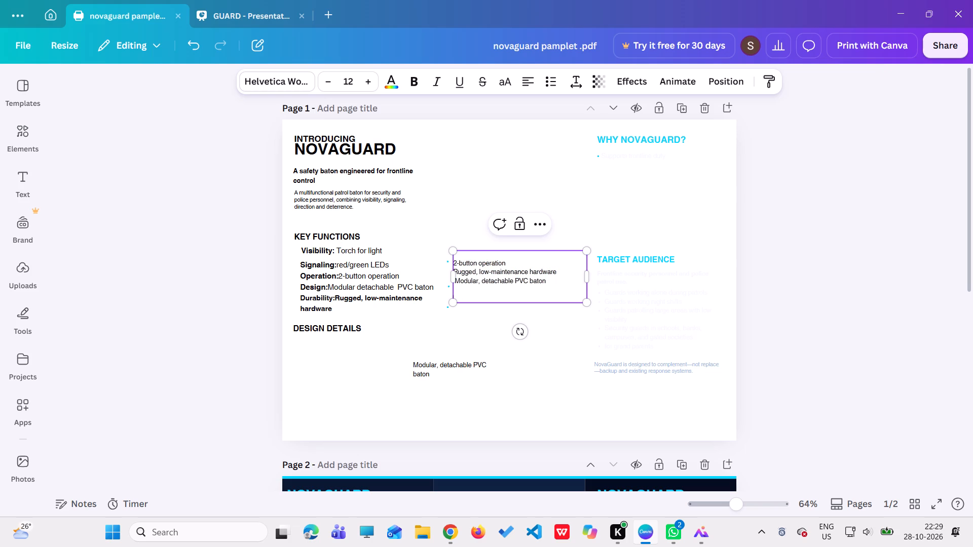
pyautogui.click(459, 291)
pyautogui.click(467, 291)
pyautogui.hotkey('ctrl', 'v')
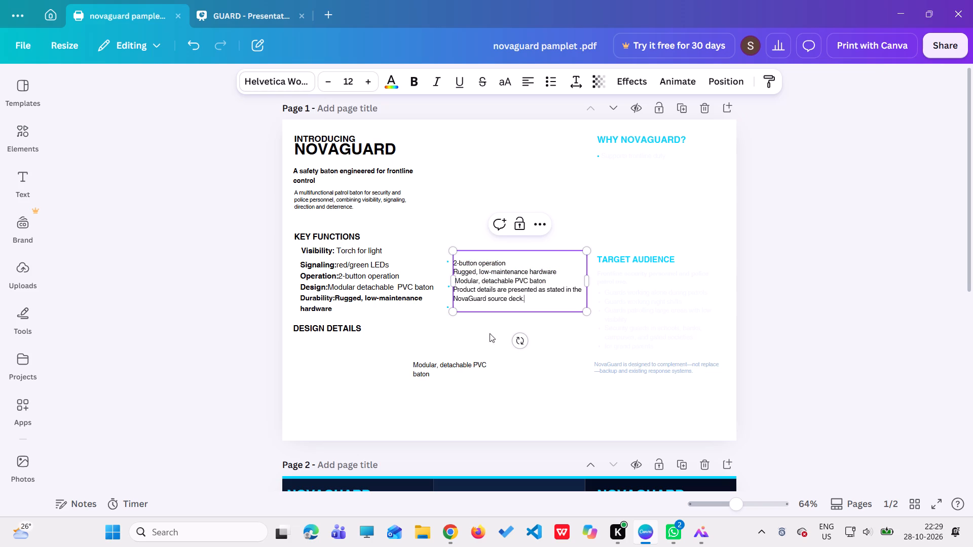
# Delete the leftover separate "Modular, detachable PVC baton" text box.
pyautogui.click(462, 360)
pyautogui.click(481, 335)
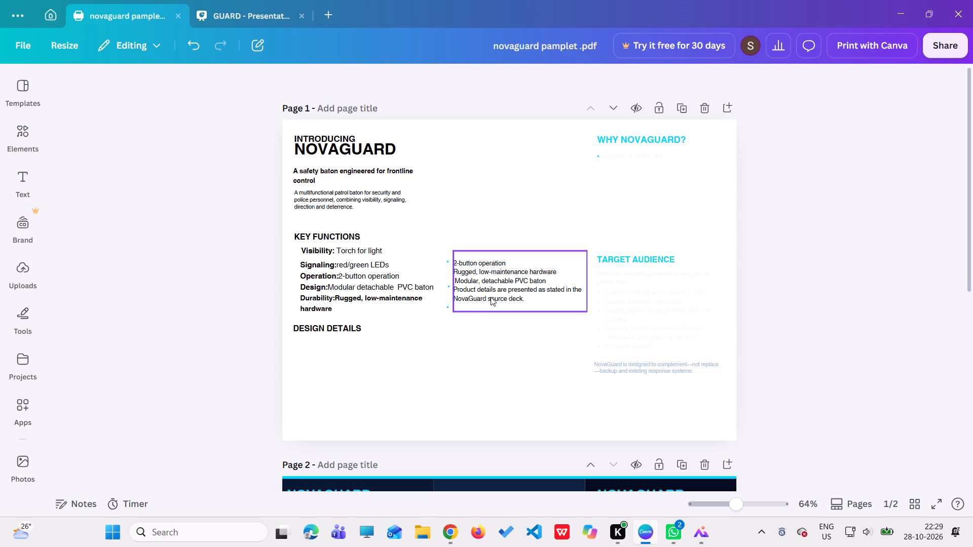
# Move the combined details text box directly below the DESIGN DETAILS heading, aligned with the KEY FUNCTIONS list.
pyautogui.moveTo(486, 294); pyautogui.dragTo(324, 384)
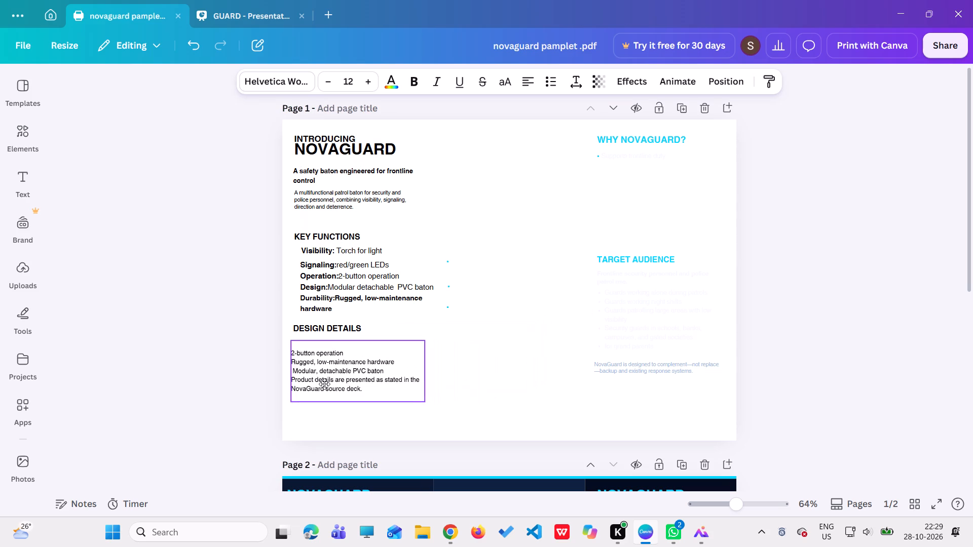
pyautogui.moveTo(324, 384); pyautogui.dragTo(333, 381)
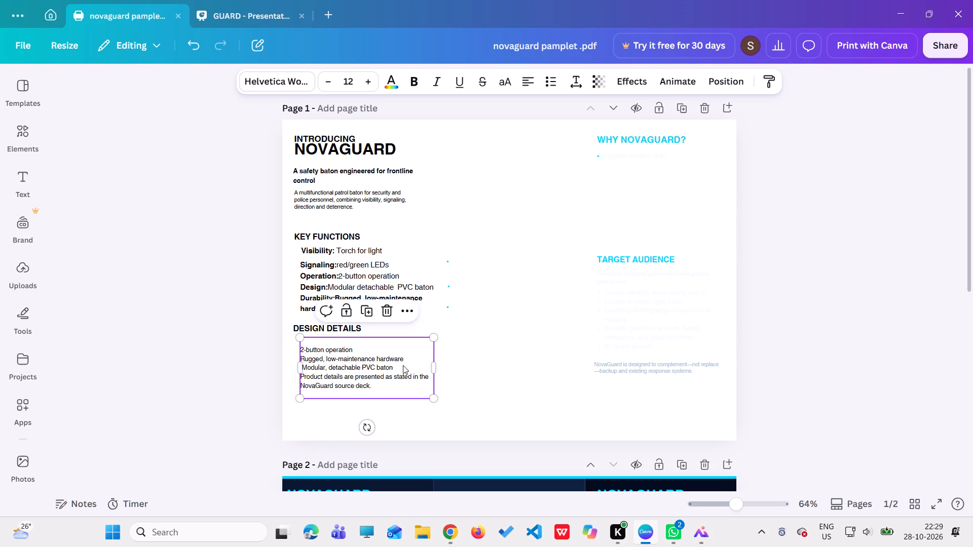
# Delete the three leftover cyan bullet dots where the design details text originally stood.
pyautogui.click(447, 312)
pyautogui.click(466, 280)
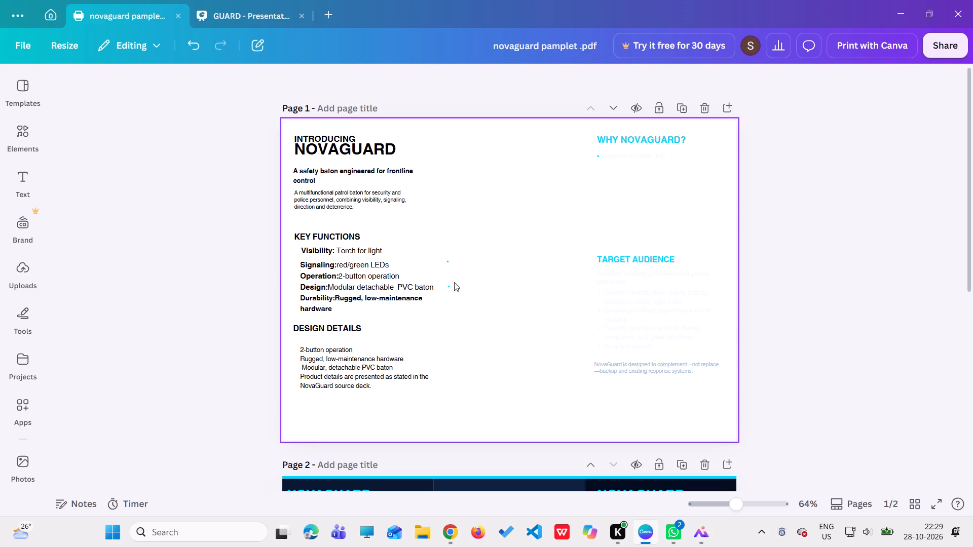
pyautogui.click(448, 286)
pyautogui.click(467, 262)
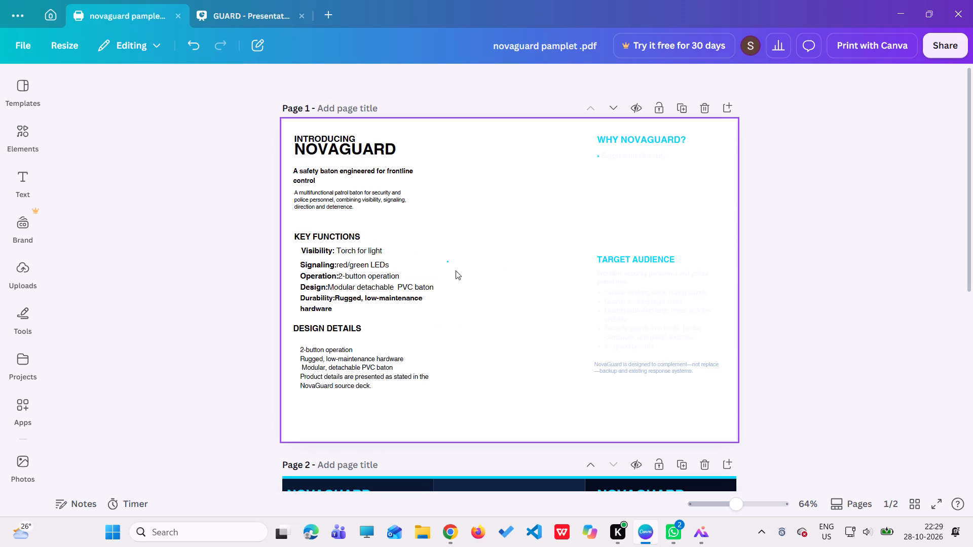
pyautogui.click(447, 261)
pyautogui.click(465, 241)
# Recolour the WHY NOVAGUARD? heading, the "Supports frontline duty" line and the bullet list beneath it black.
pyautogui.click(609, 139)
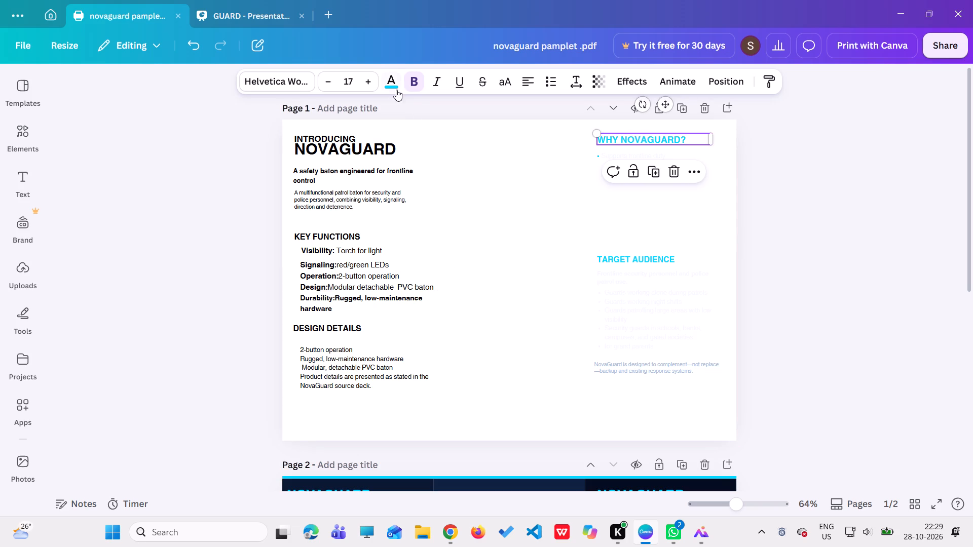
pyautogui.click(394, 83)
pyautogui.click(246, 204)
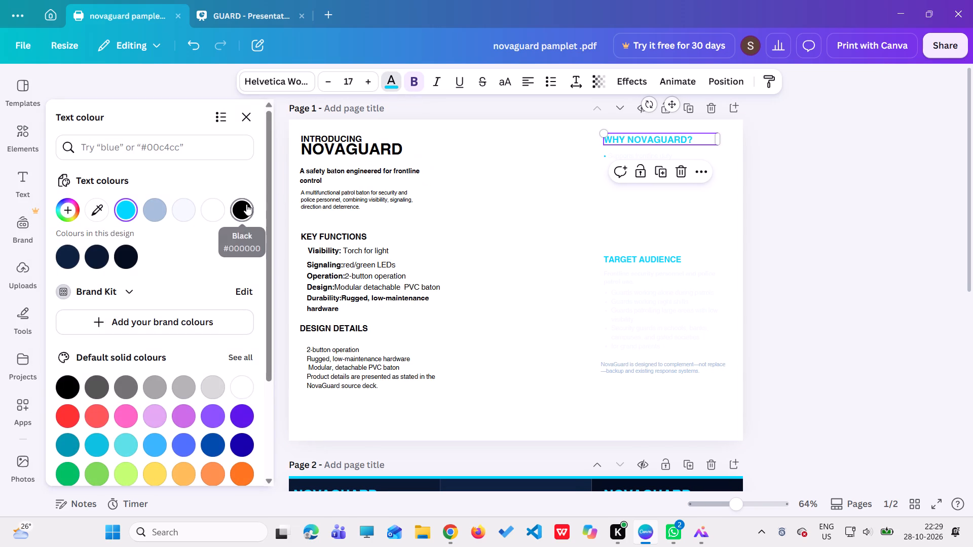
pyautogui.click(594, 202)
pyautogui.click(618, 157)
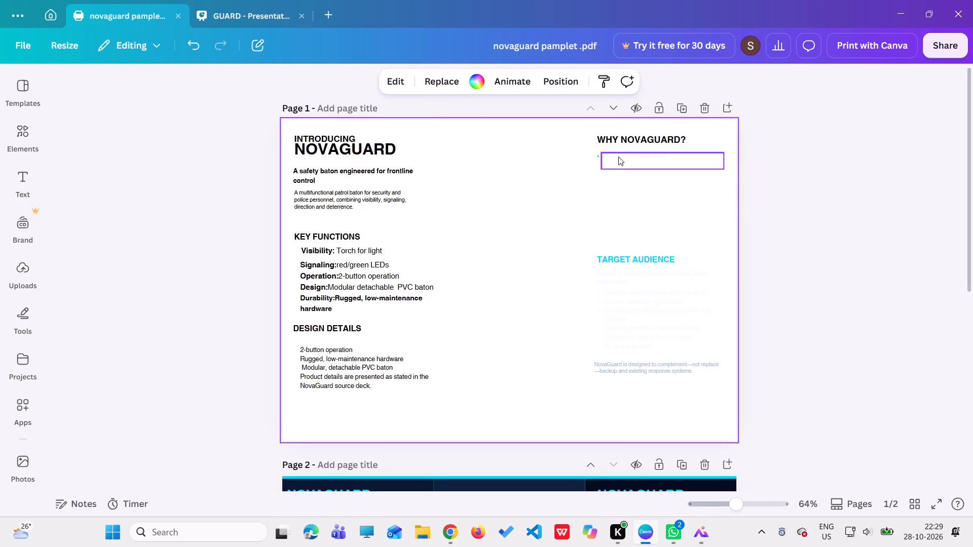
pyautogui.click(389, 81)
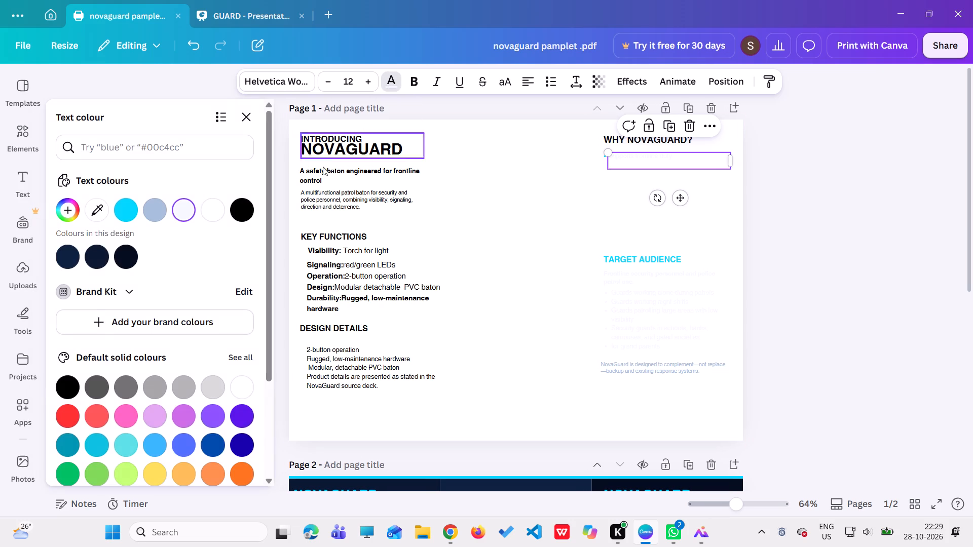
pyautogui.click(249, 208)
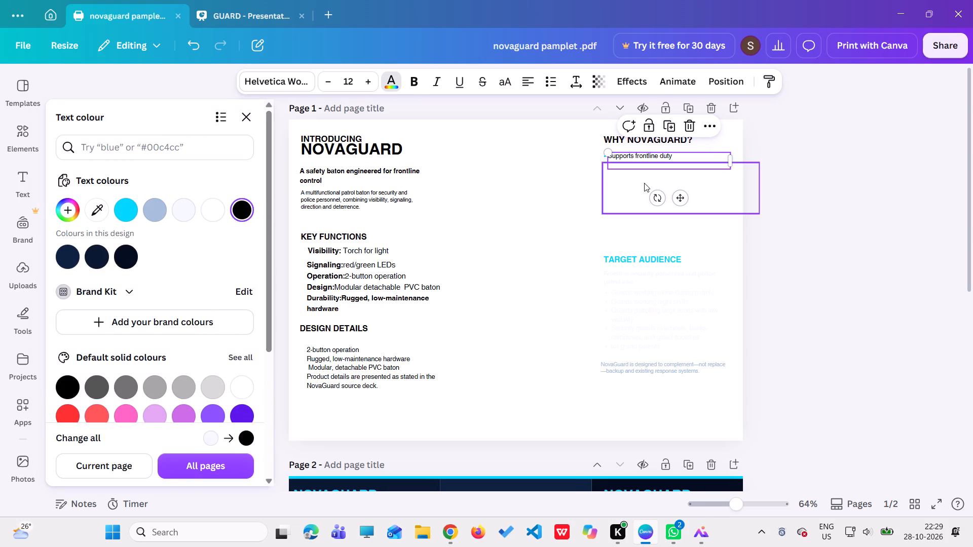
pyautogui.click(644, 183)
pyautogui.click(252, 208)
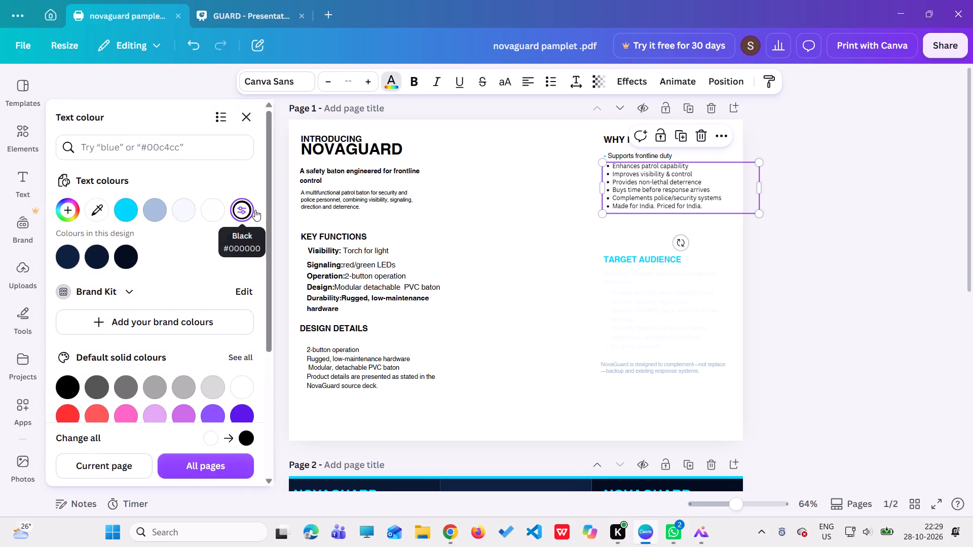
# Recolour the TARGET AUDIENCE heading, its bold subheading, the guards bullet list and the closing "NovaGuard is designed to complement" note black.
pyautogui.click(643, 259)
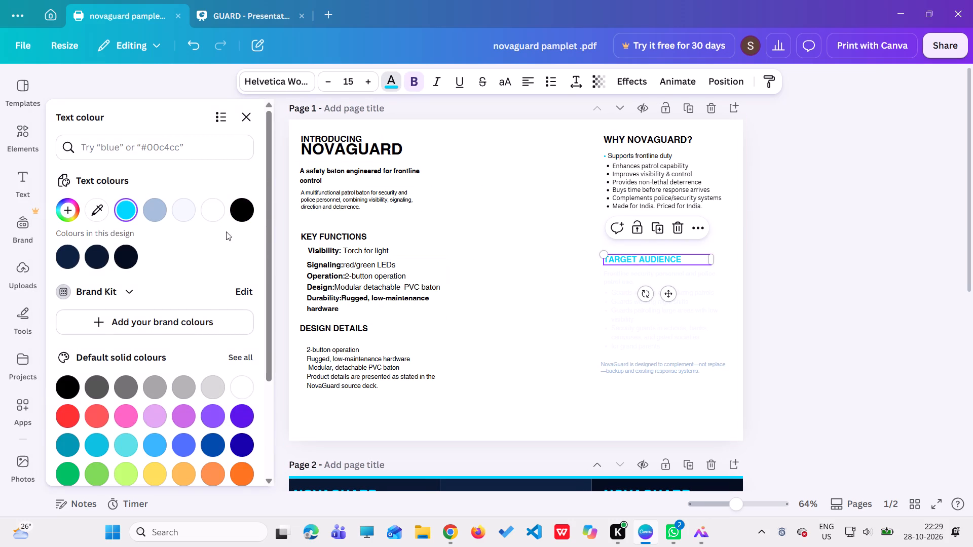
pyautogui.click(239, 214)
pyautogui.click(640, 290)
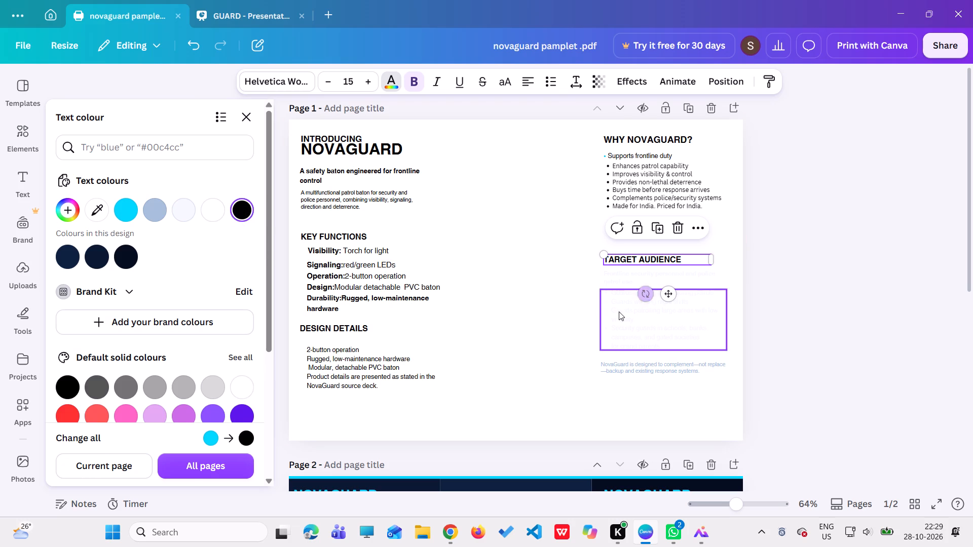
pyautogui.click(619, 315)
pyautogui.click(245, 213)
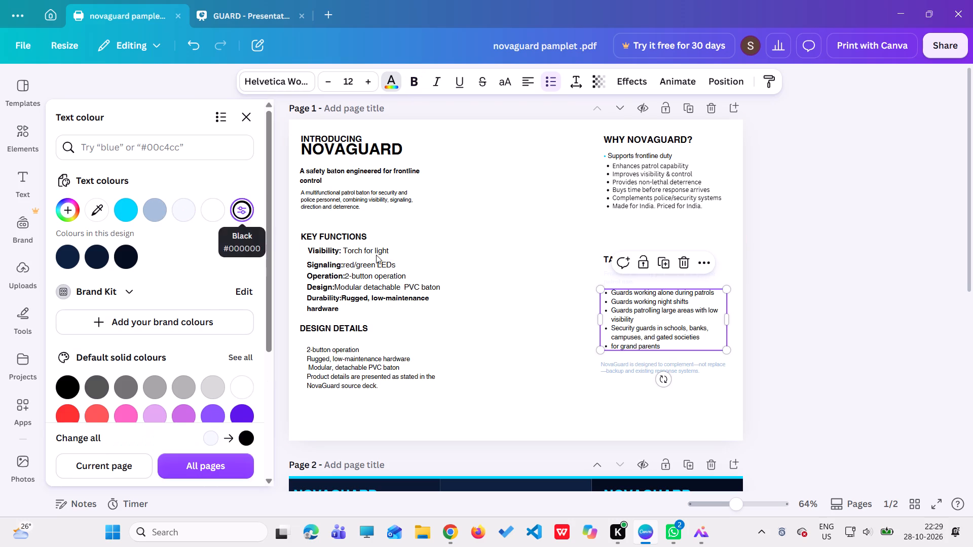
pyautogui.click(619, 278)
pyautogui.click(252, 213)
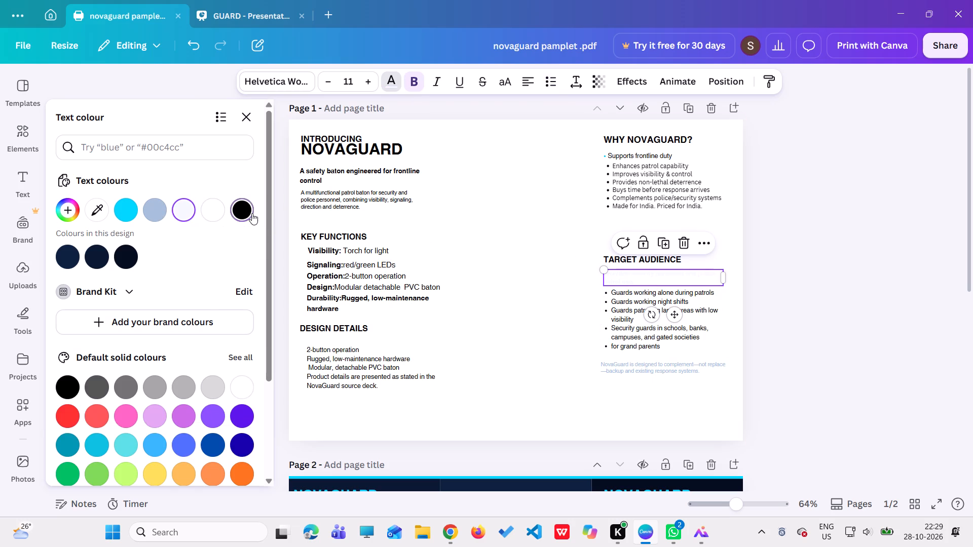
pyautogui.click(618, 369)
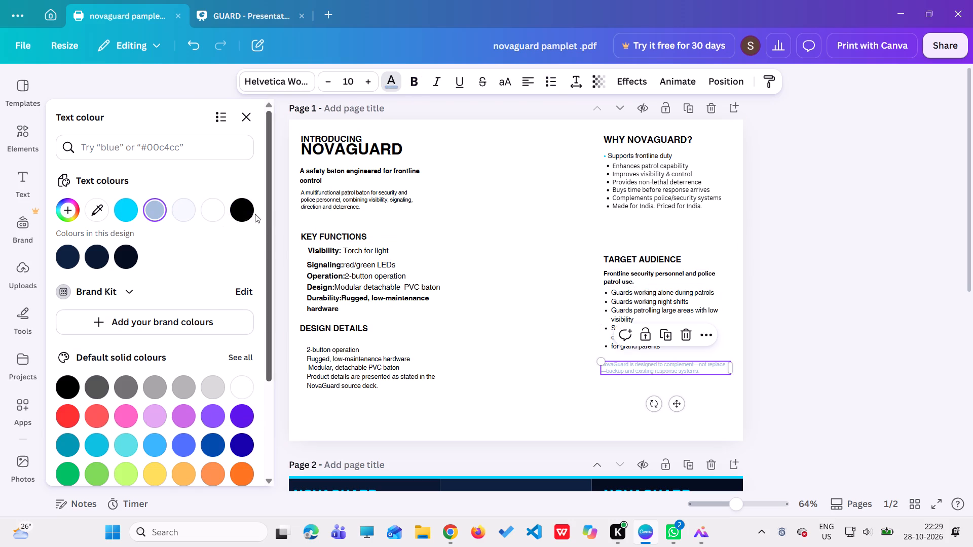
pyautogui.click(247, 214)
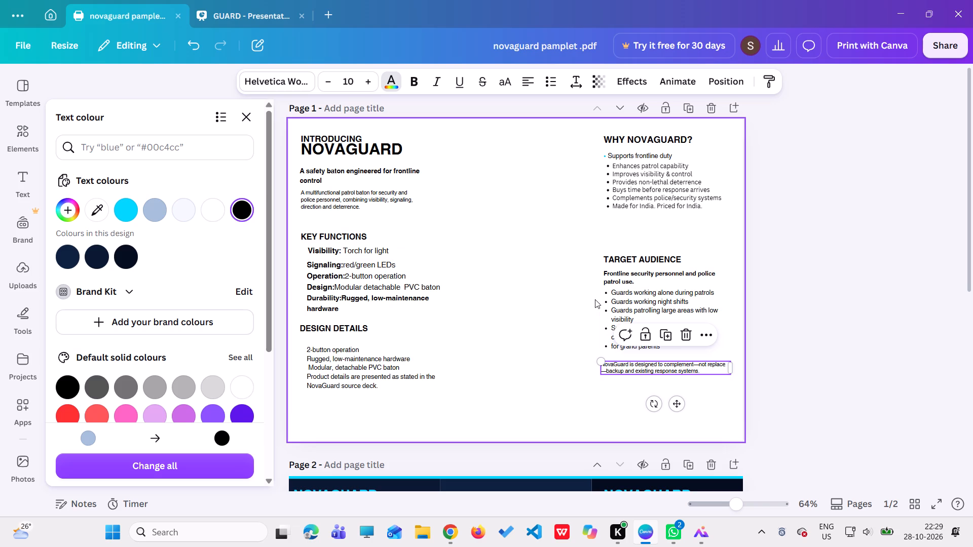
# Move the TARGET AUDIENCE heading, its subheading and the guards bullet list up to sit close together below the WHY NOVAGUARD? list.
pyautogui.moveTo(627, 259); pyautogui.dragTo(632, 227)
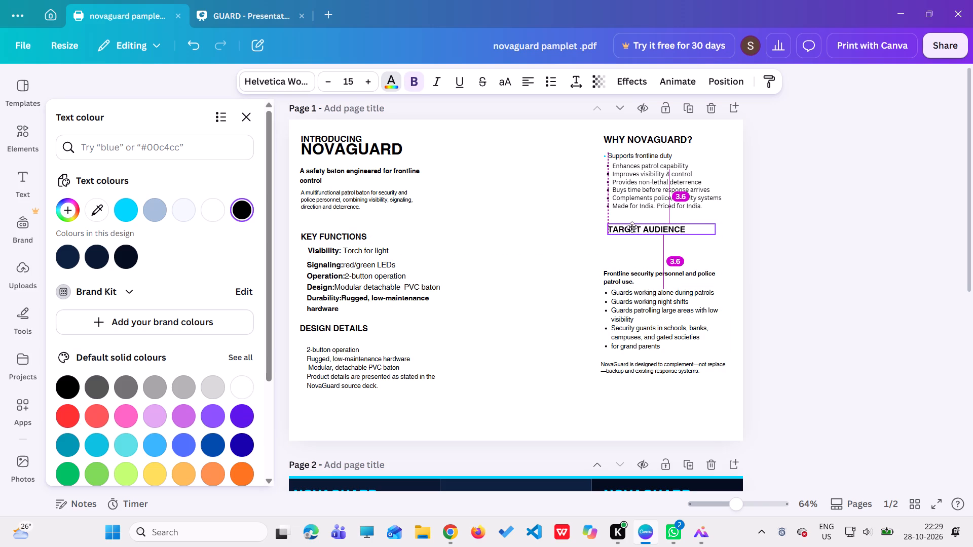
pyautogui.moveTo(632, 227); pyautogui.dragTo(632, 220)
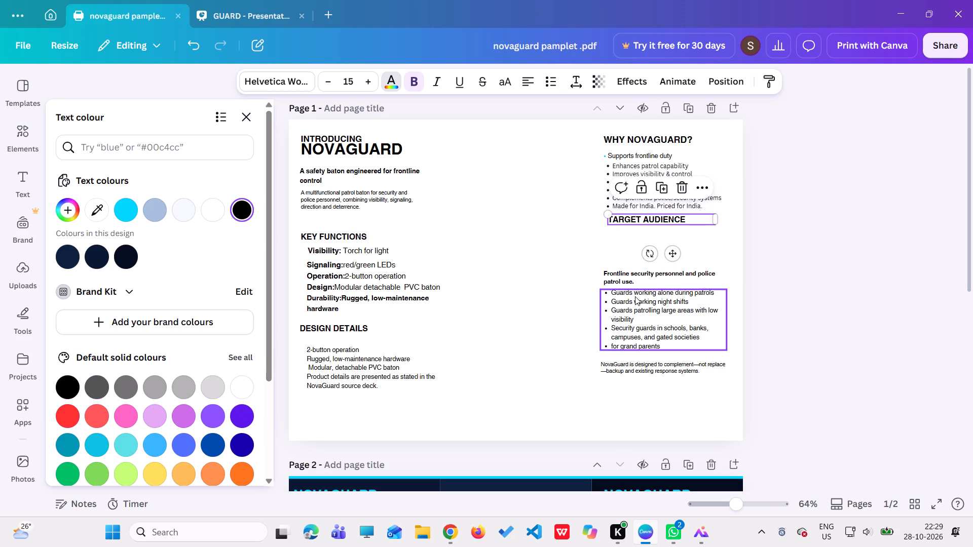
pyautogui.click(637, 297)
pyautogui.moveTo(634, 279); pyautogui.dragTo(635, 271)
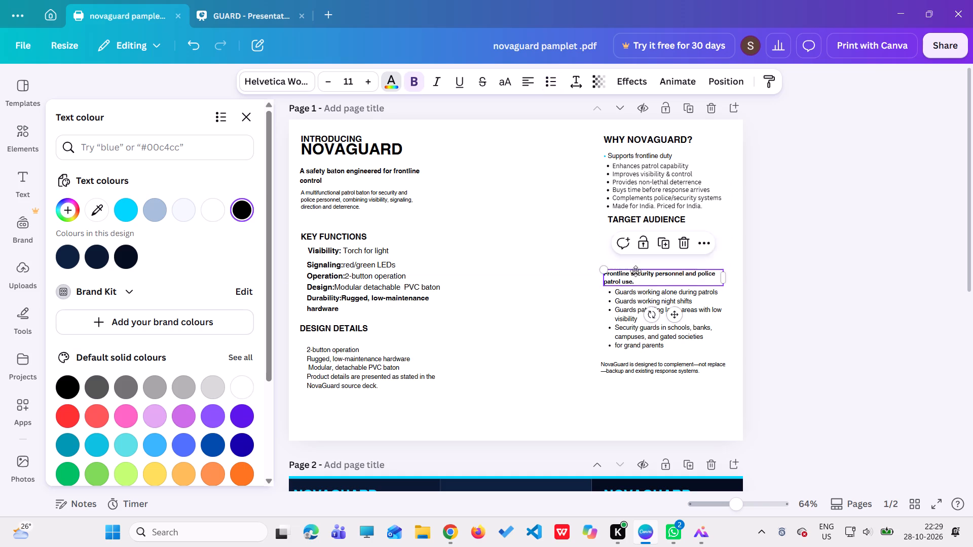
pyautogui.moveTo(635, 271); pyautogui.dragTo(637, 240)
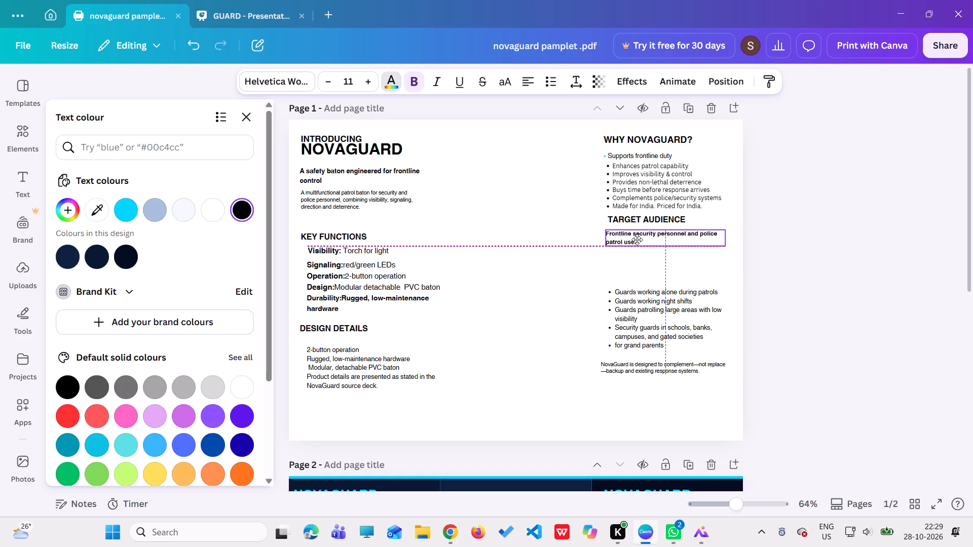
pyautogui.moveTo(637, 240); pyautogui.dragTo(639, 239)
pyautogui.moveTo(643, 309); pyautogui.dragTo(647, 288)
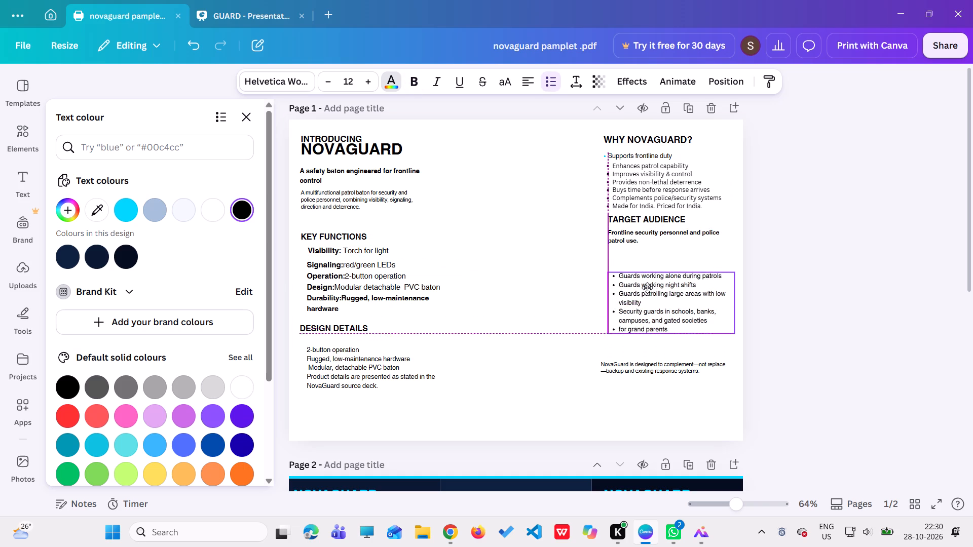
pyautogui.moveTo(647, 288); pyautogui.dragTo(647, 273)
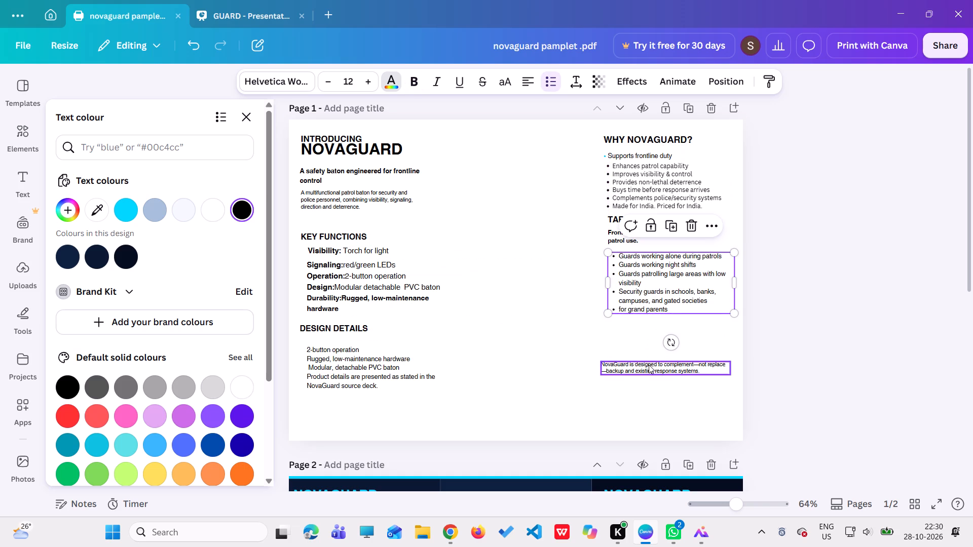
# Delete the "NovaGuard is designed to complement—not replace—backup and existing response systems" note below the guards list.
pyautogui.moveTo(648, 365); pyautogui.dragTo(656, 331)
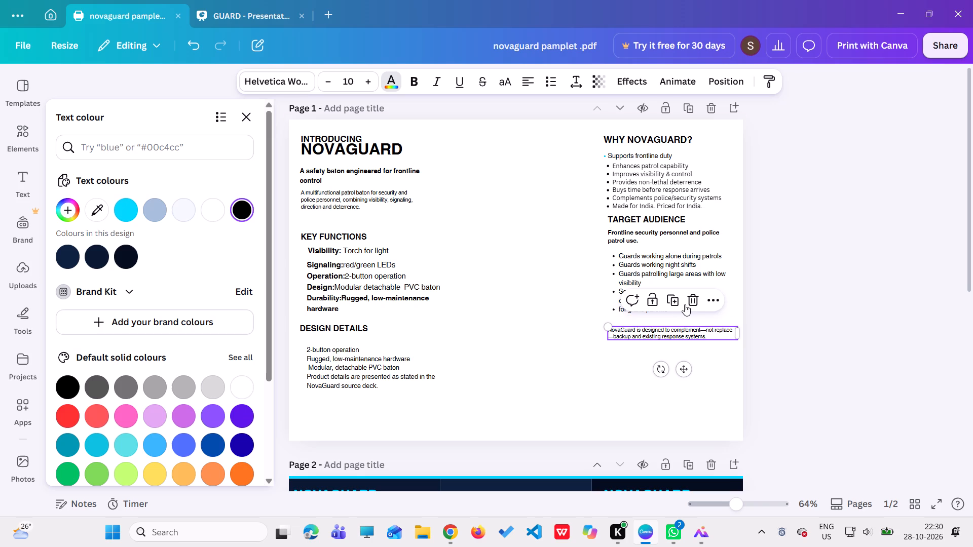
pyautogui.click(685, 304)
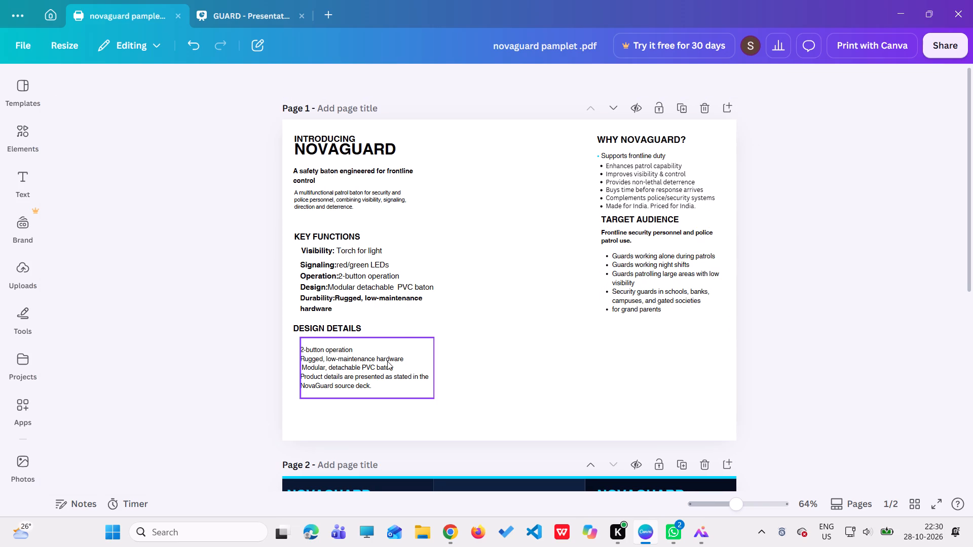
# Enlarge the INTRODUCING NOVAGUARD title on page 1, bringing INTRODUCING to size 21 and NOVAGUARD to size 34.
pyautogui.scroll(3, 403, 281)
pyautogui.scroll(-2, 399, 473)
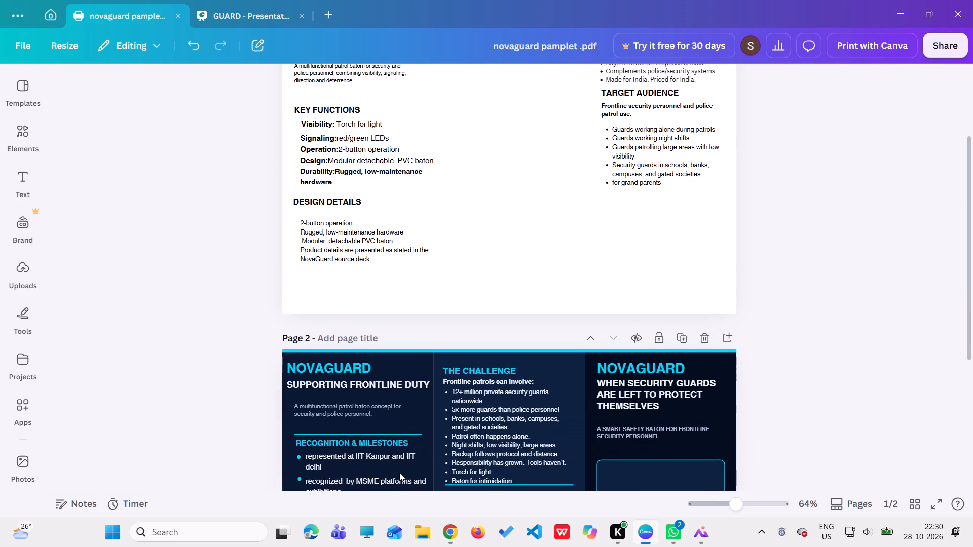
pyautogui.scroll(-2, 399, 473)
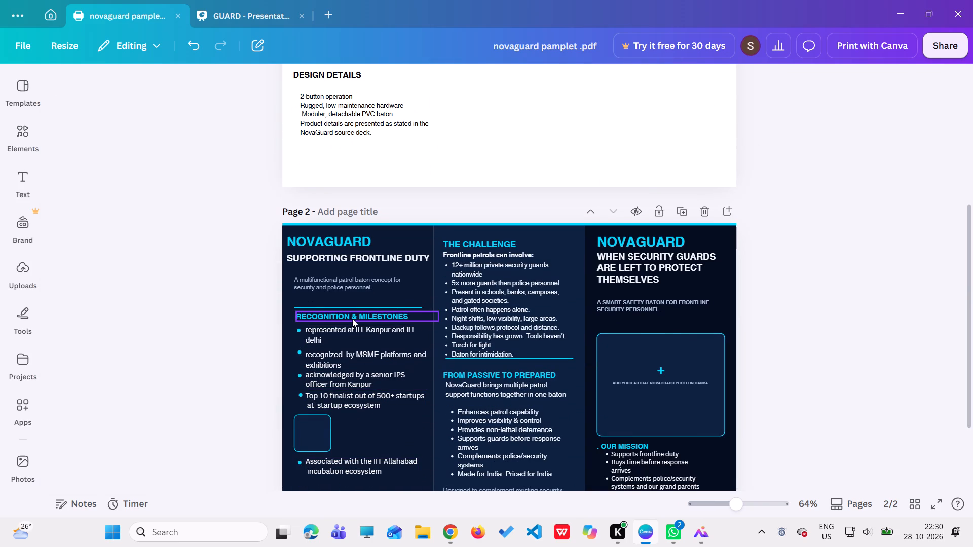
pyautogui.scroll(3, 351, 319)
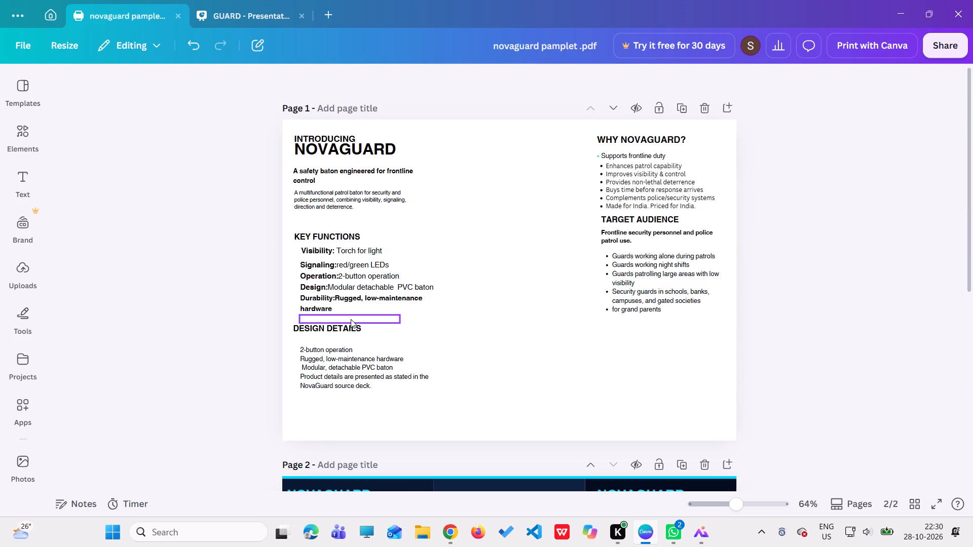
pyautogui.scroll(2, 351, 319)
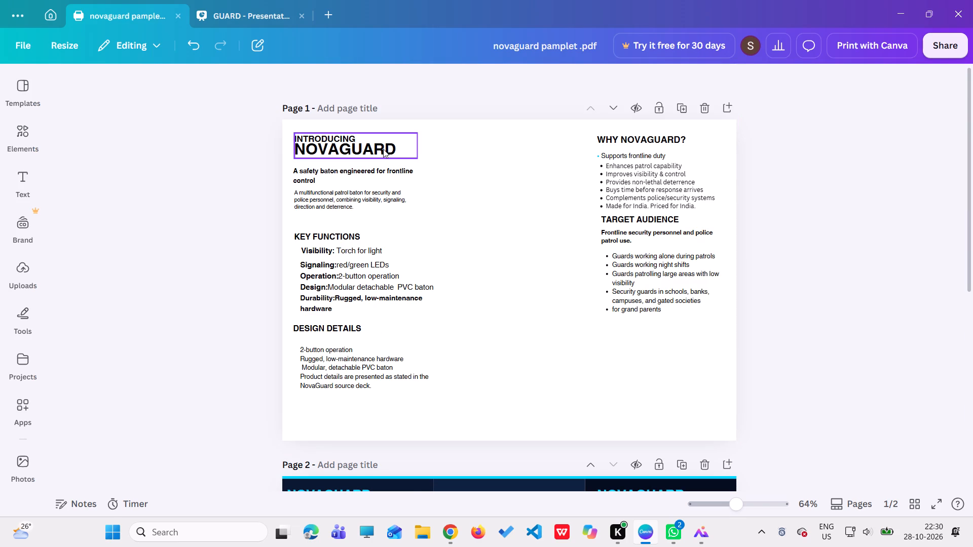
pyautogui.click(383, 149)
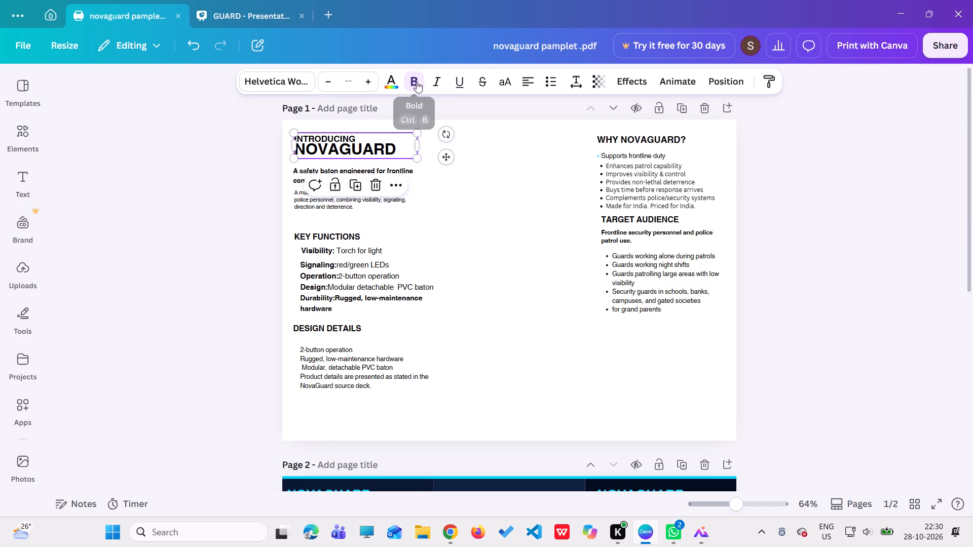
pyautogui.tripleClick(369, 82)
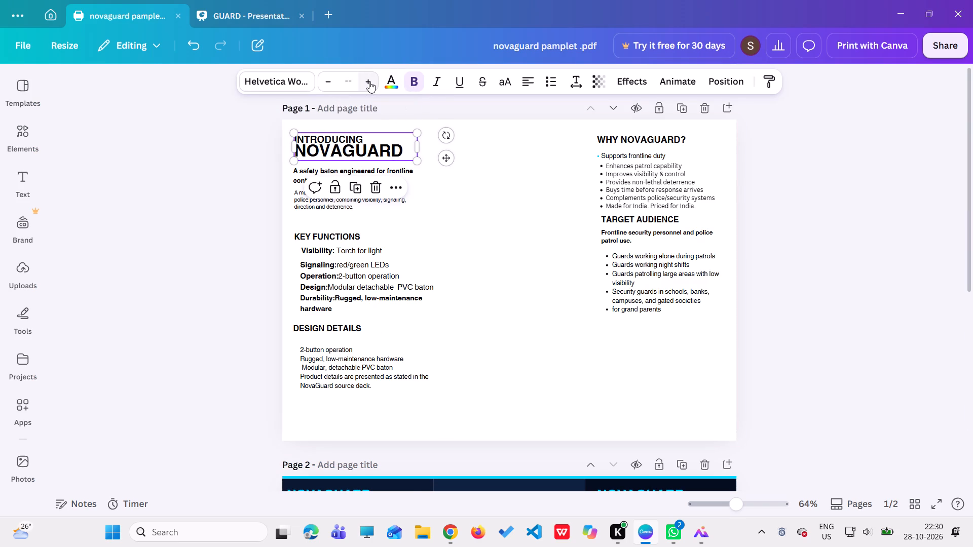
pyautogui.doubleClick(369, 82)
# Delete the "A multifunctional patrol baton for security and police personnel" paragraph below the bold subheading on page 1.
pyautogui.click(342, 174)
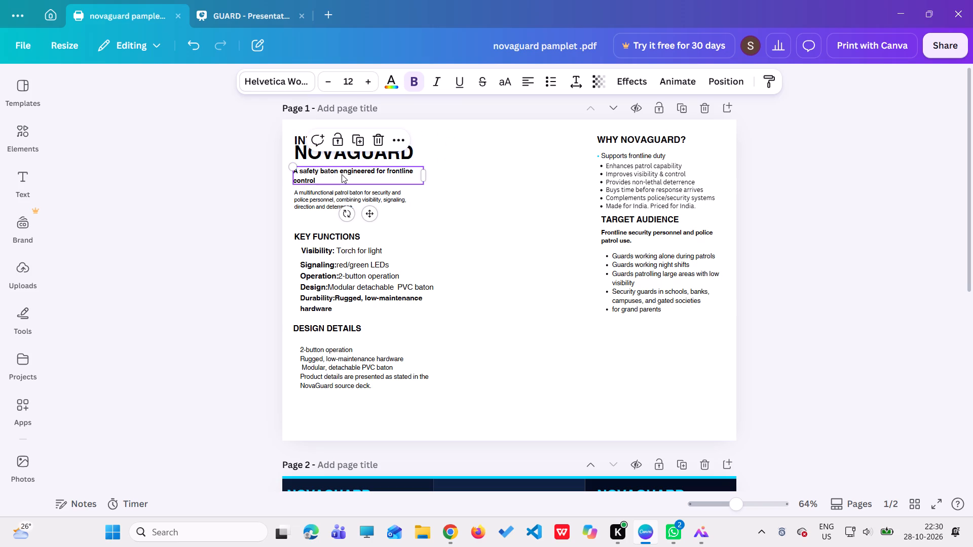
pyautogui.click(345, 192)
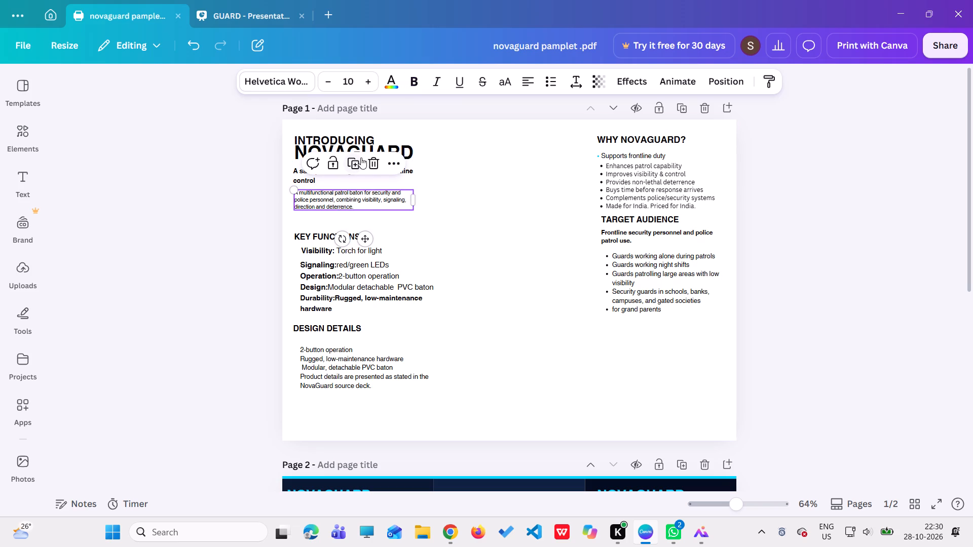
pyautogui.click(371, 161)
# Move the "A safety baton engineered for frontline control" subheading slightly down, clear of the enlarged title.
pyautogui.moveTo(351, 175); pyautogui.dragTo(351, 179)
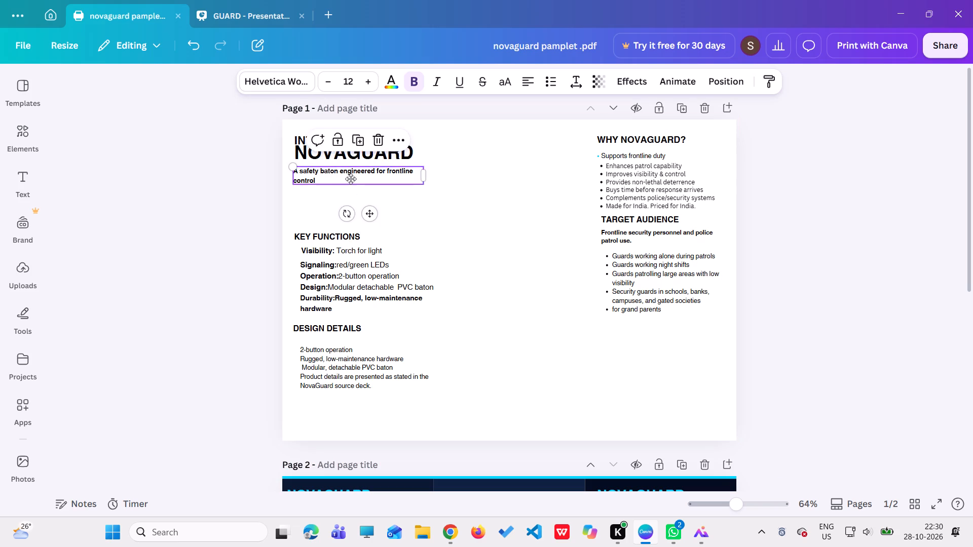
pyautogui.moveTo(351, 179); pyautogui.dragTo(351, 188)
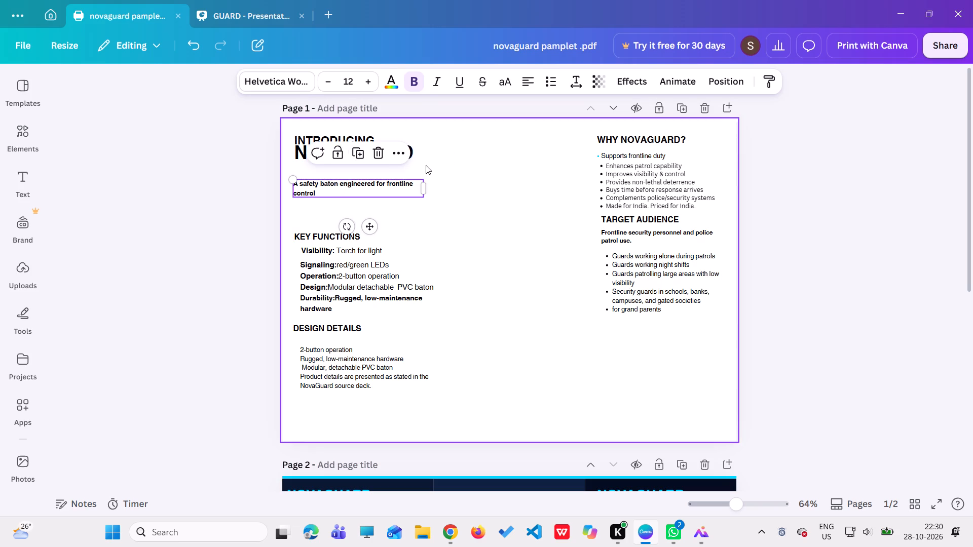
pyautogui.click(426, 165)
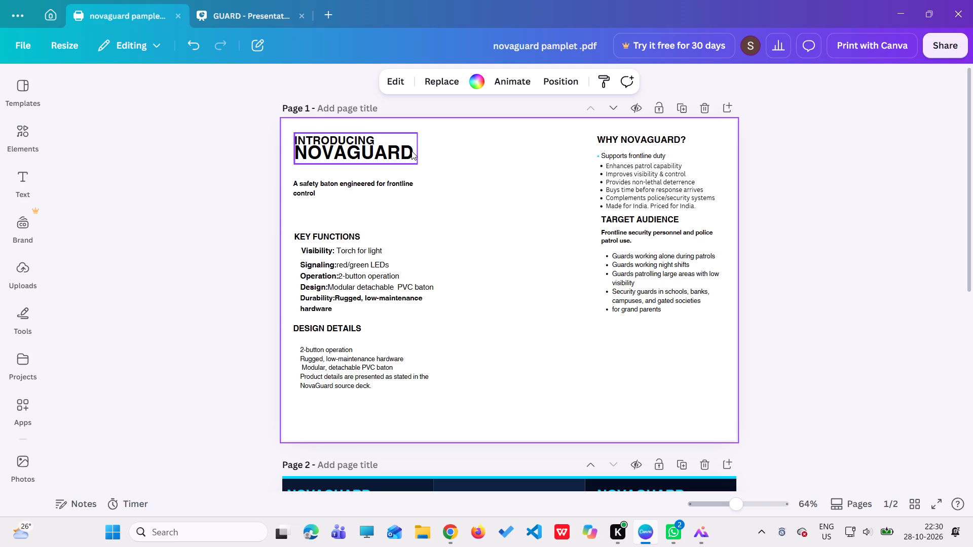
# Remove the word NOVAGUARD from the page 1 title so that it reads only INTRODUCING.
pyautogui.click(411, 152)
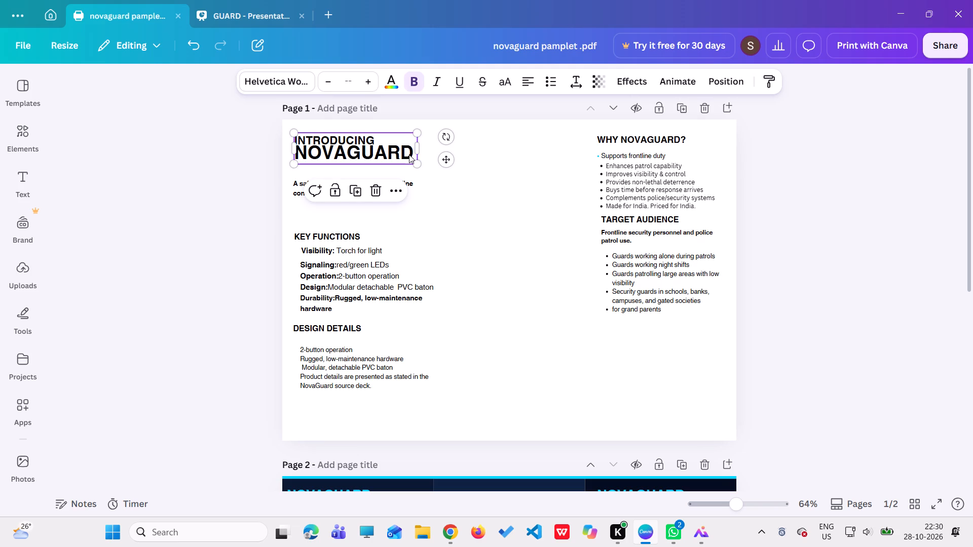
pyautogui.click(414, 155)
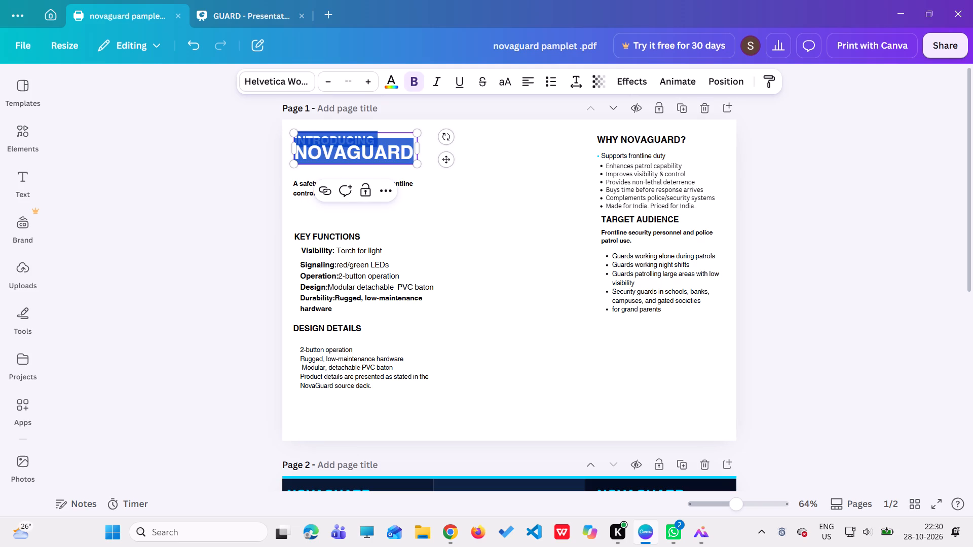
pyautogui.click(409, 158)
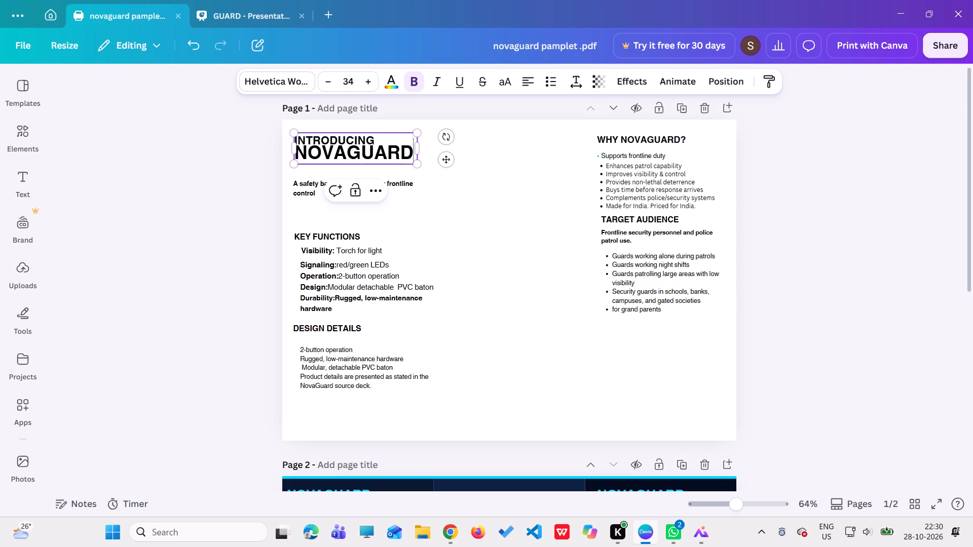
pyautogui.press('BackSpace')
pyautogui.press('BackSpace')
pyautogui.press('BackSpace')
pyautogui.press('BackSpace')
pyautogui.press('BackSpace')
pyautogui.press('BackSpace')
pyautogui.press('BackSpace')
pyautogui.press('BackSpace')
pyautogui.press('BackSpace')
pyautogui.press('BackSpace')
pyautogui.press('BackSpace')
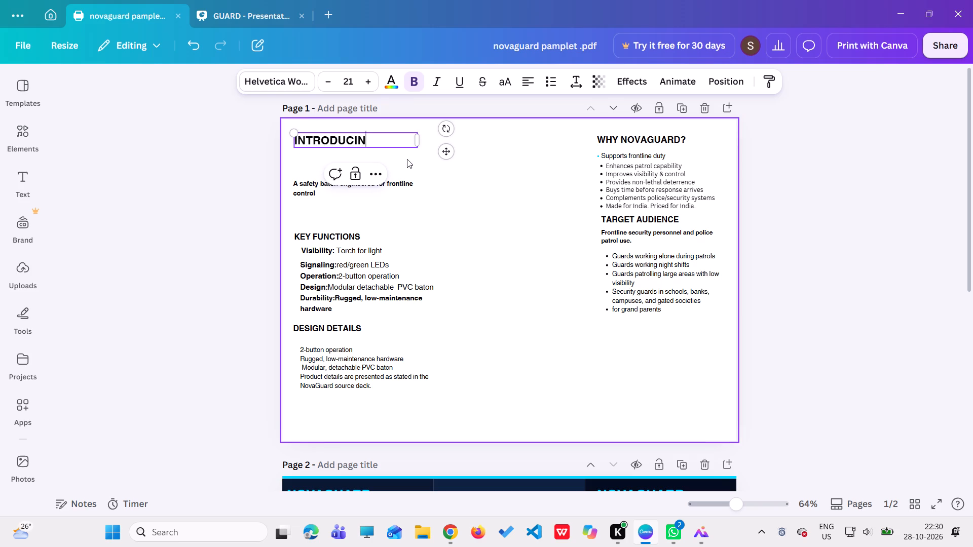
pyautogui.press('g')
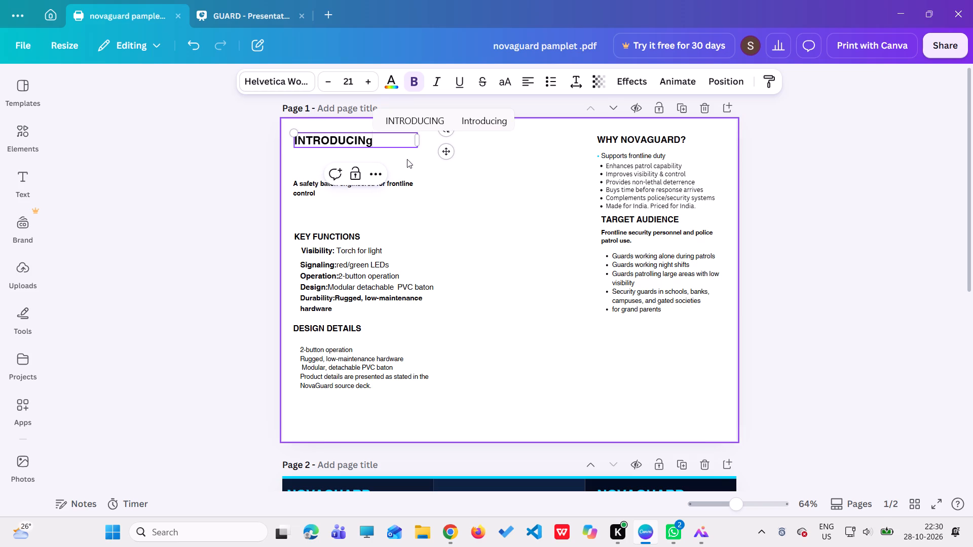
pyautogui.press('BackSpace')
pyautogui.press('g')
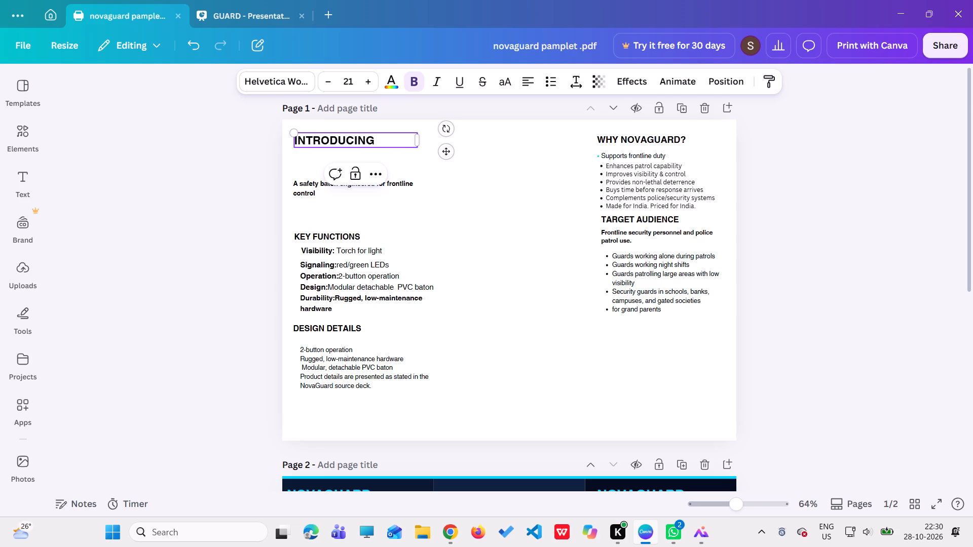
pyautogui.moveTo(400, 140); pyautogui.dragTo(404, 152)
pyautogui.click(430, 179)
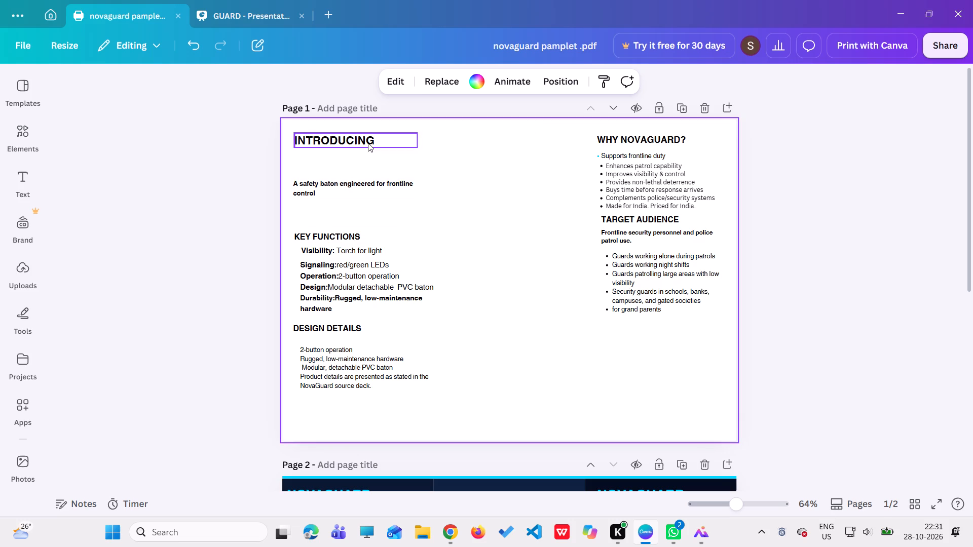
# Move the INTRODUCING title sideways along the page's upper edge, freeing the page's top-left corner.
pyautogui.moveTo(368, 143); pyautogui.dragTo(459, 137)
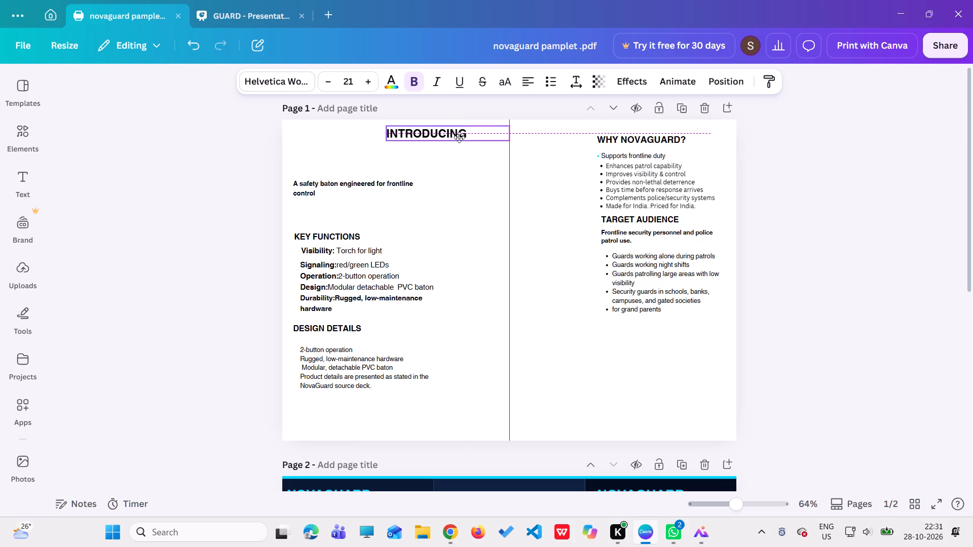
pyautogui.moveTo(459, 137); pyautogui.dragTo(464, 137)
# Insert the uploaded Trinova logo image on page 1 and crop all four sides closer around the logo.
pyautogui.click(23, 280)
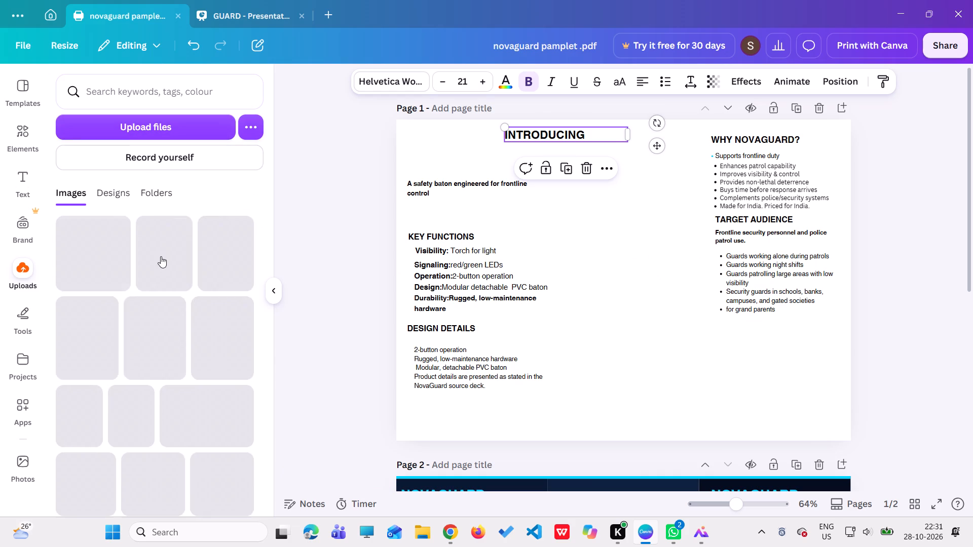
pyautogui.click(118, 254)
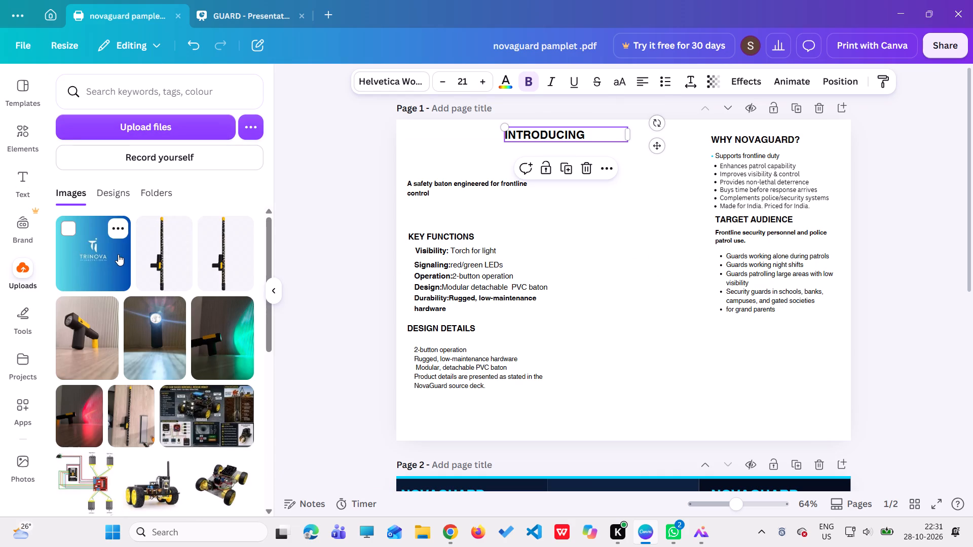
pyautogui.moveTo(725, 382); pyautogui.dragTo(639, 274)
pyautogui.moveTo(576, 289); pyautogui.dragTo(578, 264)
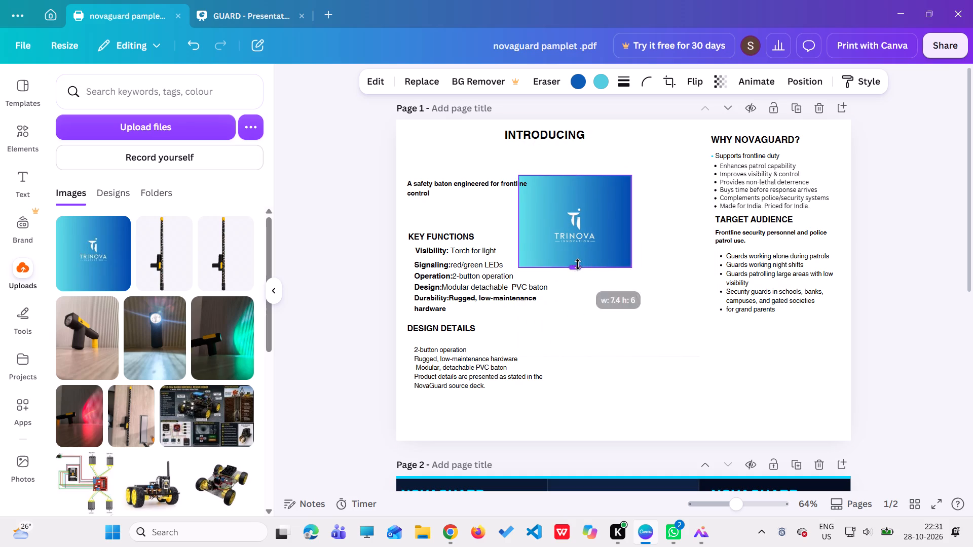
pyautogui.moveTo(578, 264); pyautogui.dragTo(578, 261)
pyautogui.moveTo(576, 175); pyautogui.dragTo(574, 192)
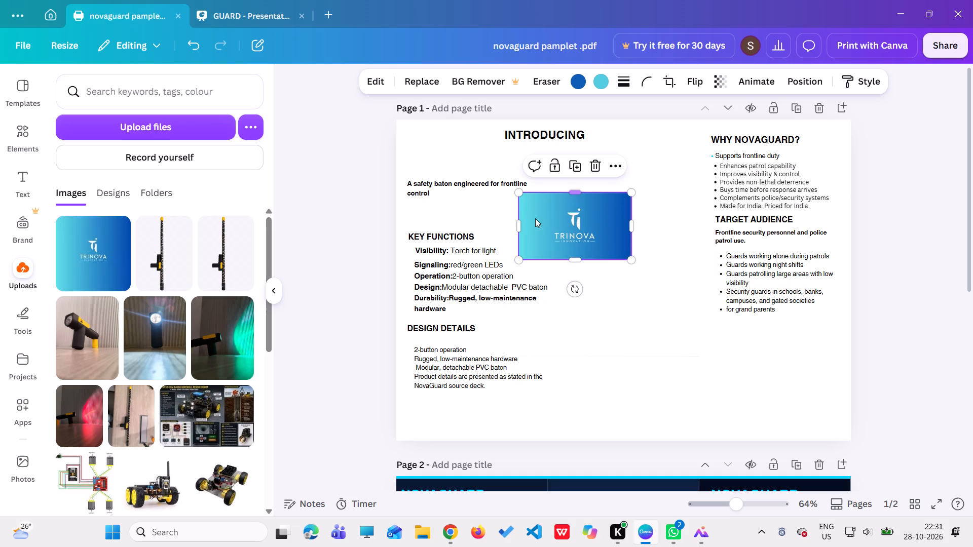
pyautogui.moveTo(516, 228); pyautogui.dragTo(540, 229)
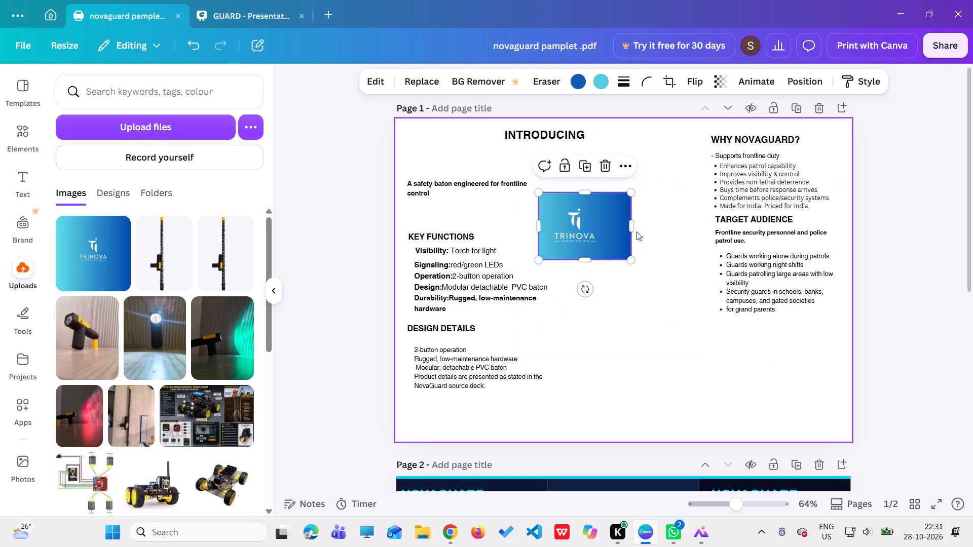
pyautogui.moveTo(633, 227); pyautogui.dragTo(610, 227)
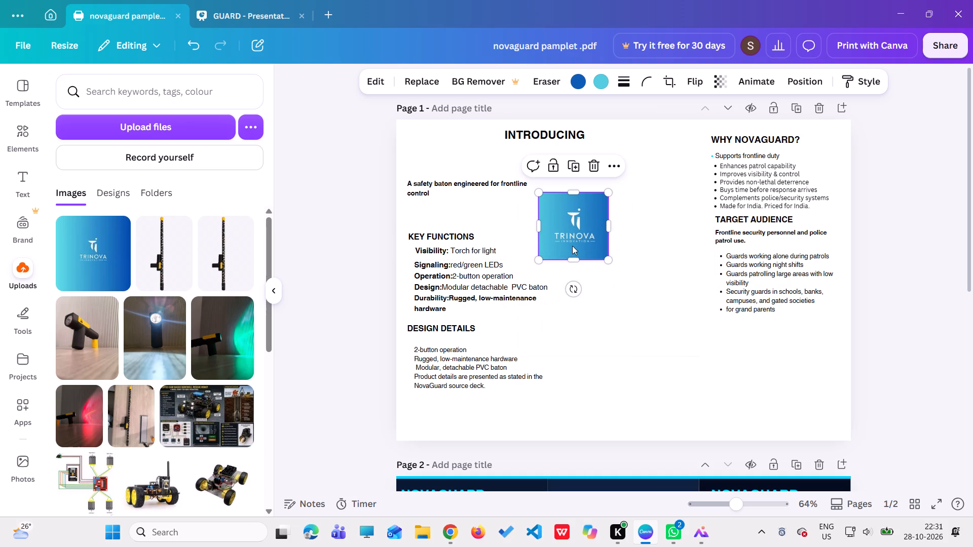
# Place the cropped Trinova logo in the page's top-left corner and shrink it to fit above the subheading.
pyautogui.moveTo(571, 217); pyautogui.dragTo(419, 137)
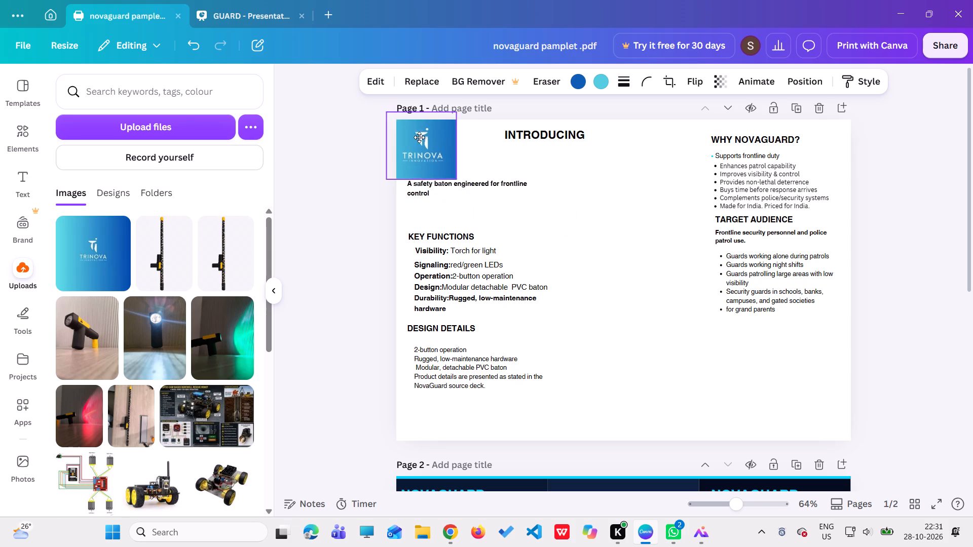
pyautogui.moveTo(419, 137); pyautogui.dragTo(428, 143)
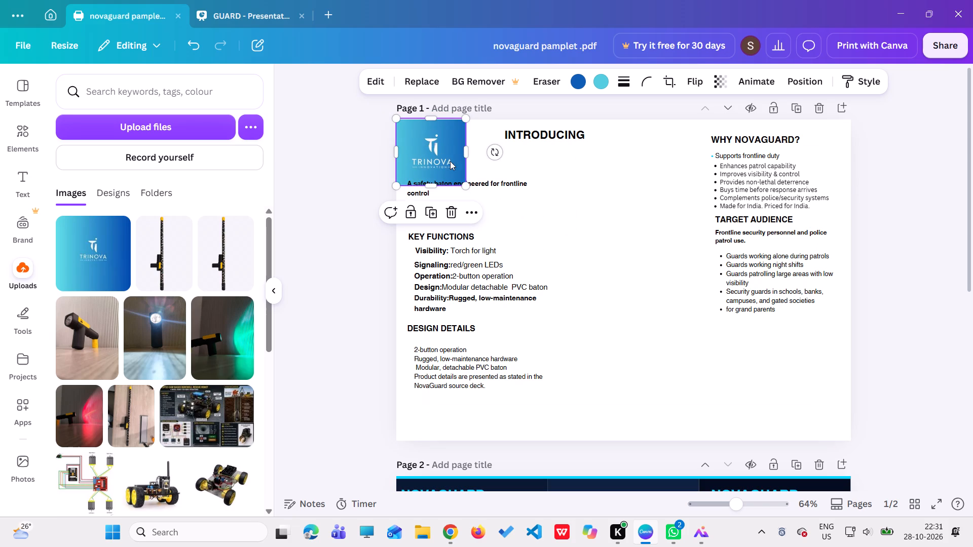
pyautogui.moveTo(465, 181); pyautogui.dragTo(463, 169)
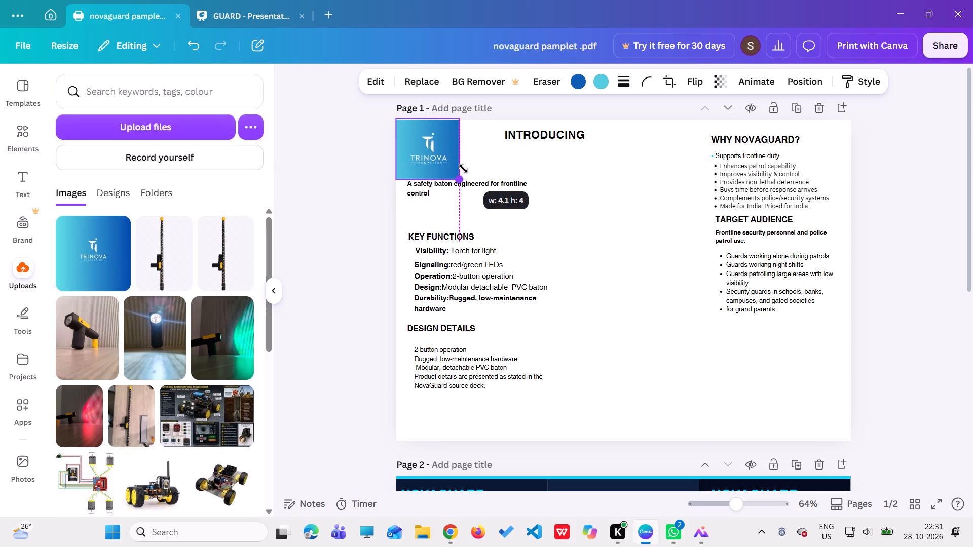
pyautogui.moveTo(463, 169); pyautogui.dragTo(460, 165)
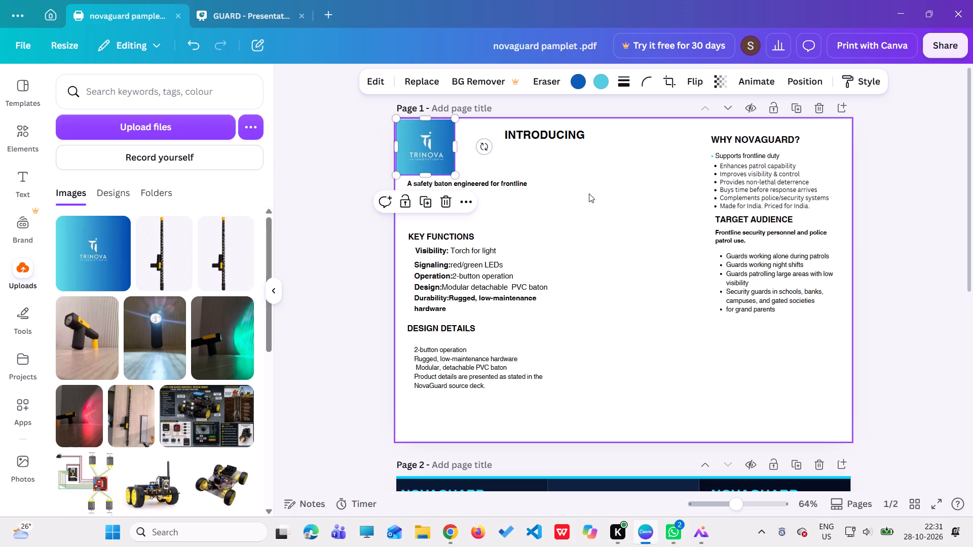
pyautogui.click(589, 193)
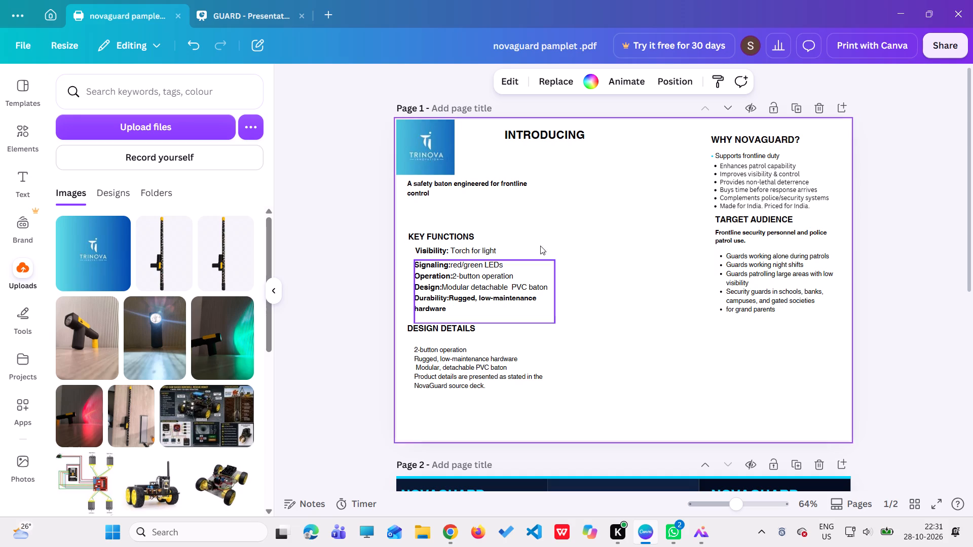
pyautogui.click(569, 213)
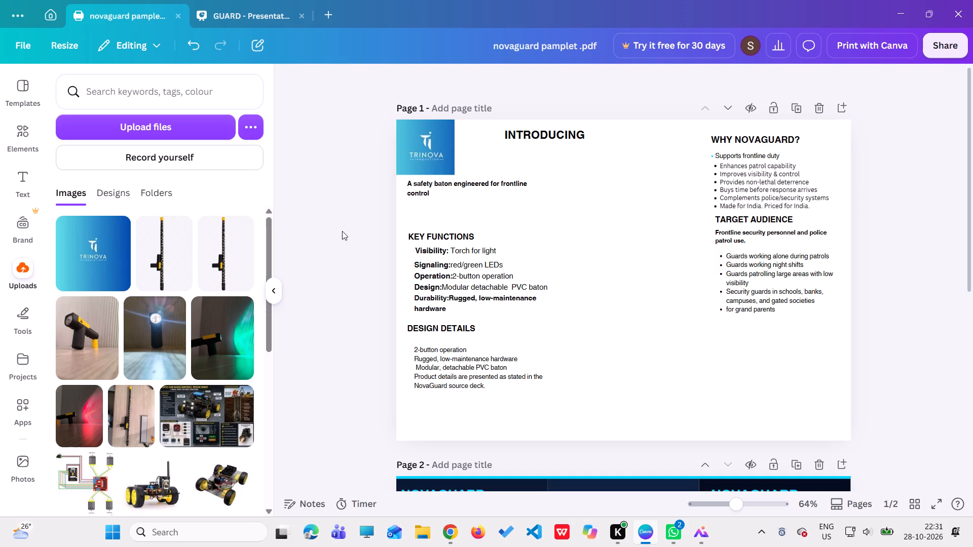
pyautogui.click(342, 231)
# Add a heading text box to page 1 and clear its placeholder text.
pyautogui.click(22, 187)
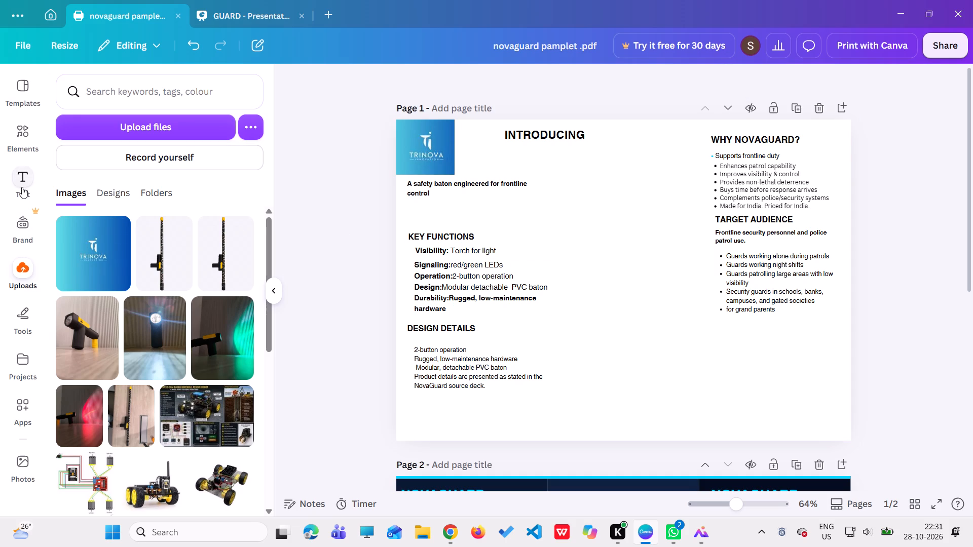
pyautogui.click(137, 284)
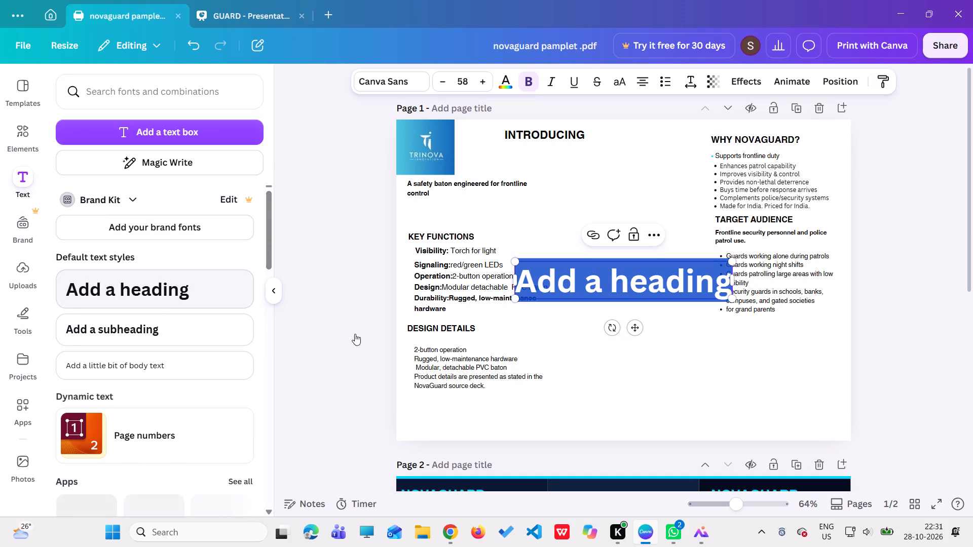
pyautogui.press('BackSpace')
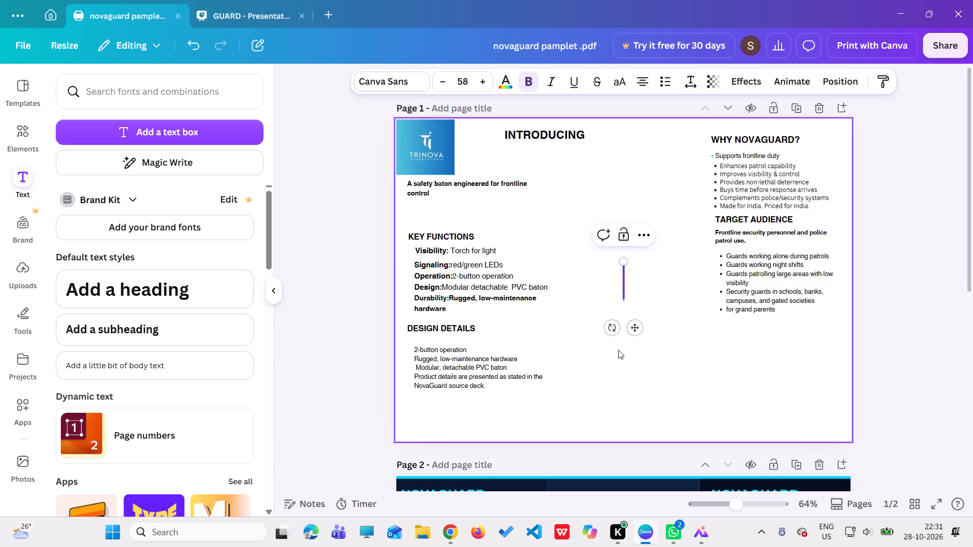
# Check the GUARD presentation's header, enter NOVA in the pamphlet's empty heading, and place it directly beneath the INTRODUCING title.
pyautogui.click(246, 8)
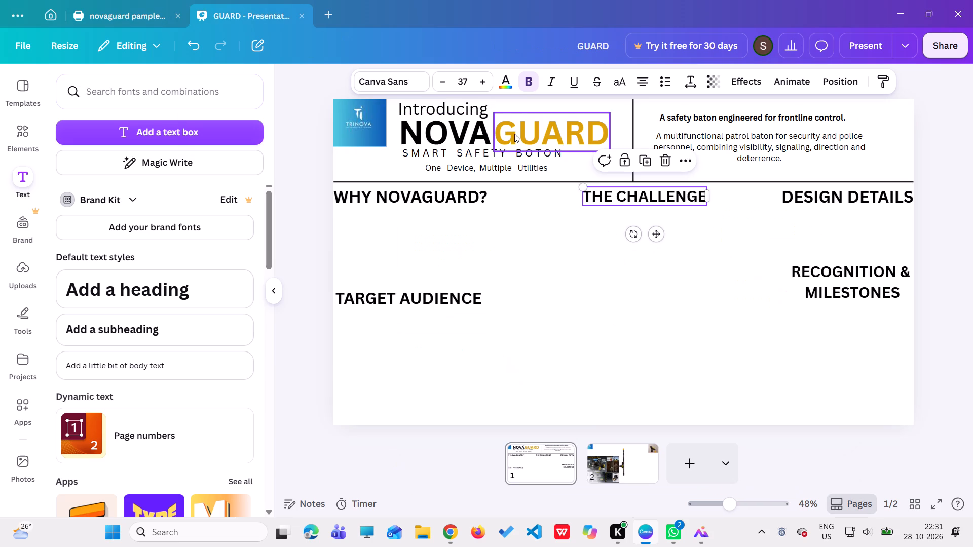
pyautogui.click(514, 134)
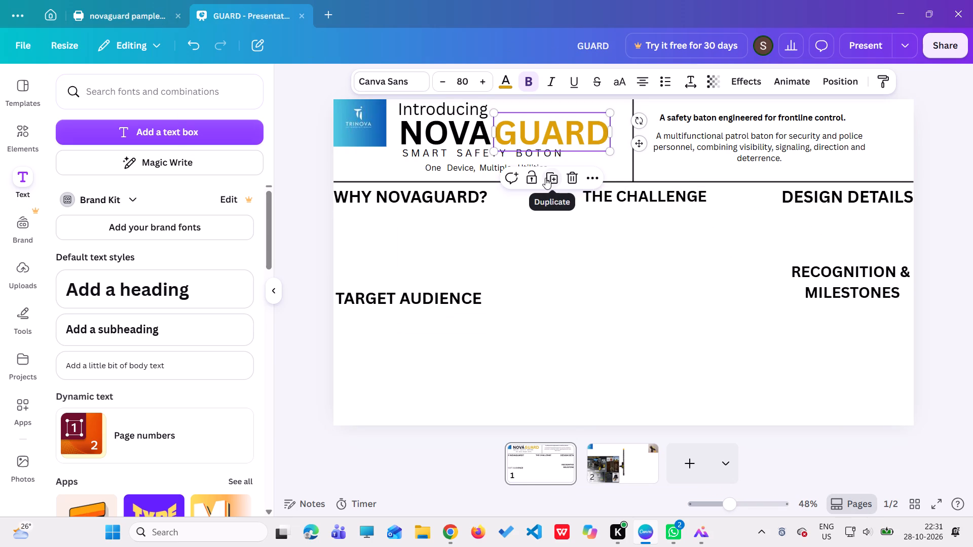
pyautogui.click(400, 274)
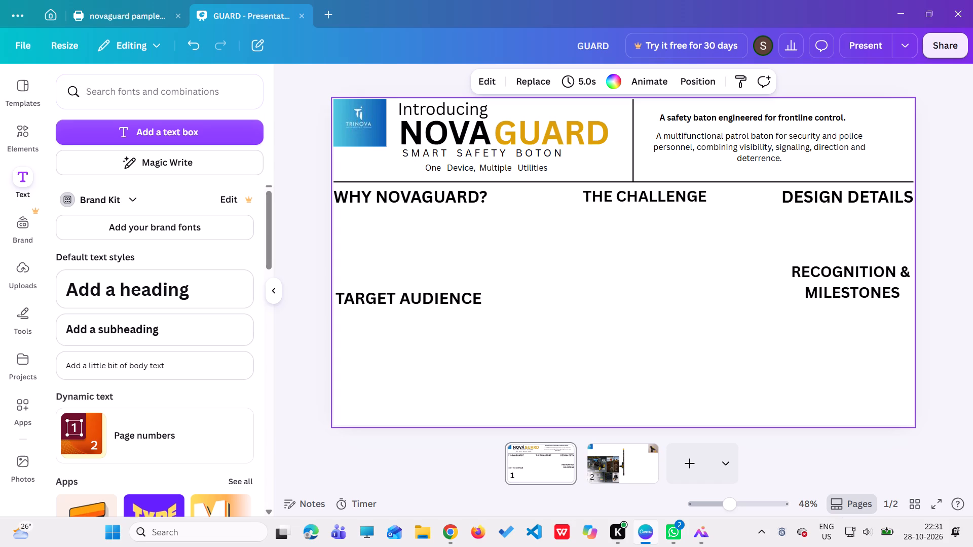
pyautogui.click(114, 21)
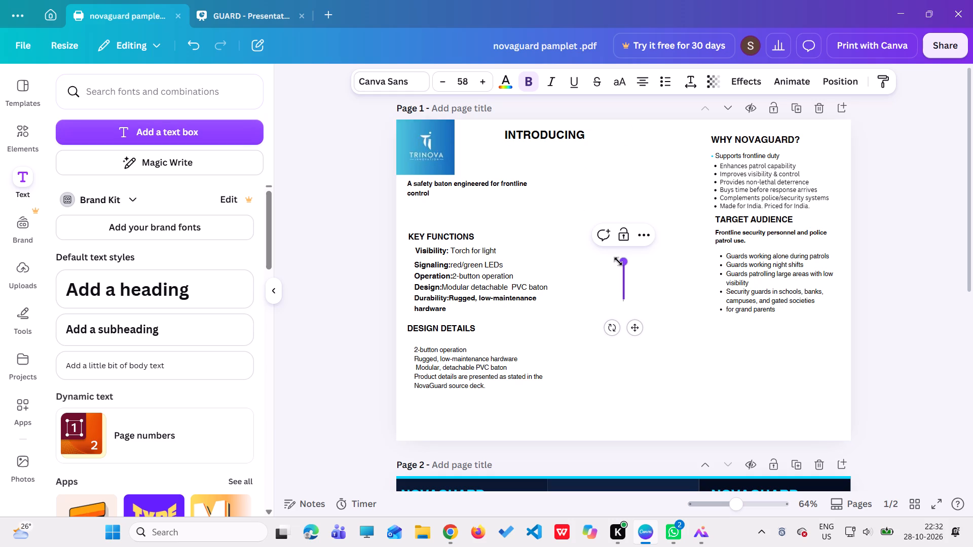
pyautogui.write('NOVA')
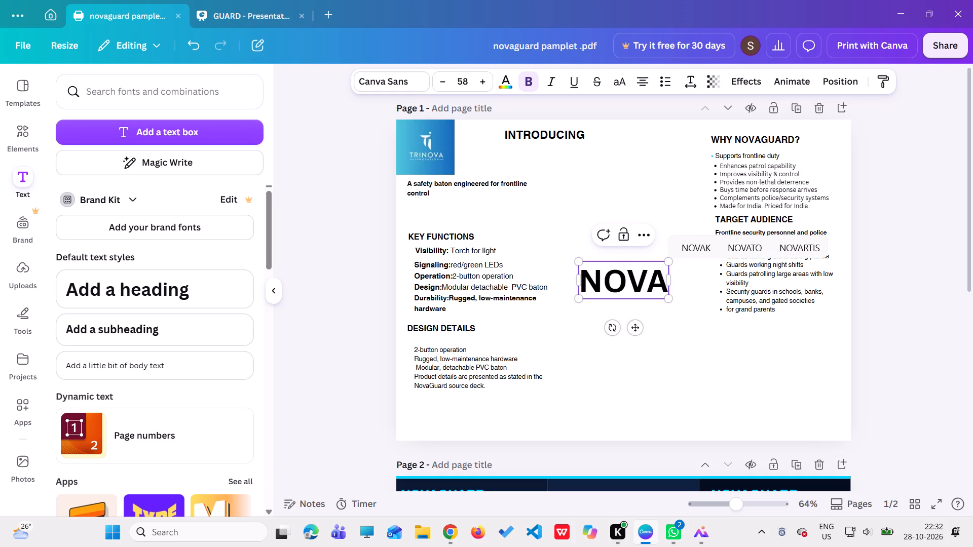
pyautogui.moveTo(620, 282); pyautogui.dragTo(576, 226)
pyautogui.click(668, 394)
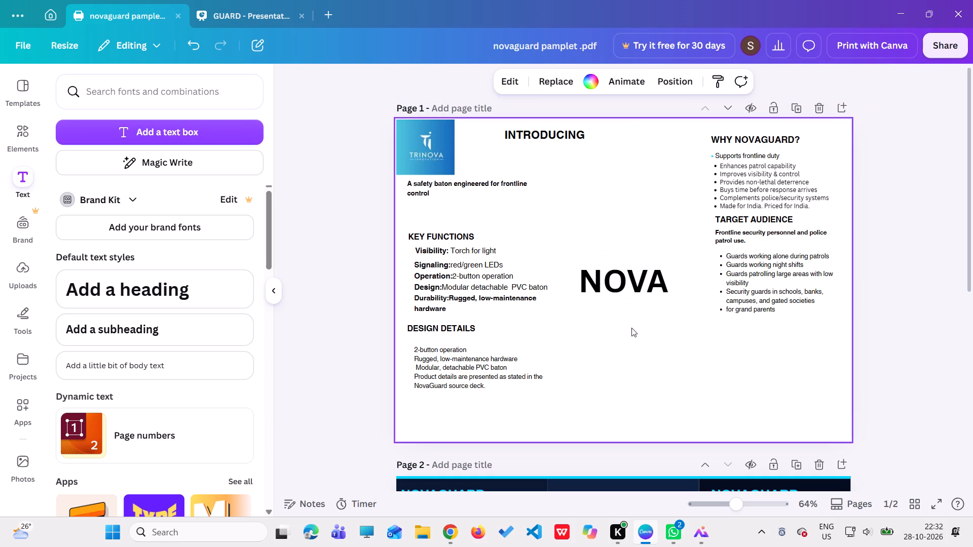
pyautogui.click(630, 269)
pyautogui.moveTo(637, 328); pyautogui.dragTo(558, 216)
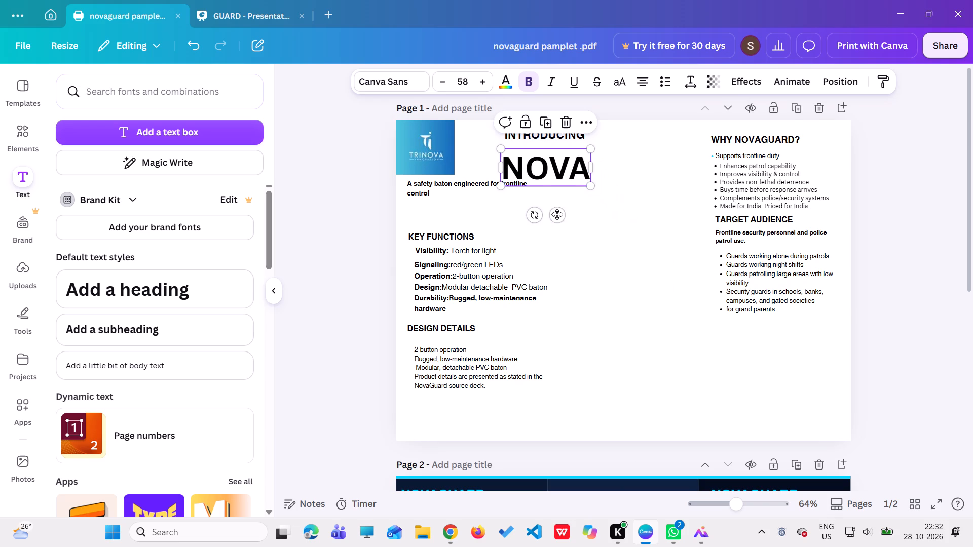
pyautogui.moveTo(559, 211); pyautogui.dragTo(555, 202)
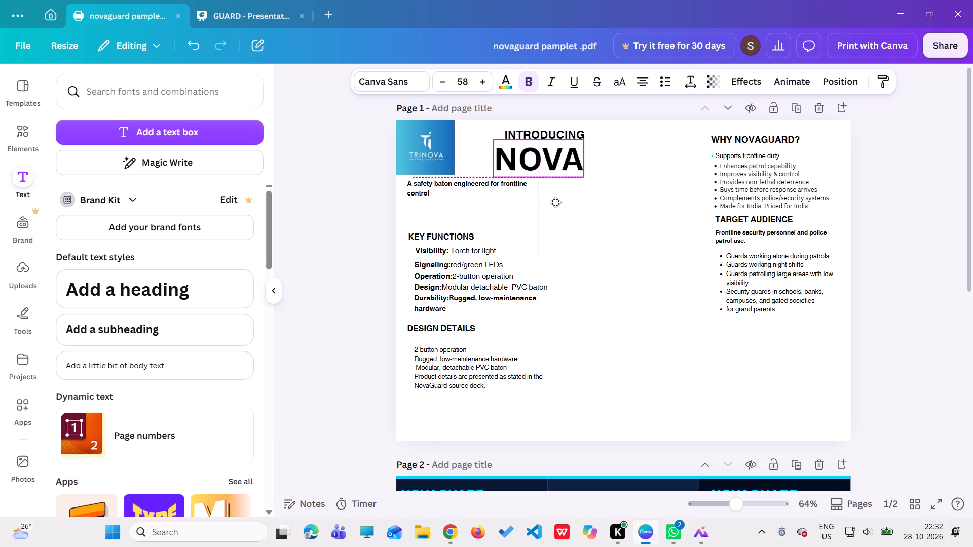
pyautogui.moveTo(555, 202); pyautogui.dragTo(556, 198)
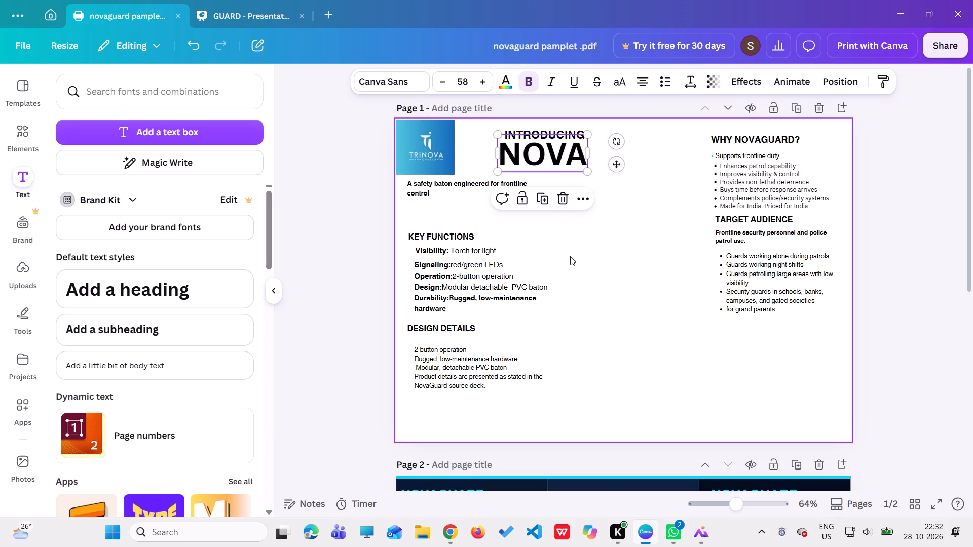
pyautogui.click(570, 256)
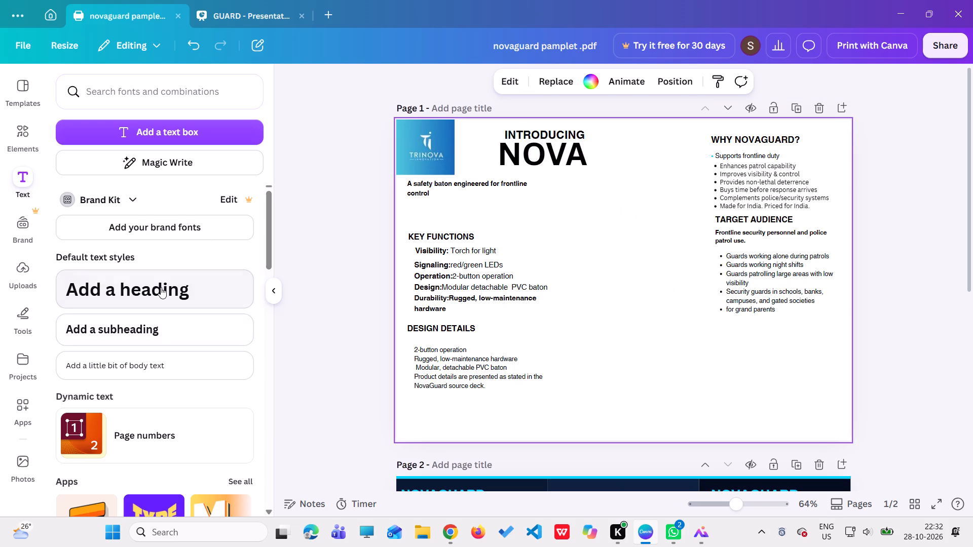
# Add another heading text box to page 1 reading GUARD.
pyautogui.click(161, 287)
pyautogui.press('BackSpace')
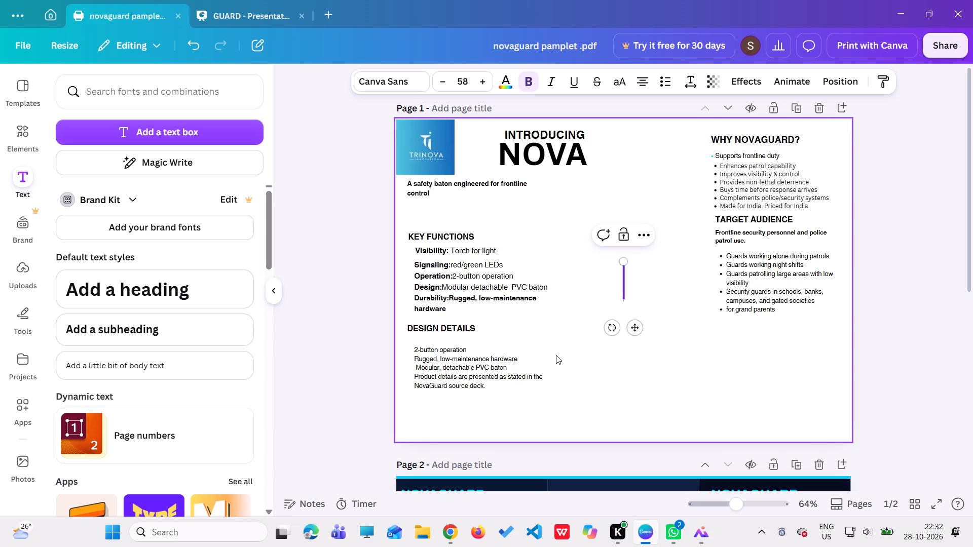
pyautogui.write('GU')
pyautogui.write('ARD')
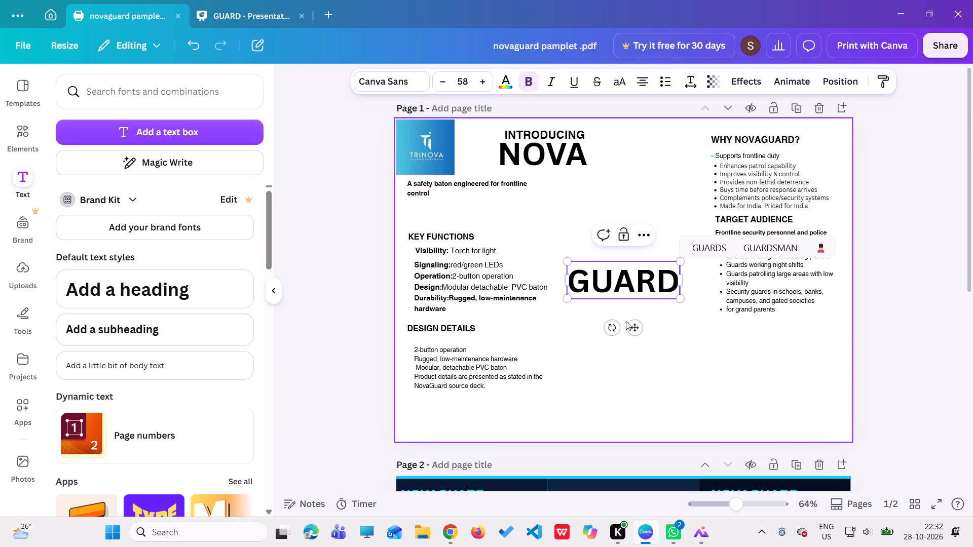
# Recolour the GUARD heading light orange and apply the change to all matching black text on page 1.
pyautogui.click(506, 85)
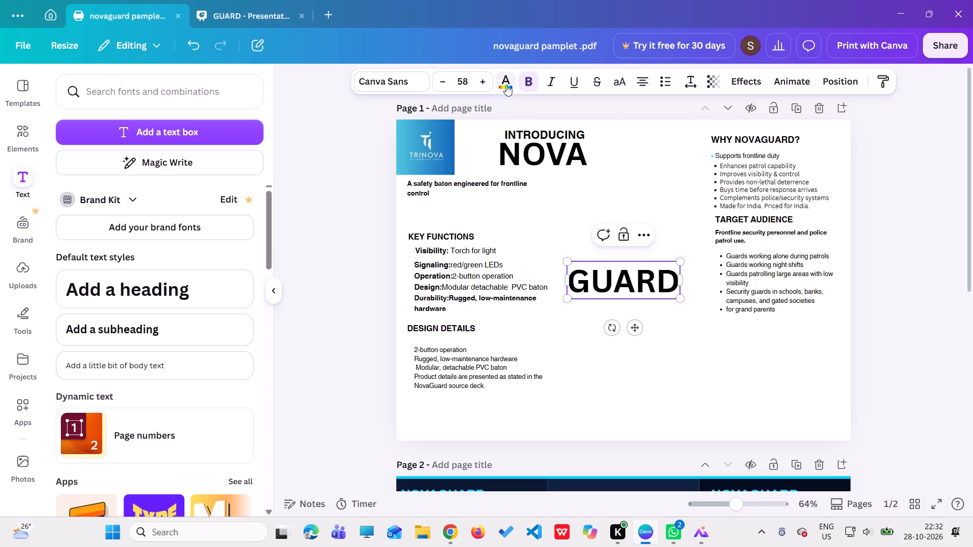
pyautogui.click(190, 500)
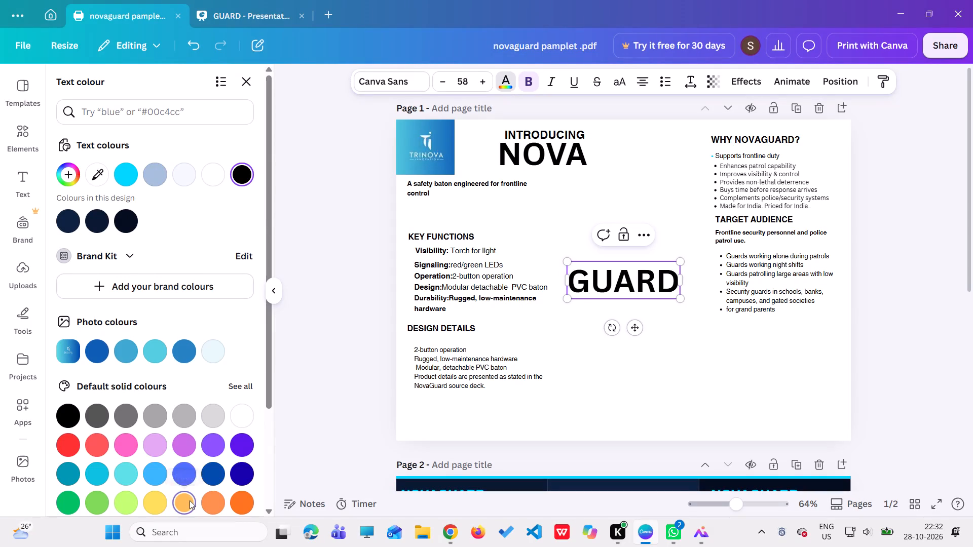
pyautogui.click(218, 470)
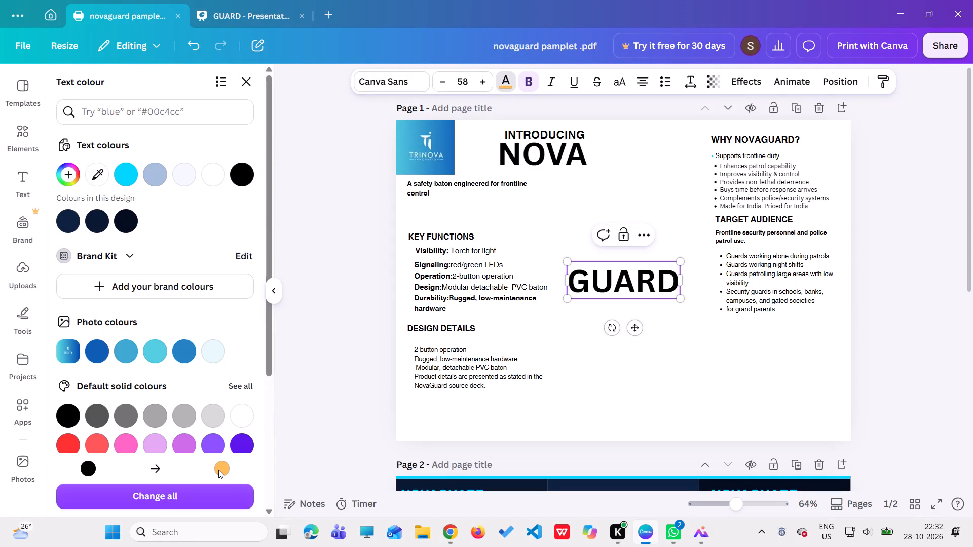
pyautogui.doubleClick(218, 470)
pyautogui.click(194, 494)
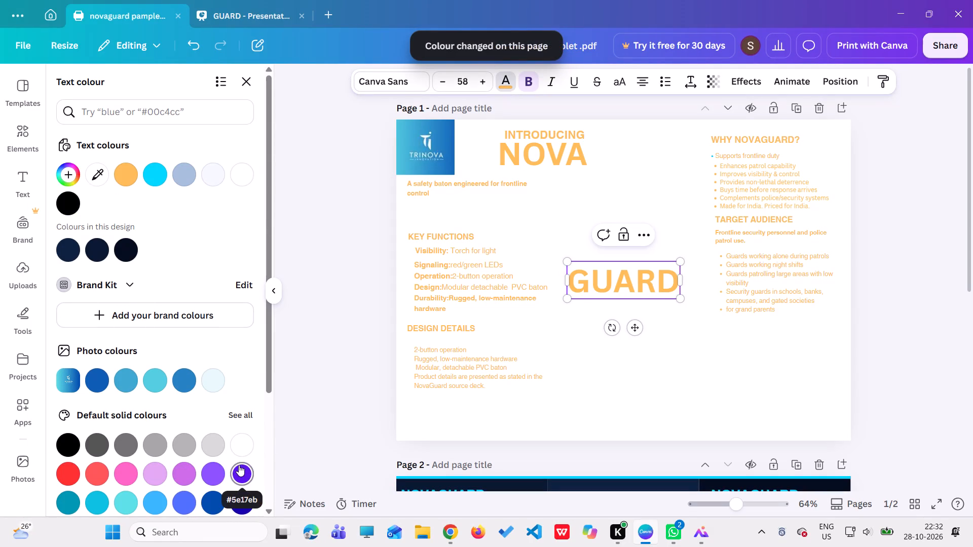
# Recolour all the light orange text on page 1 dark blue #050d1f.
pyautogui.click(128, 249)
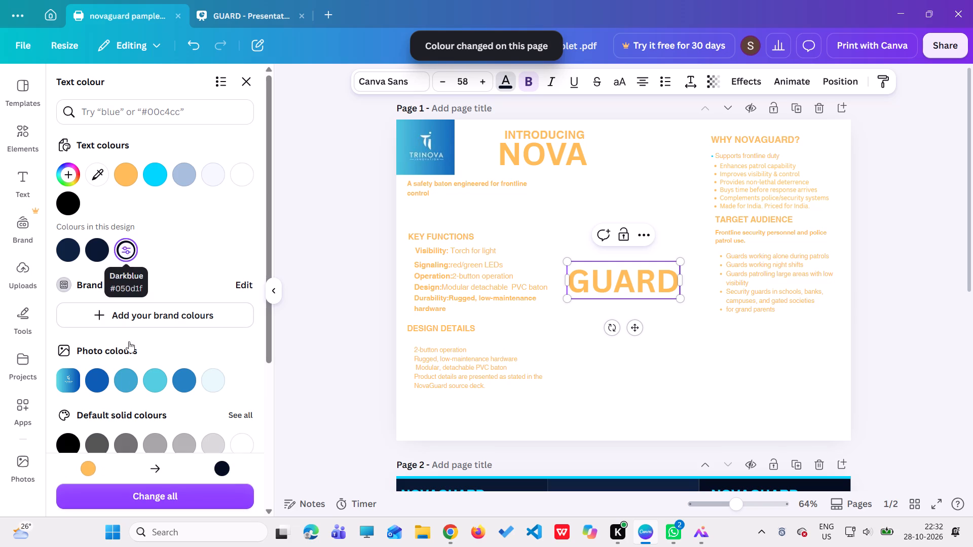
pyautogui.click(143, 495)
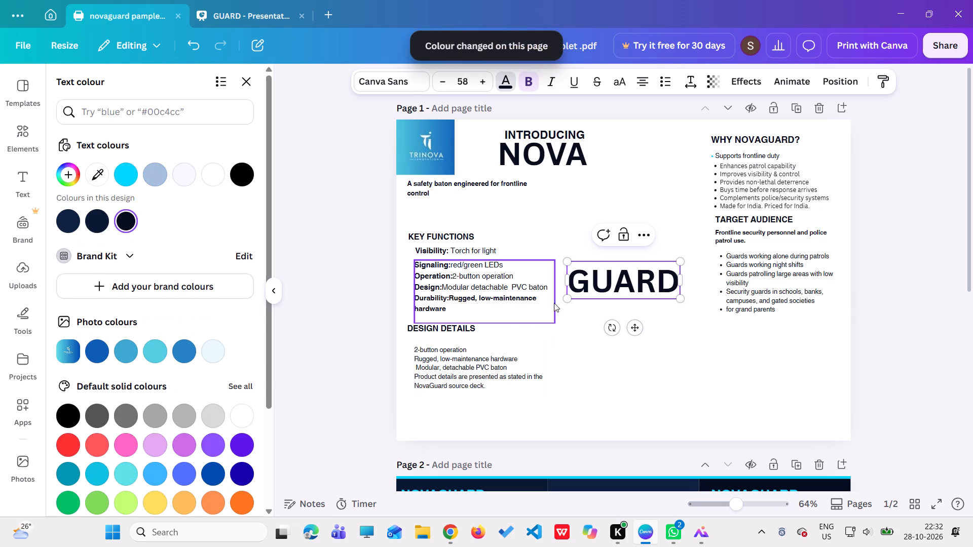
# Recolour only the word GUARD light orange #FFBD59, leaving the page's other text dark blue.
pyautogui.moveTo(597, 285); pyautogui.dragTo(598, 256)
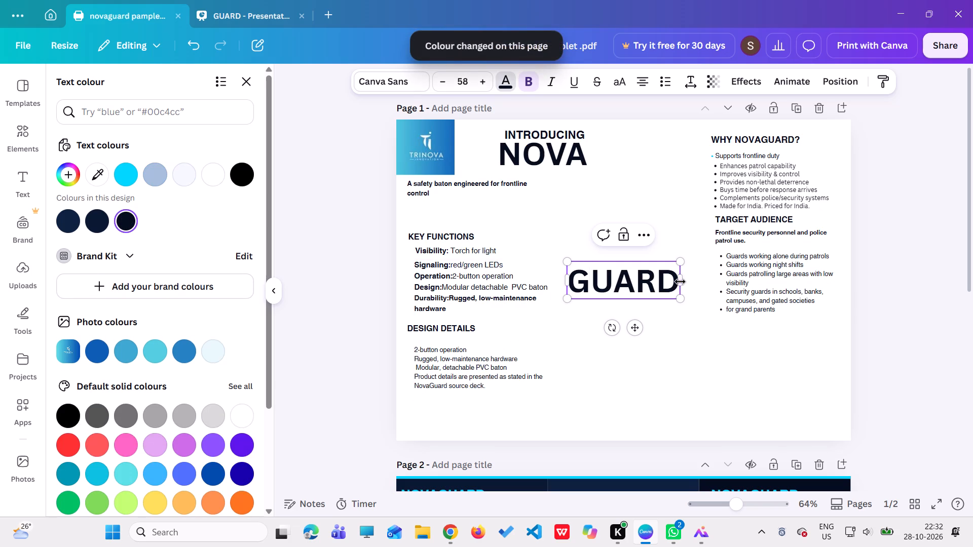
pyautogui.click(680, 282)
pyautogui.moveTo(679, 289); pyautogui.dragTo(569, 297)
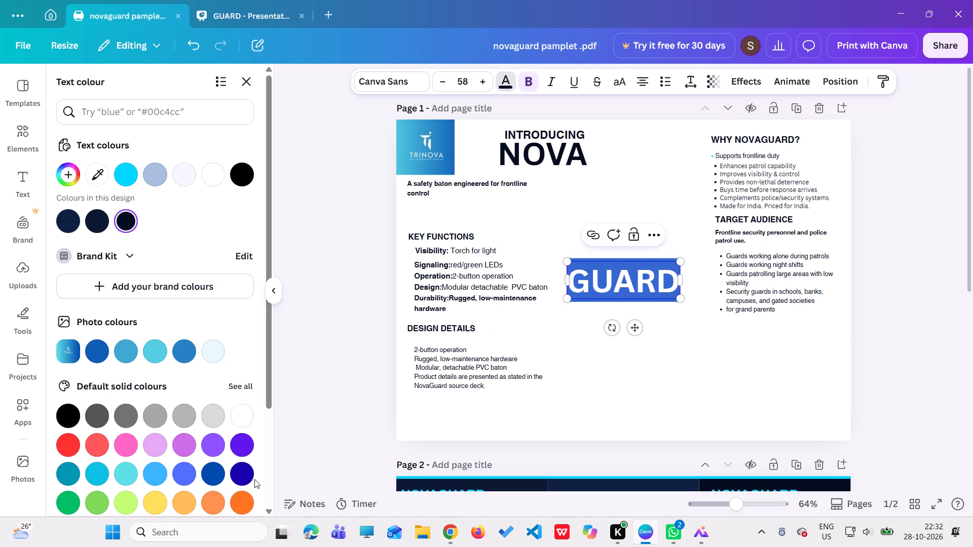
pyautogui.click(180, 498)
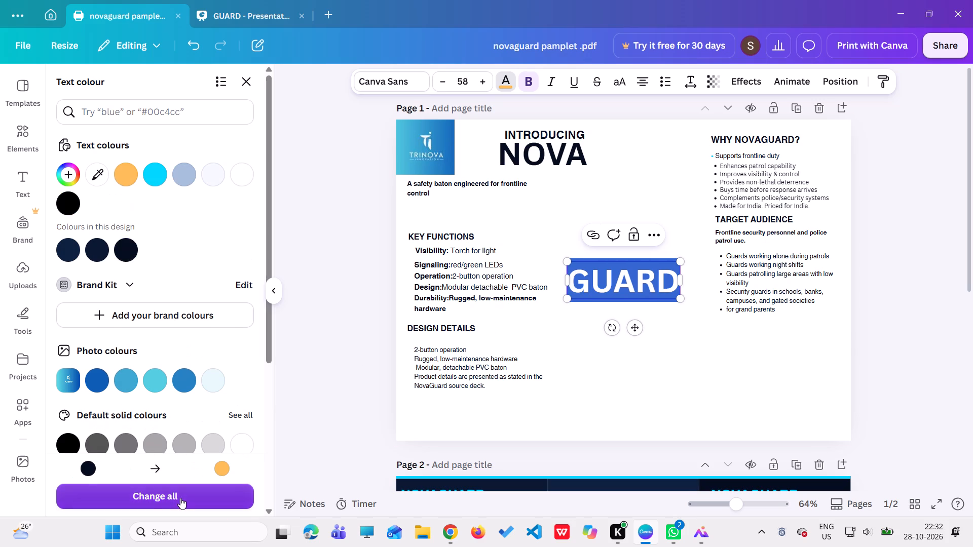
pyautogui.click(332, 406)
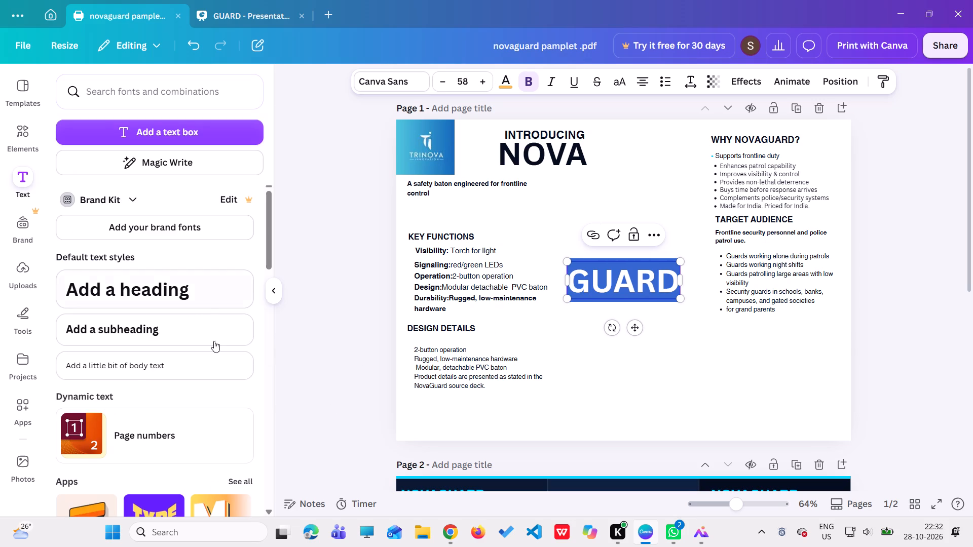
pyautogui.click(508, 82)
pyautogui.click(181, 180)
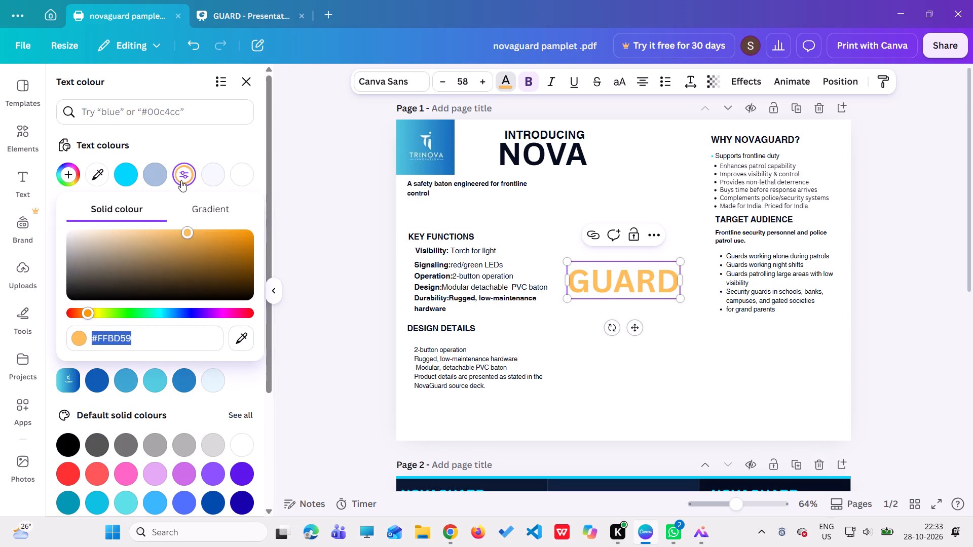
# Place the GUARD heading immediately after NOVA on the same line so they read as one wordmark.
pyautogui.moveTo(639, 327); pyautogui.dragTo(633, 235)
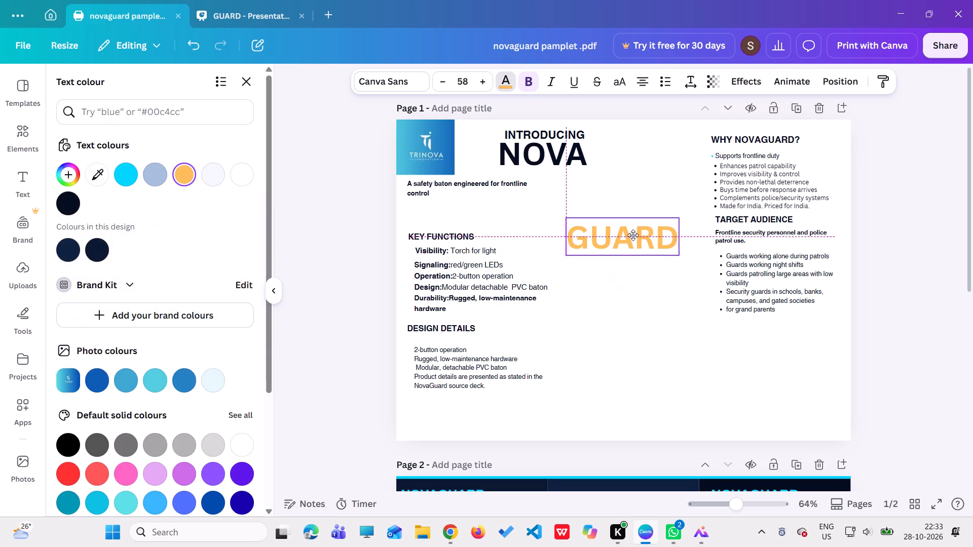
pyautogui.moveTo(633, 235); pyautogui.dragTo(657, 198)
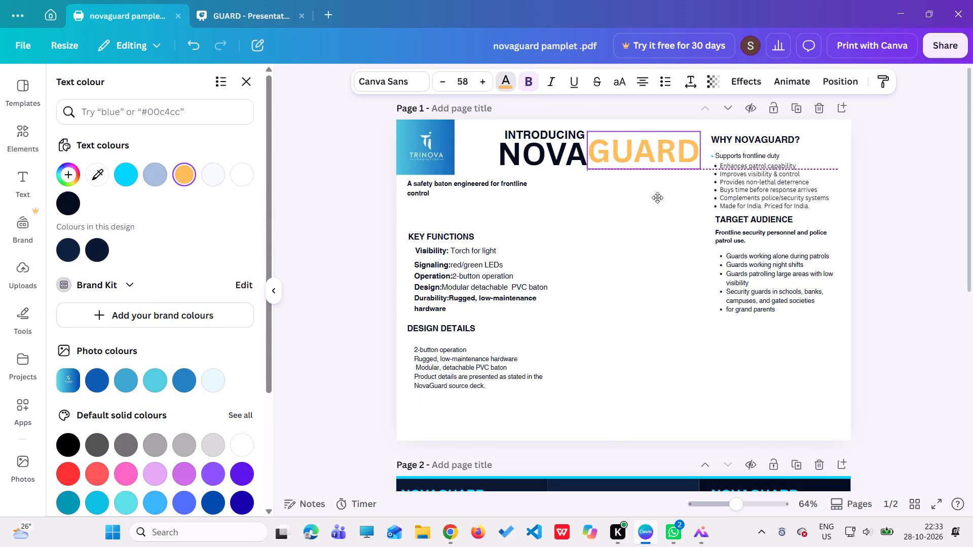
pyautogui.moveTo(657, 198); pyautogui.dragTo(658, 201)
# Recolour the word GUARD with the deeper coral orange next to light orange in the default solid colours.
pyautogui.scroll(-2, 157, 346)
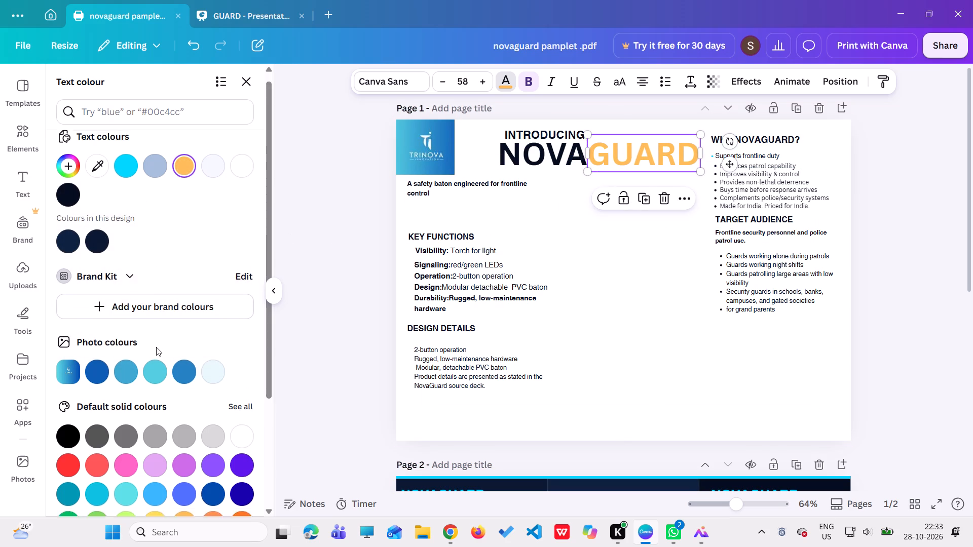
pyautogui.scroll(-1, 156, 347)
pyautogui.click(189, 375)
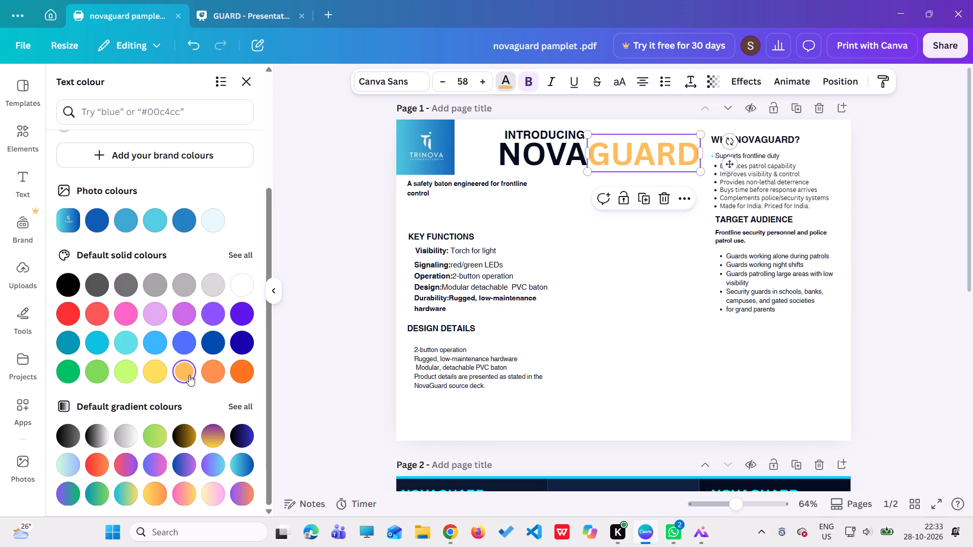
pyautogui.click(189, 375)
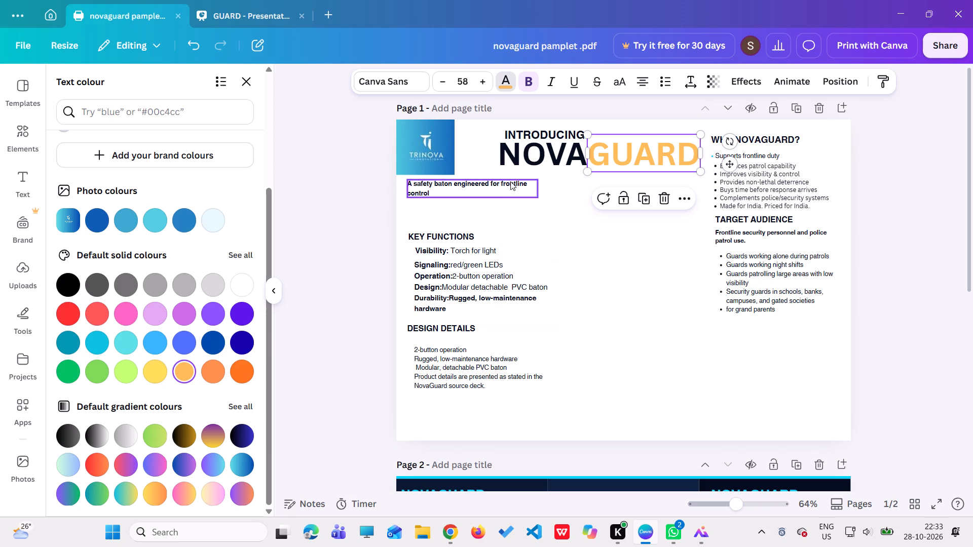
pyautogui.click(625, 159)
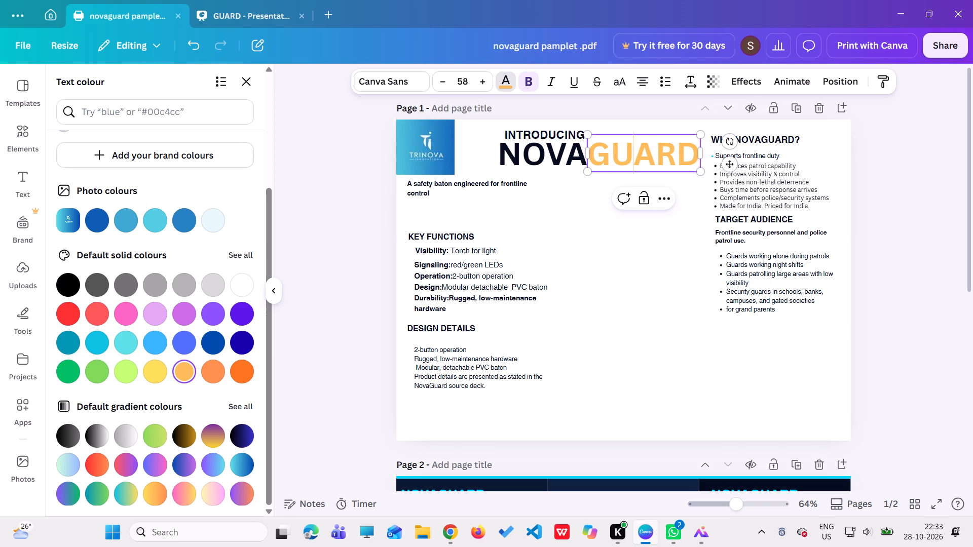
pyautogui.moveTo(697, 154); pyautogui.dragTo(587, 161)
pyautogui.click(213, 373)
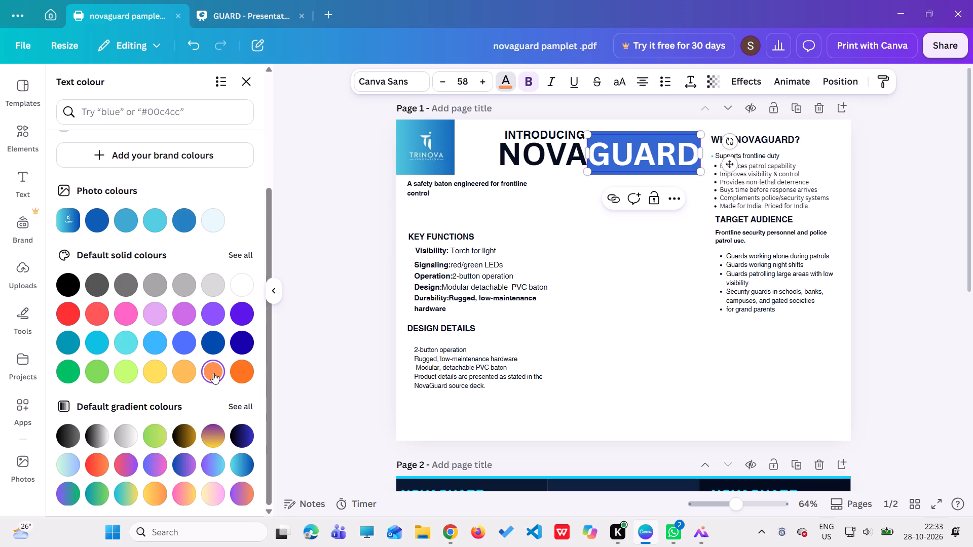
pyautogui.click(213, 373)
pyautogui.click(617, 234)
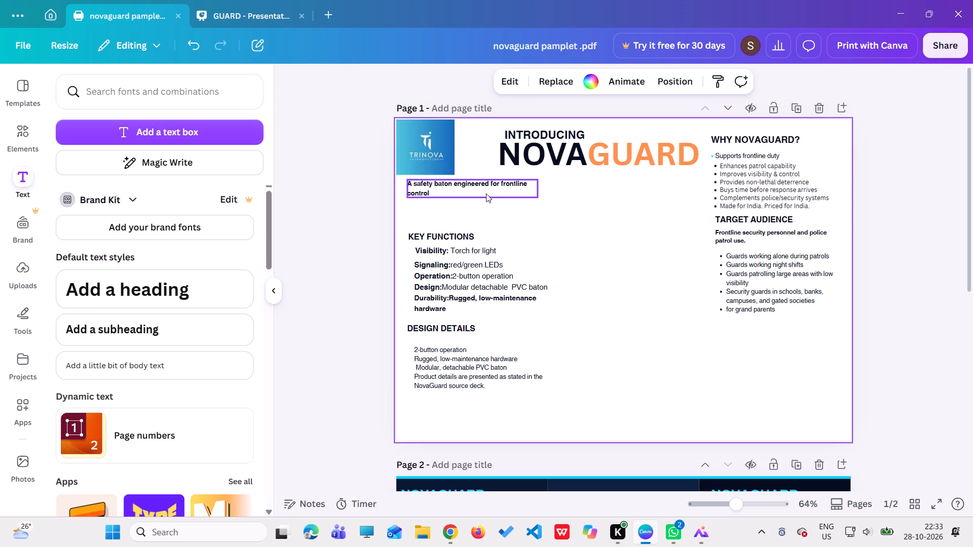
# Move the "A safety baton engineered for frontline control" subheading down to just above KEY FUNCTIONS.
pyautogui.moveTo(482, 191); pyautogui.dragTo(486, 213)
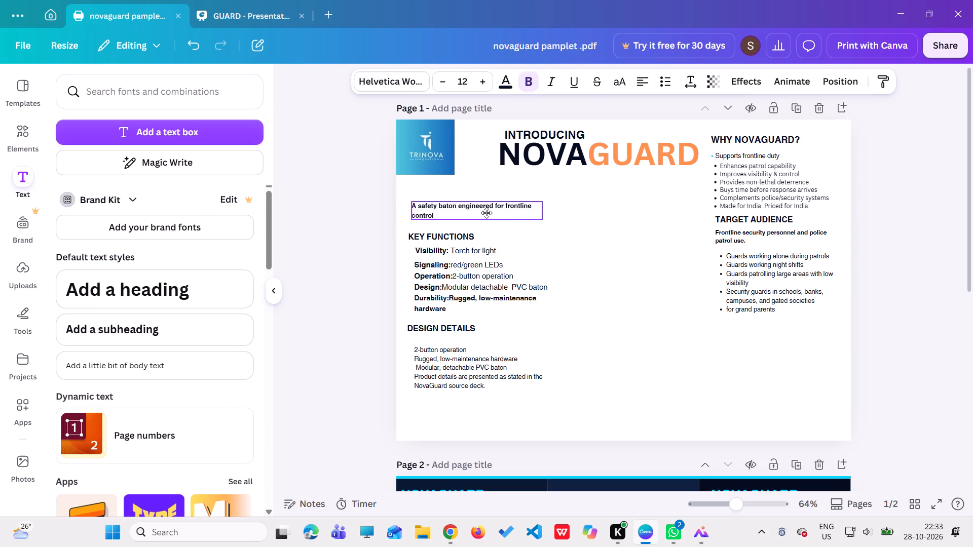
pyautogui.moveTo(486, 213); pyautogui.dragTo(488, 212)
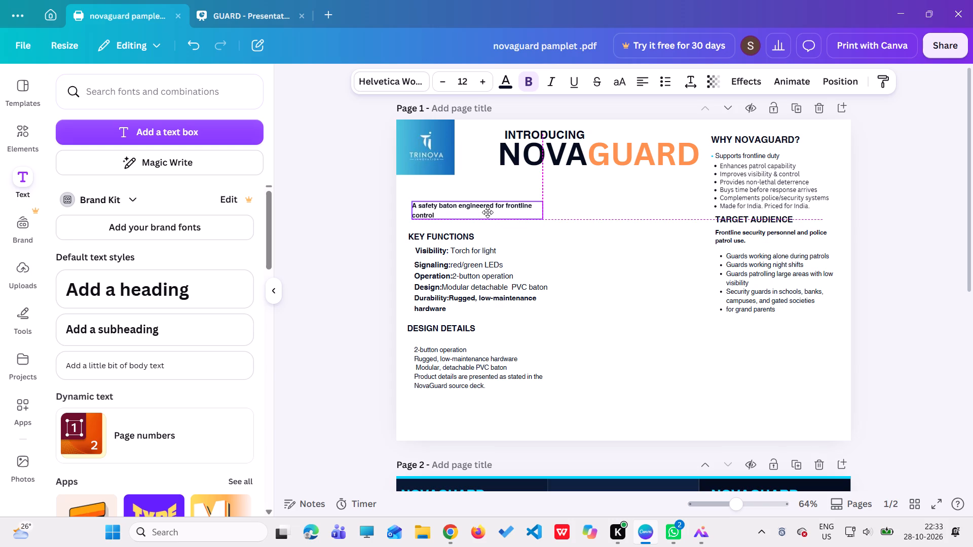
pyautogui.moveTo(488, 212); pyautogui.dragTo(479, 214)
# In the GUARD presentation, nudge the SMART SAFETY BOTON tagline to sit beneath NOVAGUARD, just above the "One Device, Multiple Utilities" line.
pyautogui.click(231, 14)
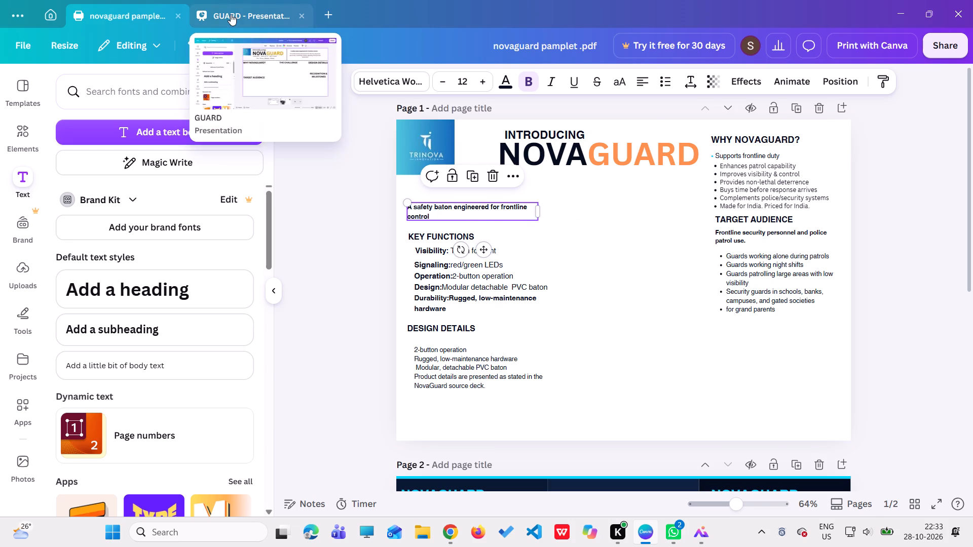
pyautogui.click(508, 151)
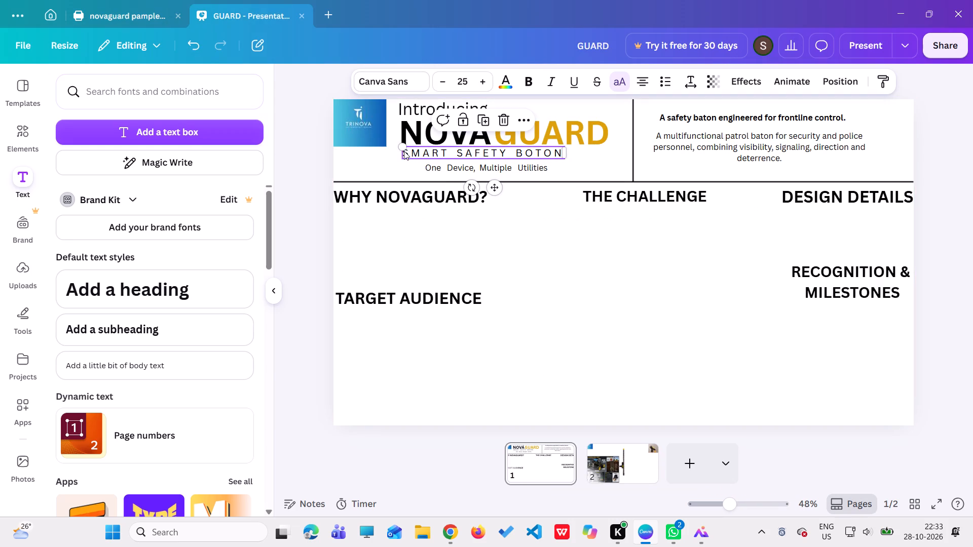
pyautogui.moveTo(404, 151); pyautogui.dragTo(408, 154)
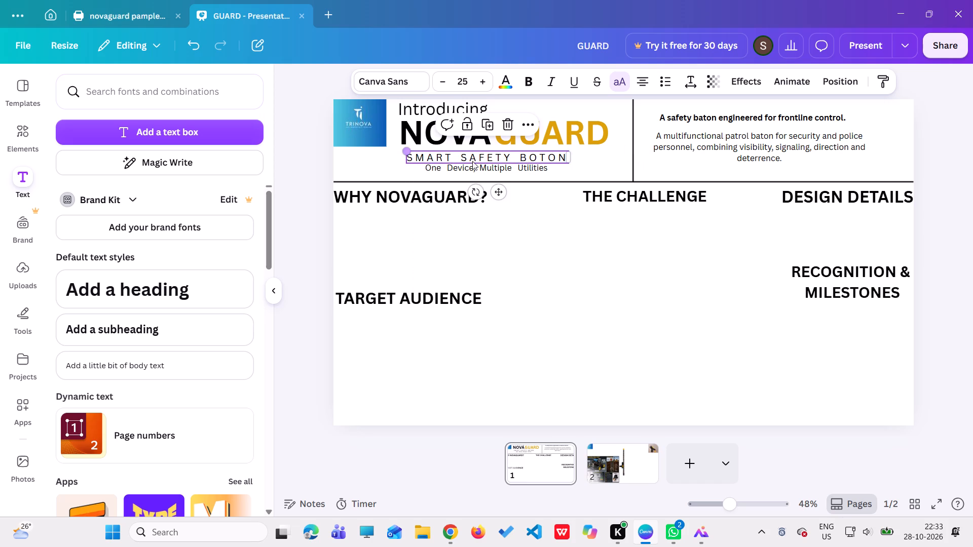
pyautogui.moveTo(483, 161); pyautogui.dragTo(477, 158)
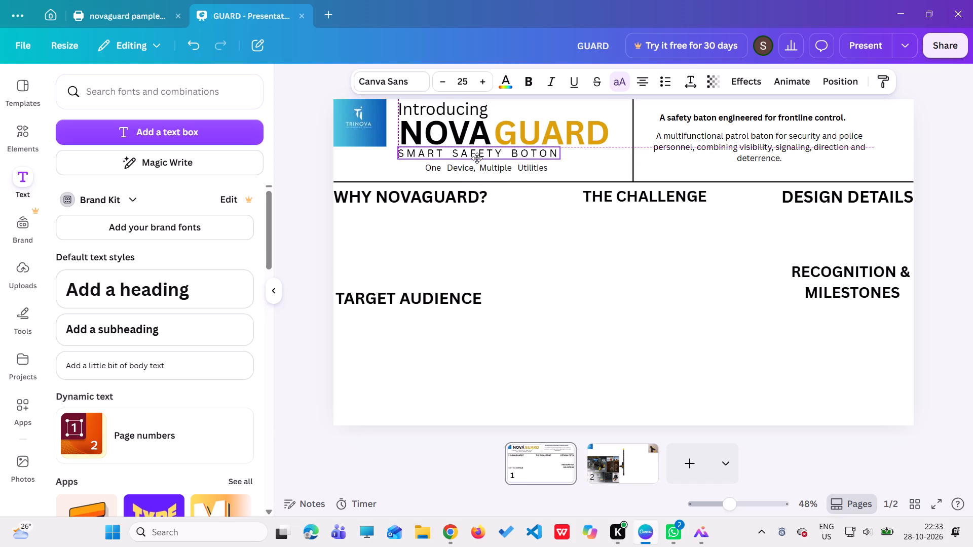
pyautogui.moveTo(477, 158); pyautogui.dragTo(475, 160)
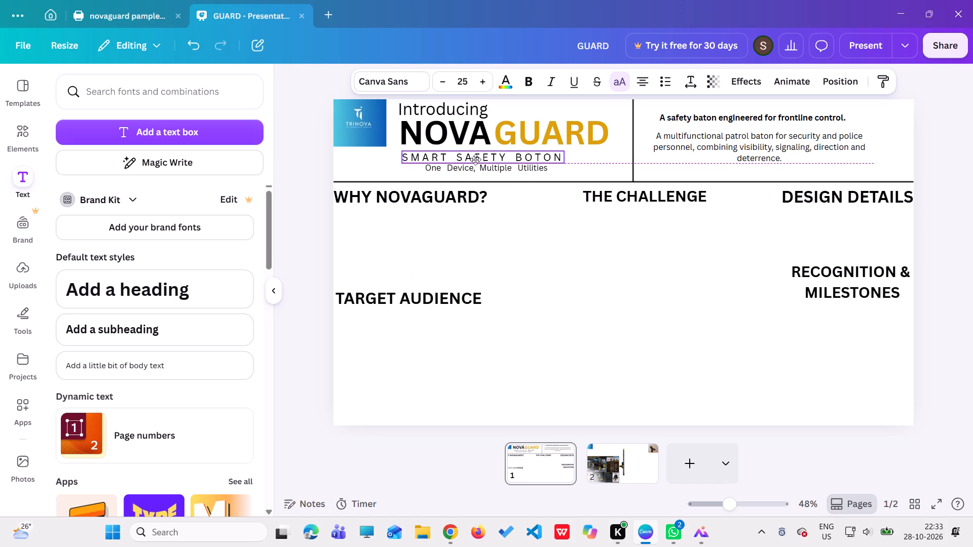
pyautogui.moveTo(475, 160); pyautogui.dragTo(474, 159)
pyautogui.click(476, 157)
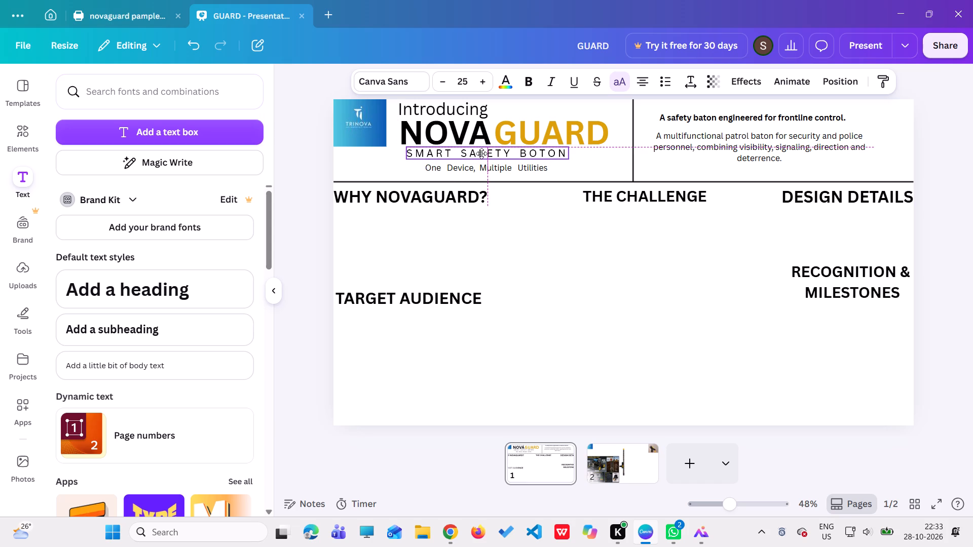
pyautogui.click(546, 245)
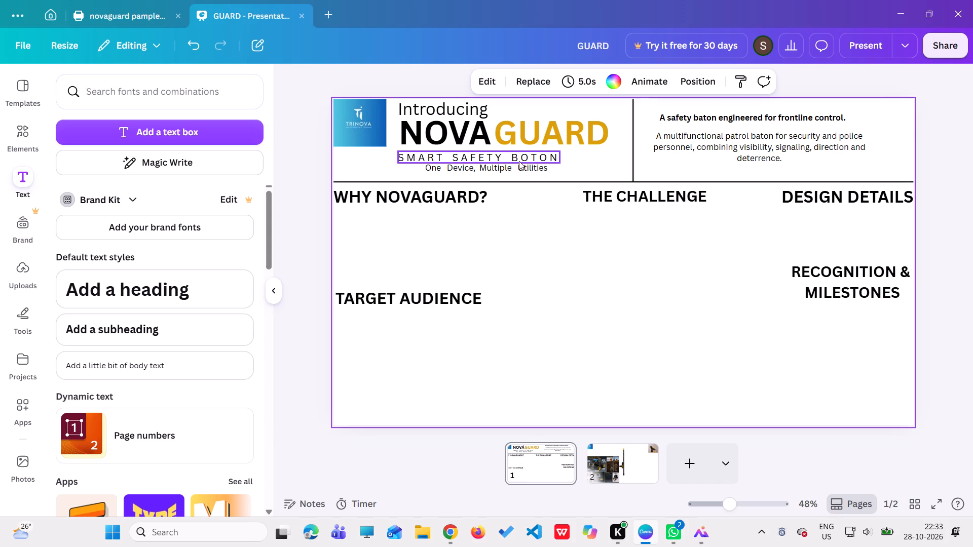
pyautogui.moveTo(522, 159); pyautogui.dragTo(528, 159)
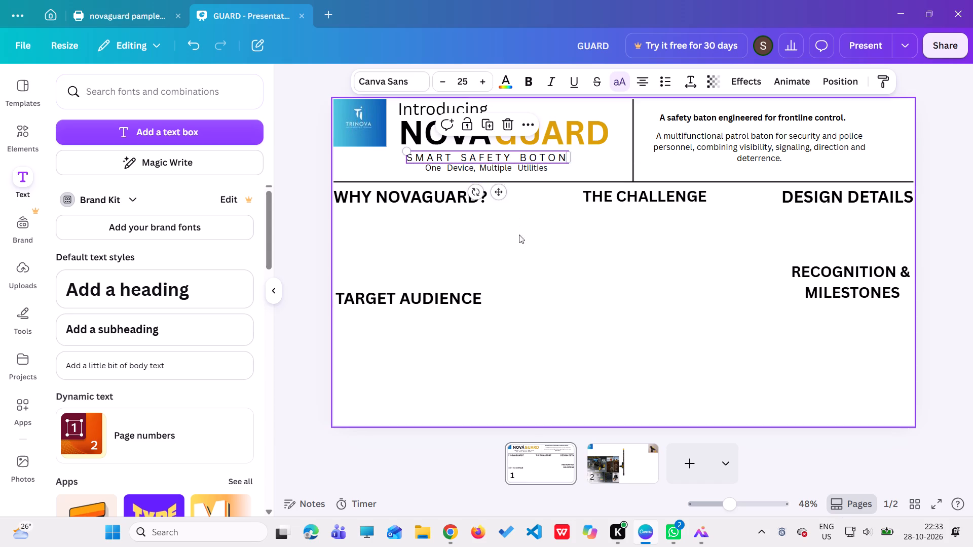
pyautogui.click(529, 256)
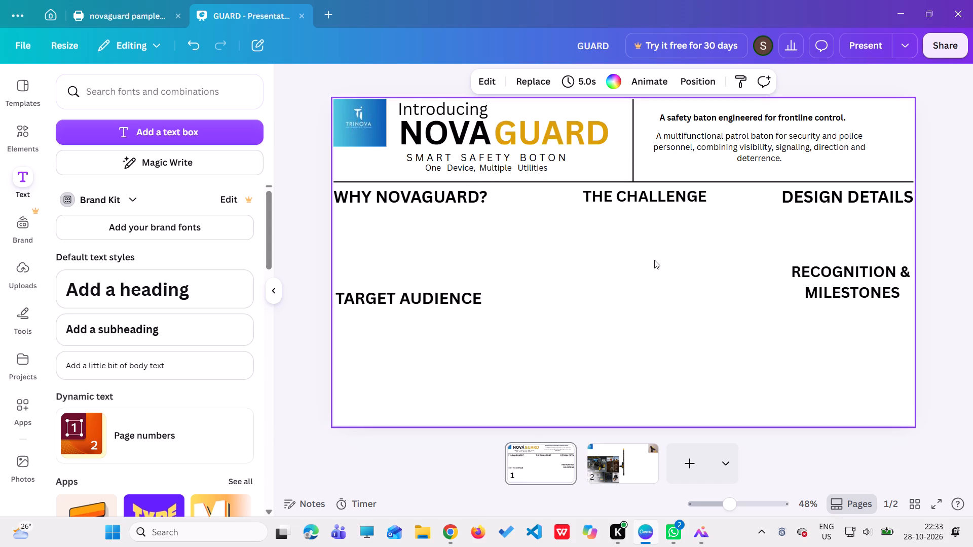
pyautogui.click(669, 300)
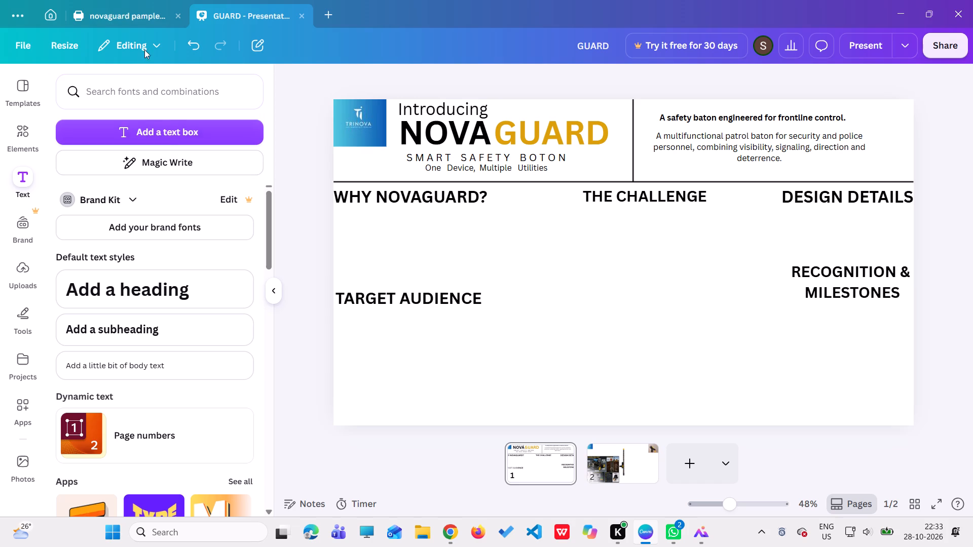
# Back in the novaguard pamphlet, pull the dark navy background graphic aside on page 2 and delete it, keeping the text.
pyautogui.click(125, 13)
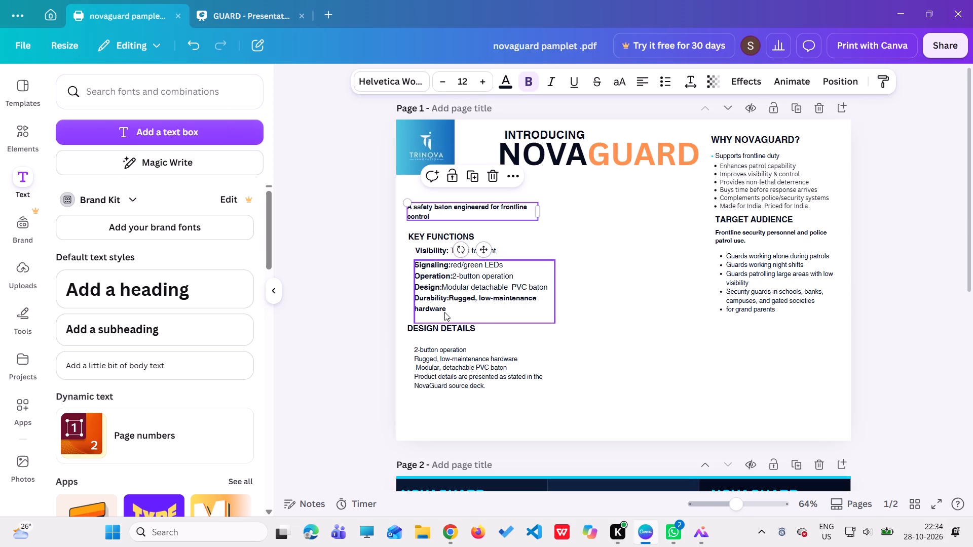
pyautogui.scroll(-2, 567, 342)
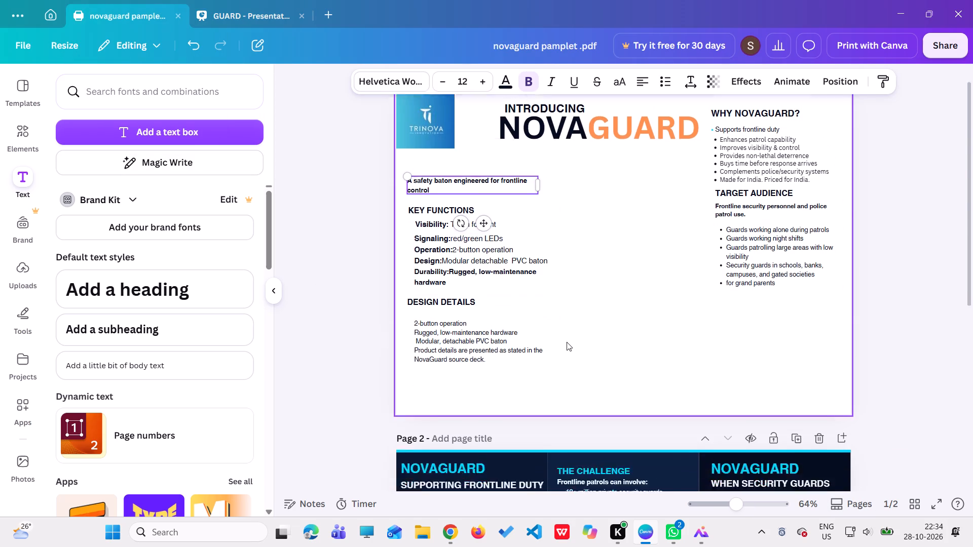
pyautogui.scroll(-4, 567, 342)
pyautogui.moveTo(540, 363); pyautogui.dragTo(400, 374)
pyautogui.click(510, 408)
pyautogui.moveTo(511, 407); pyautogui.dragTo(270, 434)
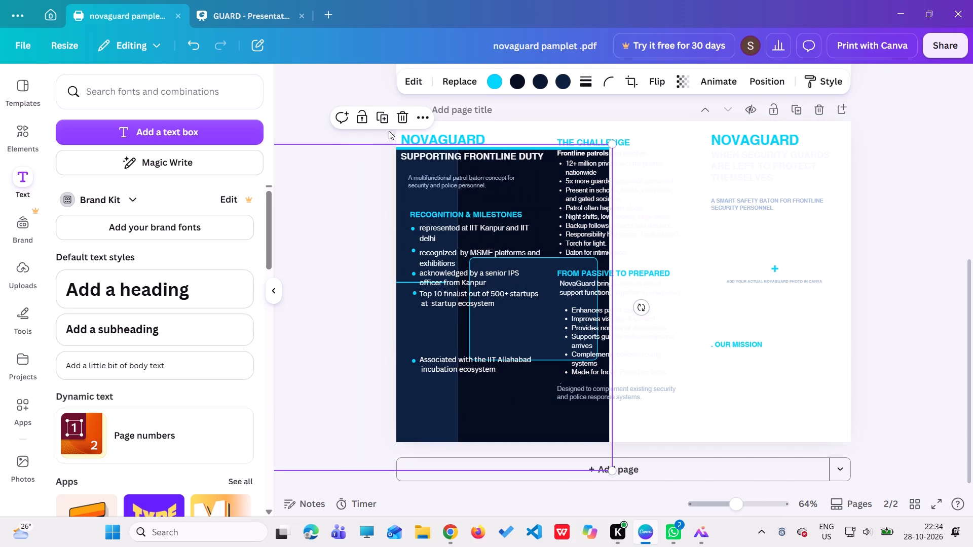
pyautogui.click(398, 119)
# Recolour the page 2 NOVAGUARD / SUPPORTING FRONTLINE DUTY heading and THE CHALLENGE bullet list black.
pyautogui.click(443, 148)
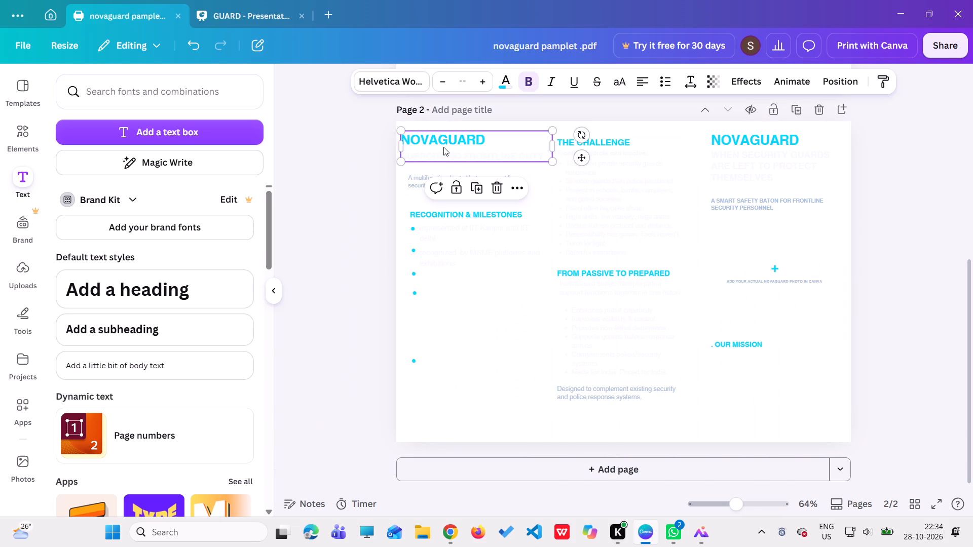
pyautogui.scroll(-1, 259, 348)
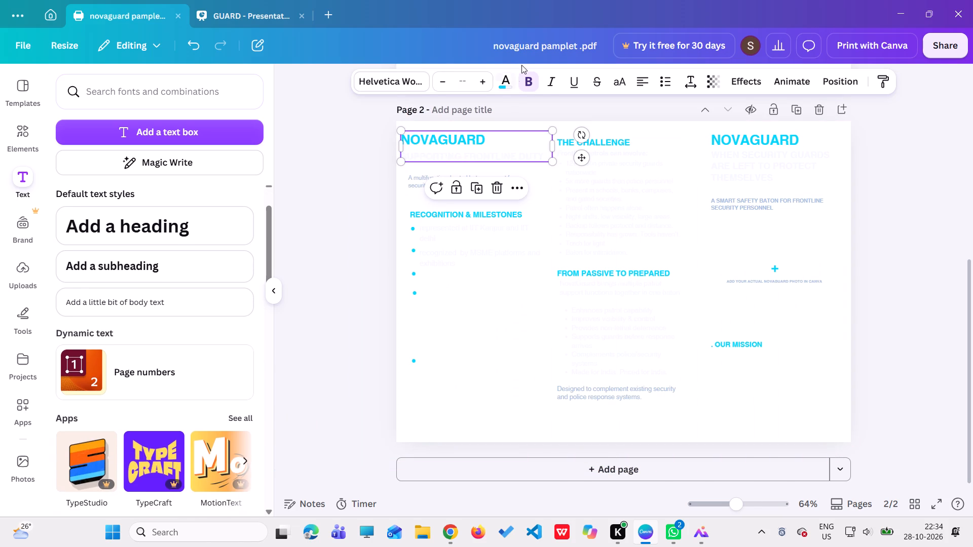
pyautogui.click(506, 81)
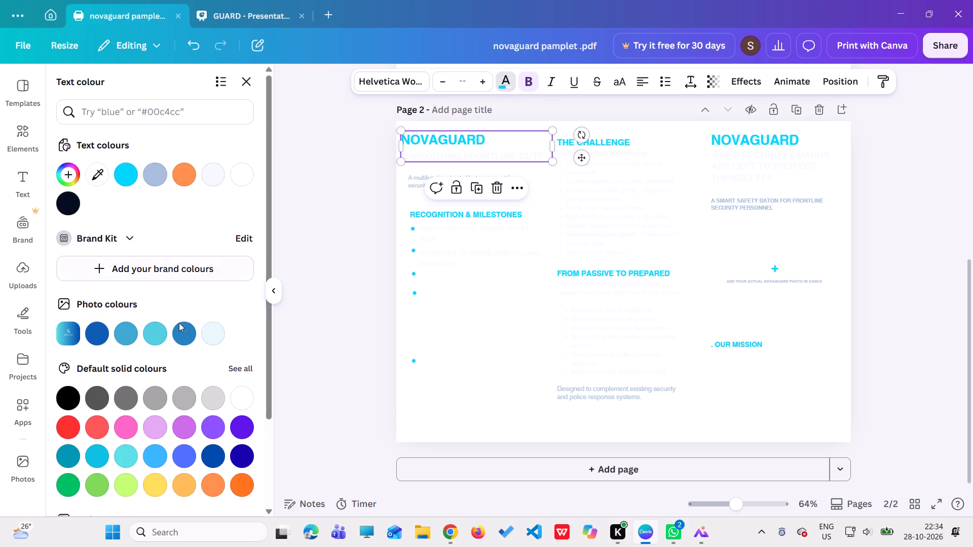
pyautogui.click(72, 398)
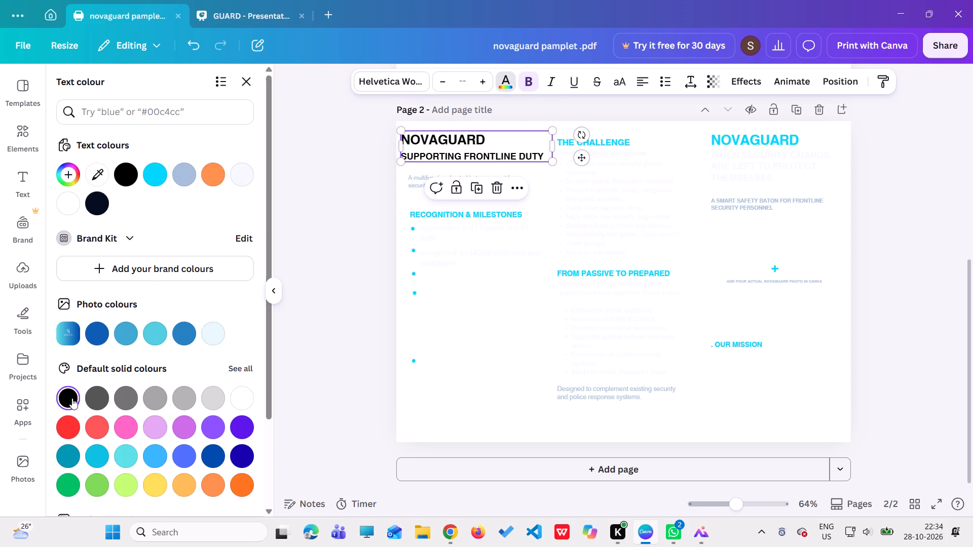
pyautogui.click(617, 233)
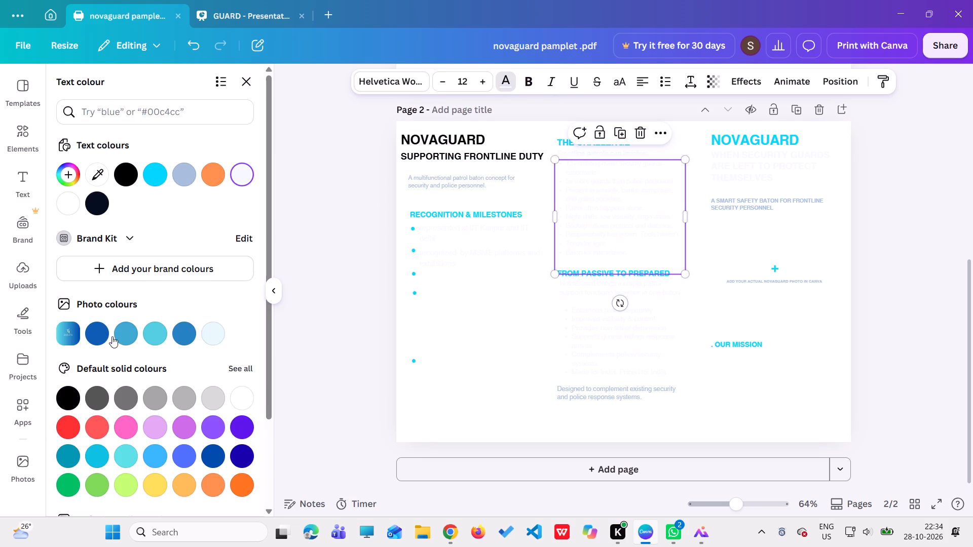
pyautogui.click(62, 403)
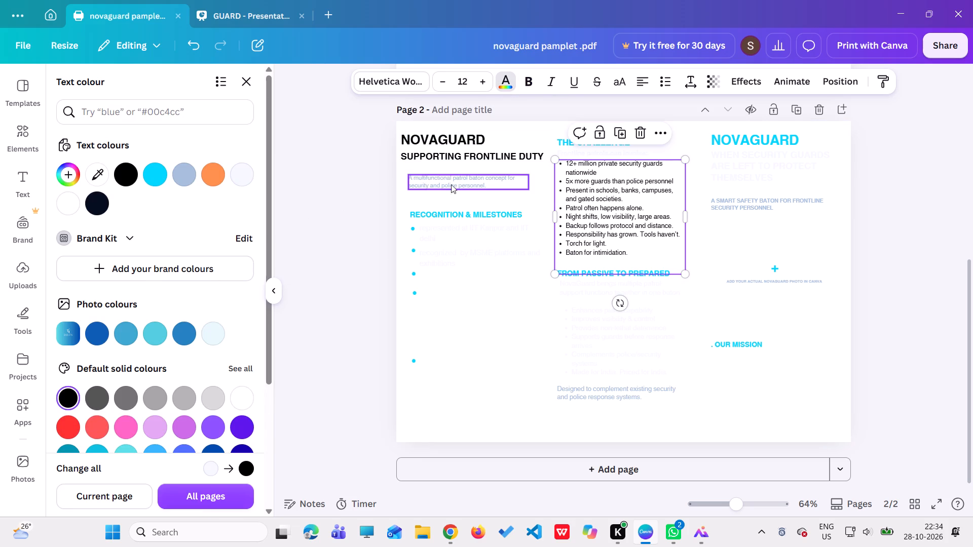
# Delete the "A multifunctional patrol baton concept for security and police personnel" text under SUPPORTING FRONTLINE DUTY on page 2.
pyautogui.click(451, 189)
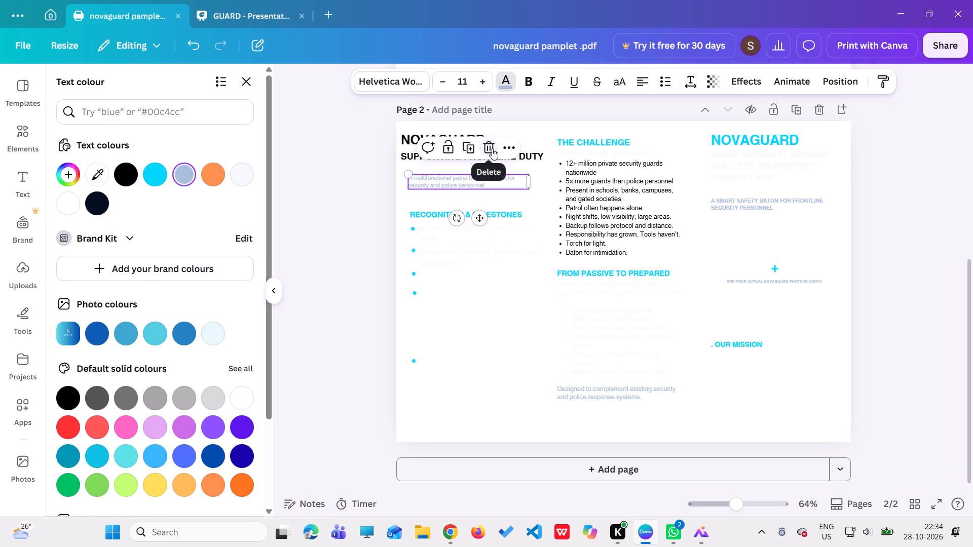
pyautogui.click(492, 148)
# Move the RECOGNITION & MILESTONES heading up directly beneath SUPPORTING FRONTLINE DUTY and recolour it black.
pyautogui.moveTo(470, 213); pyautogui.dragTo(470, 201)
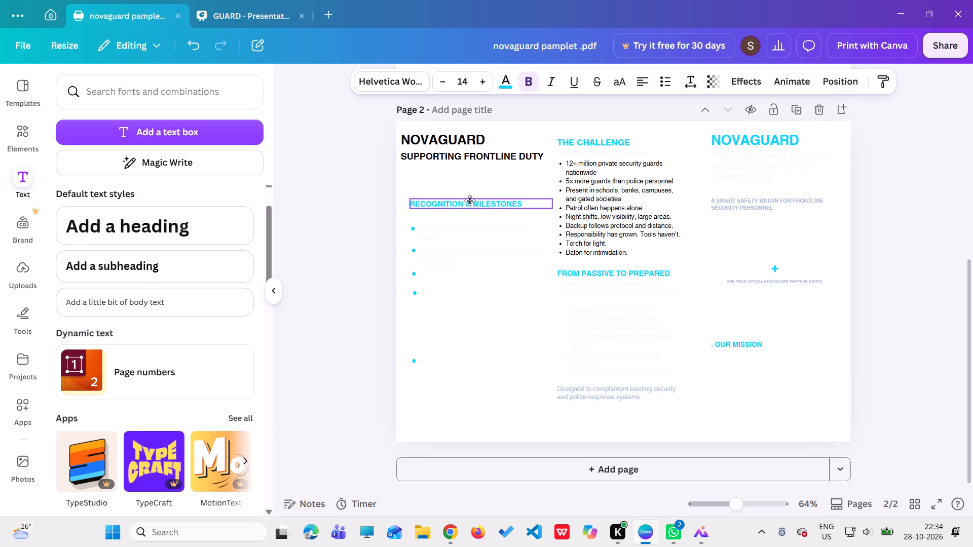
pyautogui.moveTo(470, 201); pyautogui.dragTo(467, 174)
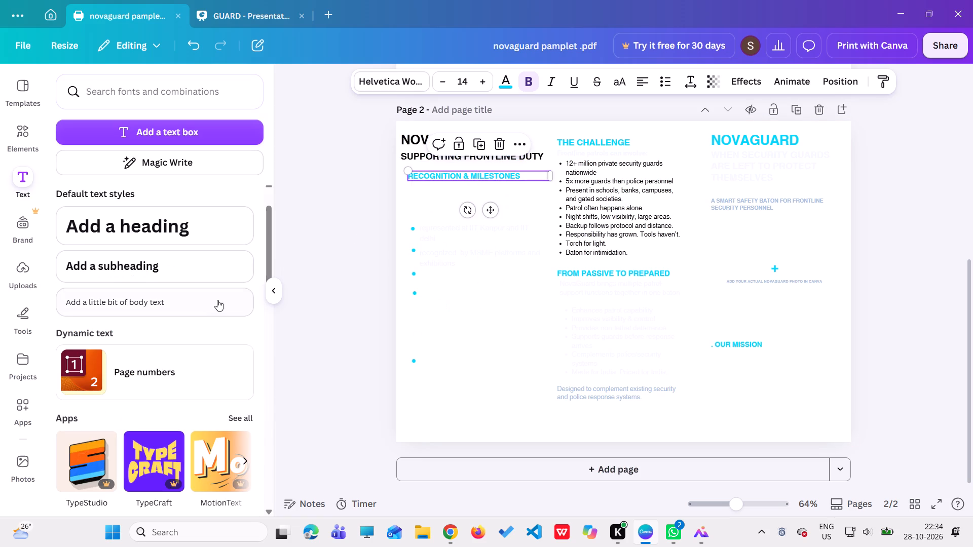
pyautogui.click(510, 80)
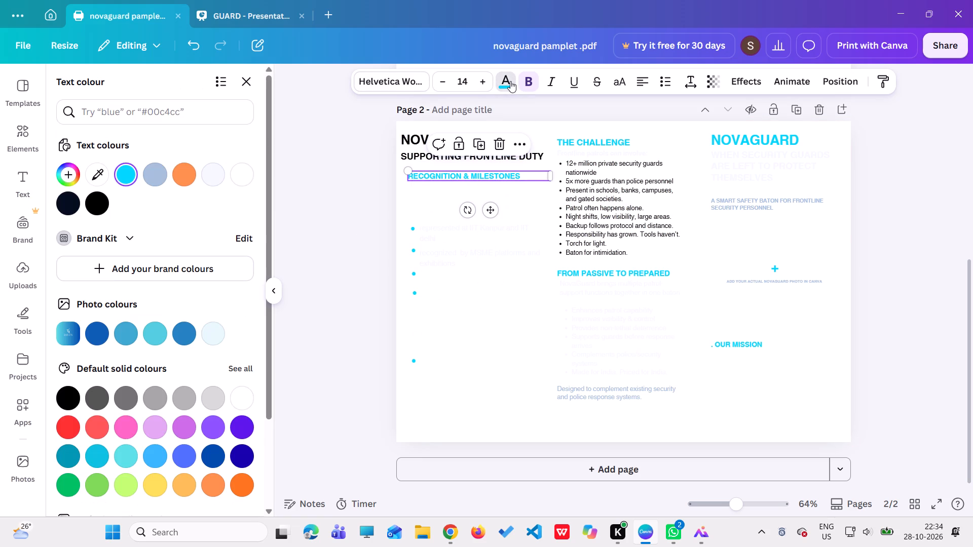
pyautogui.click(92, 210)
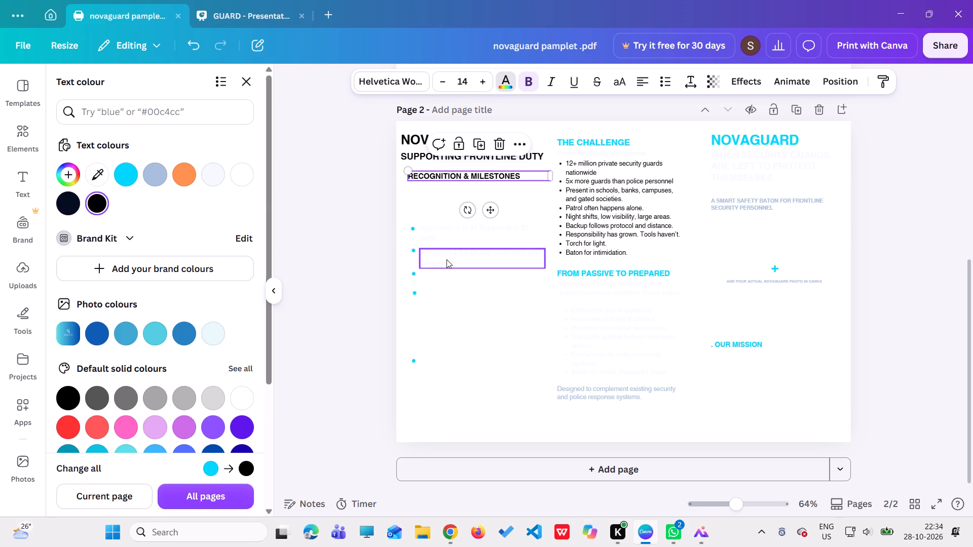
# Recolour the five milestone lines black, from "represented at IIT Kanpur and IIT delhi" through "Associated with the IIT Allahabad incubation ecosystem".
pyautogui.click(442, 240)
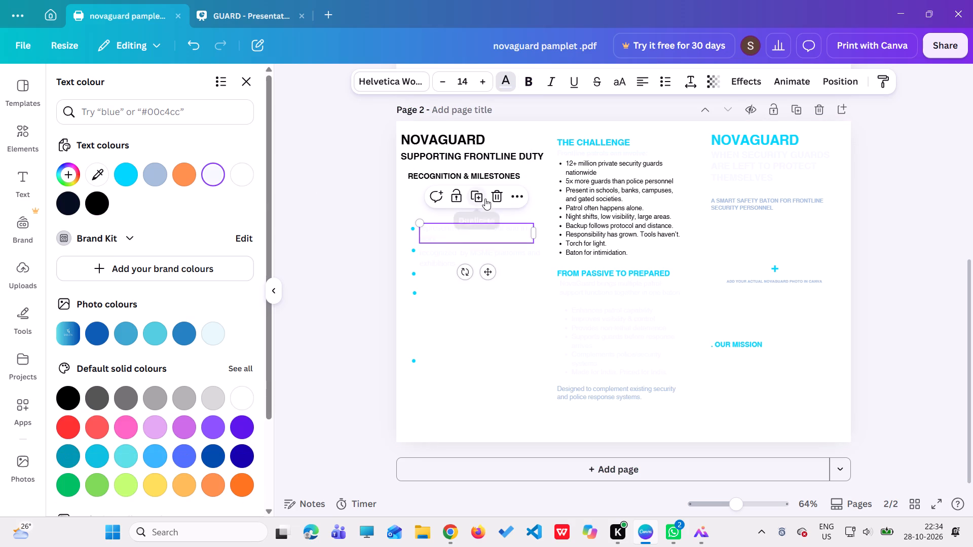
pyautogui.click(106, 206)
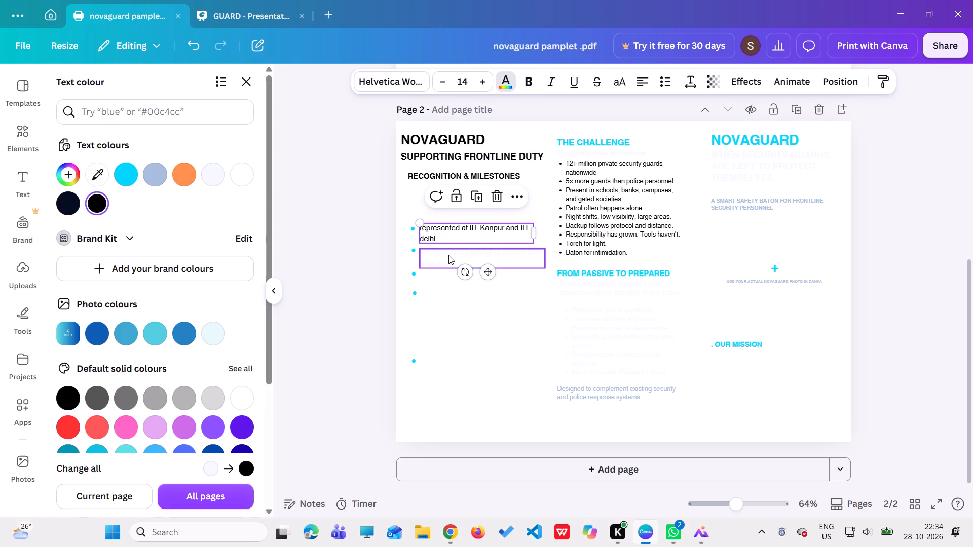
pyautogui.click(448, 255)
pyautogui.click(97, 203)
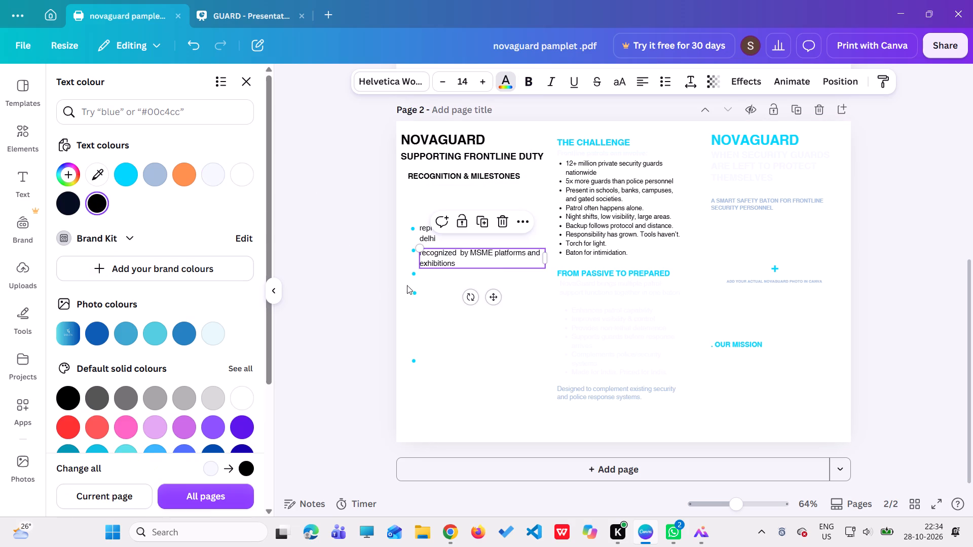
pyautogui.click(452, 280)
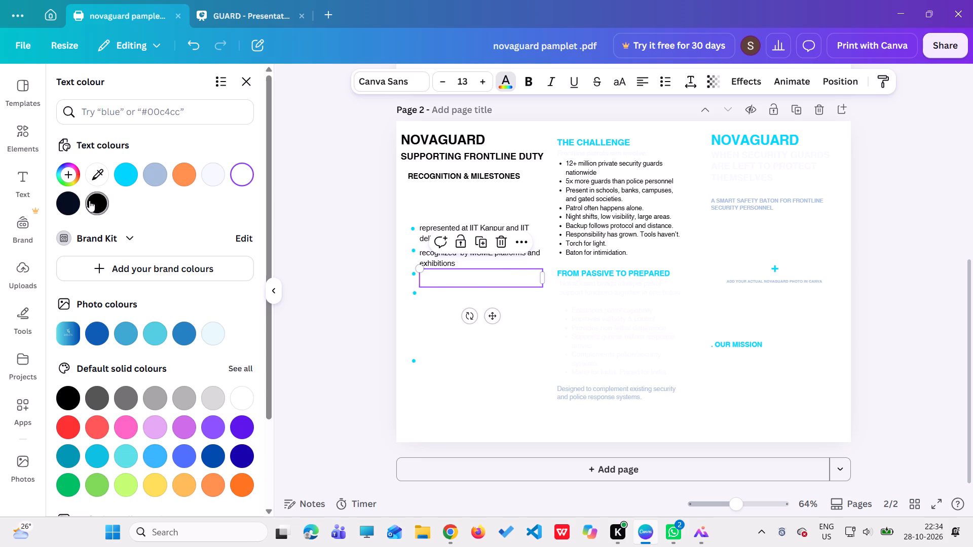
pyautogui.click(89, 201)
pyautogui.click(434, 297)
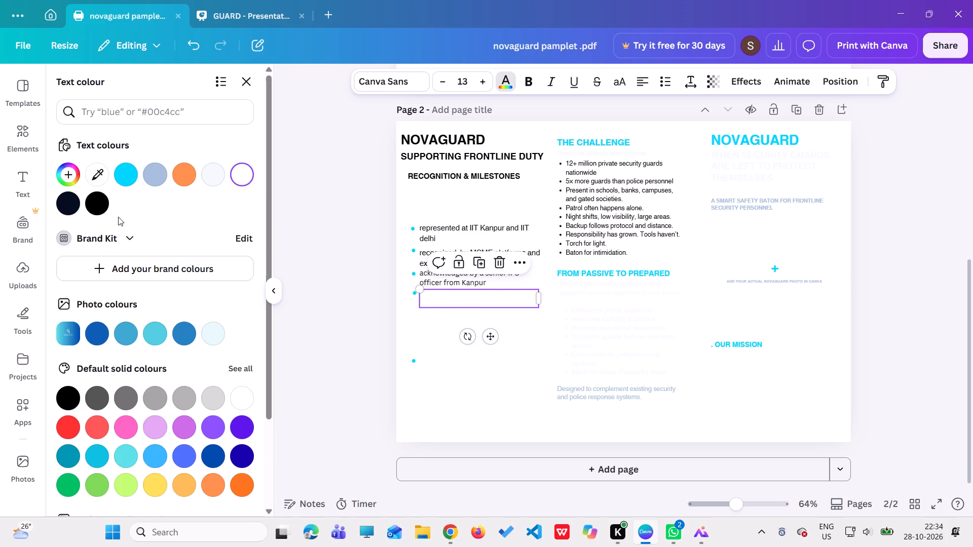
pyautogui.click(95, 207)
pyautogui.click(438, 325)
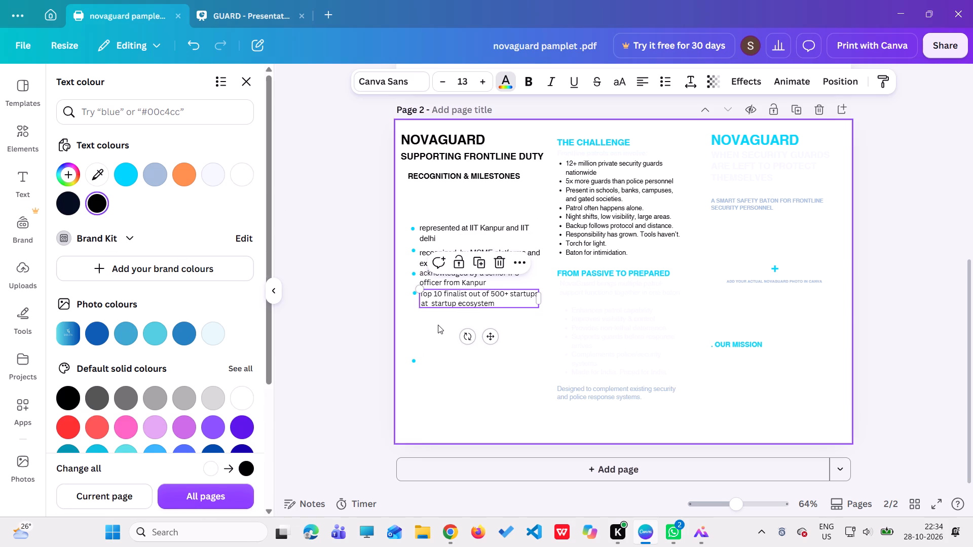
pyautogui.click(435, 359)
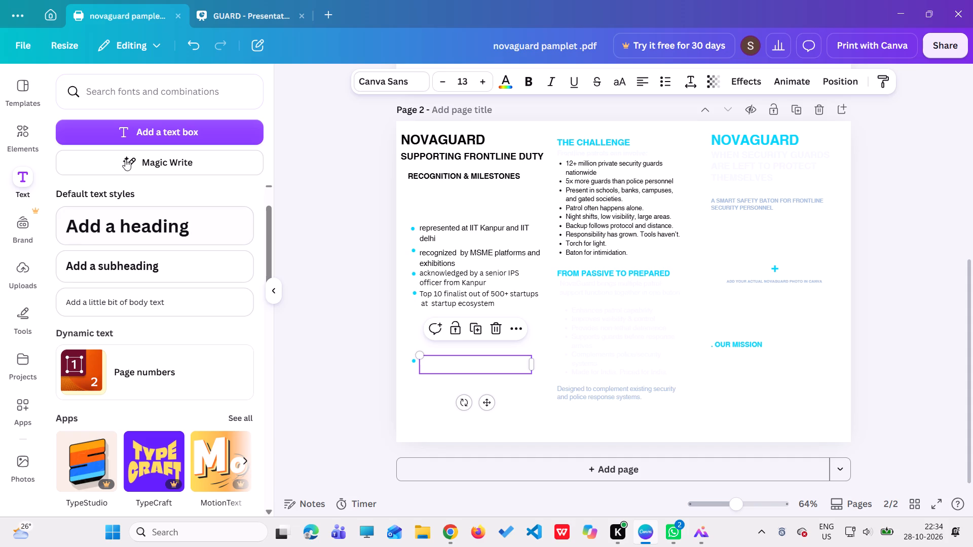
pyautogui.click(508, 85)
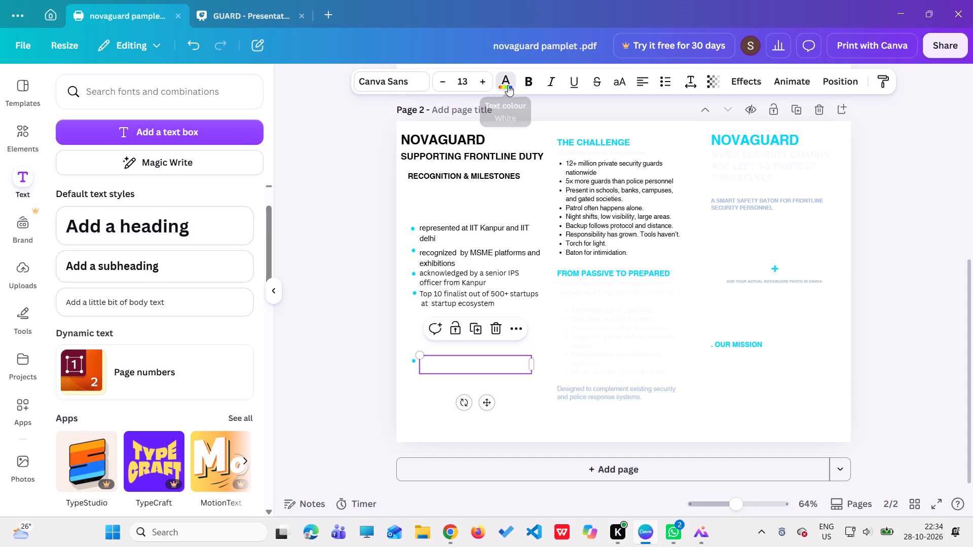
pyautogui.click(98, 199)
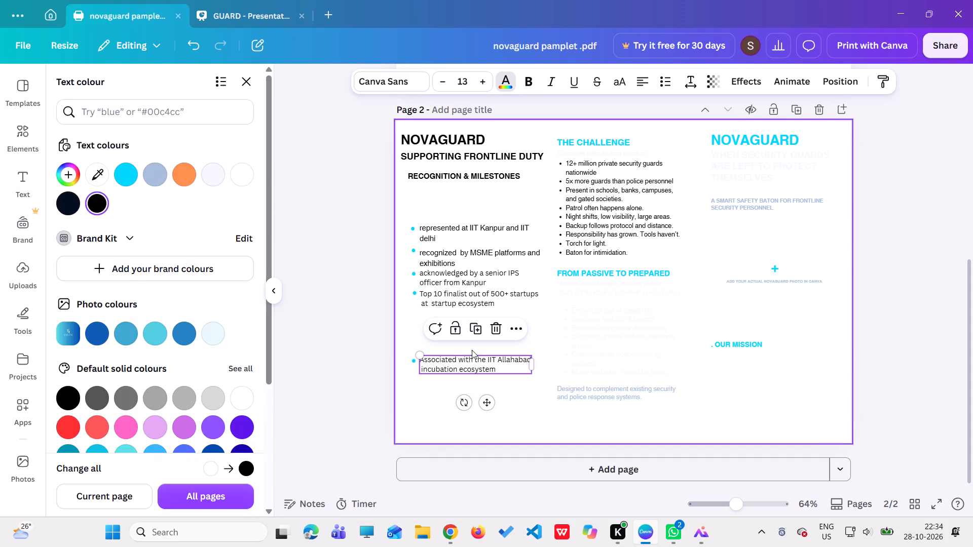
# Move the "Associated with the IIT Allahabad incubation ecosystem" line and its bullet up beneath the Top 10 finalist line, recolouring the bullet black.
pyautogui.moveTo(473, 359); pyautogui.dragTo(471, 316)
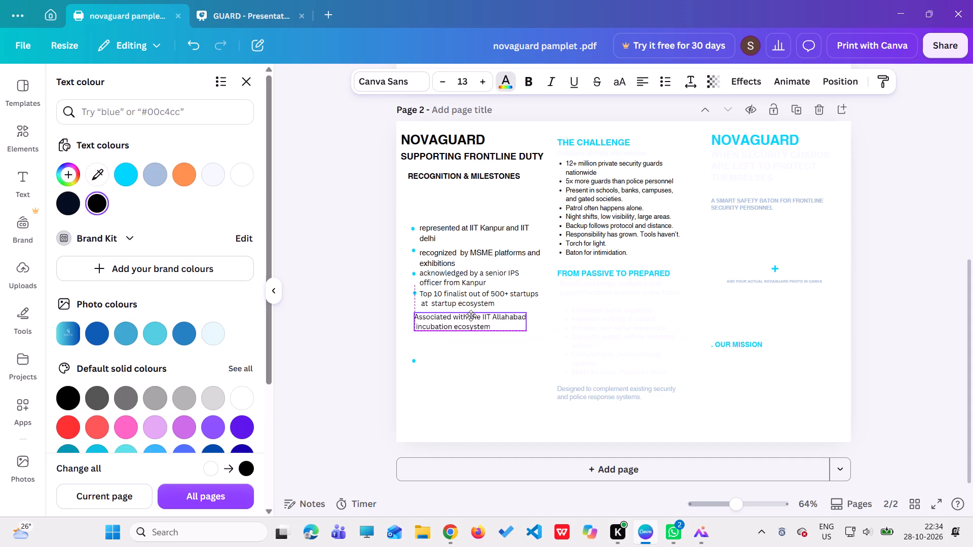
pyautogui.moveTo(471, 316); pyautogui.dragTo(475, 317)
pyautogui.click(410, 362)
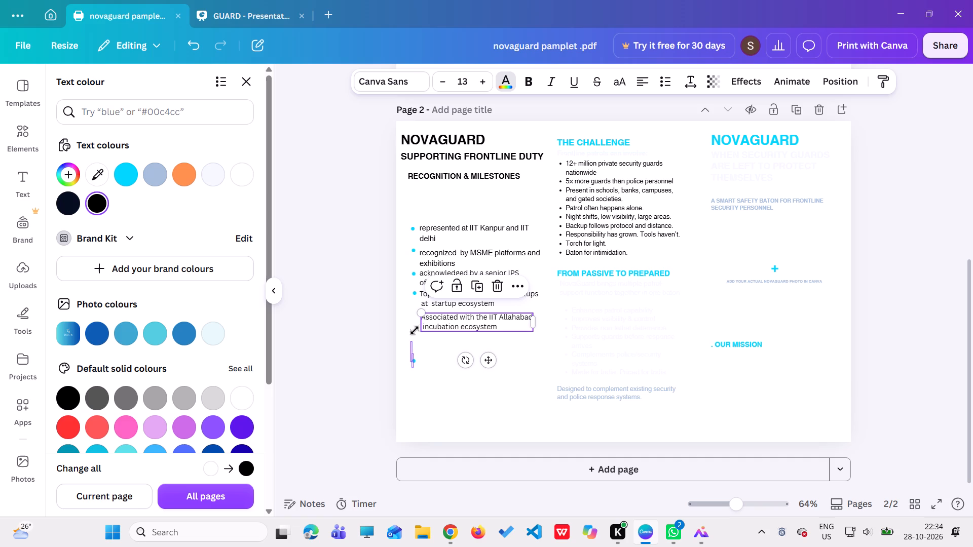
pyautogui.click(414, 360)
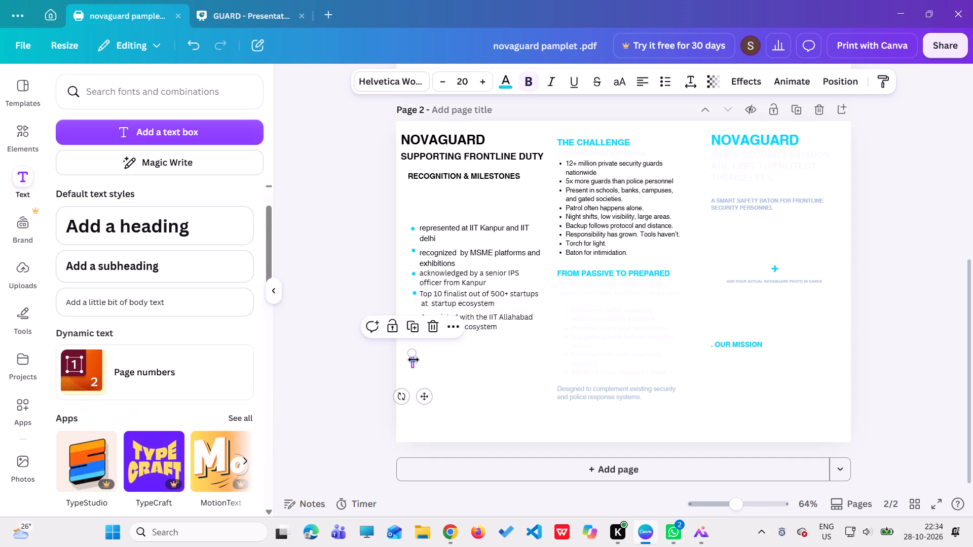
pyautogui.click(511, 81)
pyautogui.click(98, 205)
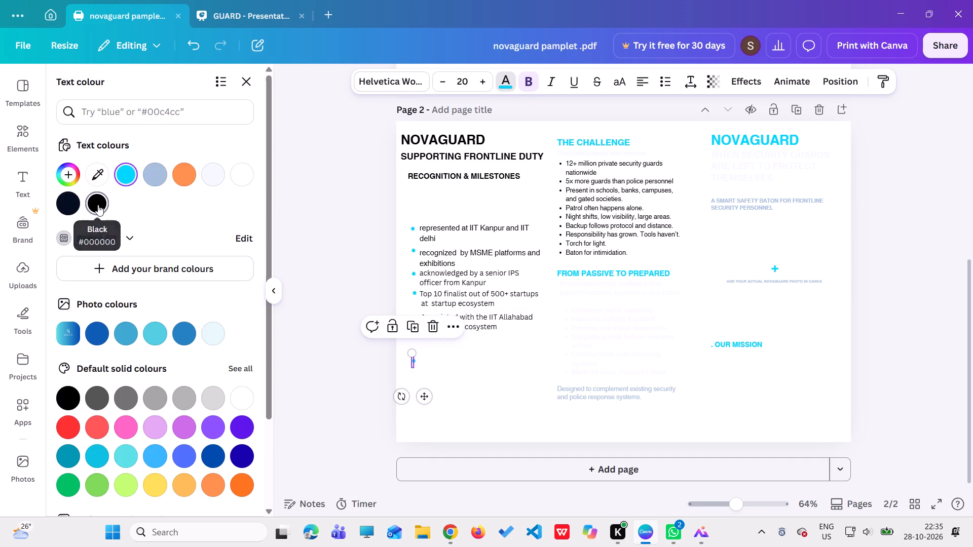
pyautogui.moveTo(427, 397); pyautogui.dragTo(427, 387)
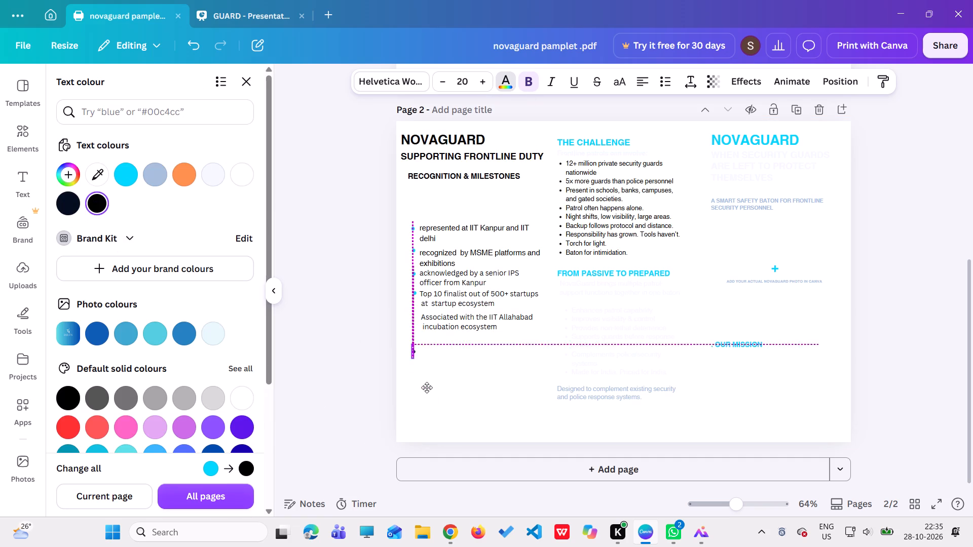
pyautogui.moveTo(427, 387); pyautogui.dragTo(427, 353)
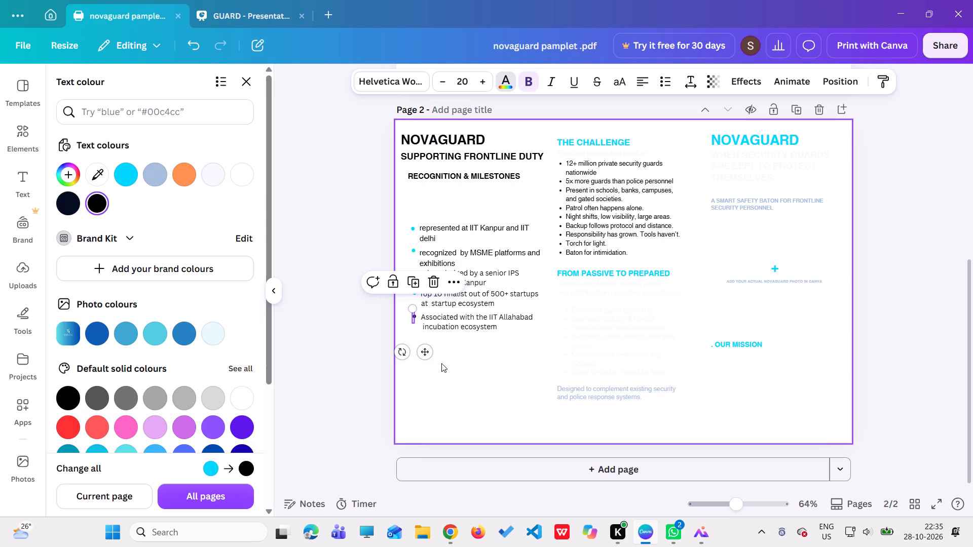
pyautogui.click(527, 360)
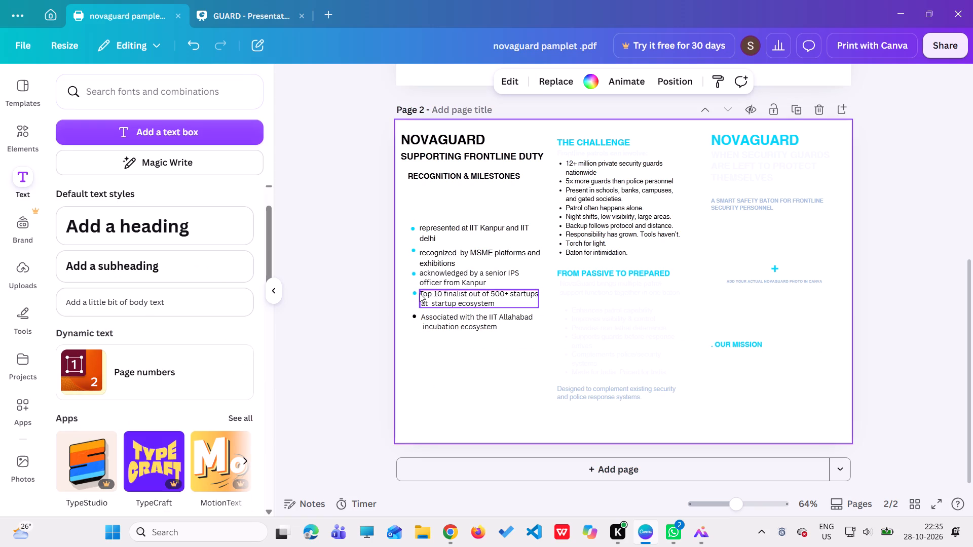
# Recolour the bullets of the other four RECOGNITION & MILESTONES lines black.
pyautogui.click(415, 293)
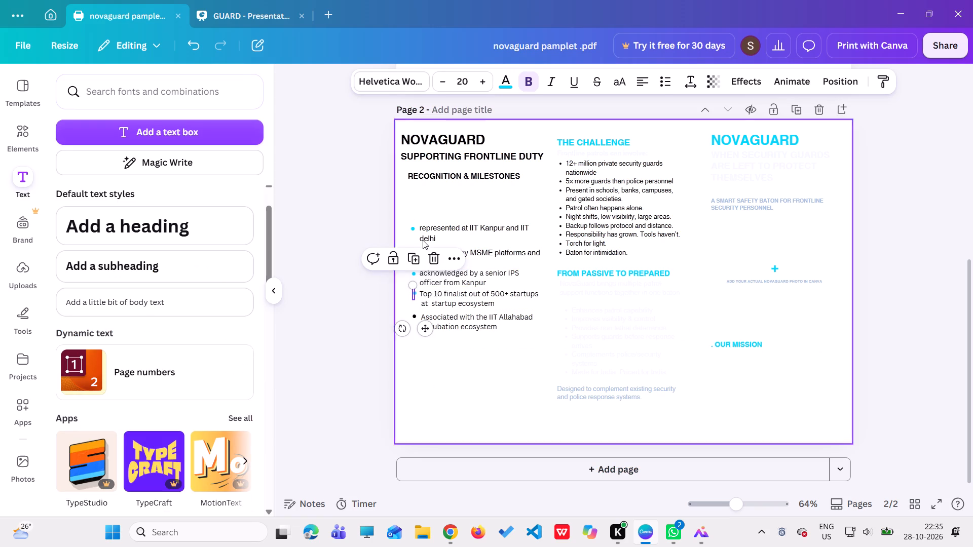
pyautogui.click(414, 226)
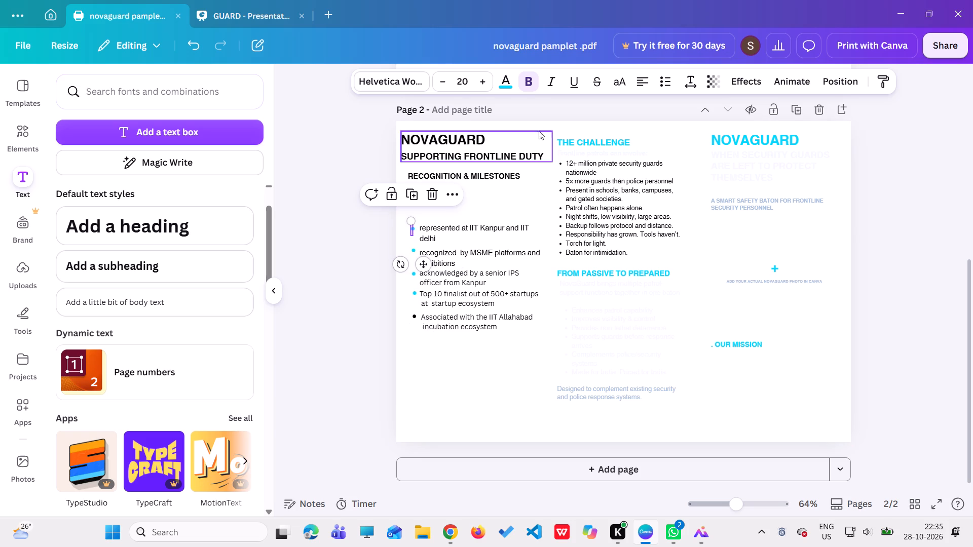
pyautogui.click(512, 88)
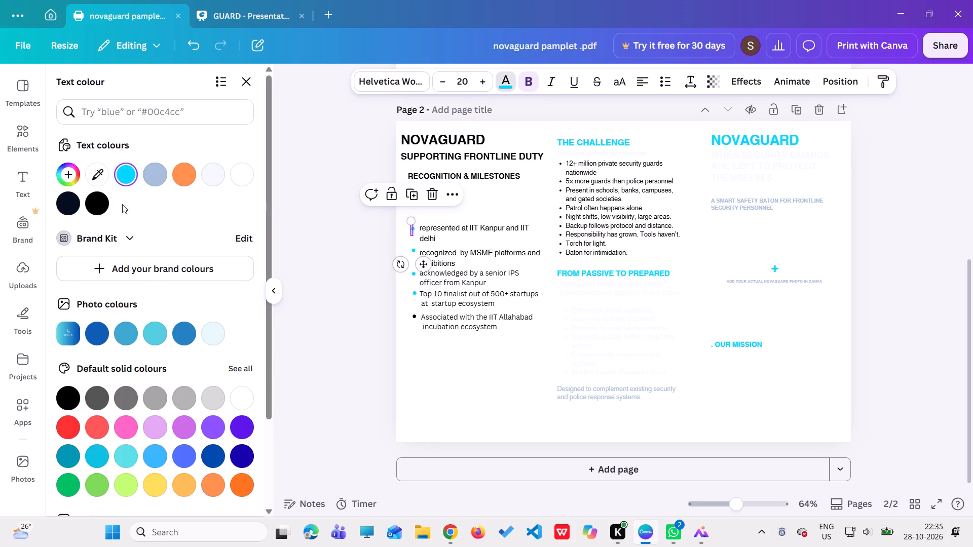
pyautogui.click(95, 211)
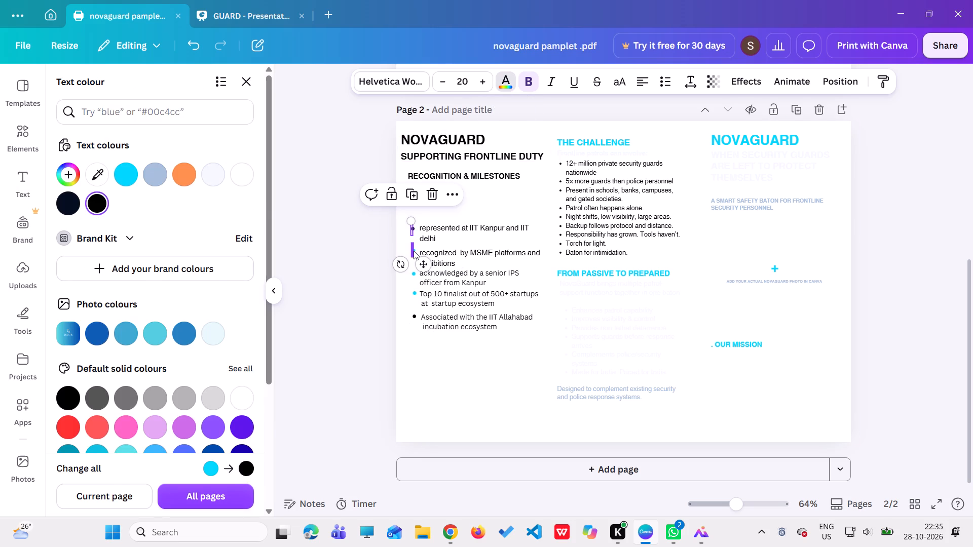
pyautogui.click(414, 251)
pyautogui.click(100, 211)
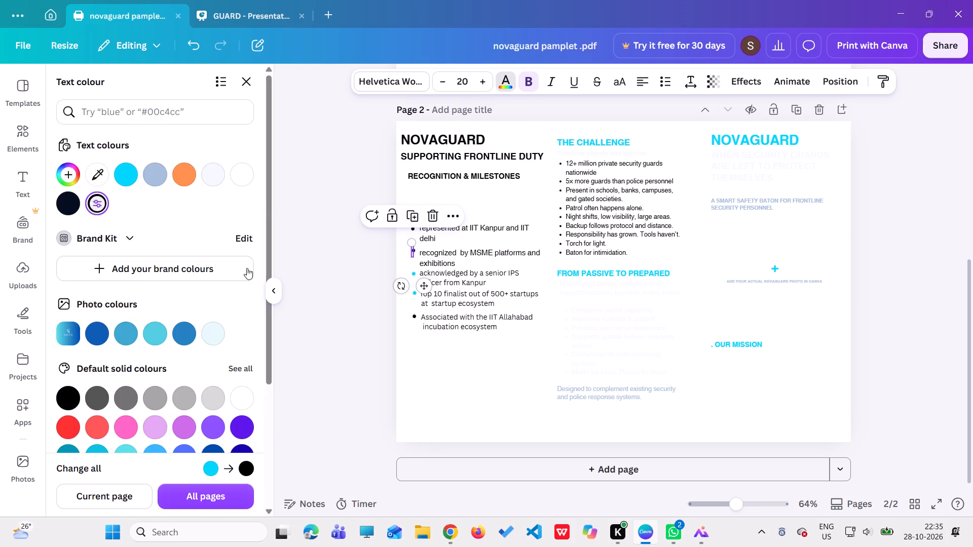
pyautogui.click(412, 273)
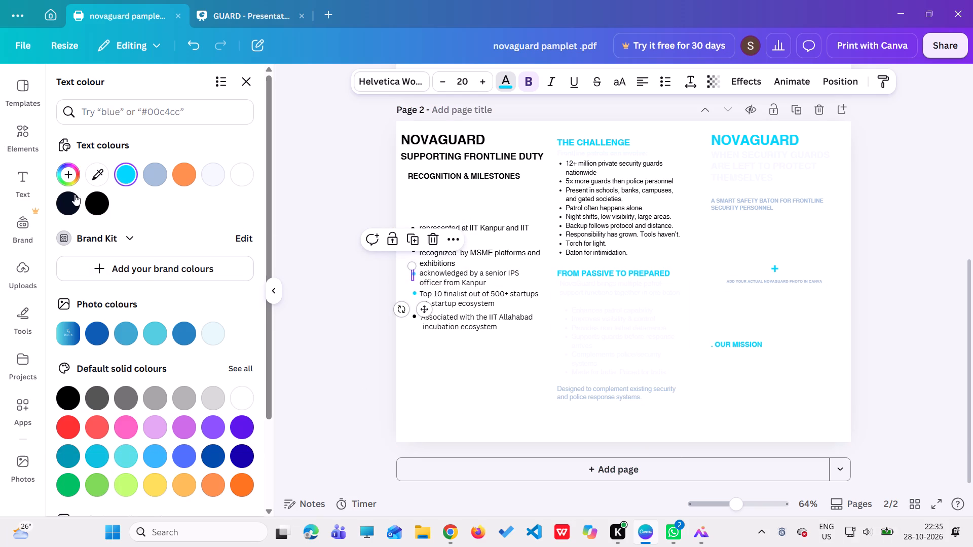
pyautogui.click(90, 198)
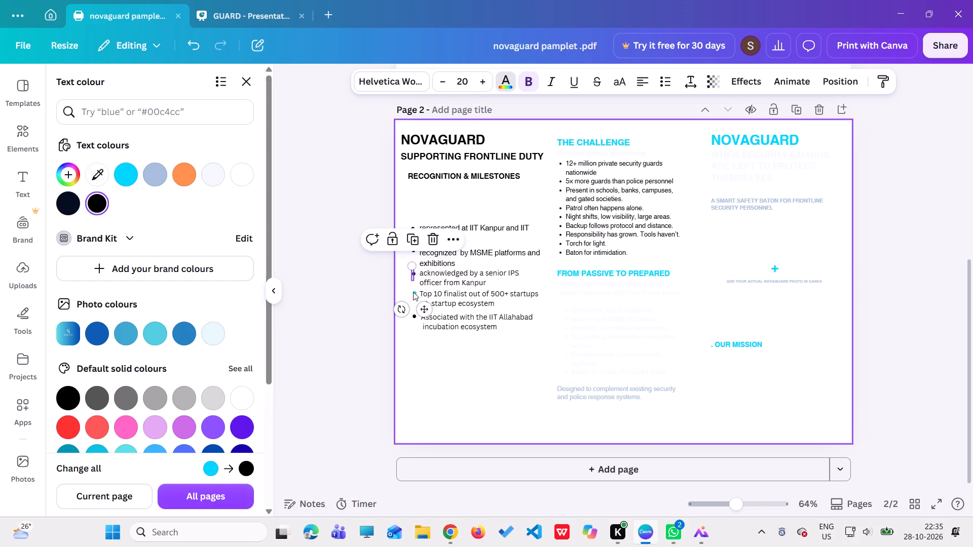
pyautogui.click(412, 291)
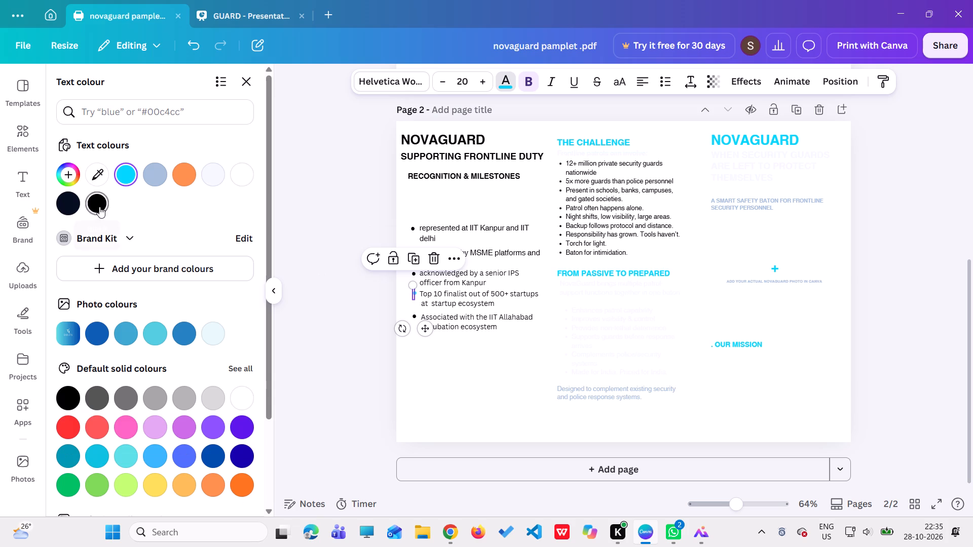
pyautogui.click(99, 207)
pyautogui.click(486, 390)
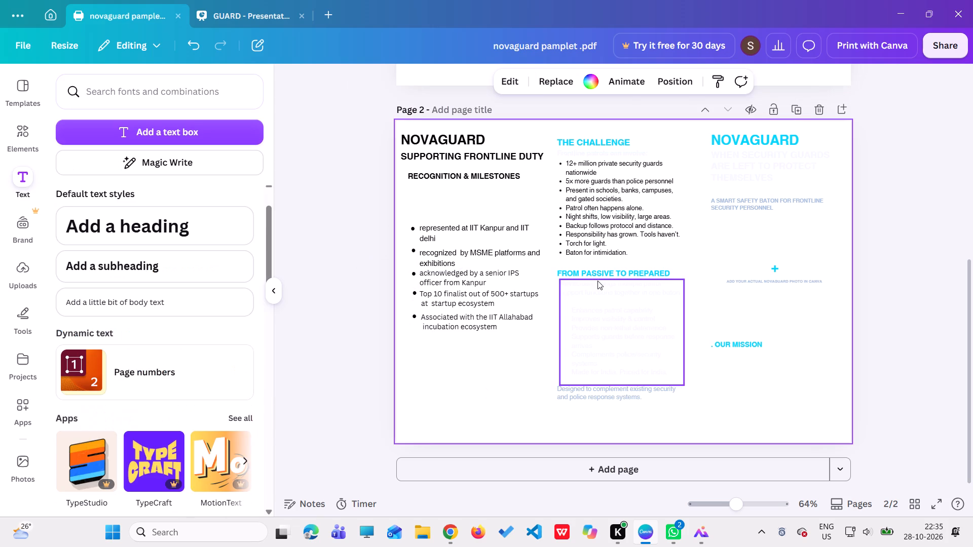
# Recolour FROM PASSIVE TO PREPARED with its body text, THE CHALLENGE heading and "Frontline patrols can involve:" black on page 2.
pyautogui.click(598, 275)
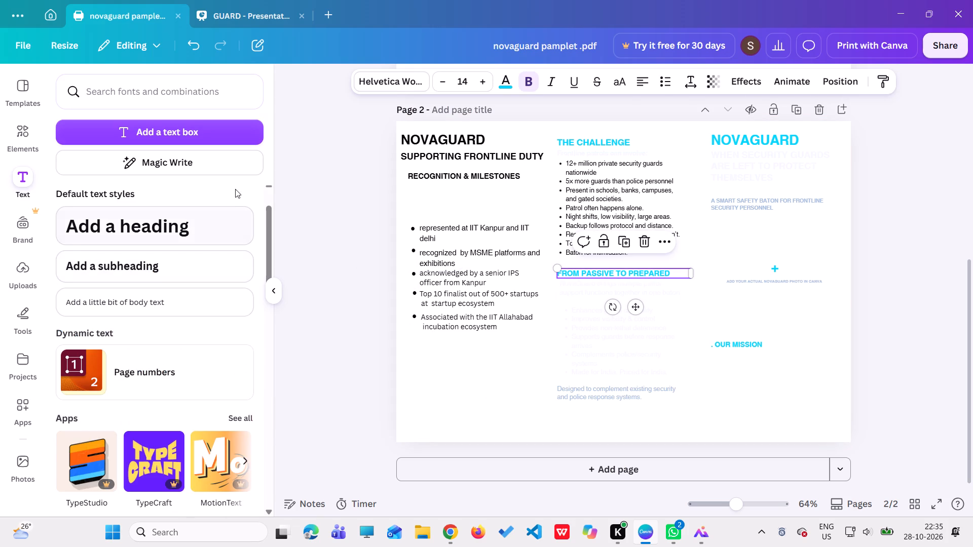
pyautogui.click(502, 84)
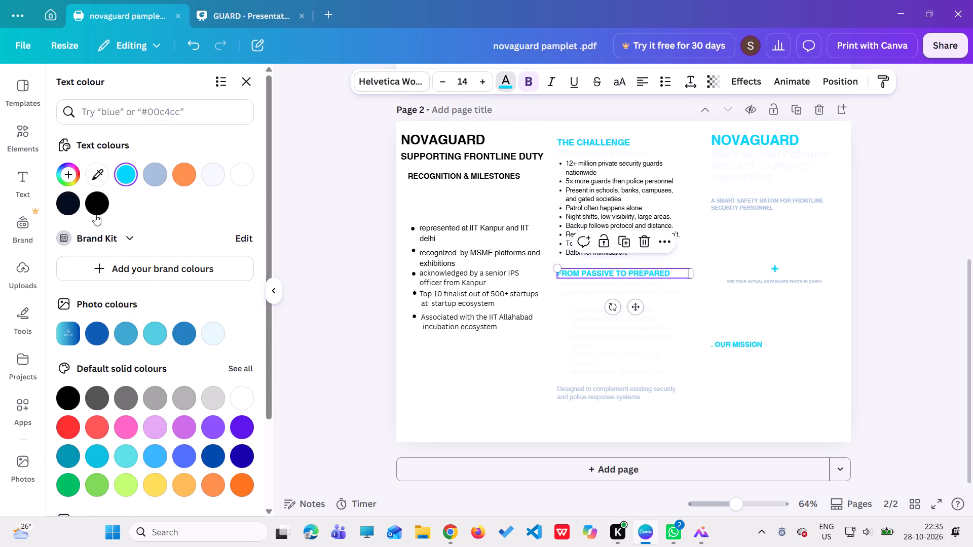
pyautogui.click(96, 213)
pyautogui.click(604, 141)
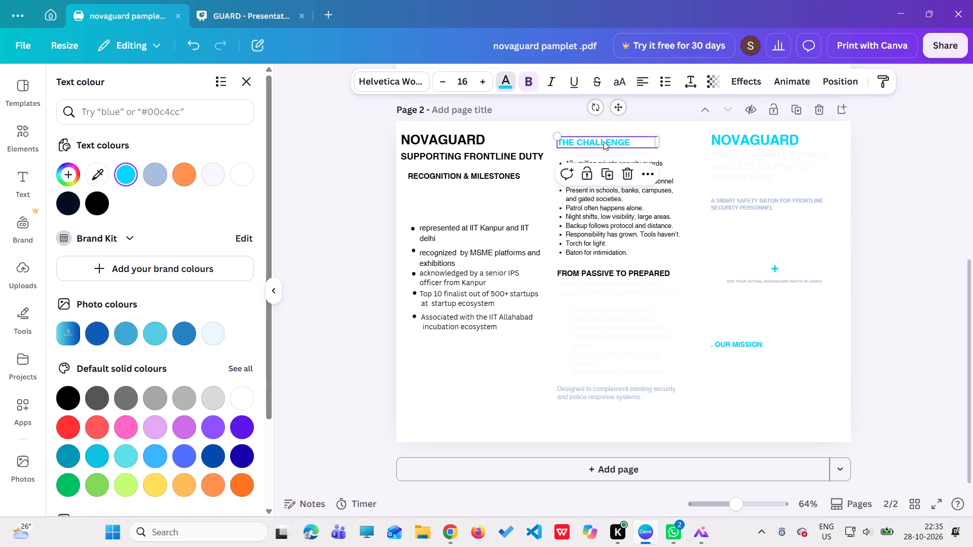
pyautogui.click(95, 204)
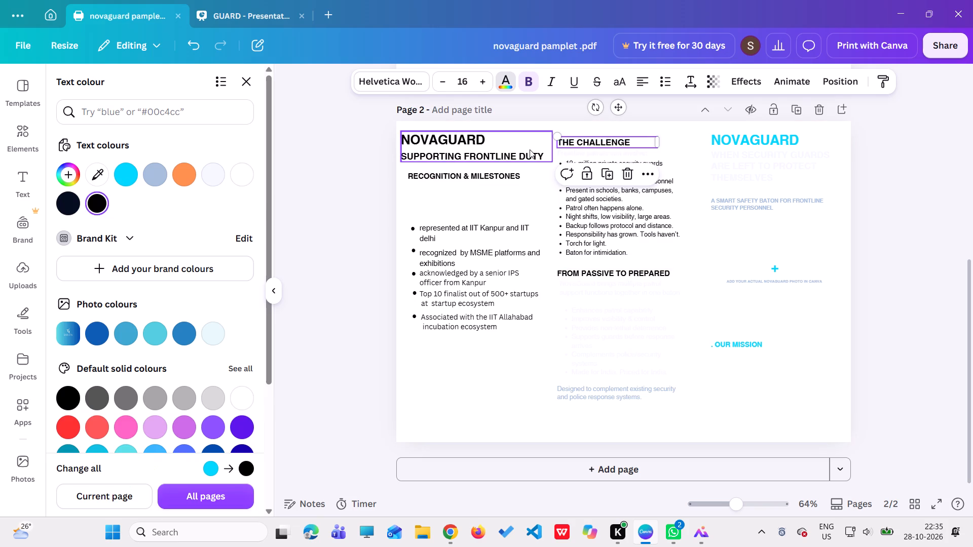
pyautogui.click(575, 150)
pyautogui.click(89, 204)
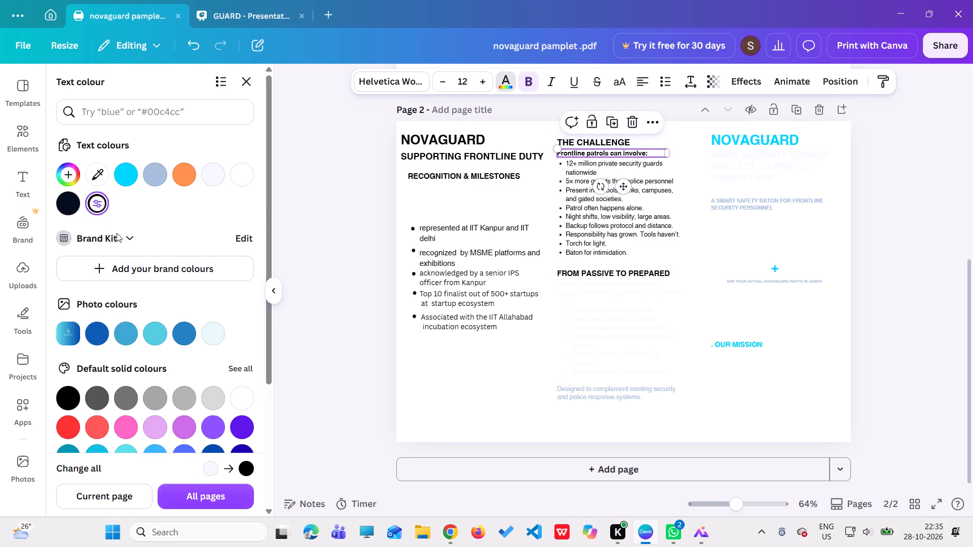
pyautogui.click(579, 310)
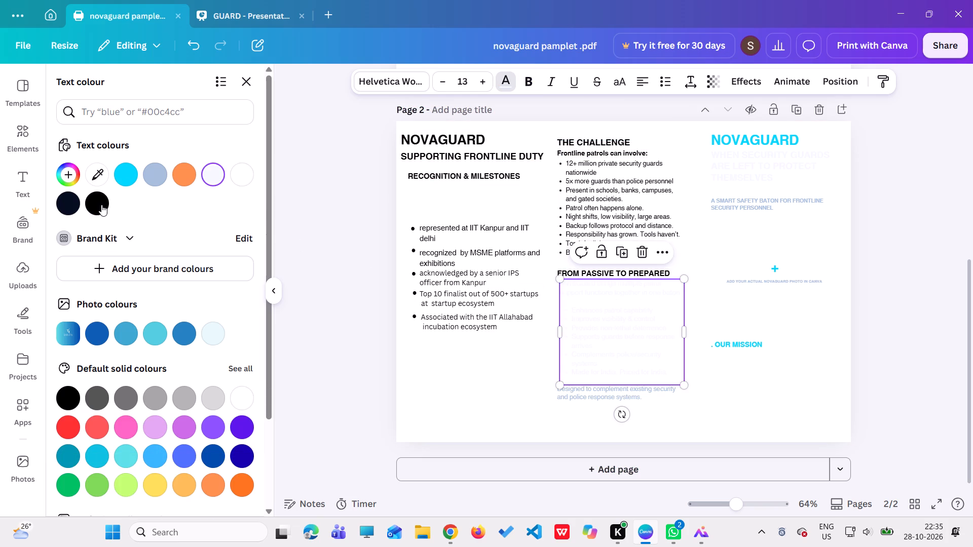
pyautogui.click(101, 204)
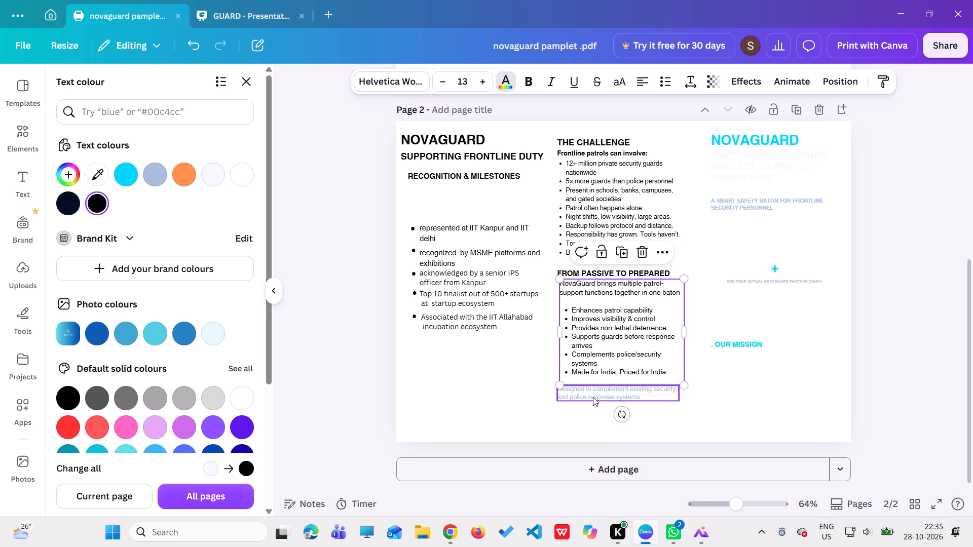
# Delete the "Designed to complement existing security and police response systems" text below the FROM PASSIVE TO PREPARED list.
pyautogui.click(593, 397)
pyautogui.click(634, 361)
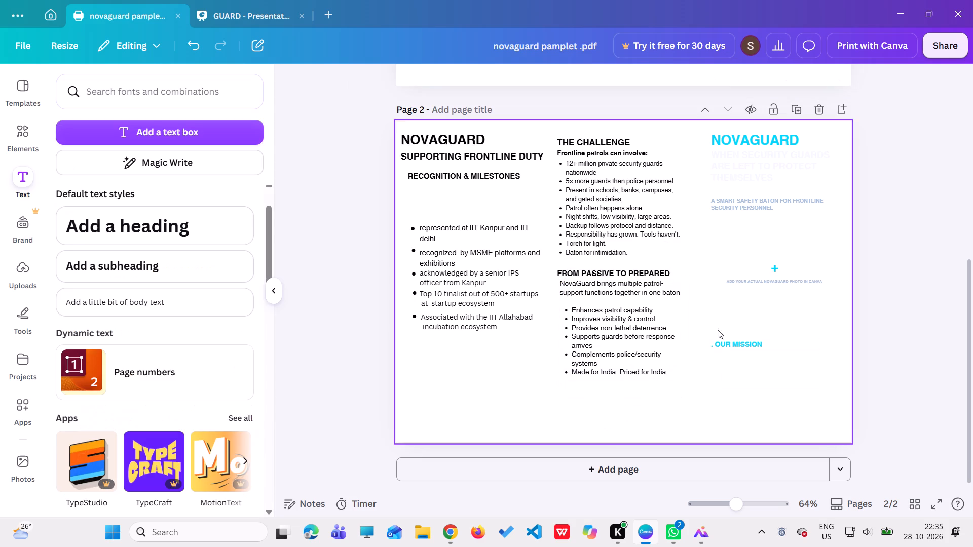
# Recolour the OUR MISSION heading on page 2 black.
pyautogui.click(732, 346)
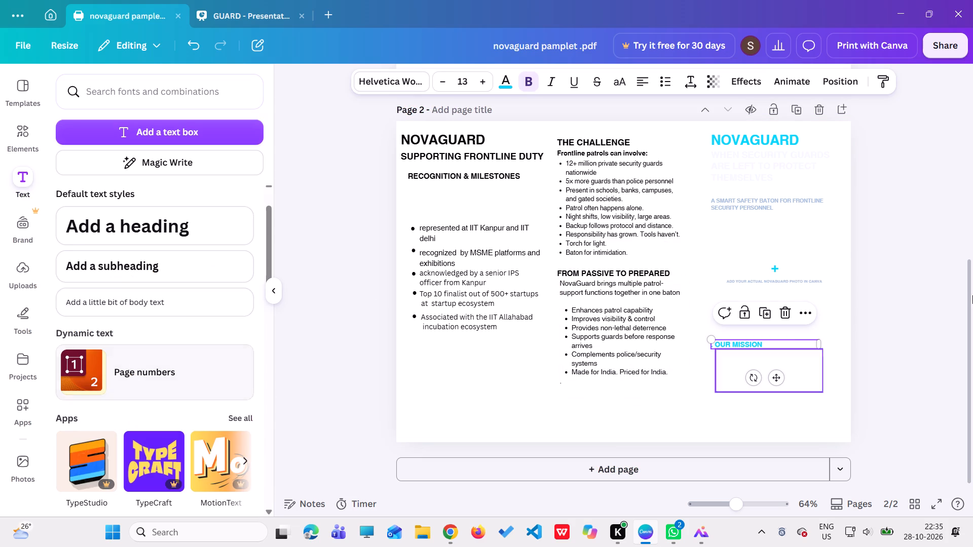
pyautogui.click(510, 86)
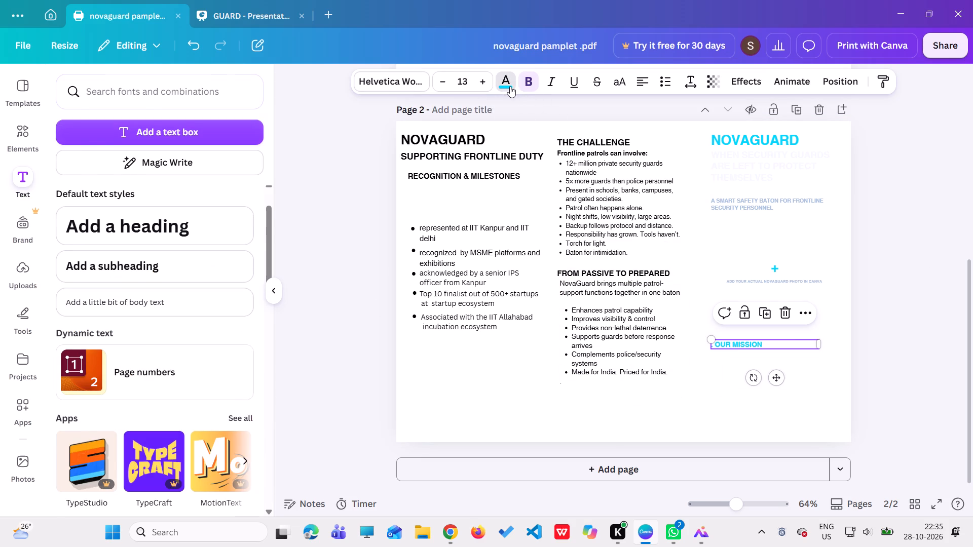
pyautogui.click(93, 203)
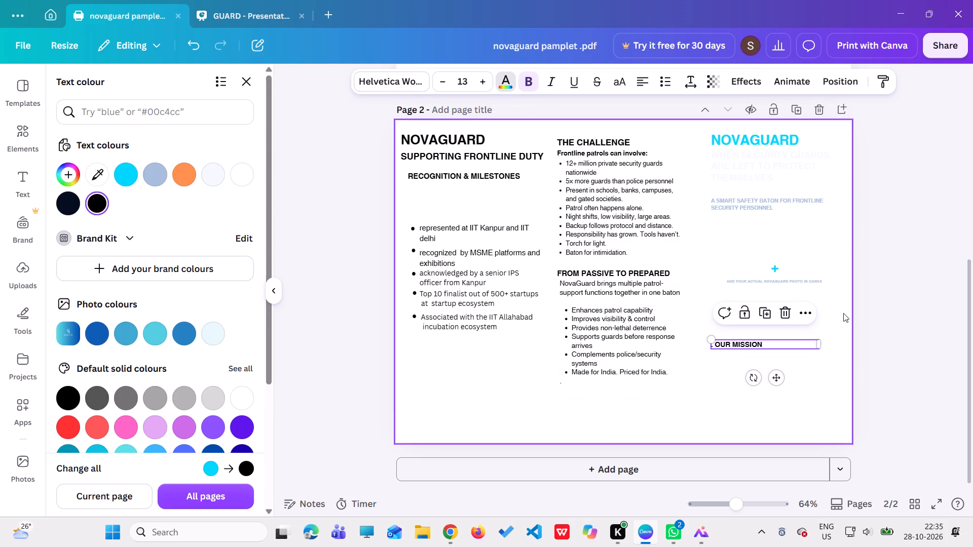
# Delete the "ADD YOUR ACTUAL NOVAGUARD PHOTO IN CANVA" placeholder text and its plus sign from page 2.
pyautogui.click(796, 283)
pyautogui.click(798, 253)
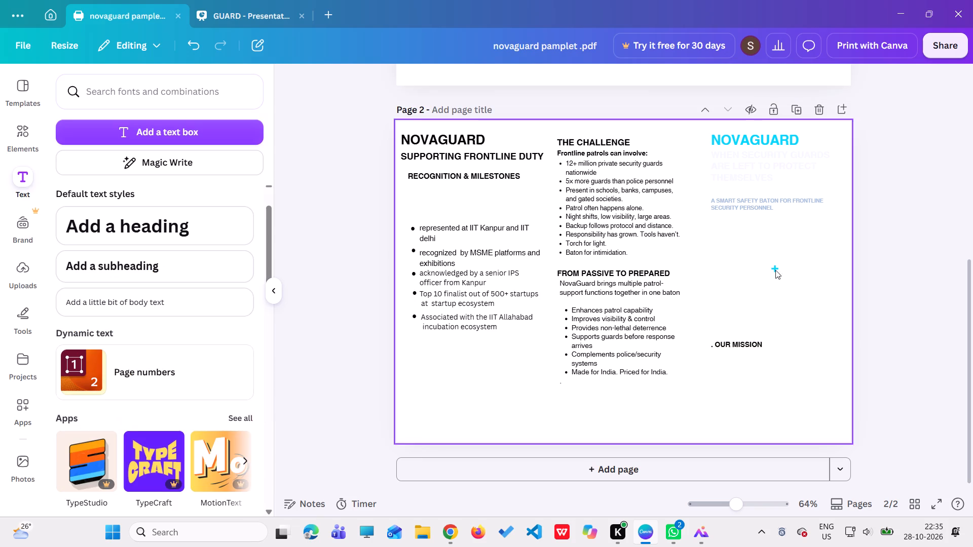
pyautogui.click(775, 270)
pyautogui.click(797, 238)
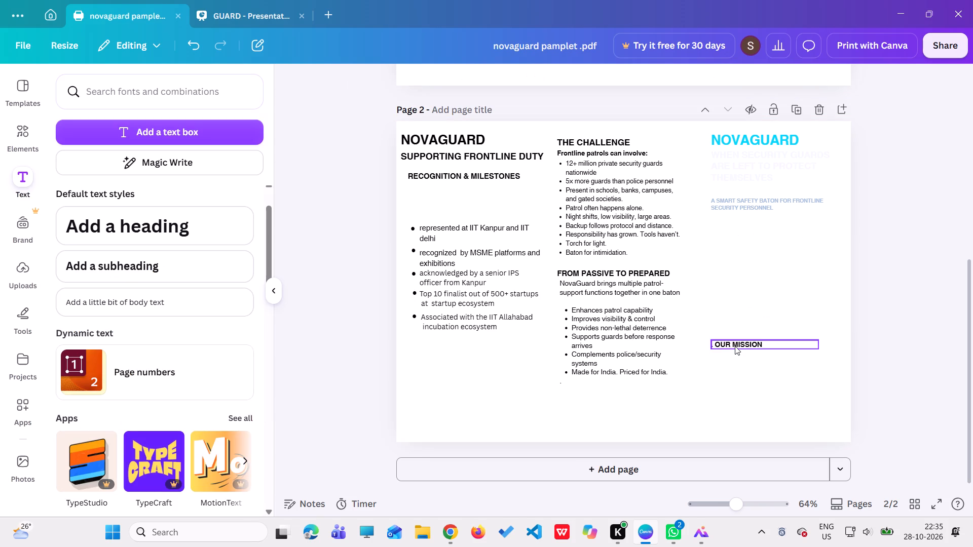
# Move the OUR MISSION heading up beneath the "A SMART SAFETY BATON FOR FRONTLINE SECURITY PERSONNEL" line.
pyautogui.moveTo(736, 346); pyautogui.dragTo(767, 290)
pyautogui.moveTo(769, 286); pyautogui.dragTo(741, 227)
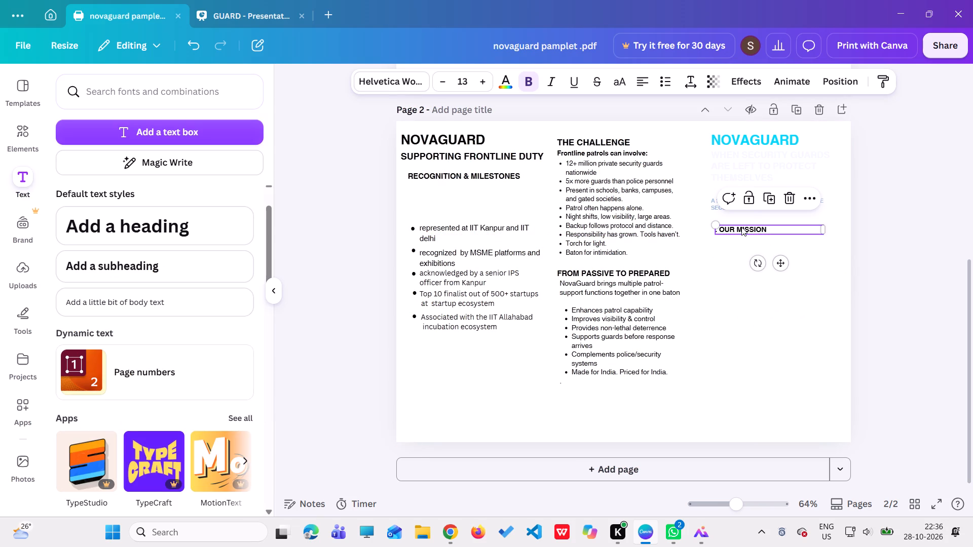
# Delete the OUR MISSION heading from page 2.
pyautogui.click(745, 209)
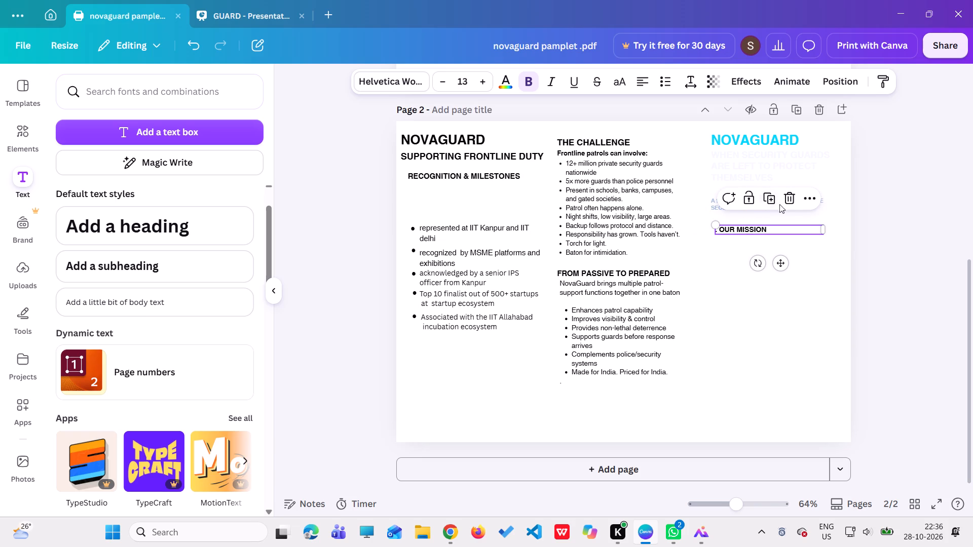
pyautogui.click(789, 200)
# Recolour the page 2 NOVAGUARD / WHEN SECURITY GUARDS ARE LEFT TO PROTECT THEMSELVES heading block black.
pyautogui.click(767, 174)
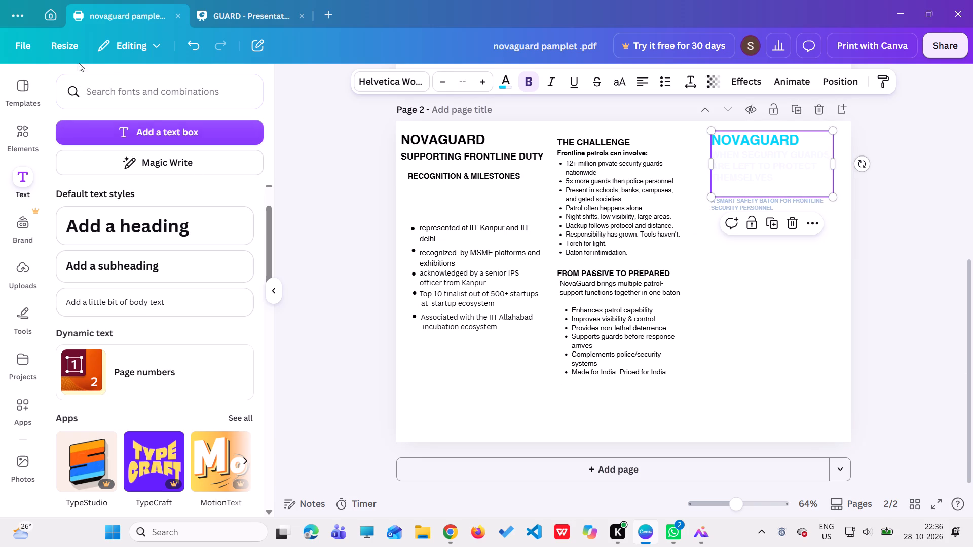
pyautogui.click(507, 86)
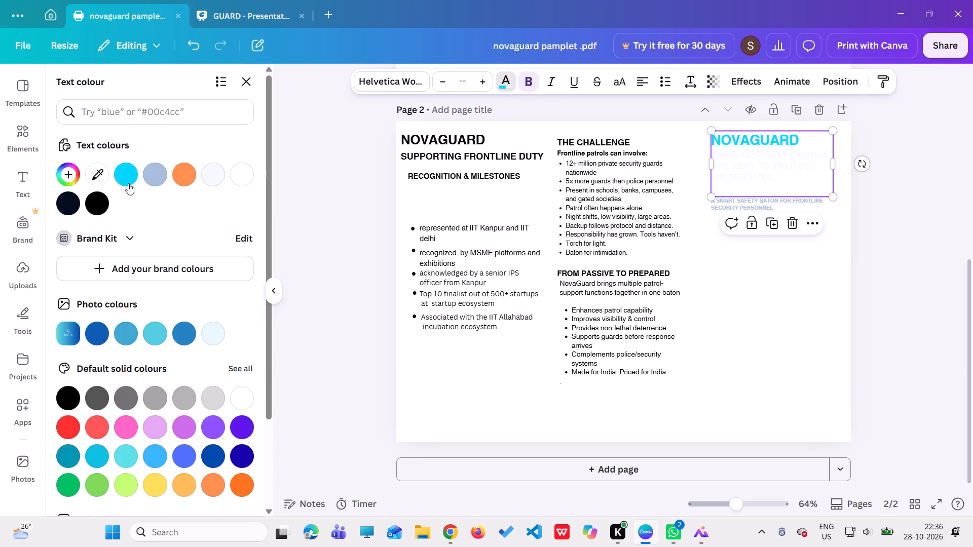
pyautogui.click(86, 205)
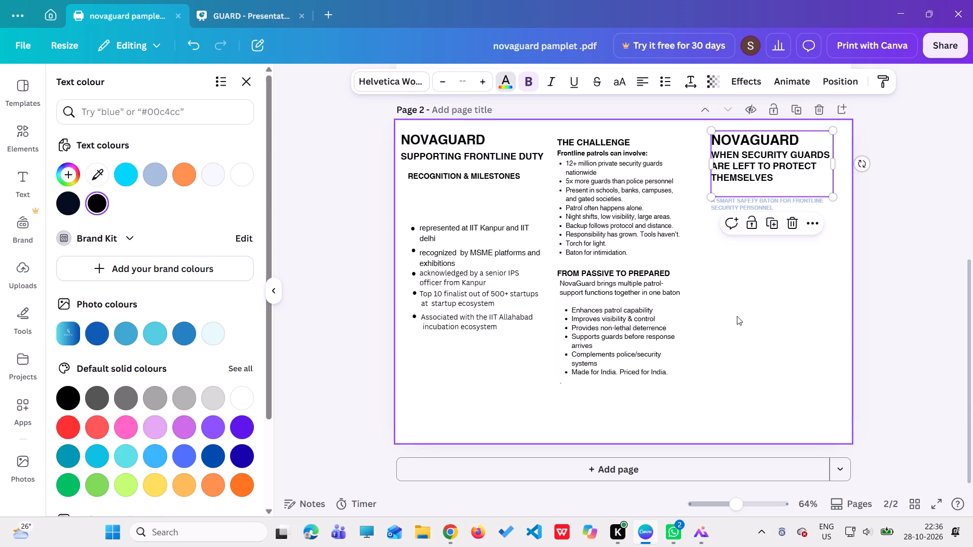
pyautogui.click(737, 316)
pyautogui.click(781, 310)
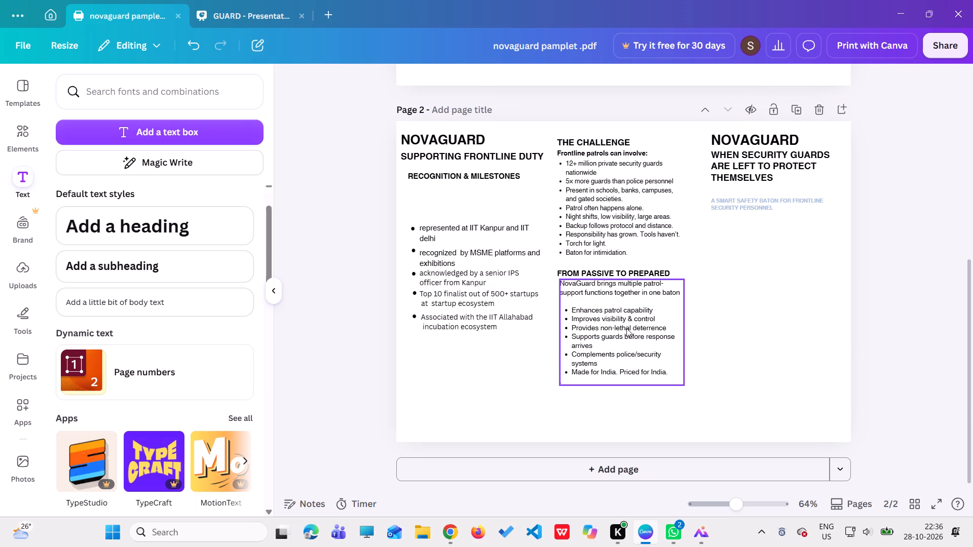
# Recolour the page 2 line "A SMART SAFETY BATON FOR FRONTLINE SECURITY PERSONNEL" to the document's dark navy.
pyautogui.click(738, 208)
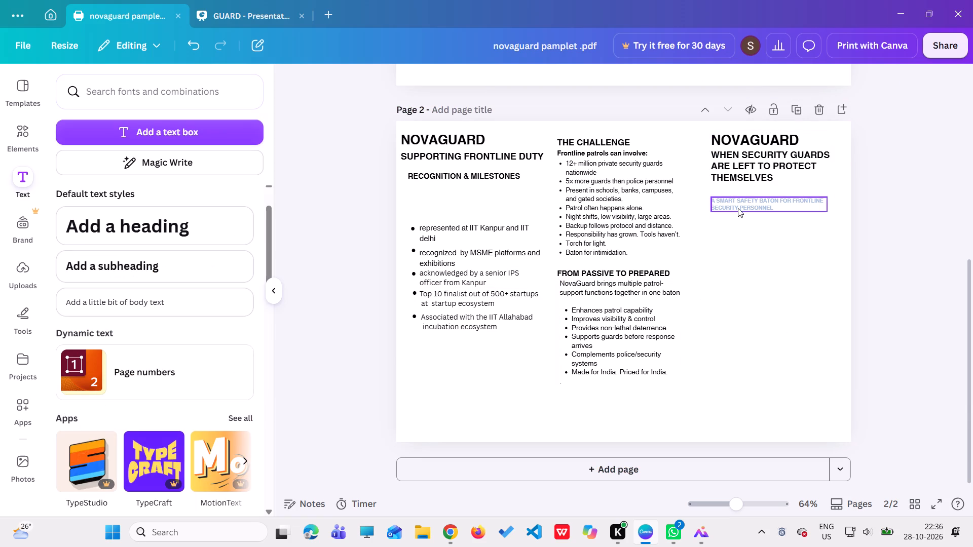
pyautogui.click(514, 89)
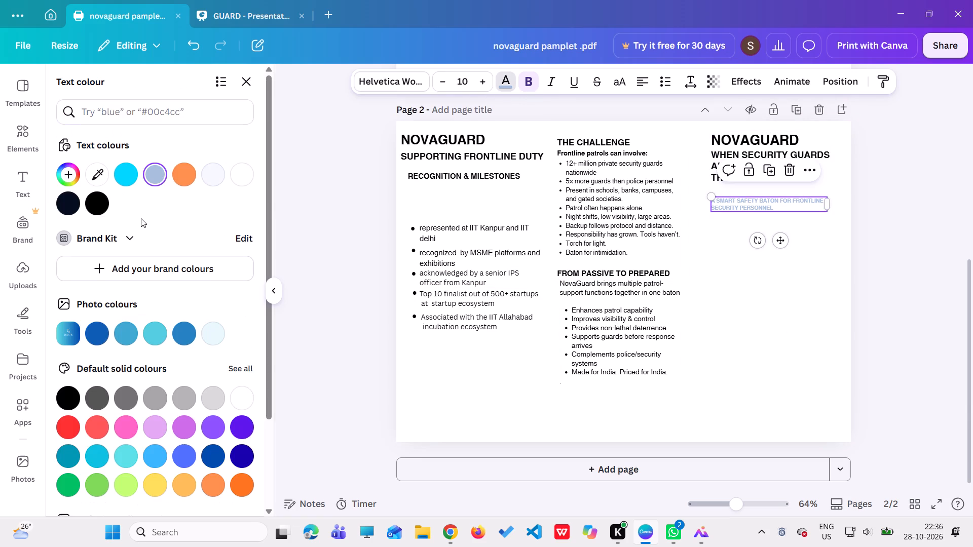
pyautogui.click(75, 202)
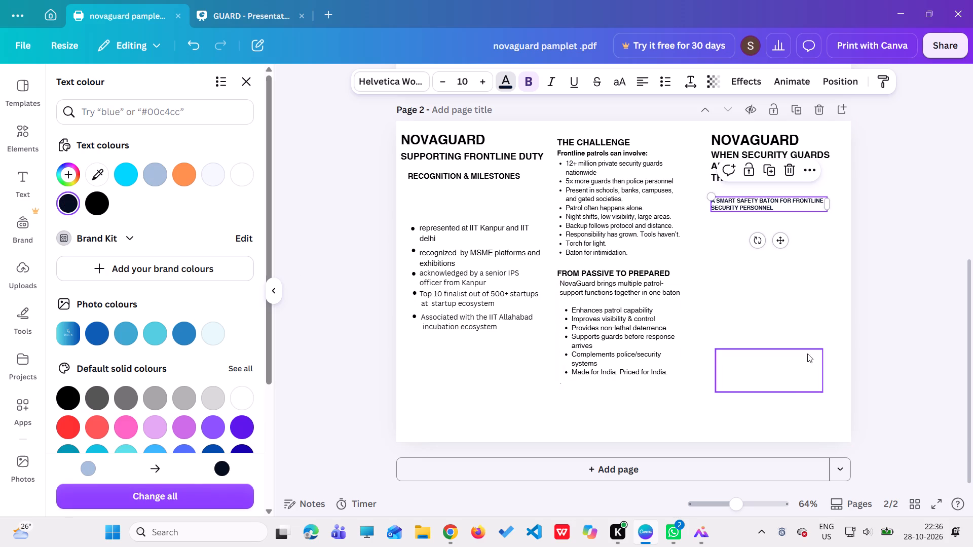
pyautogui.click(793, 314)
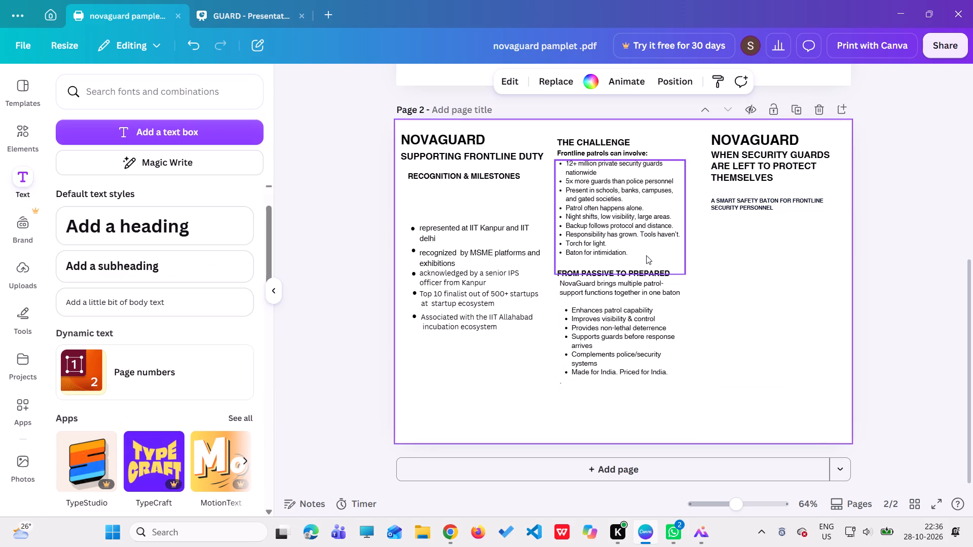
# Recolour the bullet dot beside "Supports frontline duty" on page 1 black and set its size to 14.
pyautogui.scroll(3, 639, 292)
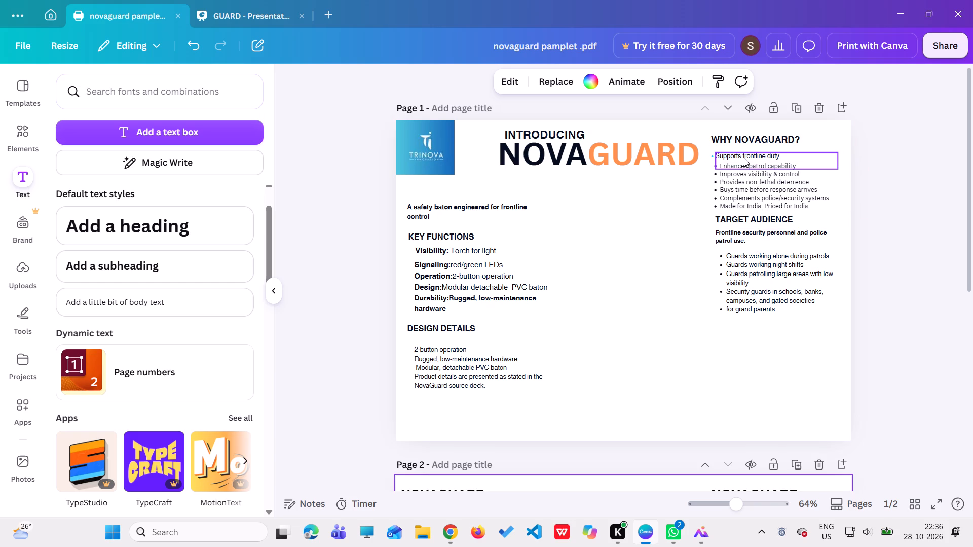
pyautogui.click(712, 156)
pyautogui.click(508, 82)
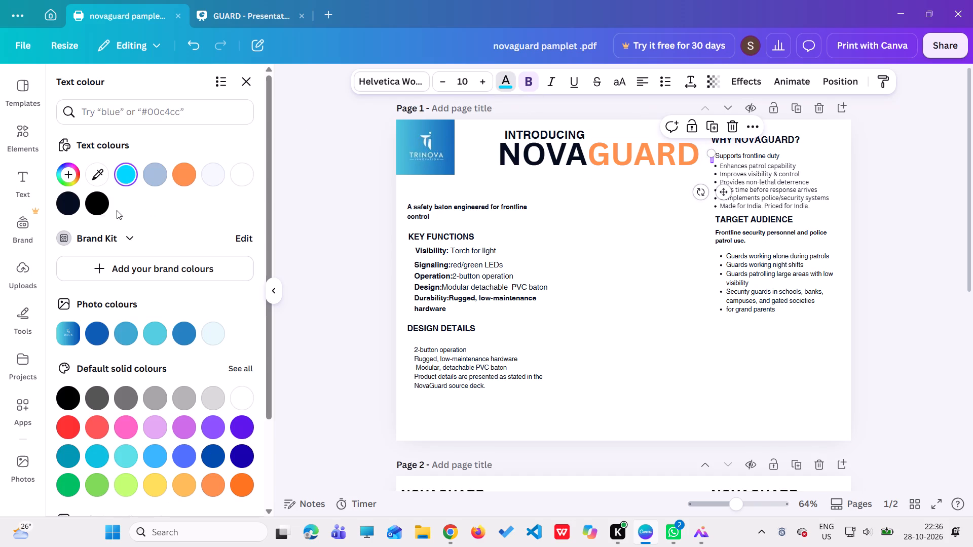
pyautogui.click(92, 209)
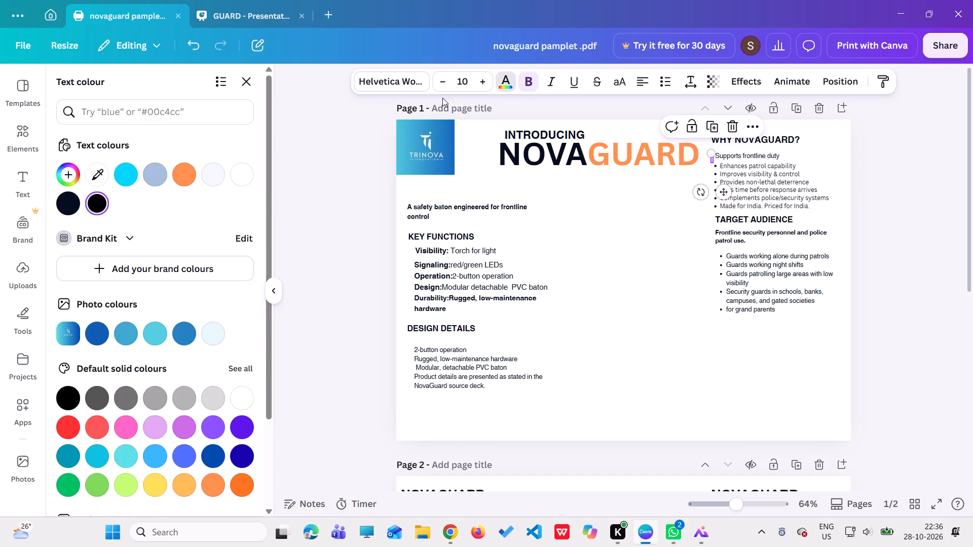
pyautogui.tripleClick(478, 80)
pyautogui.click(478, 80)
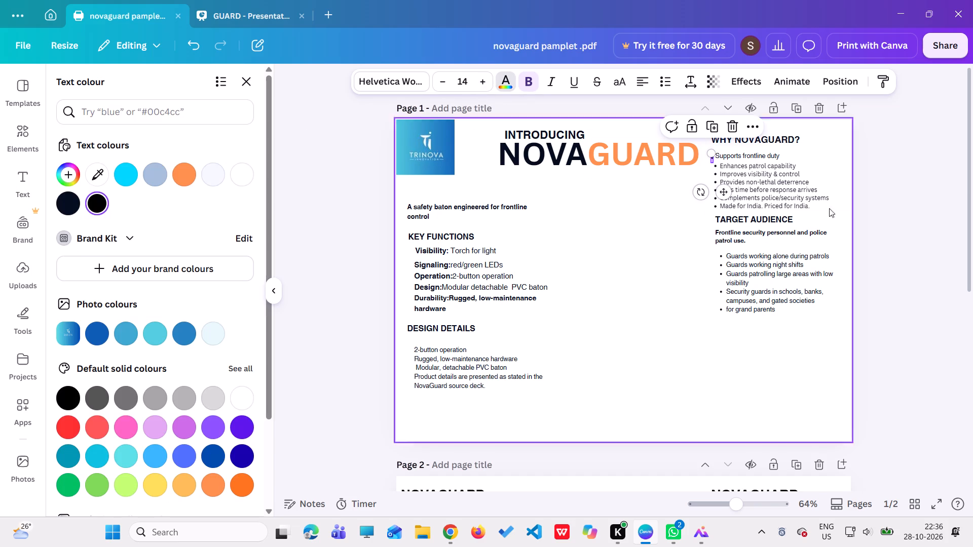
pyautogui.click(672, 267)
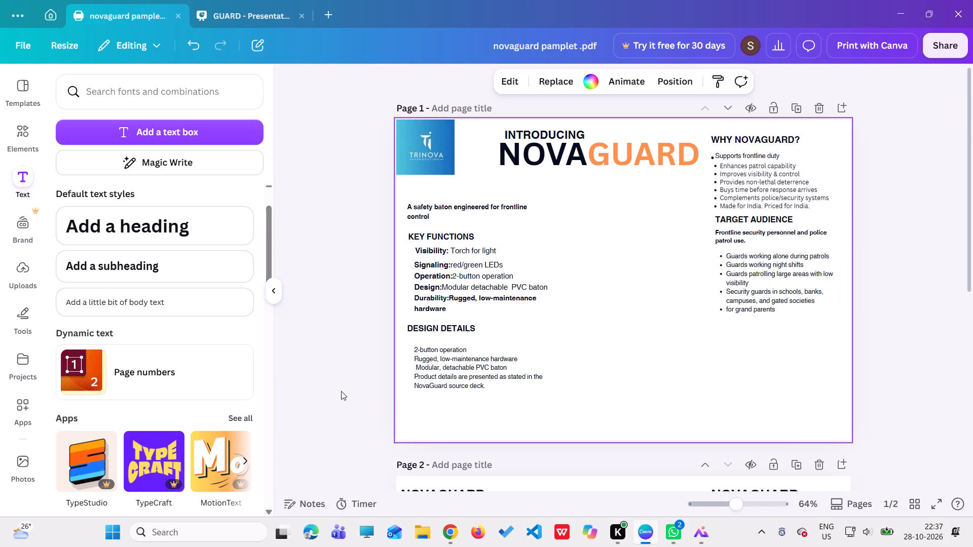
# Move the "2-button operation" text block on page 1 up, directly beneath the DESIGN DETAILS heading and aligned with the KEY FUNCTIONS items.
pyautogui.moveTo(470, 381); pyautogui.dragTo(466, 373)
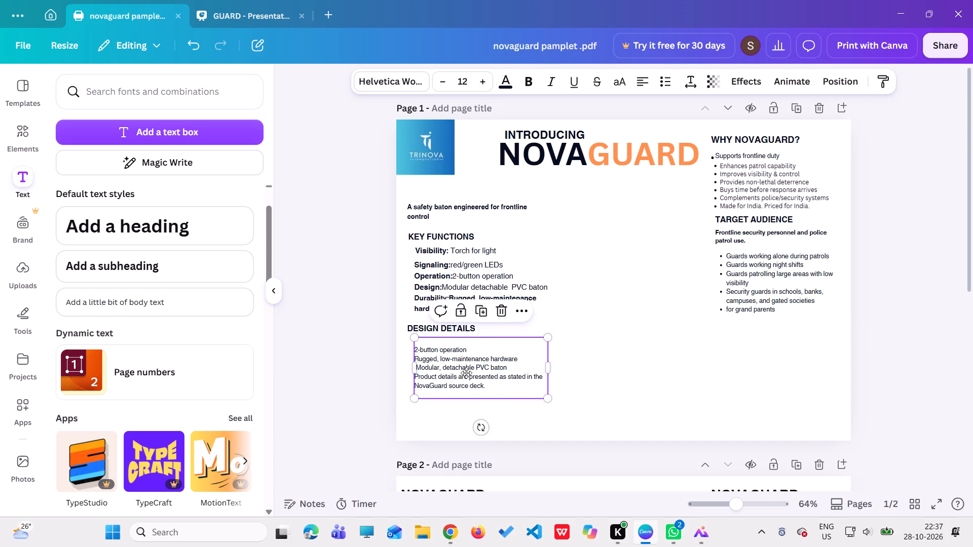
pyautogui.moveTo(466, 373); pyautogui.dragTo(465, 370)
pyautogui.moveTo(472, 372); pyautogui.dragTo(481, 372)
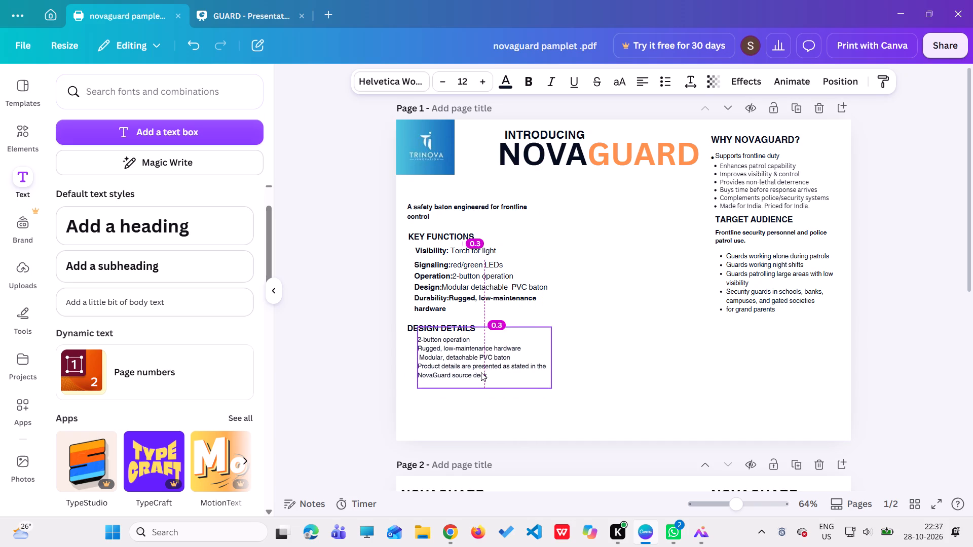
pyautogui.click(453, 369)
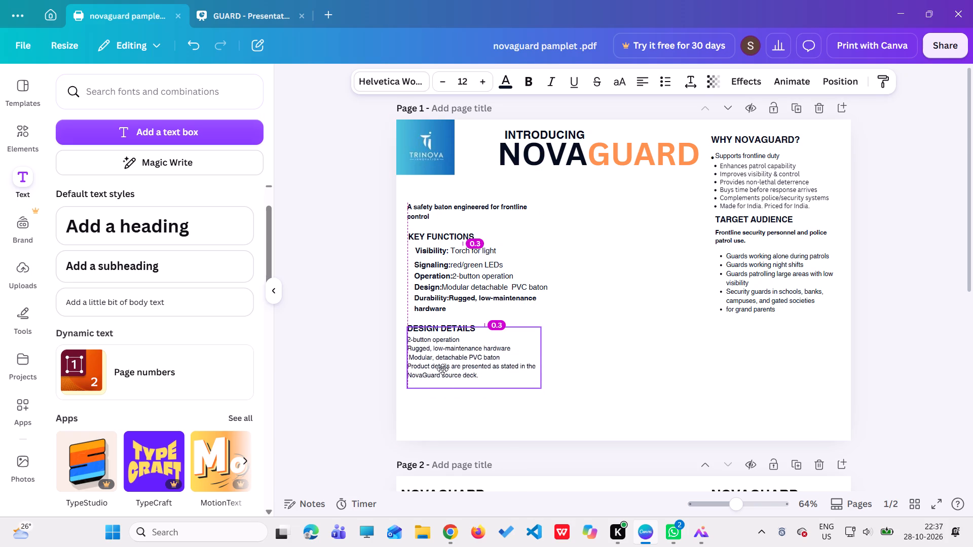
pyautogui.click(441, 417)
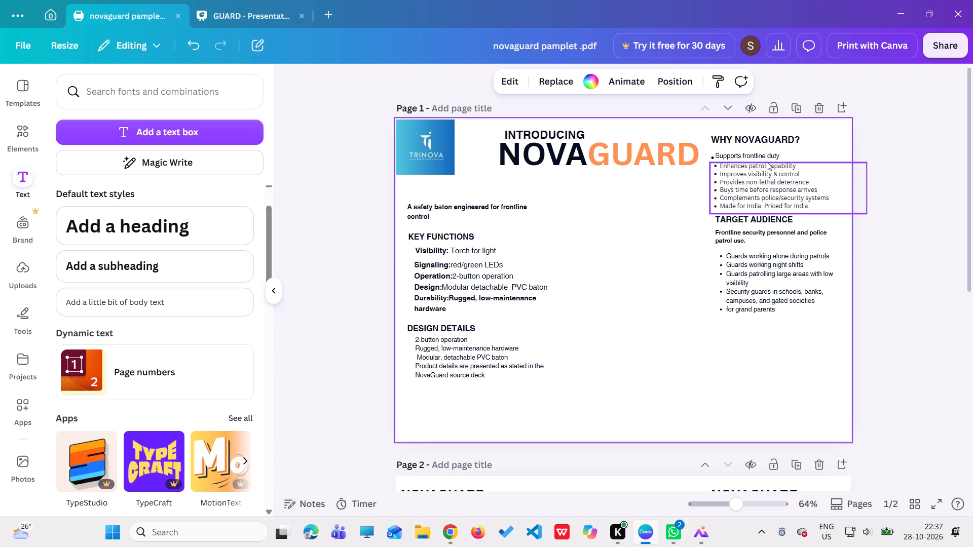
# Shift the page 2 NOVAGUARD / WHEN SECURITY GUARDS ARE LEFT TO PROTECT THEMSELVES heading block slightly up and to the left.
pyautogui.scroll(5, 651, 189)
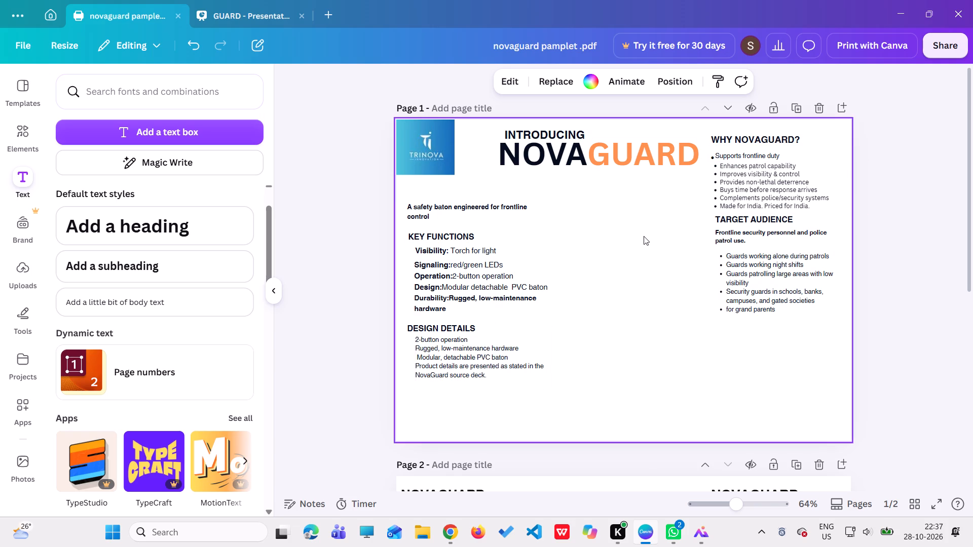
pyautogui.scroll(-5, 644, 245)
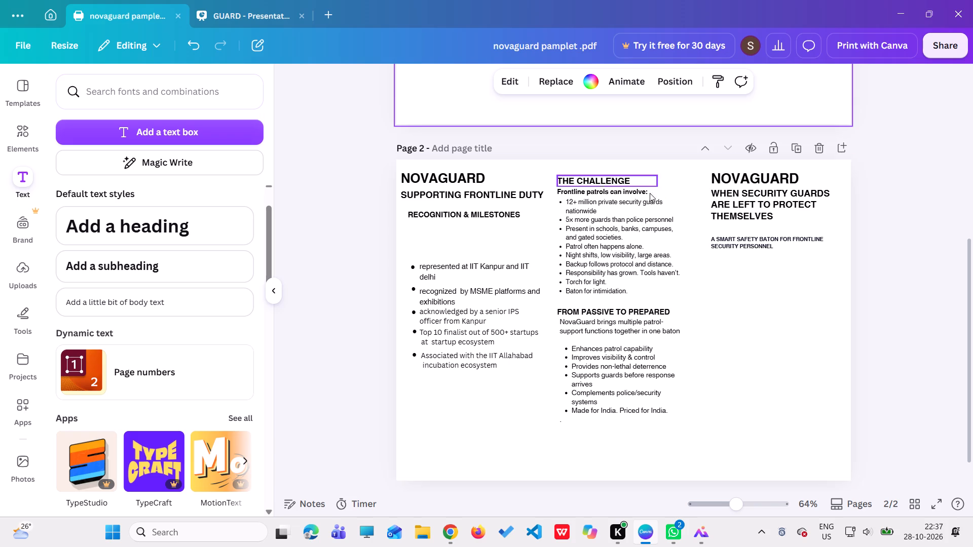
pyautogui.click(780, 204)
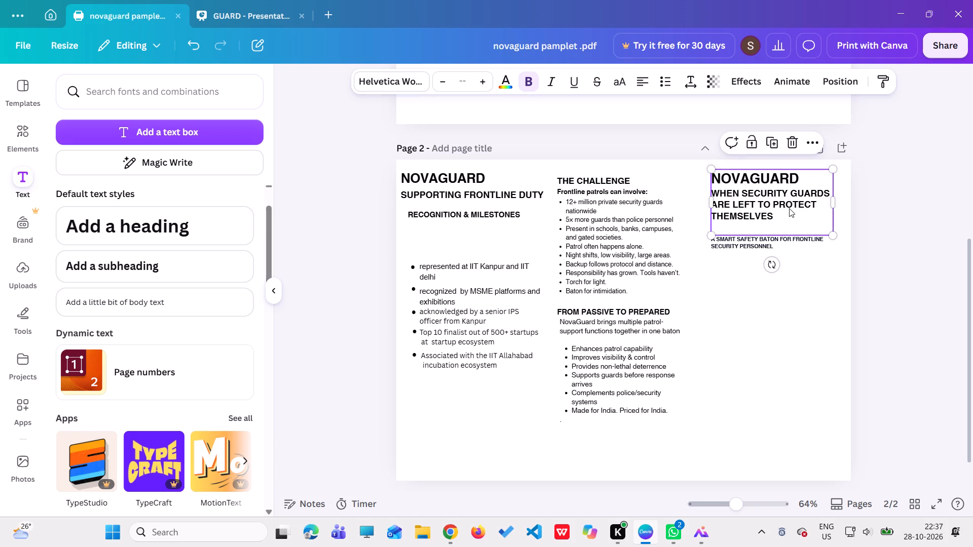
pyautogui.moveTo(789, 208); pyautogui.dragTo(792, 338)
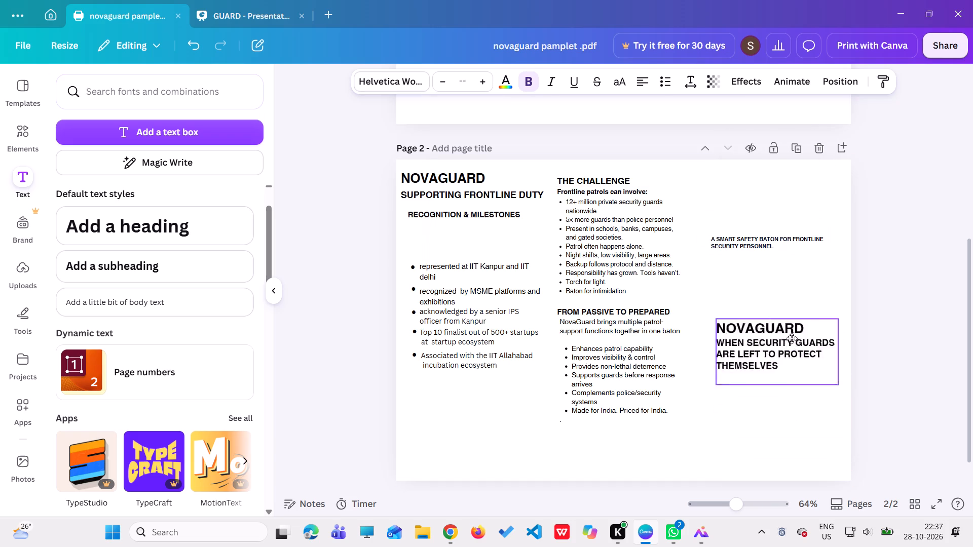
pyautogui.moveTo(792, 338); pyautogui.dragTo(801, 227)
pyautogui.moveTo(794, 211); pyautogui.dragTo(780, 188)
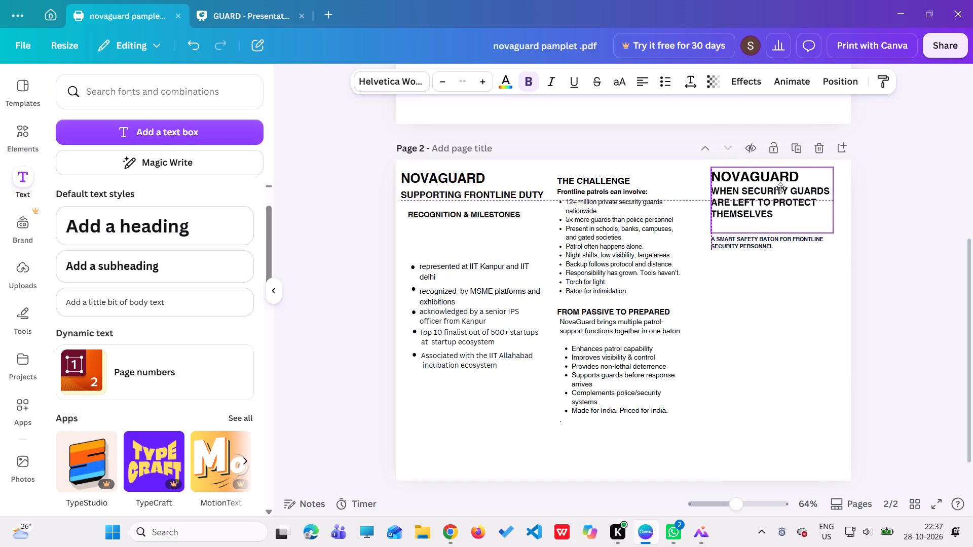
pyautogui.moveTo(780, 188); pyautogui.dragTo(780, 188)
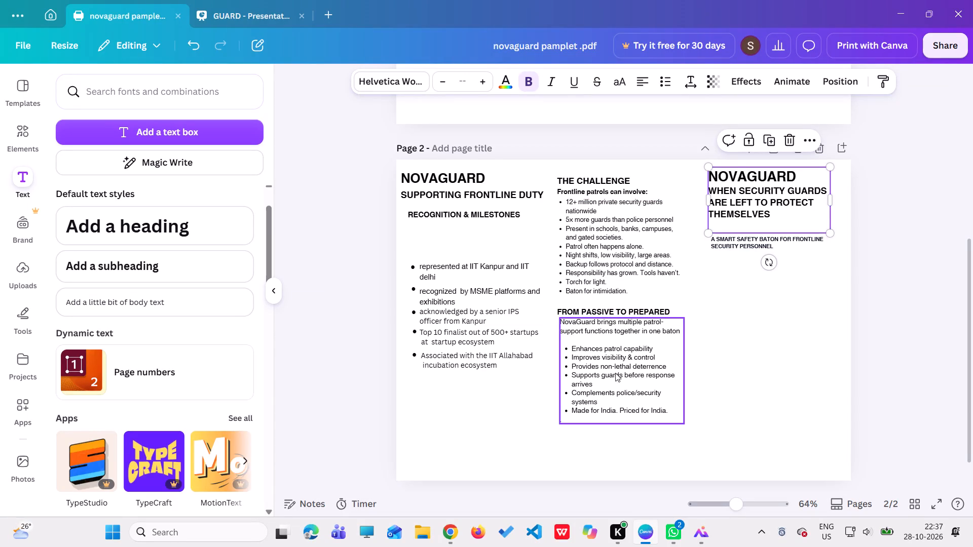
# Delete the five milestone texts under RECOGNITION & MILESTONES on page 2, from the IIT Kanpur line through the IIT Allahabad line.
pyautogui.click(499, 326)
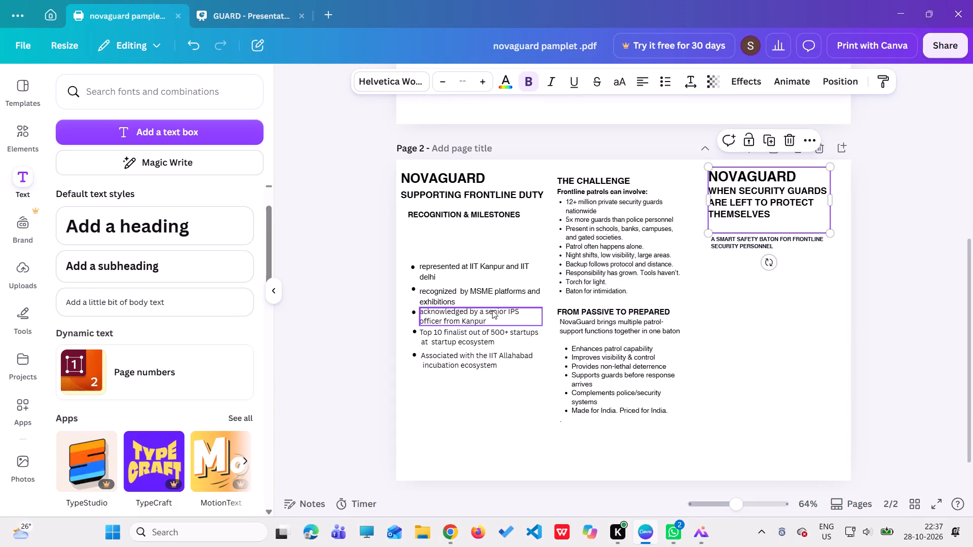
pyautogui.click(473, 273)
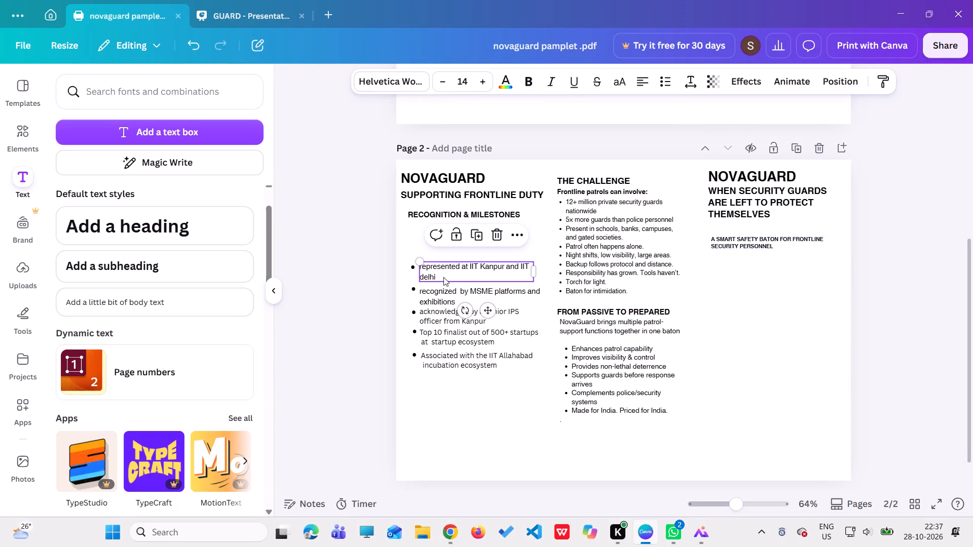
pyautogui.moveTo(452, 277); pyautogui.dragTo(455, 268)
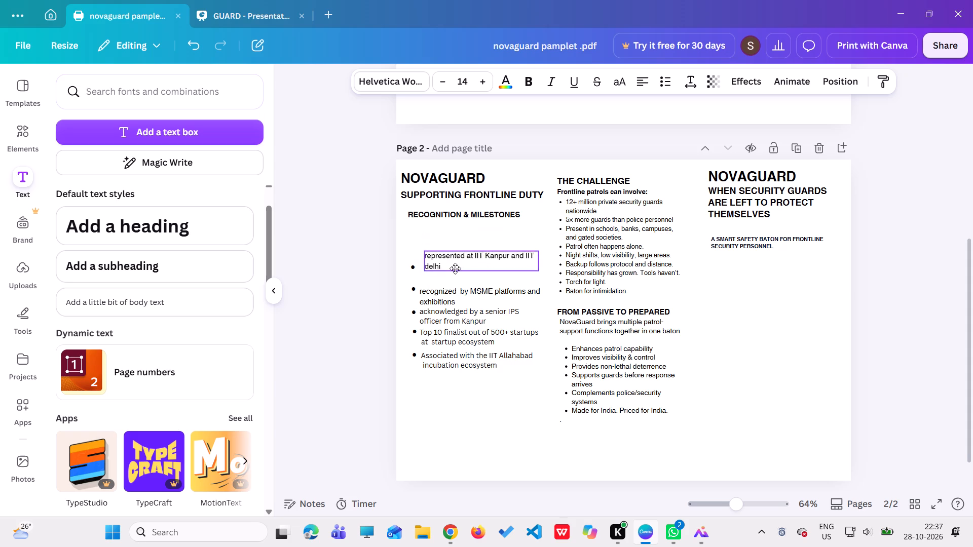
pyautogui.moveTo(455, 268); pyautogui.dragTo(452, 272)
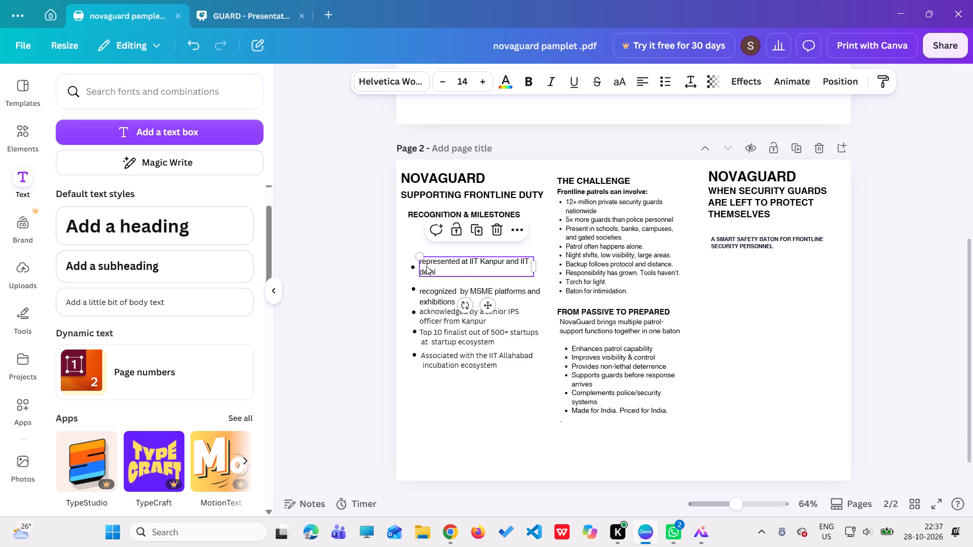
pyautogui.click(492, 232)
pyautogui.click(478, 293)
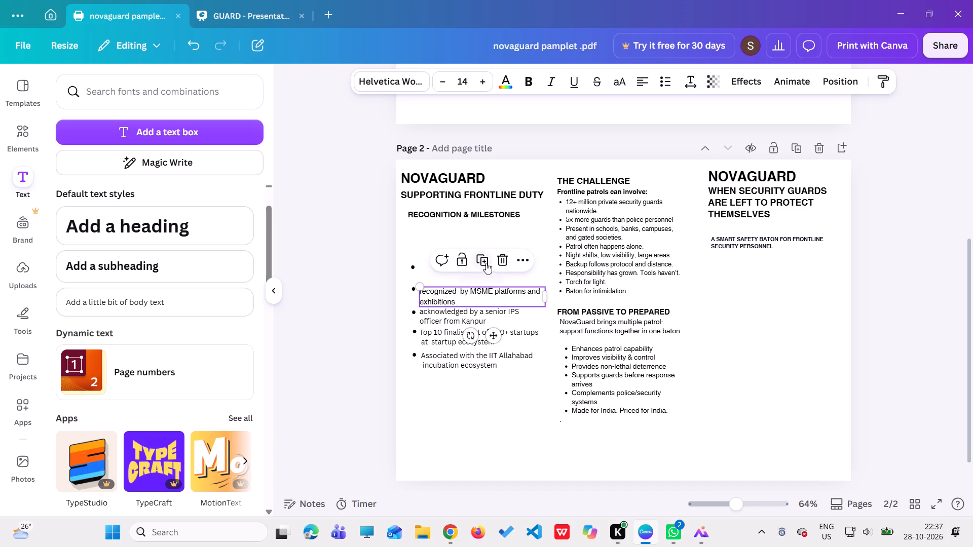
pyautogui.click(508, 259)
pyautogui.click(472, 322)
pyautogui.click(500, 282)
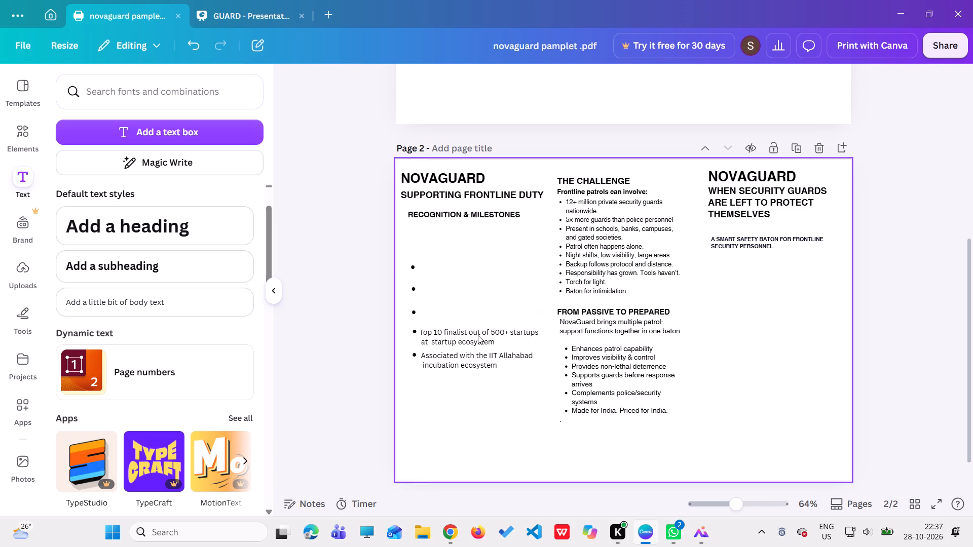
pyautogui.click(472, 343)
pyautogui.click(502, 300)
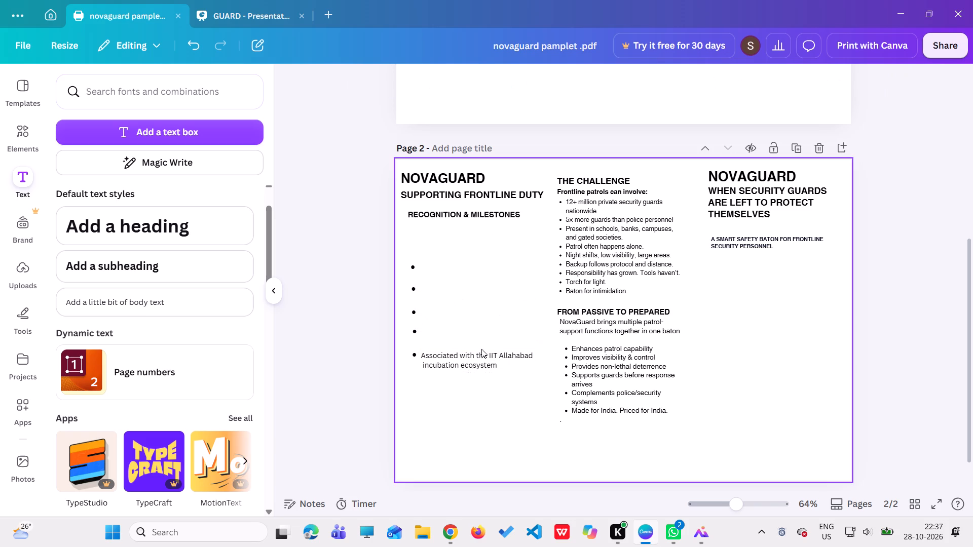
pyautogui.click(475, 353)
pyautogui.click(503, 322)
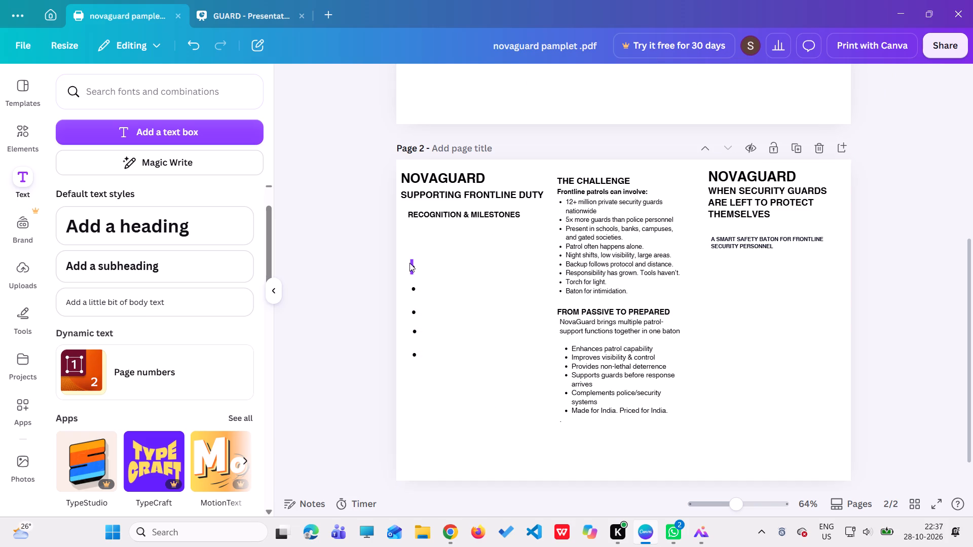
# Delete the five leftover bullet dots under RECOGNITION & MILESTONES on page 2.
pyautogui.moveTo(408, 262); pyautogui.dragTo(424, 368)
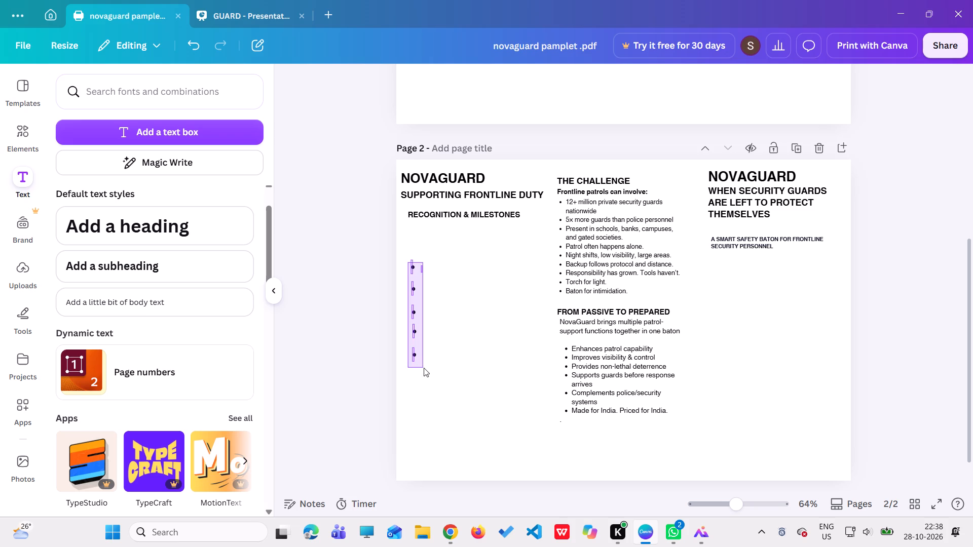
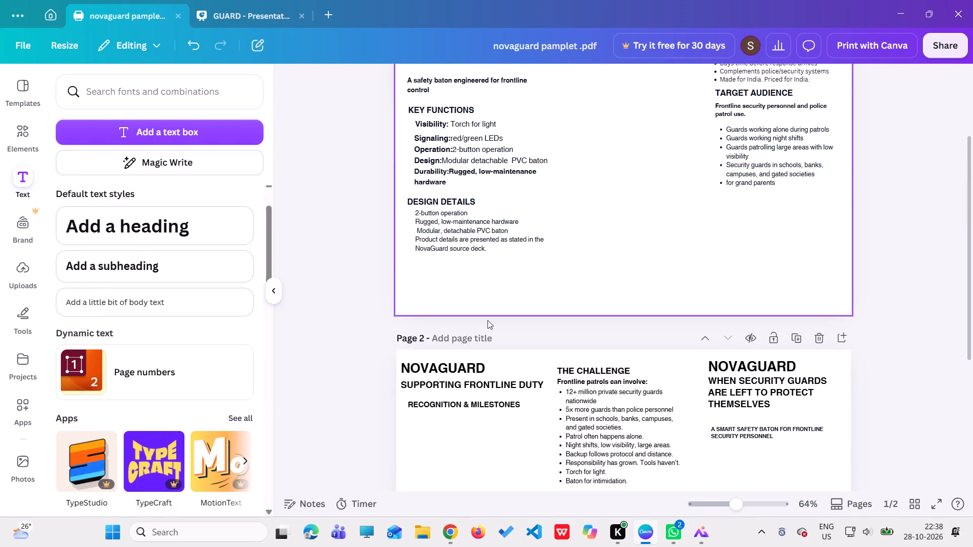
pyautogui.click(467, 435)
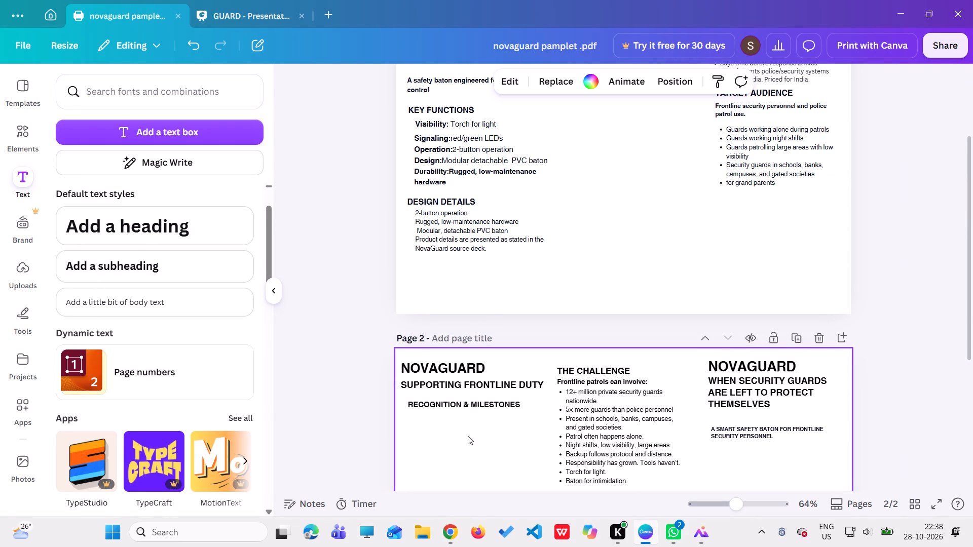
pyautogui.scroll(10, 569, 212)
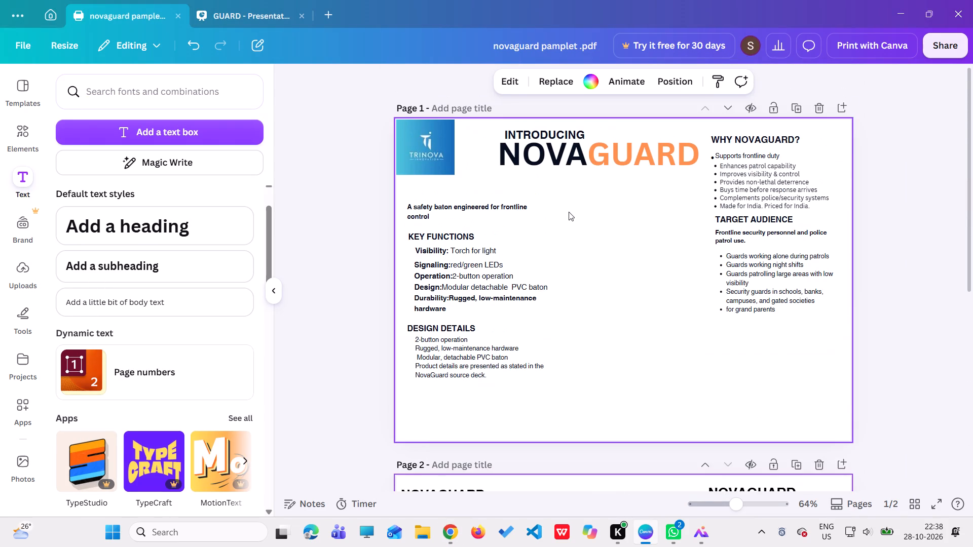
pyautogui.click(377, 84)
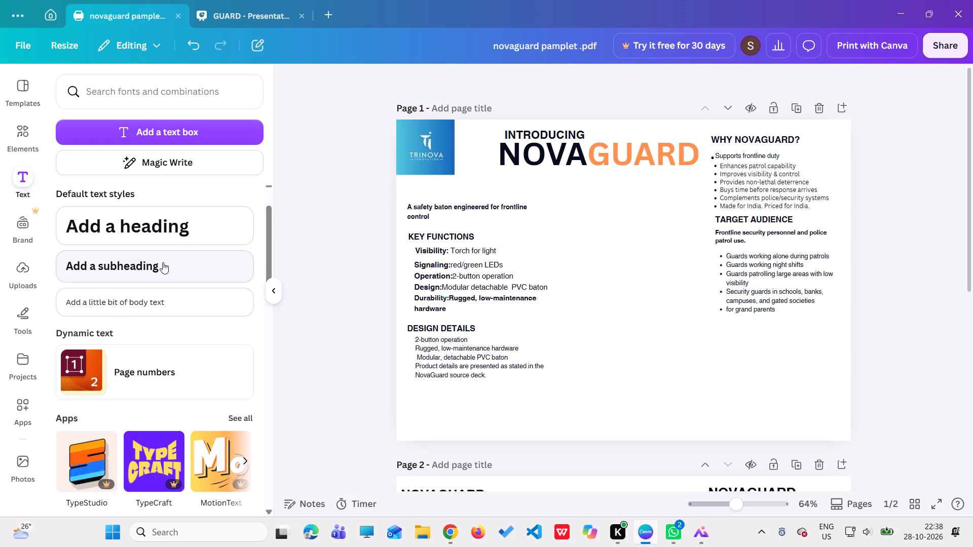
pyautogui.scroll(-4, 507, 262)
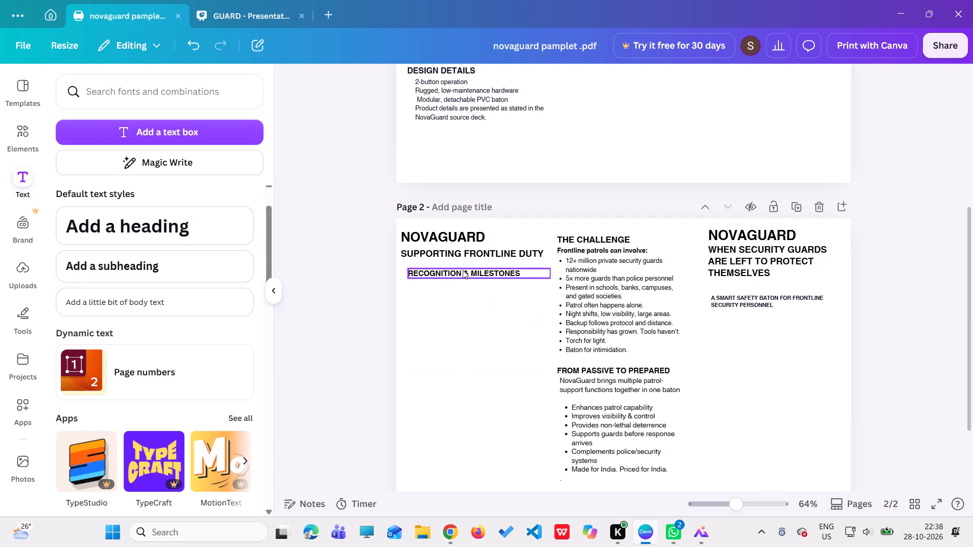
pyautogui.click(218, 262)
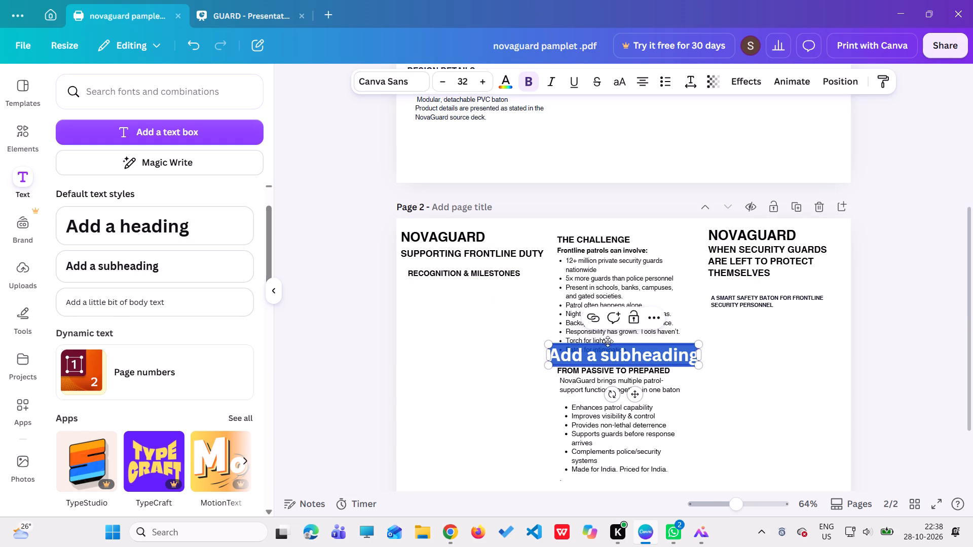
pyautogui.moveTo(632, 396); pyautogui.dragTo(496, 377)
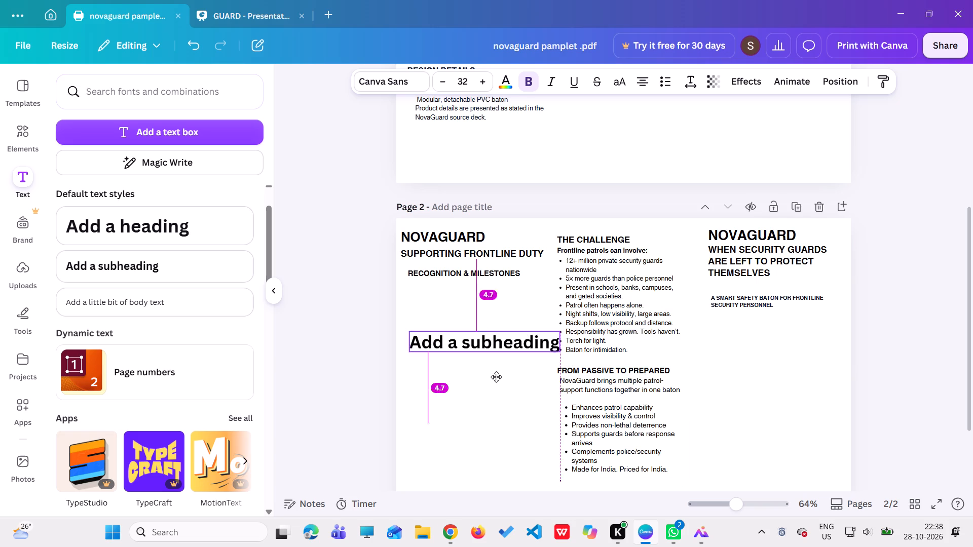
pyautogui.moveTo(496, 377); pyautogui.dragTo(493, 368)
# Replace the new subheading's placeholder text with a bulleted list containing the copied recognition and milestone points.
pyautogui.click(551, 325)
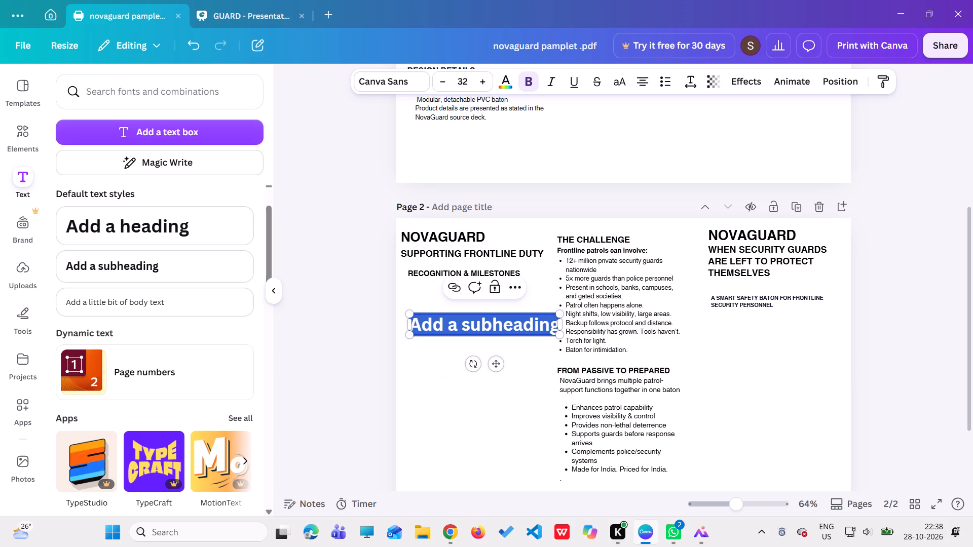
pyautogui.press('BackSpace')
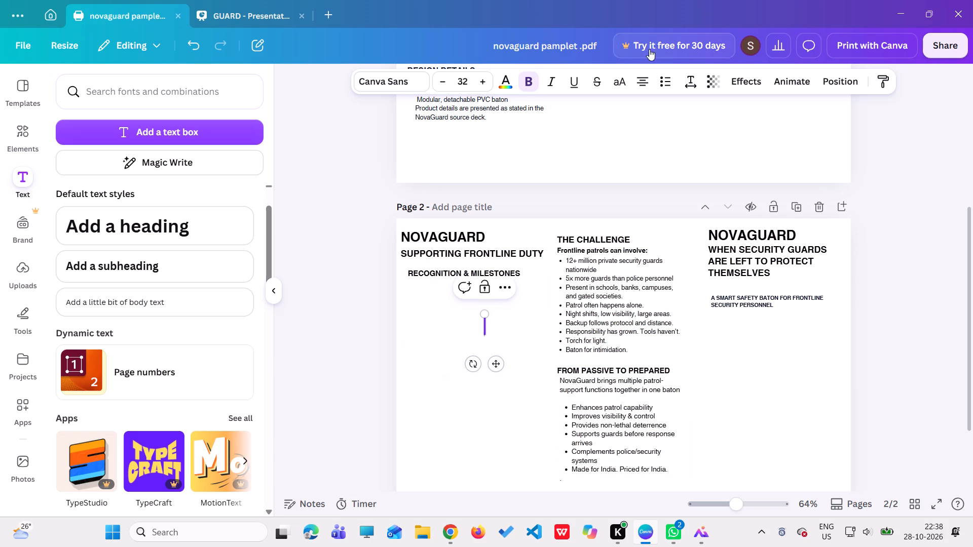
pyautogui.click(656, 77)
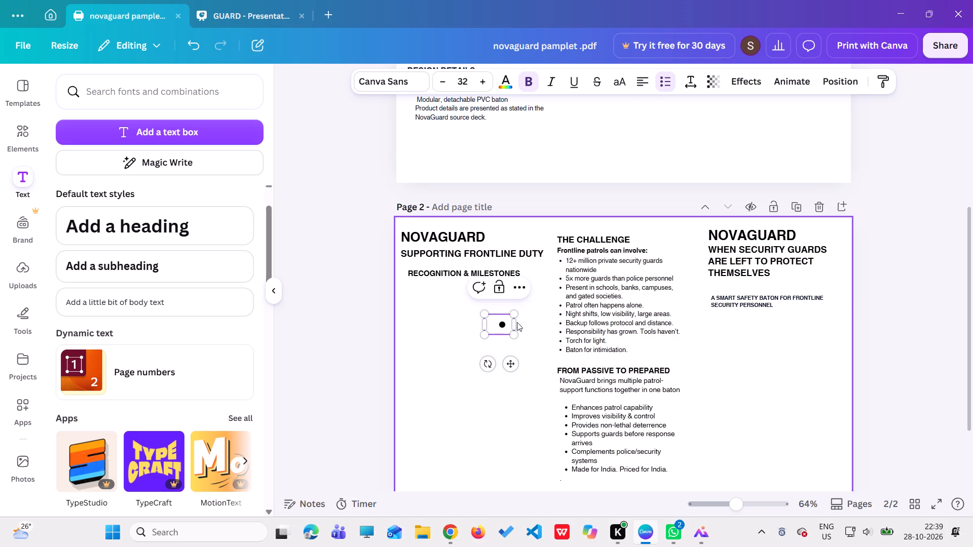
pyautogui.click(509, 325)
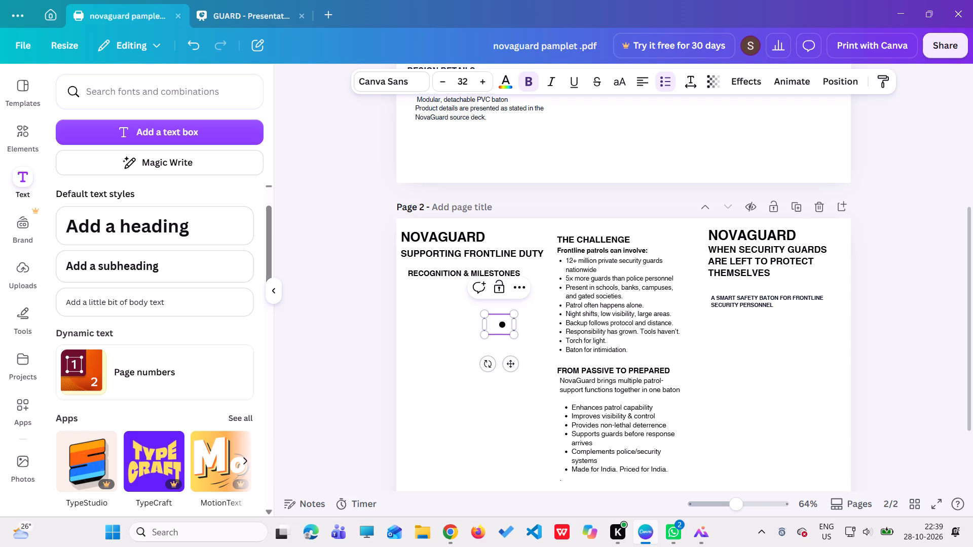
pyautogui.click(507, 325)
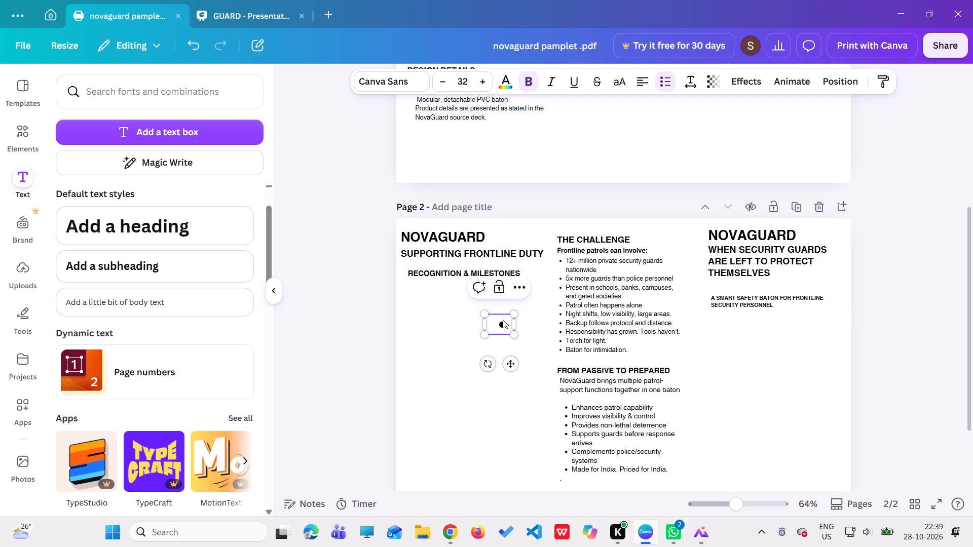
pyautogui.click(503, 320)
pyautogui.hotkey('ctrl', 'v')
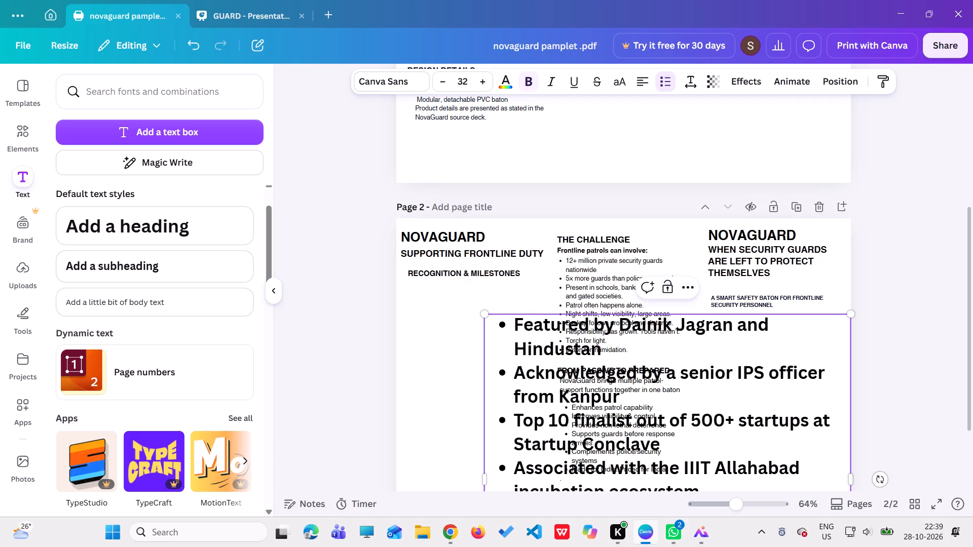
# Scale the pasted list down to font size 23.8 and move it directly beneath the RECOGNITION & MILESTONES heading on page 2.
pyautogui.moveTo(651, 335); pyautogui.dragTo(550, 317)
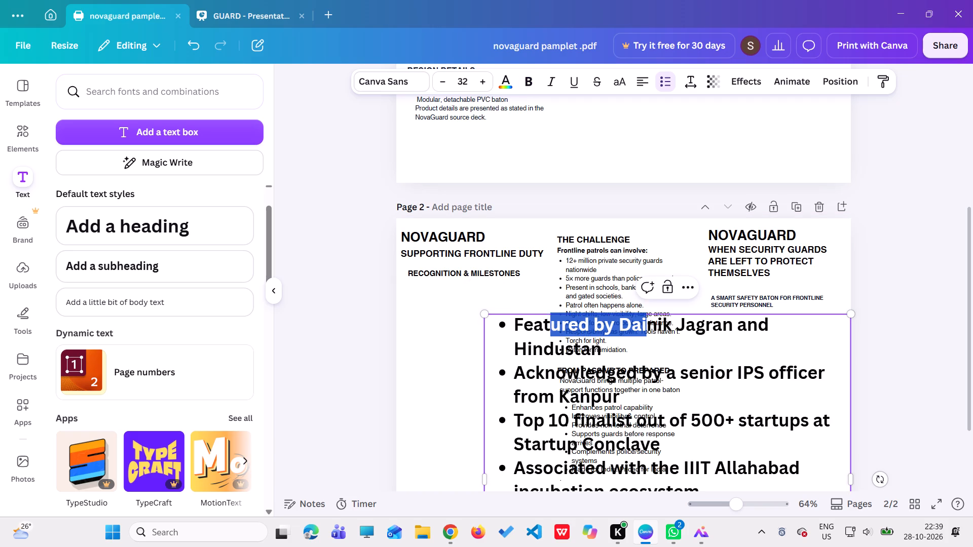
pyautogui.moveTo(550, 317); pyautogui.dragTo(505, 308)
pyautogui.moveTo(491, 356); pyautogui.dragTo(403, 300)
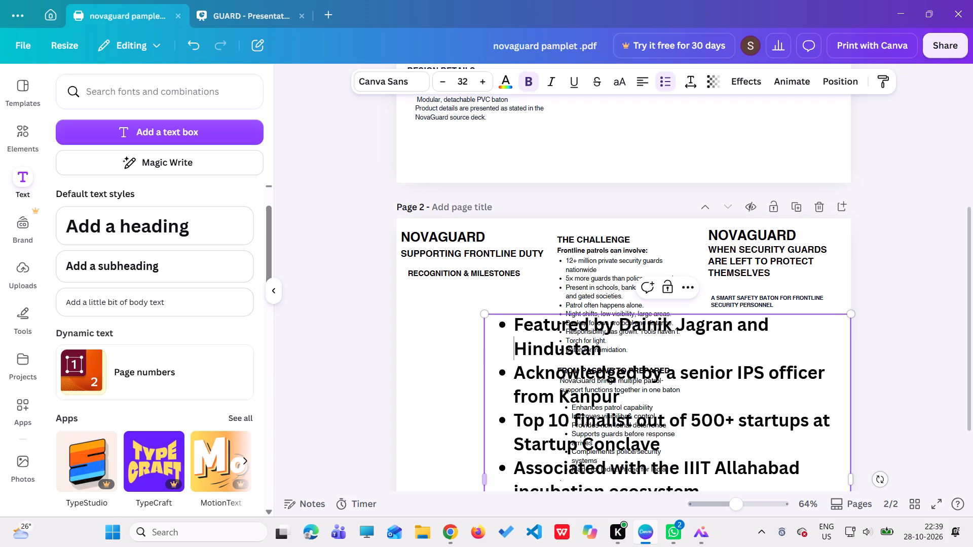
pyautogui.moveTo(486, 317); pyautogui.dragTo(561, 424)
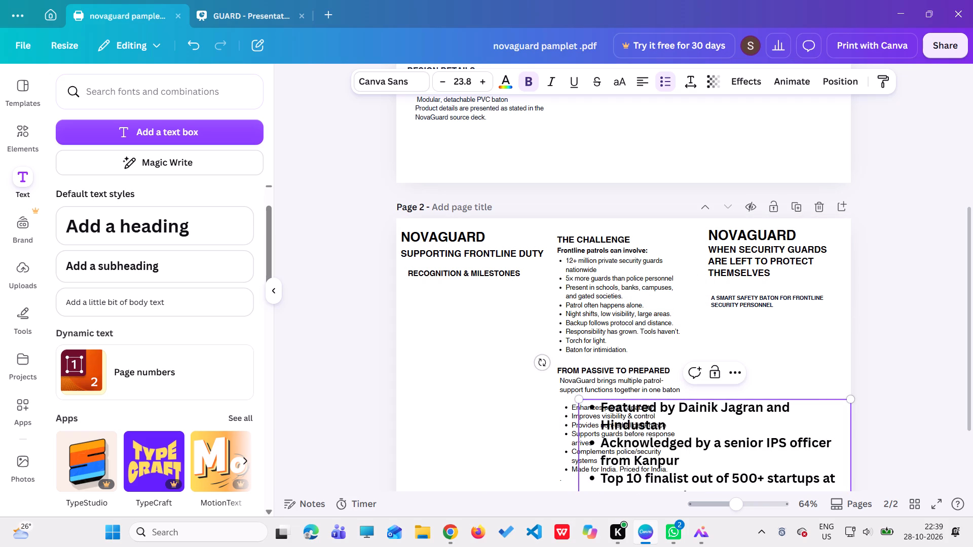
pyautogui.moveTo(829, 399); pyautogui.dragTo(705, 379)
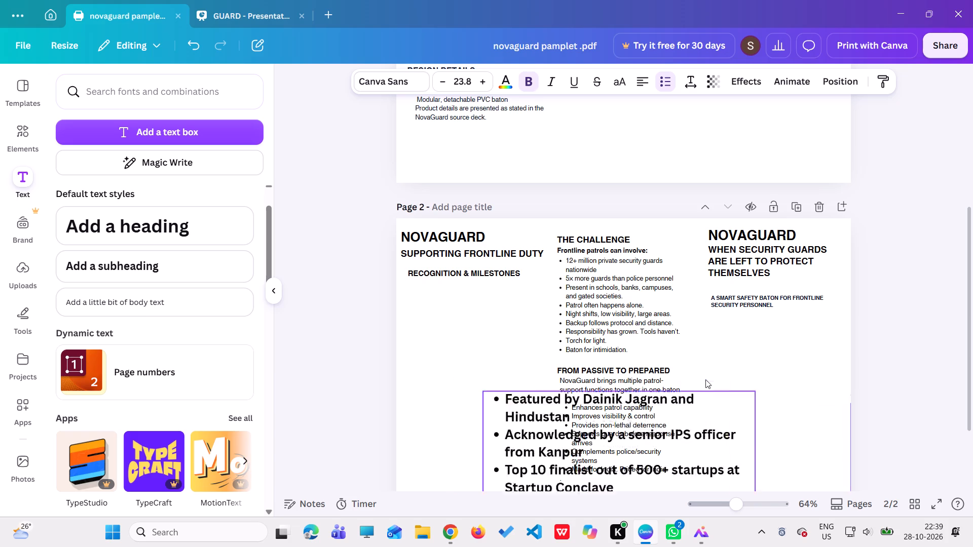
pyautogui.moveTo(705, 379); pyautogui.dragTo(630, 286)
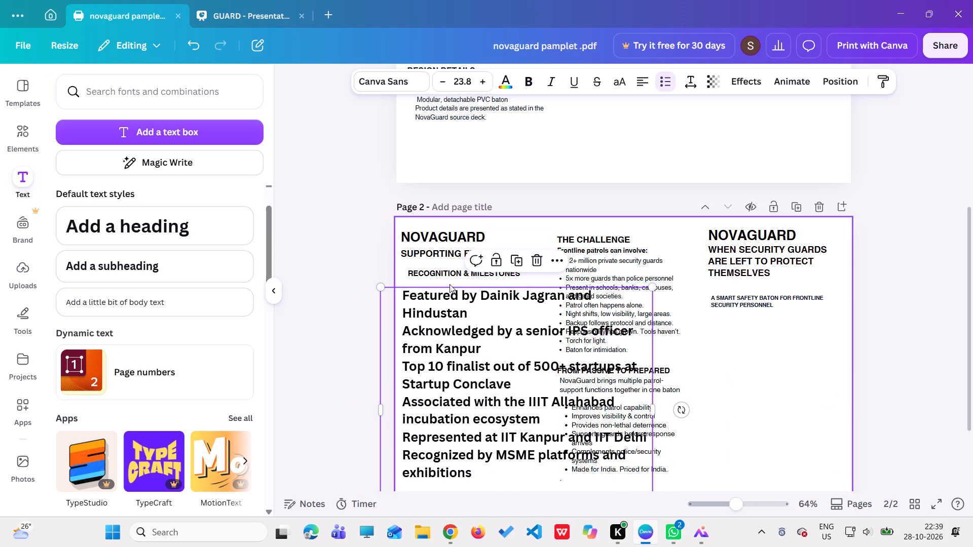
pyautogui.moveTo(399, 287); pyautogui.dragTo(401, 294)
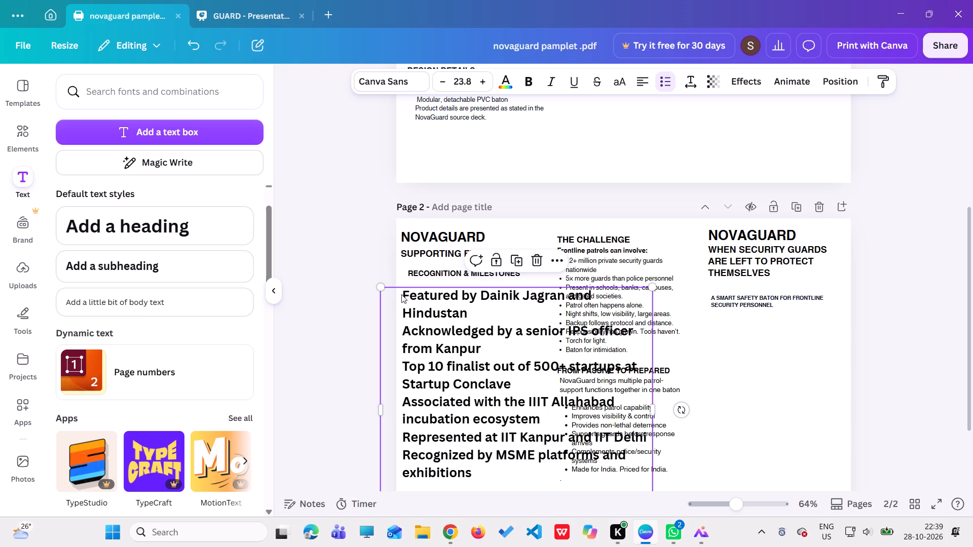
pyautogui.moveTo(401, 294); pyautogui.dragTo(414, 307)
# Delete the empty bullets at the end of the recognition and milestones list.
pyautogui.click(465, 315)
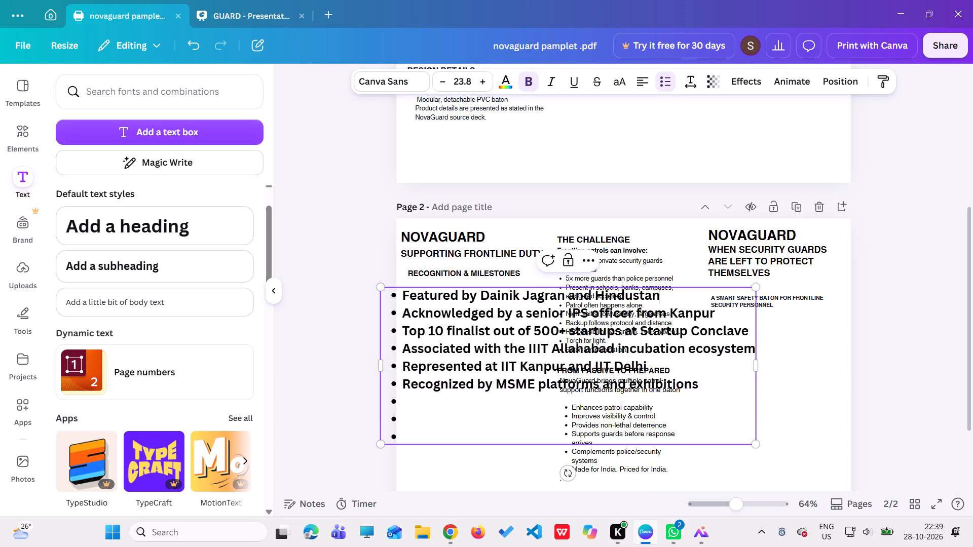
pyautogui.click(406, 437)
pyautogui.press('BackSpace')
pyautogui.press('BackSpace')
pyautogui.press('BackSpace')
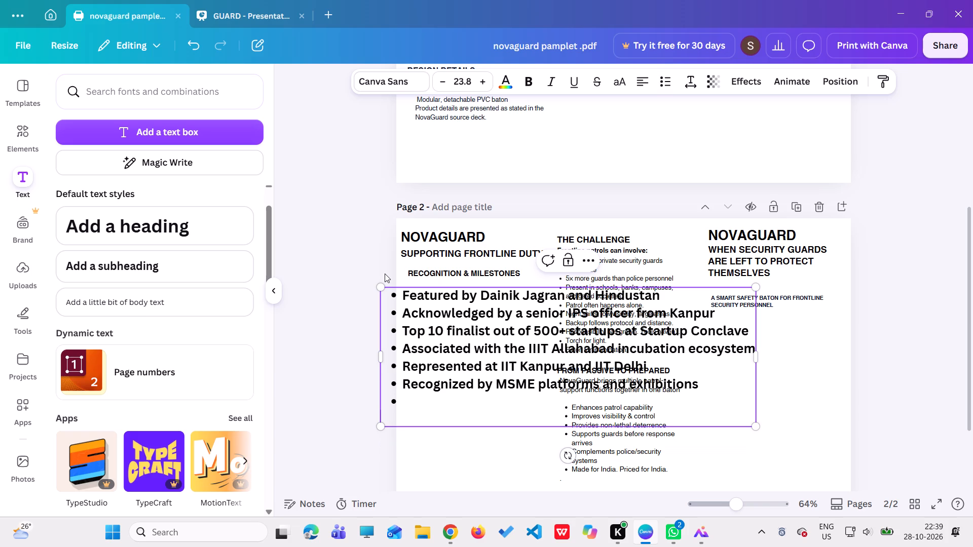
pyautogui.press('BackSpace')
pyautogui.press('BackSpace')
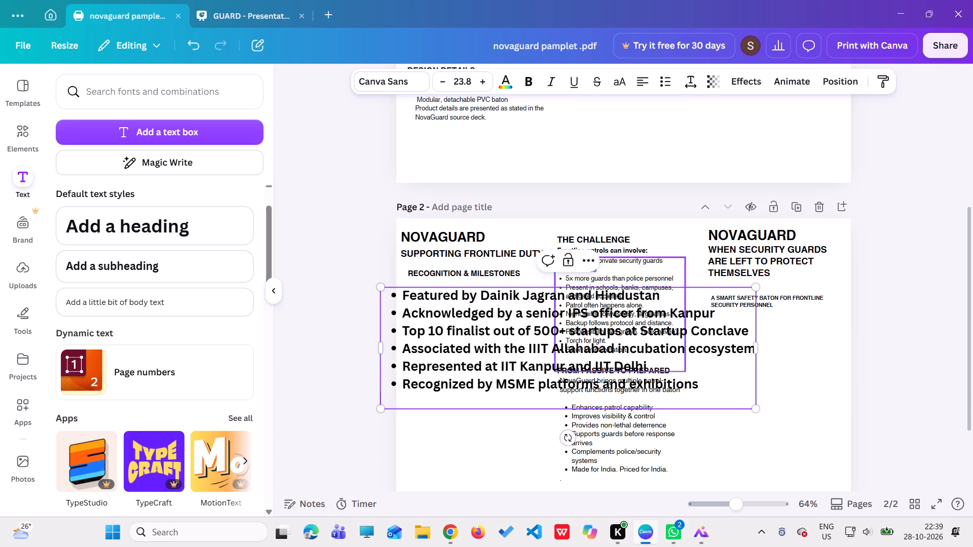
# Remove bold from the whole recognition and milestones list on page 2 and reduce its font size to 10.
pyautogui.moveTo(705, 387); pyautogui.dragTo(587, 304)
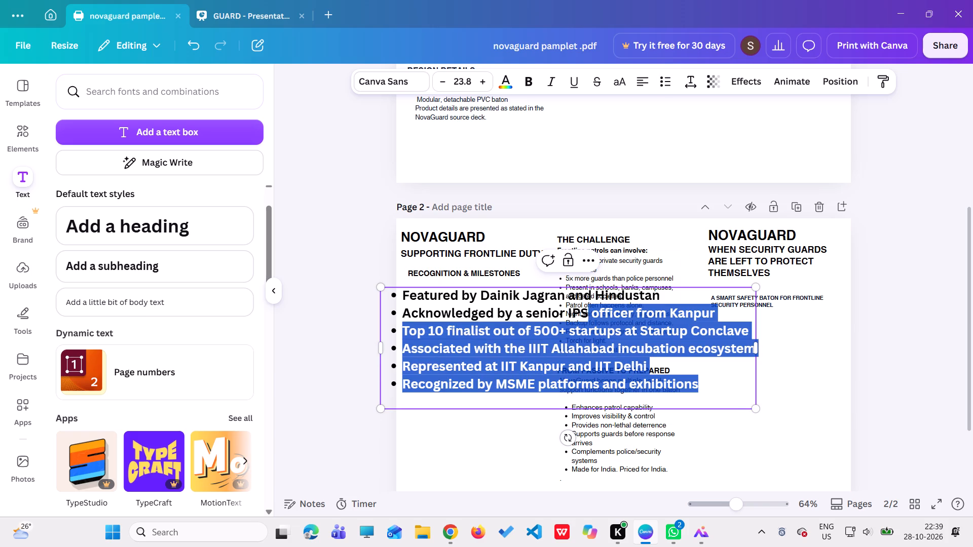
pyautogui.moveTo(587, 304); pyautogui.dragTo(395, 301)
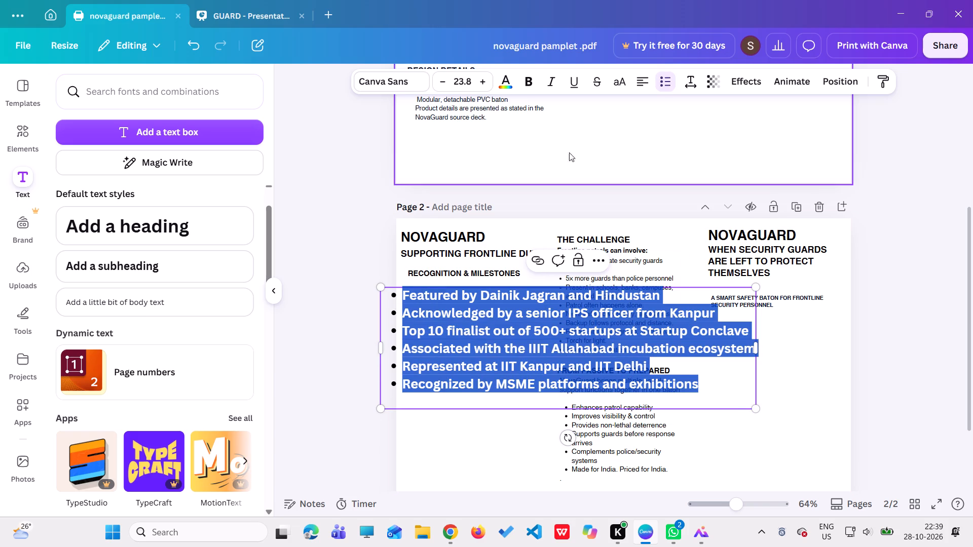
pyautogui.click(530, 83)
pyautogui.click(530, 83)
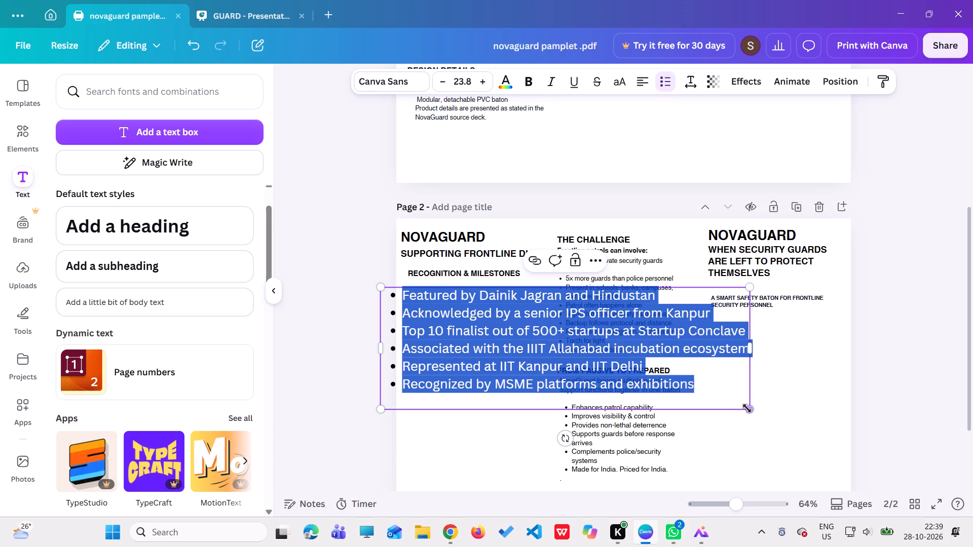
pyautogui.moveTo(750, 408); pyautogui.dragTo(593, 374)
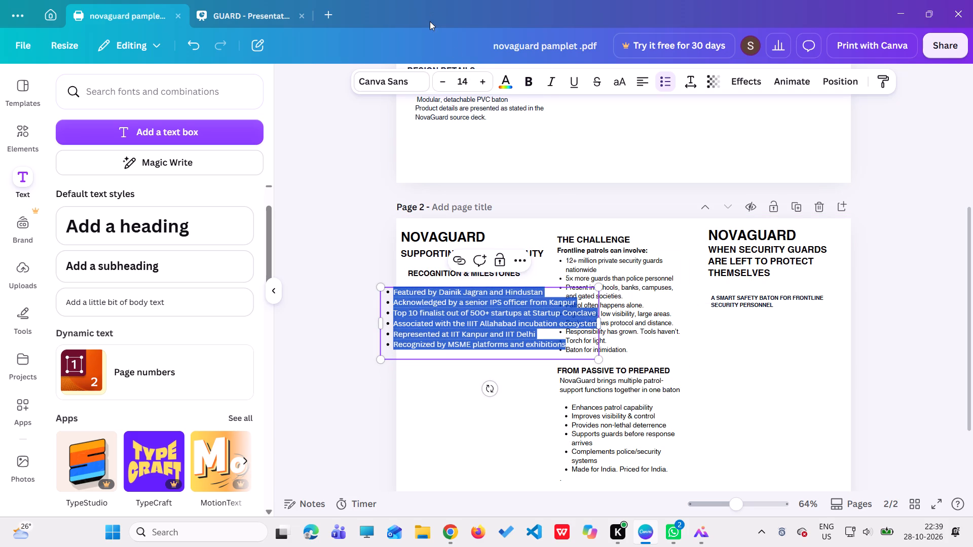
pyautogui.tripleClick(442, 82)
pyautogui.doubleClick(442, 82)
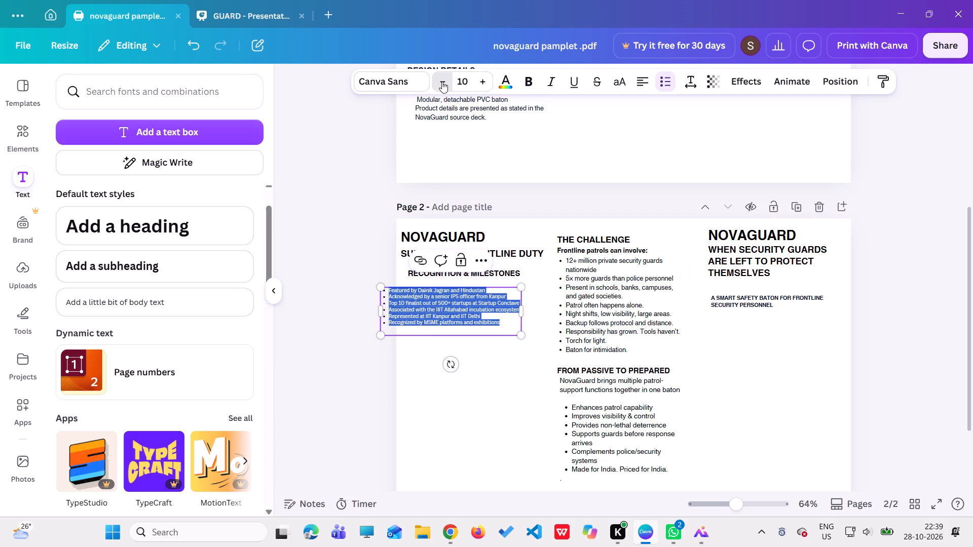
pyautogui.click(432, 358)
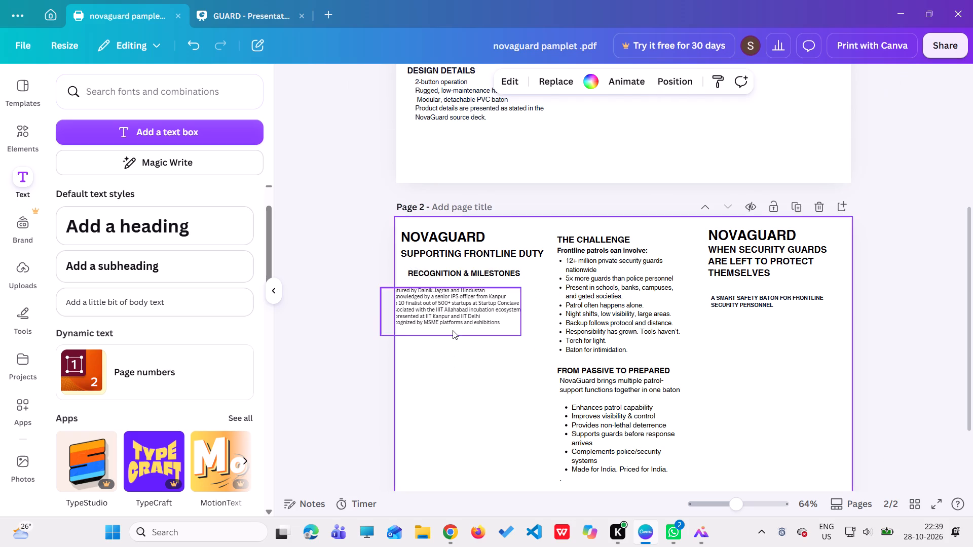
# Move the list under the RECOGNITION & MILESTONES heading and narrow its text box to fit within the first column.
pyautogui.moveTo(453, 329); pyautogui.dragTo(482, 323)
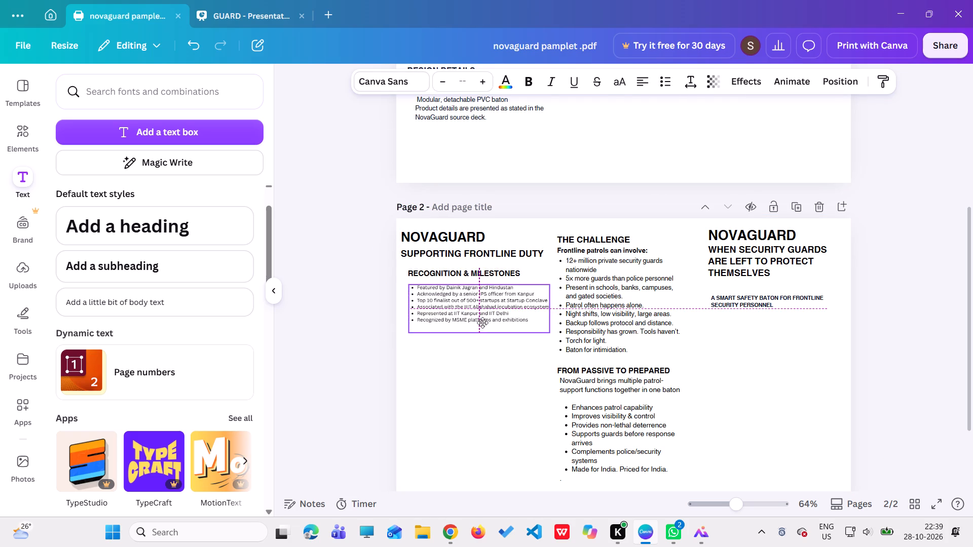
pyautogui.moveTo(482, 323); pyautogui.dragTo(484, 324)
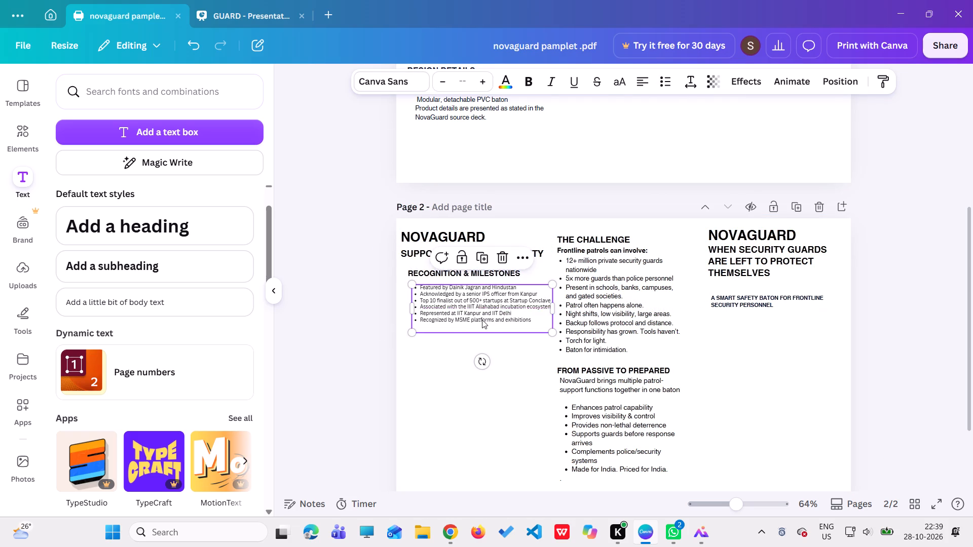
pyautogui.moveTo(553, 309); pyautogui.dragTo(536, 312)
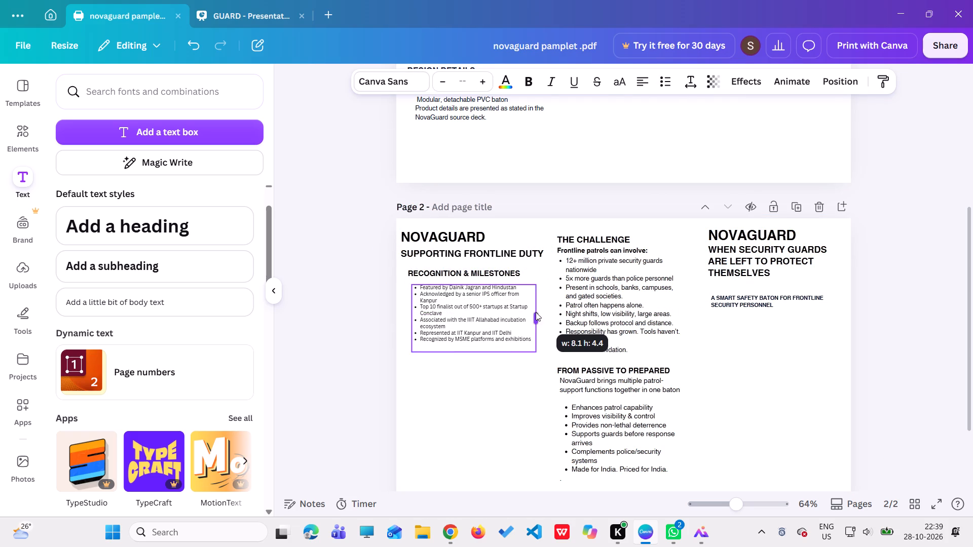
pyautogui.moveTo(536, 312); pyautogui.dragTo(525, 314)
pyautogui.click(483, 326)
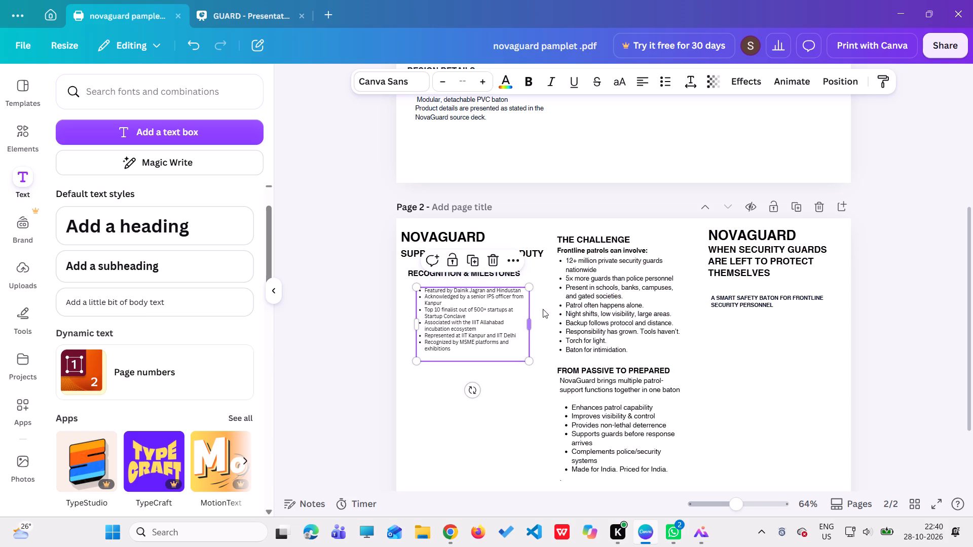
pyautogui.click(576, 306)
pyautogui.click(479, 308)
# Increase the recognition list's font size by one step and nudge the list up closer to its heading.
pyautogui.click(488, 77)
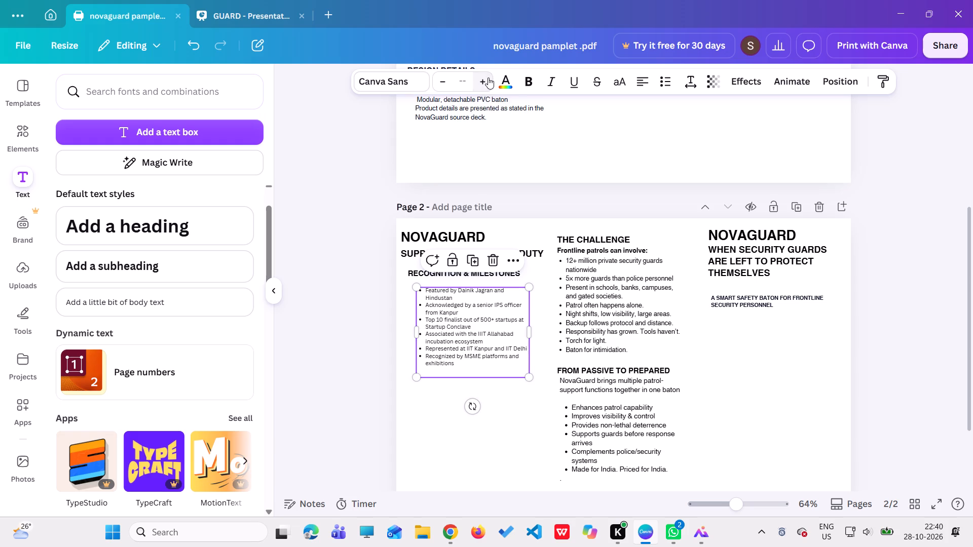
pyautogui.click(421, 400)
pyautogui.moveTo(469, 347); pyautogui.dragTo(471, 343)
pyautogui.moveTo(471, 343); pyautogui.dragTo(472, 342)
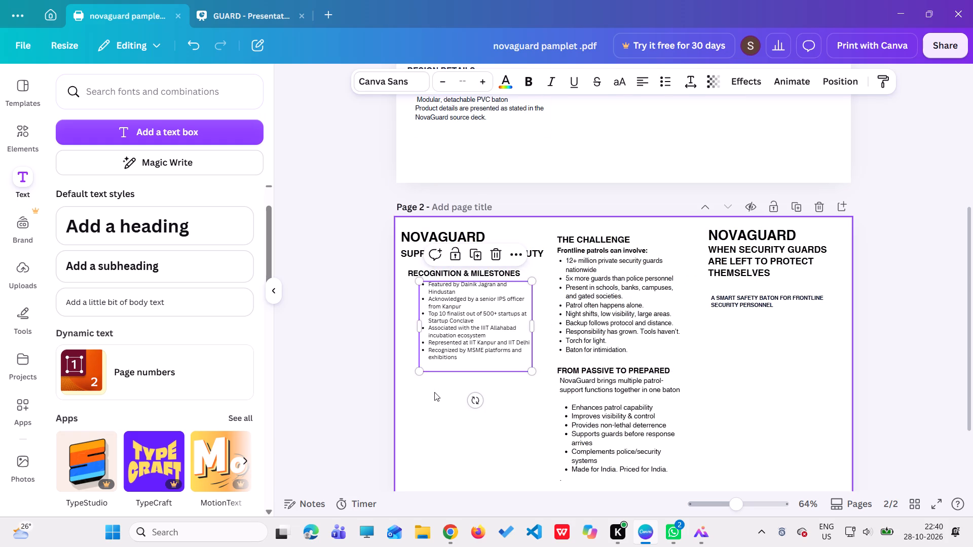
pyautogui.click(434, 392)
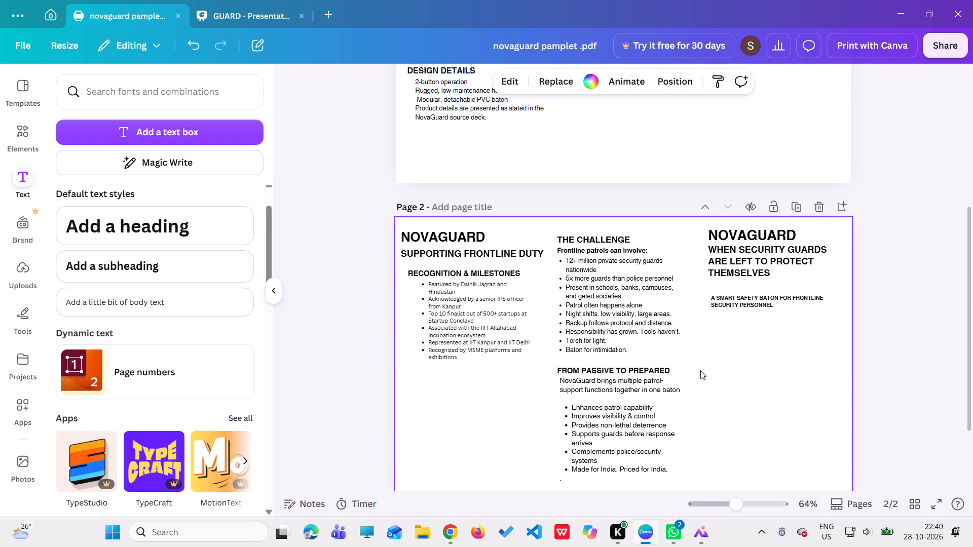
# Move the FROM PASSIVE TO PREPARED heading and its body text into the first column, below the recognition list.
pyautogui.moveTo(625, 405); pyautogui.dragTo(624, 406)
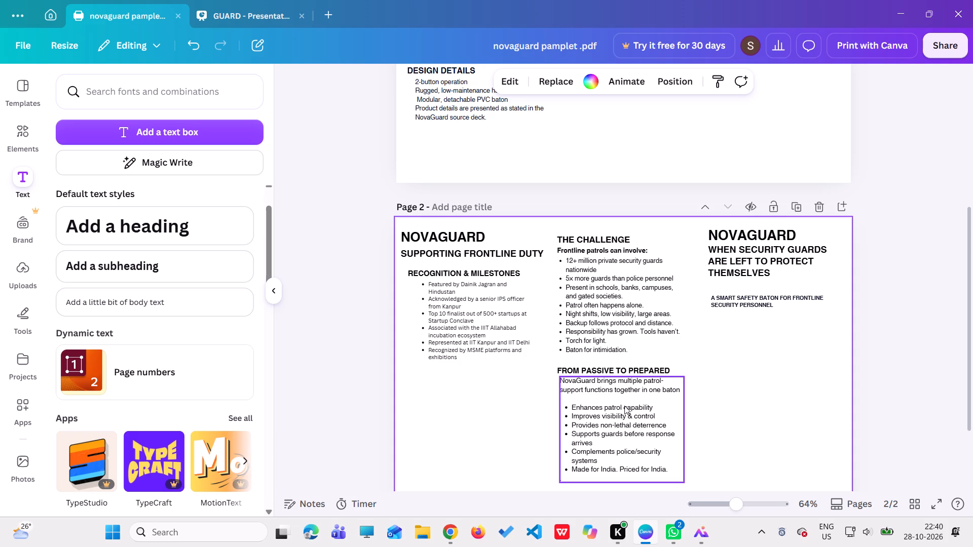
pyautogui.moveTo(624, 406); pyautogui.dragTo(488, 425)
pyautogui.moveTo(614, 371); pyautogui.dragTo(490, 370)
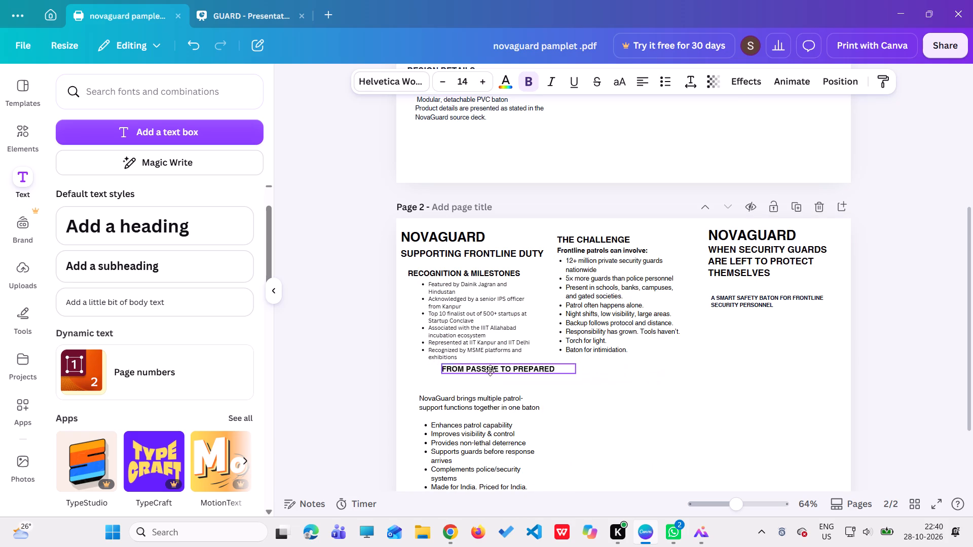
pyautogui.moveTo(490, 370); pyautogui.dragTo(466, 381)
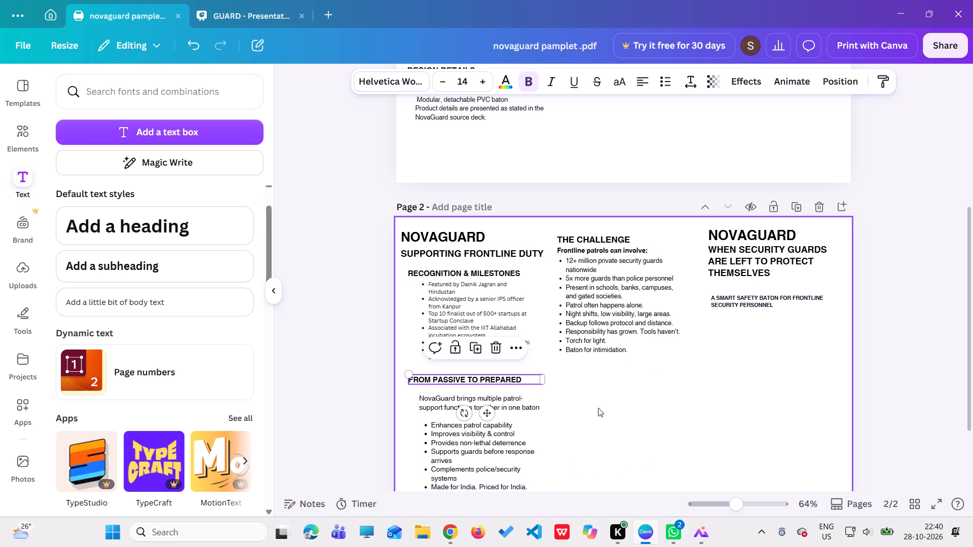
pyautogui.click(603, 408)
# Delete the "Made for India. Priced for India." bullet and the trailing blank line from the FROM PASSIVE TO PREPARED text.
pyautogui.scroll(-2, 611, 373)
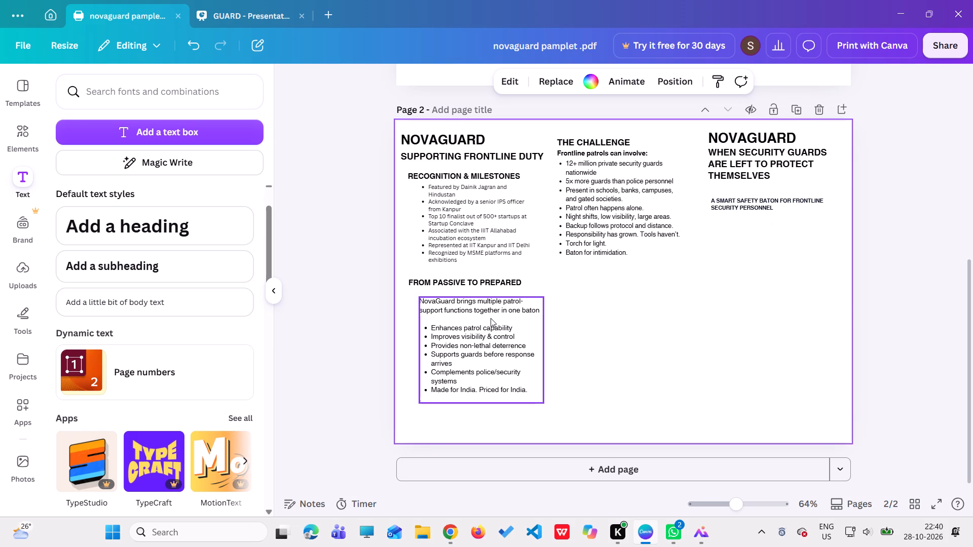
pyautogui.click(531, 392)
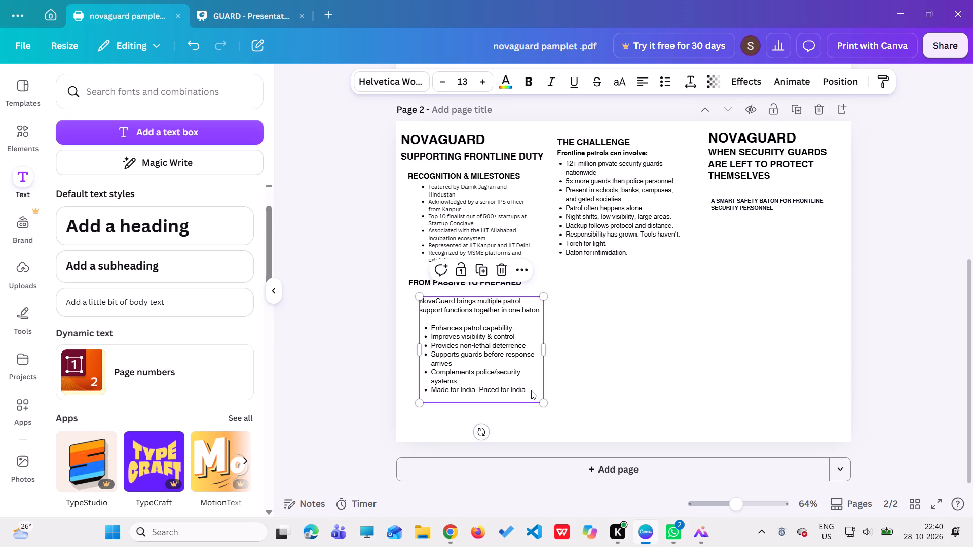
pyautogui.click(531, 390)
pyautogui.press('BackSpace')
pyautogui.press('BackSpace')
pyautogui.press('BackSpace')
pyautogui.press('BackSpace')
pyautogui.press('BackSpace')
pyautogui.press('BackSpace')
pyautogui.press('BackSpace')
pyautogui.press('BackSpace')
pyautogui.press('BackSpace')
pyautogui.press('BackSpace')
pyautogui.press('BackSpace')
pyautogui.press('BackSpace')
pyautogui.press('BackSpace')
pyautogui.press('BackSpace')
pyautogui.press('BackSpace')
pyautogui.press('BackSpace')
pyautogui.press('BackSpace')
pyautogui.press('BackSpace')
pyautogui.press('BackSpace')
pyautogui.press('BackSpace')
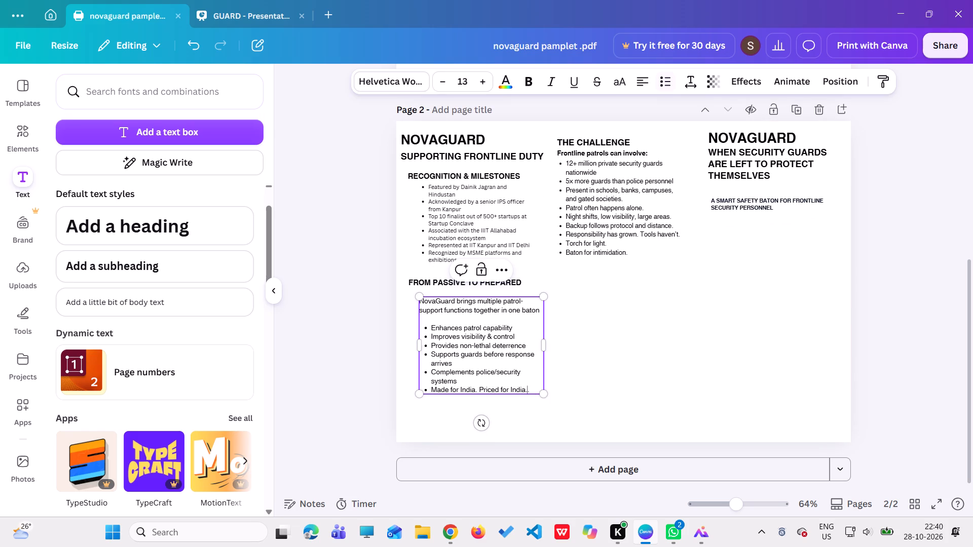
pyautogui.press('BackSpace')
pyautogui.press('BackSpace')
pyautogui.press('BackSpace')
pyautogui.press('BackSpace')
pyautogui.press('BackSpace')
pyautogui.press('BackSpace')
pyautogui.press('BackSpace')
pyautogui.press('BackSpace')
pyautogui.press('BackSpace')
pyautogui.press('BackSpace')
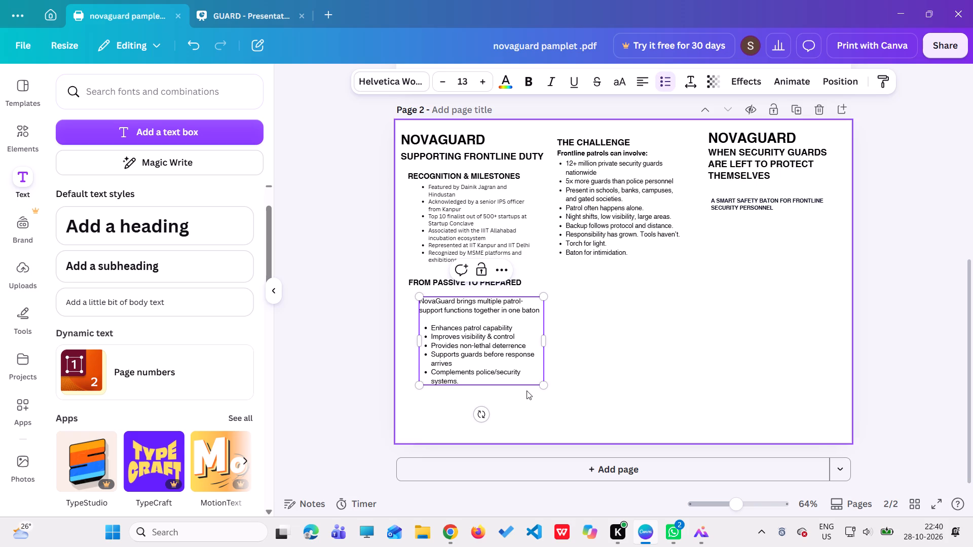
pyautogui.click(678, 354)
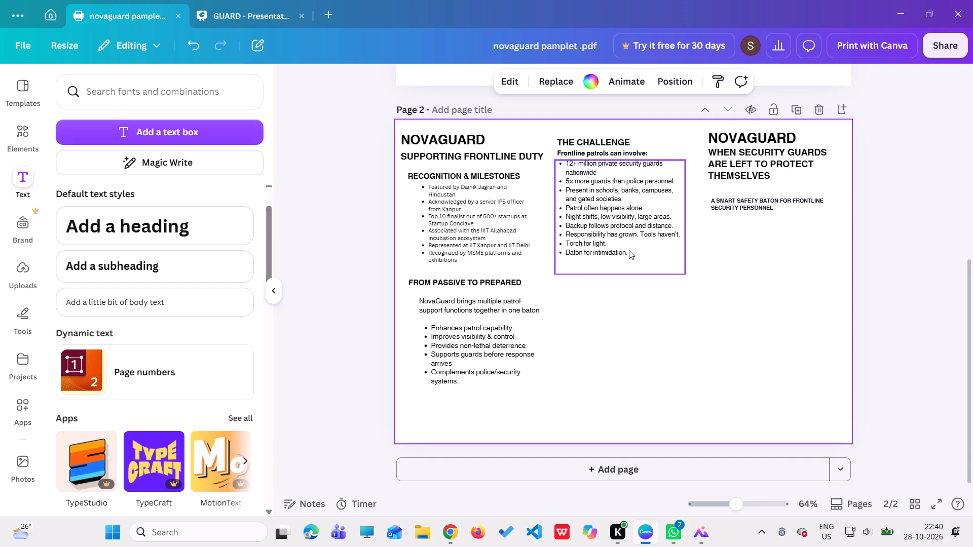
# Delete the last three bullets of THE CHALLENGE list, so it ends with "Backup follows protocol and distance.".
pyautogui.click(633, 257)
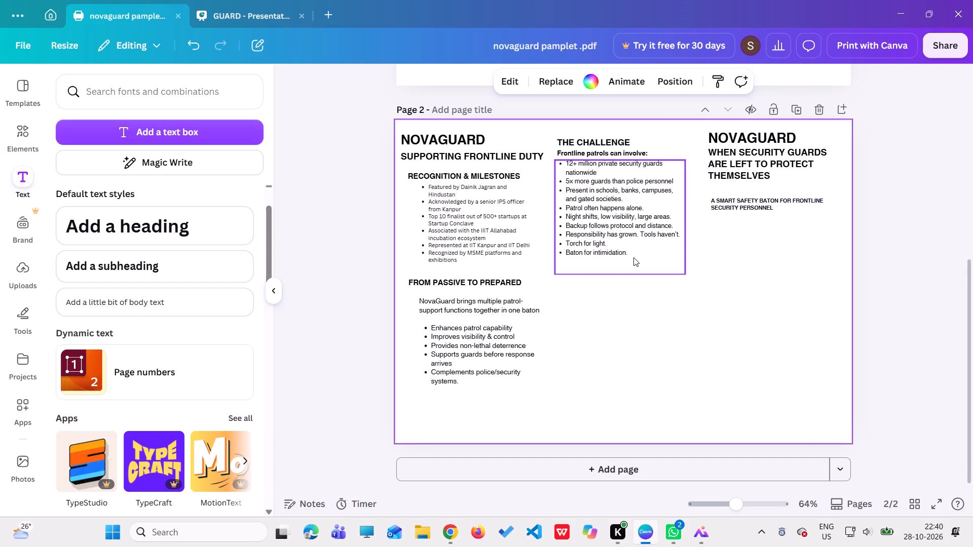
pyautogui.click(633, 252)
pyautogui.press('BackSpace')
pyautogui.press('BackSpace')
pyautogui.press('BackSpace')
pyautogui.press('BackSpace')
pyautogui.press('BackSpace')
pyautogui.press('BackSpace')
pyautogui.press('BackSpace')
pyautogui.press('BackSpace')
pyautogui.press('BackSpace')
pyautogui.press('BackSpace')
pyautogui.press('BackSpace')
pyautogui.press('BackSpace')
pyautogui.press('BackSpace')
pyautogui.press('BackSpace')
pyautogui.press('BackSpace')
pyautogui.press('BackSpace')
pyautogui.press('BackSpace')
pyautogui.press('BackSpace')
pyautogui.press('BackSpace')
pyautogui.press('BackSpace')
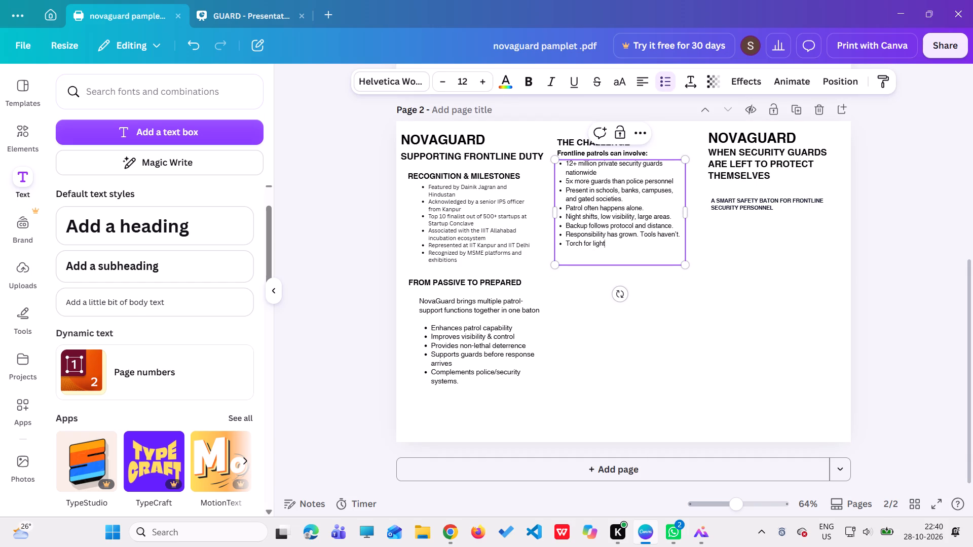
pyautogui.press('BackSpace')
pyautogui.press('BackSpace')
pyautogui.press('BackSpace')
pyautogui.press('BackSpace')
pyautogui.press('BackSpace')
pyautogui.press('BackSpace')
pyautogui.press('BackSpace')
pyautogui.press('BackSpace')
pyautogui.press('BackSpace')
pyautogui.press('BackSpace')
pyautogui.press('BackSpace')
pyautogui.press('BackSpace')
pyautogui.press('BackSpace')
pyautogui.press('BackSpace')
pyautogui.press('BackSpace')
pyautogui.press('BackSpace')
pyautogui.press('BackSpace')
pyautogui.press('BackSpace')
pyautogui.press('BackSpace')
pyautogui.press('BackSpace')
pyautogui.press('BackSpace')
pyautogui.press('BackSpace')
pyautogui.press('BackSpace')
pyautogui.press('BackSpace')
pyautogui.press('BackSpace')
pyautogui.press('BackSpace')
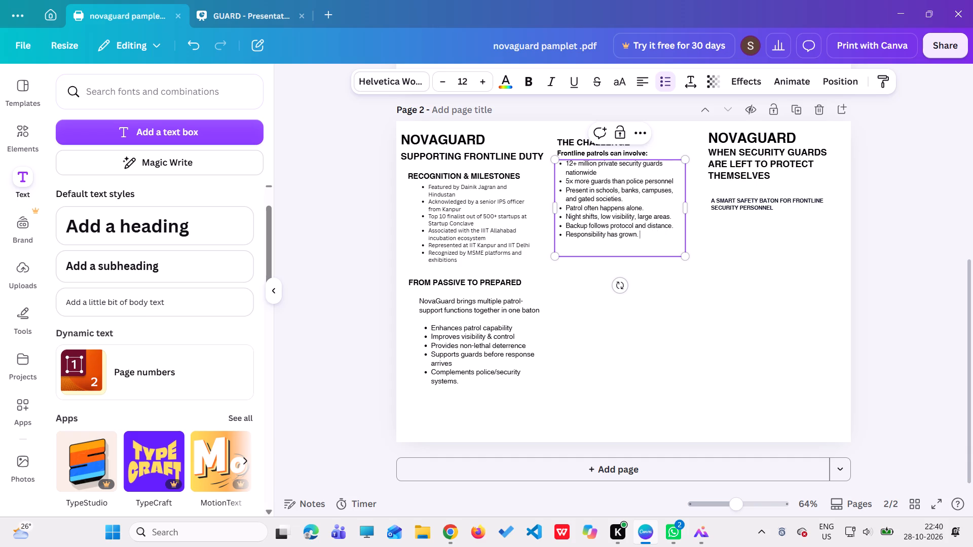
pyautogui.press('BackSpace')
pyautogui.press('BackSpace')
pyautogui.press('BackSpace')
pyautogui.press('BackSpace')
pyautogui.press('BackSpace')
pyautogui.press('BackSpace')
pyautogui.press('BackSpace')
pyautogui.press('BackSpace')
pyautogui.press('BackSpace')
pyautogui.press('BackSpace')
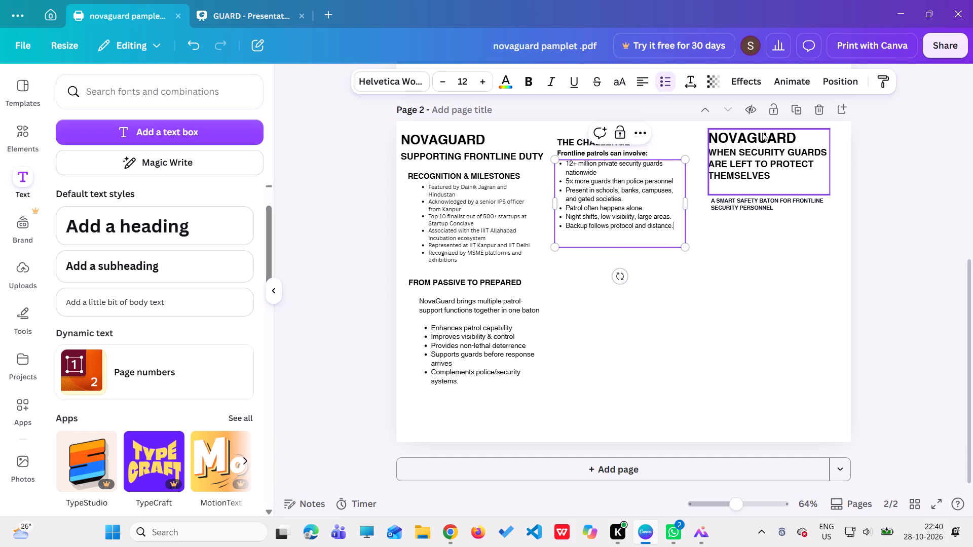
# Move THE CHALLENGE heading, its "Frontline patrols can involve:" line and its bullet list into the third column, below the smart safety baton tagline.
pyautogui.moveTo(638, 203); pyautogui.dragTo(697, 283)
pyautogui.click(672, 282)
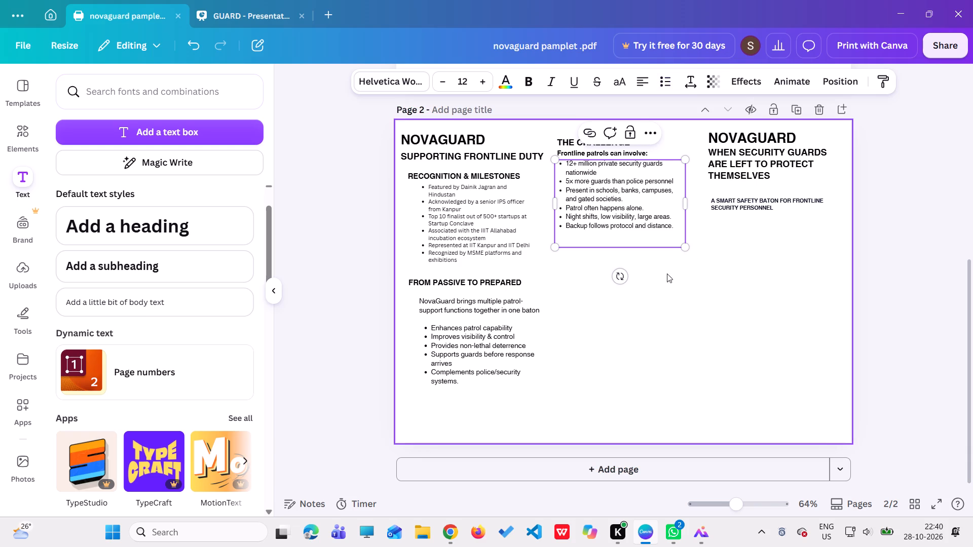
pyautogui.click(656, 231)
pyautogui.moveTo(650, 244); pyautogui.dragTo(790, 392)
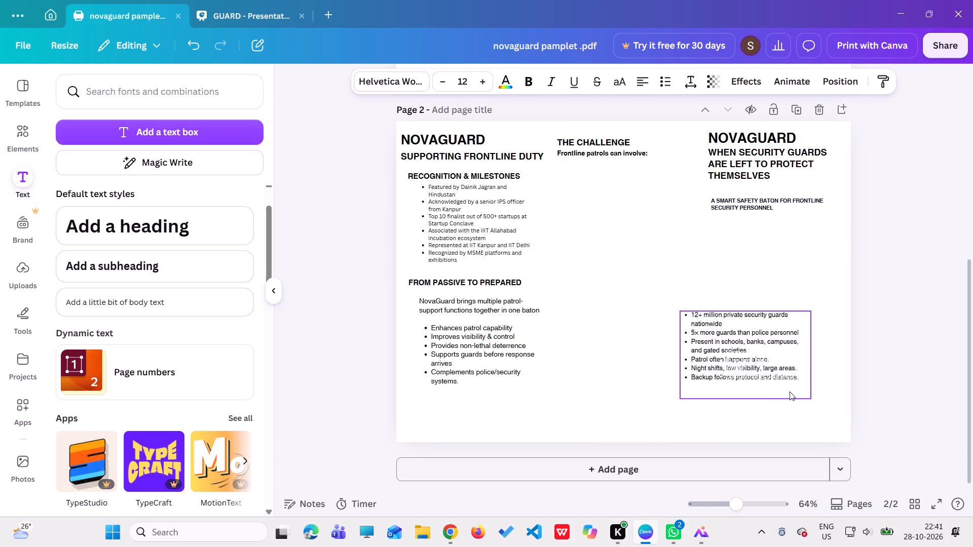
pyautogui.moveTo(790, 392); pyautogui.dragTo(805, 366)
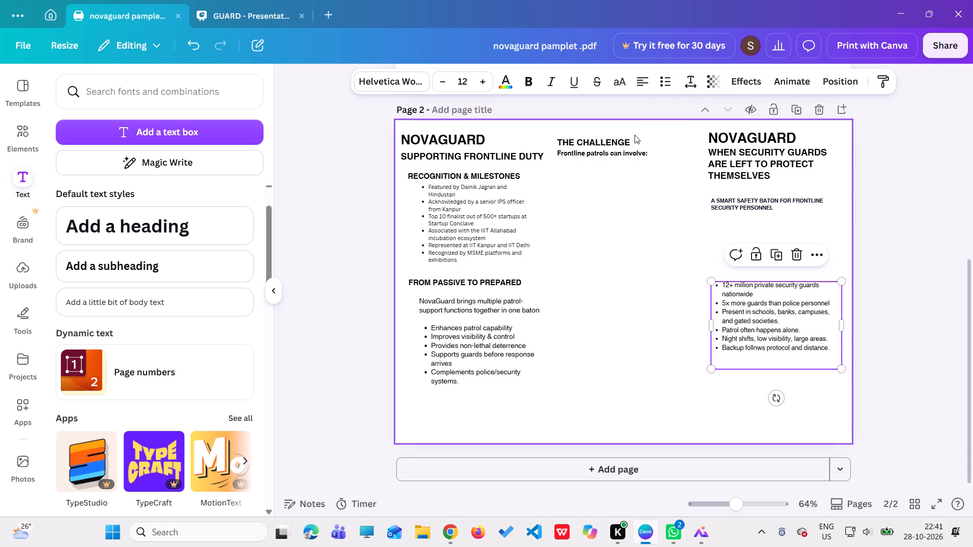
pyautogui.moveTo(611, 144); pyautogui.dragTo(767, 230)
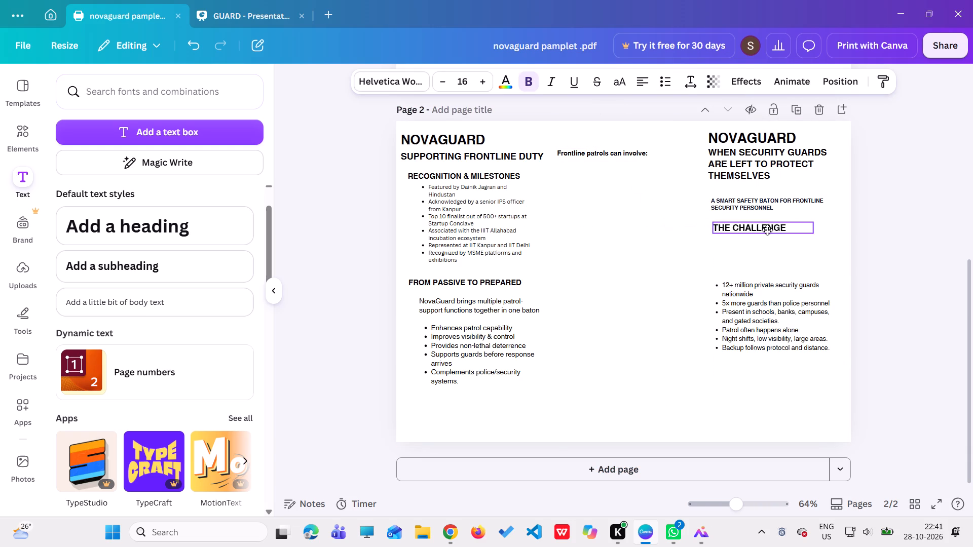
pyautogui.moveTo(767, 230); pyautogui.dragTo(768, 229)
pyautogui.click(612, 154)
pyautogui.moveTo(612, 154); pyautogui.dragTo(632, 165)
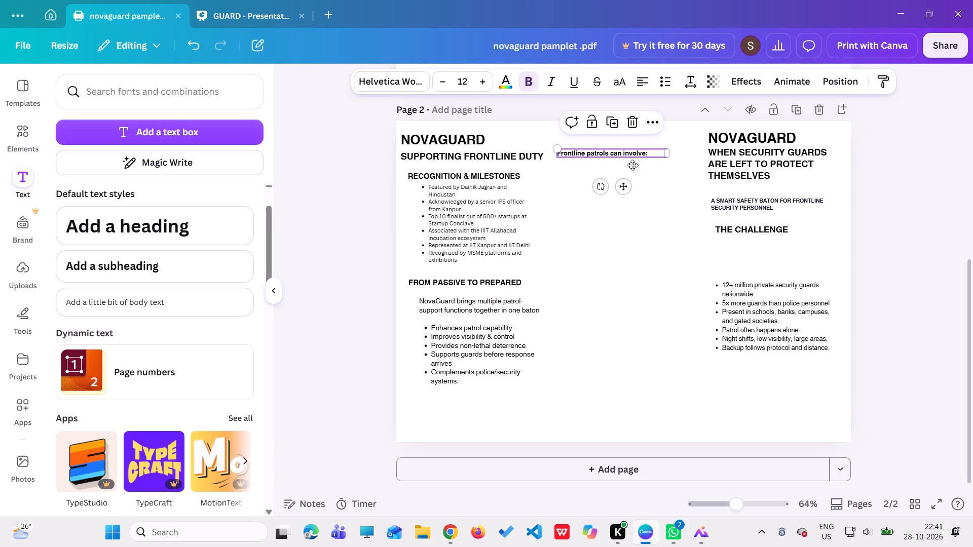
pyautogui.moveTo(632, 165); pyautogui.dragTo(772, 244)
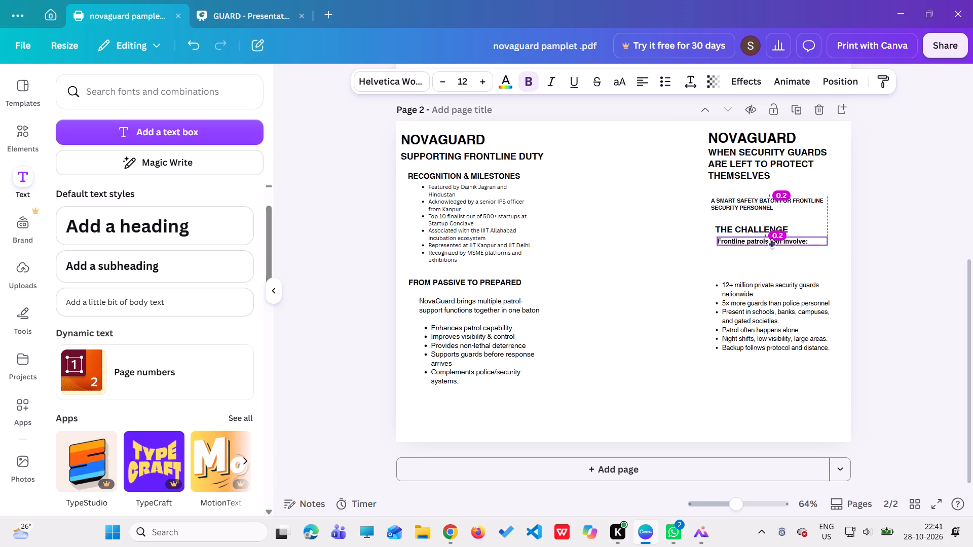
pyautogui.moveTo(772, 244); pyautogui.dragTo(771, 244)
pyautogui.moveTo(772, 303); pyautogui.dragTo(776, 279)
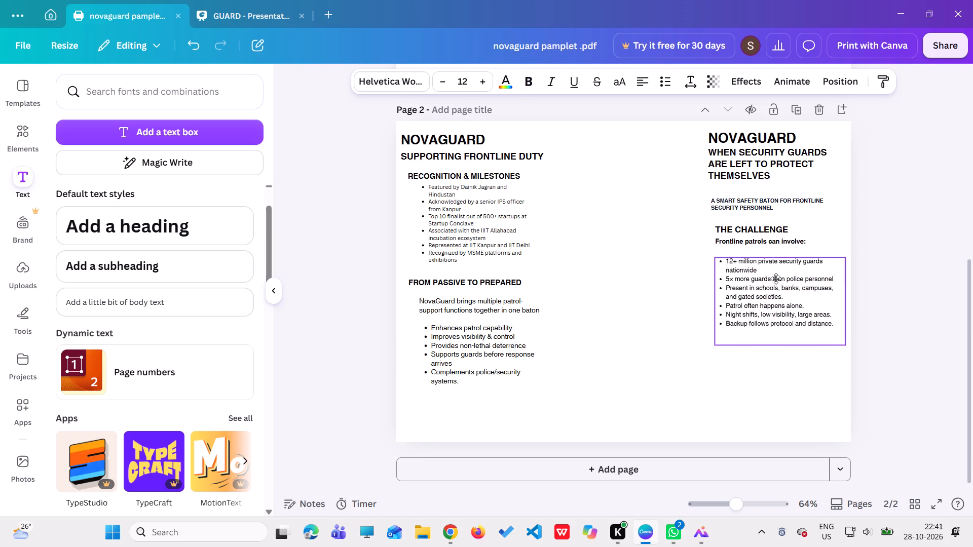
pyautogui.moveTo(776, 279); pyautogui.dragTo(776, 273)
# Move the NOVAGUARD "WHEN SECURITY GUARDS ARE LEFT TO PROTECT THEMSELVES" block and the smart safety baton tagline out of the third column's top into the middle column.
pyautogui.click(649, 238)
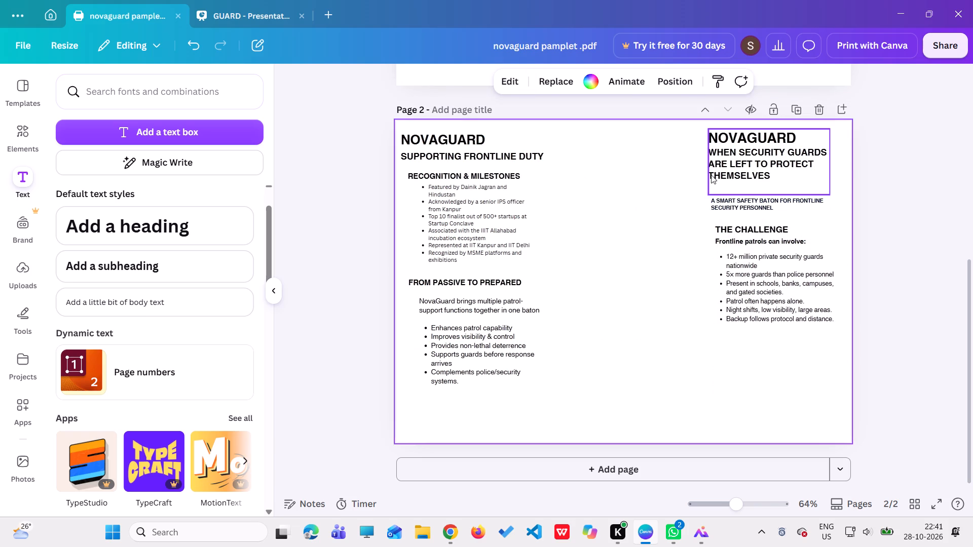
pyautogui.moveTo(711, 175); pyautogui.dragTo(601, 346)
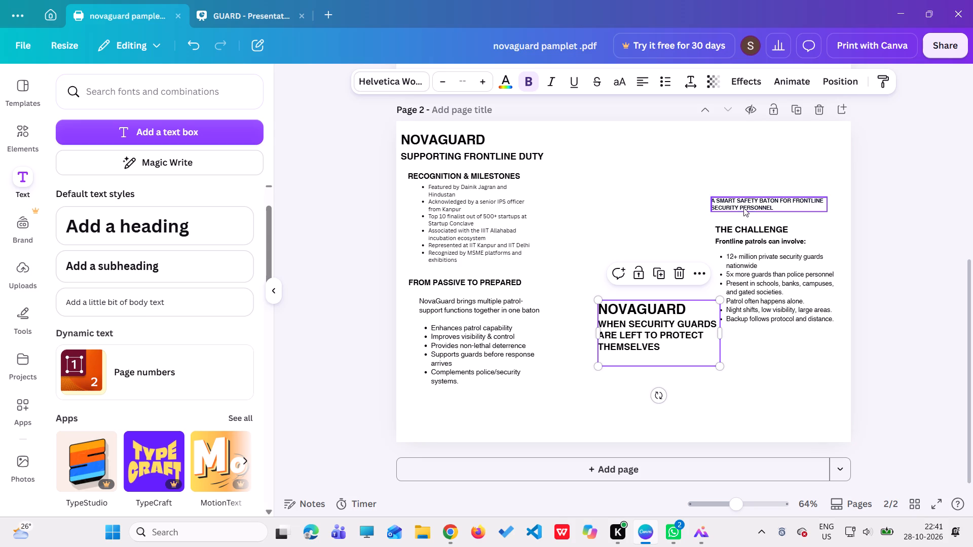
pyautogui.moveTo(749, 206); pyautogui.dragTo(648, 237)
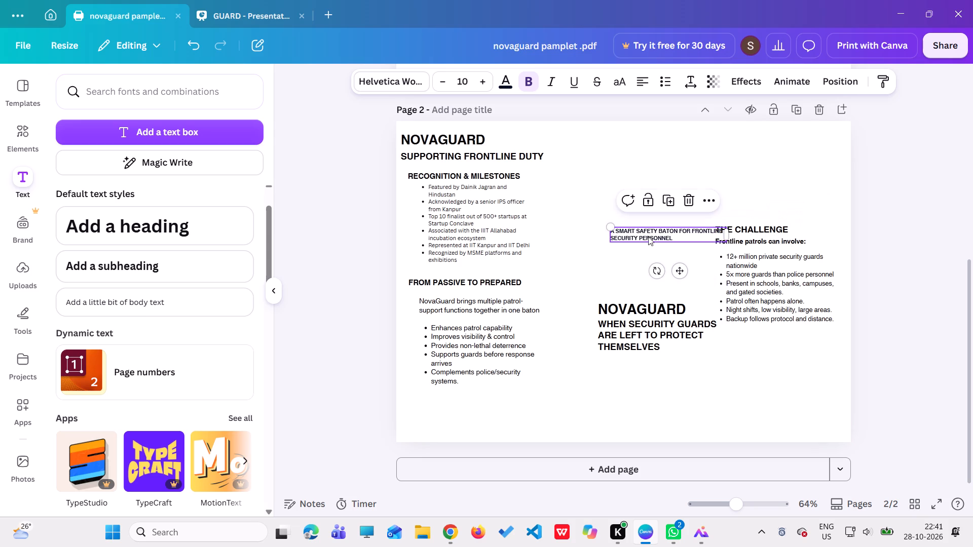
# Delete the word NOVAGUARD above SUPPORTING FRONTLINE DUTY in the first column's title block.
pyautogui.click(483, 149)
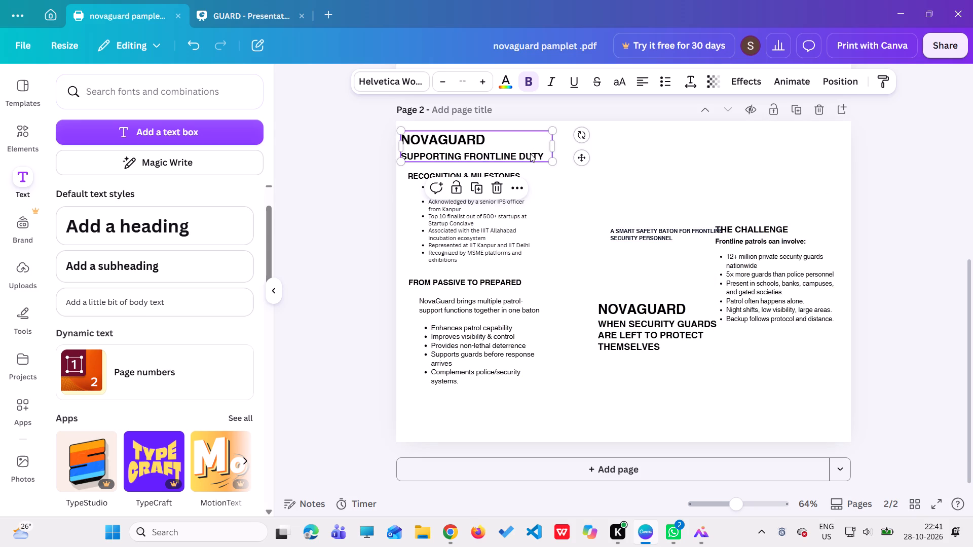
pyautogui.click(495, 132)
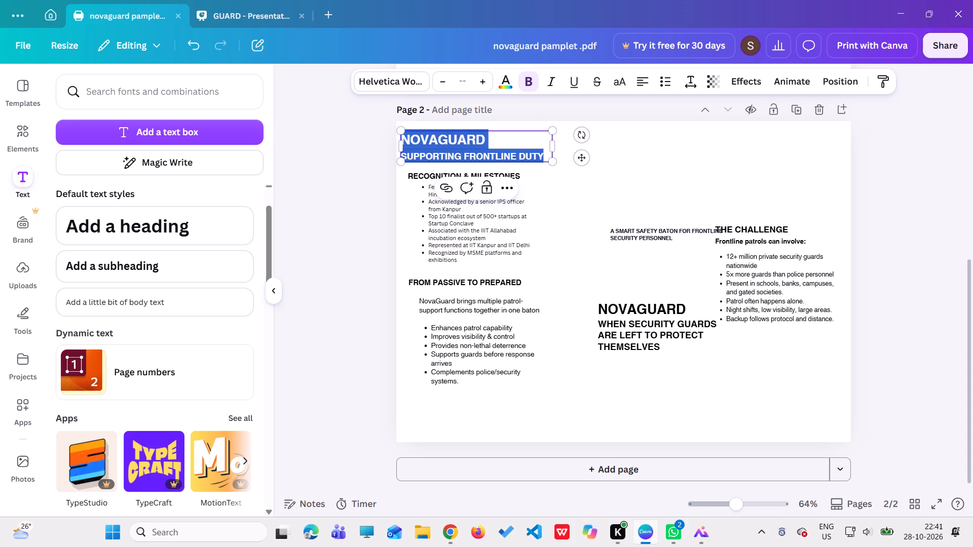
pyautogui.click(518, 137)
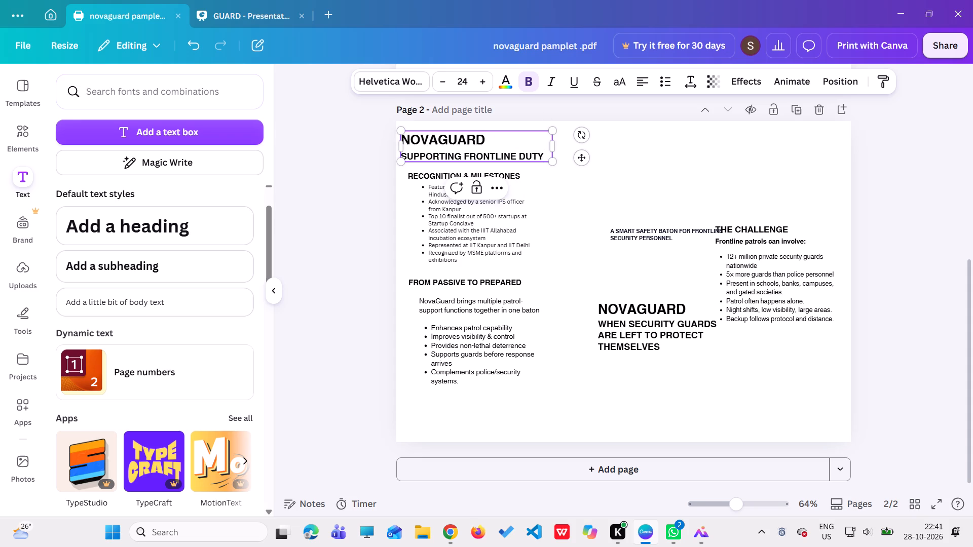
pyautogui.press('BackSpace')
pyautogui.press('BackSpace')
pyautogui.press('BackSpace')
pyautogui.press('BackSpace')
pyautogui.press('BackSpace')
pyautogui.press('BackSpace')
pyautogui.press('BackSpace')
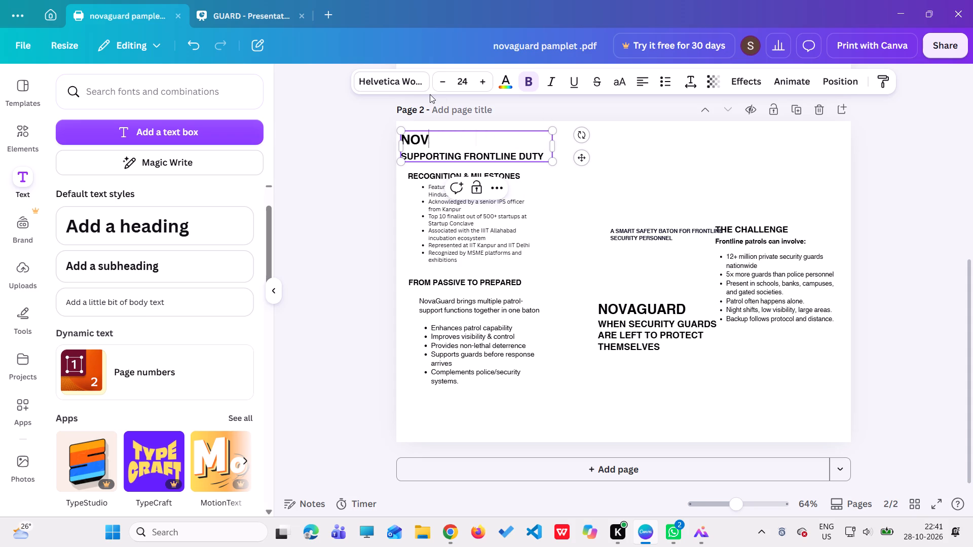
pyautogui.press('BackSpace')
pyautogui.press('BackSpace')
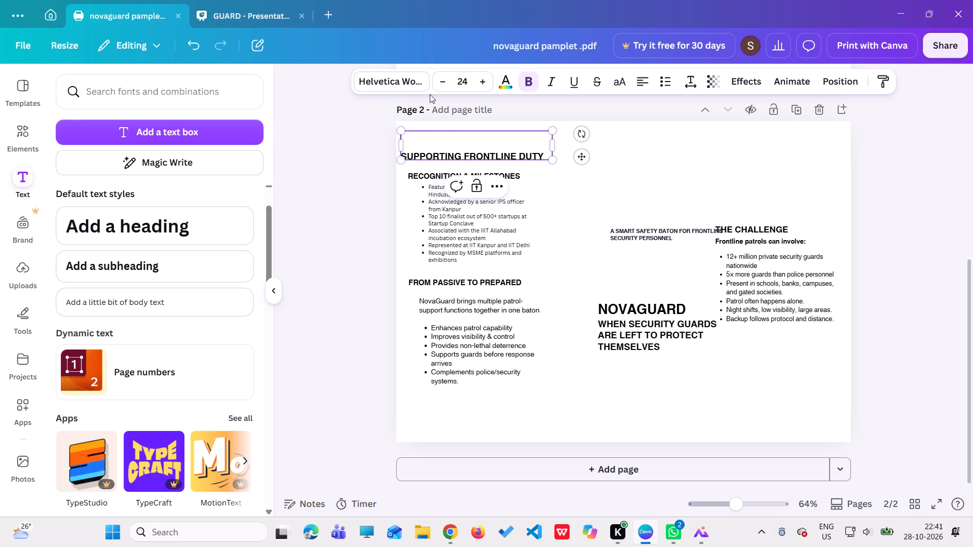
# Scale the SUPPORTING FRONTLINE DUTY text box down slightly so its left edge aligns with the RECOGNITION & MILESTONES heading.
pyautogui.moveTo(400, 130); pyautogui.dragTo(407, 149)
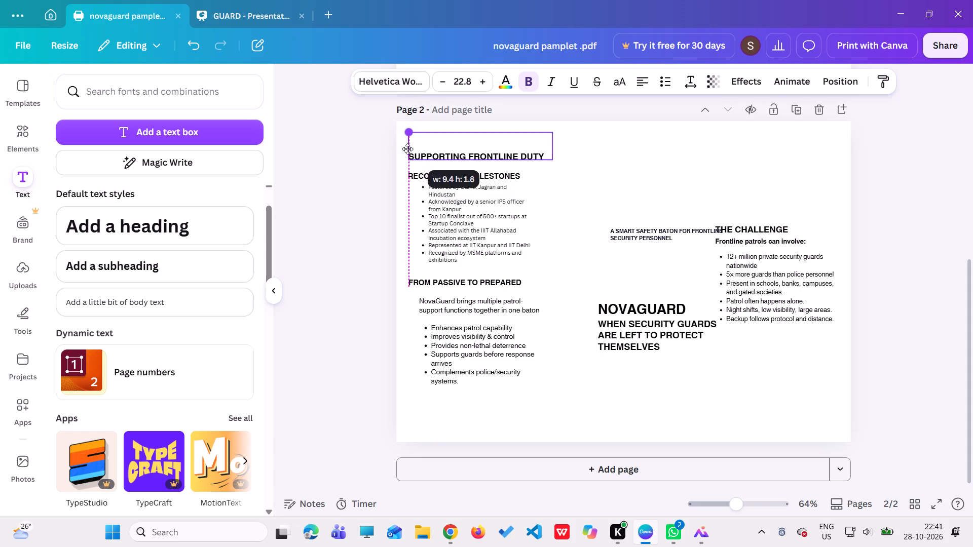
pyautogui.moveTo(407, 149); pyautogui.dragTo(400, 159)
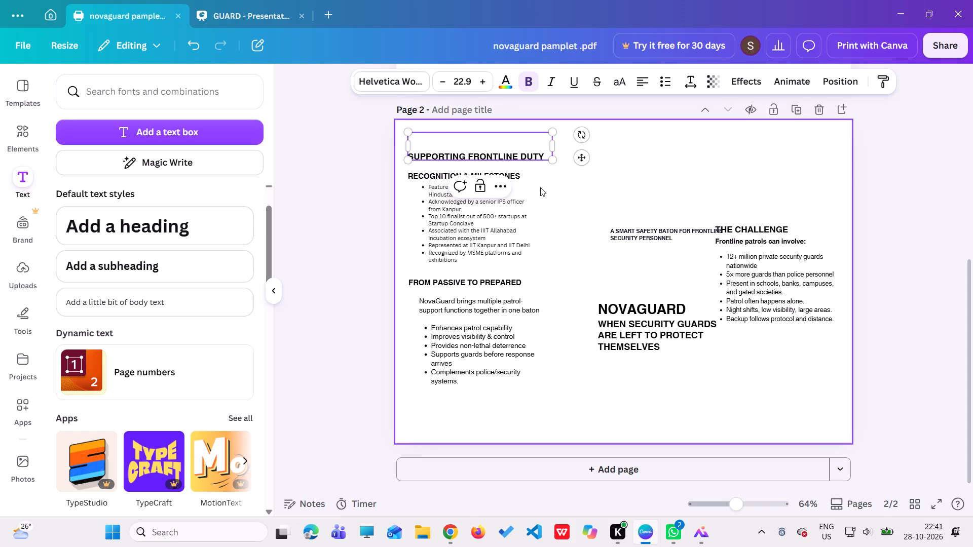
pyautogui.click(542, 187)
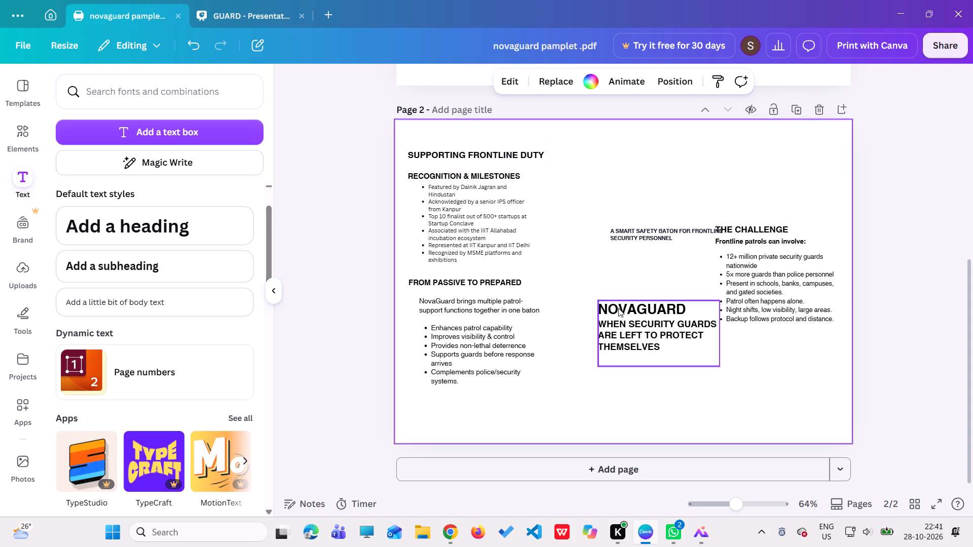
# Move the NOVAGUARD title block and the smart safety baton tagline lower on the page to clear the middle column's upper area.
pyautogui.moveTo(618, 308); pyautogui.dragTo(662, 366)
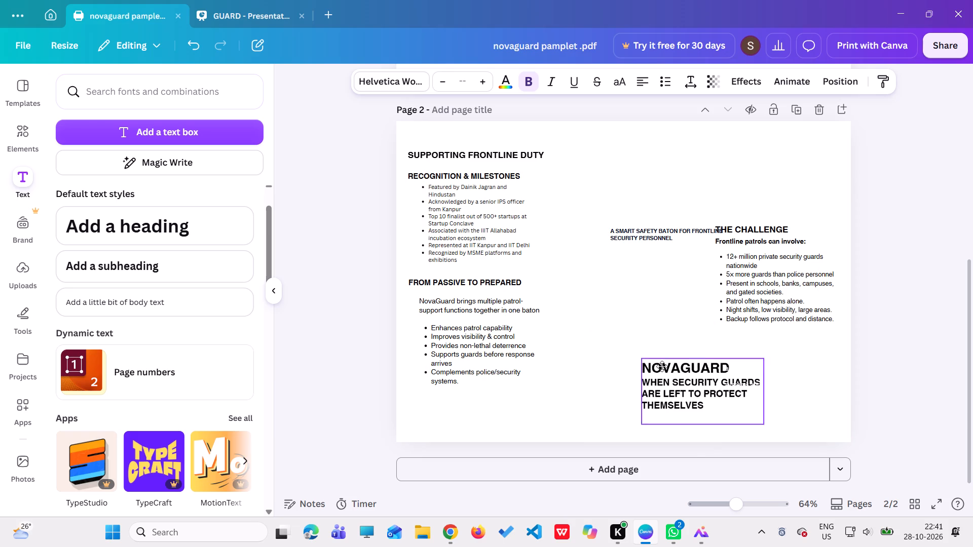
pyautogui.moveTo(662, 366); pyautogui.dragTo(662, 365)
pyautogui.moveTo(625, 236); pyautogui.dragTo(588, 324)
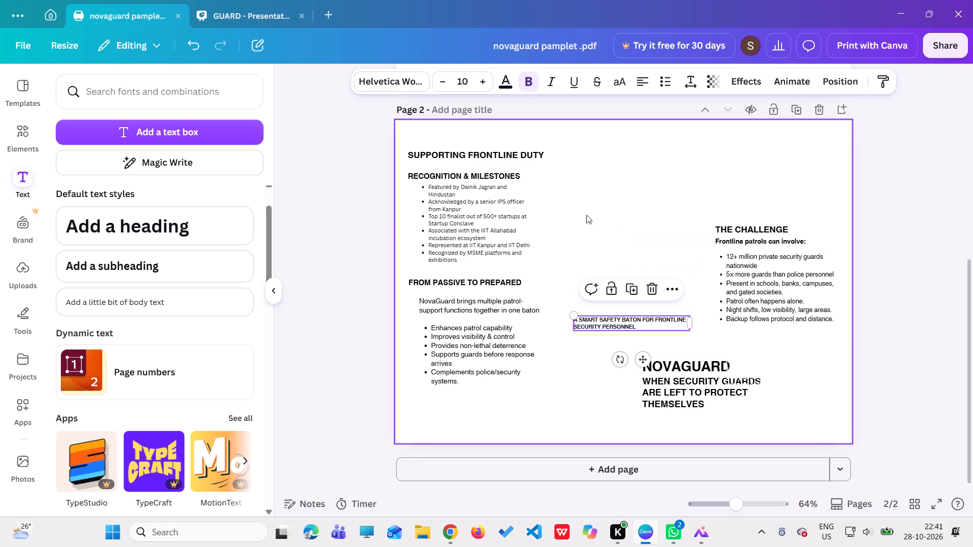
# Add a heading with the text "NOVA" in the middle of the page.
pyautogui.click(211, 226)
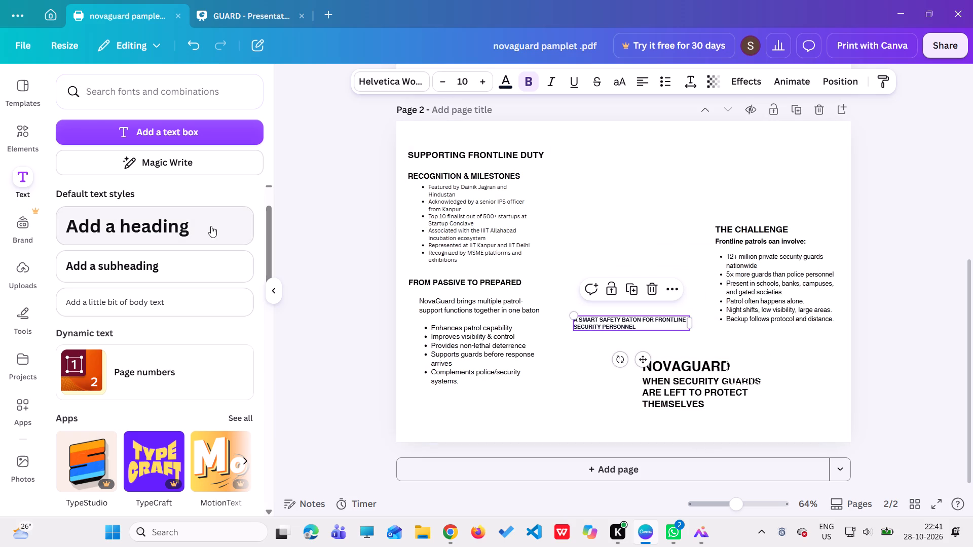
pyautogui.press('BackSpace')
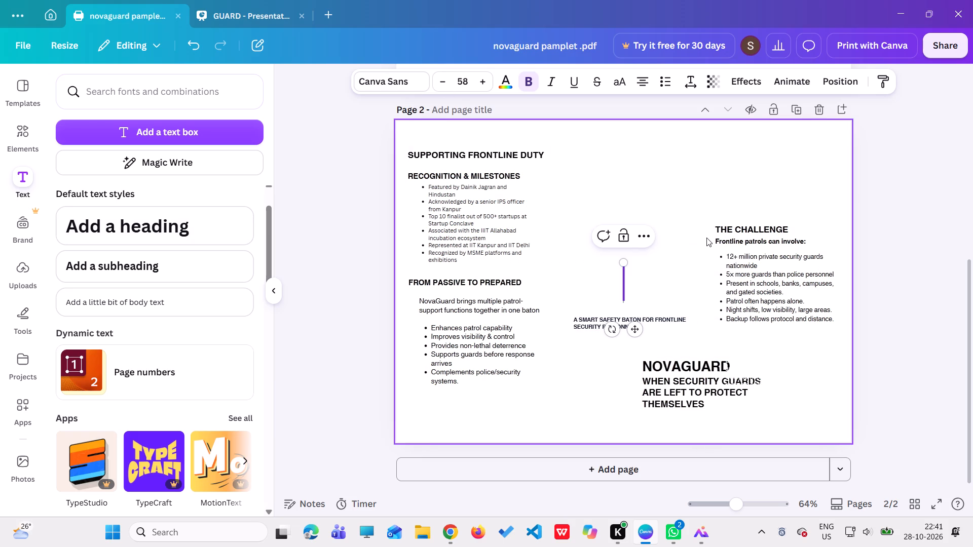
pyautogui.write('nova')
pyautogui.press('BackSpace')
pyautogui.press('BackSpace')
pyautogui.press('BackSpace')
pyautogui.press('BackSpace')
pyautogui.write('NOVA')
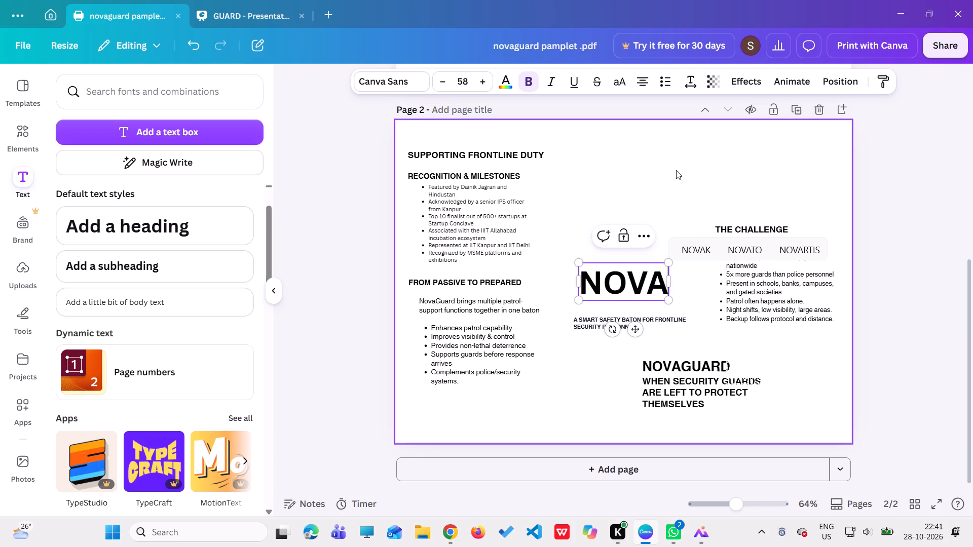
pyautogui.click(670, 166)
# Add a second heading with the text "GUARD" and place it above the NOVA heading.
pyautogui.click(189, 220)
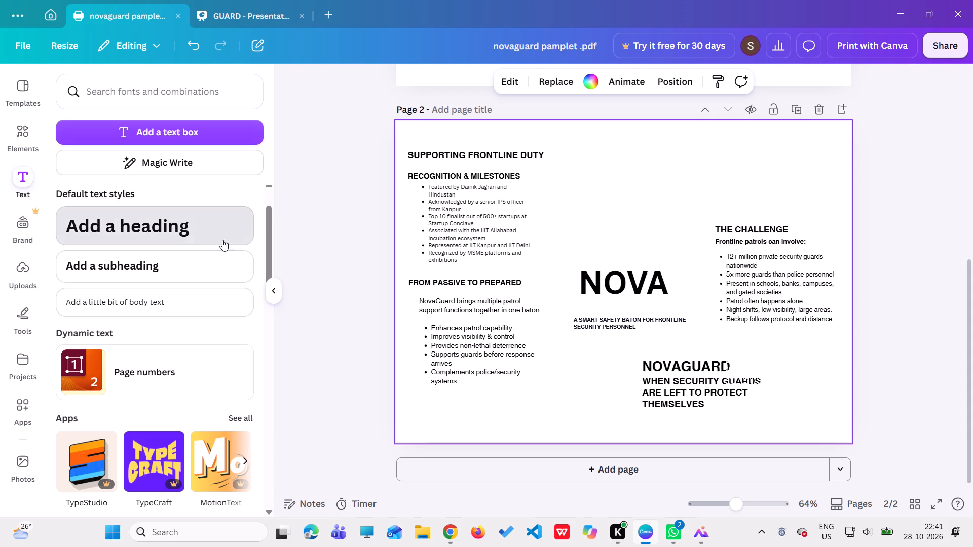
pyautogui.press('BackSpace')
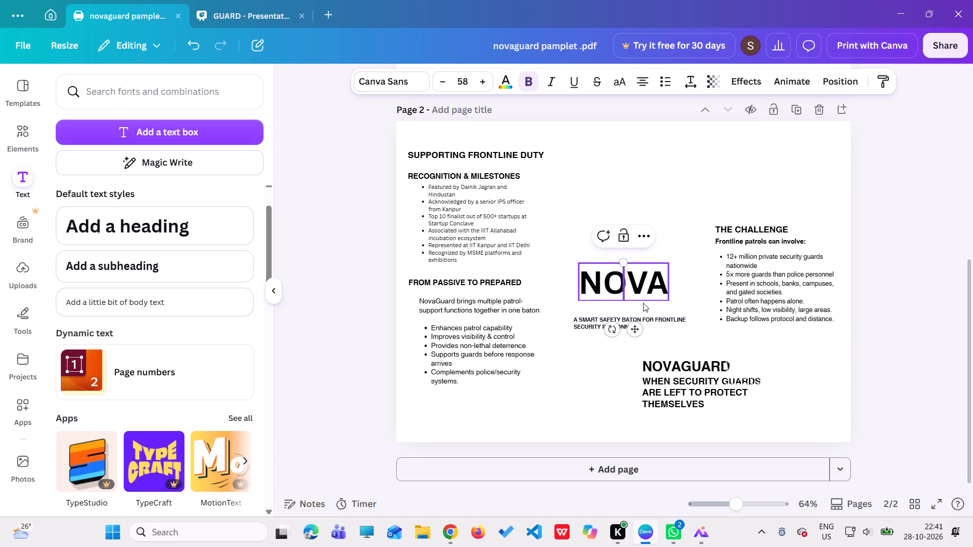
pyautogui.write('HU')
pyautogui.press('BackSpace')
pyautogui.press('BackSpace')
pyautogui.write('GU')
pyautogui.write('ARD')
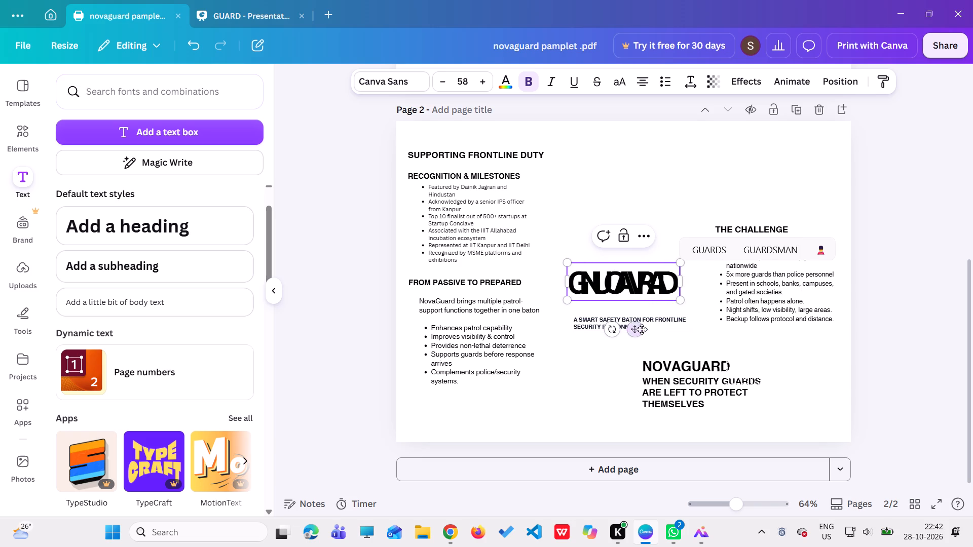
pyautogui.moveTo(642, 329); pyautogui.dragTo(655, 265)
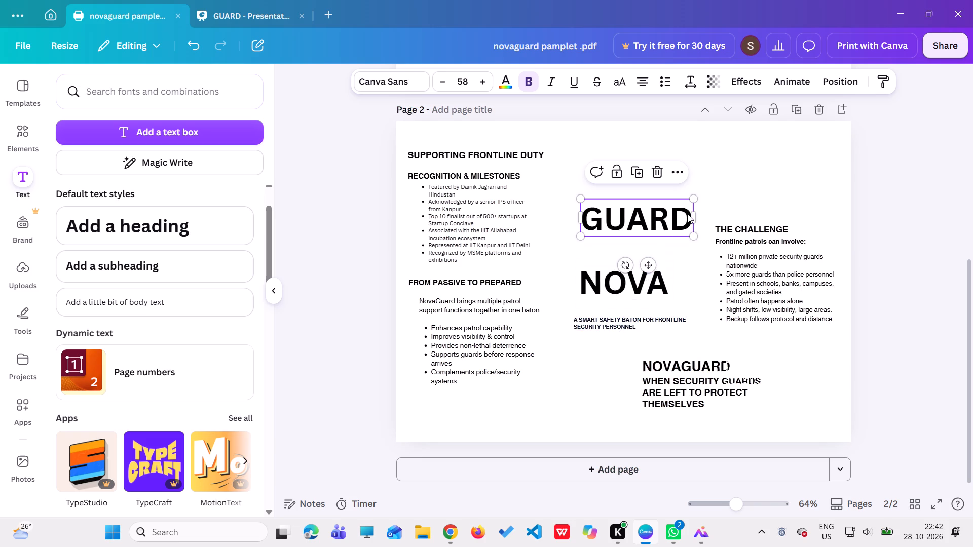
pyautogui.moveTo(688, 214); pyautogui.dragTo(658, 214)
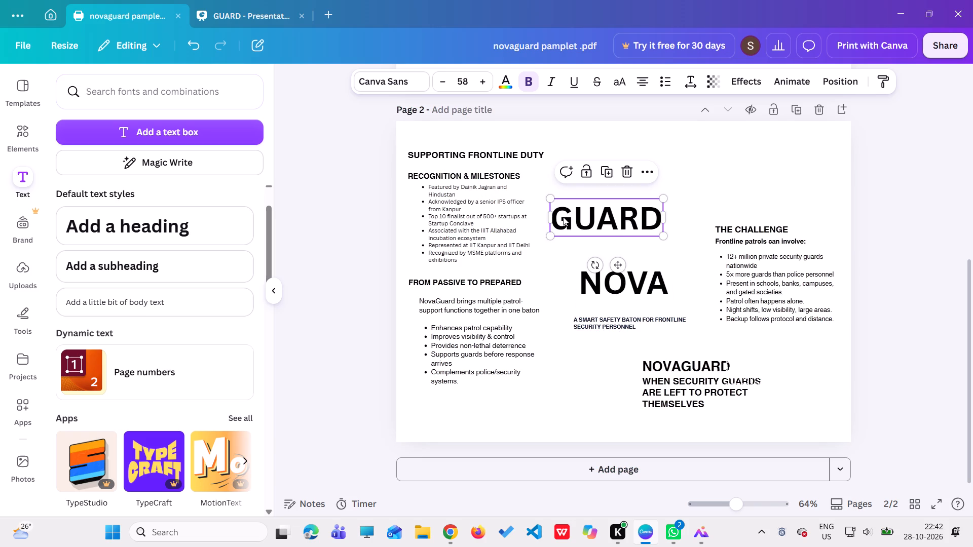
# Change the GUARD heading's text colour to orange #ff914d.
pyautogui.click(552, 209)
pyautogui.moveTo(552, 207); pyautogui.dragTo(665, 220)
pyautogui.click(502, 84)
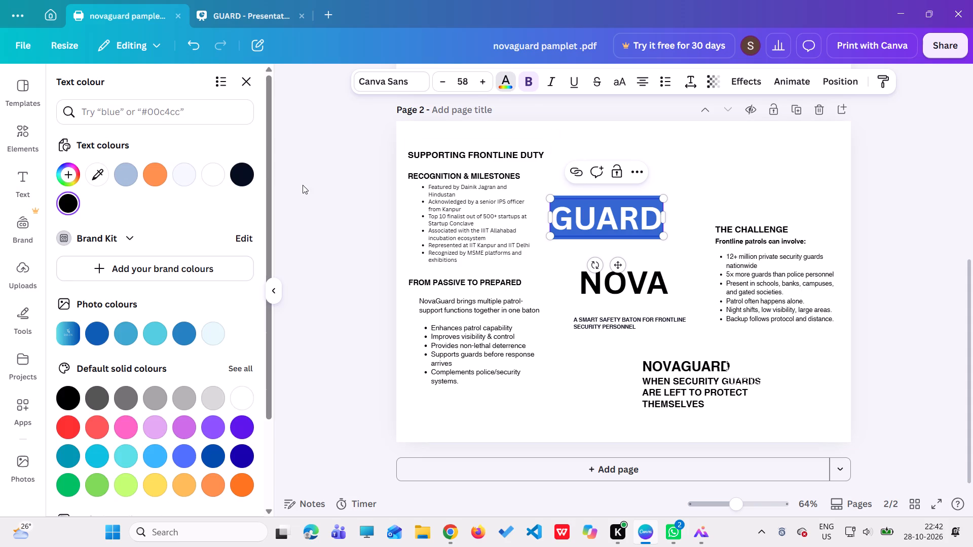
pyautogui.click(155, 177)
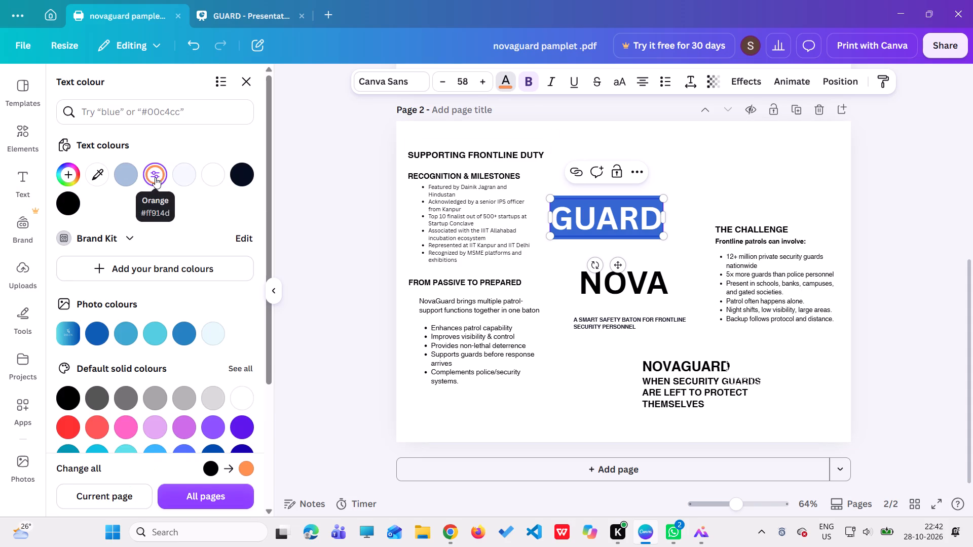
pyautogui.click(729, 164)
# Move the NOVA heading to the top of the middle column and place the GUARD heading directly beside it so they read NOVAGUARD.
pyautogui.moveTo(611, 293); pyautogui.dragTo(604, 279)
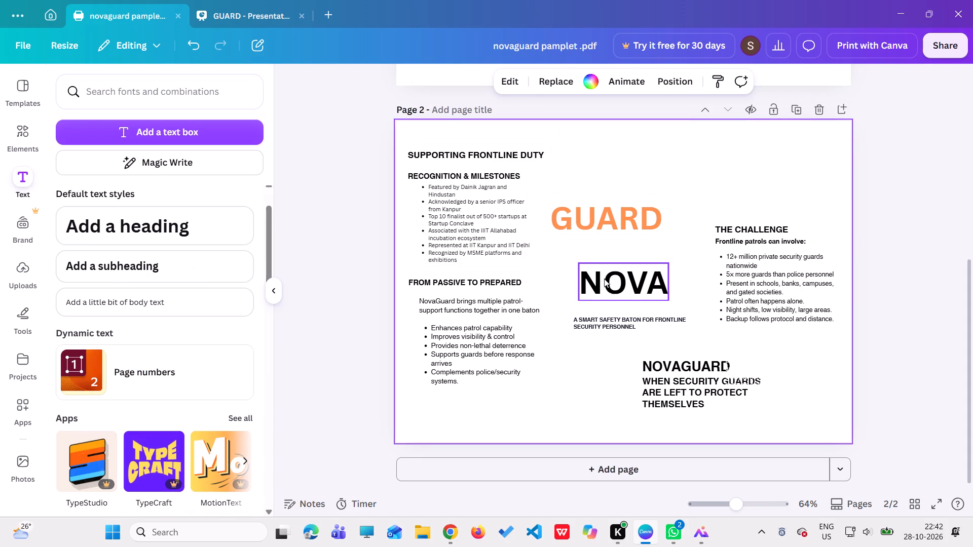
pyautogui.moveTo(604, 279); pyautogui.dragTo(582, 172)
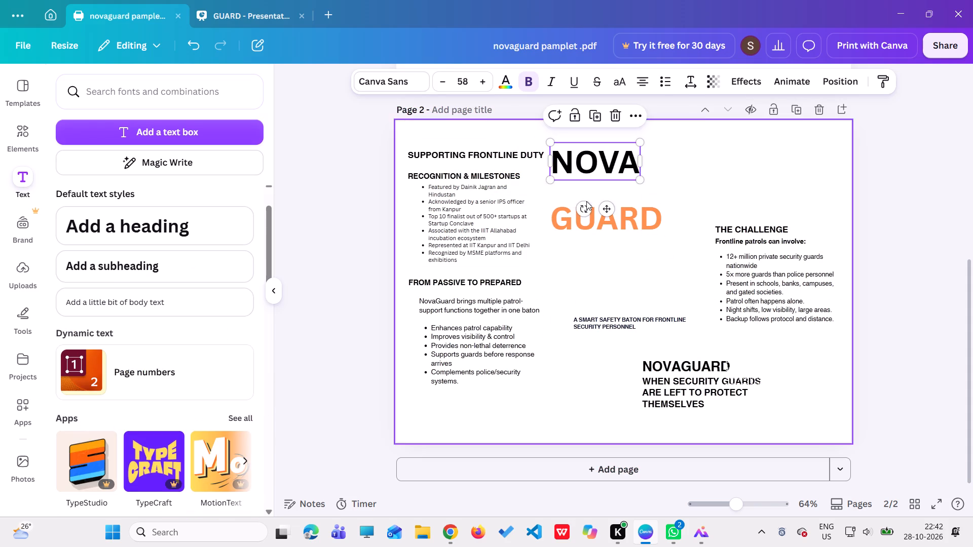
pyautogui.moveTo(586, 216); pyautogui.dragTo(678, 159)
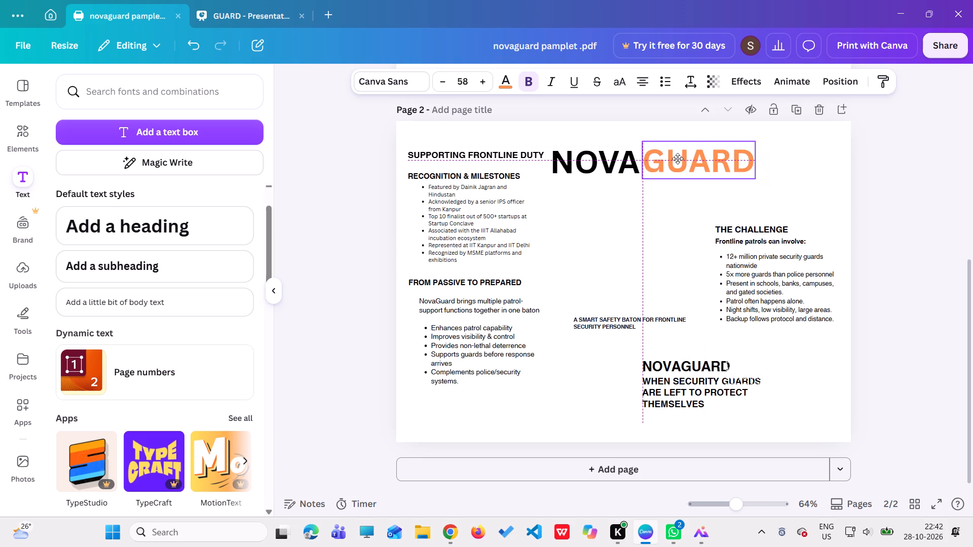
# Move the NOVA and GUARD headings up to the page's top edge, aligned side by side as one NOVAGUARD title.
pyautogui.moveTo(678, 159); pyautogui.dragTo(680, 157)
pyautogui.click(707, 154)
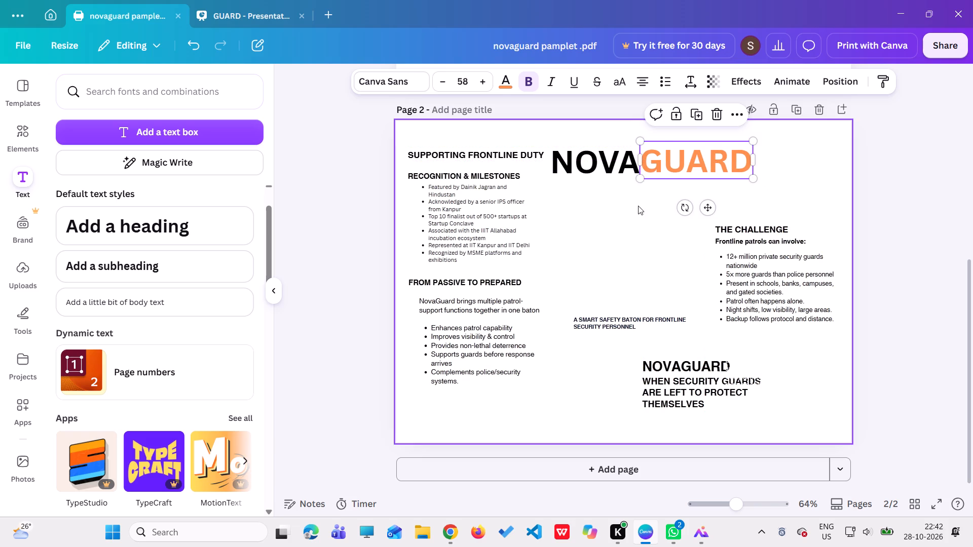
pyautogui.click(638, 206)
pyautogui.moveTo(583, 166); pyautogui.dragTo(579, 151)
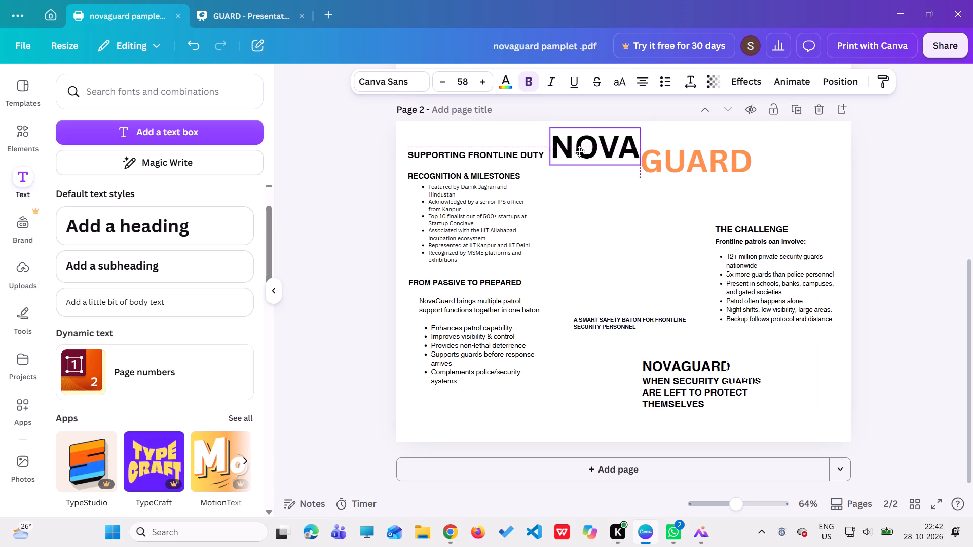
pyautogui.moveTo(579, 151); pyautogui.dragTo(573, 145)
pyautogui.moveTo(662, 163); pyautogui.dragTo(655, 149)
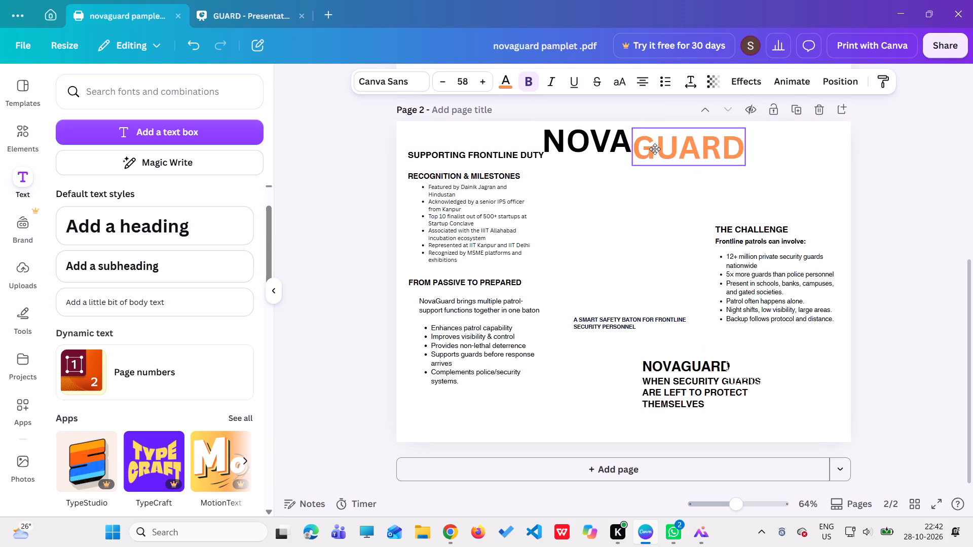
pyautogui.moveTo(655, 149); pyautogui.dragTo(656, 142)
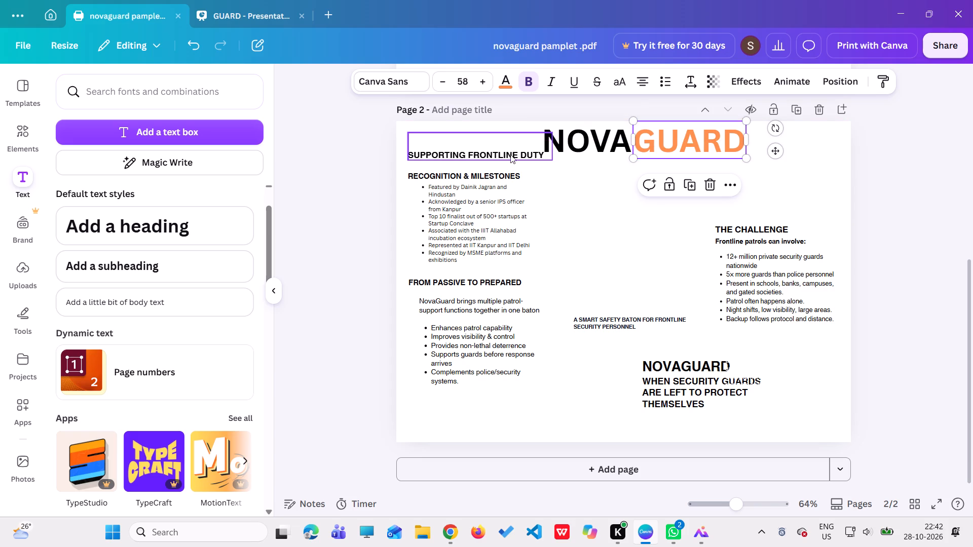
# Move the SUPPORTING FRONTLINE DUTY tagline from the left column to directly beneath the NOVAGUARD title.
pyautogui.moveTo(510, 154); pyautogui.dragTo(667, 166)
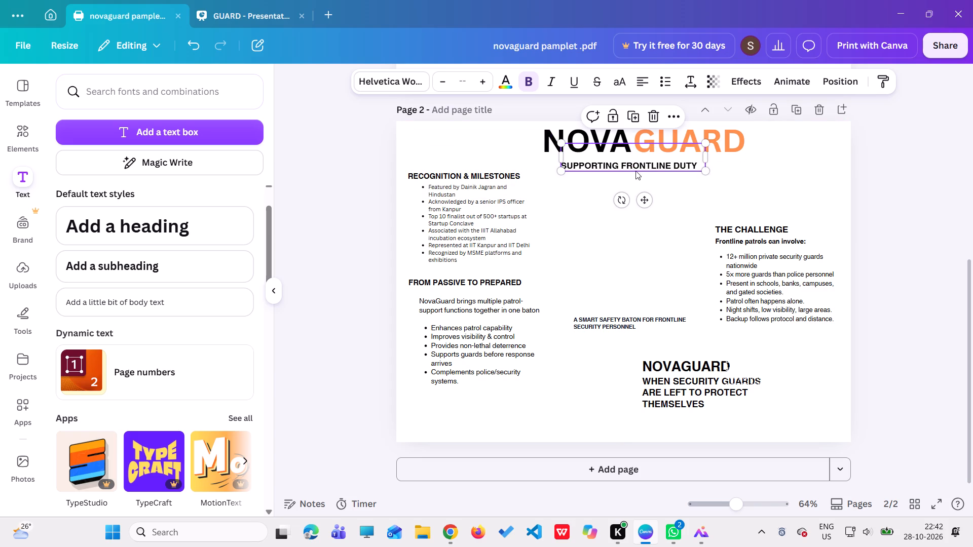
# Widen the gaps between the words of the SUPPORTING FRONTLINE DUTY tagline by adding two extra spaces in each gap.
pyautogui.click(618, 163)
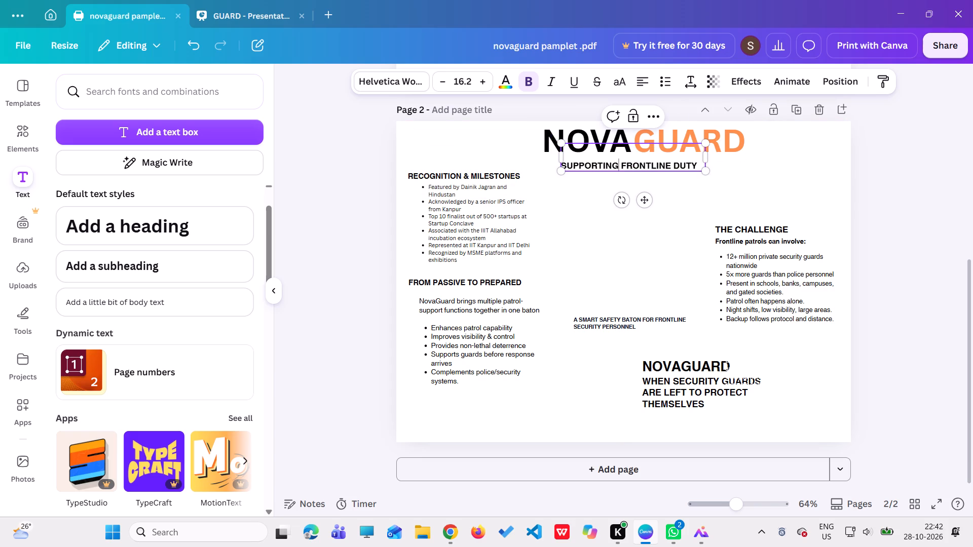
pyautogui.press('space')
pyautogui.press('space')
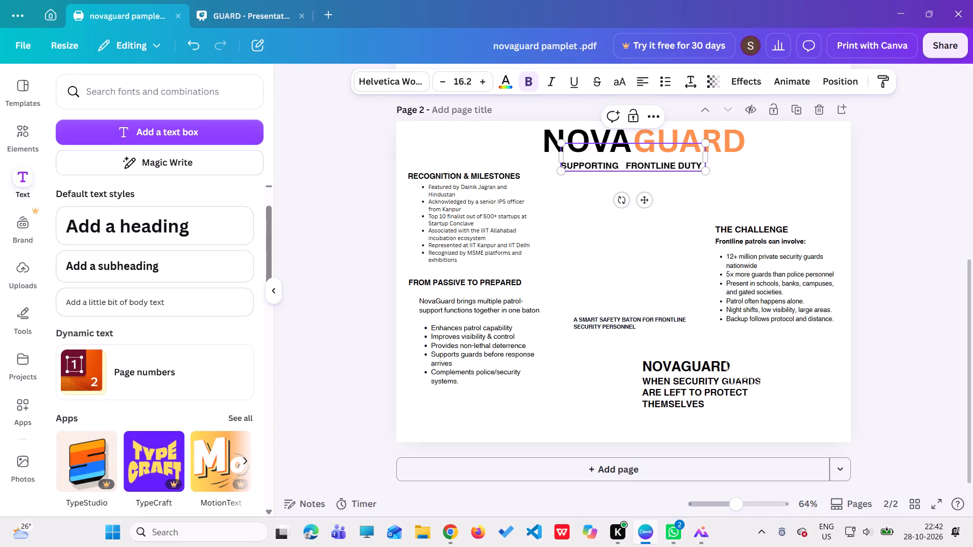
pyautogui.press('Right')
pyautogui.press('Right')
pyautogui.press('Right')
pyautogui.press('Right')
pyautogui.press('Right')
pyautogui.press('Right')
pyautogui.press('Right')
pyautogui.press('Right')
pyautogui.press('Right')
pyautogui.press('Right')
pyautogui.press('space')
pyautogui.press('space')
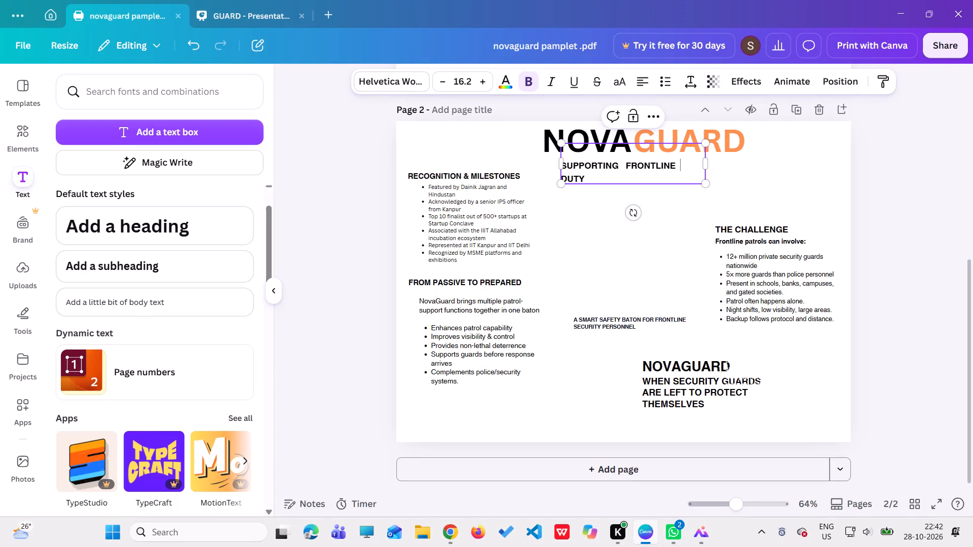
# Widen the tagline's text box so the text fits on one line, and centre it beneath the NOVAGUARD title.
pyautogui.moveTo(705, 164); pyautogui.dragTo(725, 171)
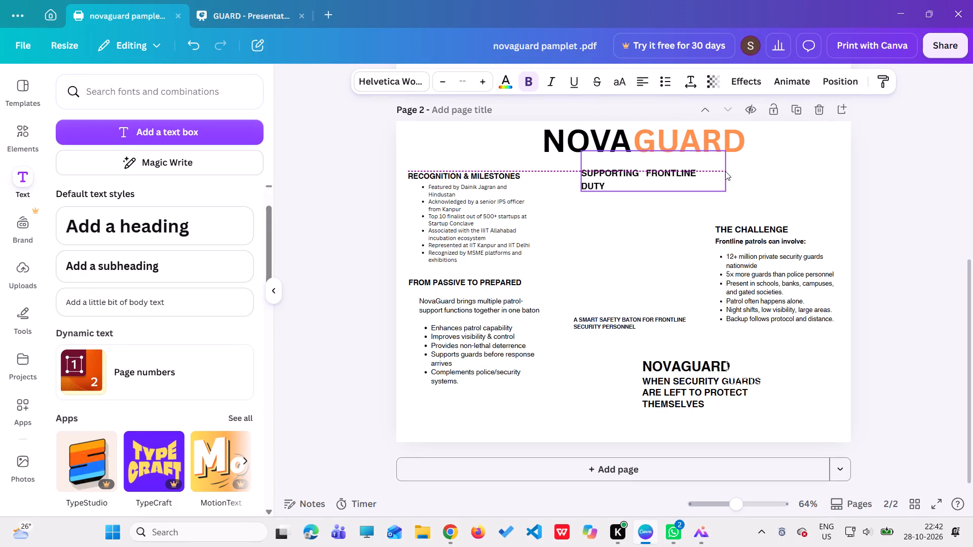
pyautogui.moveTo(725, 171); pyautogui.dragTo(688, 162)
pyautogui.moveTo(690, 166); pyautogui.dragTo(708, 168)
pyautogui.click(640, 179)
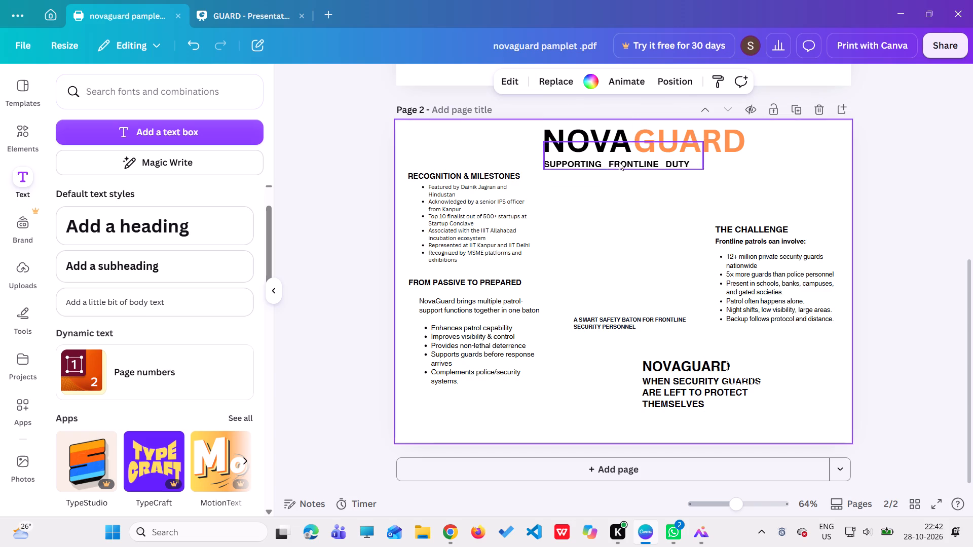
pyautogui.moveTo(662, 160); pyautogui.dragTo(672, 160)
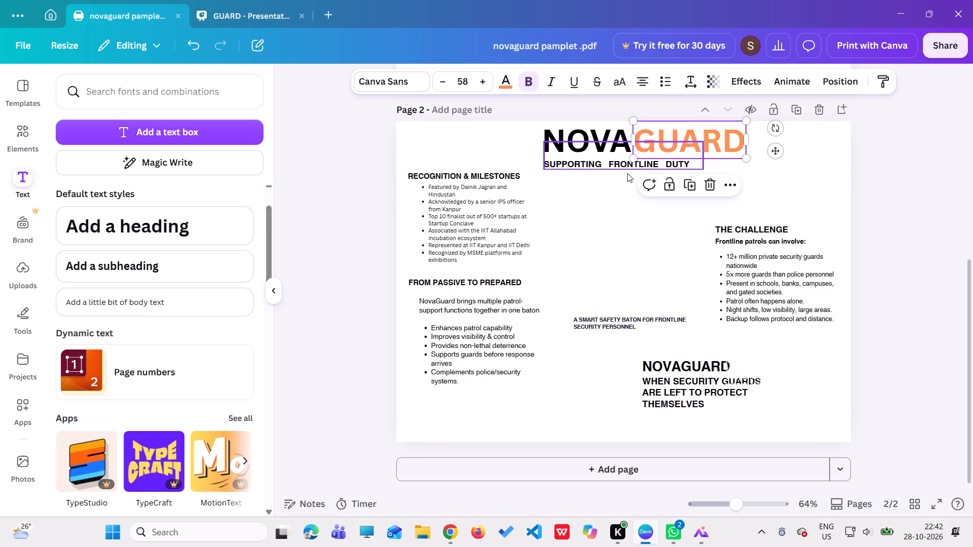
pyautogui.click(610, 183)
pyautogui.moveTo(615, 164); pyautogui.dragTo(628, 164)
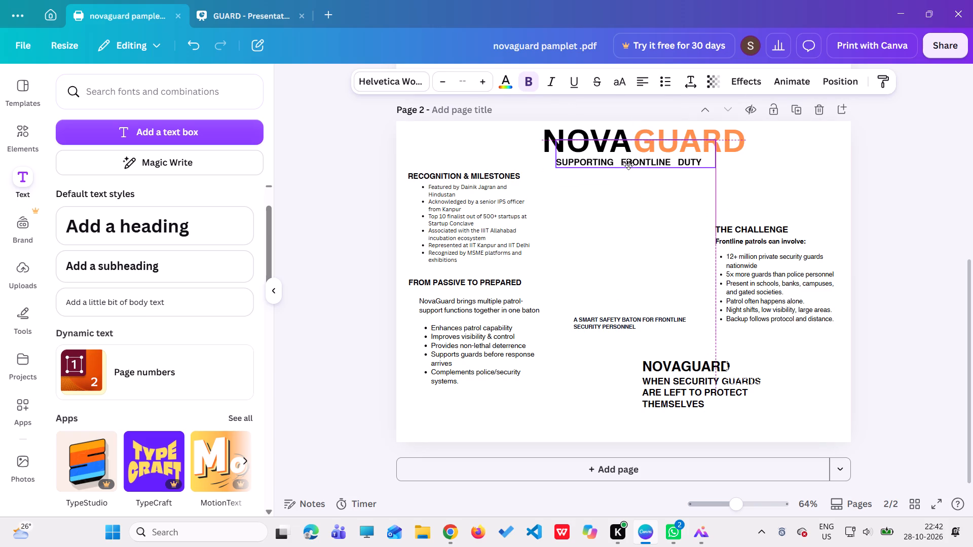
pyautogui.moveTo(628, 164); pyautogui.dragTo(630, 164)
pyautogui.click(580, 210)
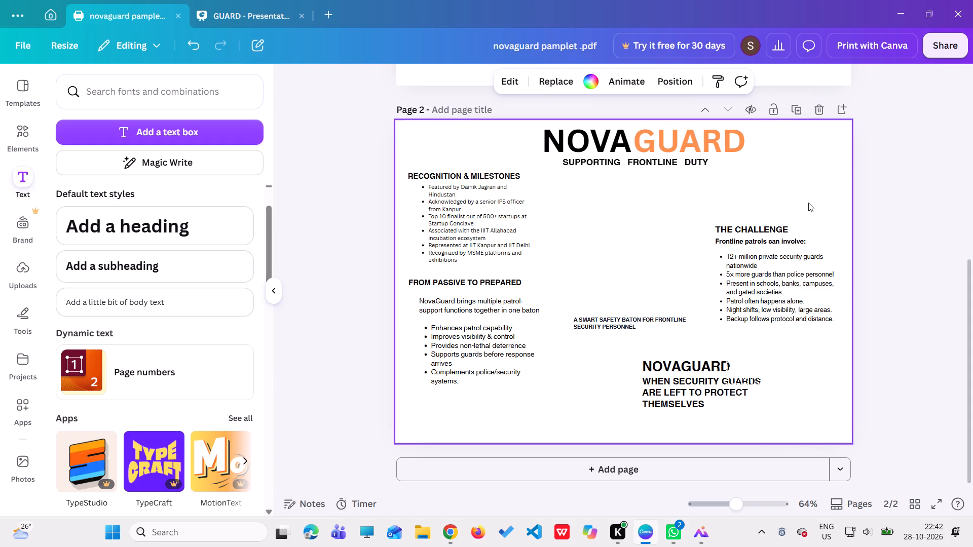
# Move THE CHALLENGE heading up to the top of the right column, just below the title.
pyautogui.moveTo(769, 232); pyautogui.dragTo(776, 180)
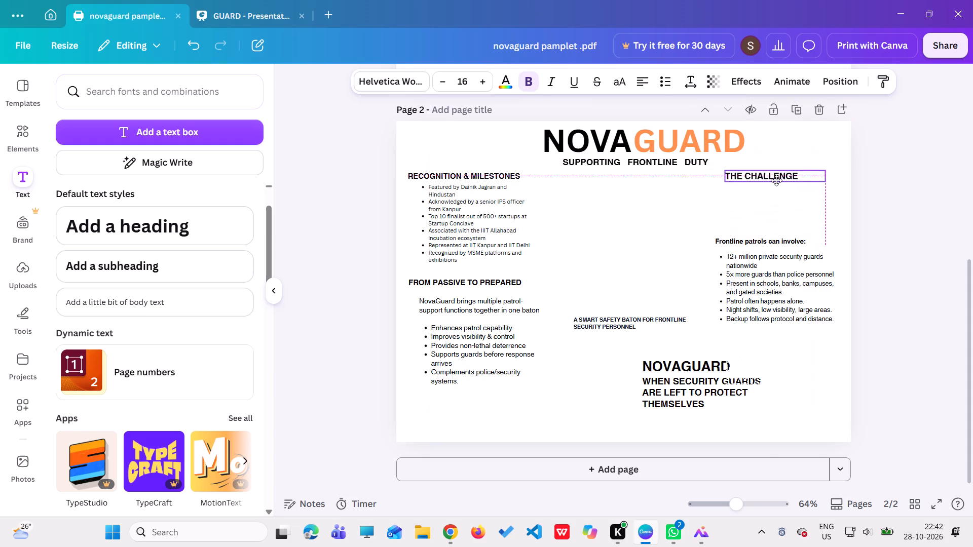
pyautogui.moveTo(776, 180); pyautogui.dragTo(774, 182)
# Delete the "Frontline patrols can involve:" line from THE CHALLENGE section.
pyautogui.moveTo(772, 237); pyautogui.dragTo(772, 232)
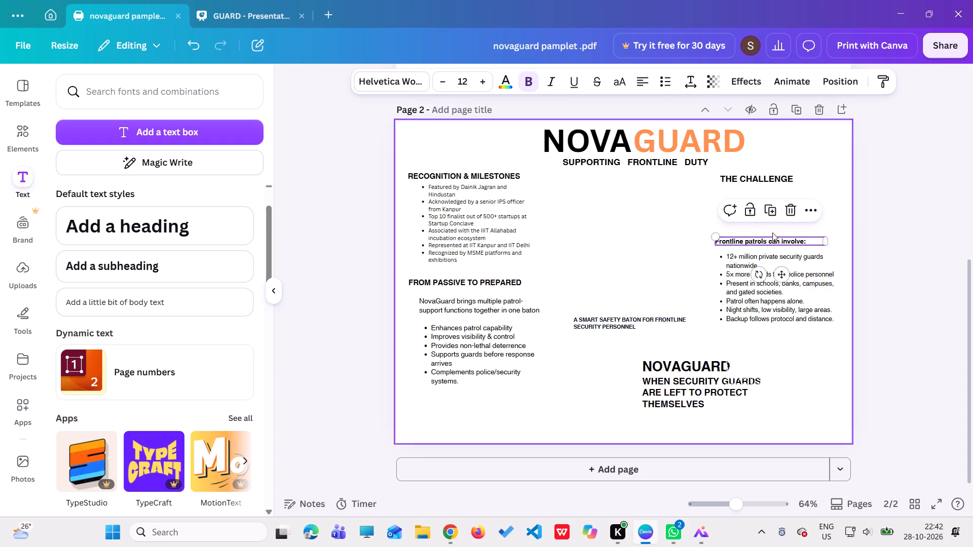
pyautogui.moveTo(772, 232); pyautogui.dragTo(774, 193)
pyautogui.click(792, 168)
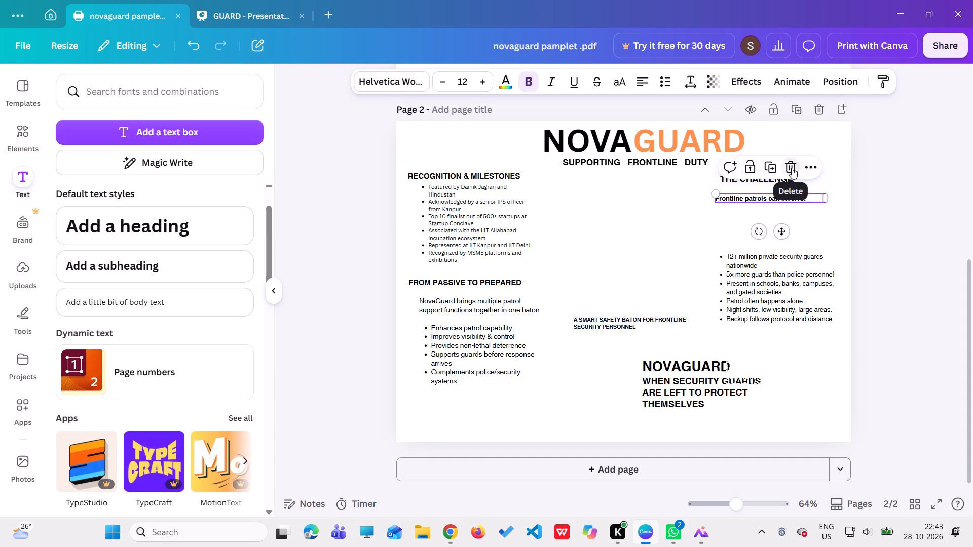
# Move the patrol bullet list up under THE CHALLENGE heading and shift both slightly left, keeping the list inside the page.
pyautogui.moveTo(772, 262); pyautogui.dragTo(775, 198)
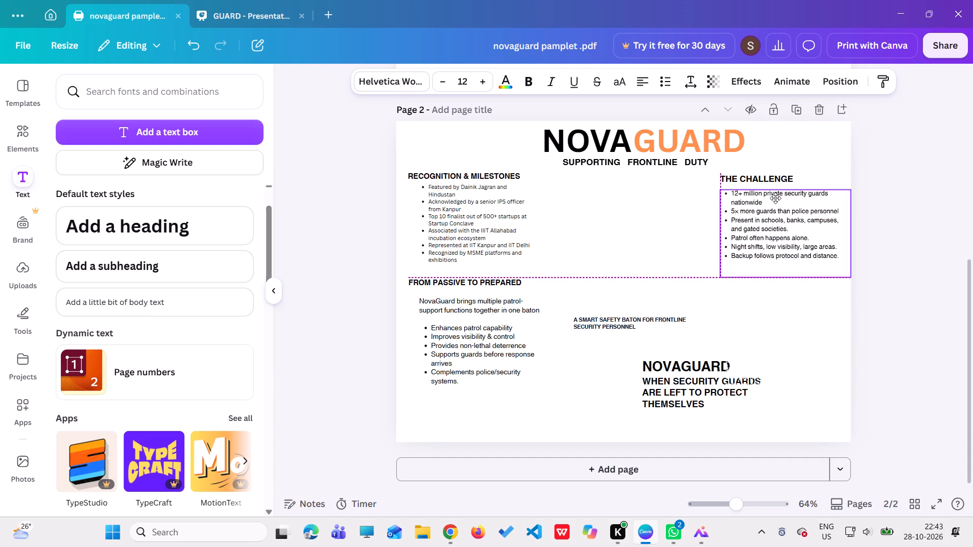
pyautogui.moveTo(775, 198); pyautogui.dragTo(780, 197)
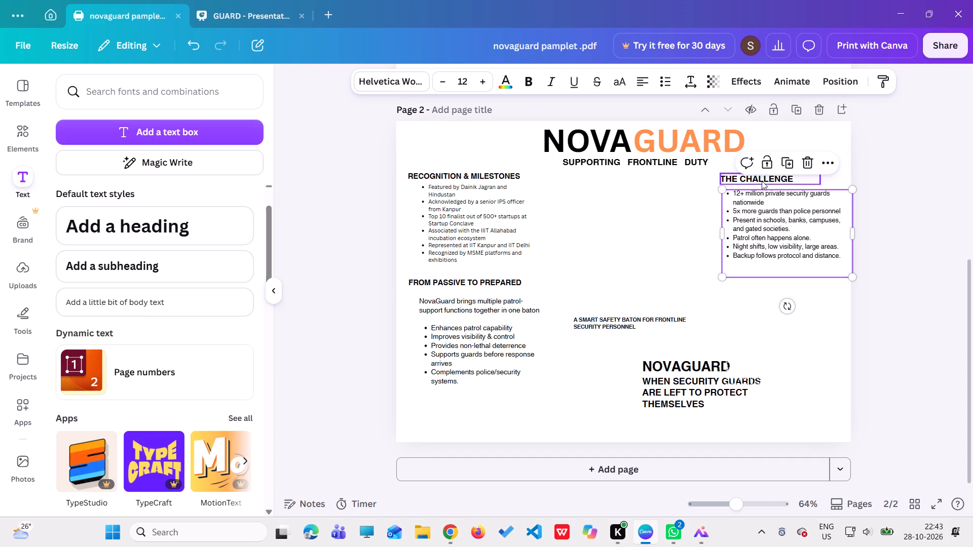
pyautogui.moveTo(761, 180); pyautogui.dragTo(746, 182)
pyautogui.moveTo(758, 204); pyautogui.dragTo(754, 208)
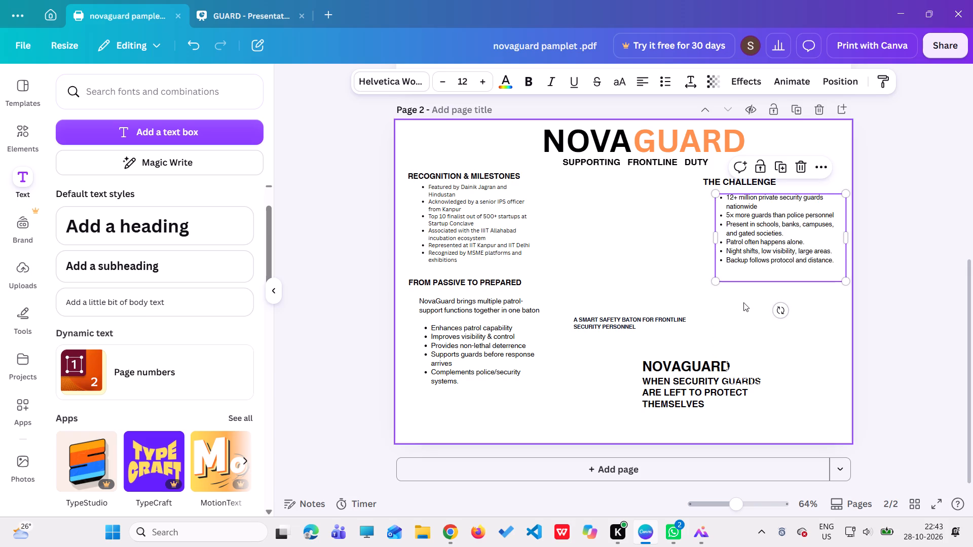
pyautogui.click(743, 303)
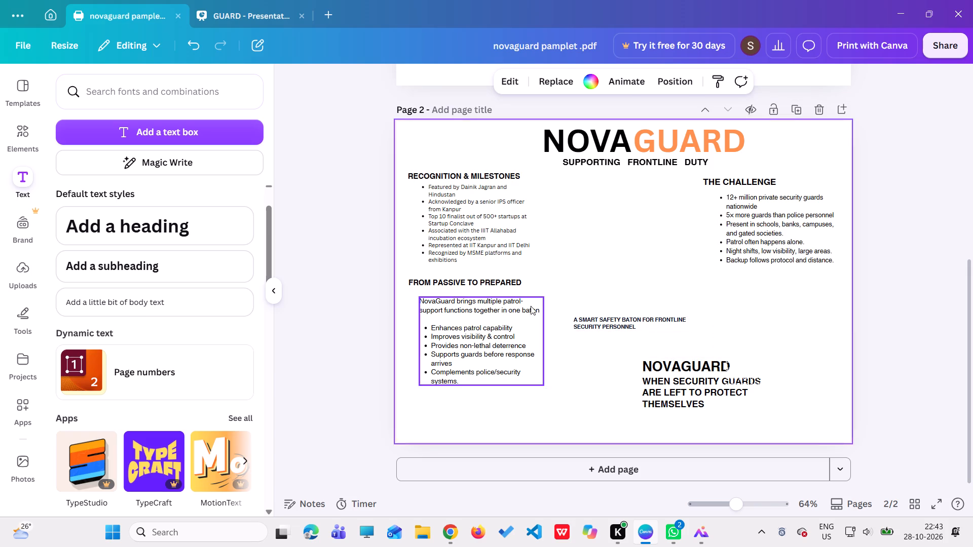
# Shift the RECOGNITION & MILESTONES heading and its bullet list closer to the page's left edge, undoing any accidental rotation.
pyautogui.moveTo(476, 170); pyautogui.dragTo(480, 166)
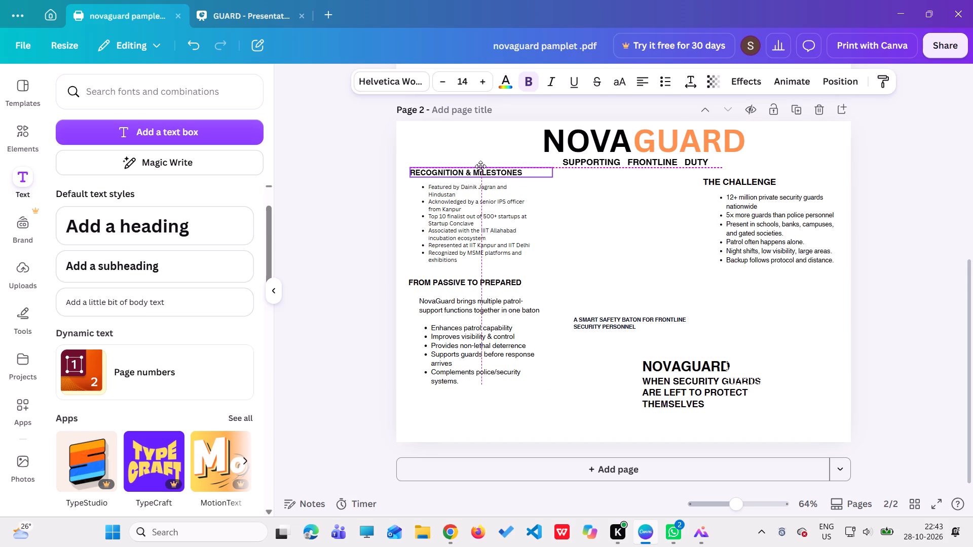
pyautogui.moveTo(480, 166); pyautogui.dragTo(466, 172)
pyautogui.click(461, 204)
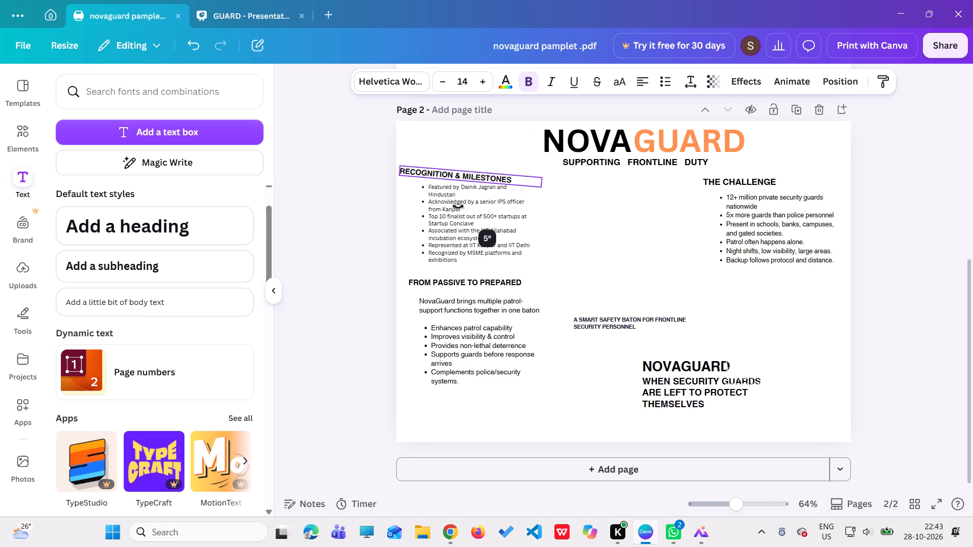
pyautogui.click(195, 38)
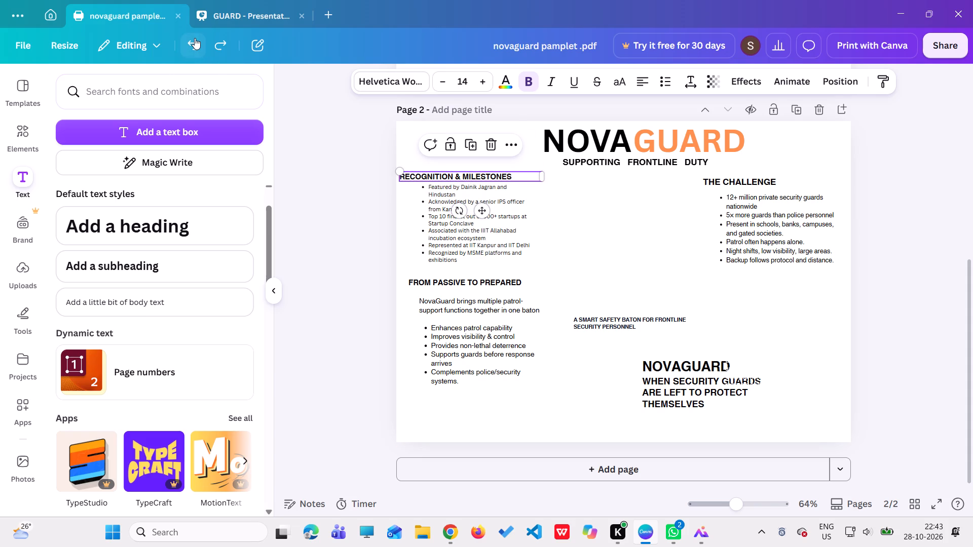
pyautogui.moveTo(471, 226); pyautogui.dragTo(469, 226)
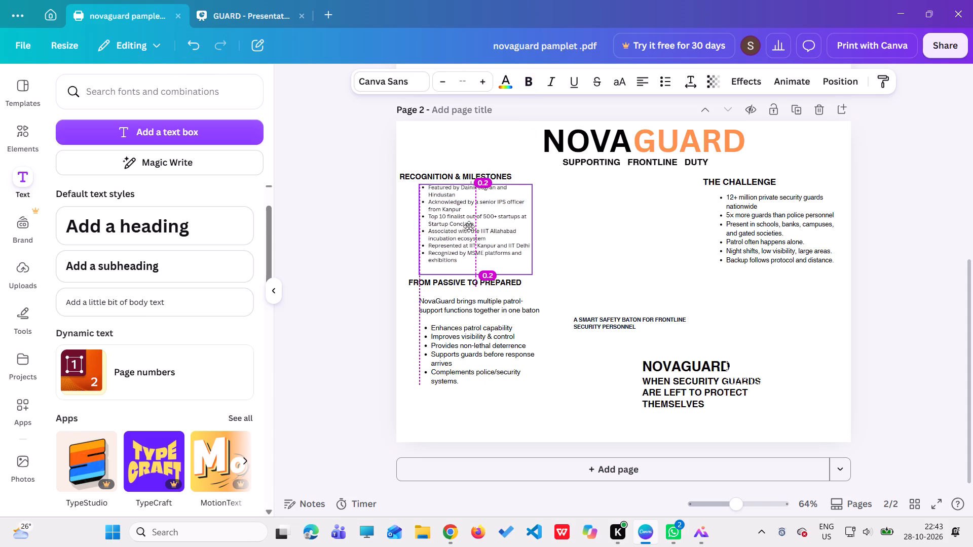
pyautogui.moveTo(469, 226); pyautogui.dragTo(462, 222)
pyautogui.click(545, 229)
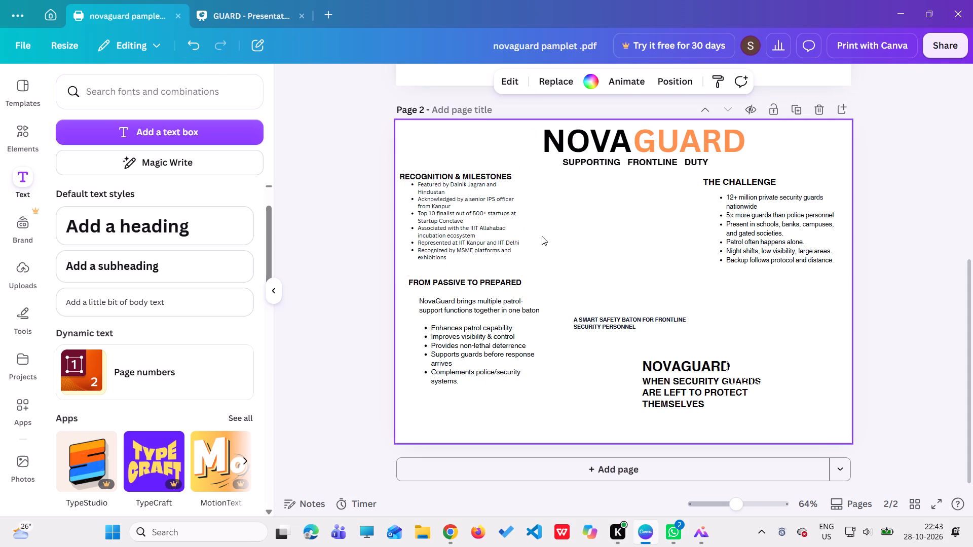
# Move the FROM PASSIVE TO PREPARED heading and its body text up and left, in line with the section above.
pyautogui.moveTo(487, 285); pyautogui.dragTo(474, 280)
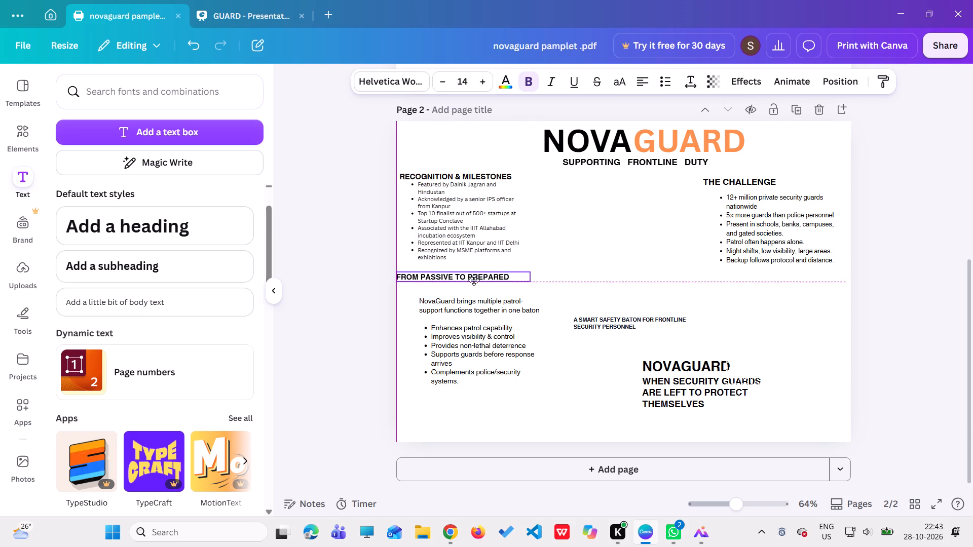
pyautogui.moveTo(474, 280); pyautogui.dragTo(476, 276)
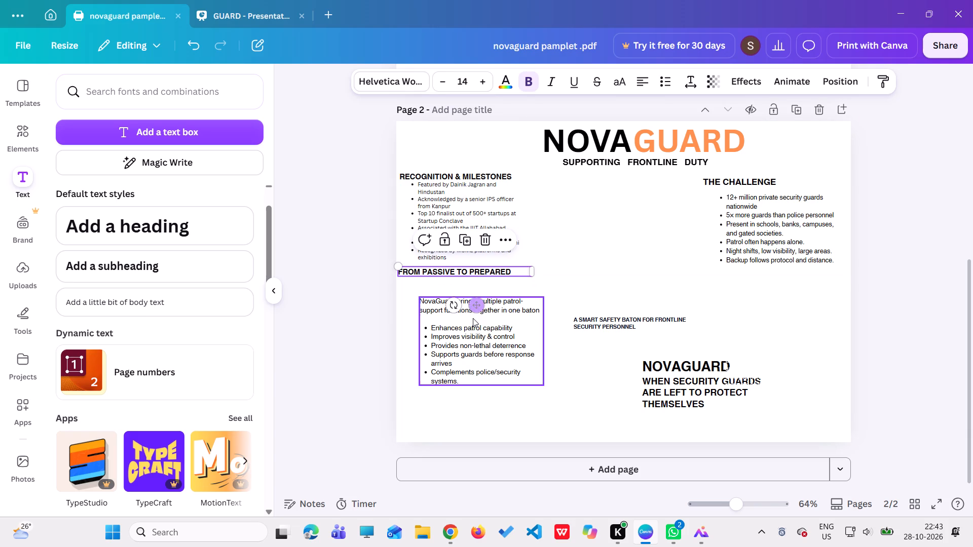
pyautogui.click(466, 346)
pyautogui.moveTo(467, 344); pyautogui.dragTo(467, 332)
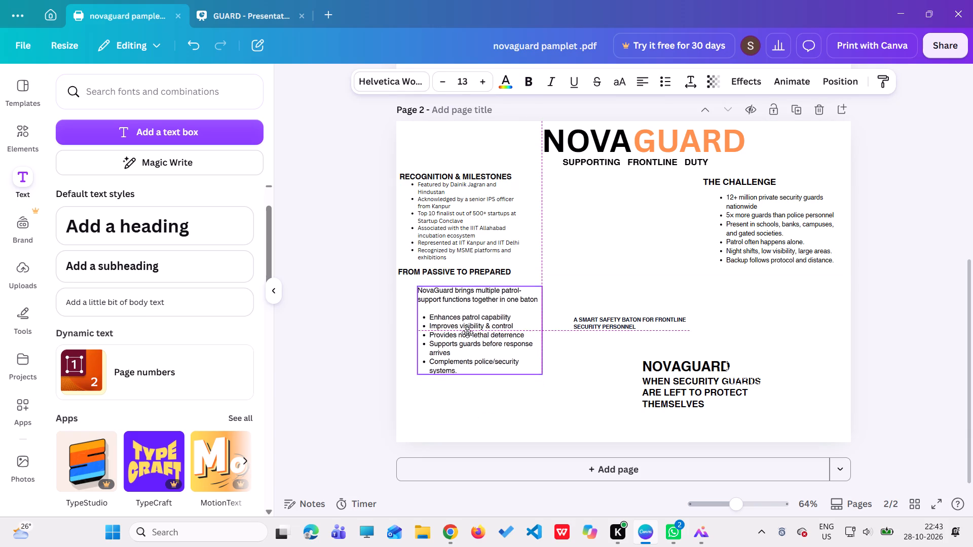
pyautogui.moveTo(467, 332); pyautogui.dragTo(458, 328)
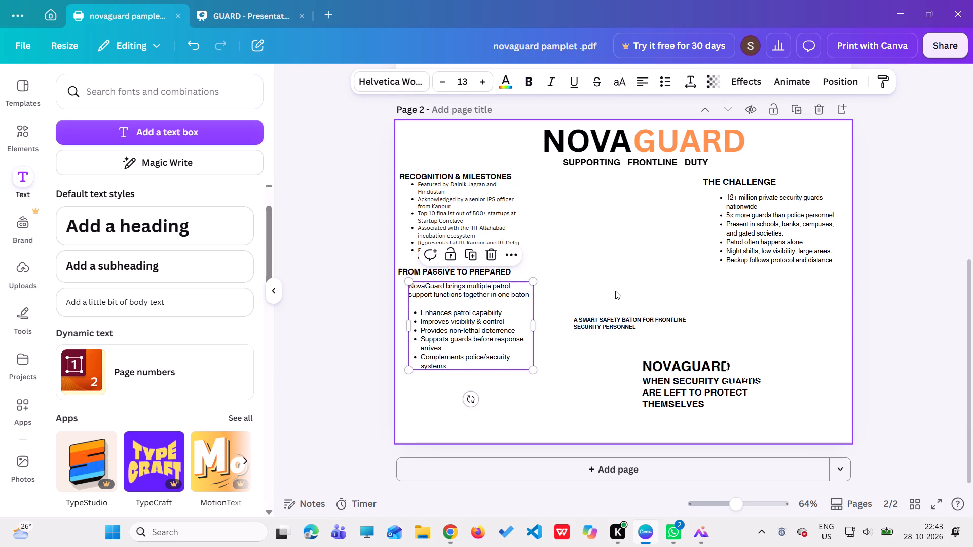
pyautogui.click(615, 291)
# Move the "NOVAGUARD WHEN SECURITY GUARDS ARE LEFT TO PROTECT THEMSELVES" text block to the page's bottom-right corner.
pyautogui.moveTo(663, 379); pyautogui.dragTo(721, 411)
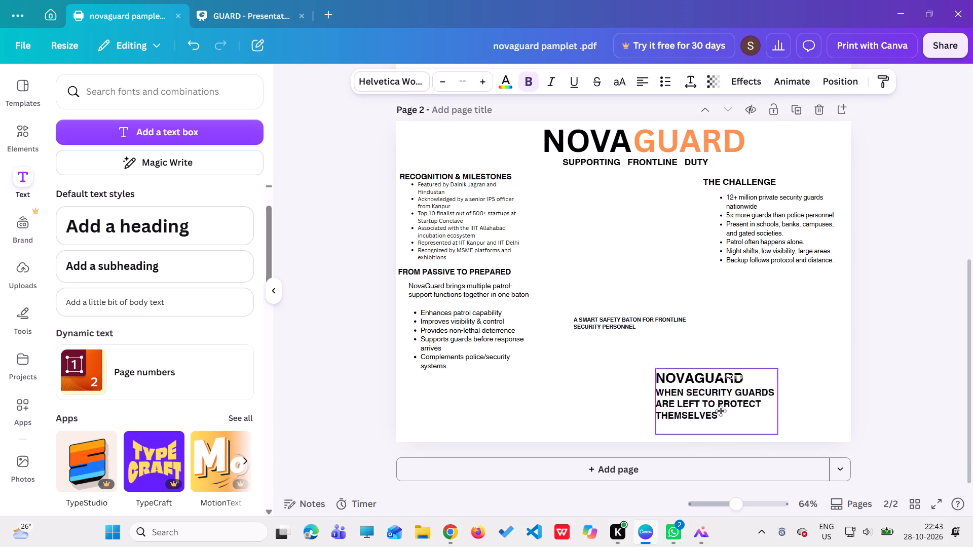
pyautogui.moveTo(721, 411); pyautogui.dragTo(749, 404)
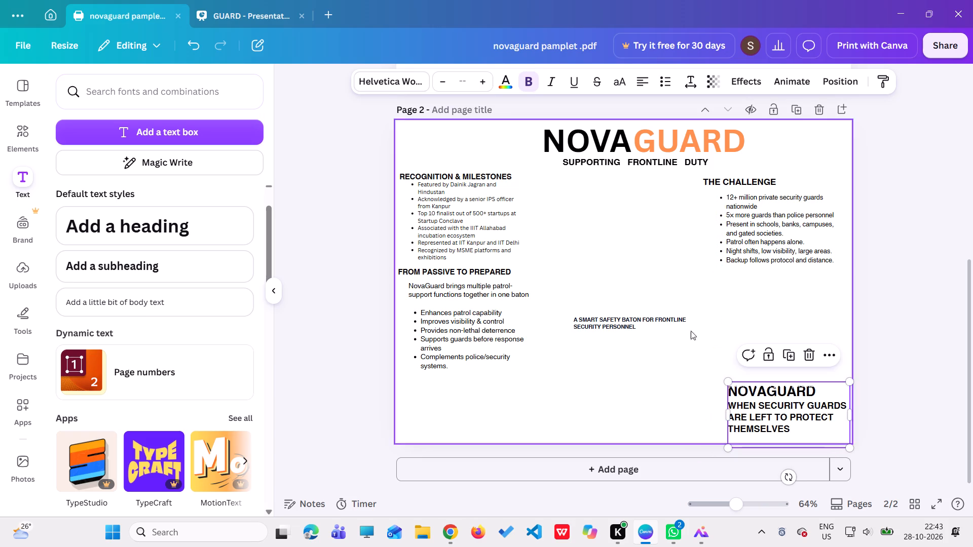
# Delete the "A SMART SAFETY BATON FOR FRONTLINE SECURITY PERSONNEL" text from the middle column.
pyautogui.click(646, 323)
pyautogui.click(650, 292)
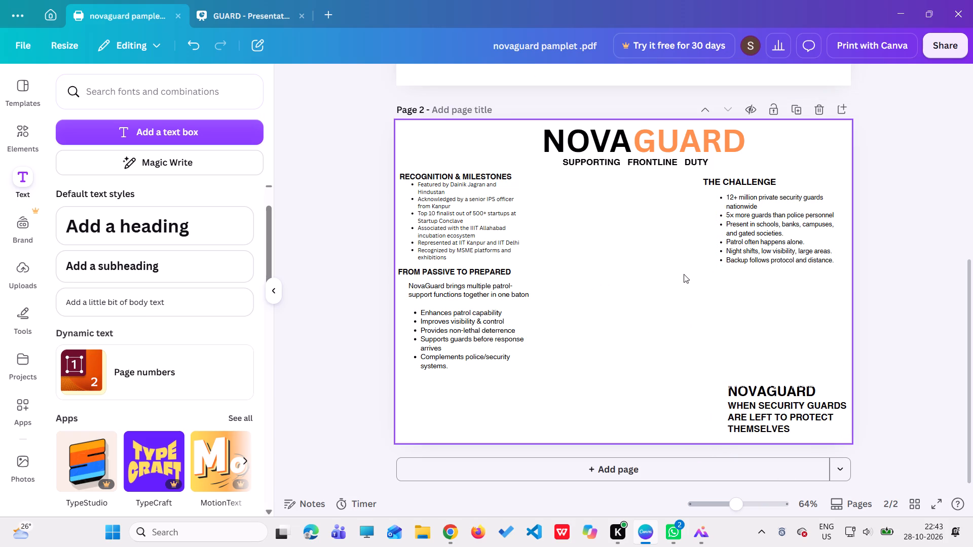
# Nudge THE CHALLENGE heading slightly right and up so it sits above its bullet list.
pyautogui.moveTo(739, 180); pyautogui.dragTo(749, 176)
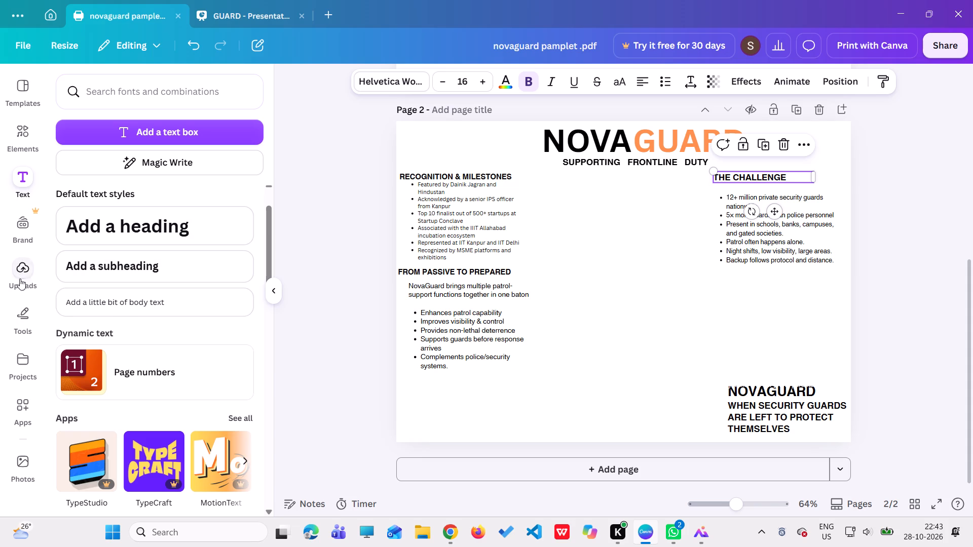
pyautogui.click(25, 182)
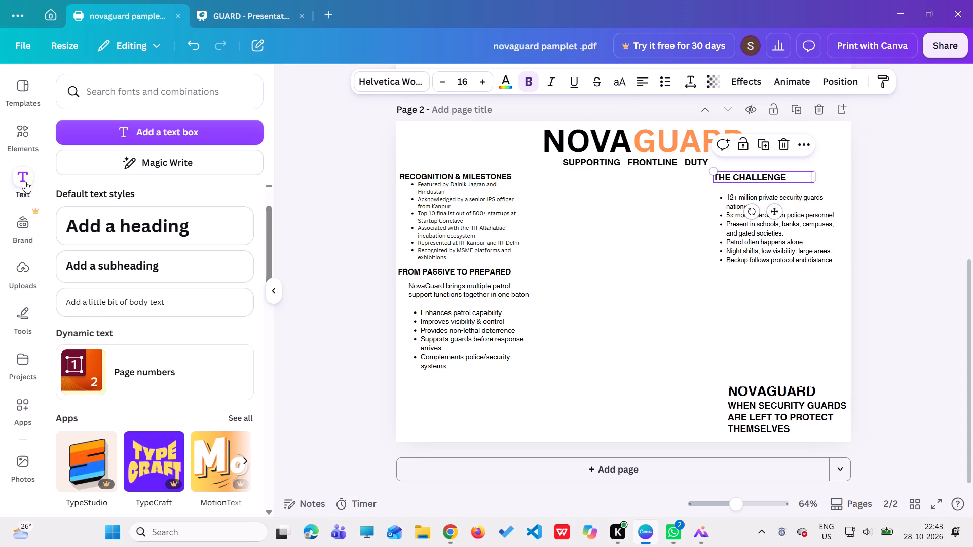
# Add a straight black line to page 2 and place it just below the SUPPORTING FRONTLINE DUTY tagline.
pyautogui.click(25, 191)
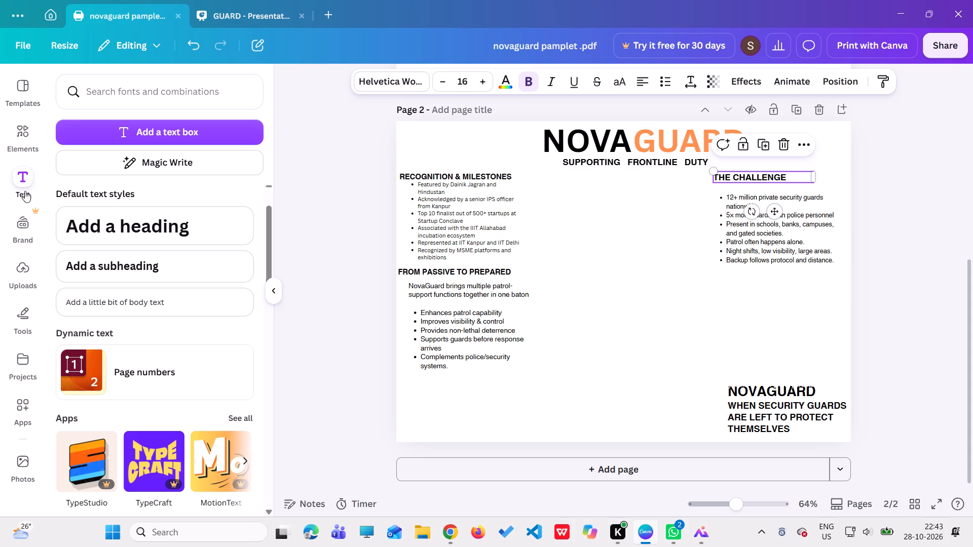
pyautogui.click(20, 306)
pyautogui.click(65, 257)
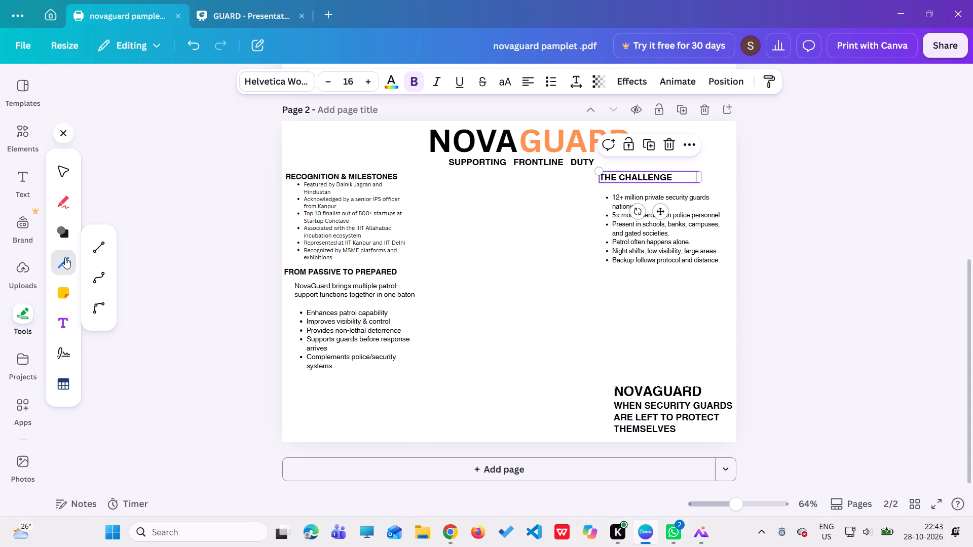
pyautogui.click(104, 247)
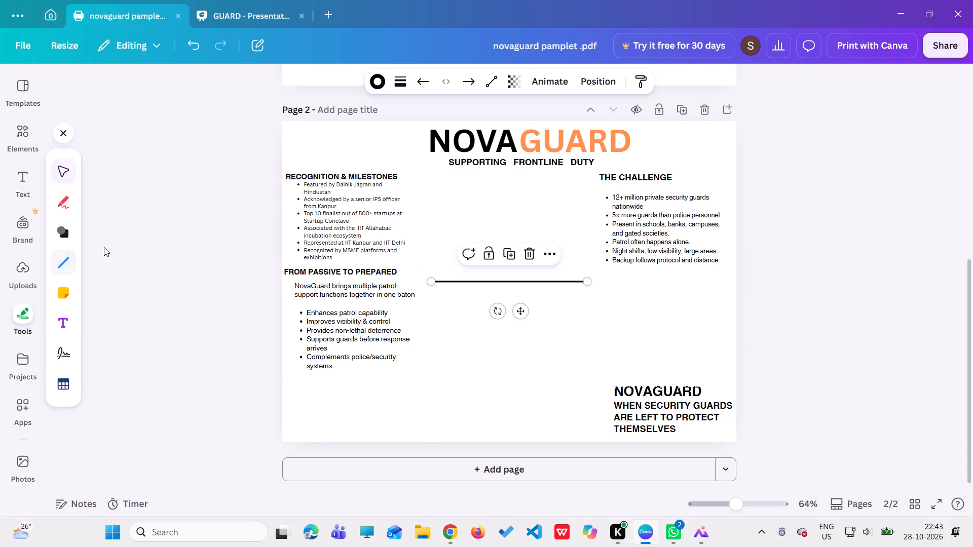
pyautogui.moveTo(520, 309); pyautogui.dragTo(521, 281)
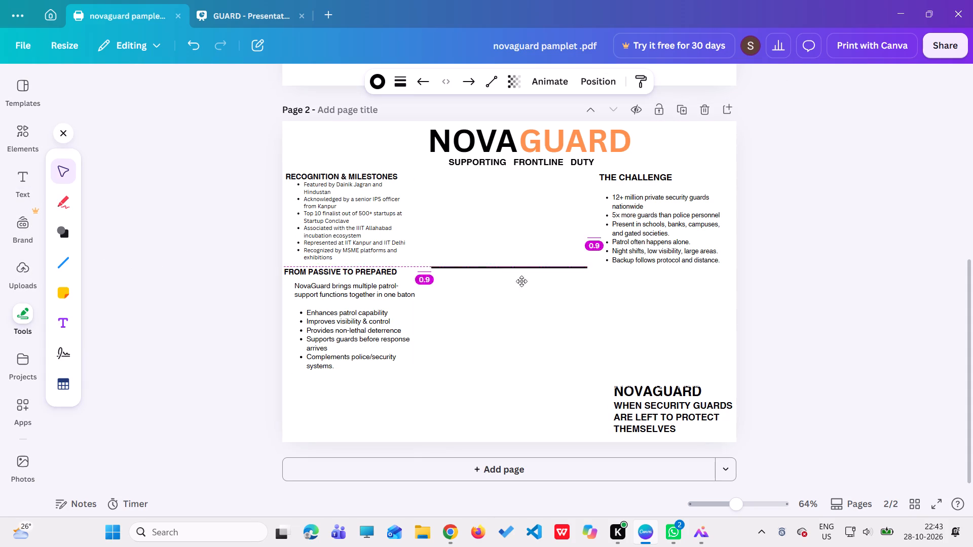
pyautogui.moveTo(521, 281); pyautogui.dragTo(527, 194)
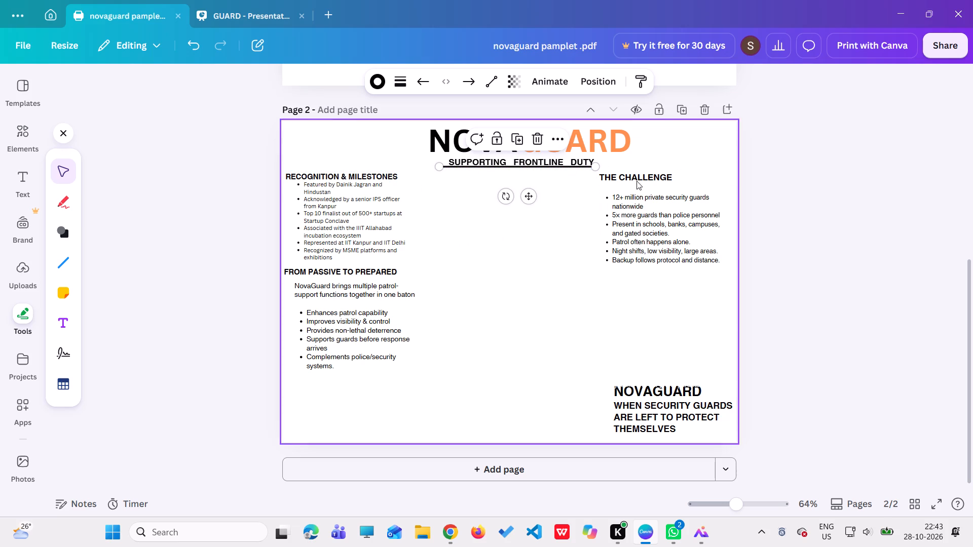
# Stretch both ends of the line horizontally to span the full page width, about 30.1 long.
pyautogui.moveTo(598, 168); pyautogui.dragTo(633, 172)
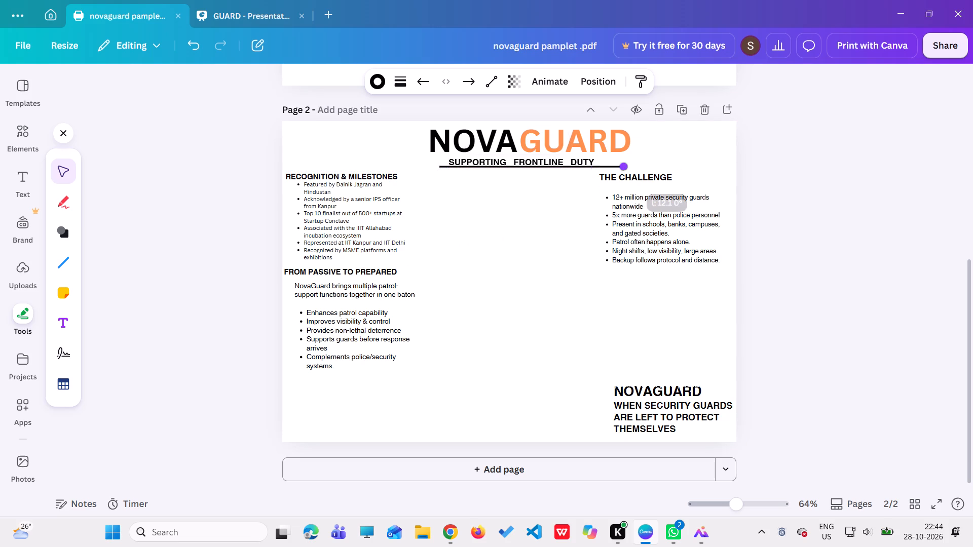
pyautogui.moveTo(633, 172); pyautogui.dragTo(742, 165)
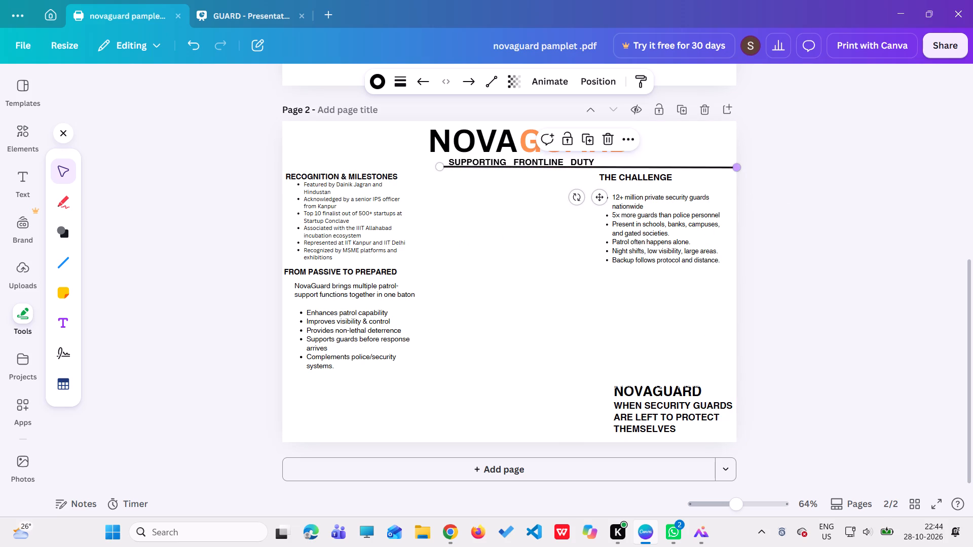
pyautogui.moveTo(438, 166); pyautogui.dragTo(438, 167)
pyautogui.moveTo(438, 167); pyautogui.dragTo(275, 168)
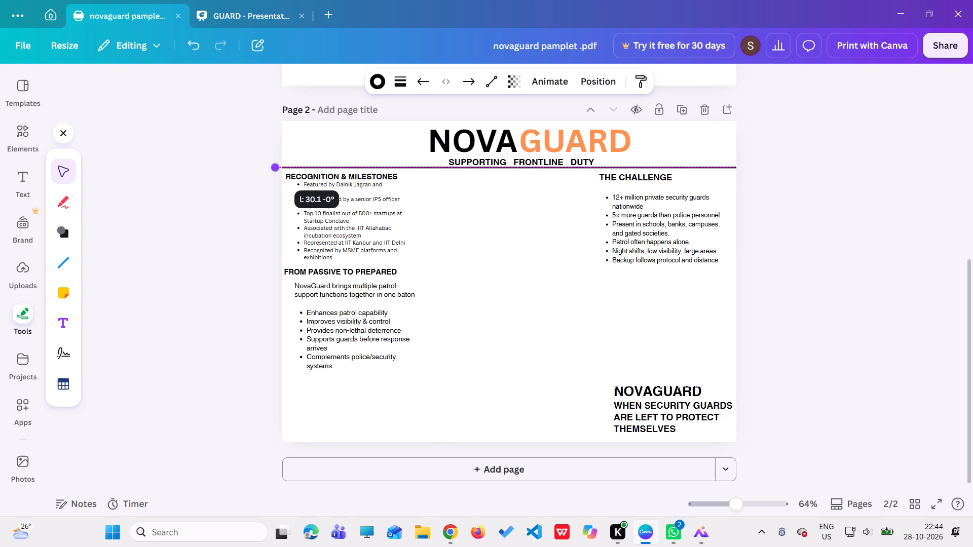
pyautogui.click(427, 214)
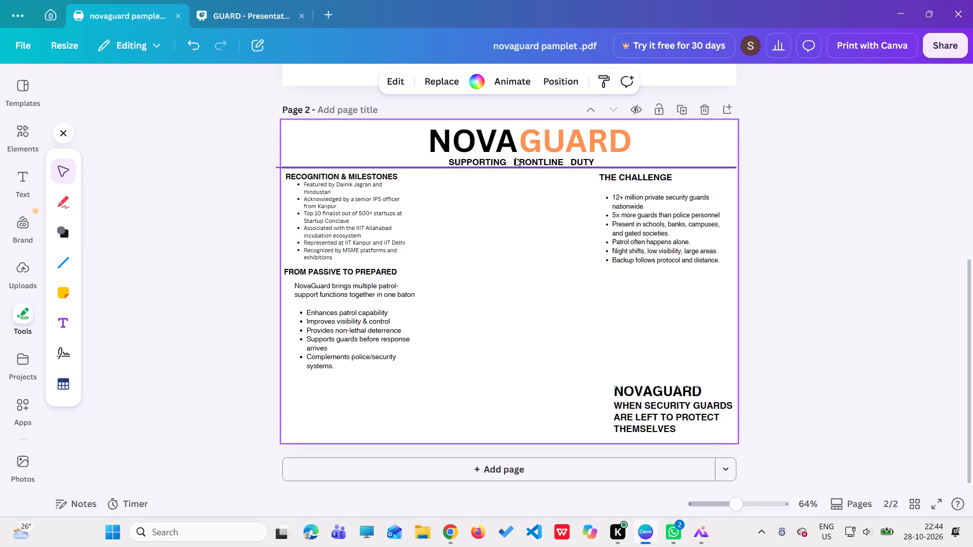
# Nudge the divider line slightly down so it sits clear of the tagline and above the section headings.
pyautogui.click(522, 160)
pyautogui.click(469, 160)
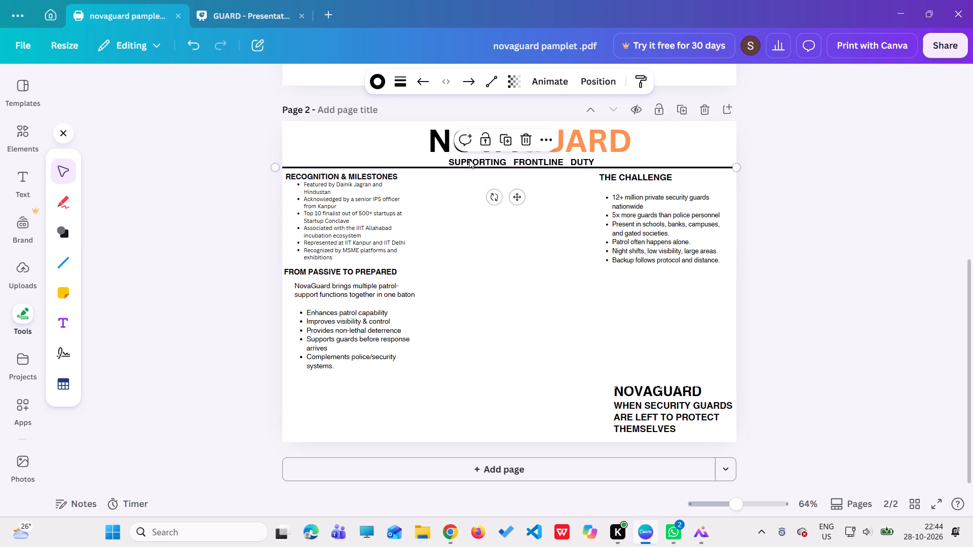
pyautogui.click(457, 159)
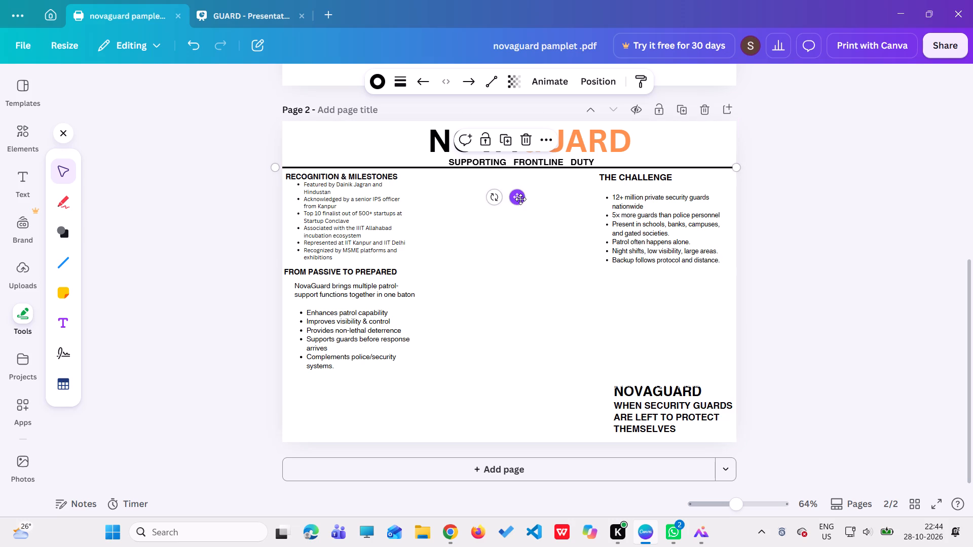
pyautogui.click(516, 199)
pyautogui.click(458, 182)
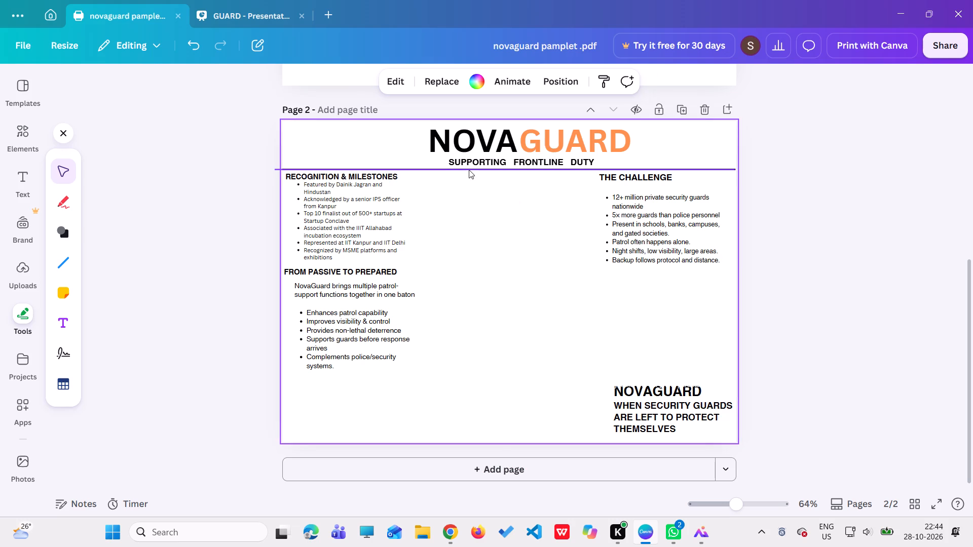
pyautogui.click(470, 160)
pyautogui.click(459, 160)
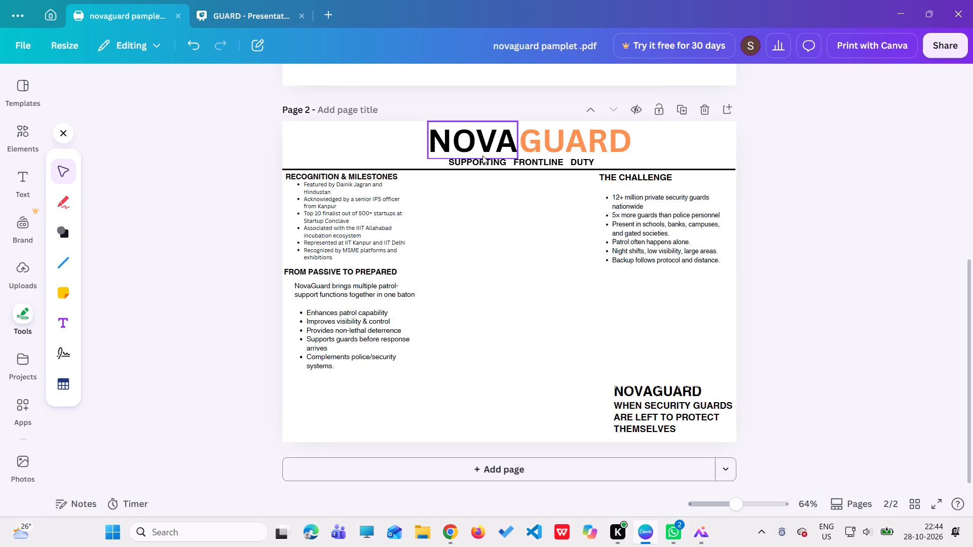
pyautogui.click(493, 162)
pyautogui.click(492, 161)
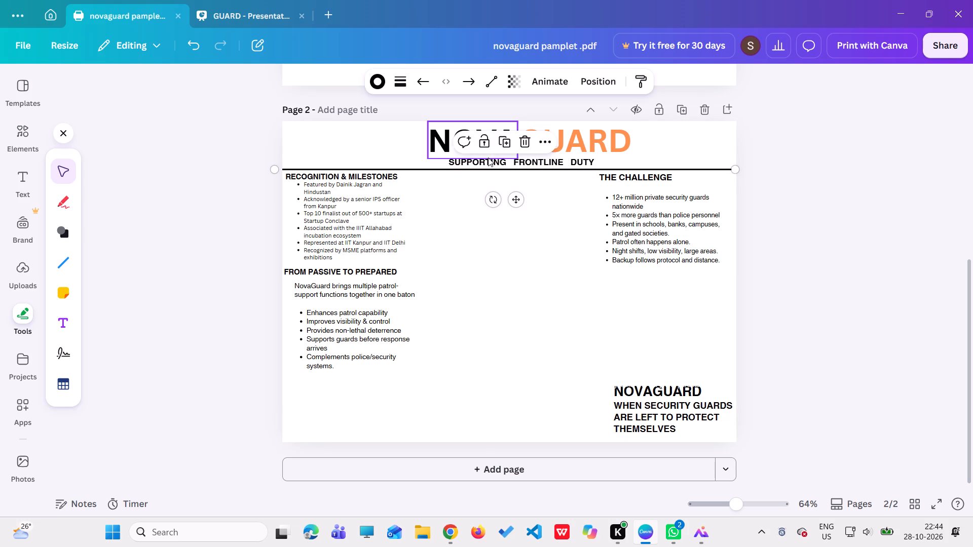
pyautogui.click(525, 163)
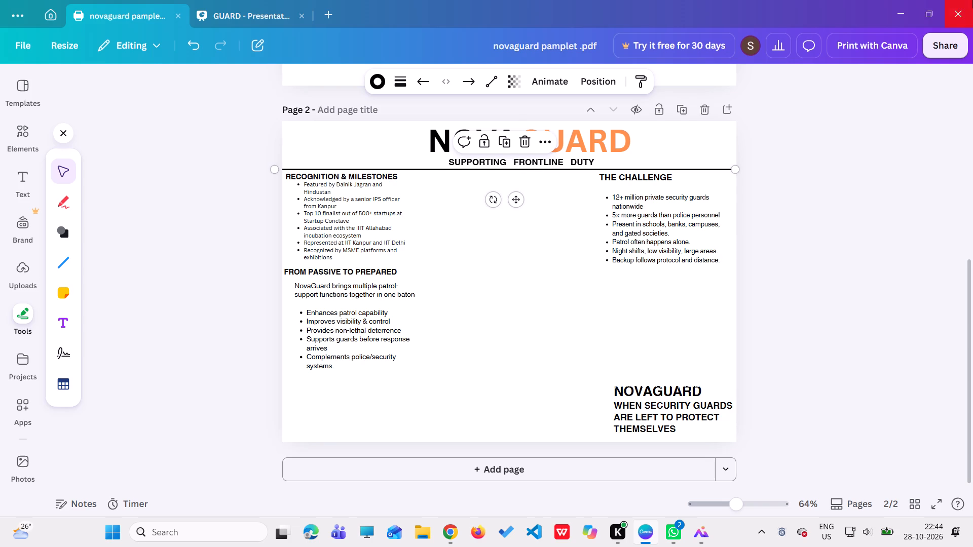
pyautogui.click(594, 243)
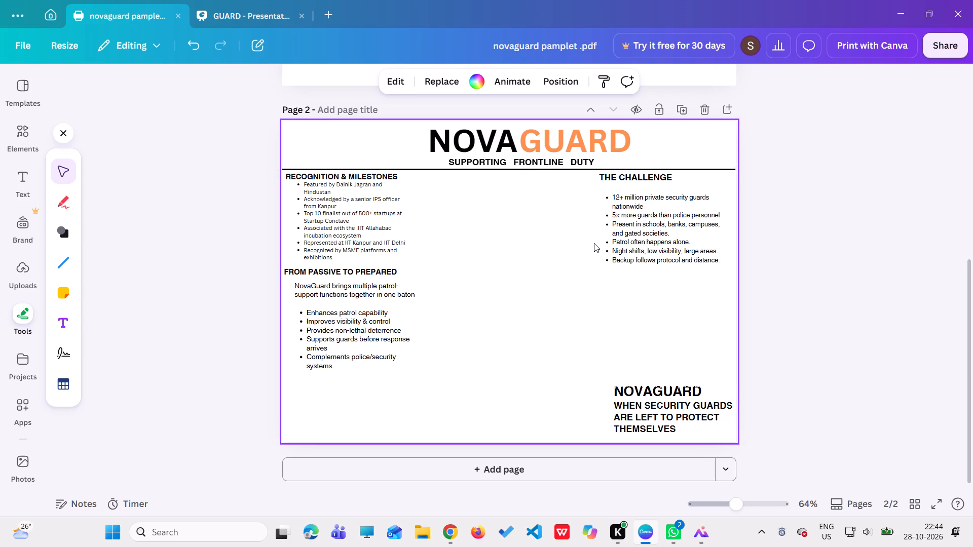
# Move THE CHALLENGE bullet list up and slightly right so it sits directly under its heading.
pyautogui.moveTo(675, 218); pyautogui.dragTo(677, 209)
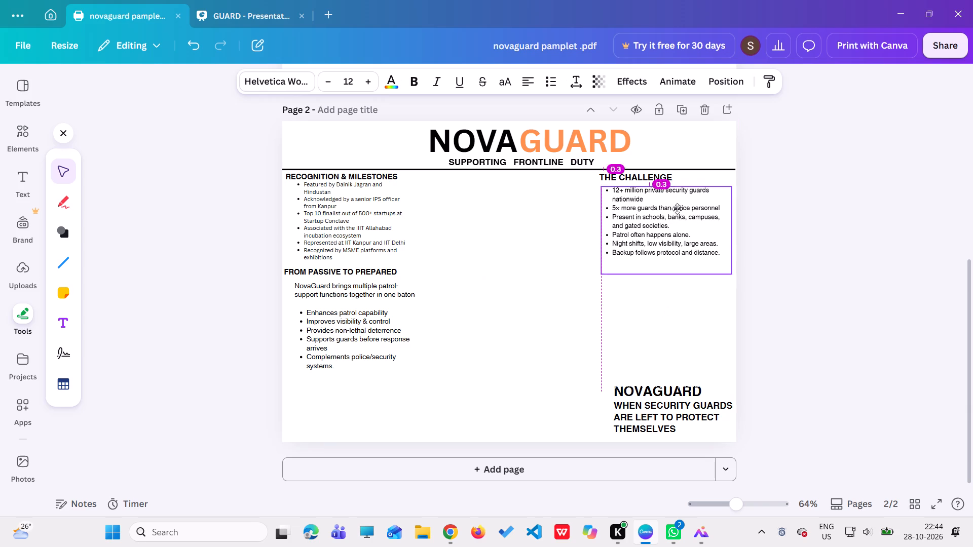
pyautogui.moveTo(677, 209); pyautogui.dragTo(678, 208)
pyautogui.click(590, 302)
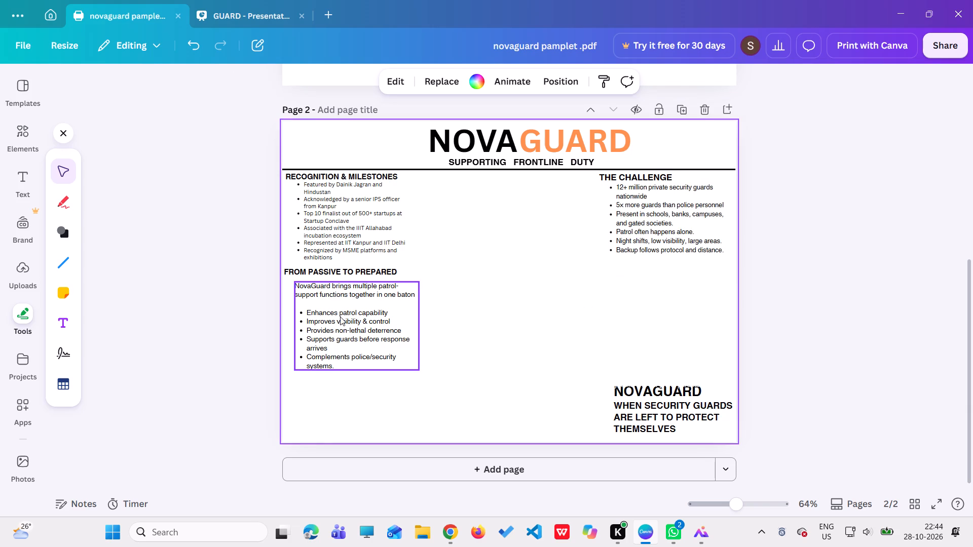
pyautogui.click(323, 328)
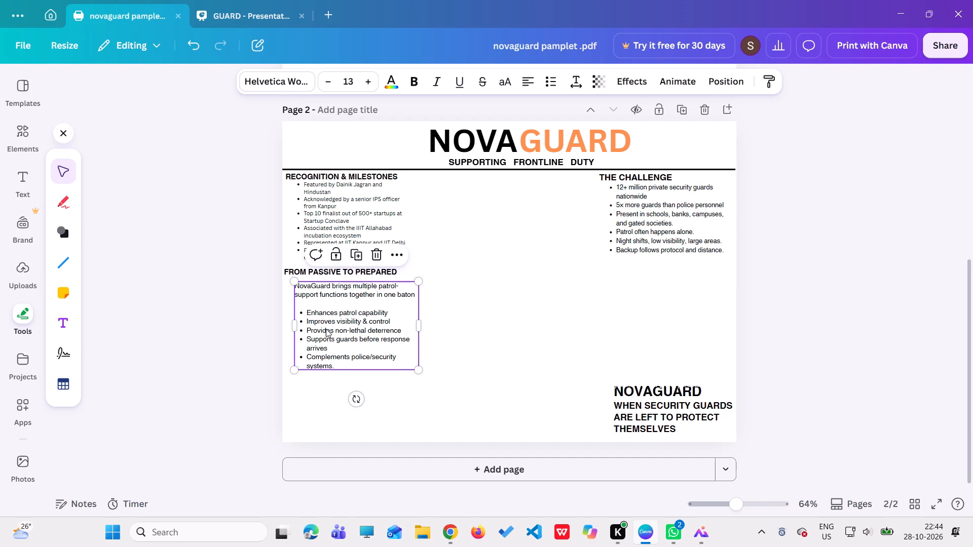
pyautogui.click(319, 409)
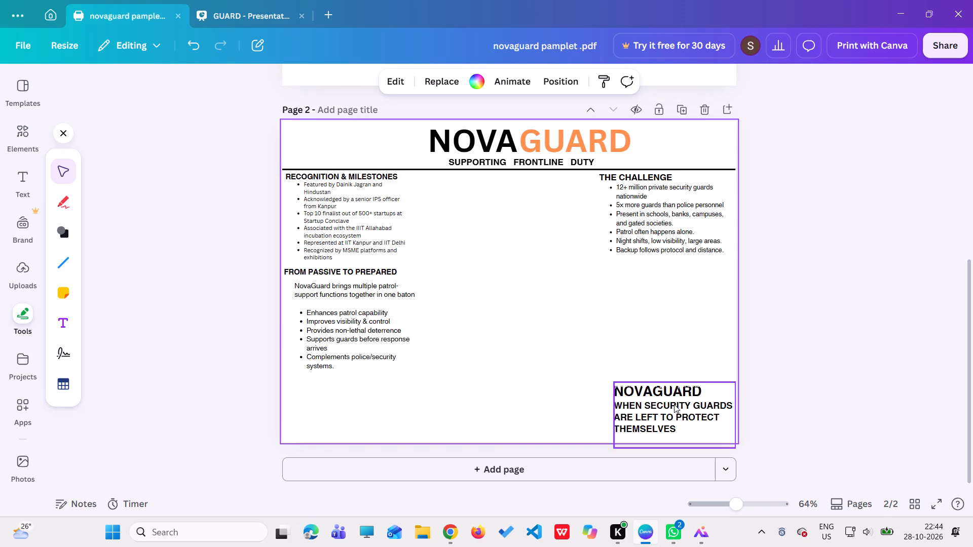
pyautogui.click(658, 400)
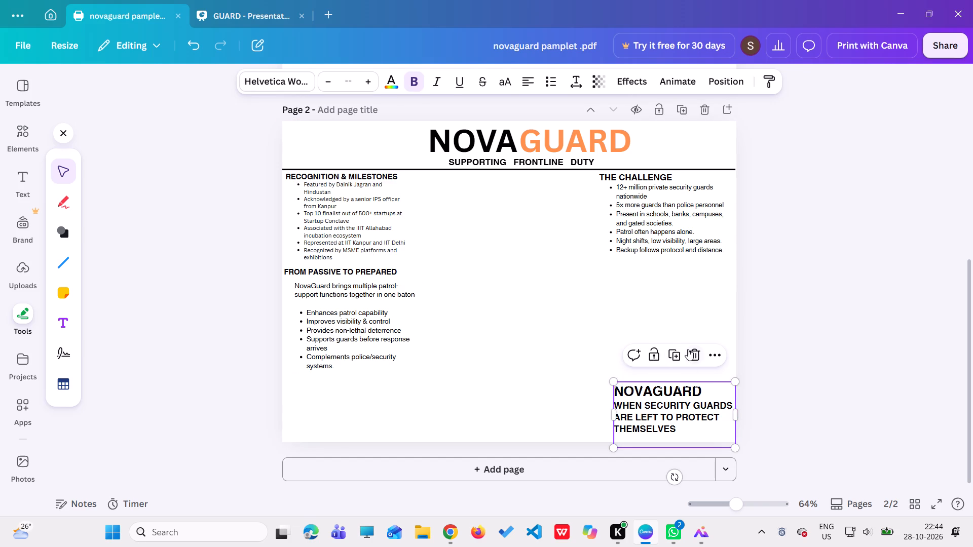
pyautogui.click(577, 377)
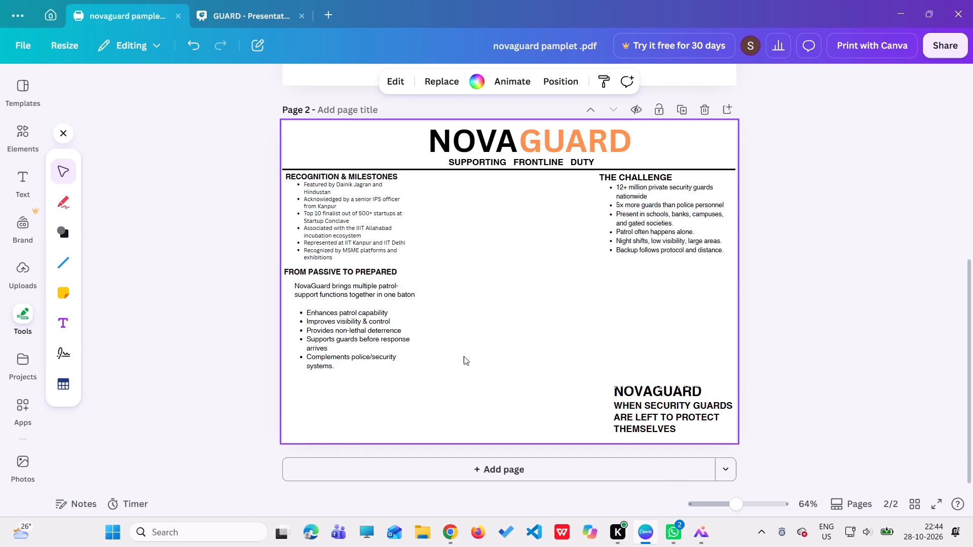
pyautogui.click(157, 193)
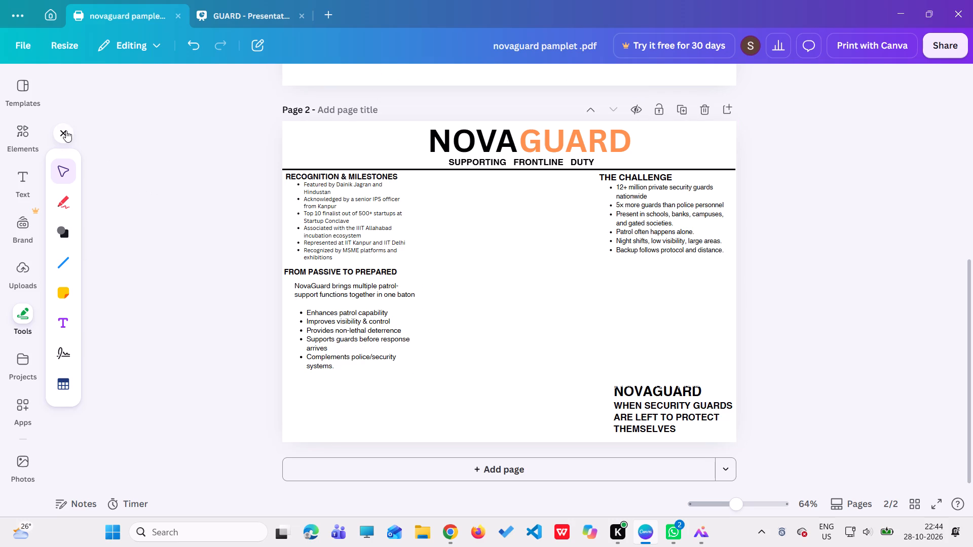
# Insert the uploaded TRINOVA logo on page 2 and move it to the page's top-left corner, above the divider line.
pyautogui.click(66, 131)
pyautogui.scroll(6, 428, 252)
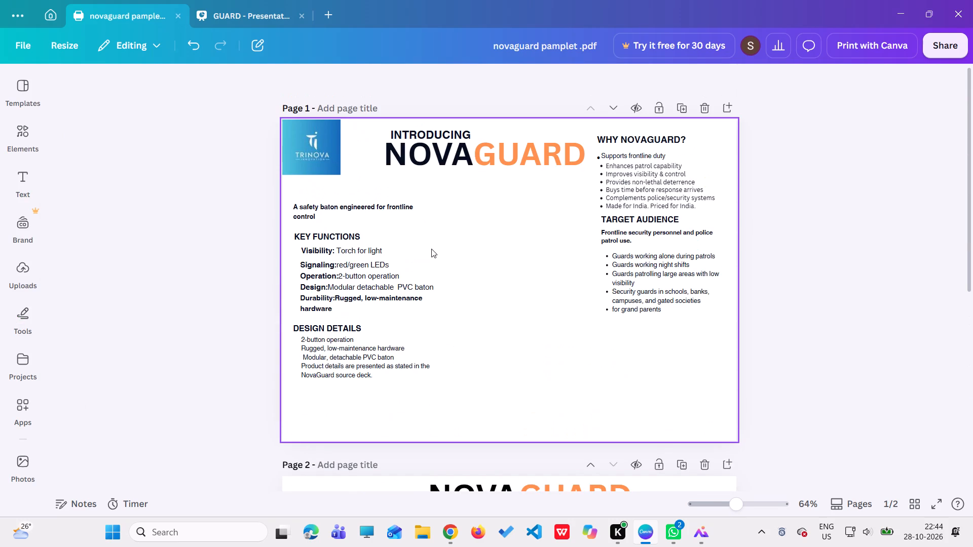
pyautogui.scroll(1, 431, 249)
pyautogui.scroll(-4, 403, 328)
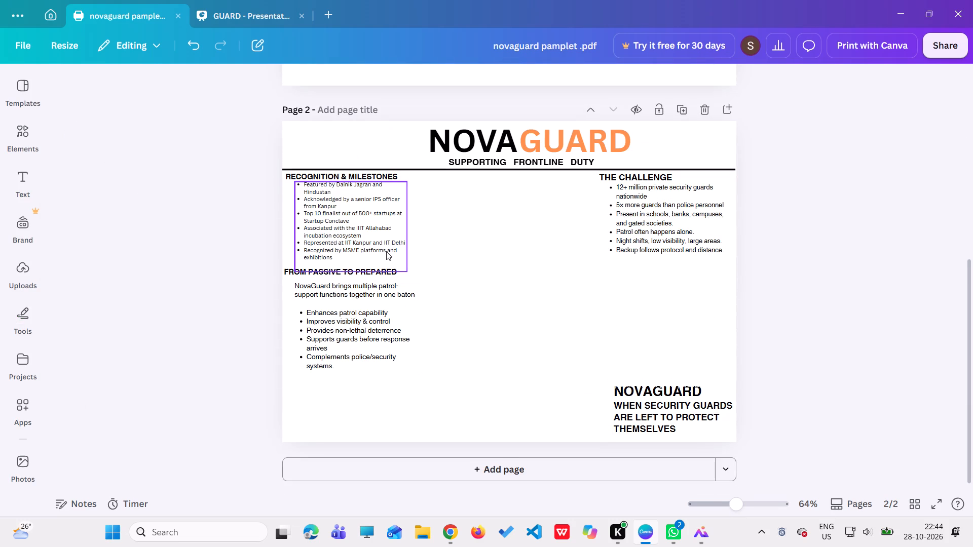
pyautogui.click(17, 272)
pyautogui.click(66, 253)
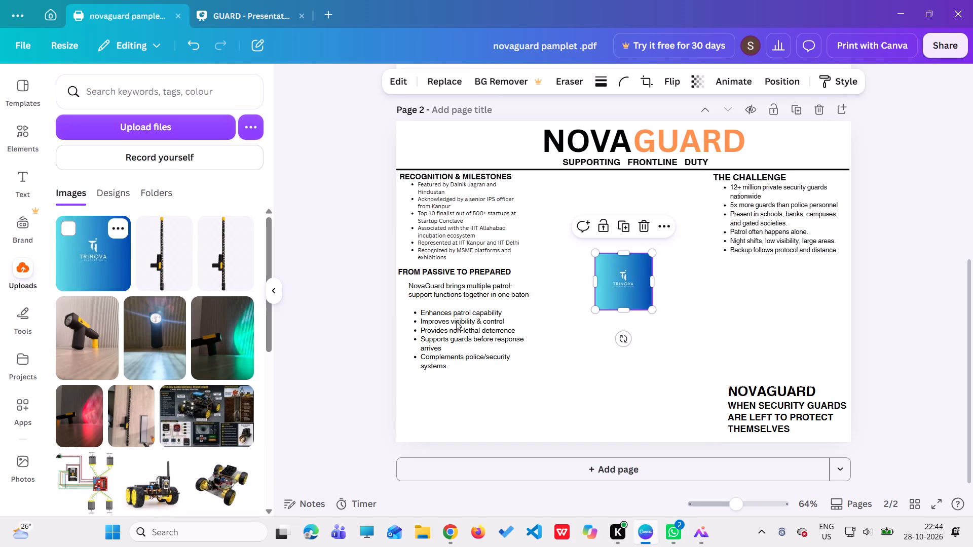
pyautogui.moveTo(625, 291); pyautogui.dragTo(439, 161)
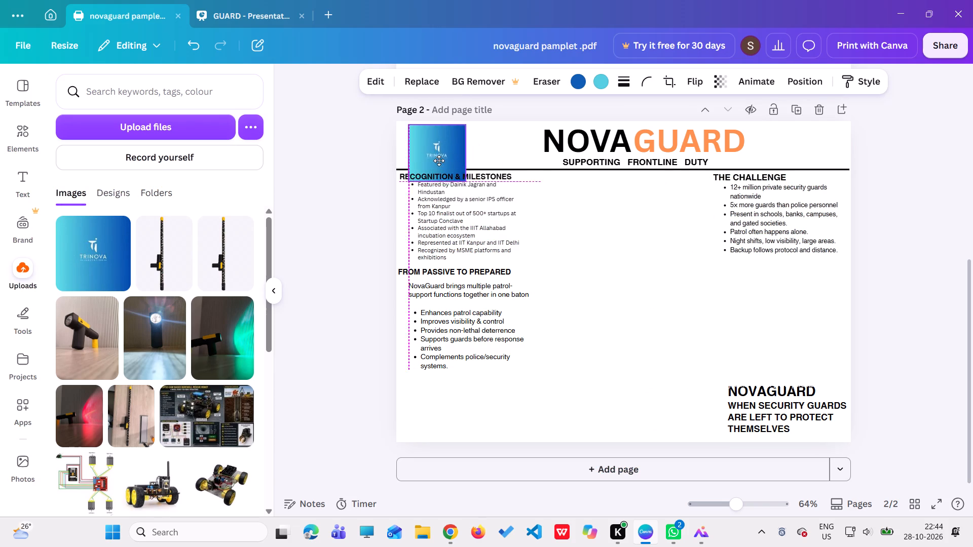
pyautogui.moveTo(439, 161); pyautogui.dragTo(431, 154)
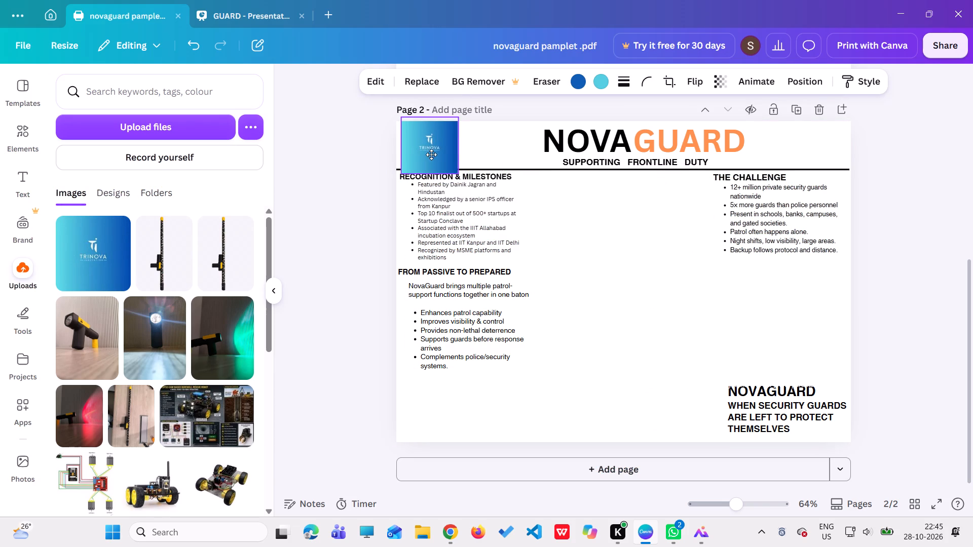
pyautogui.moveTo(431, 154); pyautogui.dragTo(431, 153)
pyautogui.moveTo(431, 151); pyautogui.dragTo(425, 148)
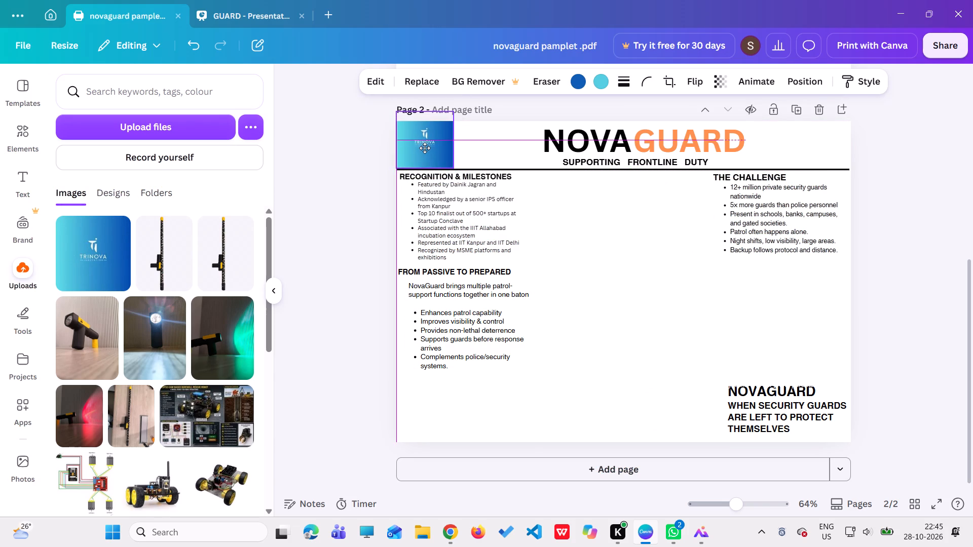
pyautogui.moveTo(425, 148); pyautogui.dragTo(425, 147)
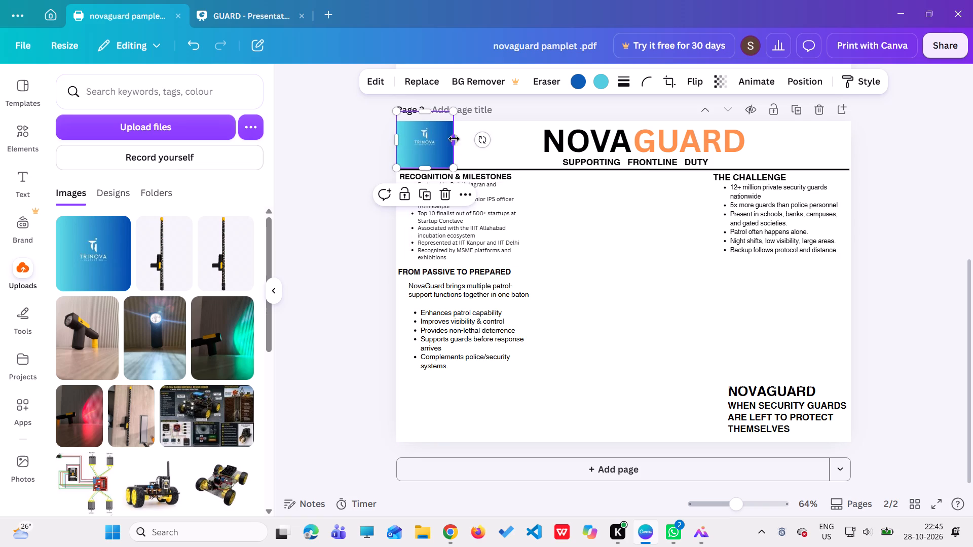
# Shrink the TRINOVA logo to about 3.1 by 3.1 so it fits between the page's top edge and the divider line.
pyautogui.moveTo(453, 113); pyautogui.dragTo(448, 128)
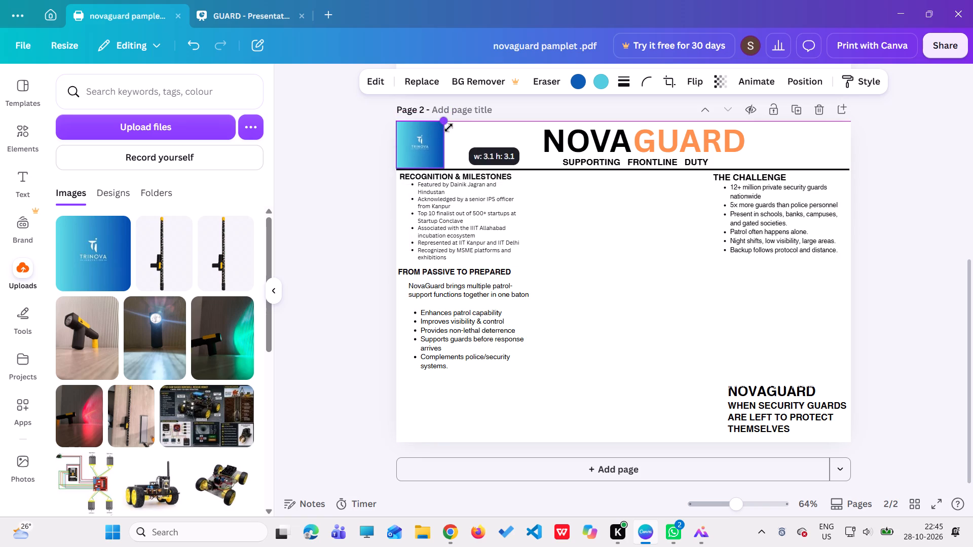
pyautogui.moveTo(448, 128); pyautogui.dragTo(443, 137)
pyautogui.moveTo(439, 127); pyautogui.dragTo(441, 126)
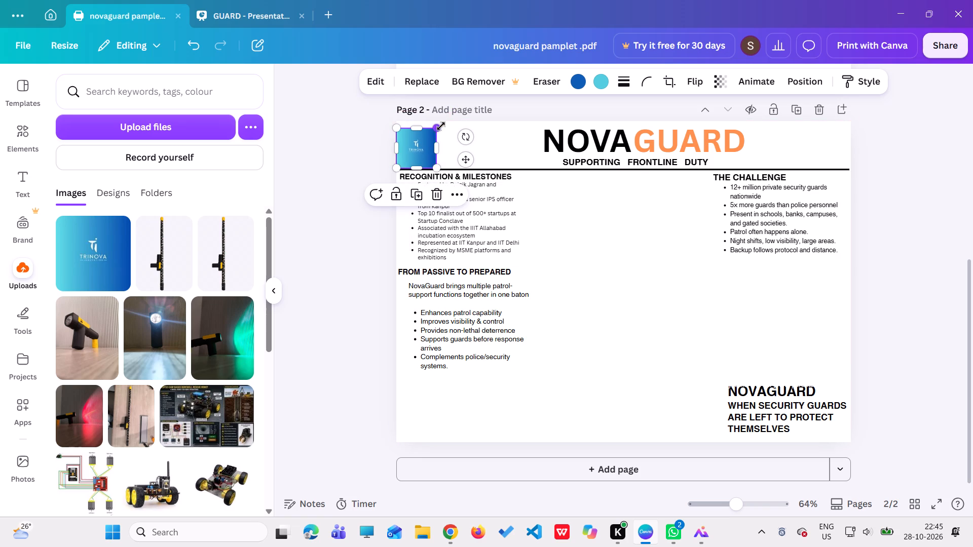
pyautogui.moveTo(441, 126); pyautogui.dragTo(443, 122)
pyautogui.click(571, 263)
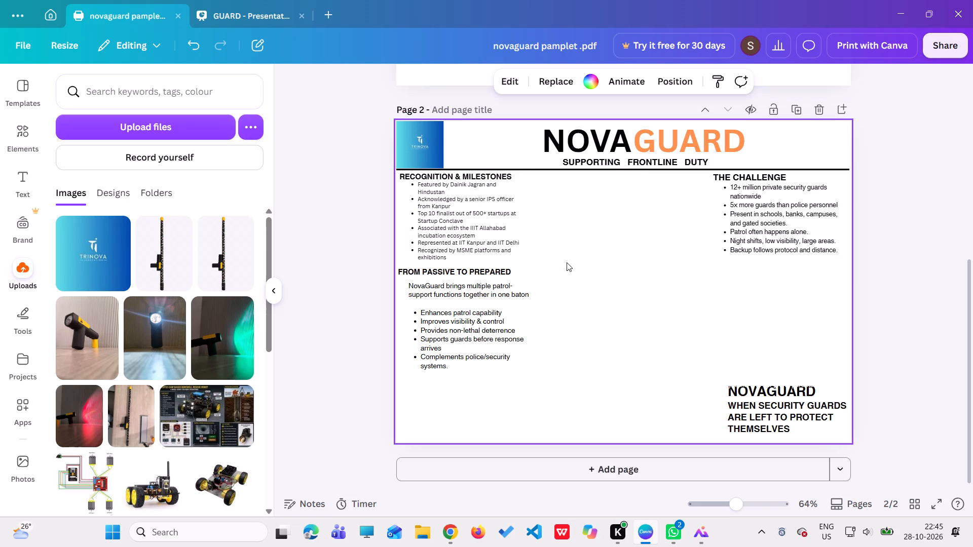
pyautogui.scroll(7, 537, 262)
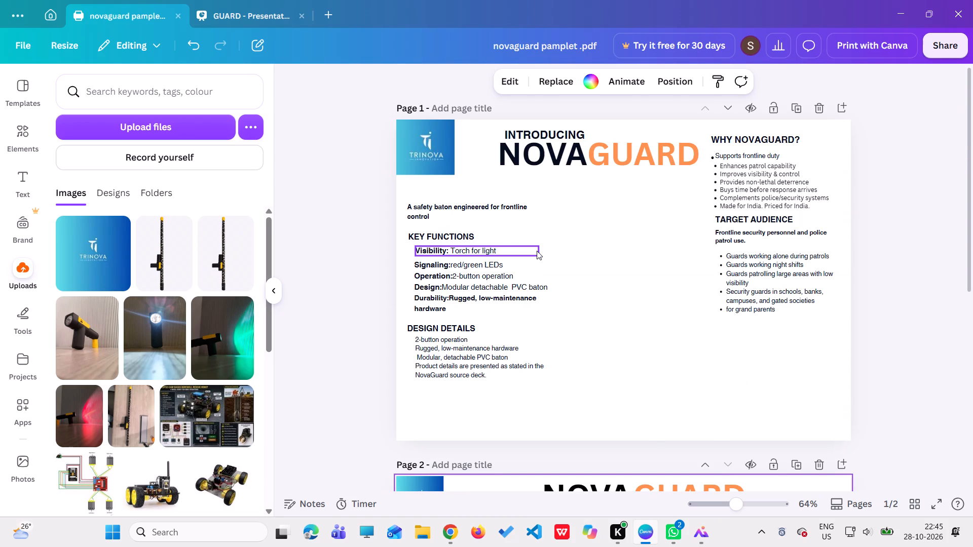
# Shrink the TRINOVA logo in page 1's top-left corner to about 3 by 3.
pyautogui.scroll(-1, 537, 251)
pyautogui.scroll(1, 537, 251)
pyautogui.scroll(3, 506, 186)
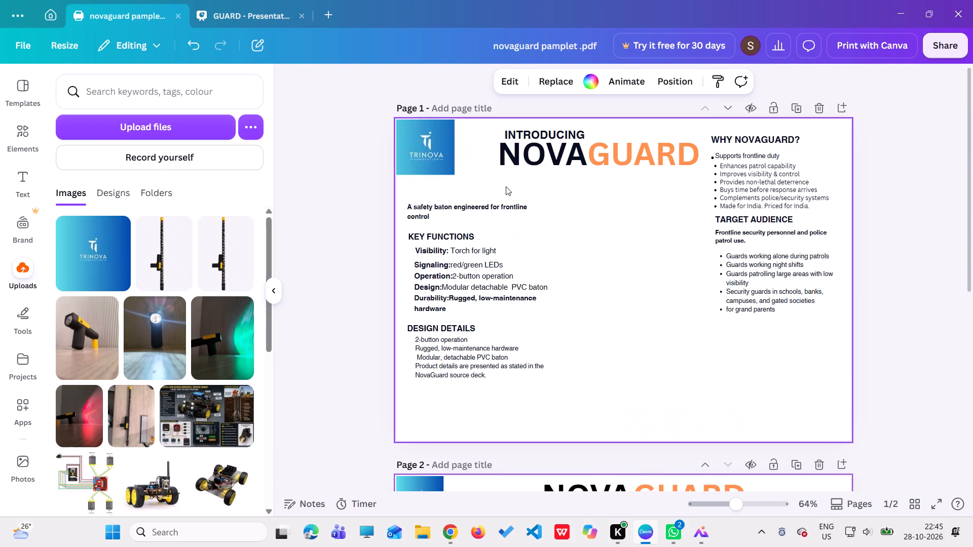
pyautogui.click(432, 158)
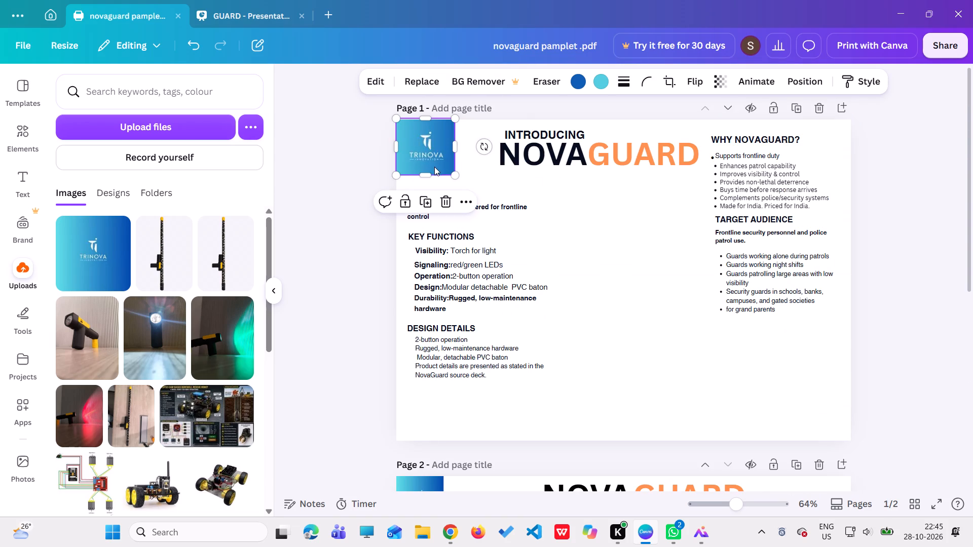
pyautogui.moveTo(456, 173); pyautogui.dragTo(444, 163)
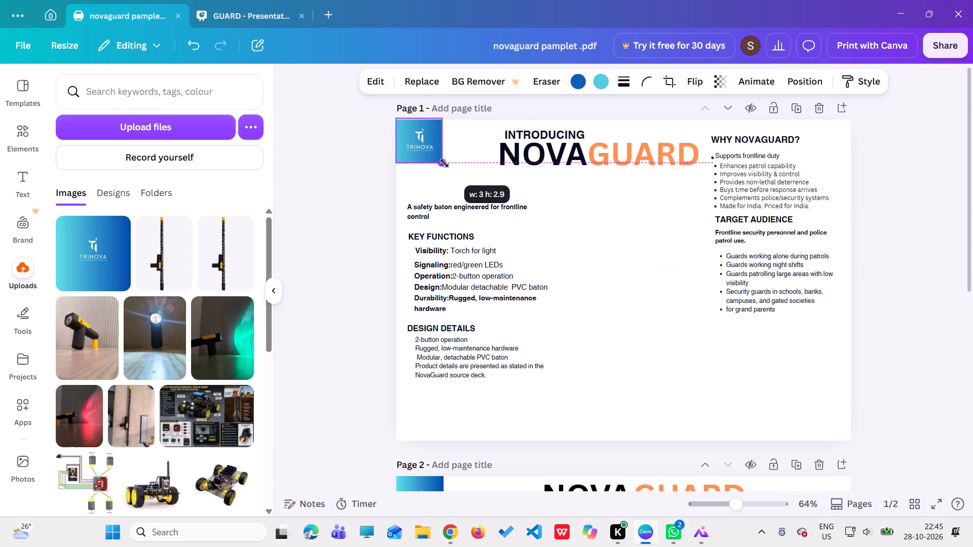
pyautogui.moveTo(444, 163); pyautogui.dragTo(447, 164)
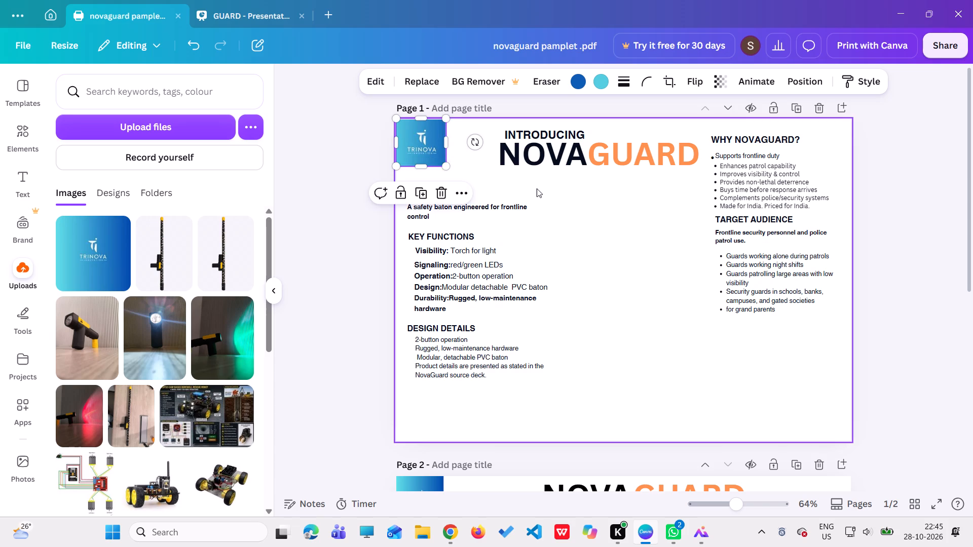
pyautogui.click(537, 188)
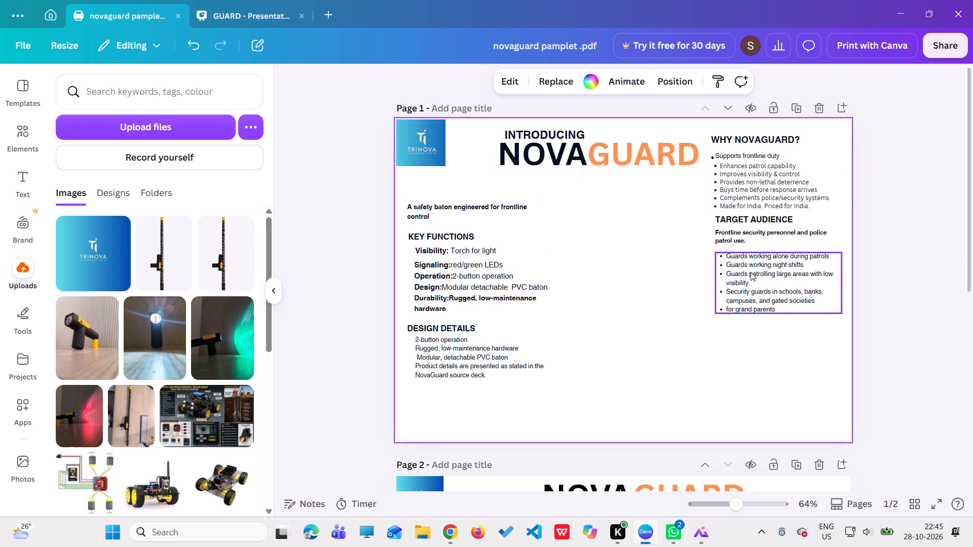
# Delete the "Frontline security personnel and police patrol use." line on page 1 and move the TARGET AUDIENCE bullet list and heading down together.
pyautogui.moveTo(750, 272); pyautogui.dragTo(758, 312)
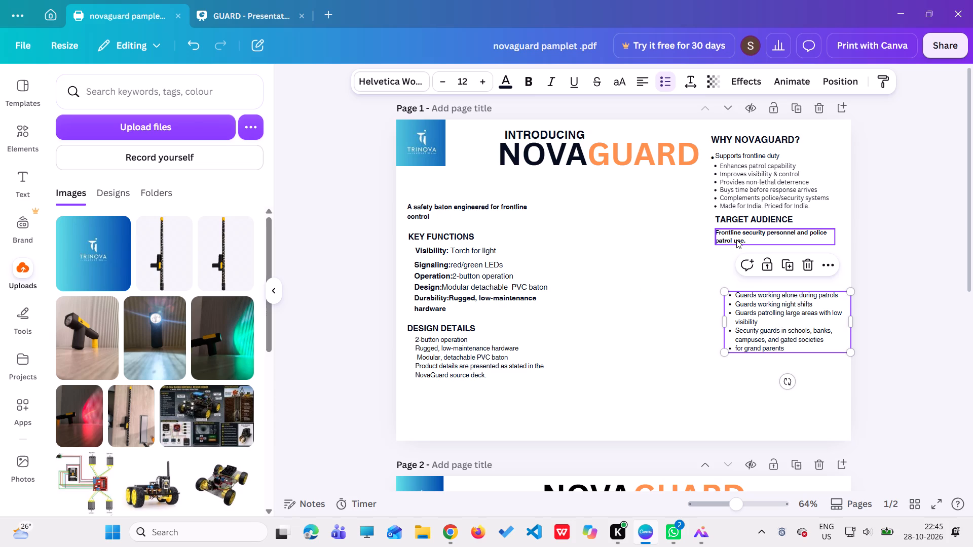
pyautogui.click(736, 240)
pyautogui.click(794, 208)
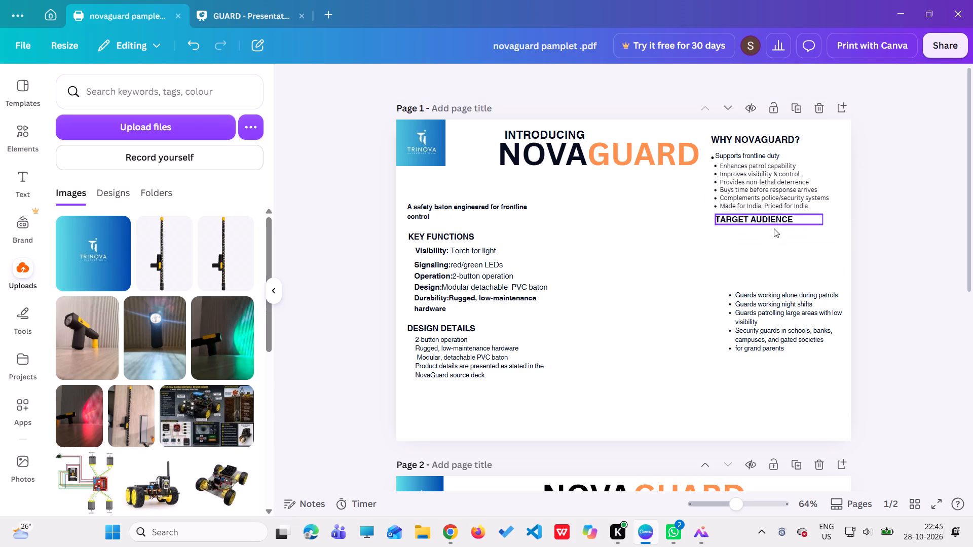
pyautogui.moveTo(755, 221); pyautogui.dragTo(747, 281)
# Delete the "Supports frontline duty" line and its stray bullet, and move the WHY NOVAGUARD? list and heading down below the title level.
pyautogui.moveTo(752, 183); pyautogui.dragTo(751, 220)
pyautogui.click(751, 153)
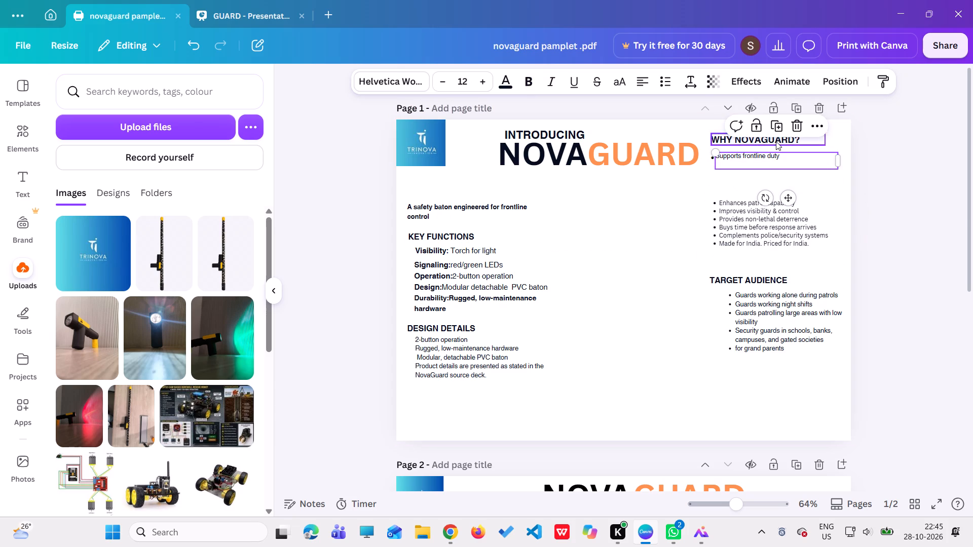
pyautogui.click(794, 124)
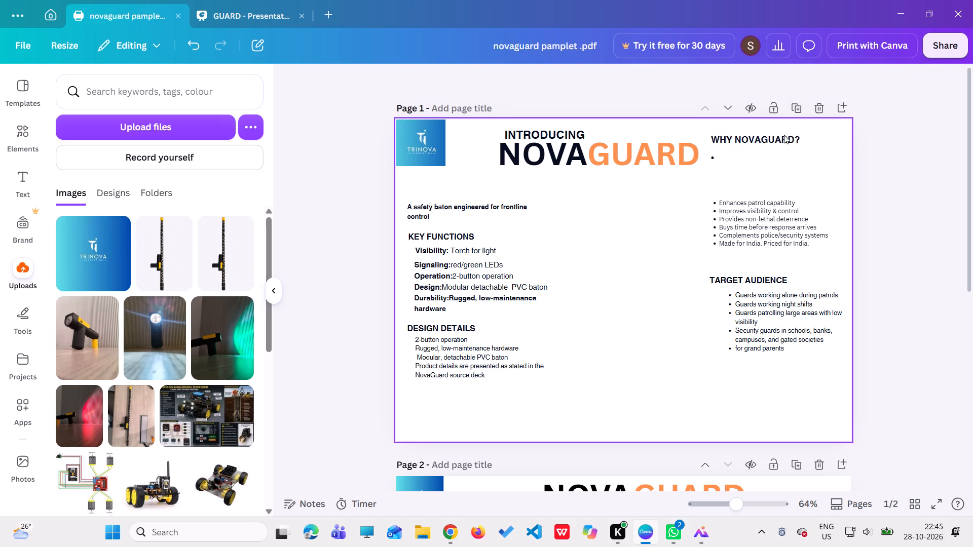
pyautogui.click(762, 139)
pyautogui.click(714, 155)
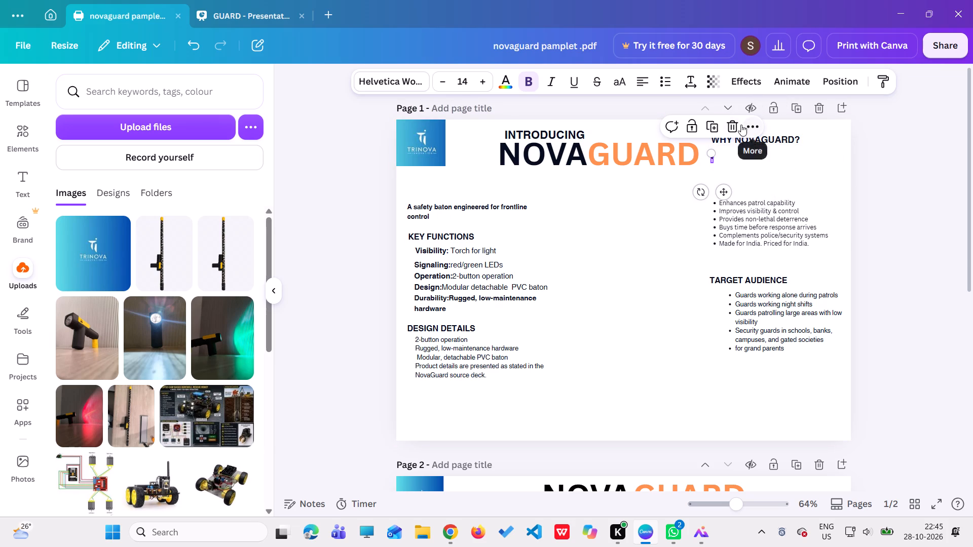
pyautogui.click(735, 125)
pyautogui.moveTo(742, 138); pyautogui.dragTo(726, 193)
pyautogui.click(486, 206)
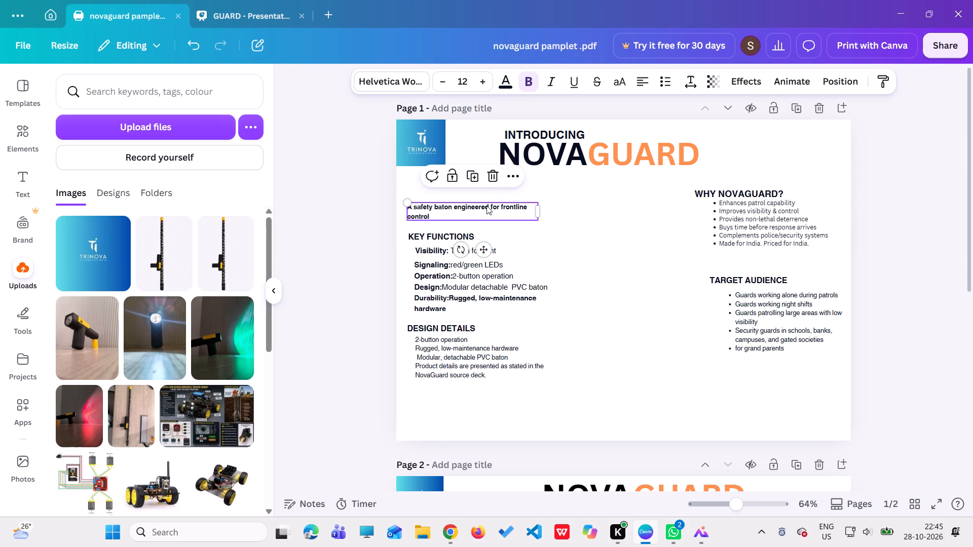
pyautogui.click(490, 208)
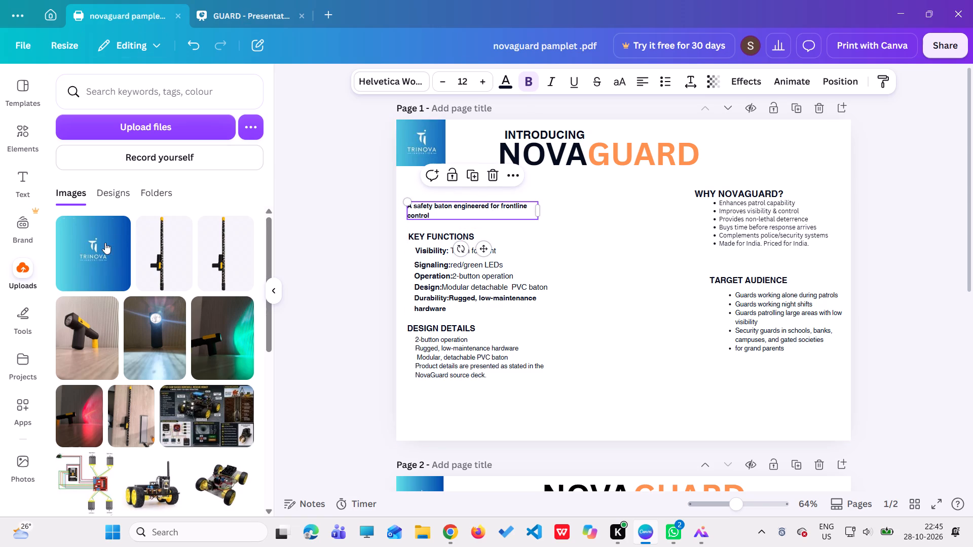
# Add a straight horizontal divider line across the full width of page 1, just below the NOVAGUARD title and logo.
pyautogui.click(19, 314)
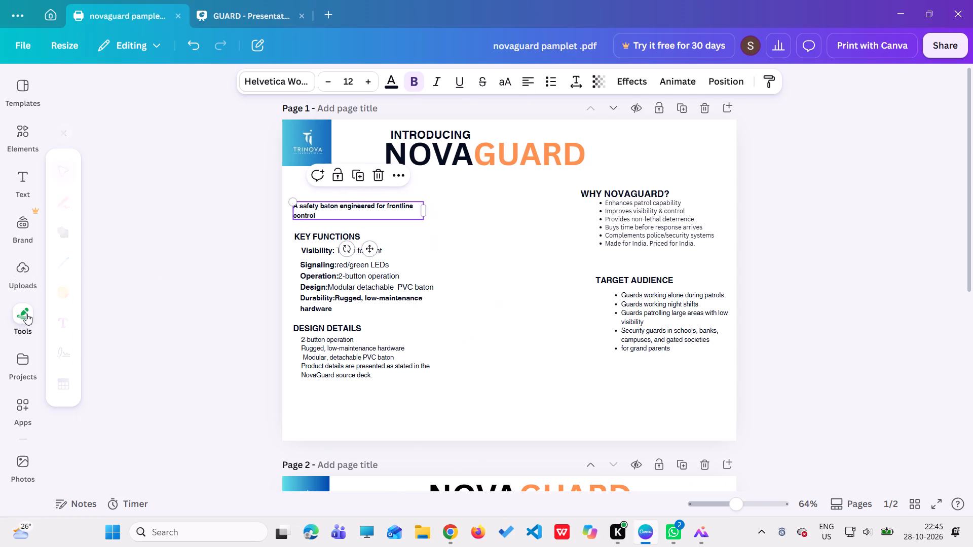
pyautogui.click(63, 264)
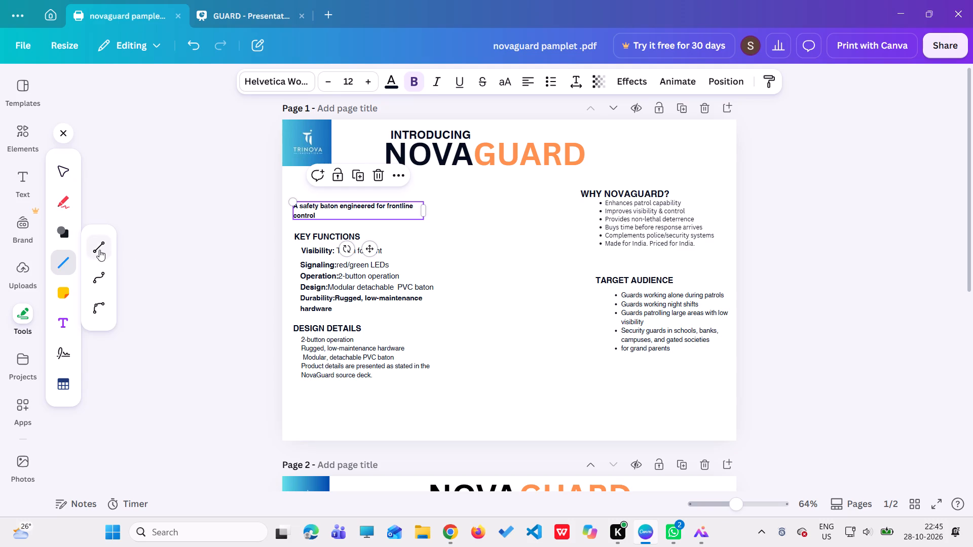
pyautogui.click(99, 250)
pyautogui.moveTo(519, 312); pyautogui.dragTo(519, 312)
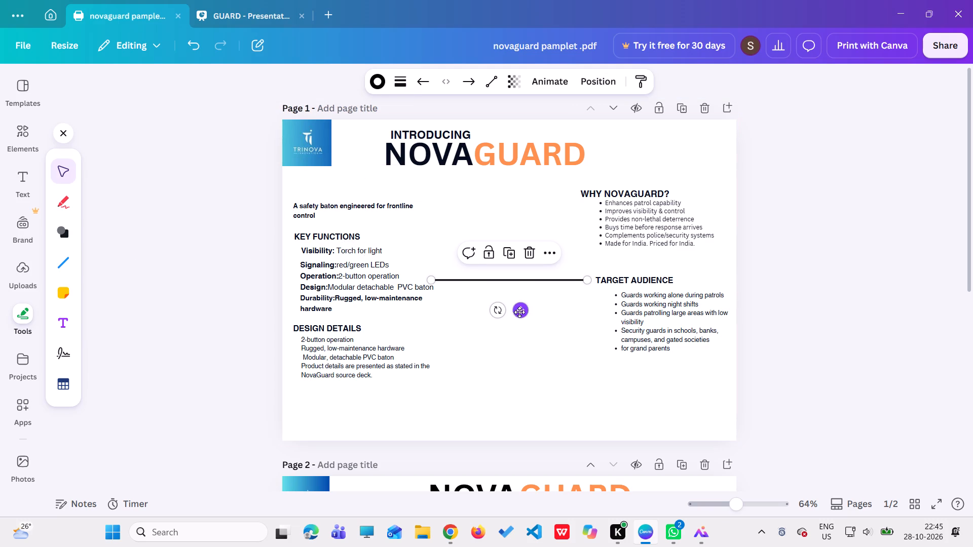
pyautogui.moveTo(519, 312); pyautogui.dragTo(463, 206)
pyautogui.moveTo(530, 175); pyautogui.dragTo(734, 172)
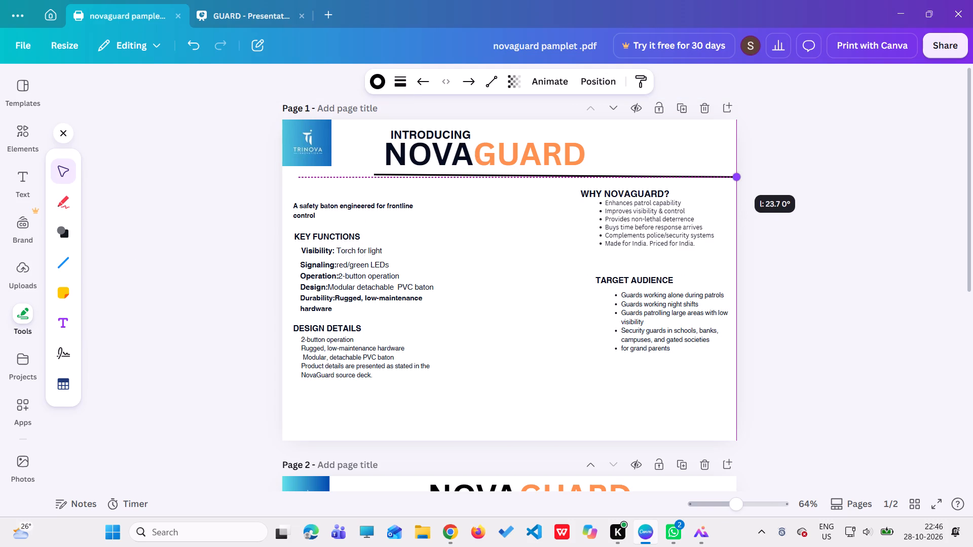
pyautogui.moveTo(734, 172); pyautogui.dragTo(737, 169)
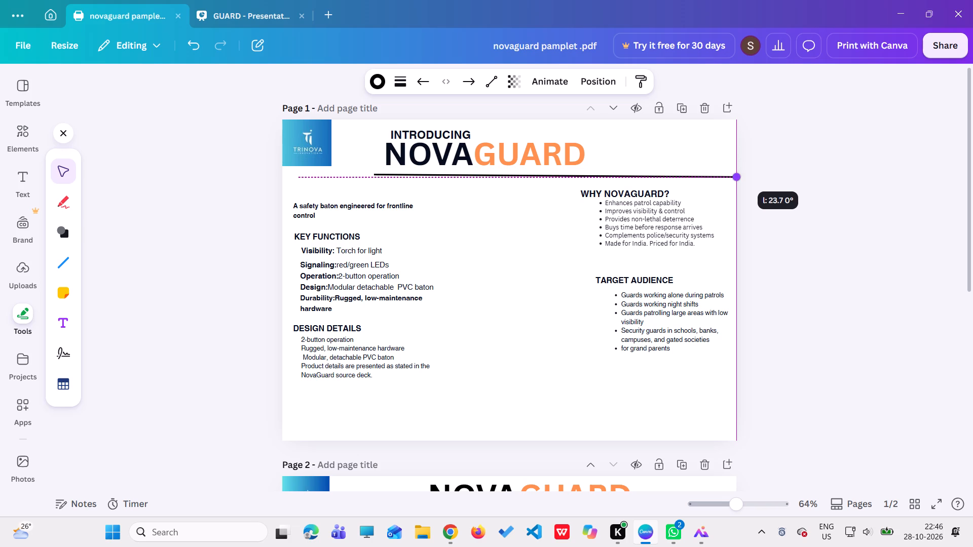
pyautogui.moveTo(737, 169); pyautogui.dragTo(737, 172)
pyautogui.moveTo(373, 174); pyautogui.dragTo(280, 174)
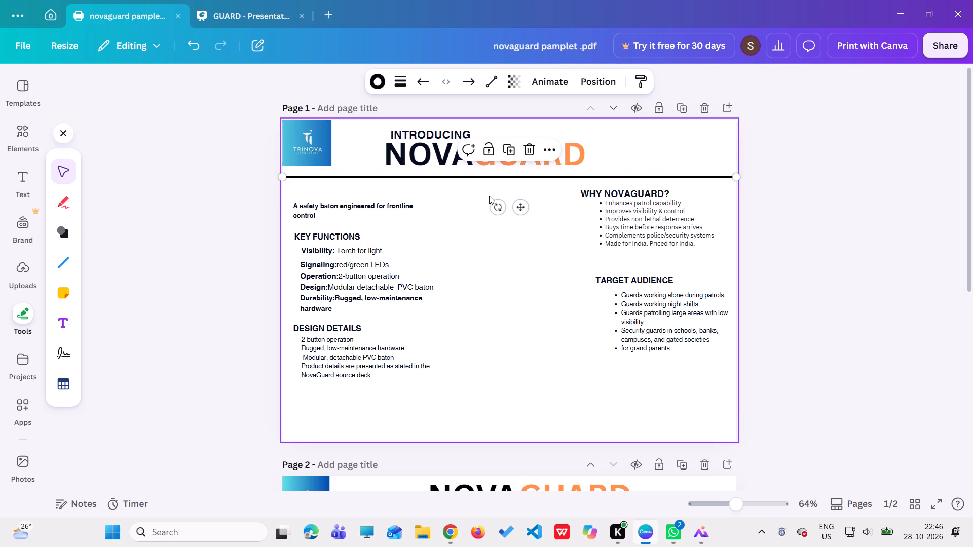
pyautogui.click(522, 208)
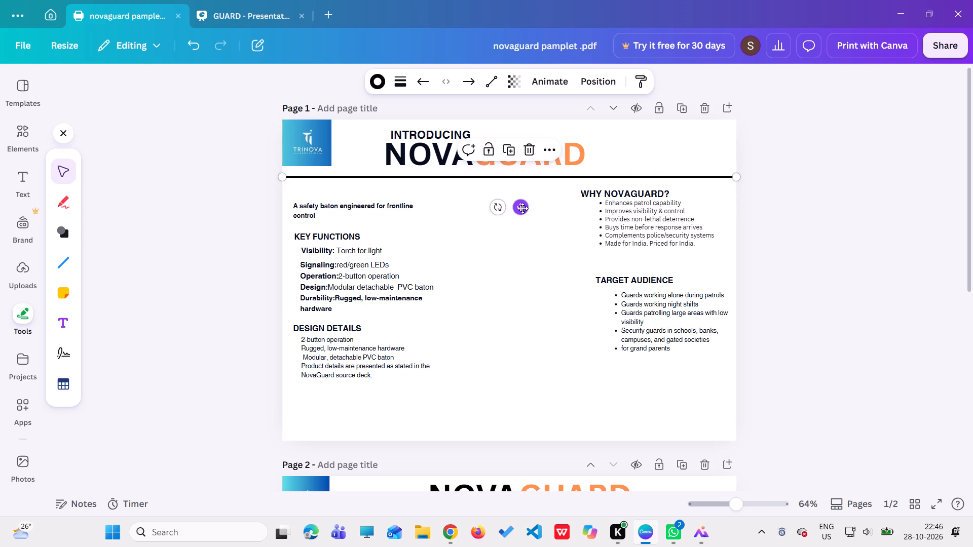
# Enlarge the page 1 TRINOVA logo to about 4 by 4 so it fills the space above the divider line.
pyautogui.click(320, 157)
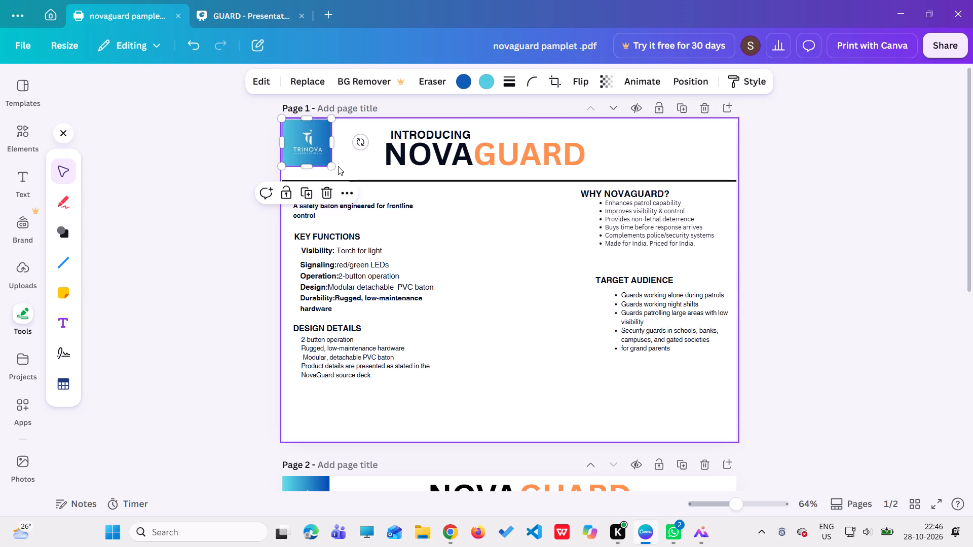
pyautogui.moveTo(329, 166); pyautogui.dragTo(343, 182)
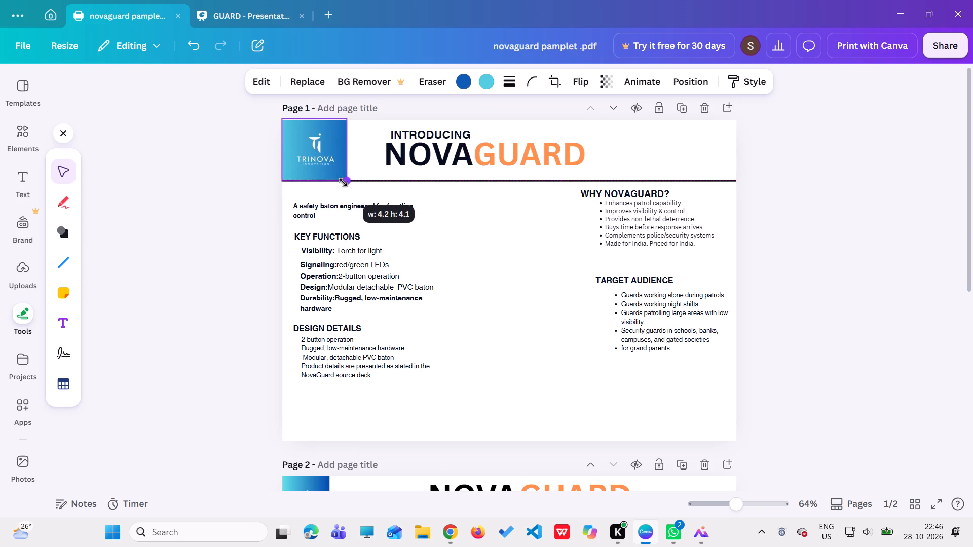
pyautogui.moveTo(343, 182); pyautogui.dragTo(343, 177)
pyautogui.click(473, 229)
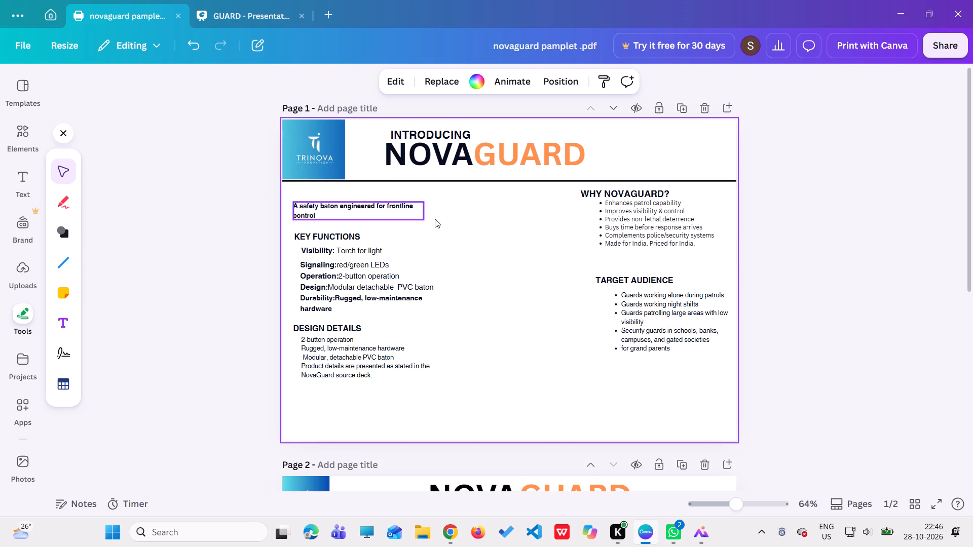
pyautogui.click(442, 221)
# Shift page 2's FROM PASSIVE TO PREPARED and RECOGNITION & MILESTONES headings and their text slightly down, away from the divider line.
pyautogui.scroll(-4, 464, 211)
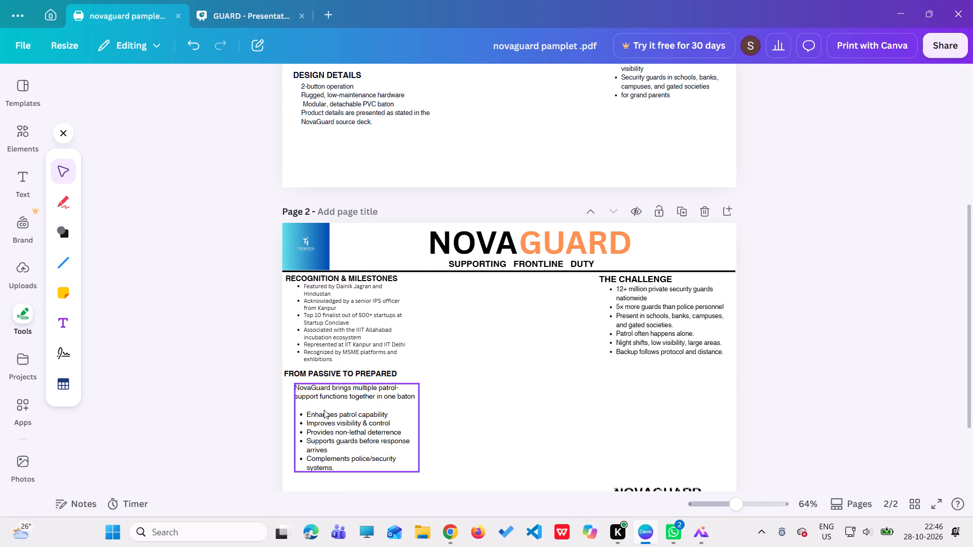
pyautogui.scroll(-4, 438, 342)
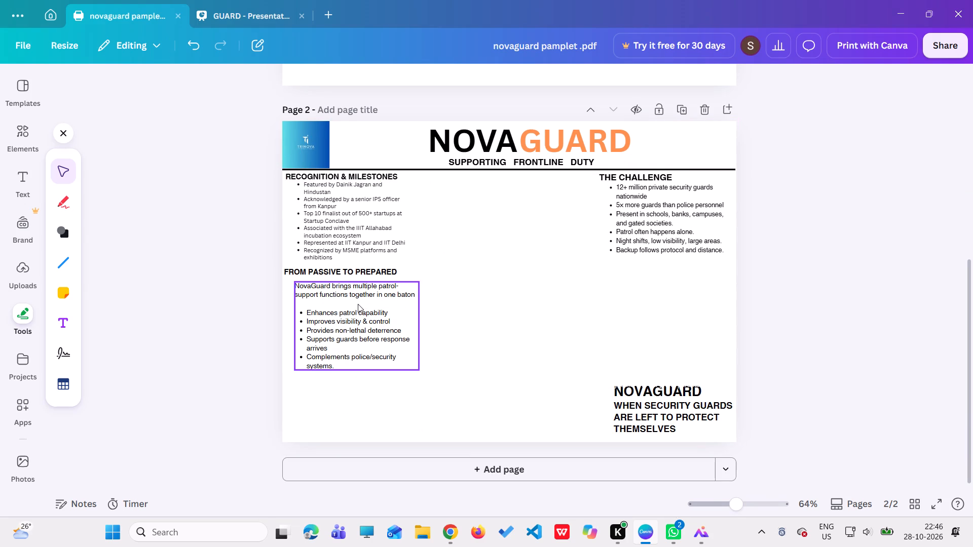
pyautogui.moveTo(350, 311); pyautogui.dragTo(350, 319)
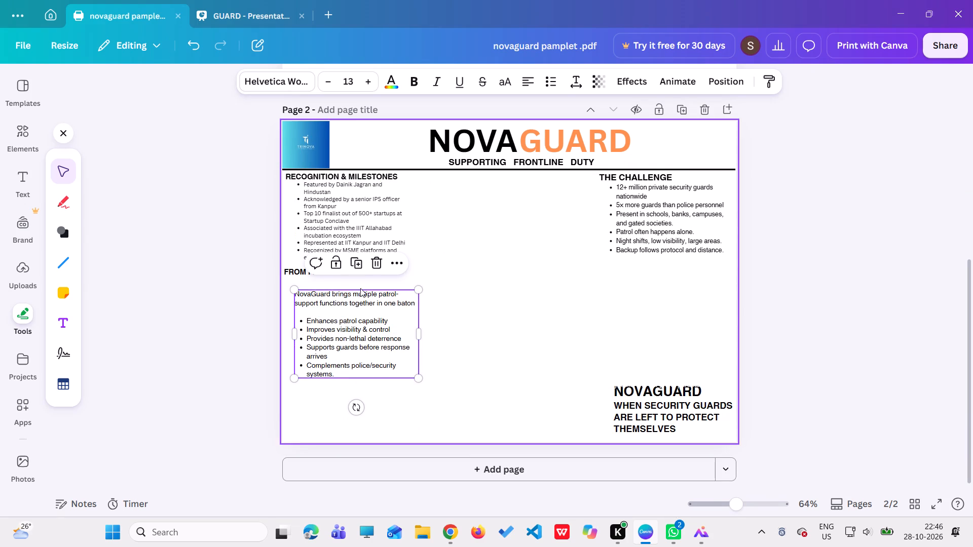
pyautogui.click(293, 271)
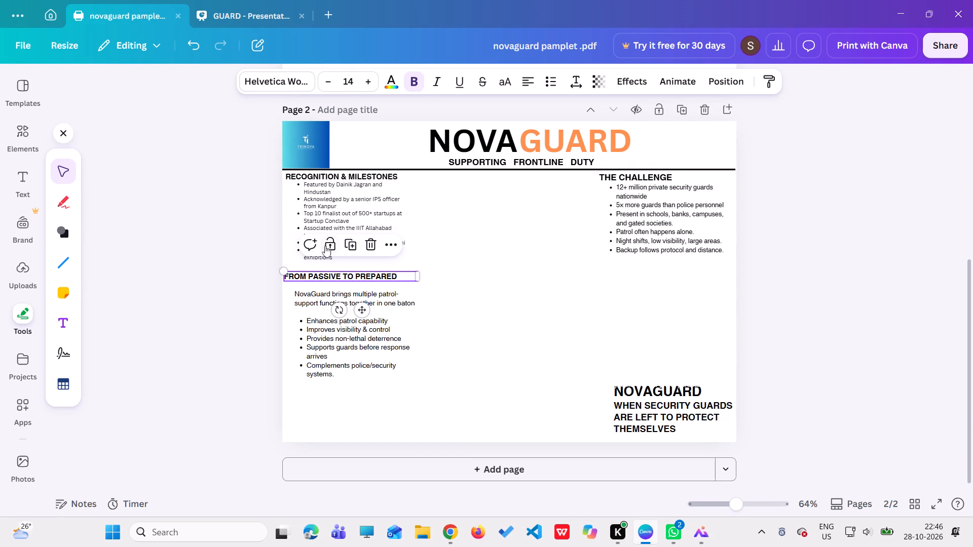
pyautogui.moveTo(323, 203); pyautogui.dragTo(323, 215)
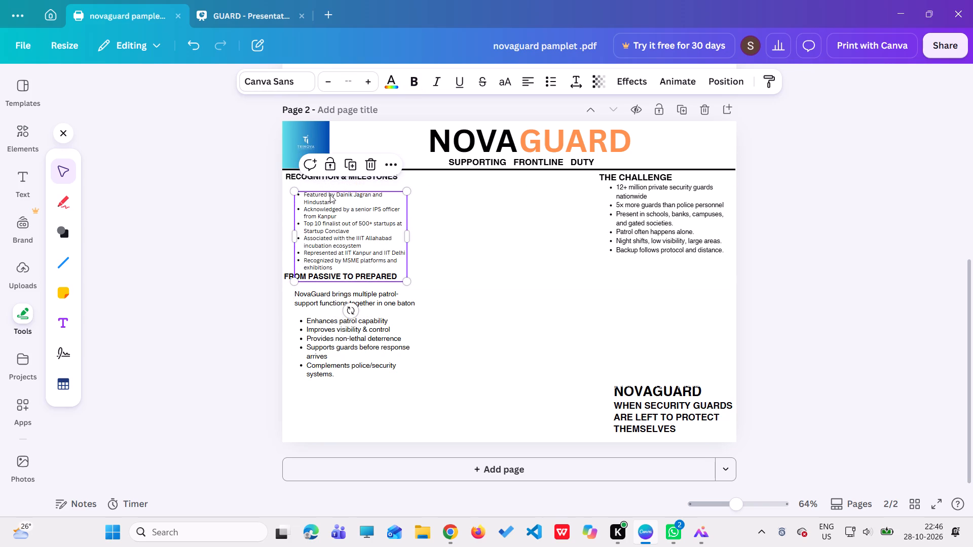
pyautogui.moveTo(328, 180); pyautogui.dragTo(327, 184)
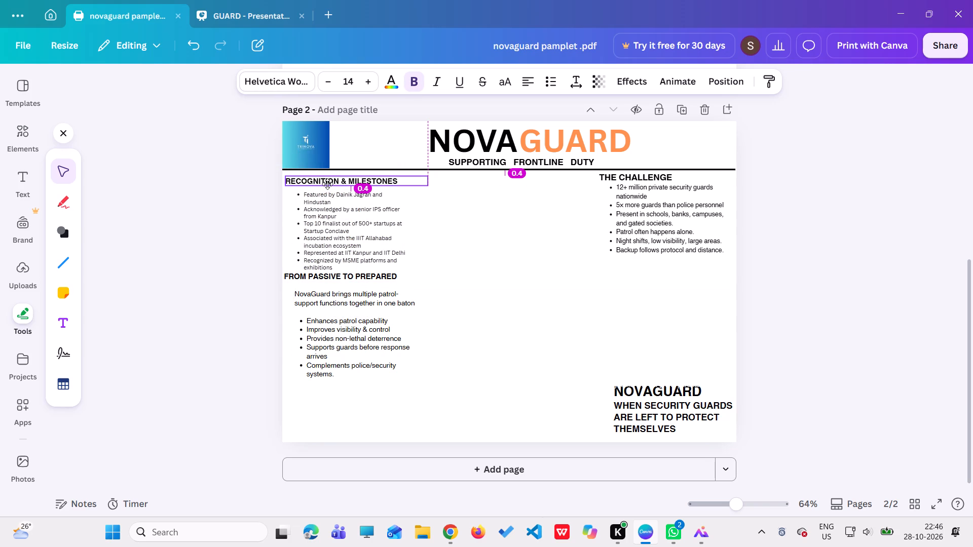
pyautogui.moveTo(327, 184); pyautogui.dragTo(327, 186)
# Move THE CHALLENGE bullet list and heading on page 2 slightly down, away from the divider line.
pyautogui.moveTo(644, 222); pyautogui.dragTo(648, 236)
pyautogui.moveTo(607, 177); pyautogui.dragTo(606, 182)
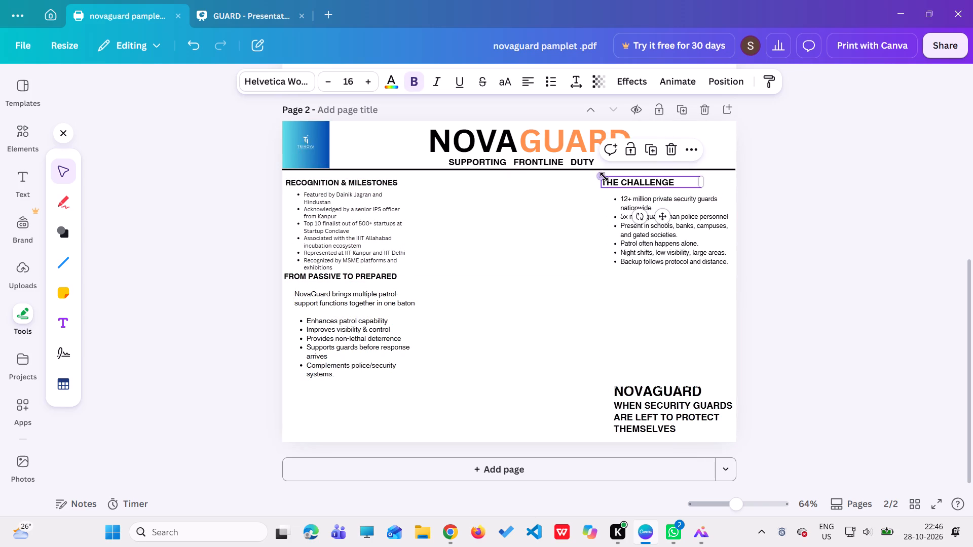
pyautogui.click(601, 173)
# Move page 2's divider line slightly down, leaving more space beneath the SUPPORTING FRONTLINE DUTY tagline.
pyautogui.moveTo(565, 170); pyautogui.dragTo(565, 171)
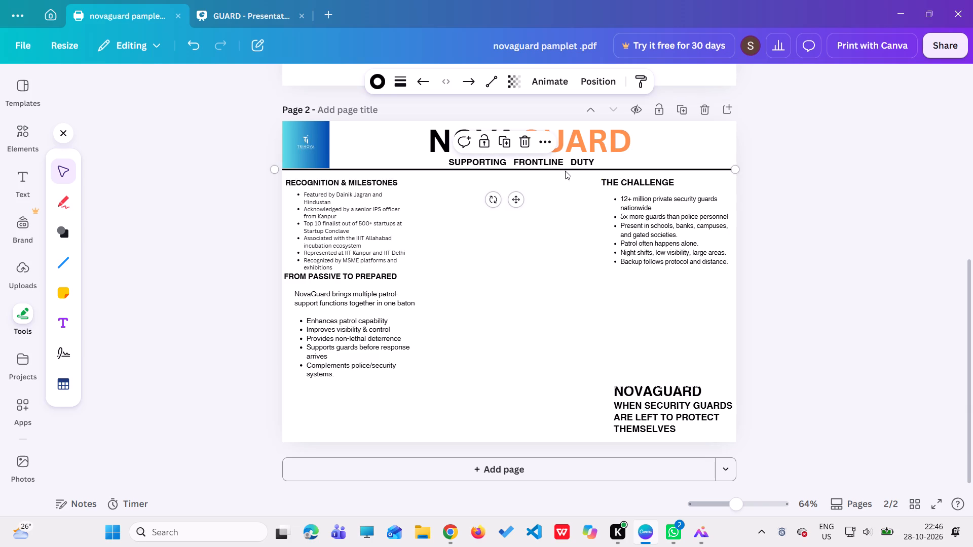
pyautogui.moveTo(565, 171); pyautogui.dragTo(565, 176)
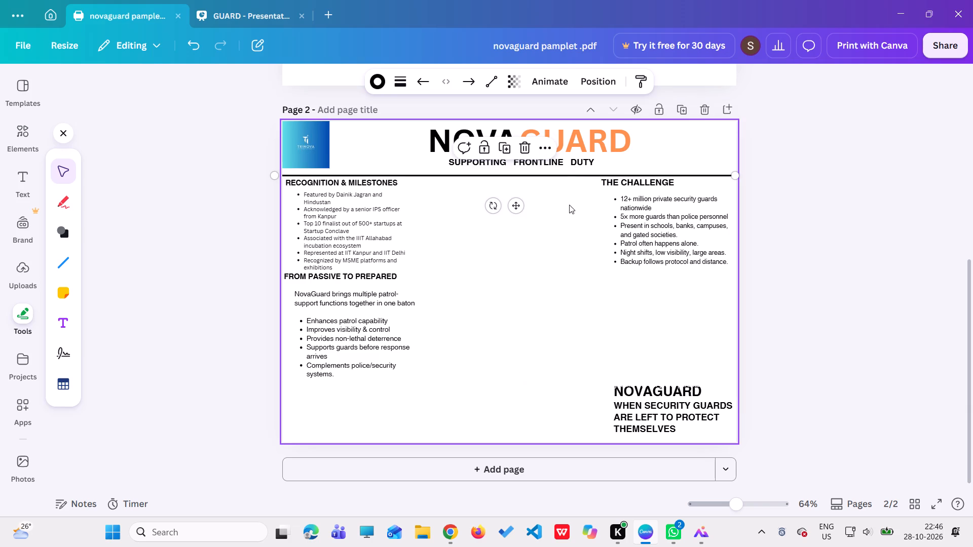
pyautogui.click(552, 367)
# Move the NOVA and GUARD title words on page 1 slightly right, keeping them joined as one title above the divider line.
pyautogui.scroll(1, 463, 135)
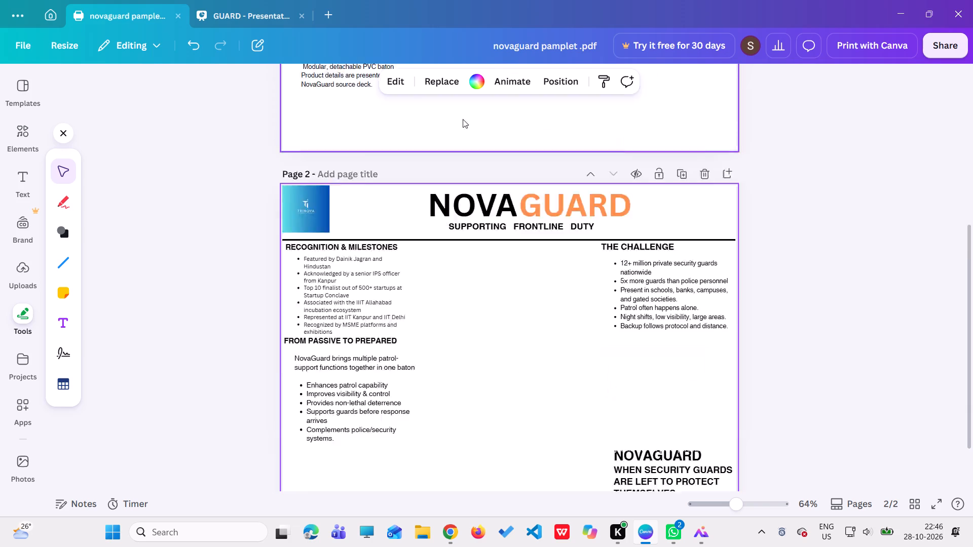
pyautogui.scroll(6, 463, 119)
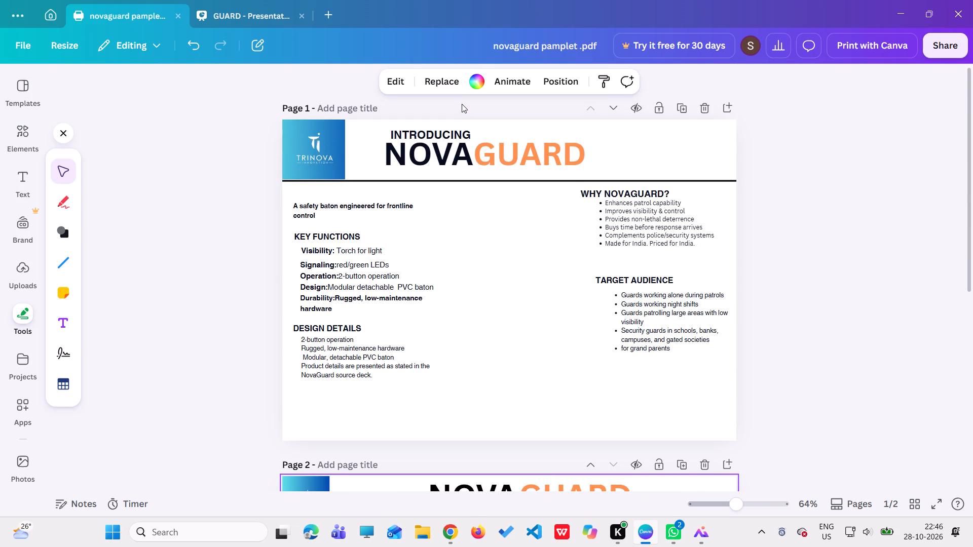
pyautogui.moveTo(482, 150); pyautogui.dragTo(499, 153)
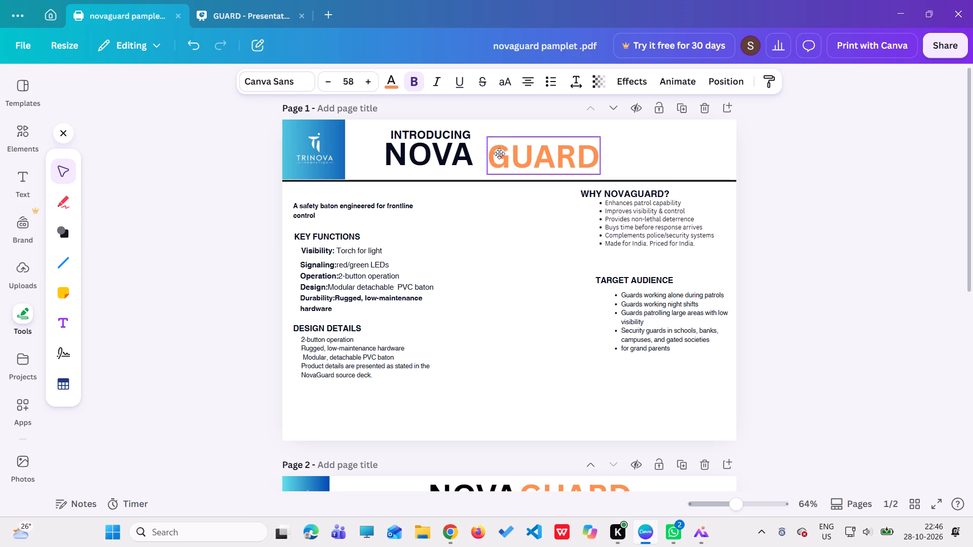
pyautogui.moveTo(499, 153); pyautogui.dragTo(508, 150)
pyautogui.moveTo(439, 149); pyautogui.dragTo(461, 149)
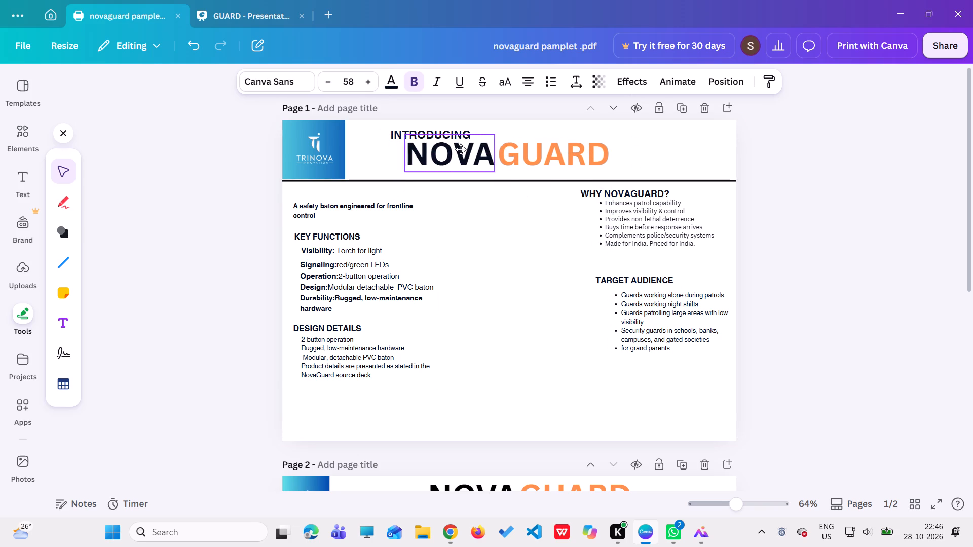
pyautogui.moveTo(461, 149); pyautogui.dragTo(462, 150)
# Reposition INTRODUCING on page 1 just above the title, aligned with the start of NOVA.
pyautogui.moveTo(421, 131); pyautogui.dragTo(430, 130)
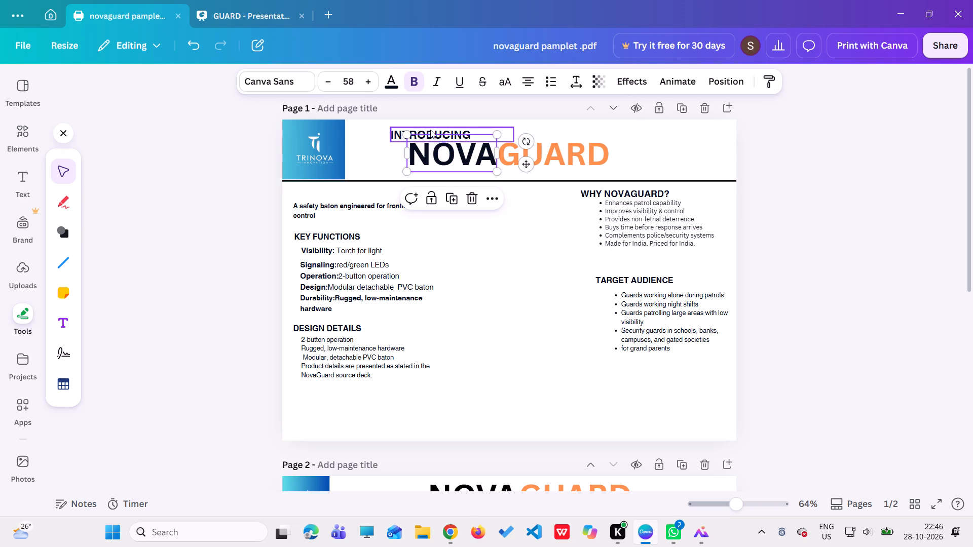
pyautogui.moveTo(430, 130); pyautogui.dragTo(442, 127)
pyautogui.moveTo(396, 136); pyautogui.dragTo(401, 130)
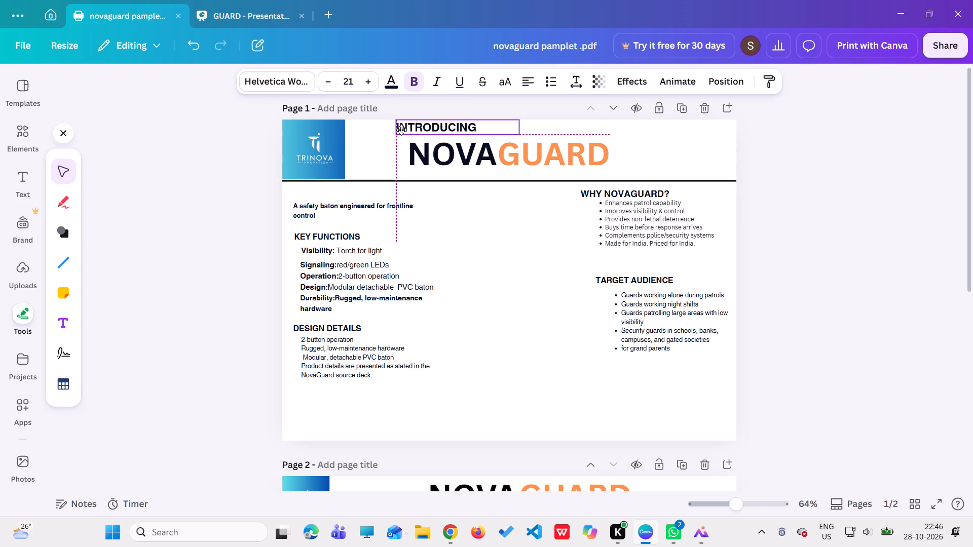
pyautogui.moveTo(401, 130); pyautogui.dragTo(417, 133)
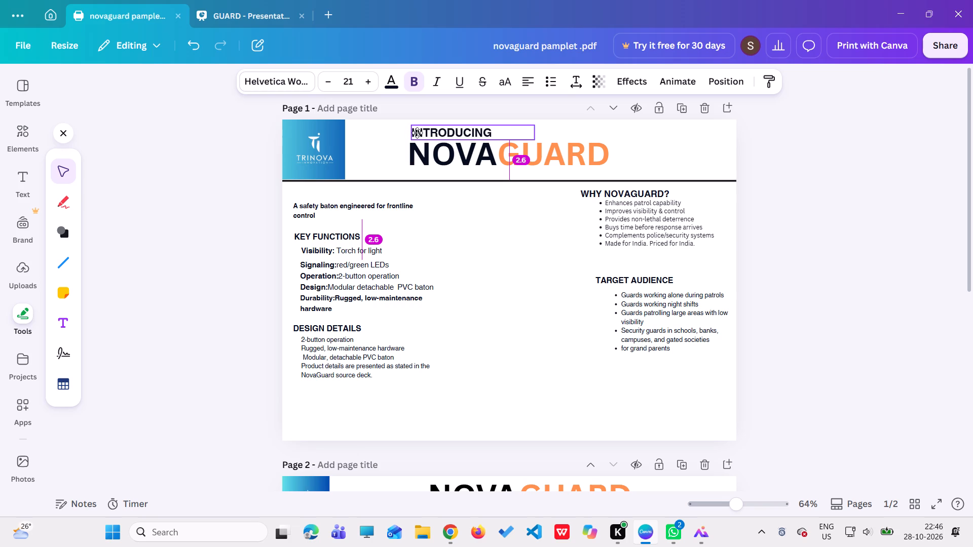
pyautogui.moveTo(417, 133); pyautogui.dragTo(417, 134)
pyautogui.click(447, 200)
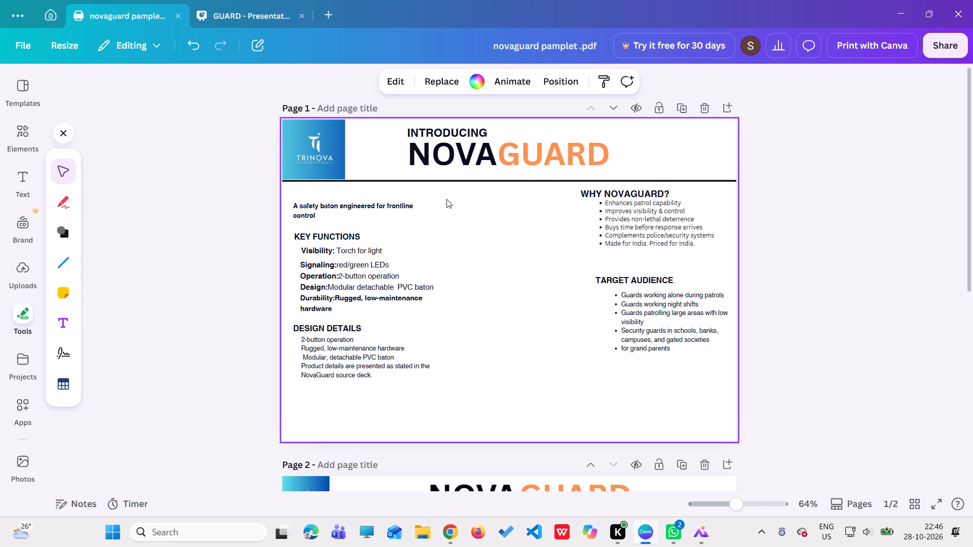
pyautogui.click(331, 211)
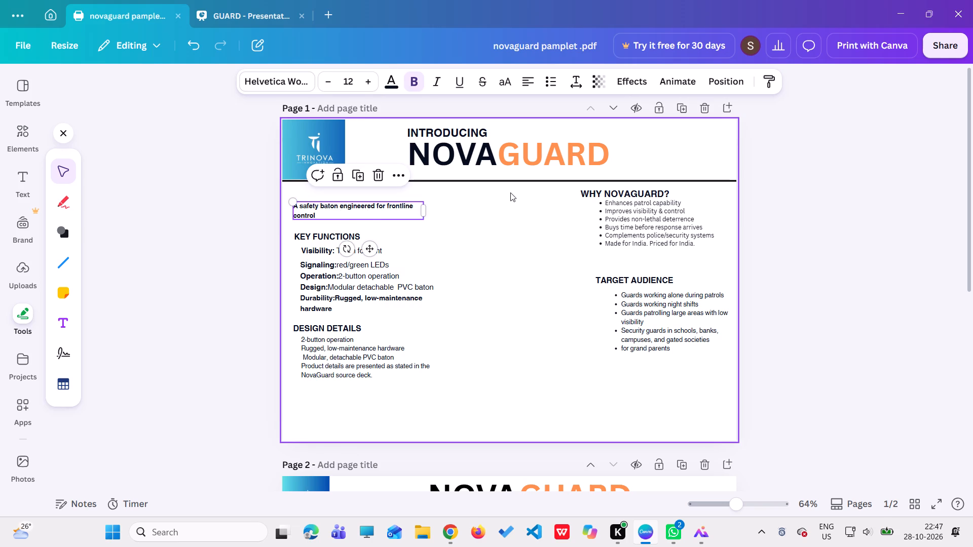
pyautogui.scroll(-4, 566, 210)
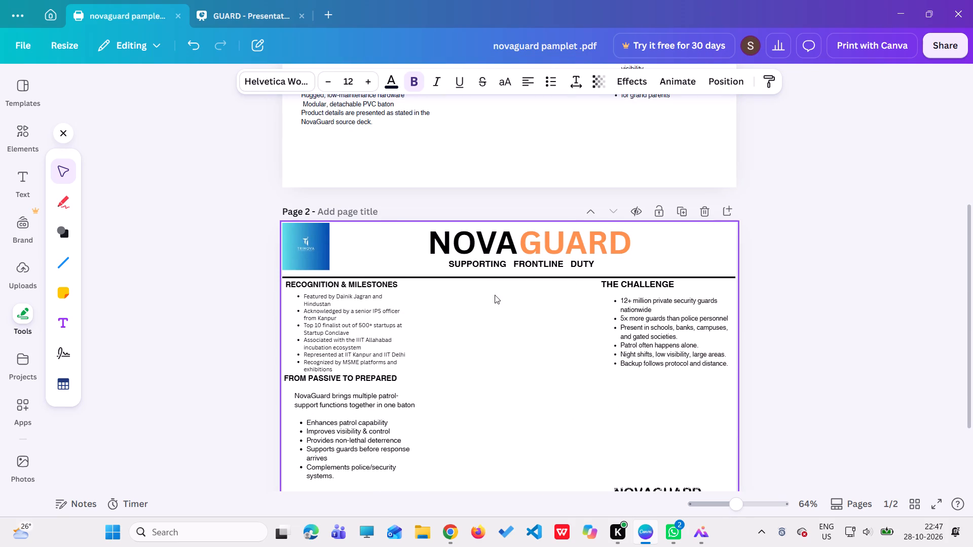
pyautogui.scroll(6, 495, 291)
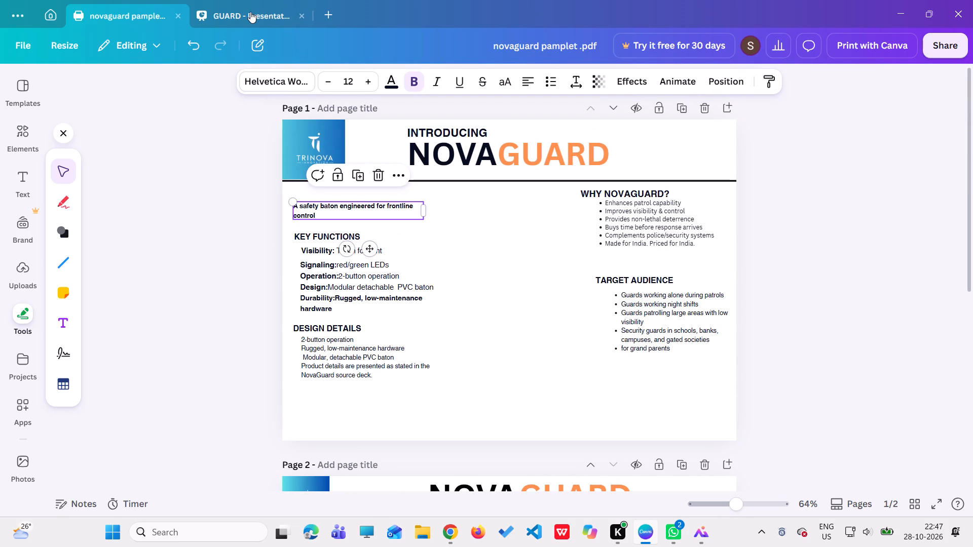
# Switch to the GUARD presentation and copy the full SMART SAFETY BOTON tagline under its title.
pyautogui.click(250, 12)
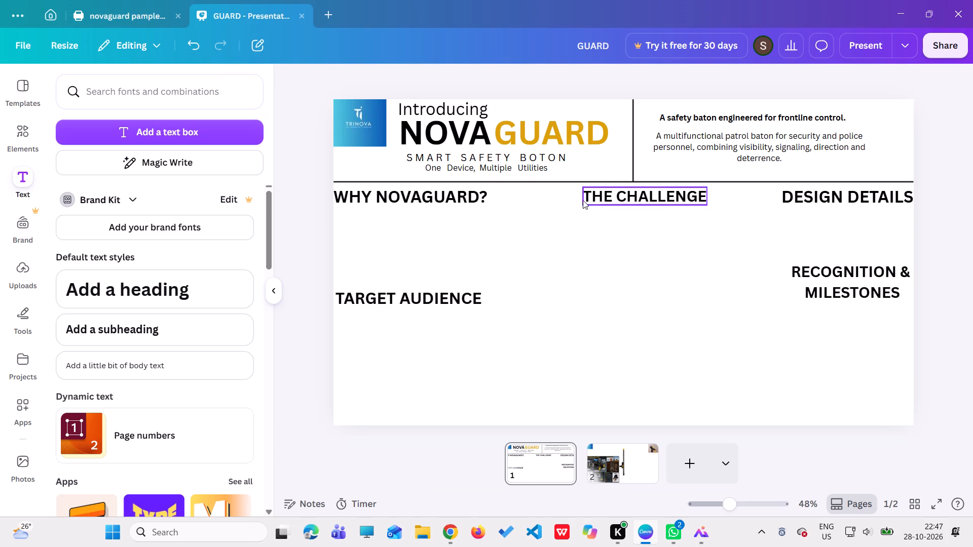
pyautogui.click(500, 154)
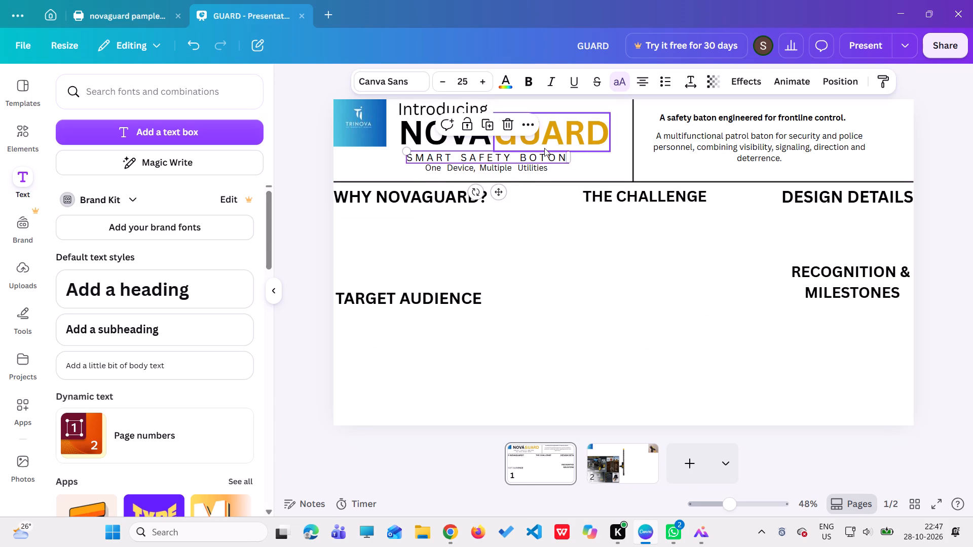
pyautogui.click(563, 155)
pyautogui.moveTo(563, 155); pyautogui.dragTo(450, 149)
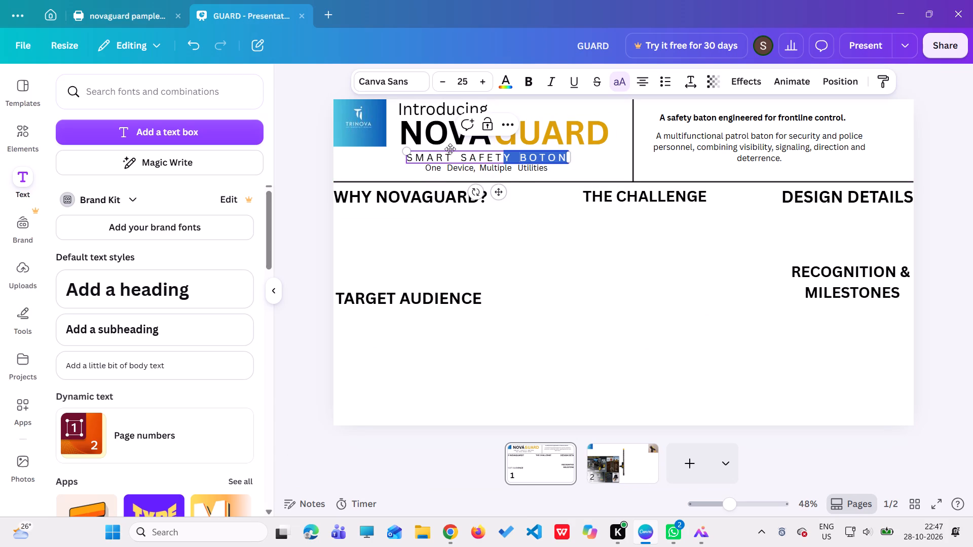
pyautogui.moveTo(450, 149); pyautogui.dragTo(415, 152)
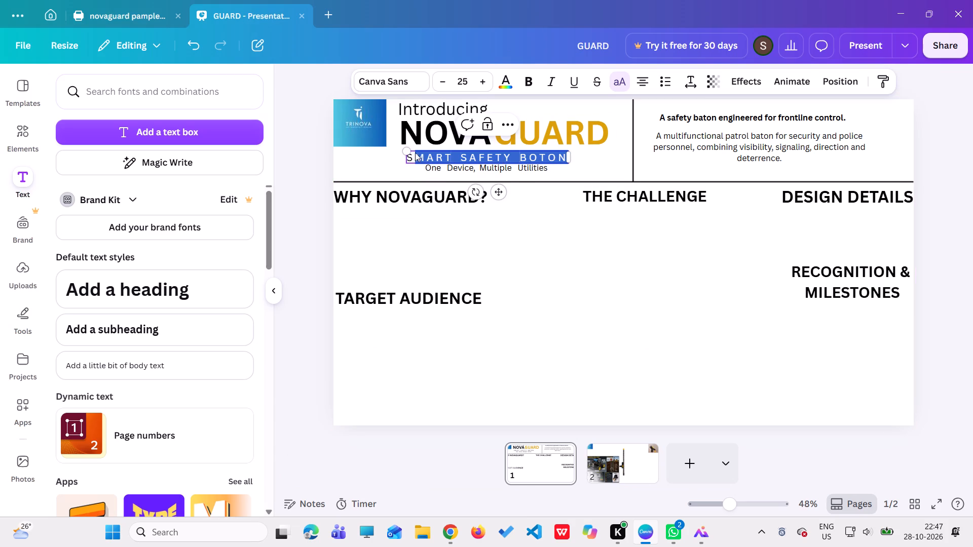
pyautogui.moveTo(415, 152); pyautogui.dragTo(400, 158)
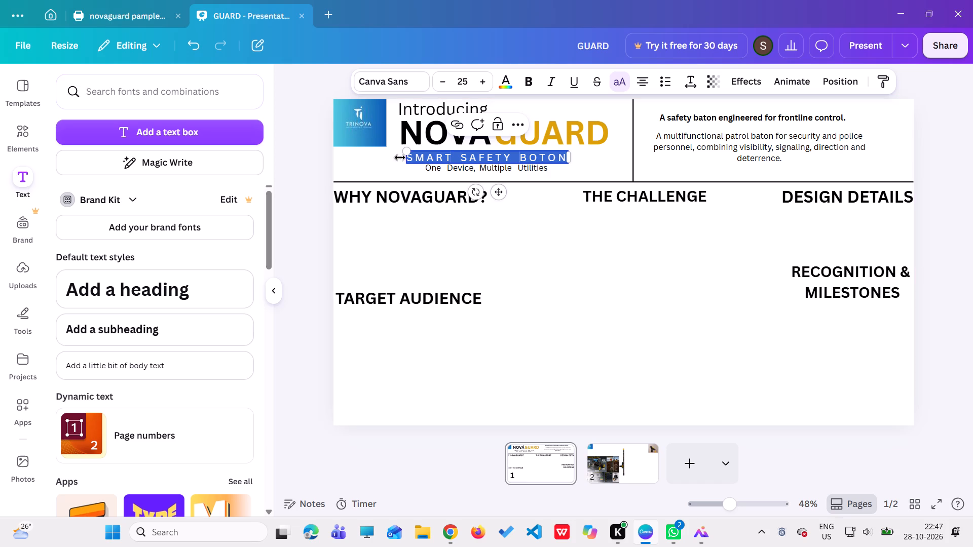
pyautogui.hotkey('ctrl', 'c')
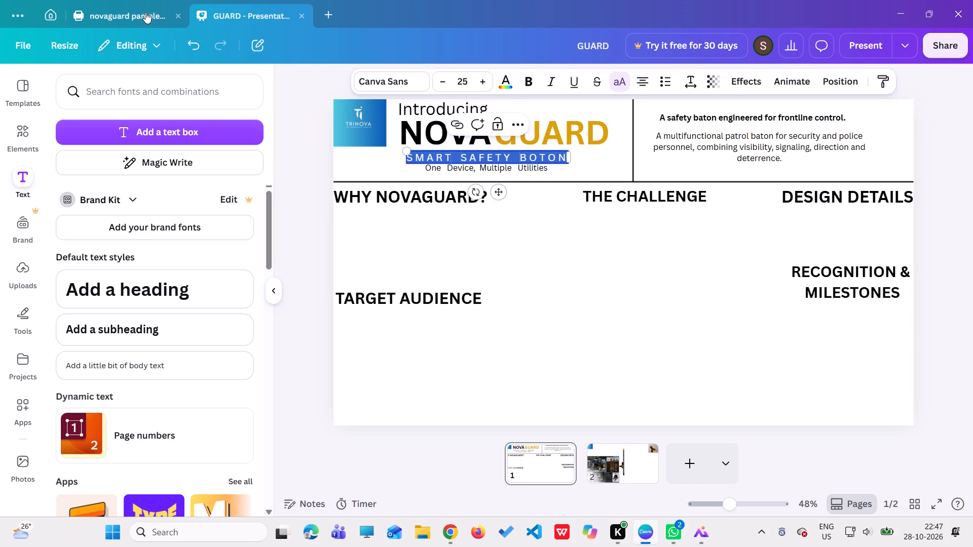
# Return to the novaguard pamphlet and add a subheading on page 1 containing the copied tagline in place of its default text.
pyautogui.click(145, 12)
pyautogui.click(166, 215)
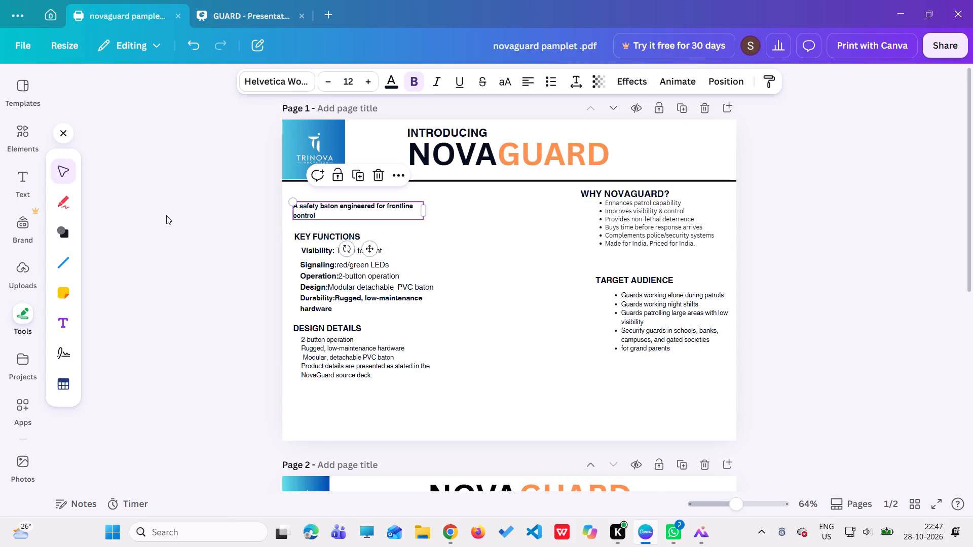
pyautogui.click(30, 181)
pyautogui.click(225, 268)
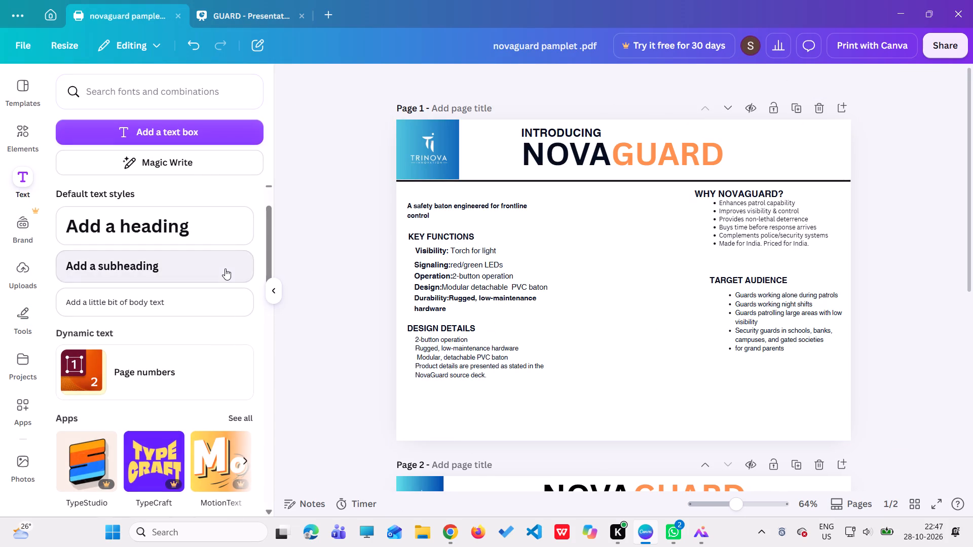
pyautogui.press('BackSpace')
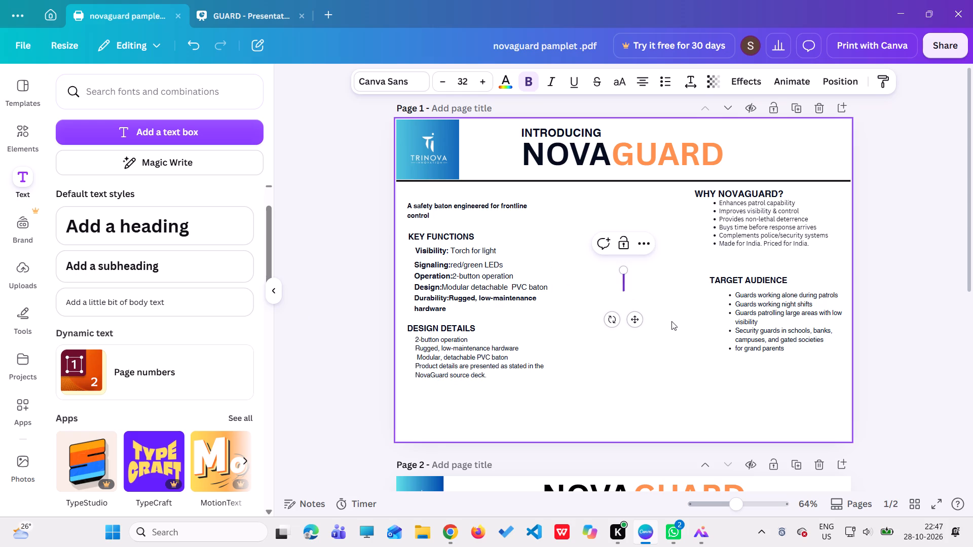
pyautogui.hotkey('ctrl', 'v')
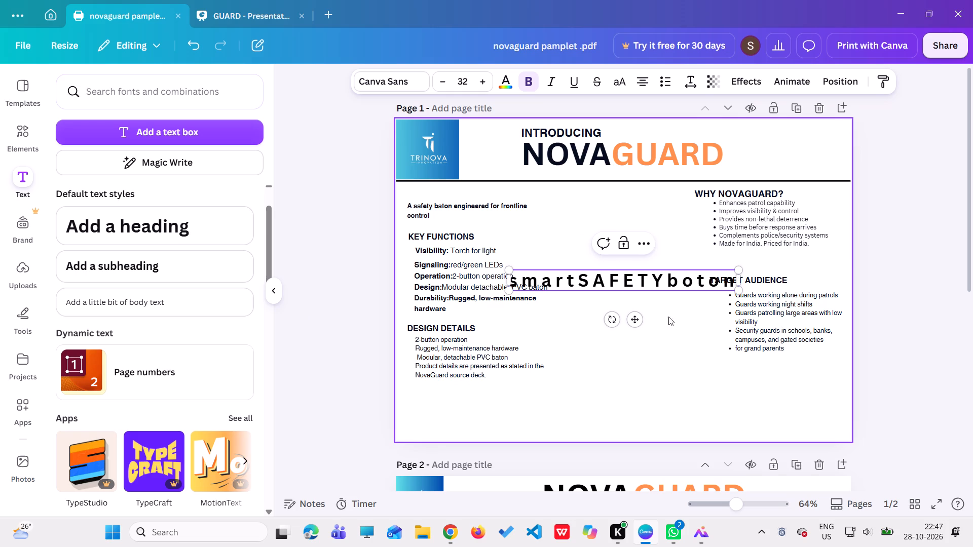
# Replace smart in the new page 1 subheading with the spaced capitals S M A R T, followed by a gap before SAFETY.
pyautogui.click(576, 279)
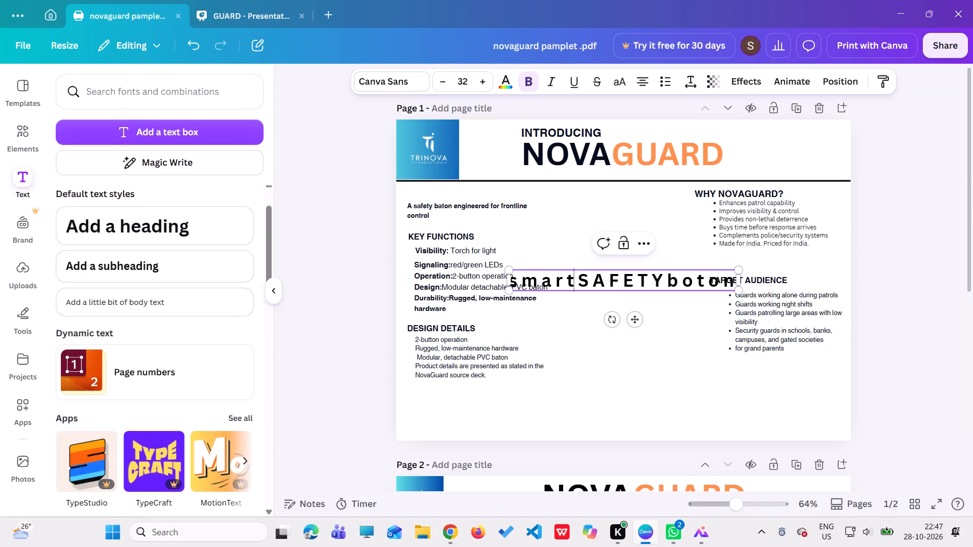
pyautogui.press('BackSpace')
pyautogui.press('BackSpace')
pyautogui.press('BackSpace')
pyautogui.press('BackSpace')
pyautogui.press('BackSpace')
pyautogui.press('BackSpace')
pyautogui.press('BackSpace')
pyautogui.press('BackSpace')
pyautogui.press('BackSpace')
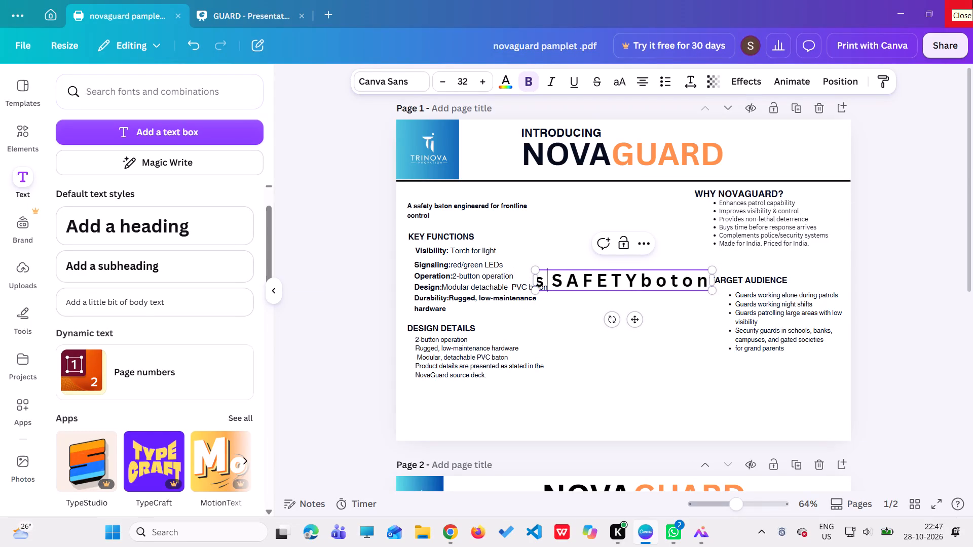
pyautogui.press('s')
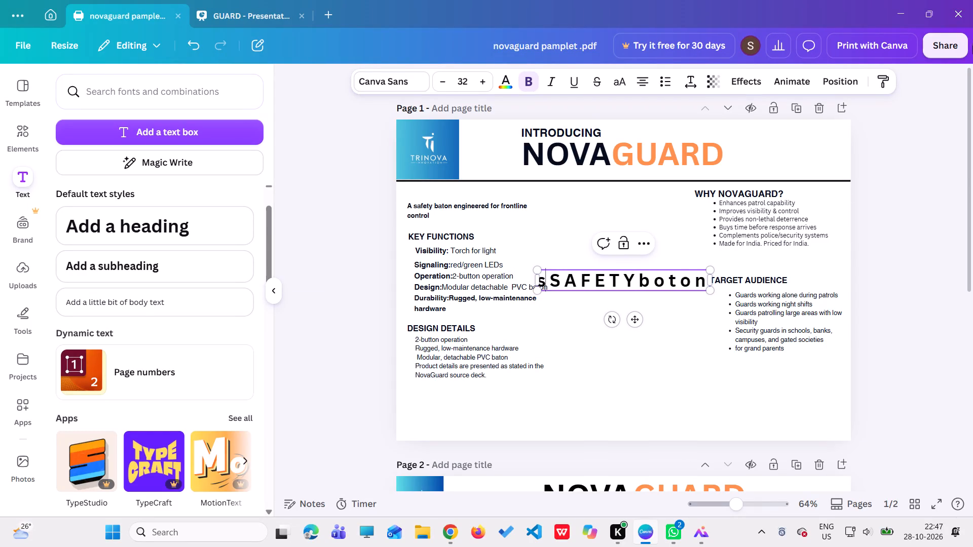
pyautogui.press('space')
pyautogui.press('BackSpace')
pyautogui.press('BackSpace')
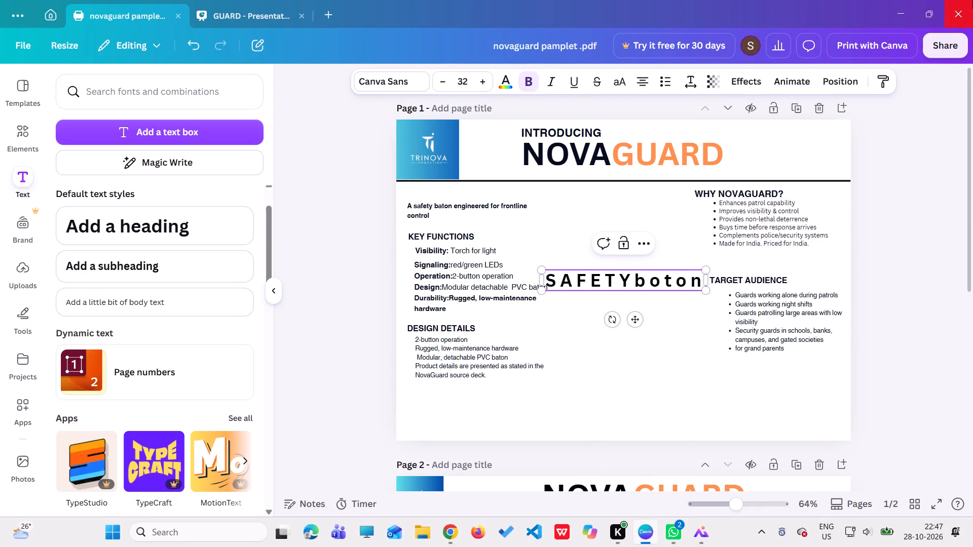
pyautogui.press('s')
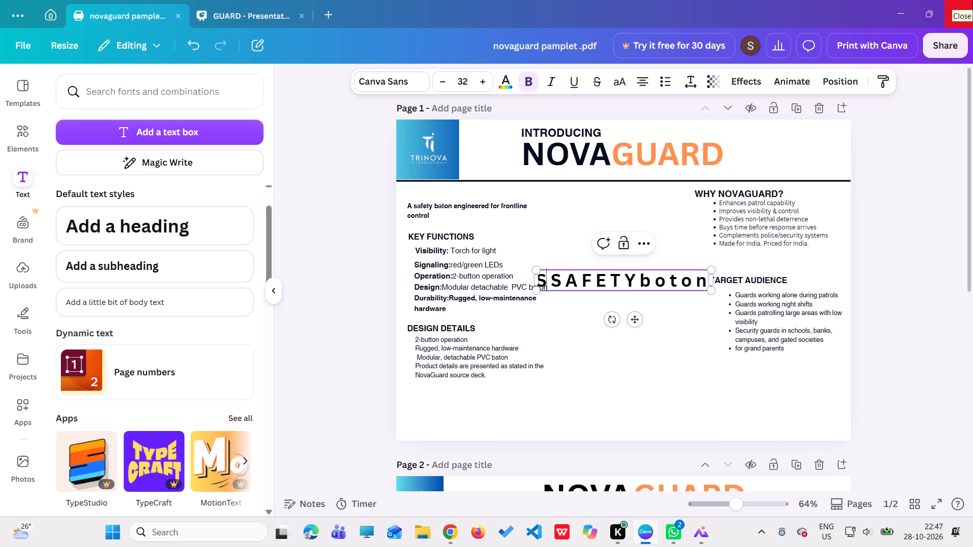
pyautogui.press('space')
pyautogui.write('M A')
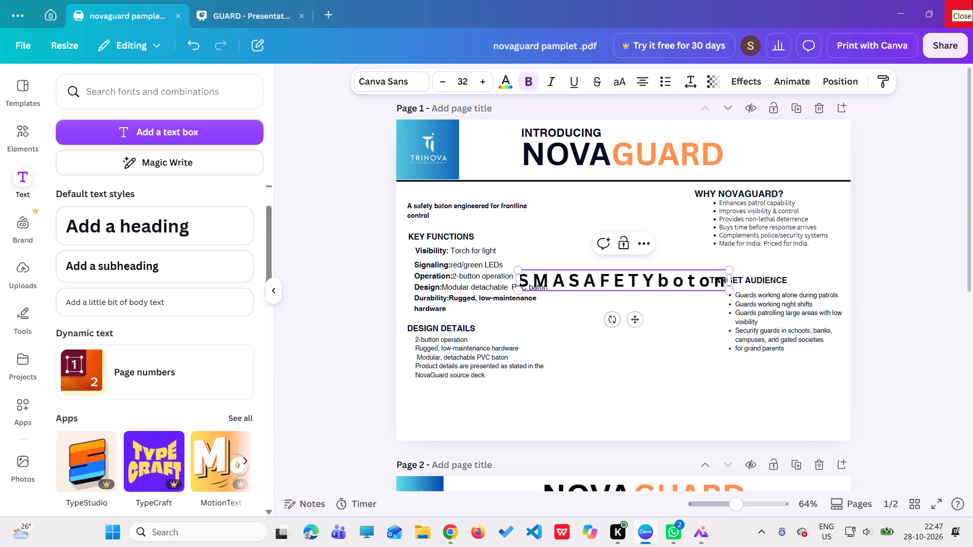
pyautogui.press('space')
pyautogui.write('R T')
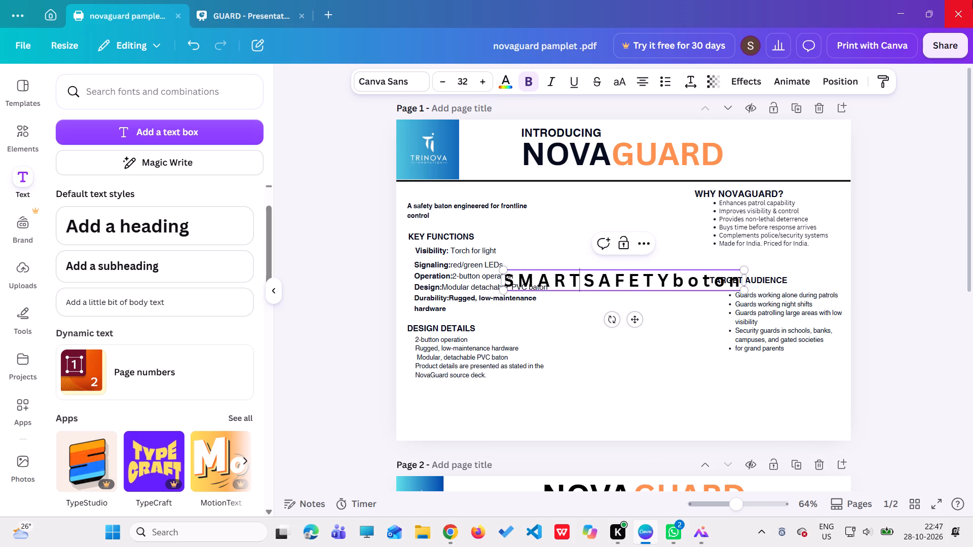
pyautogui.press('space')
pyautogui.press('space')
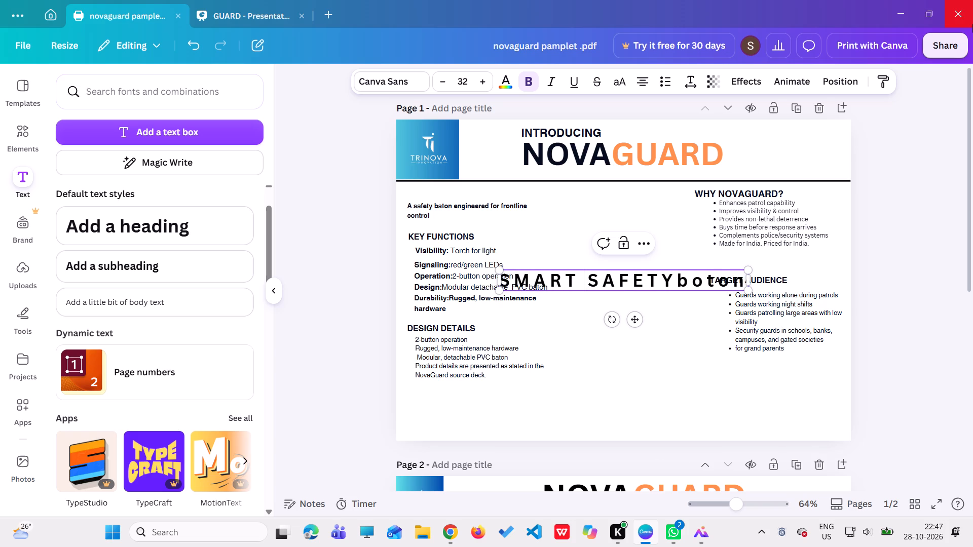
# Replace boton in the page 1 tagline with the spaced capitals B O T O N, separated from SAFETY by a gap.
pyautogui.press('Right')
pyautogui.press('Right')
pyautogui.press('Right')
pyautogui.press('Right')
pyautogui.press('Right')
pyautogui.press('Right')
pyautogui.press('Right')
pyautogui.press('Right')
pyautogui.press('Right')
pyautogui.press('Right')
pyautogui.press('Right')
pyautogui.press('Right')
pyautogui.press('Right')
pyautogui.press('Right')
pyautogui.press('Right')
pyautogui.press('Right')
pyautogui.press('Right')
pyautogui.press('Right')
pyautogui.press('Right')
pyautogui.press('Right')
pyautogui.press('Right')
pyautogui.press('Right')
pyautogui.press('Right')
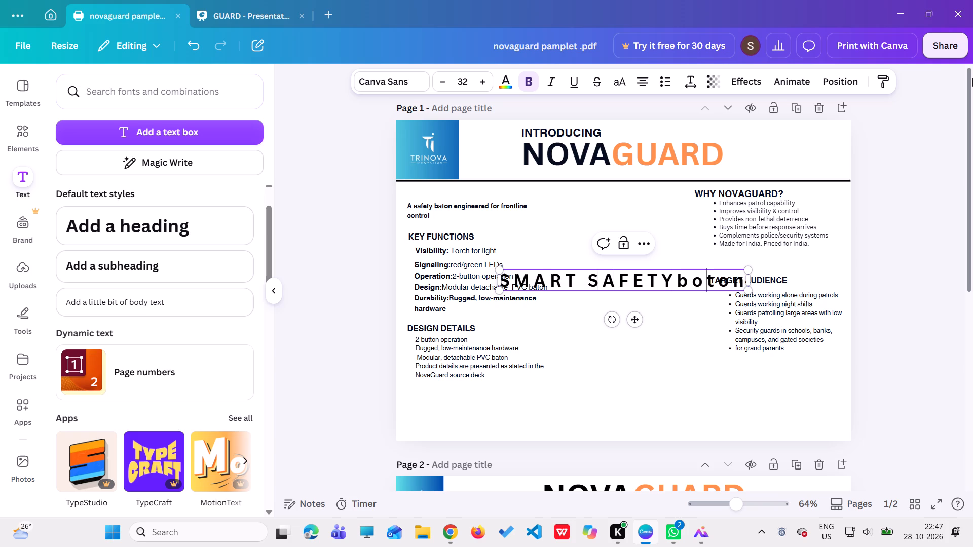
pyautogui.press('BackSpace')
pyautogui.press('BackSpace')
pyautogui.press('BackSpace')
pyautogui.press('BackSpace')
pyautogui.press('BackSpace')
pyautogui.press('BackSpace')
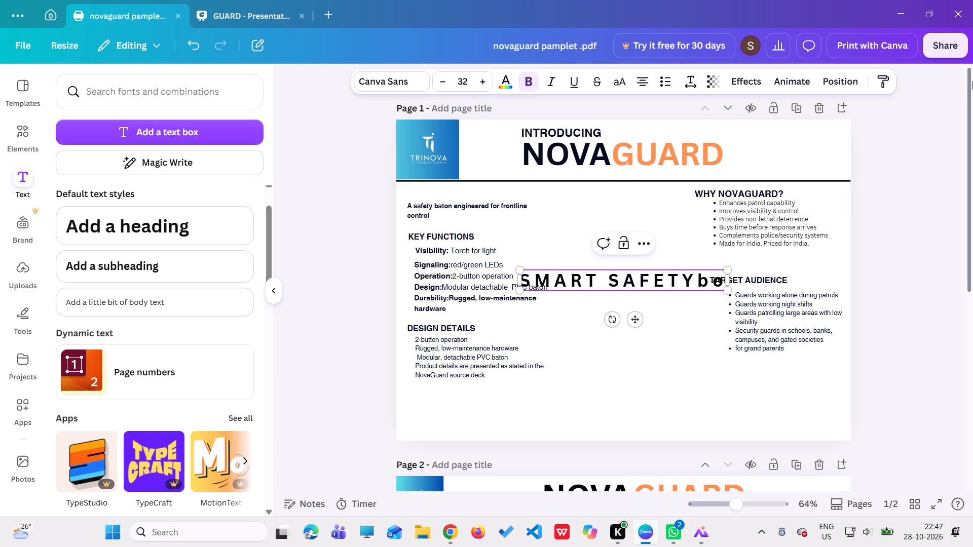
pyautogui.press('BackSpace')
pyautogui.press('BackSpace')
pyautogui.press('BackSpace')
pyautogui.press('BackSpace')
pyautogui.press('space')
pyautogui.press('space')
pyautogui.press('space')
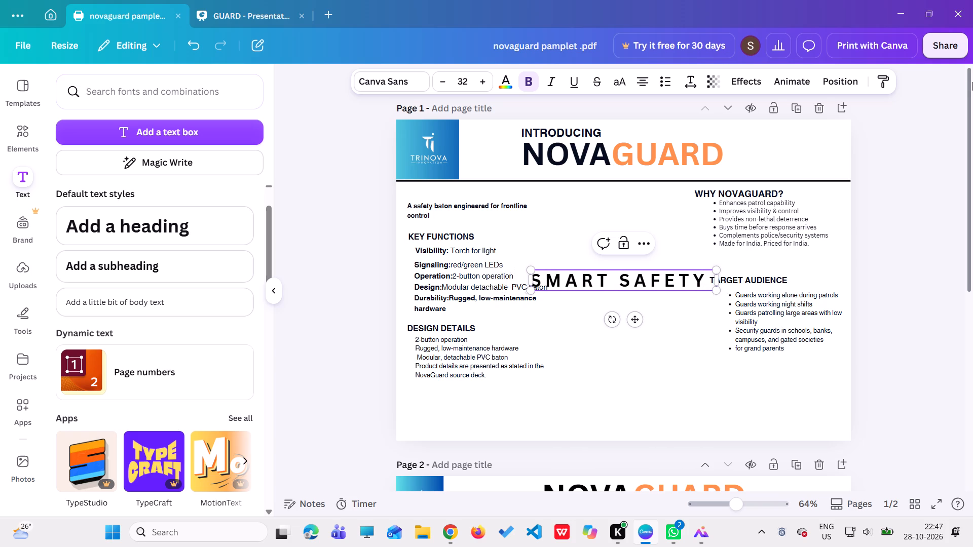
pyautogui.press('BackSpace')
pyautogui.press('b')
pyautogui.press('BackSpace')
pyautogui.press('b')
pyautogui.press('space')
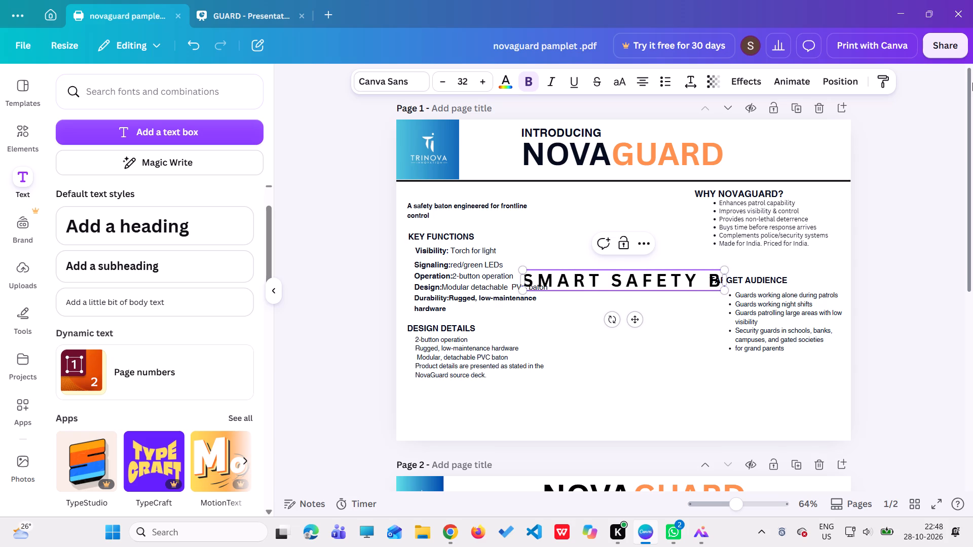
pyautogui.write('O T OT')
pyautogui.press('BackSpace')
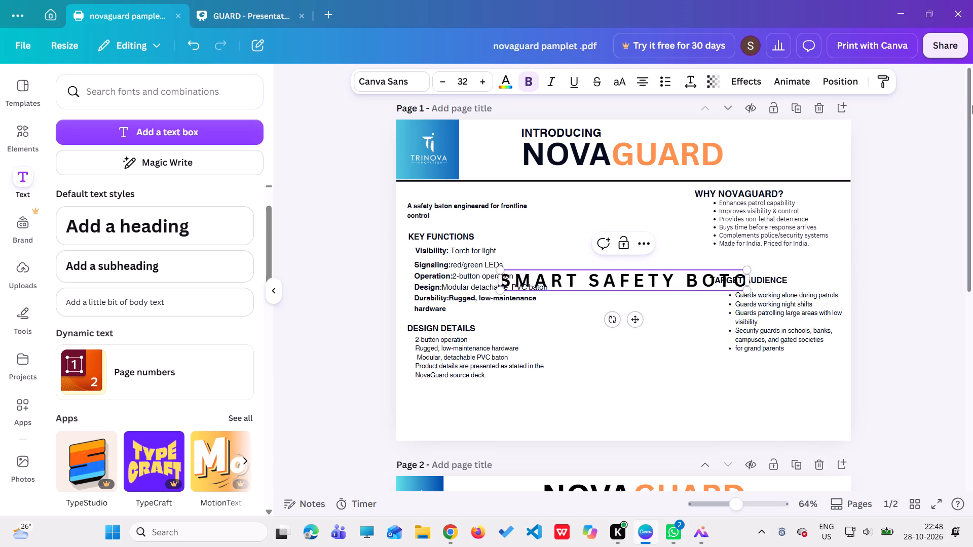
pyautogui.press('space')
pyautogui.write('N')
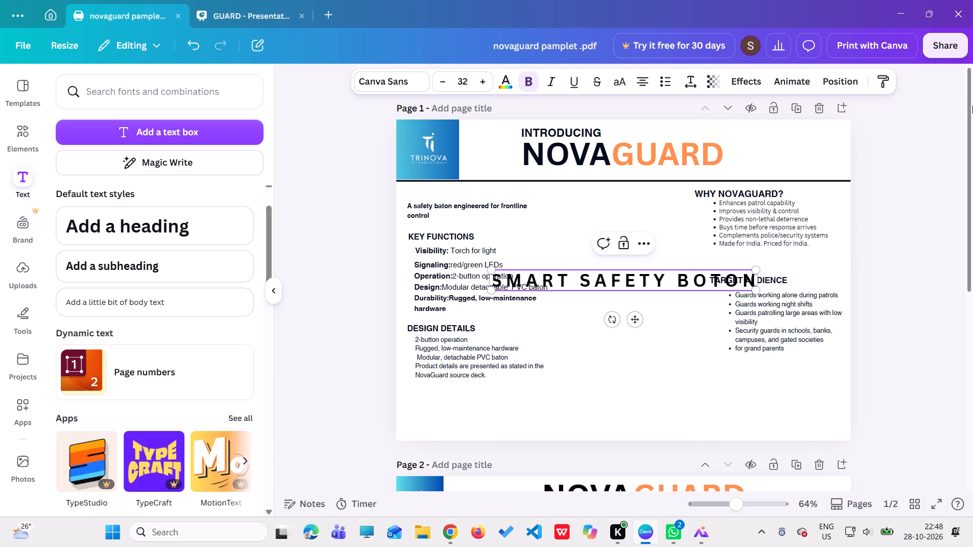
# Move the SMART SAFETY BOTON tagline up beneath the NOVAGUARD title on page 1, over the divider line.
pyautogui.moveTo(635, 323); pyautogui.dragTo(641, 313)
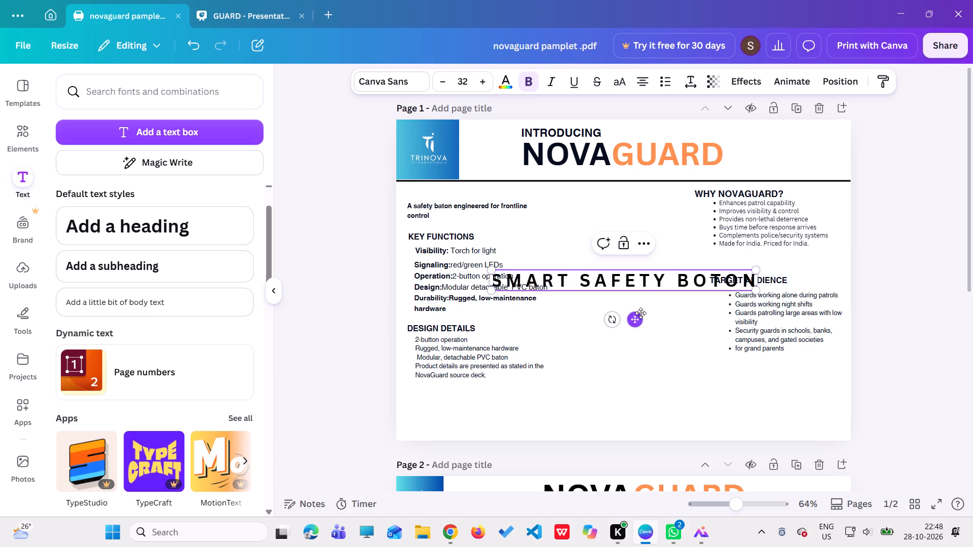
pyautogui.moveTo(641, 313); pyautogui.dragTo(648, 229)
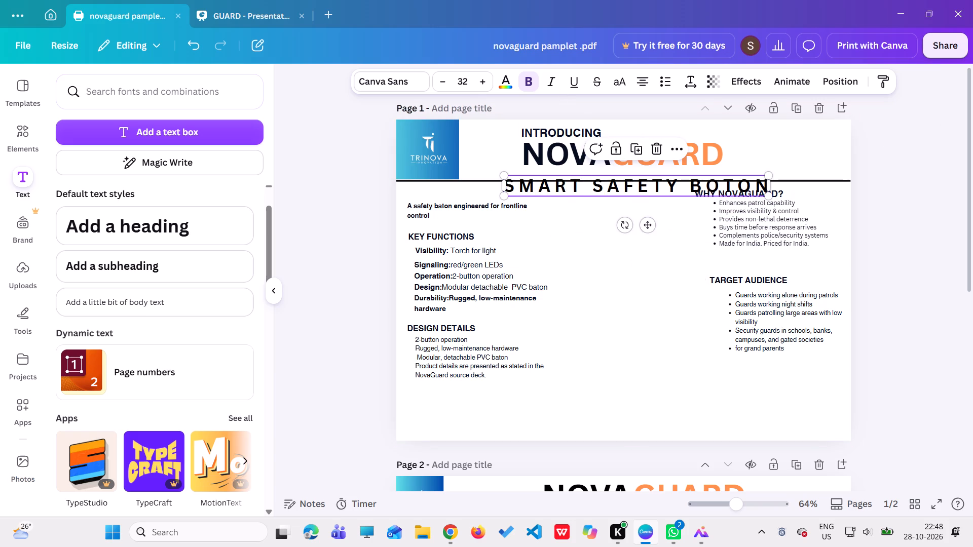
# Remove bold from the SMART SAFETY BOTON tagline and reduce its font size to 18.
pyautogui.tripleClick(439, 79)
pyautogui.doubleClick(439, 79)
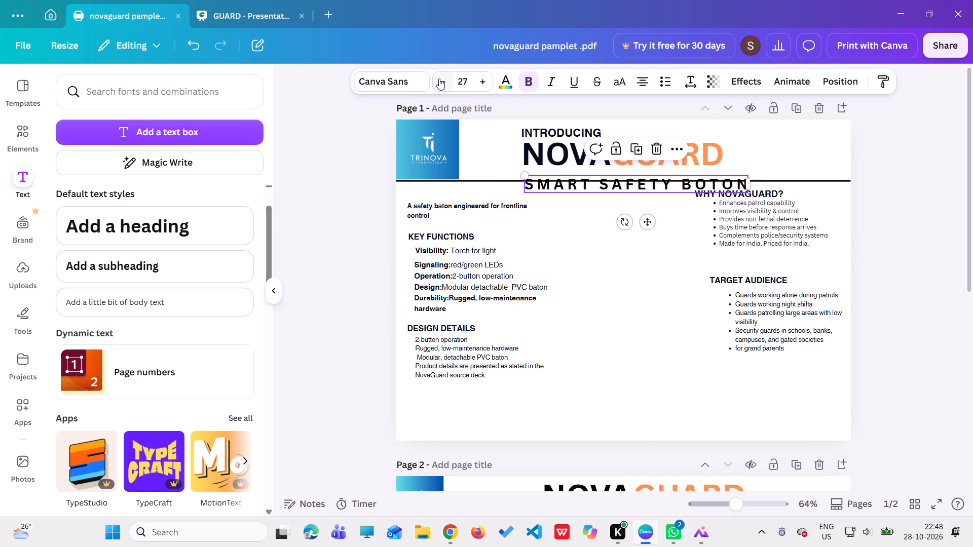
pyautogui.doubleClick(436, 79)
pyautogui.tripleClick(436, 79)
pyautogui.click(434, 80)
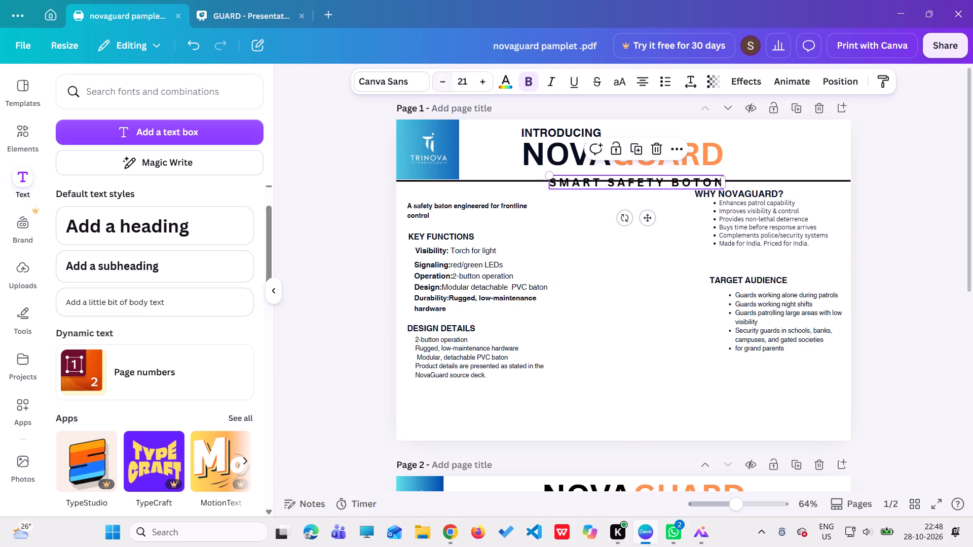
pyautogui.click(533, 84)
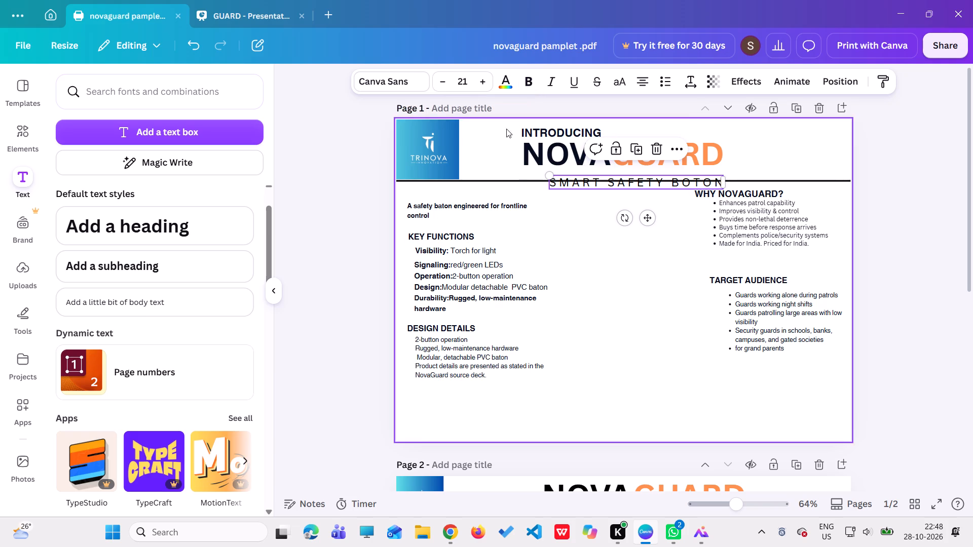
pyautogui.click(445, 83)
pyautogui.tripleClick(443, 83)
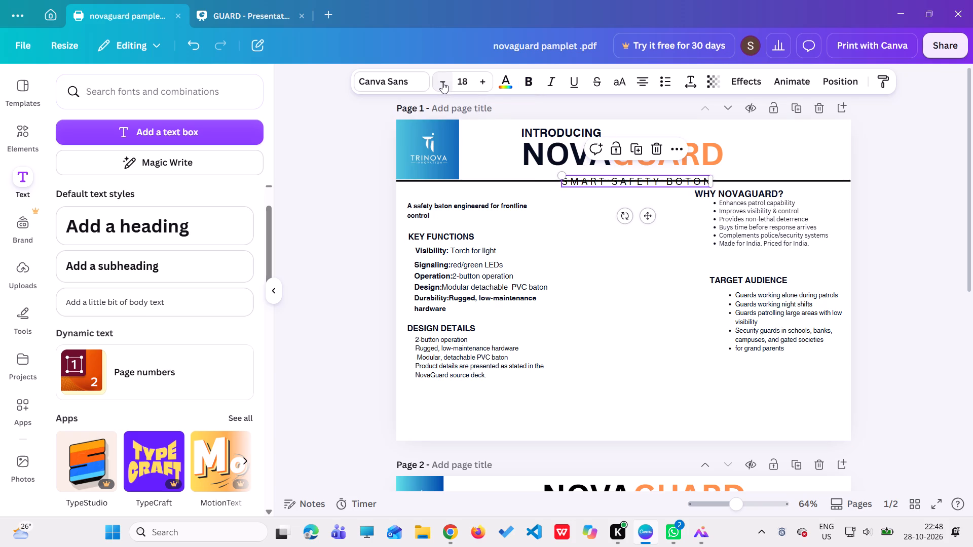
pyautogui.click(479, 83)
# Reduce the tagline's font size to 16 and fit it between the NOVAGUARD title and the divider line, roughly centred.
pyautogui.moveTo(652, 216); pyautogui.dragTo(638, 210)
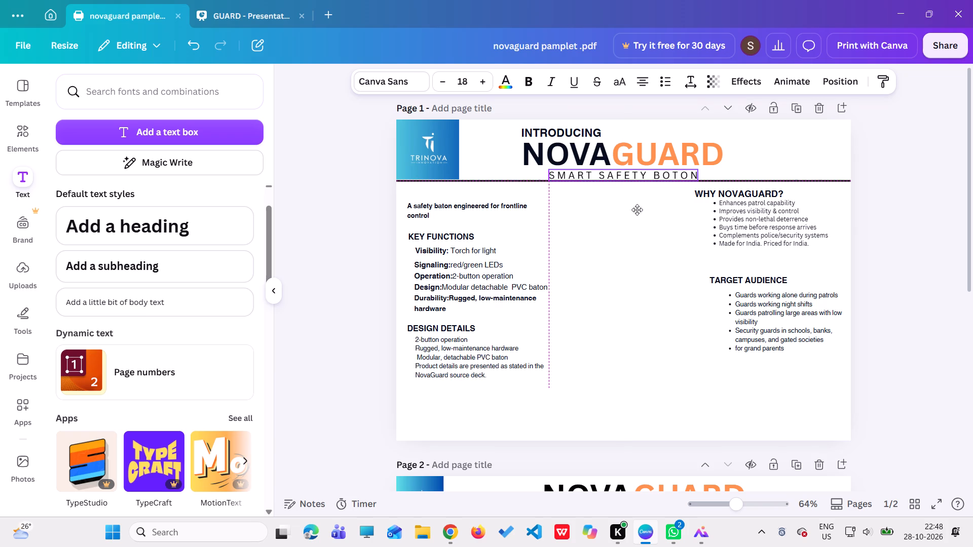
pyautogui.click(443, 85)
pyautogui.click(443, 84)
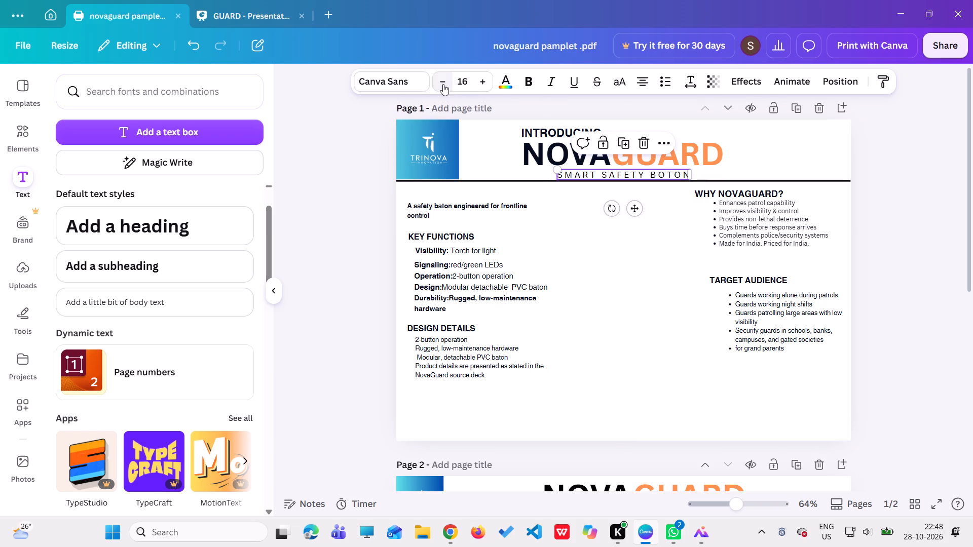
pyautogui.moveTo(637, 209); pyautogui.dragTo(628, 209)
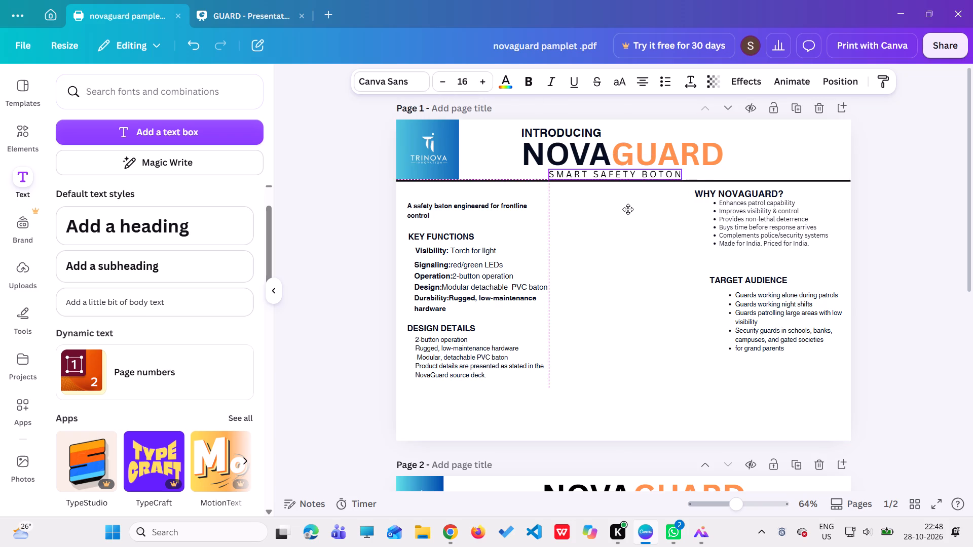
pyautogui.moveTo(628, 209); pyautogui.dragTo(622, 209)
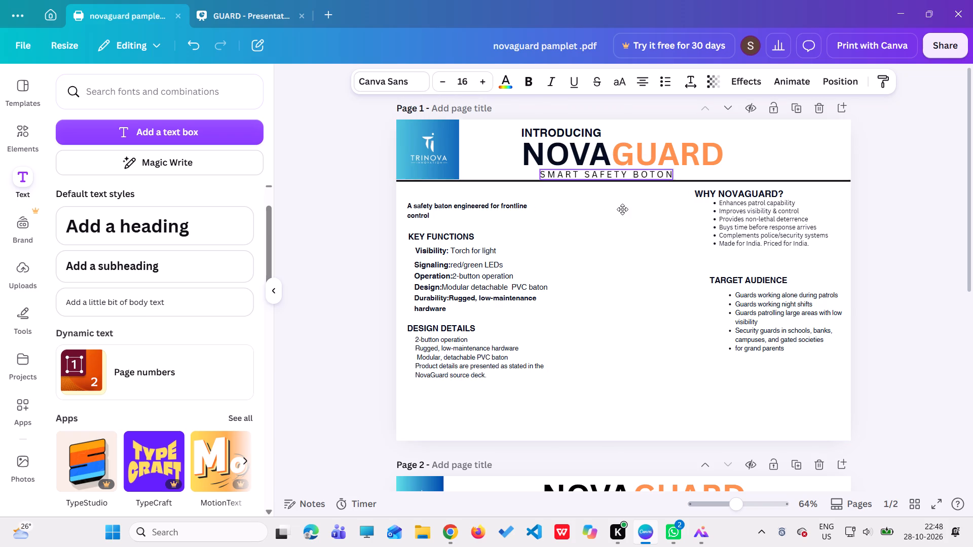
pyautogui.moveTo(622, 209); pyautogui.dragTo(628, 209)
pyautogui.click(671, 203)
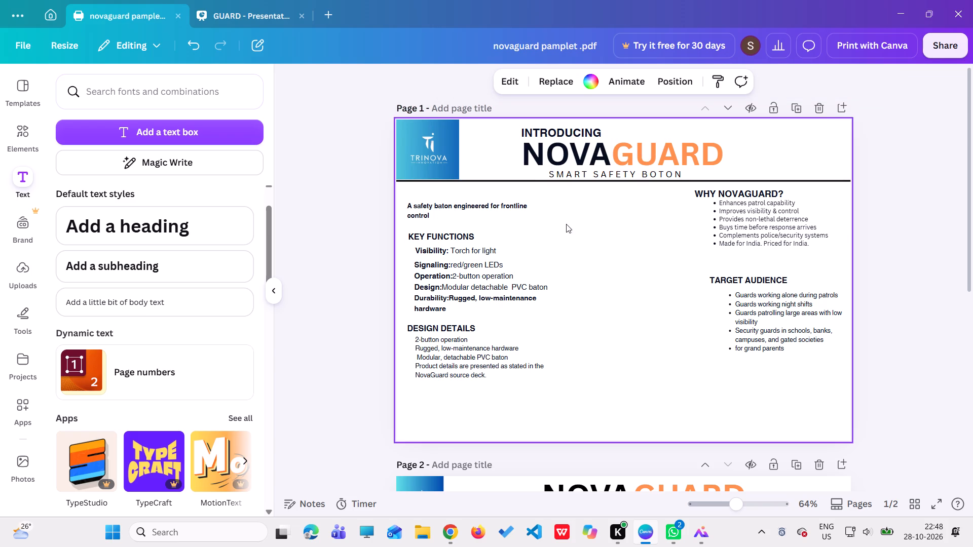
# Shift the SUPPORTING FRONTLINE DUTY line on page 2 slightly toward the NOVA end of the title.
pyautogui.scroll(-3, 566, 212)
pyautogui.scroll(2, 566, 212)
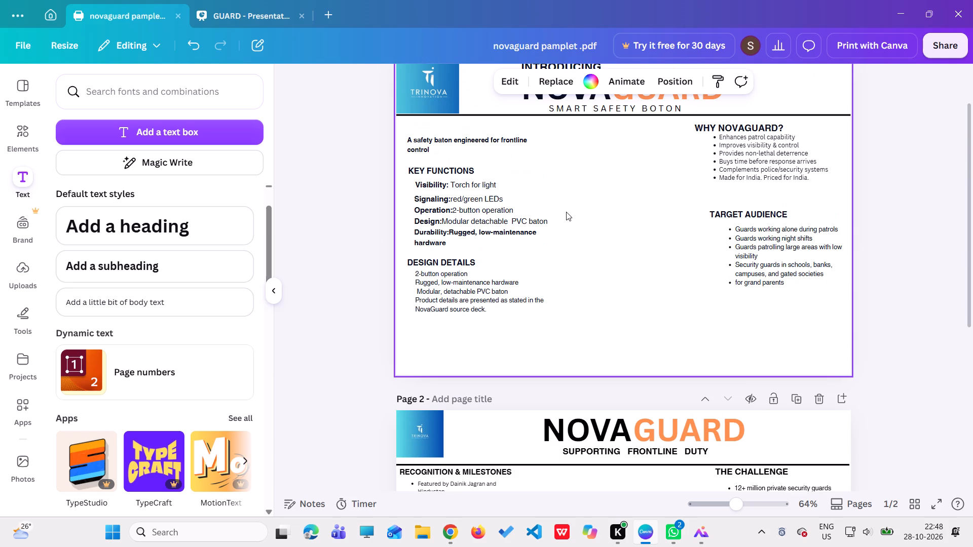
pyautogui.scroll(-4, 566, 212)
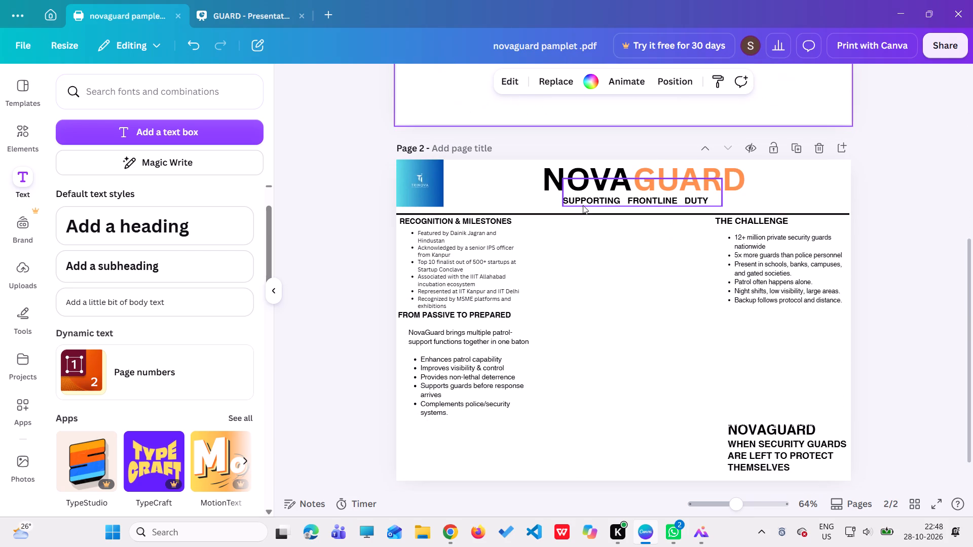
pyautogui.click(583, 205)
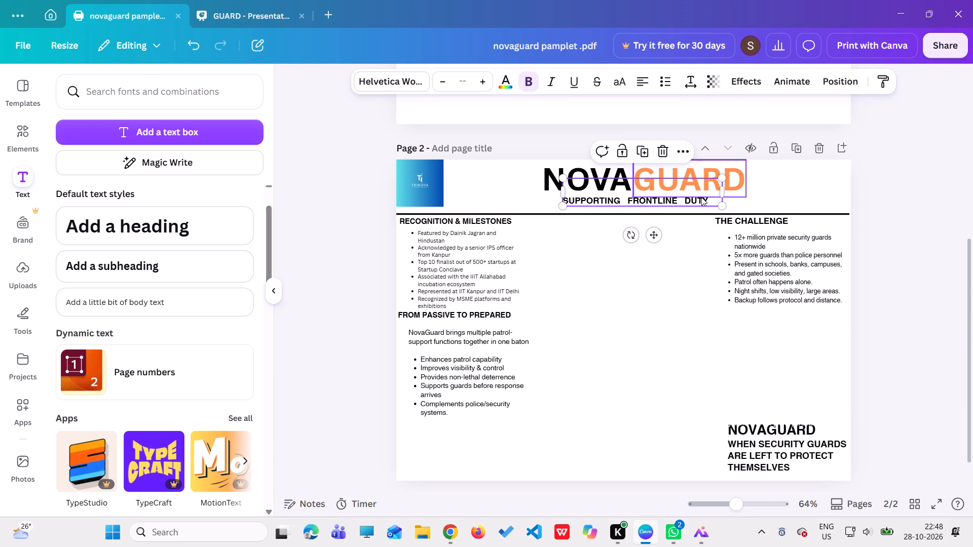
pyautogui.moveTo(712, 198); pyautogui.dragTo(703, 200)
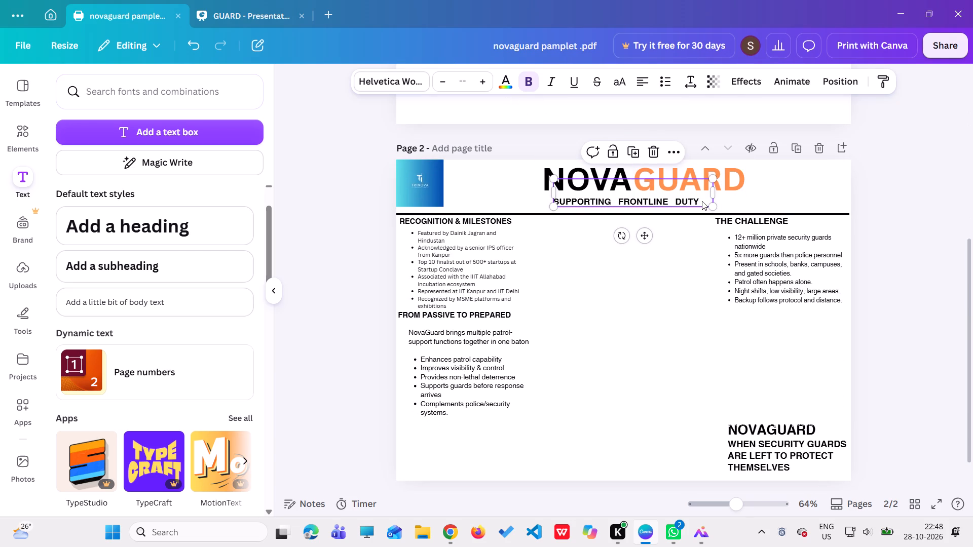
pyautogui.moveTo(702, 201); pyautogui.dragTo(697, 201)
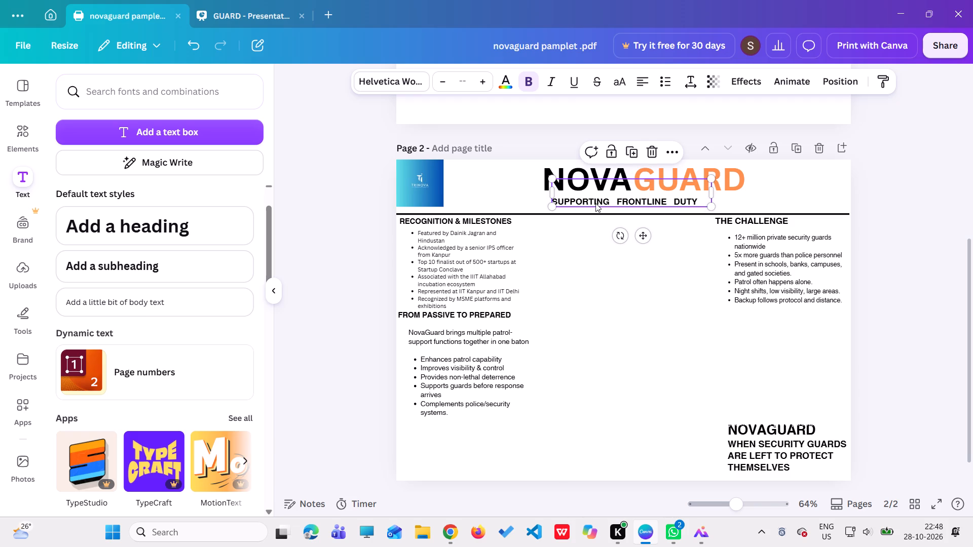
# Remove bold from the whole SUPPORTING FRONTLINE DUTY line on page 2.
pyautogui.click(595, 203)
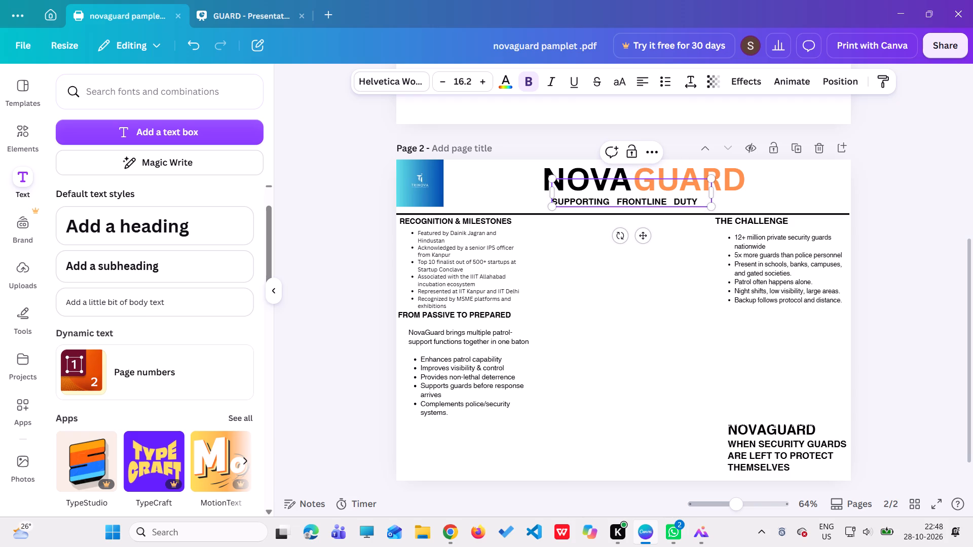
pyautogui.moveTo(696, 201); pyautogui.dragTo(553, 204)
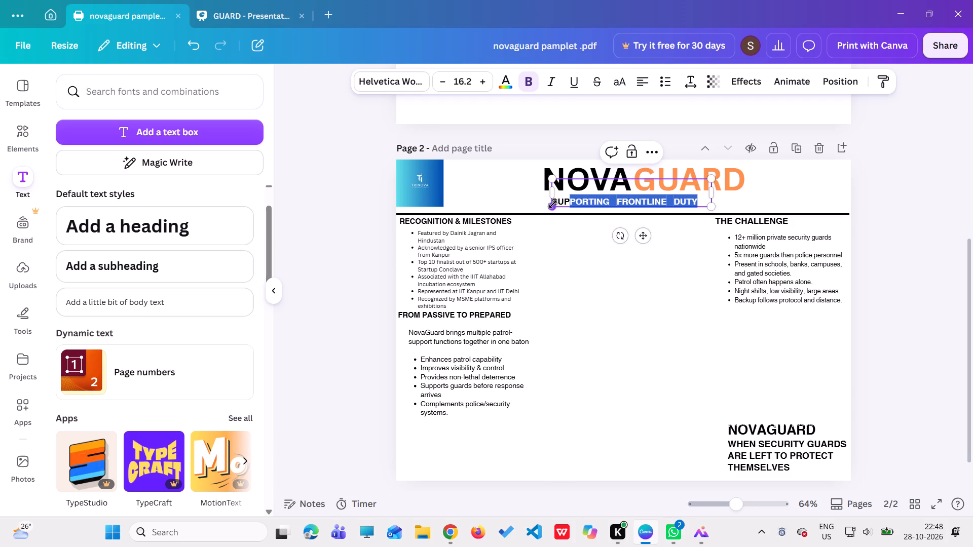
pyautogui.moveTo(553, 204); pyautogui.dragTo(552, 202)
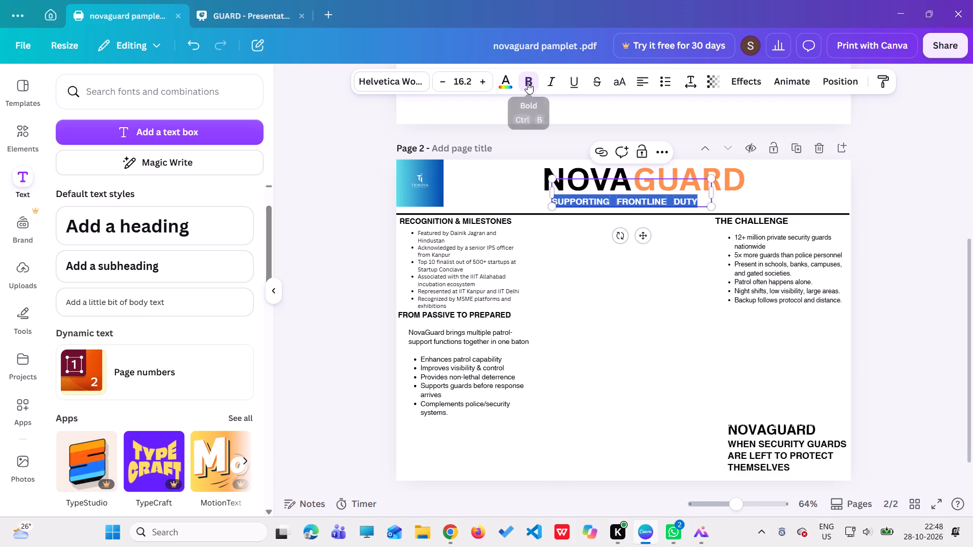
pyautogui.click(528, 83)
pyautogui.click(623, 268)
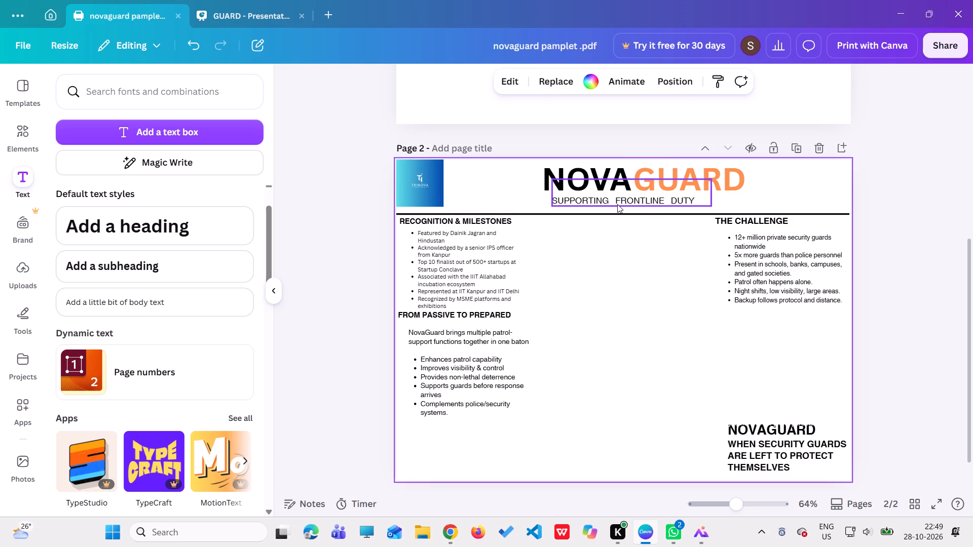
# Reposition SUPPORTING FRONTLINE DUTY on page 2 so it sits roughly centred between the title and the divider line.
pyautogui.moveTo(617, 204); pyautogui.dragTo(650, 208)
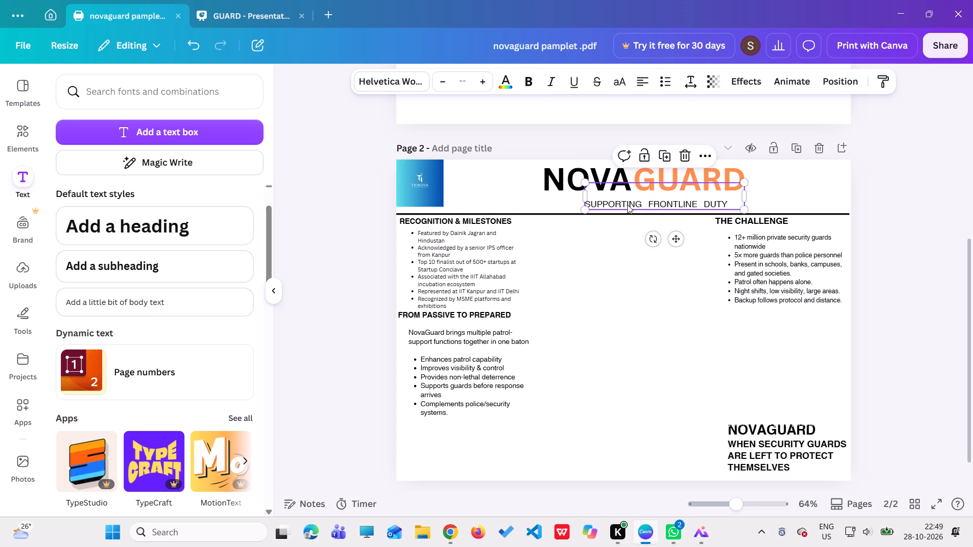
pyautogui.moveTo(627, 205); pyautogui.dragTo(601, 202)
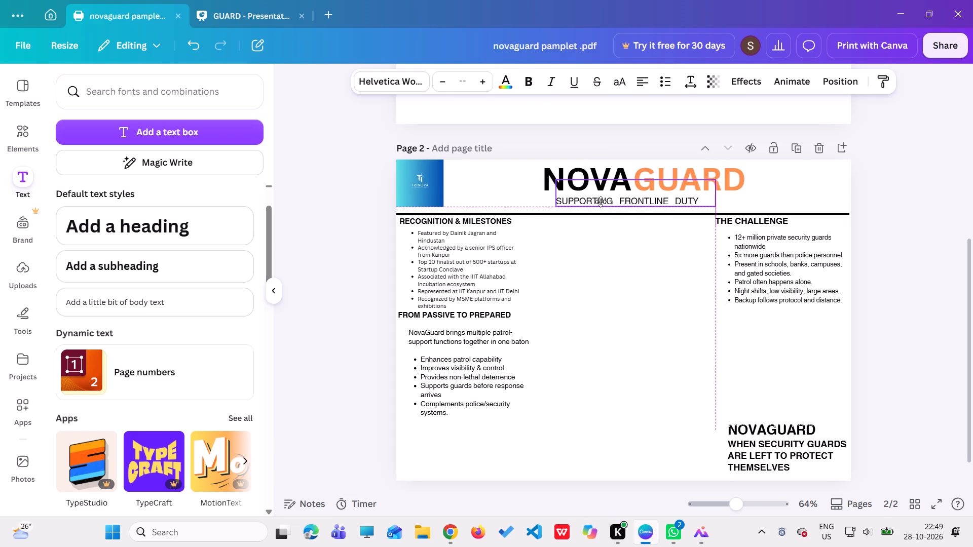
pyautogui.moveTo(601, 202); pyautogui.dragTo(608, 202)
pyautogui.click(609, 248)
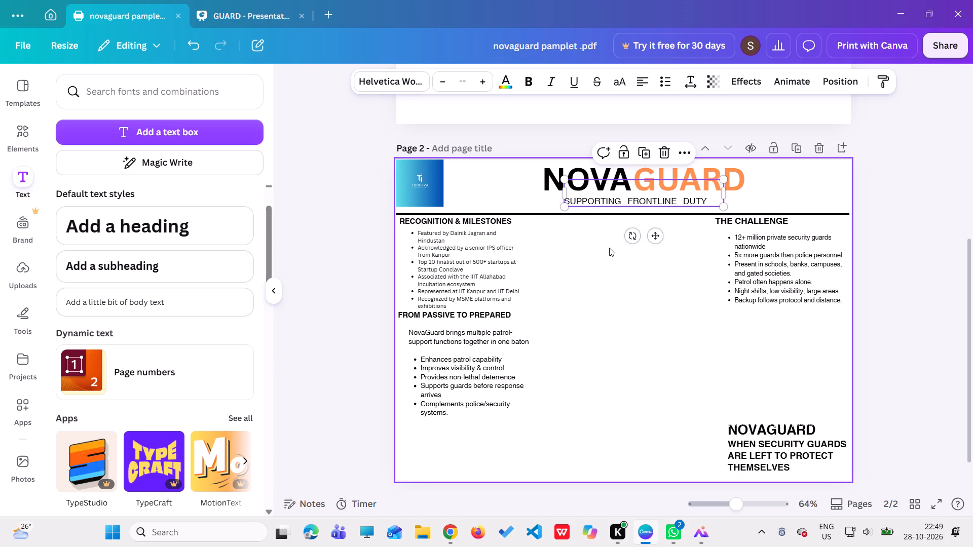
# Move the text A safety baton engineered for frontline control on page 1 into the header, beside the end of GUARD.
pyautogui.scroll(7, 626, 214)
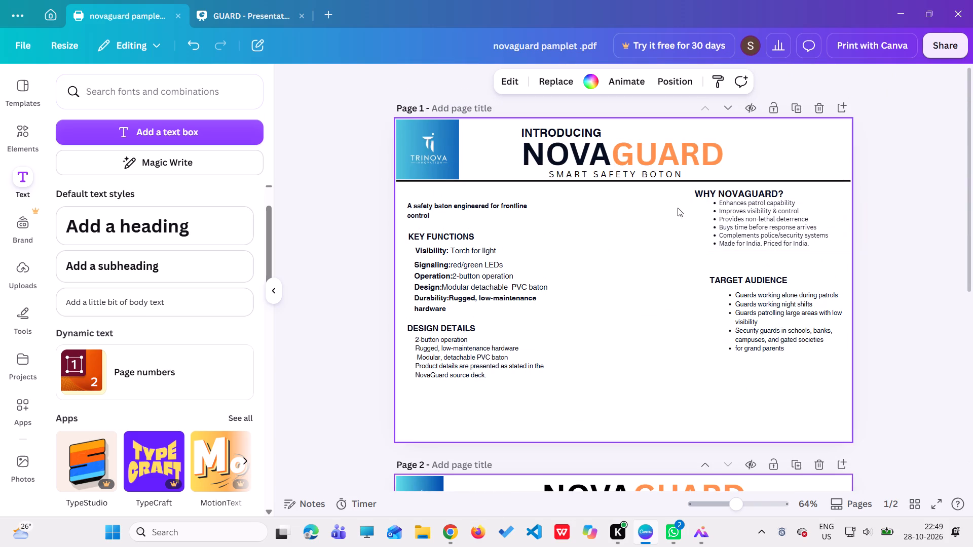
pyautogui.moveTo(496, 212); pyautogui.dragTo(764, 149)
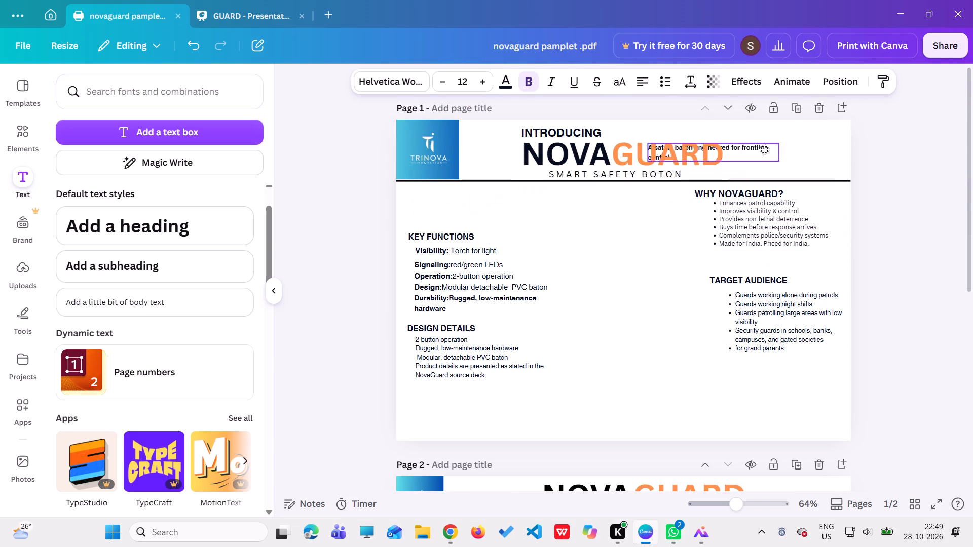
pyautogui.moveTo(764, 149); pyautogui.dragTo(818, 157)
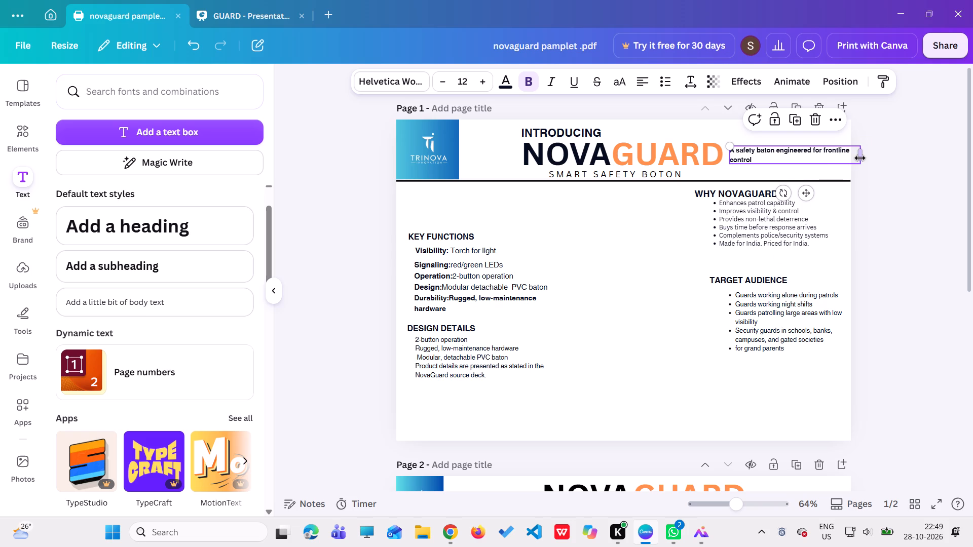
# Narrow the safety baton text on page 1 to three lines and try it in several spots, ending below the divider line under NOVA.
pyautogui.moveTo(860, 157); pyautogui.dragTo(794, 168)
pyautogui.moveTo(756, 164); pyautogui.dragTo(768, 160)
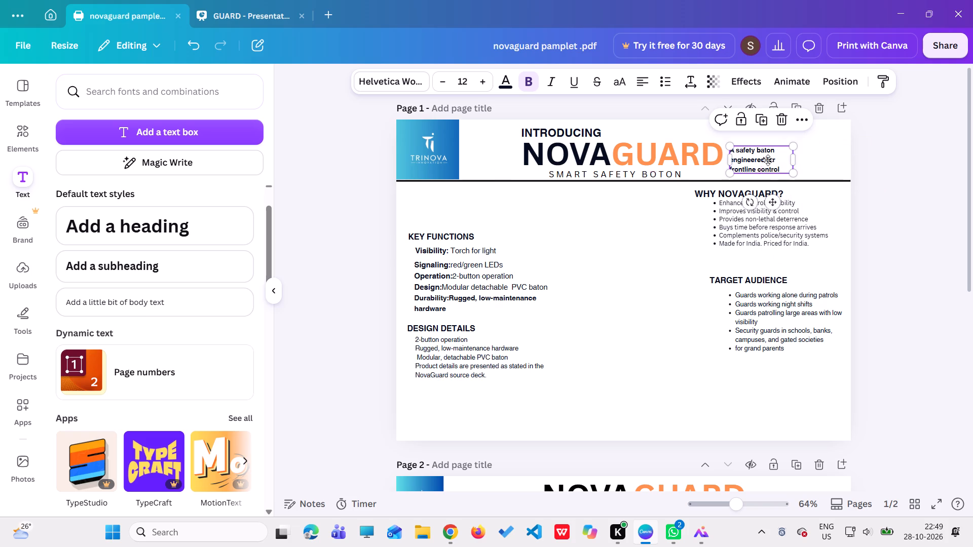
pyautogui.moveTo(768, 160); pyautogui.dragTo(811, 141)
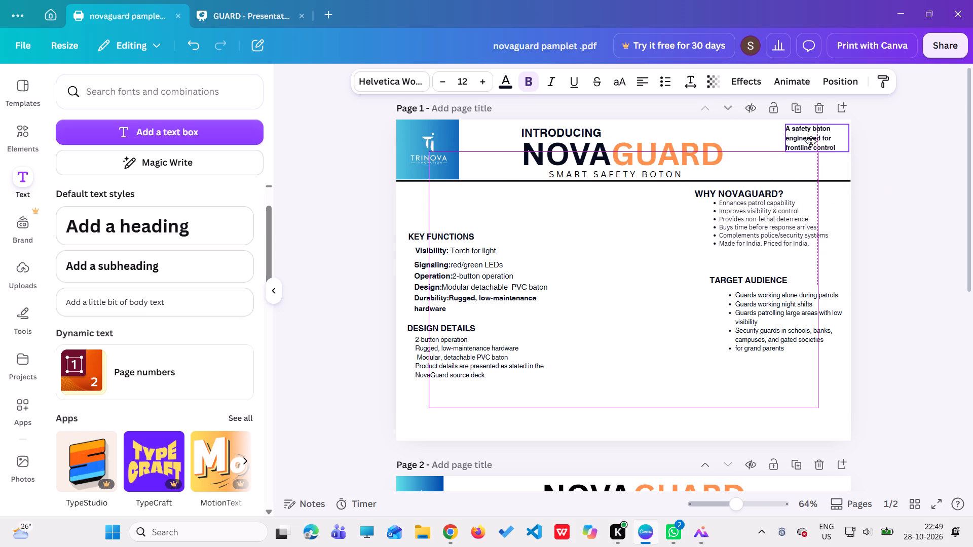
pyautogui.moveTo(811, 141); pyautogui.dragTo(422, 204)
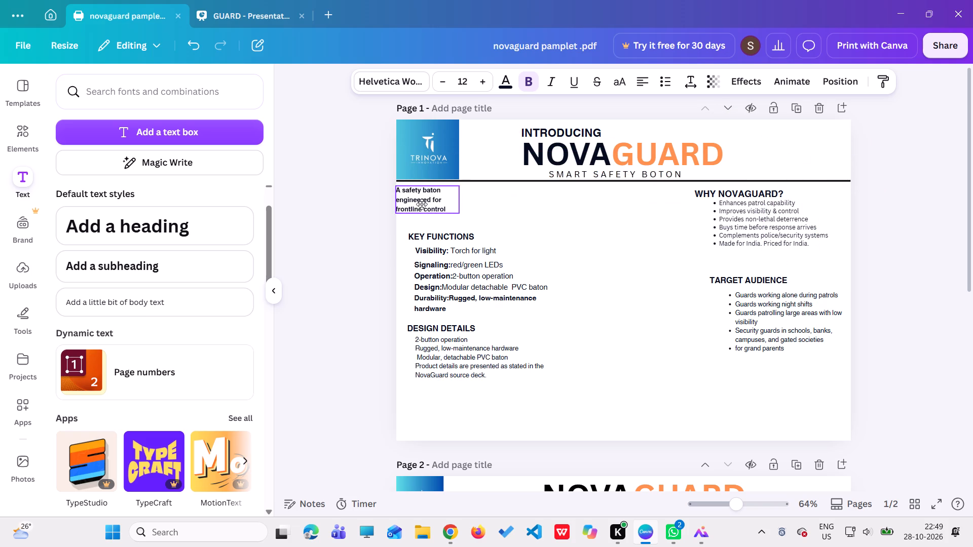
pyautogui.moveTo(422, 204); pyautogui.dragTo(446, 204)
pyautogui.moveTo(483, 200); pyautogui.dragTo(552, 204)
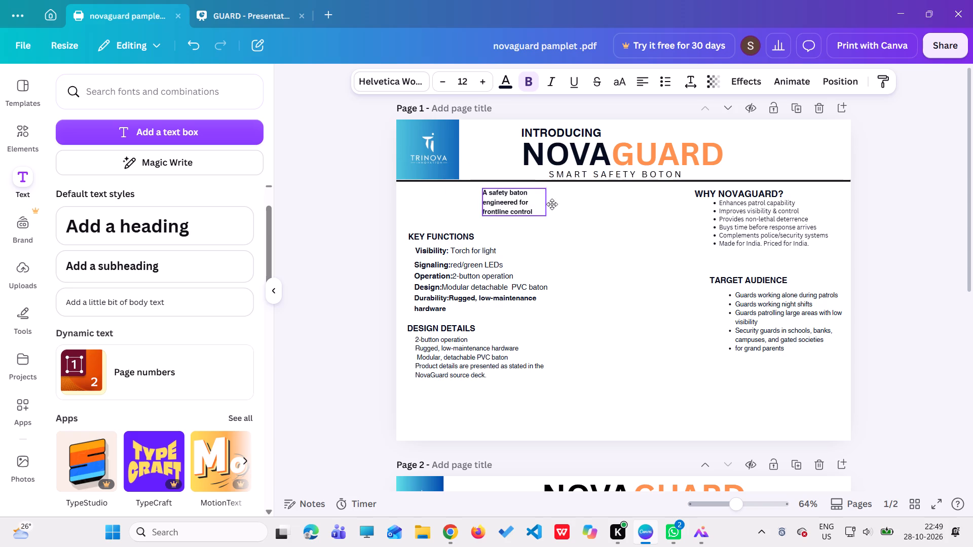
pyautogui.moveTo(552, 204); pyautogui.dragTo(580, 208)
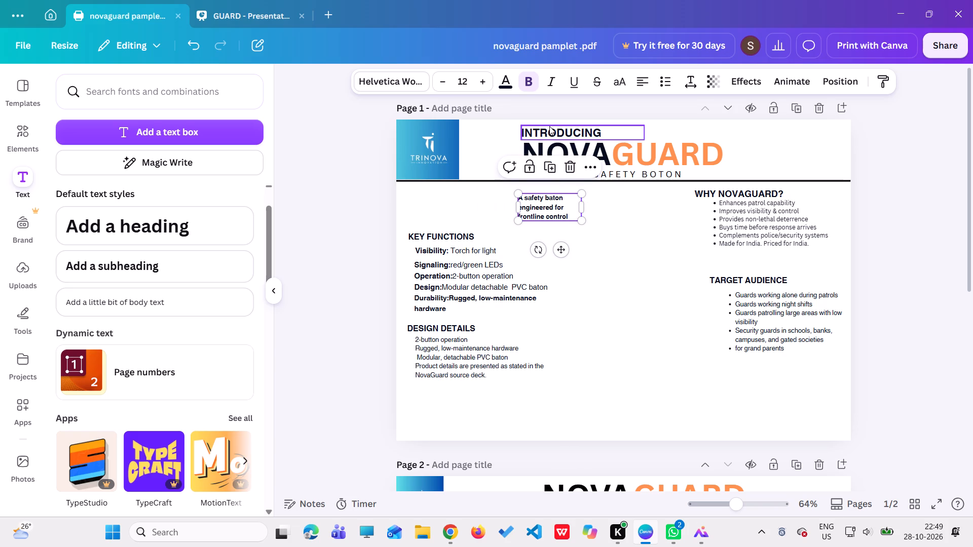
# Raise INTRODUCING, NOVA, GUARD and SMART SAFETY BOTON on page 1, bringing INTRODUCING to the page's top edge and freeing space above the divider line.
pyautogui.moveTo(549, 126); pyautogui.dragTo(549, 118)
pyautogui.moveTo(552, 150); pyautogui.dragTo(553, 146)
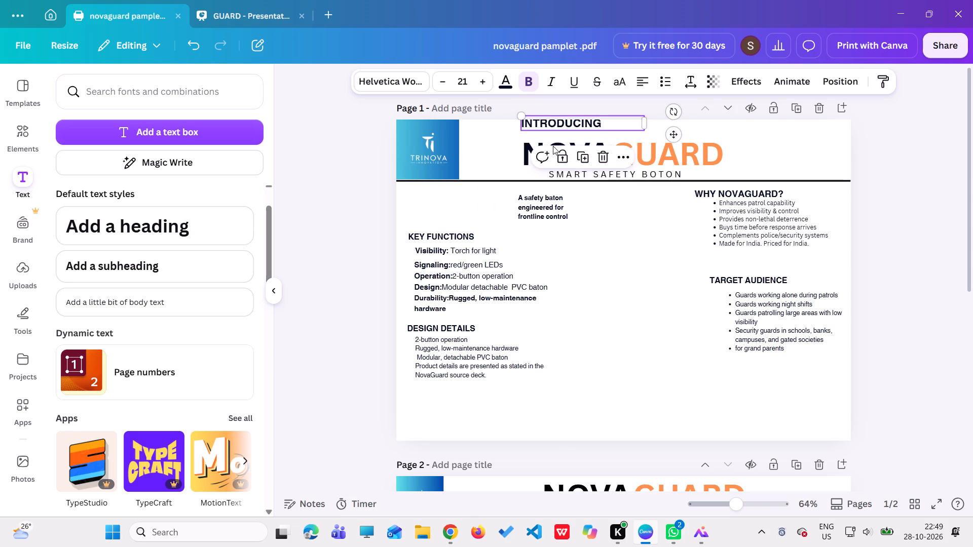
pyautogui.moveTo(553, 146); pyautogui.dragTo(552, 141)
pyautogui.click(493, 150)
pyautogui.moveTo(536, 153); pyautogui.dragTo(535, 147)
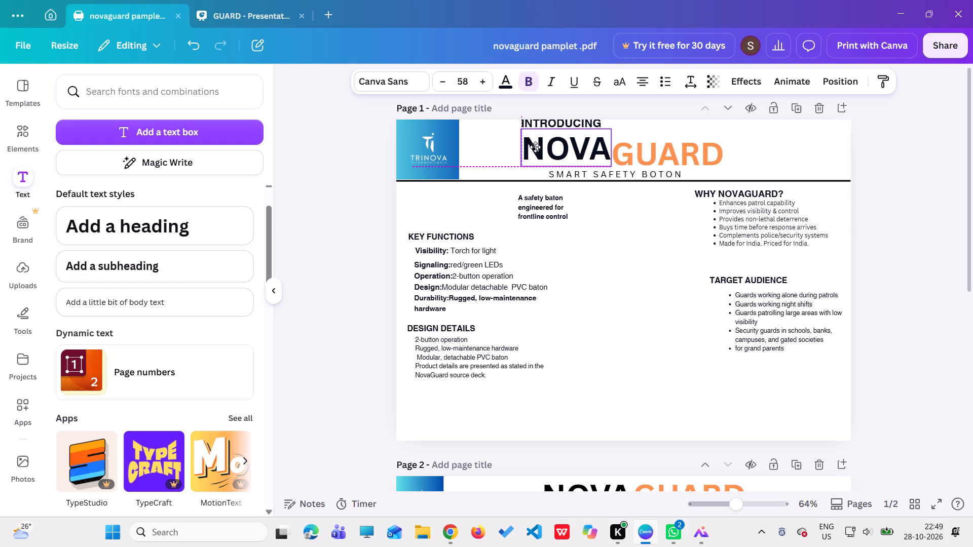
pyautogui.moveTo(535, 147); pyautogui.dragTo(535, 143)
pyautogui.click(635, 158)
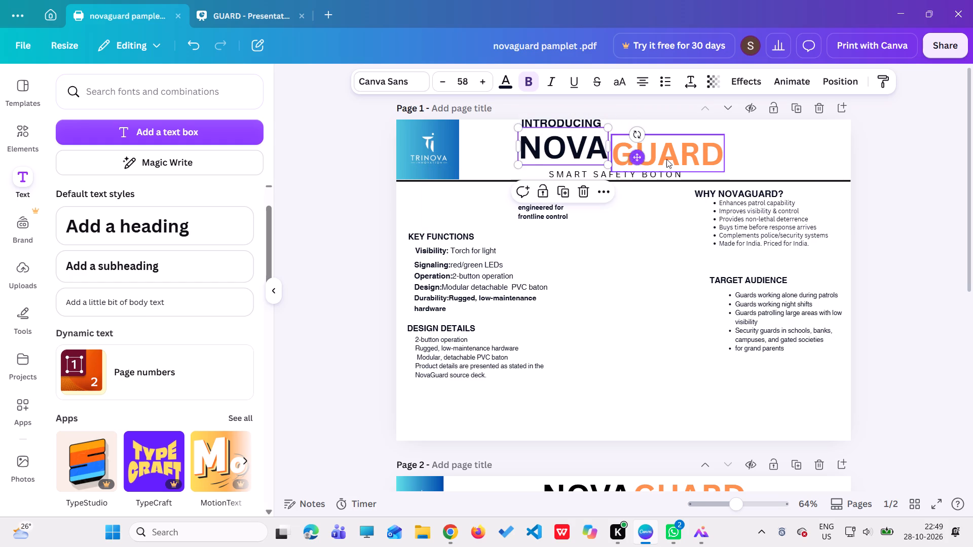
pyautogui.moveTo(672, 159); pyautogui.dragTo(672, 151)
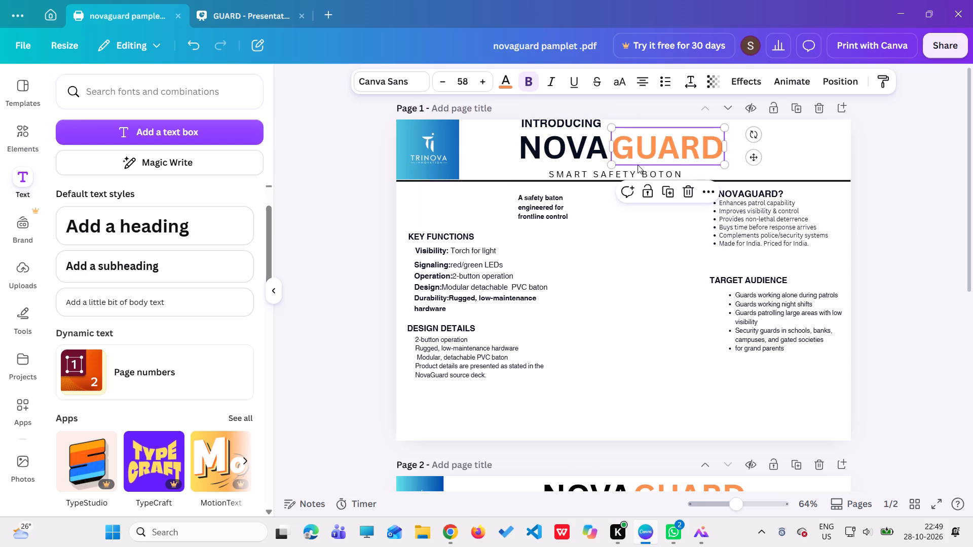
pyautogui.moveTo(623, 172); pyautogui.dragTo(620, 164)
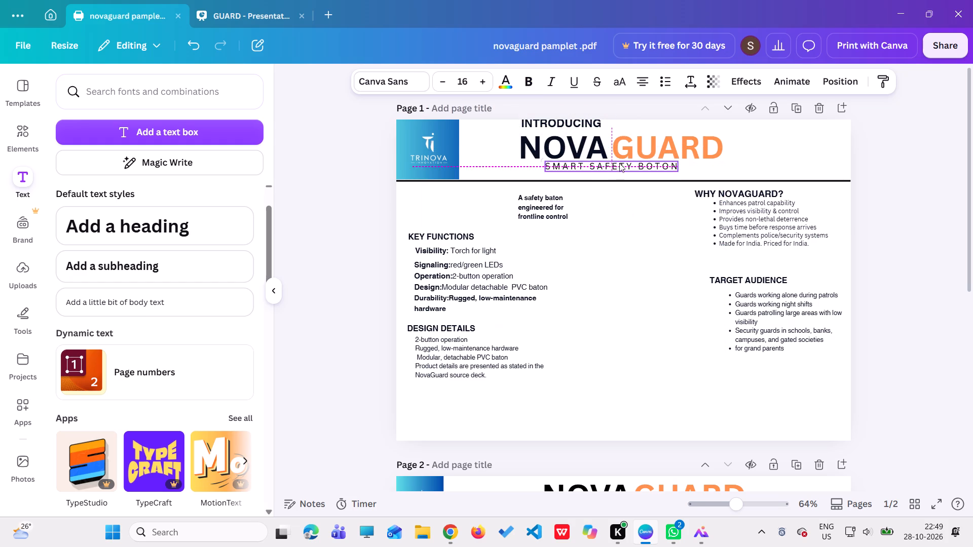
# Widen the text A safety baton engineered for frontline control to one line and place it between SMART SAFETY BOTON and the divider line.
pyautogui.moveTo(545, 208); pyautogui.dragTo(553, 196)
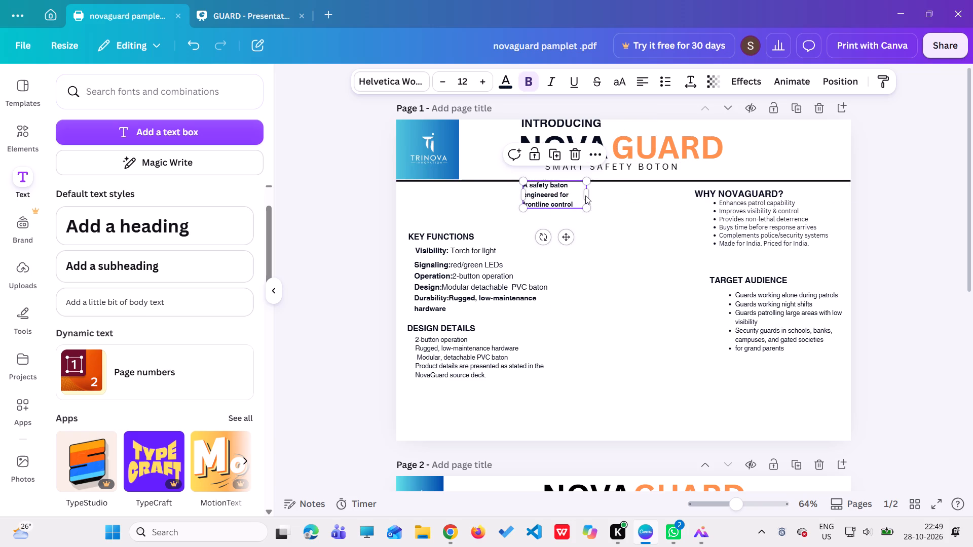
pyautogui.click(585, 196)
pyautogui.moveTo(588, 196); pyautogui.dragTo(674, 206)
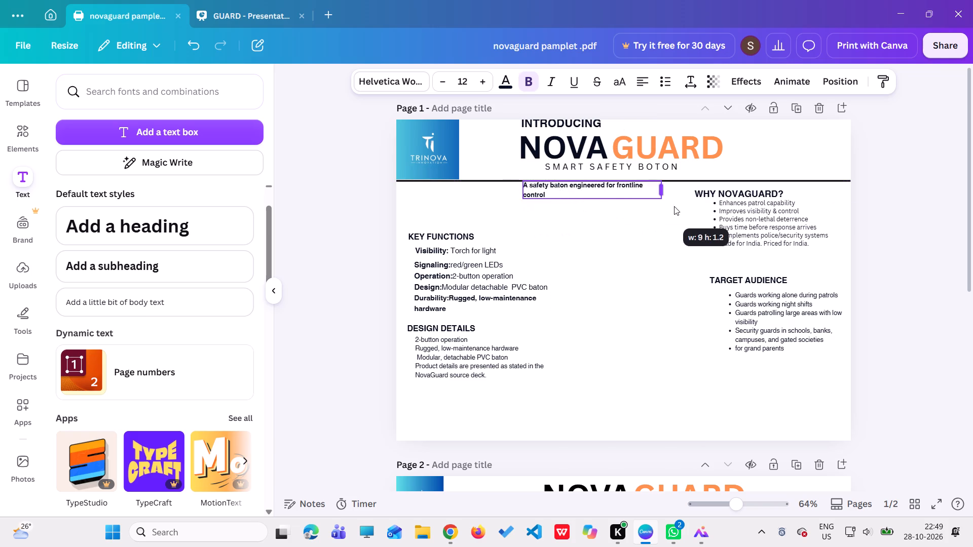
pyautogui.moveTo(674, 206); pyautogui.dragTo(696, 207)
pyautogui.moveTo(623, 183); pyautogui.dragTo(627, 173)
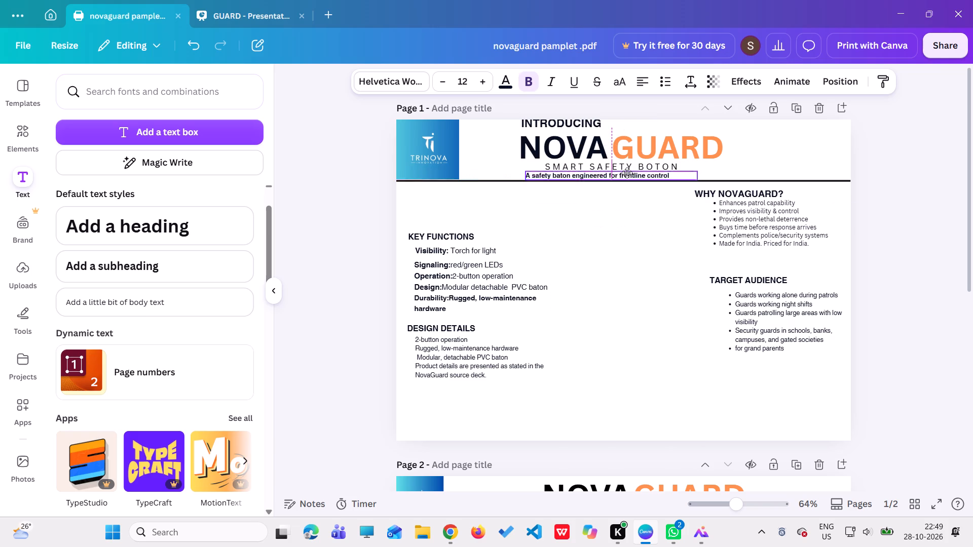
pyautogui.moveTo(627, 173); pyautogui.dragTo(647, 174)
# Nudge SMART SAFETY BOTON on page 1 slightly up and toward the GUARD end of the title.
pyautogui.click(589, 169)
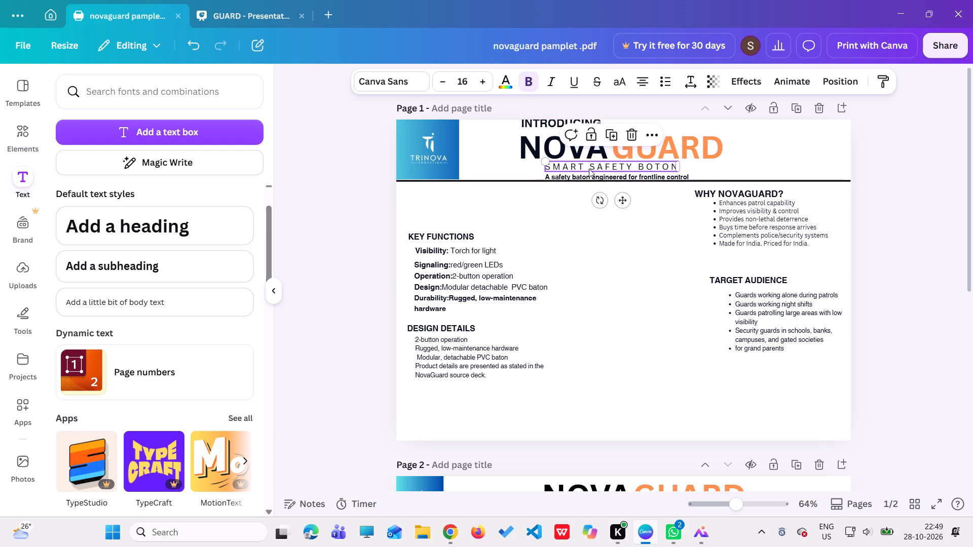
pyautogui.click(578, 202)
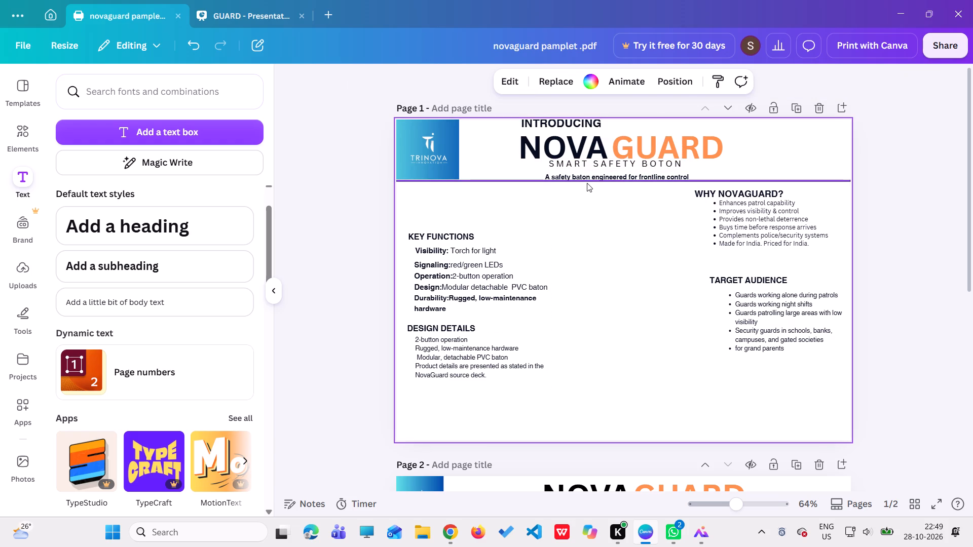
# Lower the divider line on page 1 slightly so it sits clear beneath the safety baton text.
pyautogui.click(589, 177)
pyautogui.click(592, 175)
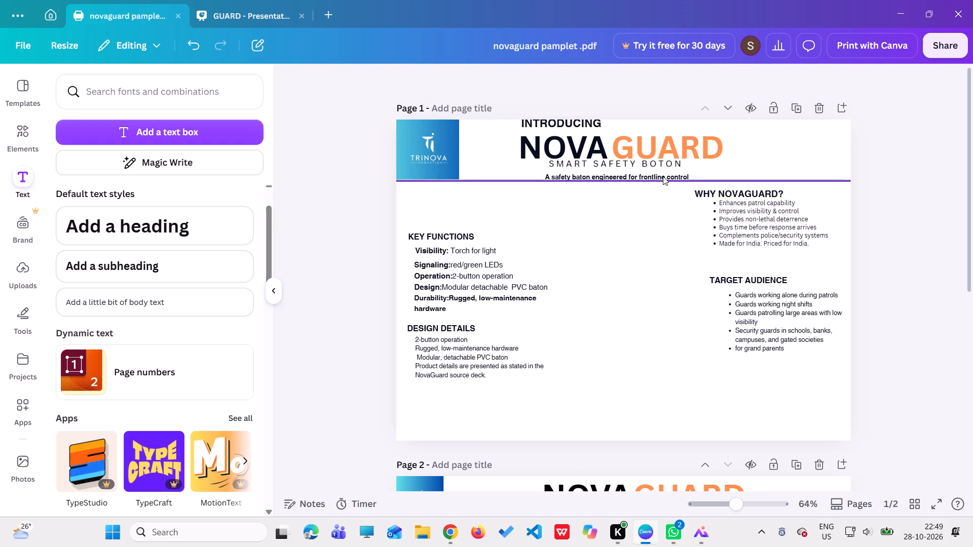
pyautogui.click(663, 176)
pyautogui.moveTo(664, 178); pyautogui.dragTo(665, 171)
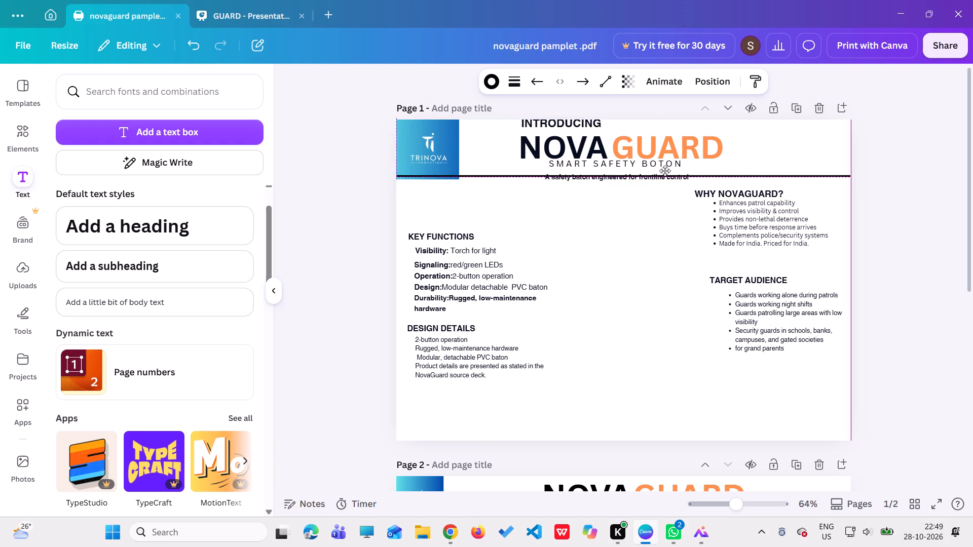
pyautogui.moveTo(665, 171); pyautogui.dragTo(667, 182)
pyautogui.click(666, 177)
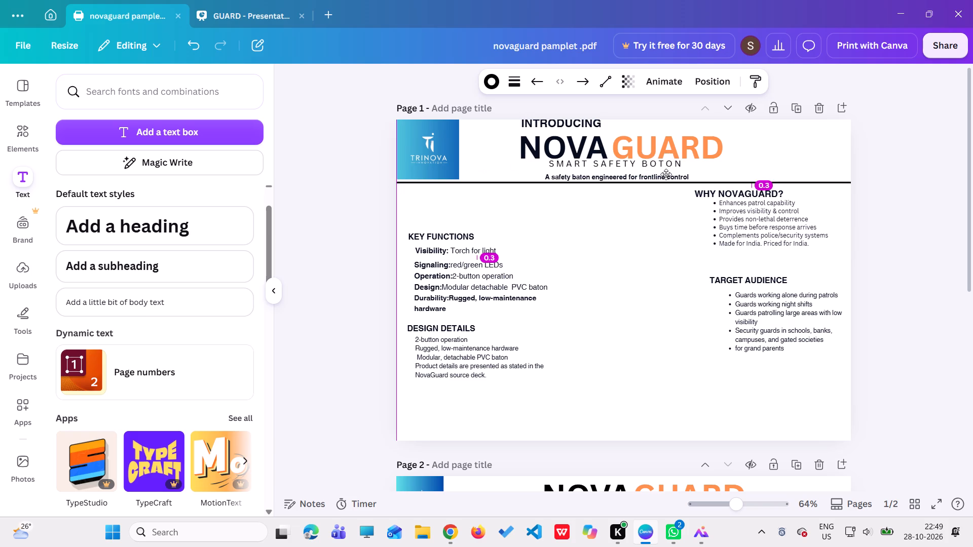
pyautogui.click(635, 193)
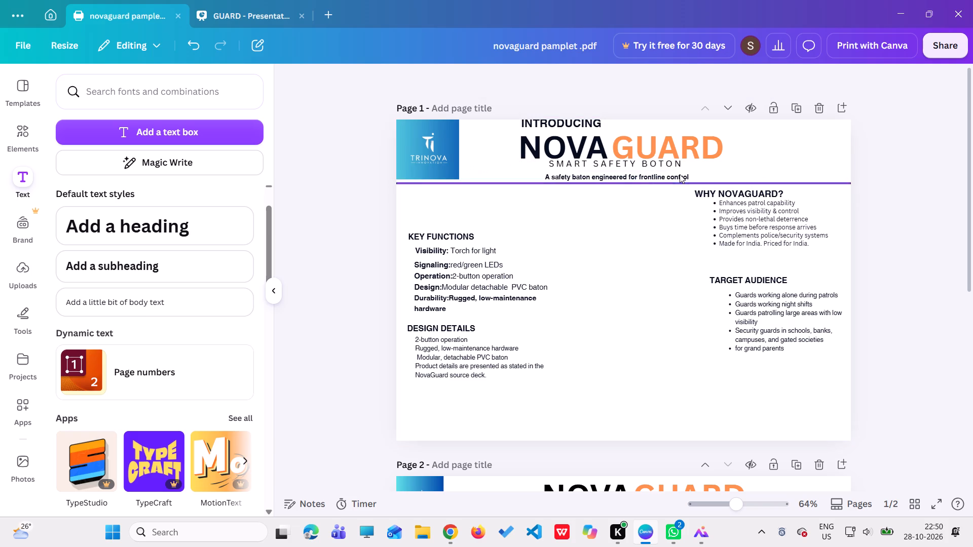
# Move SMART SAFETY BOTON on page 1 slightly down, keeping it between the title and the safety baton text.
pyautogui.click(638, 164)
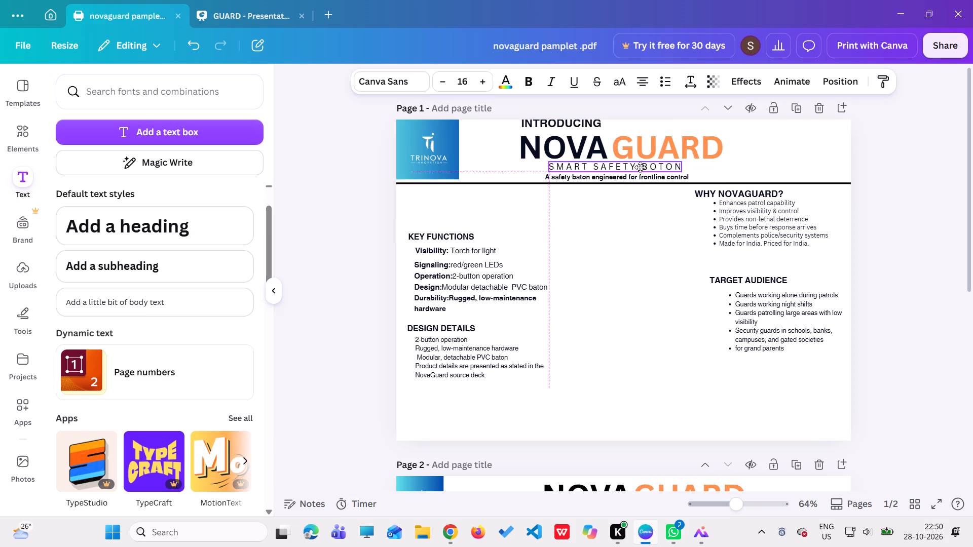
pyautogui.click(579, 218)
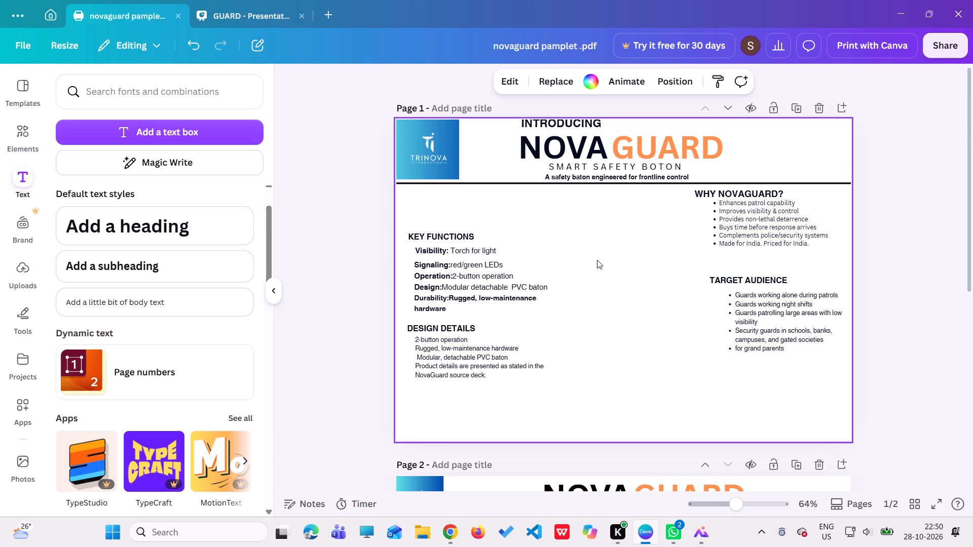
# Enlarge the Trinova logo on page 1 until its lower edge reaches the divider line.
pyautogui.click(419, 166)
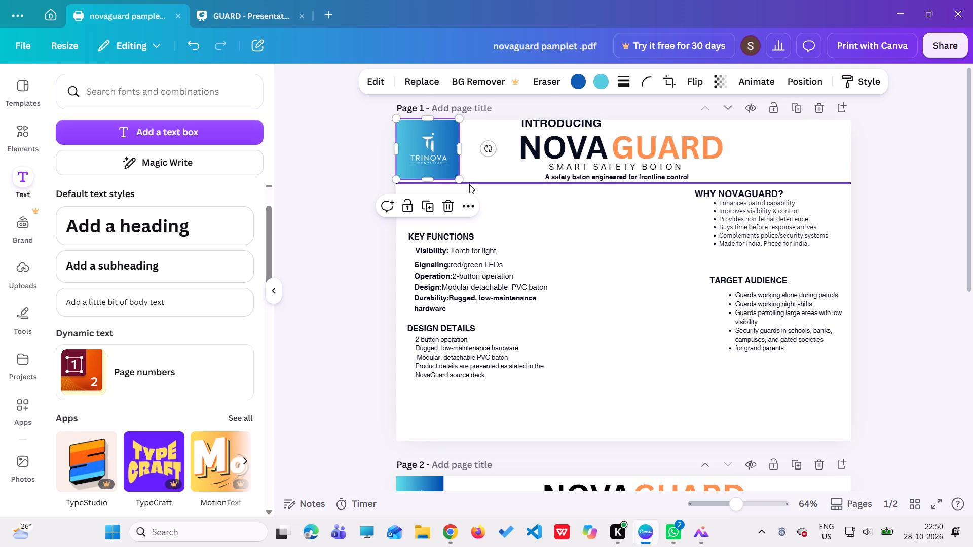
pyautogui.moveTo(460, 181); pyautogui.dragTo(461, 186)
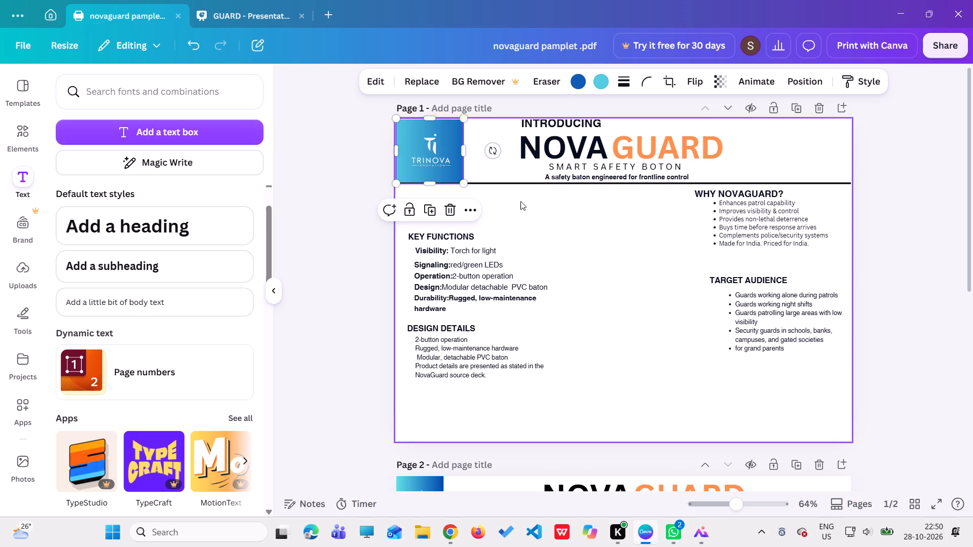
pyautogui.click(526, 201)
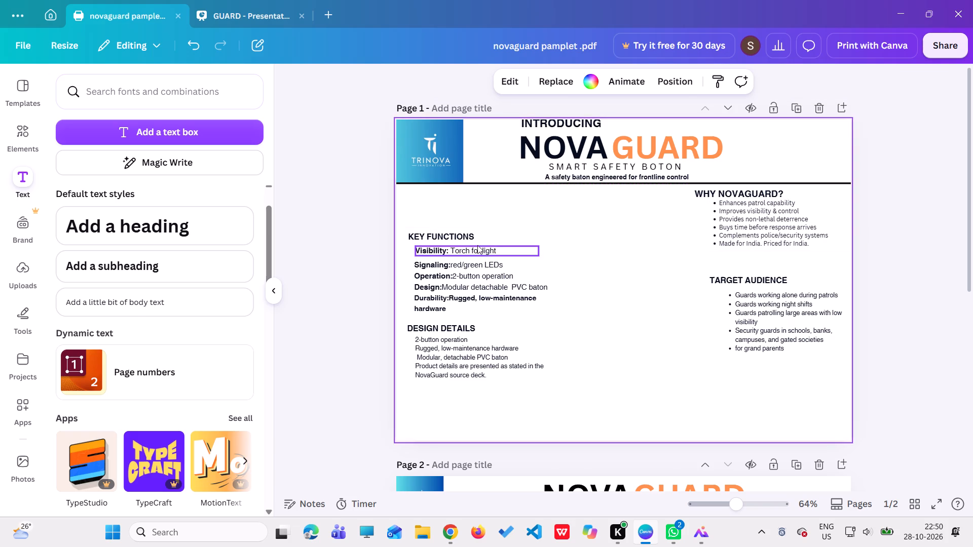
# Insert the uploaded upright baton image on page 1 and position it midway between the side texts, below the divider line.
pyautogui.click(11, 272)
pyautogui.click(167, 273)
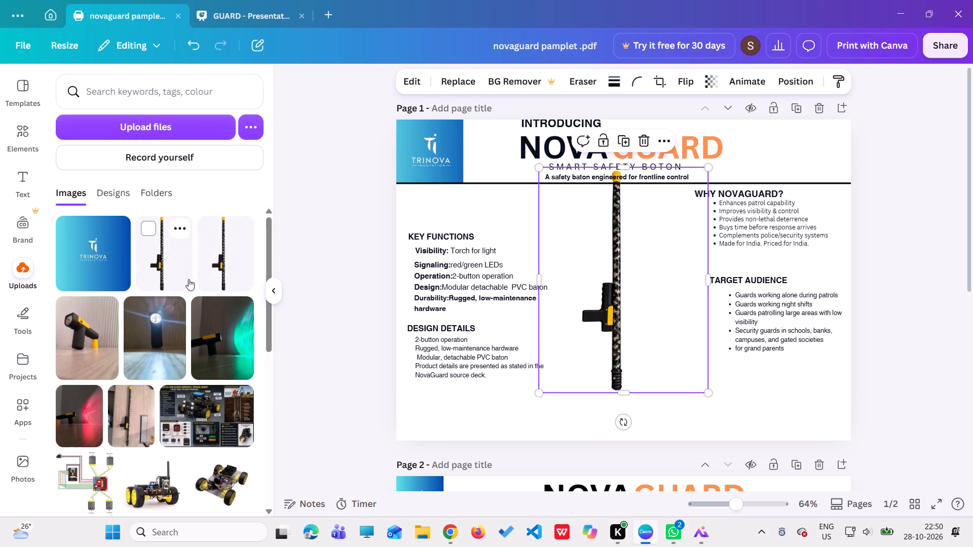
pyautogui.moveTo(644, 326); pyautogui.dragTo(648, 351)
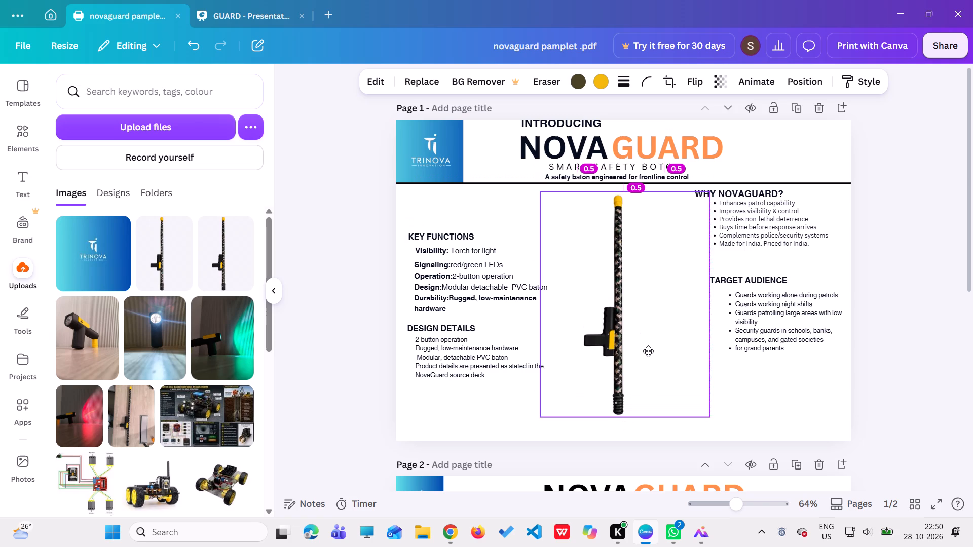
pyautogui.moveTo(648, 351); pyautogui.dragTo(651, 352)
# Recolour GUARD in the page 1 title with the golden yellow taken from the baton photo's colours.
pyautogui.click(677, 133)
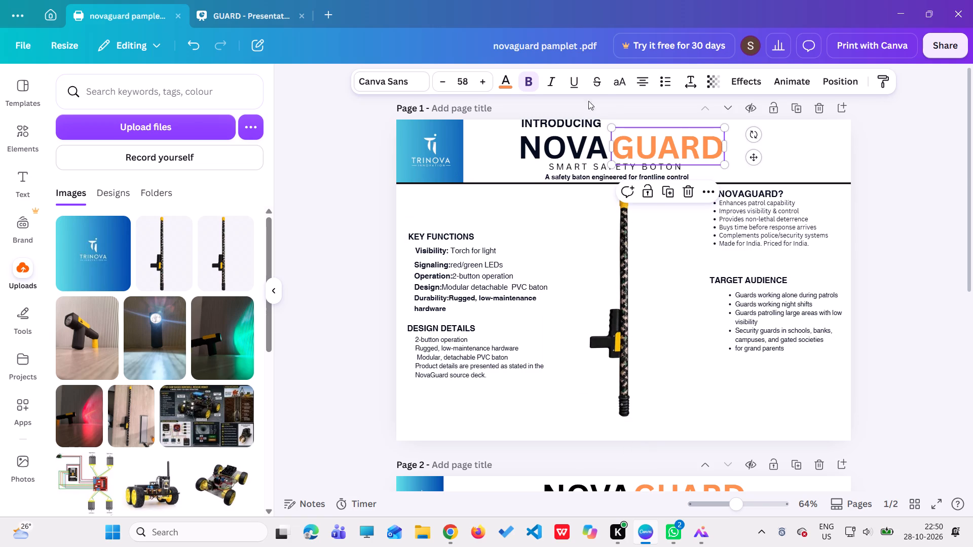
pyautogui.click(508, 80)
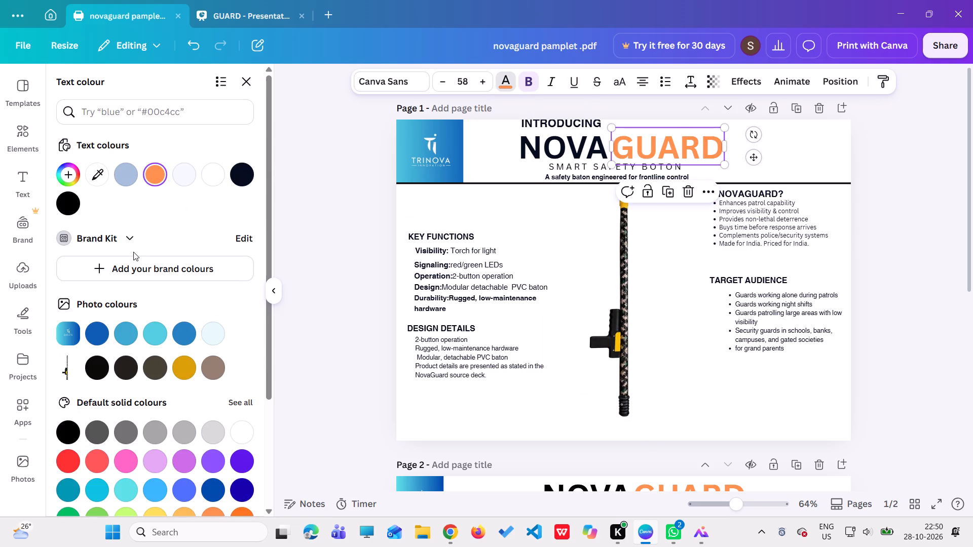
pyautogui.click(191, 364)
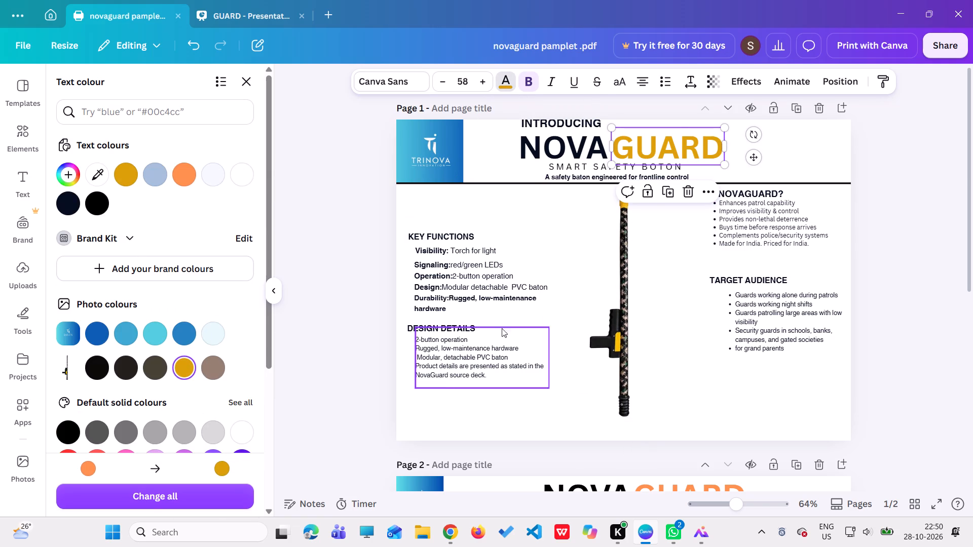
pyautogui.click(555, 240)
pyautogui.click(770, 384)
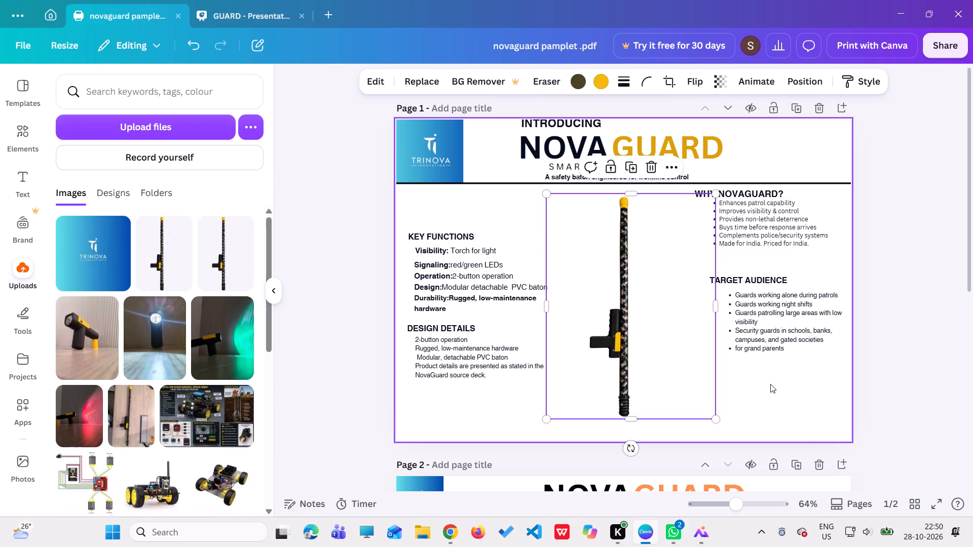
# Recolour GUARD in the page 2 title with the same golden yellow used on page 1.
pyautogui.scroll(-4, 729, 351)
pyautogui.click(677, 130)
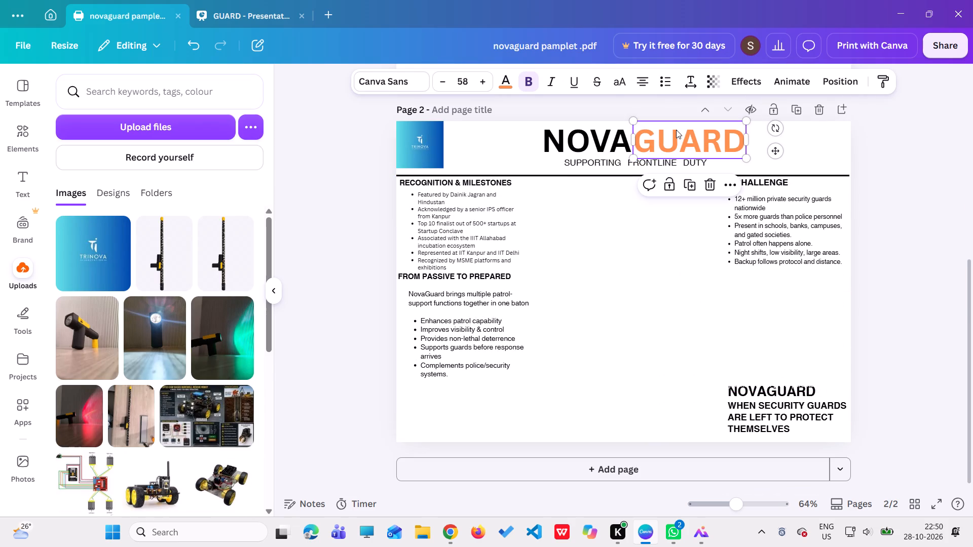
pyautogui.click(502, 82)
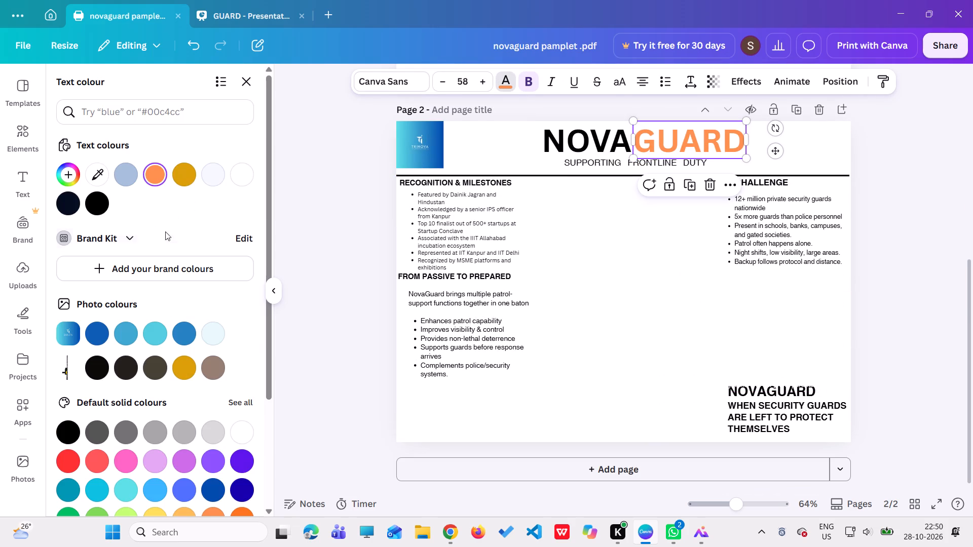
pyautogui.click(185, 179)
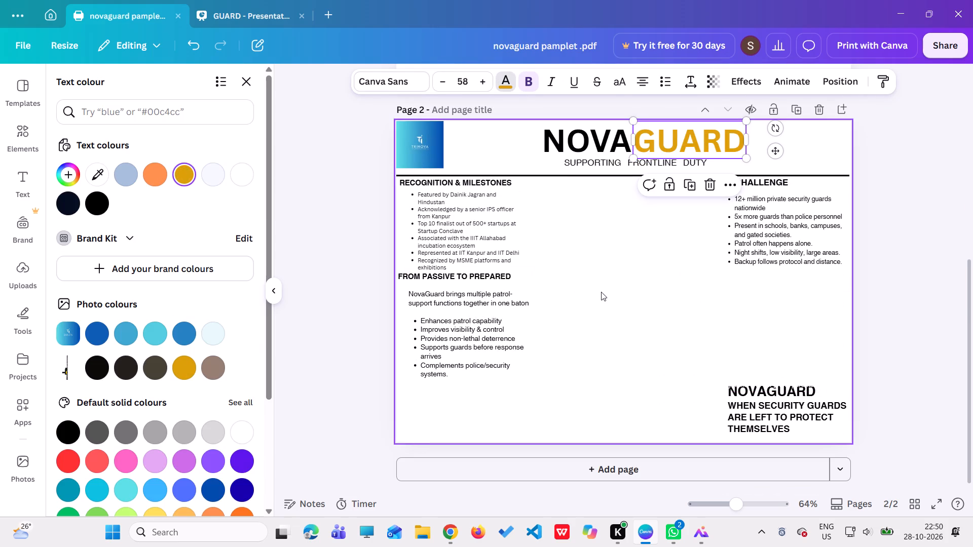
pyautogui.click(602, 292)
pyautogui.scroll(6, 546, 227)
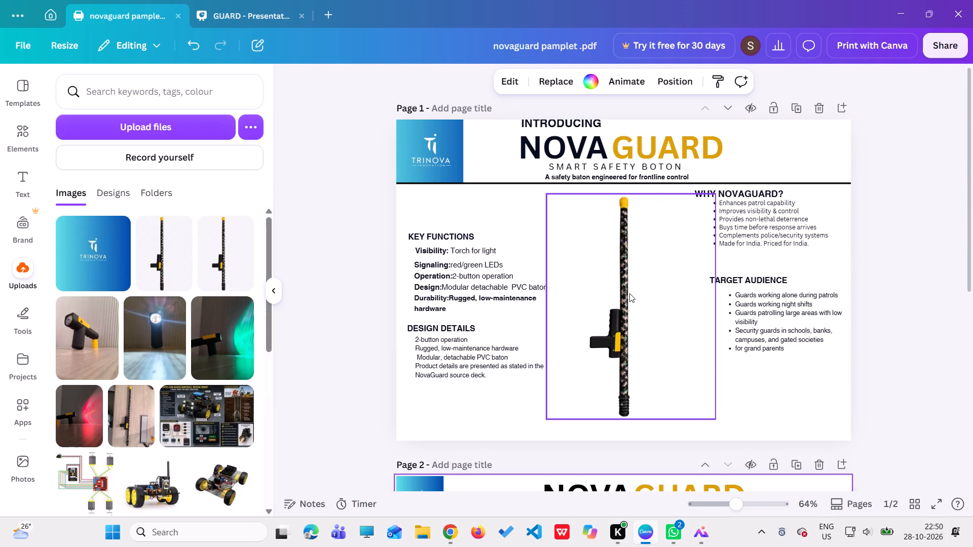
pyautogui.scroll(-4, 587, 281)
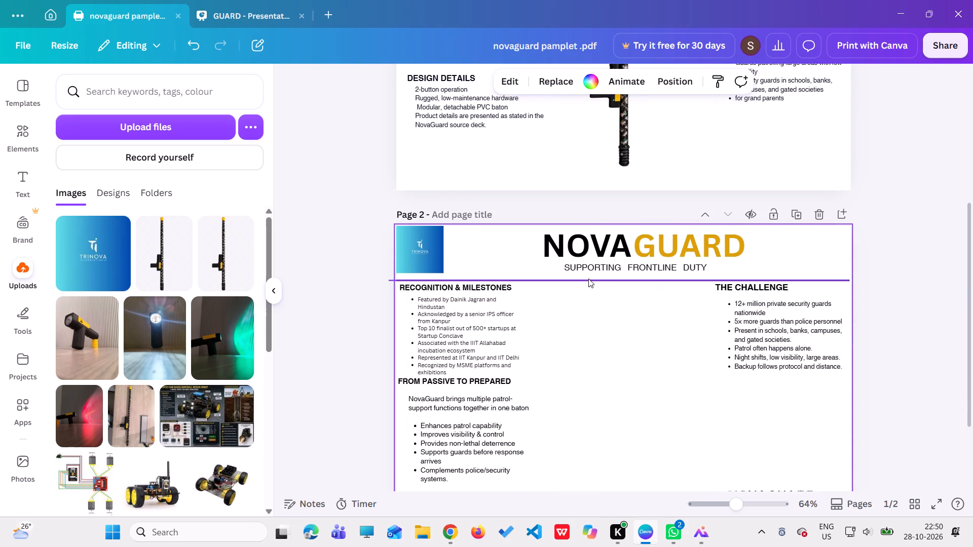
# Move the KEY FUNCTIONS heading from page 1 onto page 2, beside the recognition list.
pyautogui.scroll(2, 522, 248)
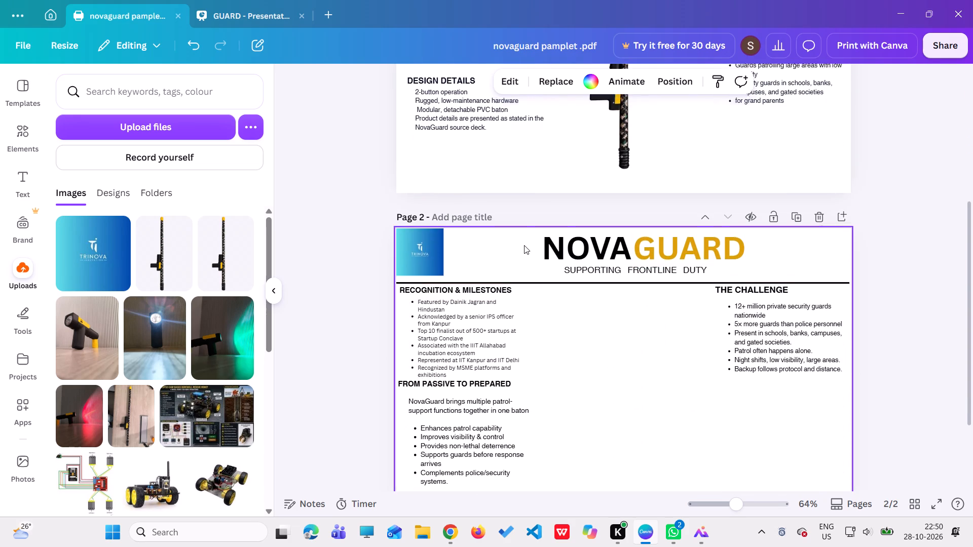
pyautogui.scroll(2, 524, 245)
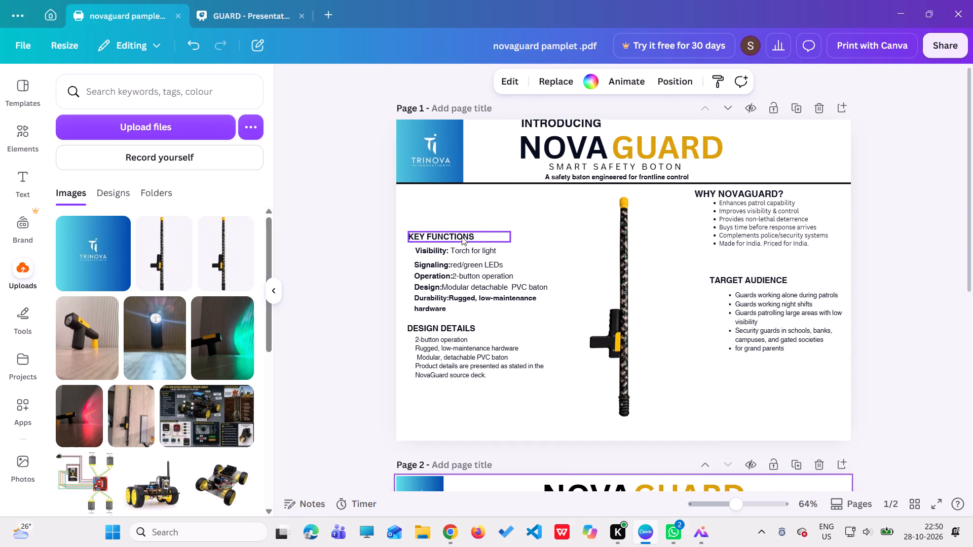
pyautogui.moveTo(462, 237); pyautogui.dragTo(516, 491)
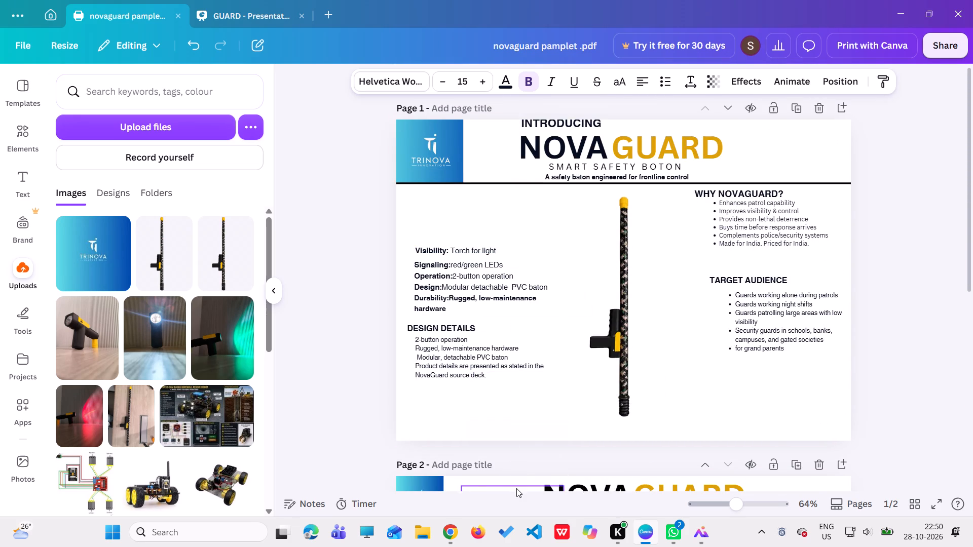
pyautogui.scroll(-3, 531, 436)
pyautogui.moveTo(488, 294); pyautogui.dragTo(541, 406)
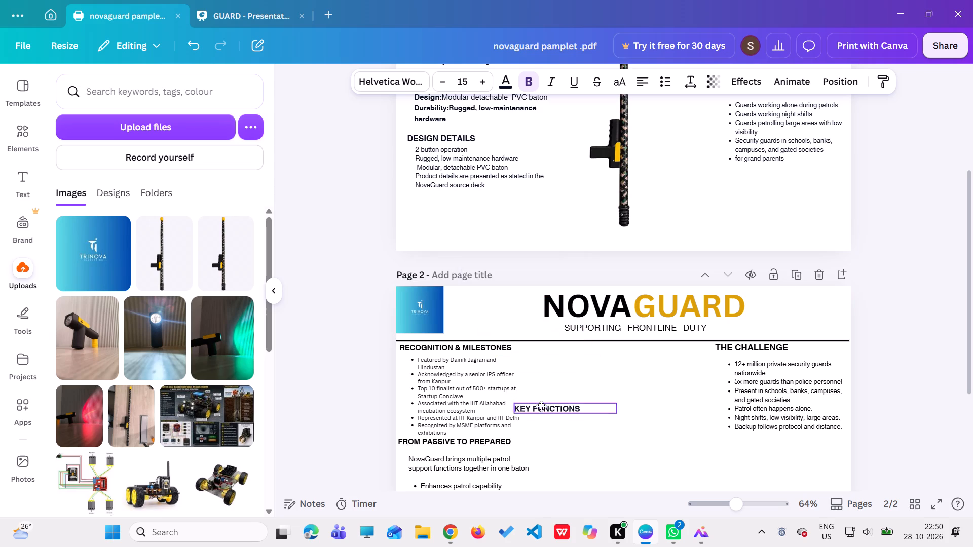
pyautogui.moveTo(541, 406); pyautogui.dragTo(542, 407)
# Move the RECOGNITION & MILESTONES heading and its bulleted list from page 2 to the lower part of page 1.
pyautogui.moveTo(504, 352); pyautogui.dragTo(517, 208)
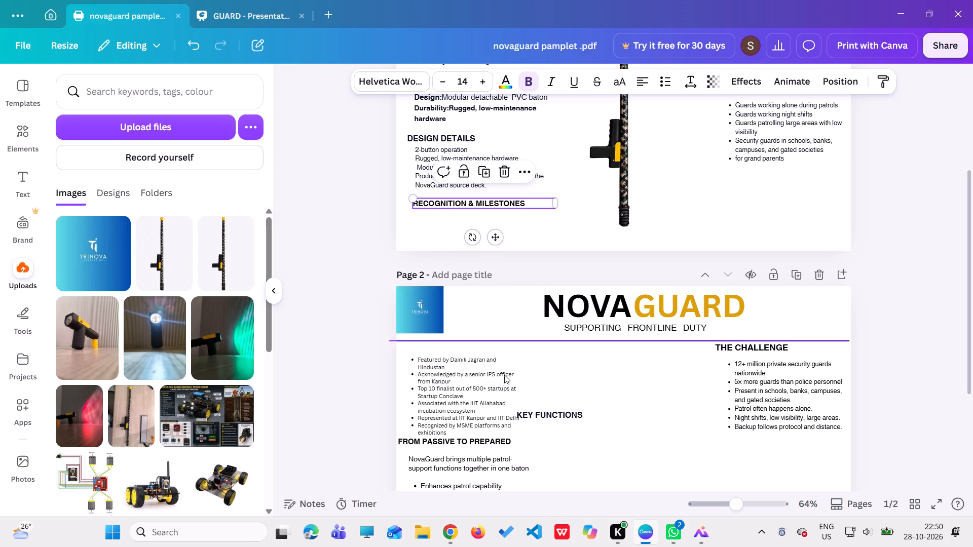
pyautogui.moveTo(481, 422); pyautogui.dragTo(621, 215)
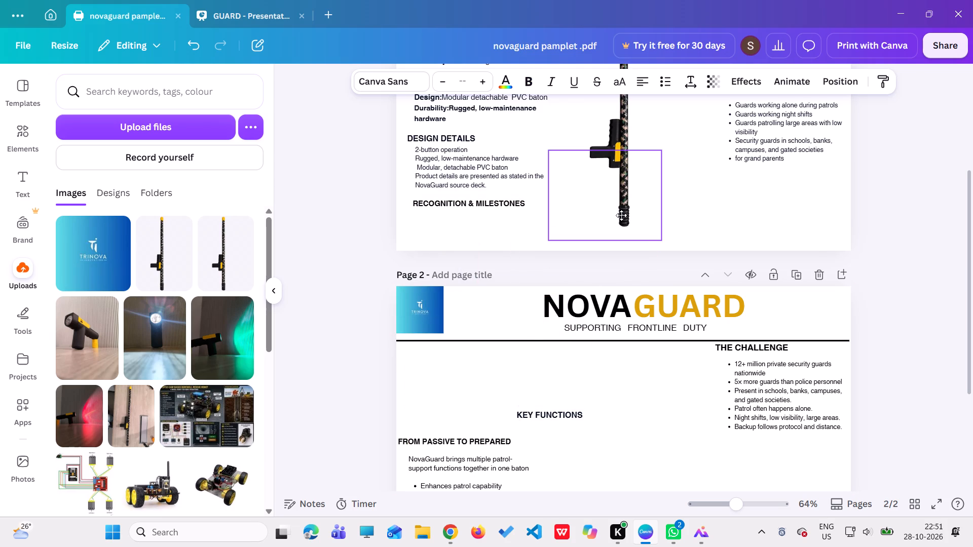
pyautogui.moveTo(621, 215); pyautogui.dragTo(728, 225)
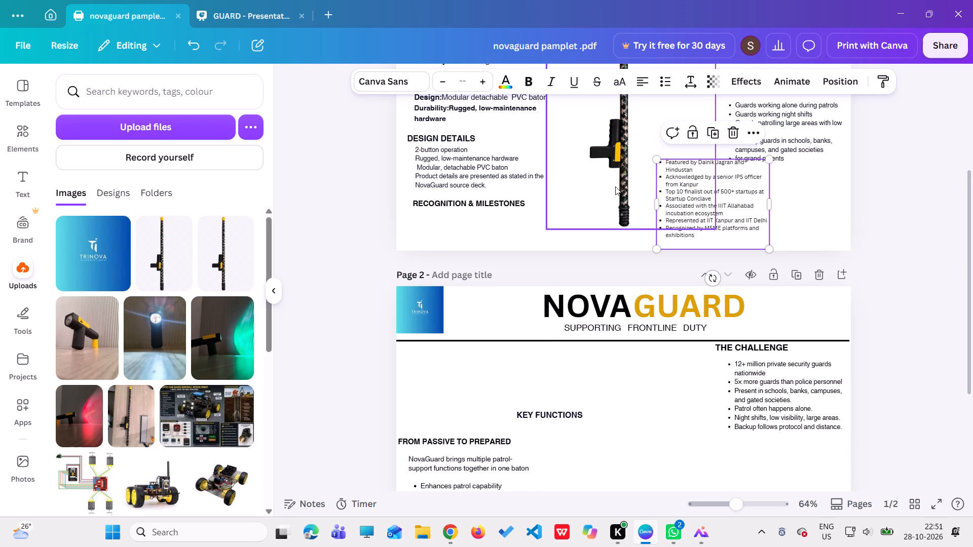
# Move the baton image from page 1 to the middle of page 2 and place KEY FUNCTIONS atop page 2's left column.
pyautogui.moveTo(616, 185); pyautogui.dragTo(629, 531)
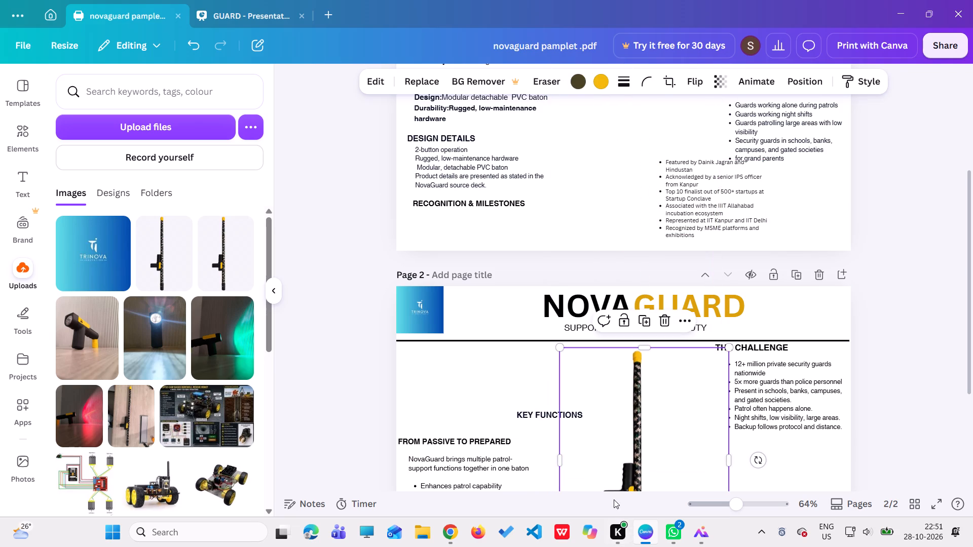
pyautogui.moveTo(536, 414); pyautogui.dragTo(426, 356)
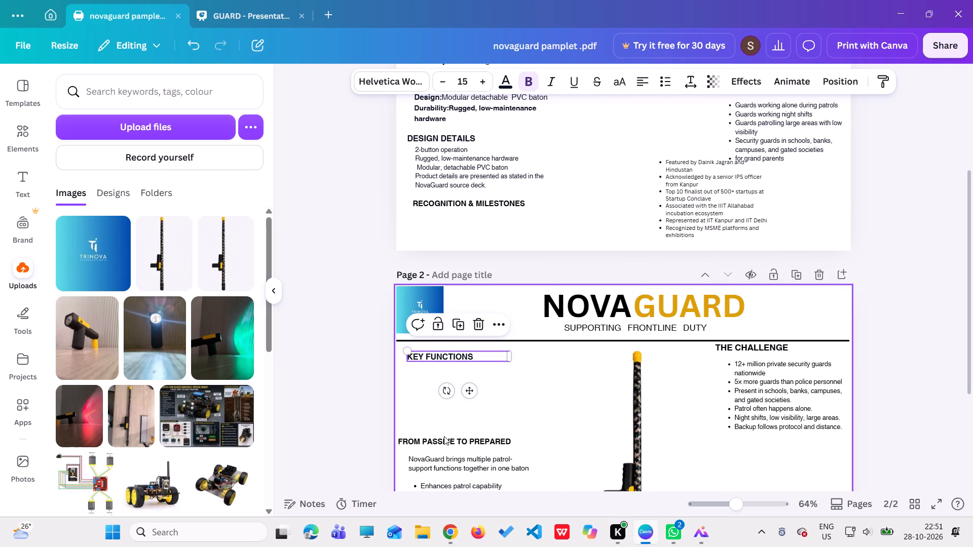
# Move the FROM PASSIVE TO PREPARED heading from page 2 to the lower middle of page 1.
pyautogui.moveTo(444, 439); pyautogui.dragTo(568, 221)
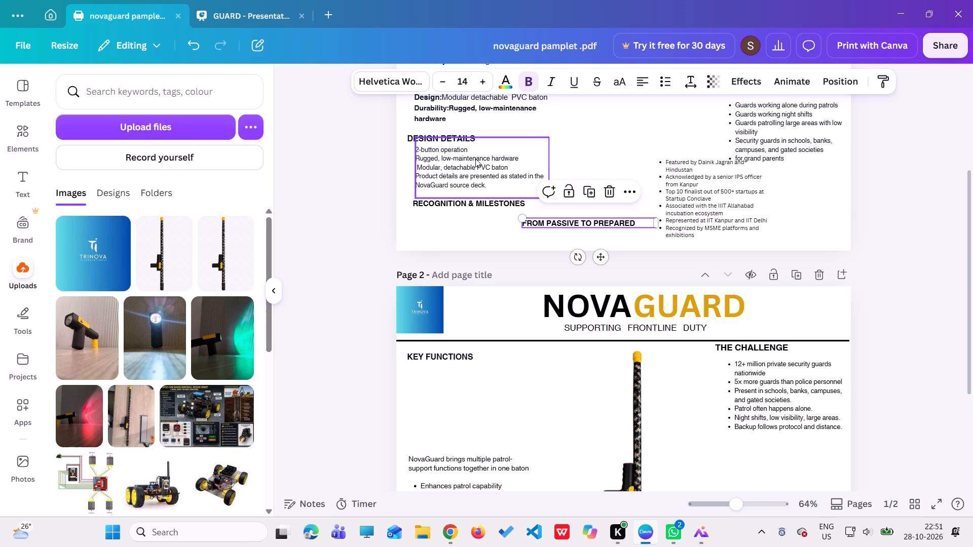
# Move the DESIGN DETAILS heading and text and the Signaling-to-Durability text from page 1 to page 2, with Signaling below KEY FUNCTIONS.
pyautogui.moveTo(470, 164); pyautogui.dragTo(550, 393)
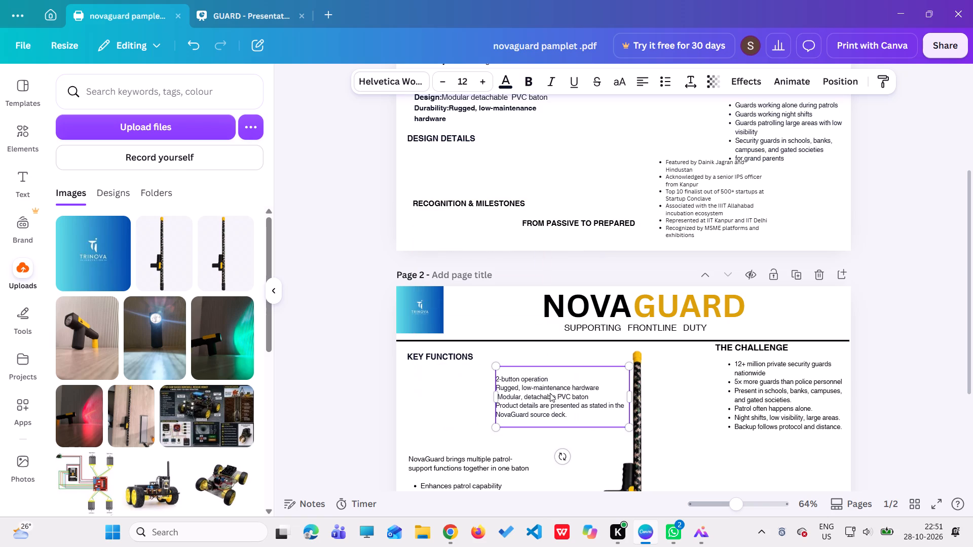
pyautogui.moveTo(471, 102); pyautogui.dragTo(434, 363)
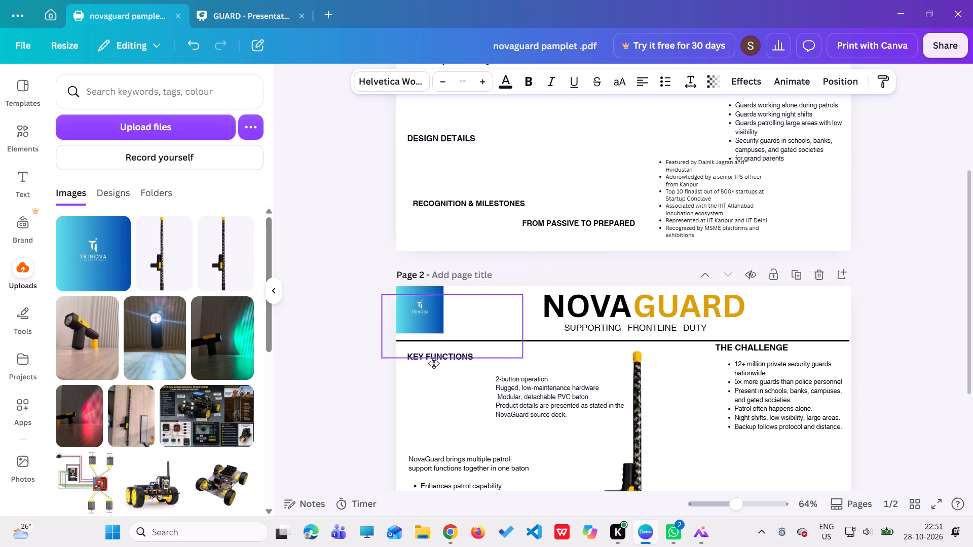
pyautogui.moveTo(434, 363); pyautogui.dragTo(449, 405)
pyautogui.moveTo(554, 401); pyautogui.dragTo(556, 493)
pyautogui.moveTo(458, 136); pyautogui.dragTo(531, 433)
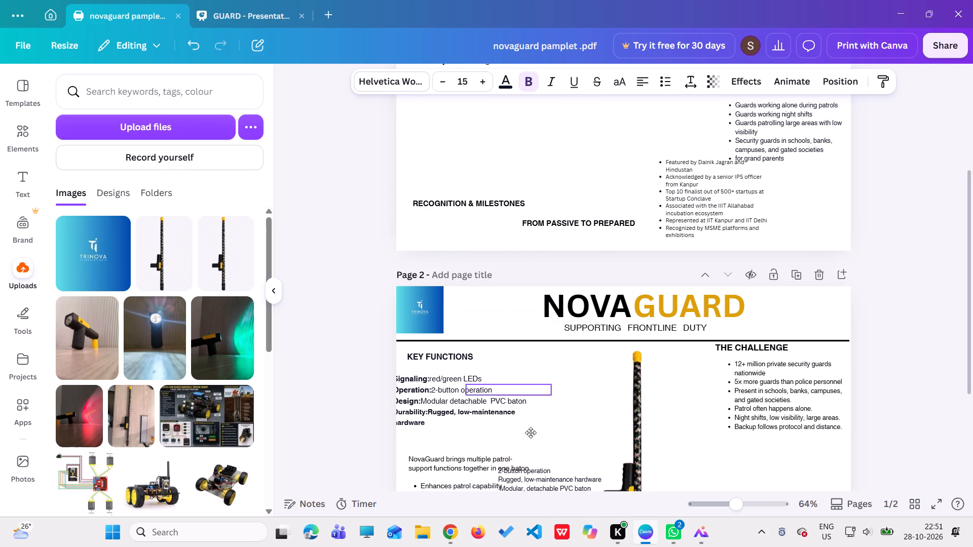
pyautogui.moveTo(531, 433); pyautogui.dragTo(573, 451)
# Move the multiple patrol-support functions text from page 2 to the middle of page 1 and set FROM PASSIVE TO PREPARED above it.
pyautogui.moveTo(448, 477); pyautogui.dragTo(571, 213)
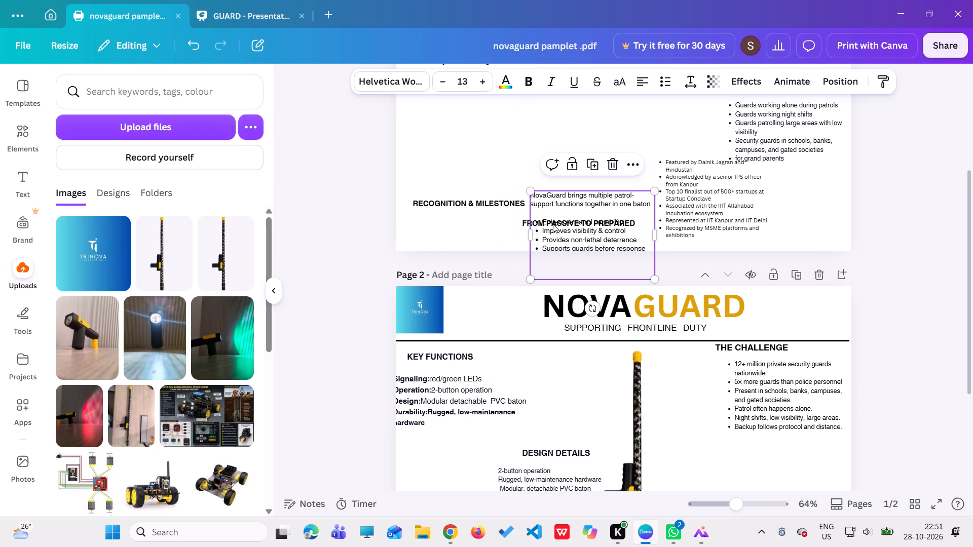
pyautogui.moveTo(552, 228); pyautogui.dragTo(568, 166)
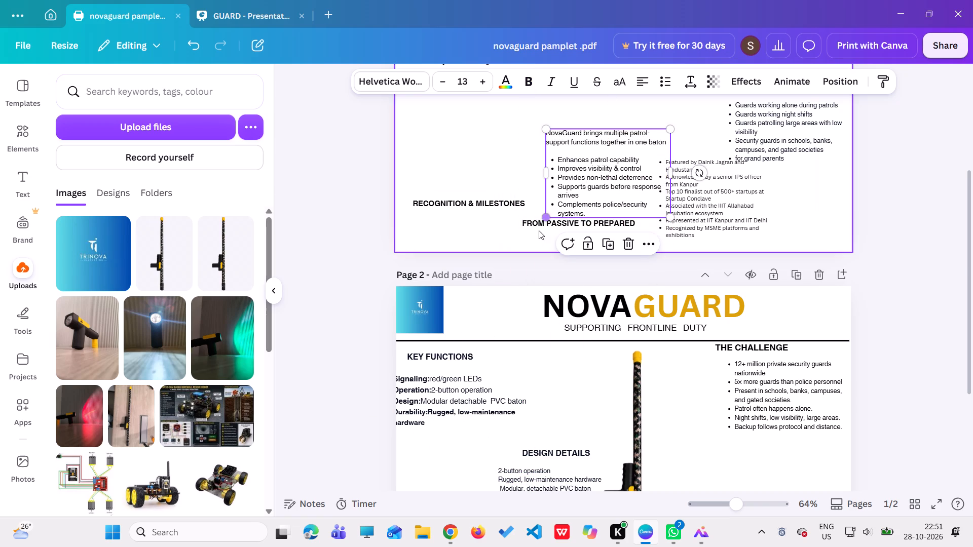
pyautogui.moveTo(539, 224); pyautogui.dragTo(575, 120)
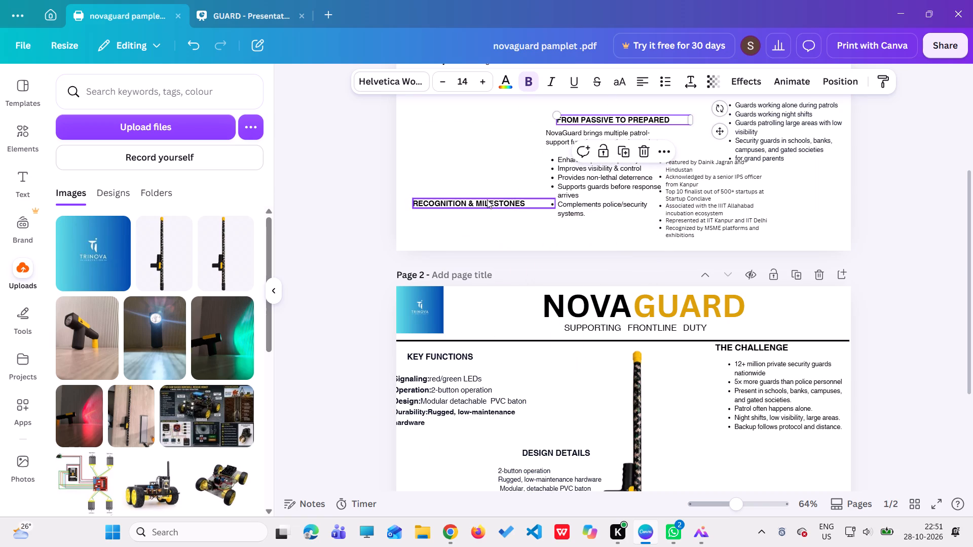
# Shift the recognition list to the left side of page 1 and set the RECOGNITION & MILESTONES heading directly above it.
pyautogui.moveTo(697, 218); pyautogui.dragTo(698, 217)
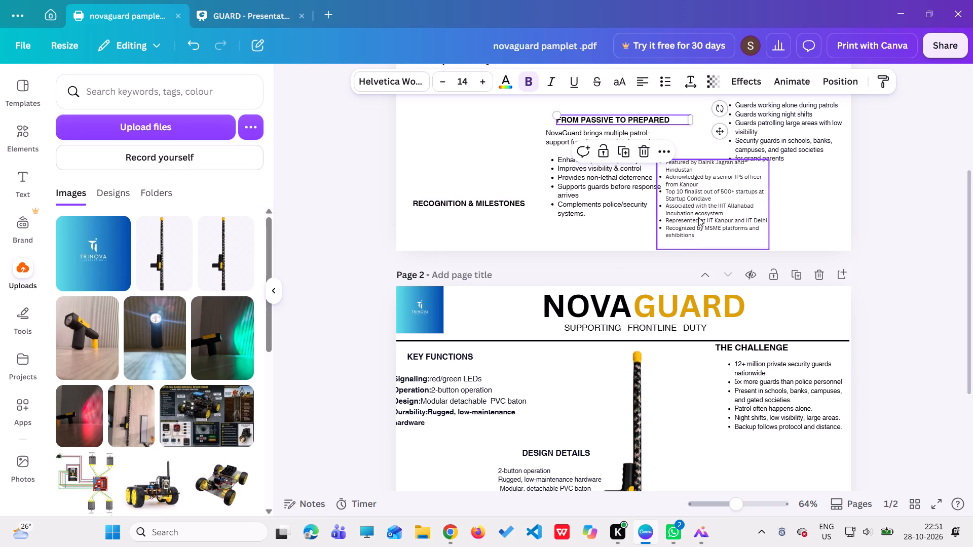
pyautogui.moveTo(698, 217); pyautogui.dragTo(452, 164)
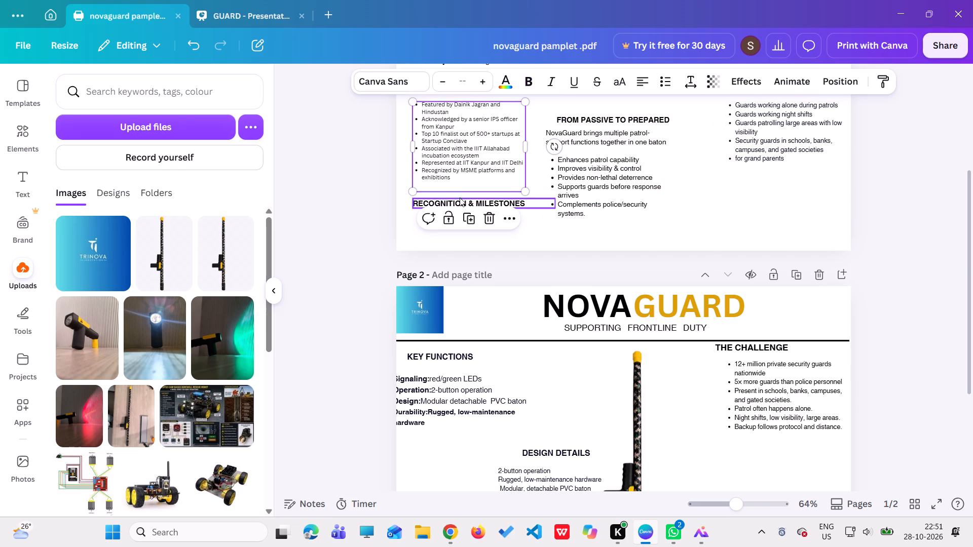
pyautogui.moveTo(460, 199); pyautogui.dragTo(459, 94)
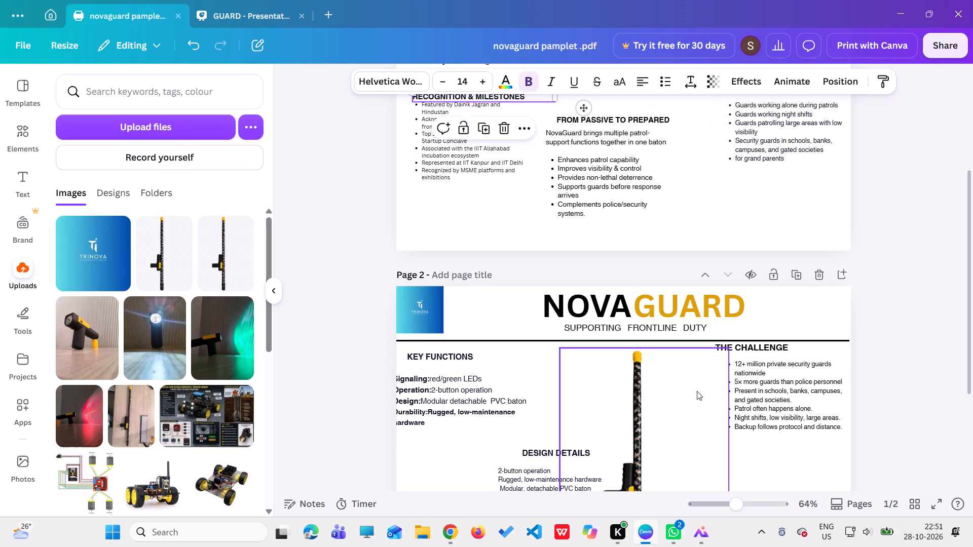
# Move the Visibility: Torch for light line from page 1 to the top of page 2.
pyautogui.scroll(3, 663, 384)
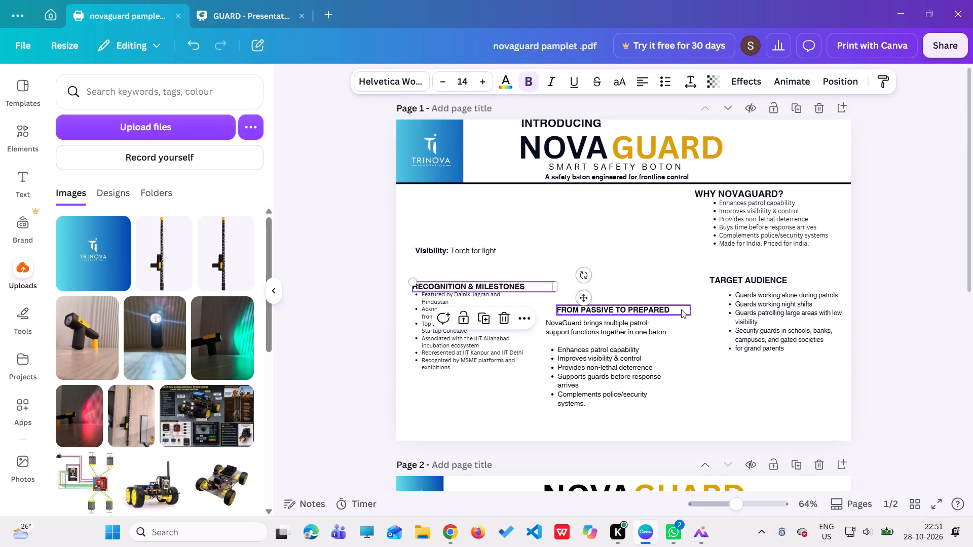
pyautogui.moveTo(476, 250); pyautogui.dragTo(485, 487)
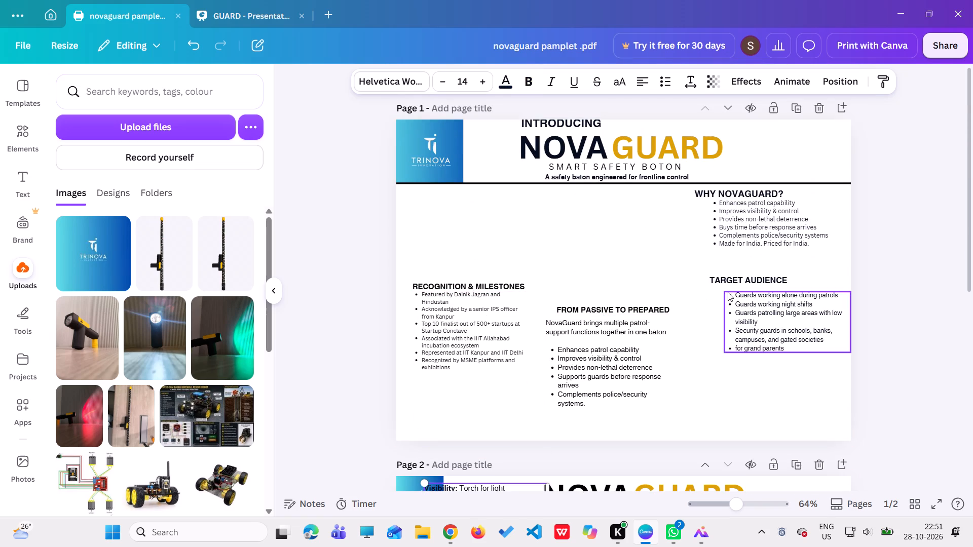
# Move the WHY NOVAGUARD? heading and its bulleted list to the top of page 1's left column, below the divider line.
pyautogui.moveTo(721, 191); pyautogui.dragTo(436, 189)
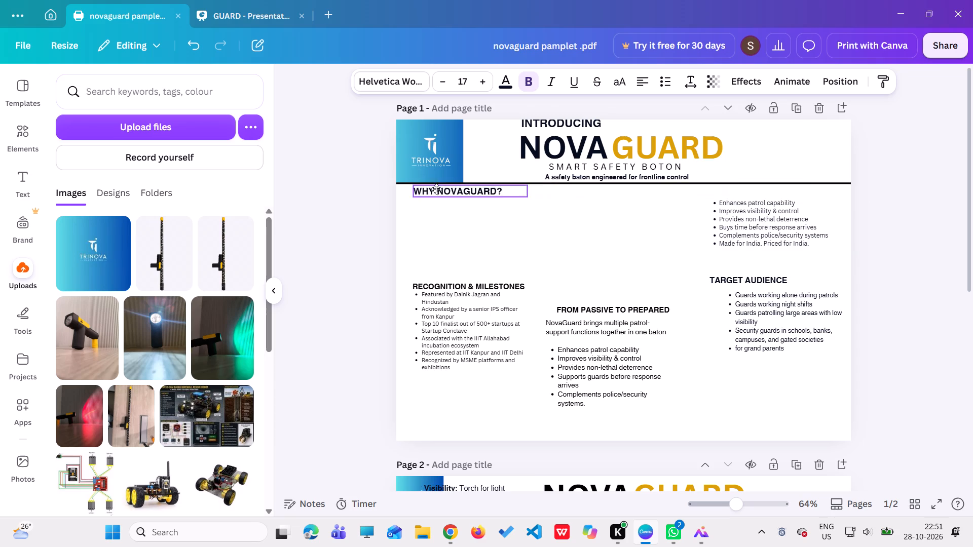
pyautogui.moveTo(436, 189); pyautogui.dragTo(426, 198)
pyautogui.moveTo(733, 215); pyautogui.dragTo(642, 227)
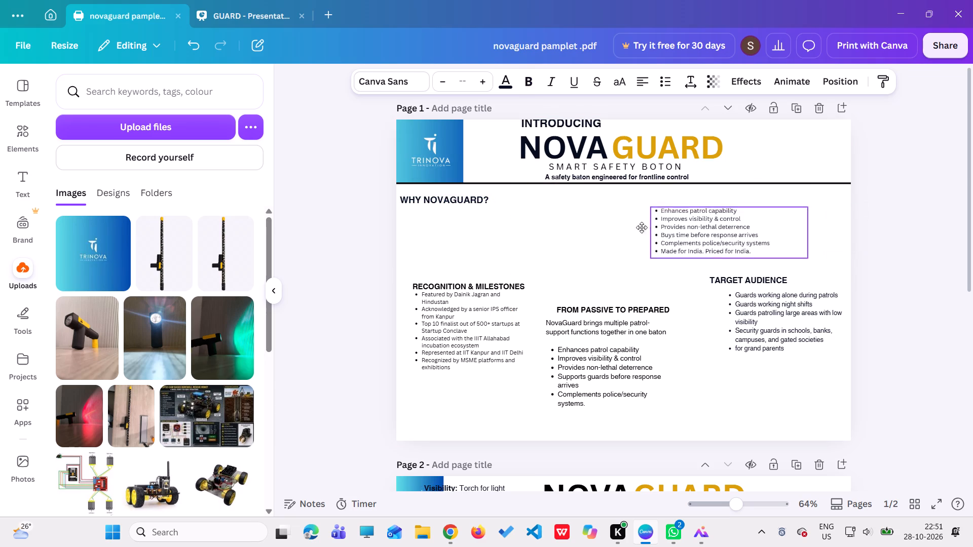
pyautogui.moveTo(642, 227); pyautogui.dragTo(434, 221)
pyautogui.click(649, 226)
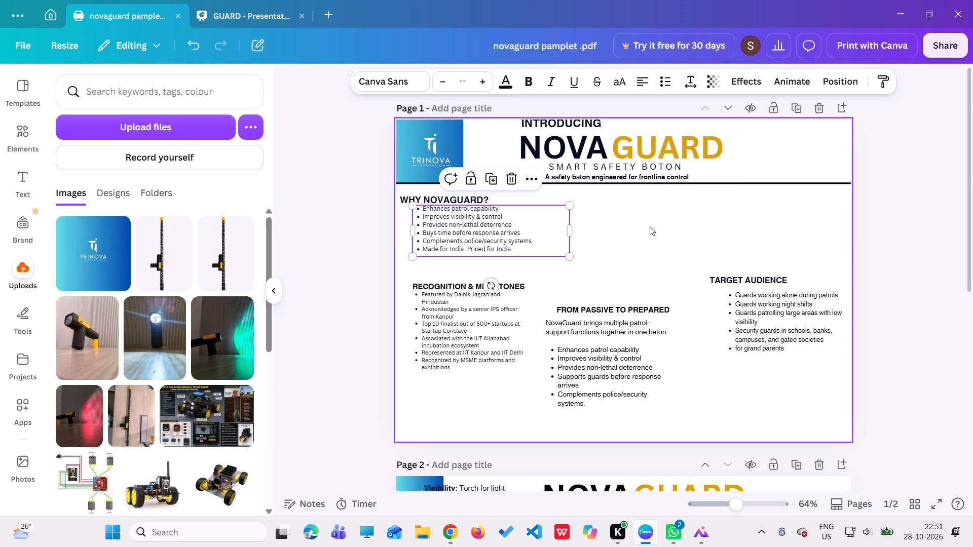
pyautogui.click(456, 240)
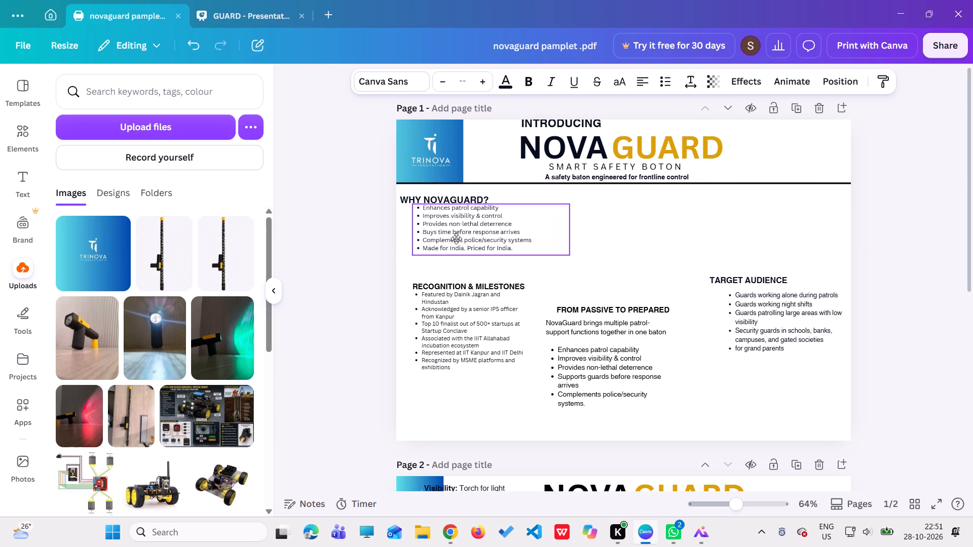
pyautogui.click(638, 216)
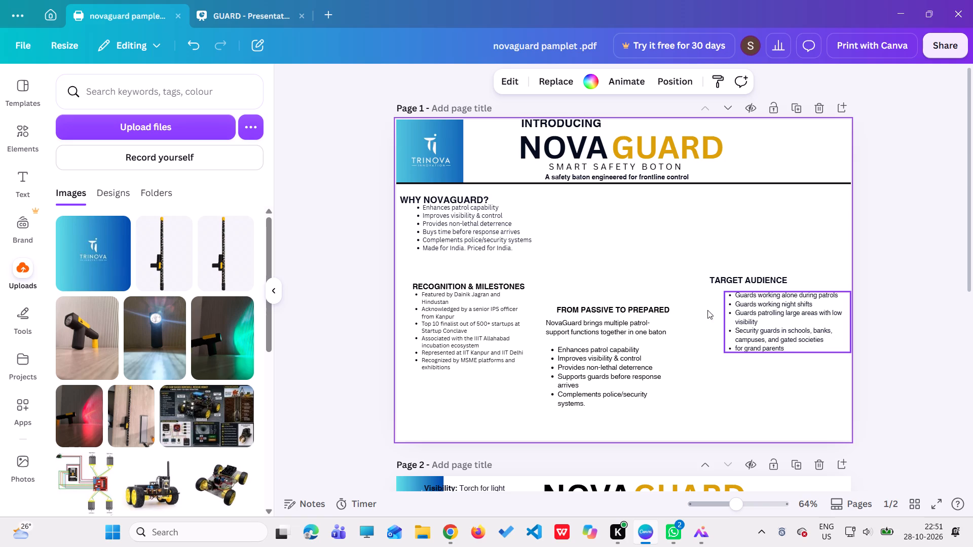
# Arrange the RECOGNITION & MILESTONES heading and list beneath the WHY NOVAGUARD? block on page 1, nudging the upper list to even the spacing.
pyautogui.moveTo(484, 284); pyautogui.dragTo(473, 263)
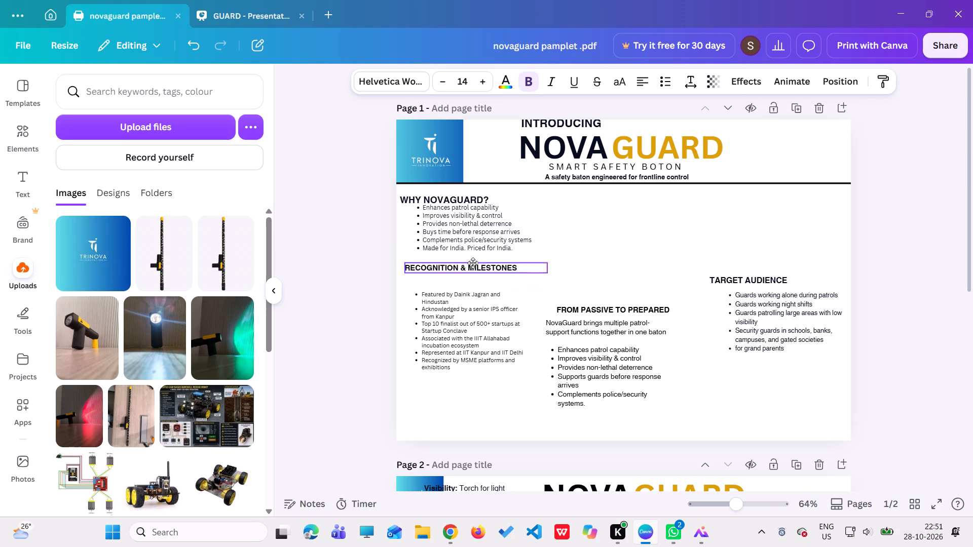
pyautogui.moveTo(473, 263); pyautogui.dragTo(471, 267)
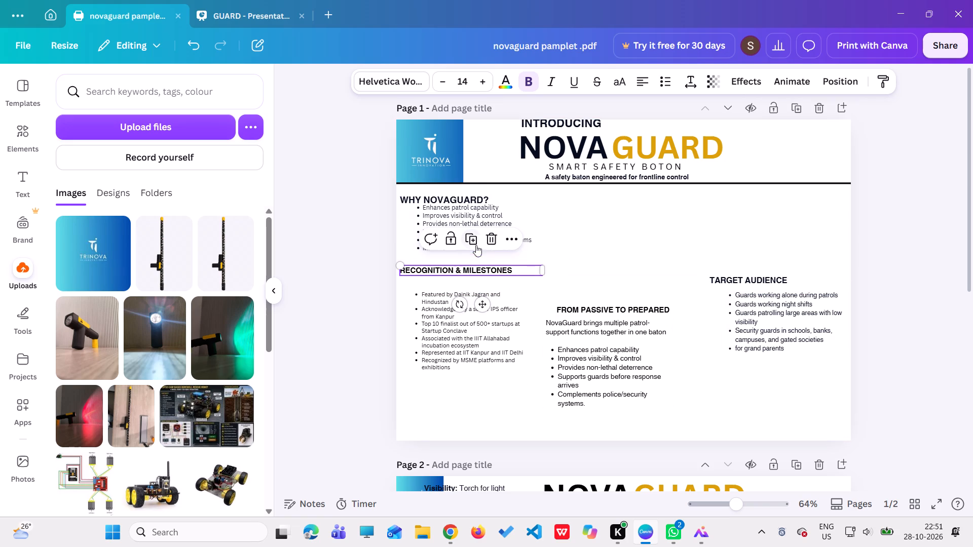
pyautogui.click(476, 213)
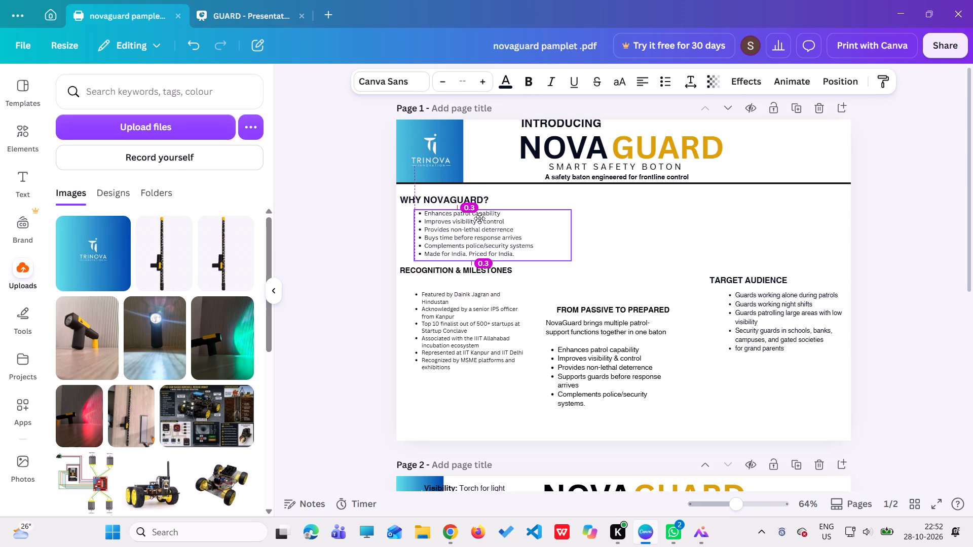
pyautogui.moveTo(461, 322); pyautogui.dragTo(471, 312)
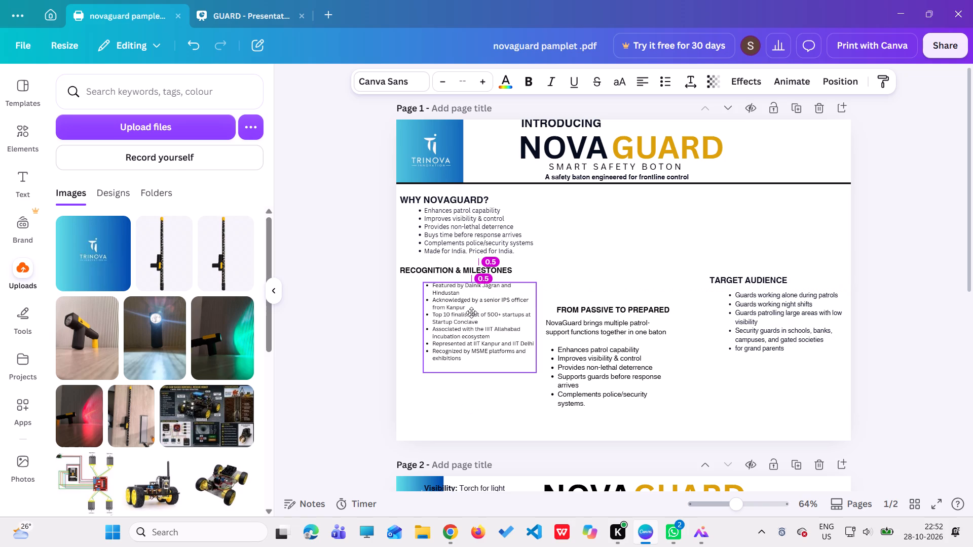
pyautogui.moveTo(471, 312); pyautogui.dragTo(465, 309)
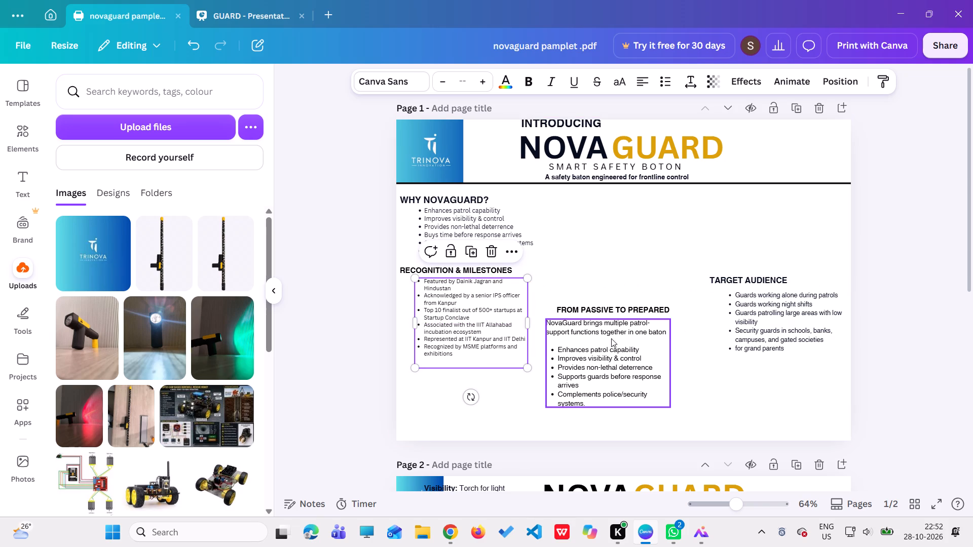
# Raise the FROM PASSIVE TO PREPARED heading and its text to the top of page 1's middle area, below the divider line.
pyautogui.moveTo(609, 311); pyautogui.dragTo(608, 211)
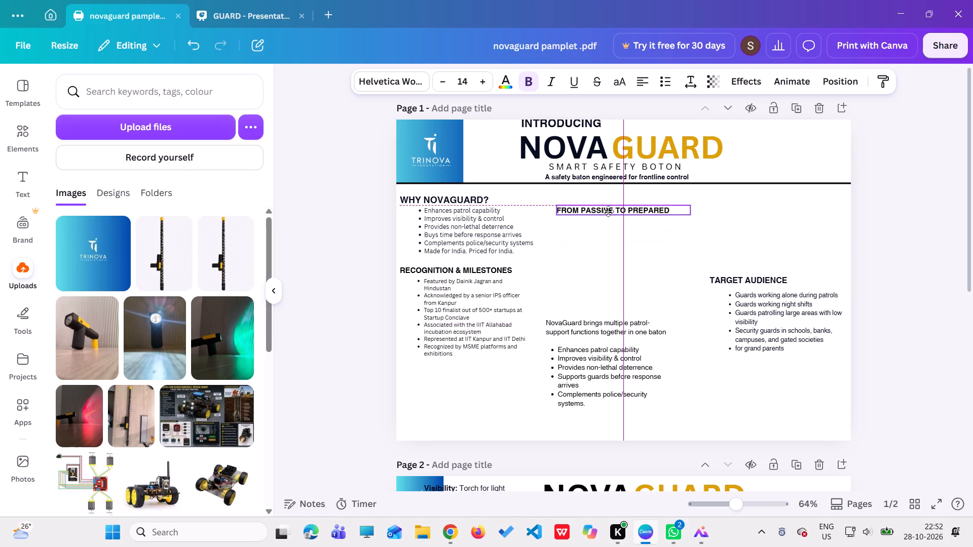
pyautogui.moveTo(608, 211); pyautogui.dragTo(610, 207)
pyautogui.moveTo(591, 386); pyautogui.dragTo(597, 301)
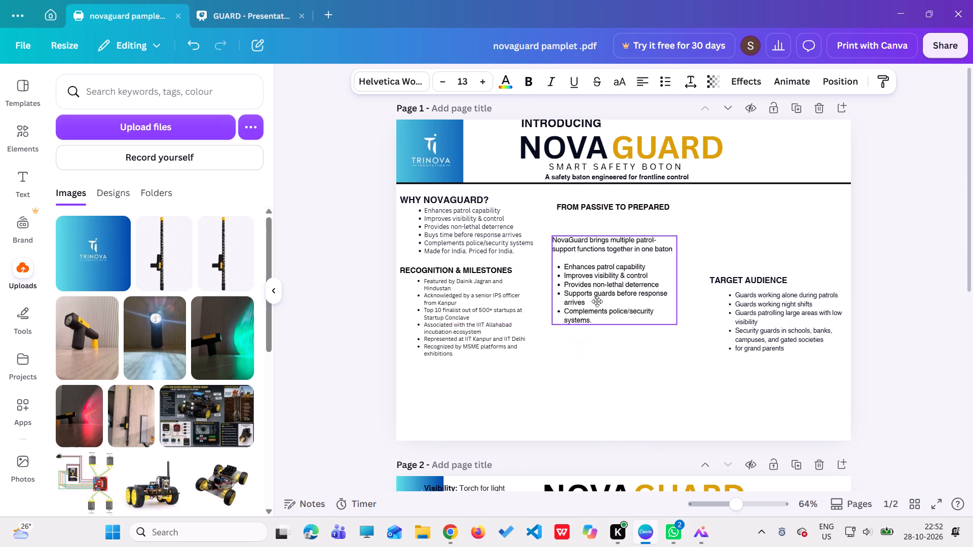
pyautogui.moveTo(597, 301); pyautogui.dragTo(609, 285)
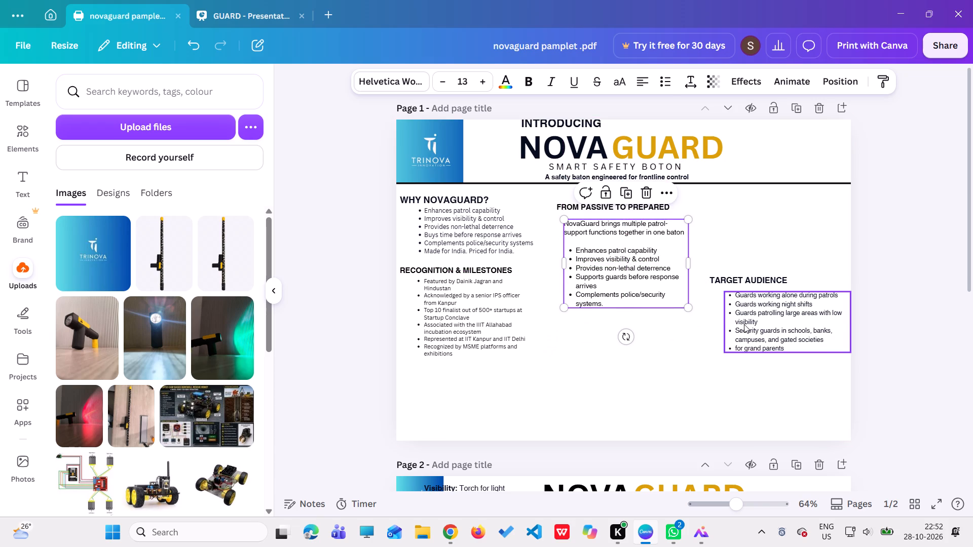
# Move the TARGET AUDIENCE heading and its bulleted list up into page 1's right column, level with FROM PASSIVE TO PREPARED.
pyautogui.moveTo(744, 324); pyautogui.dragTo(707, 356)
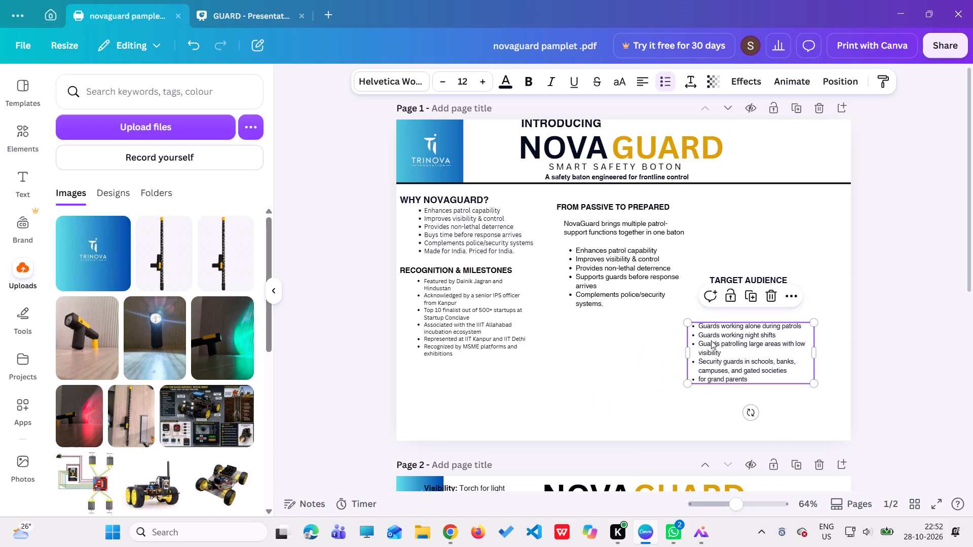
pyautogui.moveTo(744, 281); pyautogui.dragTo(762, 215)
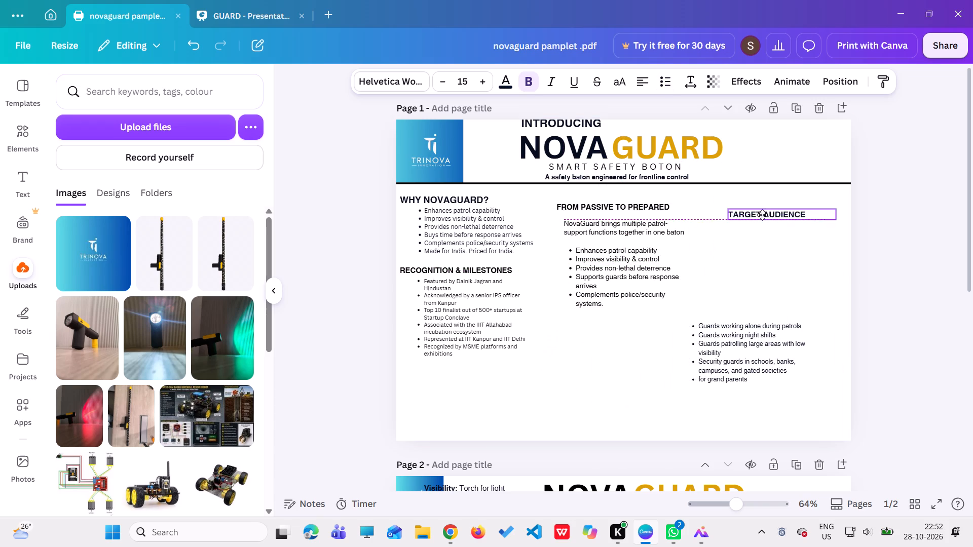
pyautogui.moveTo(762, 215); pyautogui.dragTo(762, 213)
pyautogui.moveTo(745, 374); pyautogui.dragTo(774, 287)
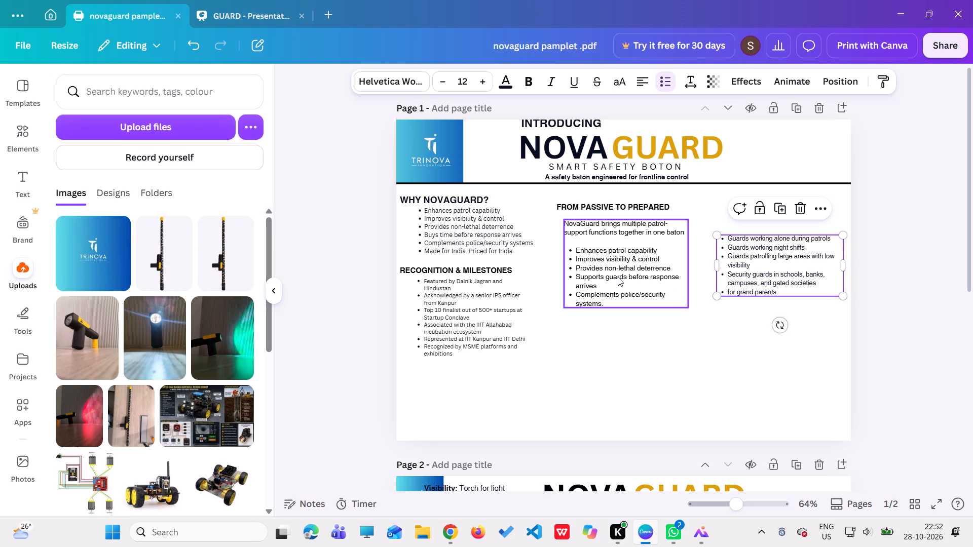
# Move the DESIGN DETAILS heading and its text to the lower part of page 2's left column.
pyautogui.scroll(-3, 611, 363)
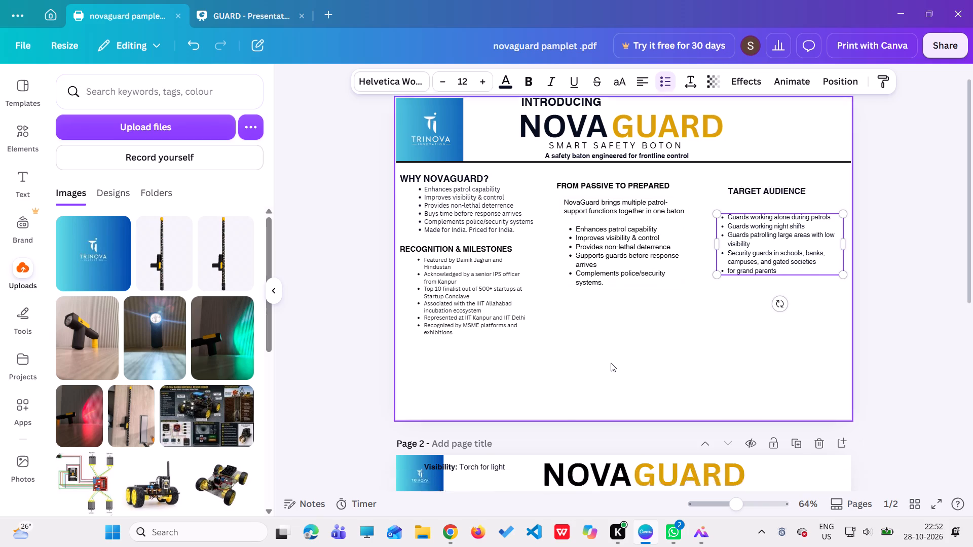
pyautogui.scroll(-3, 611, 363)
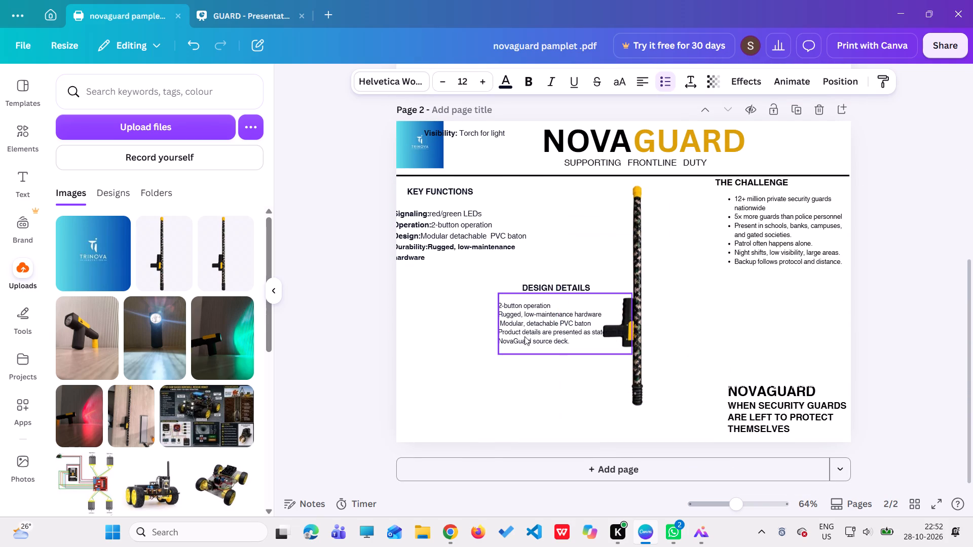
pyautogui.moveTo(526, 332); pyautogui.dragTo(433, 399)
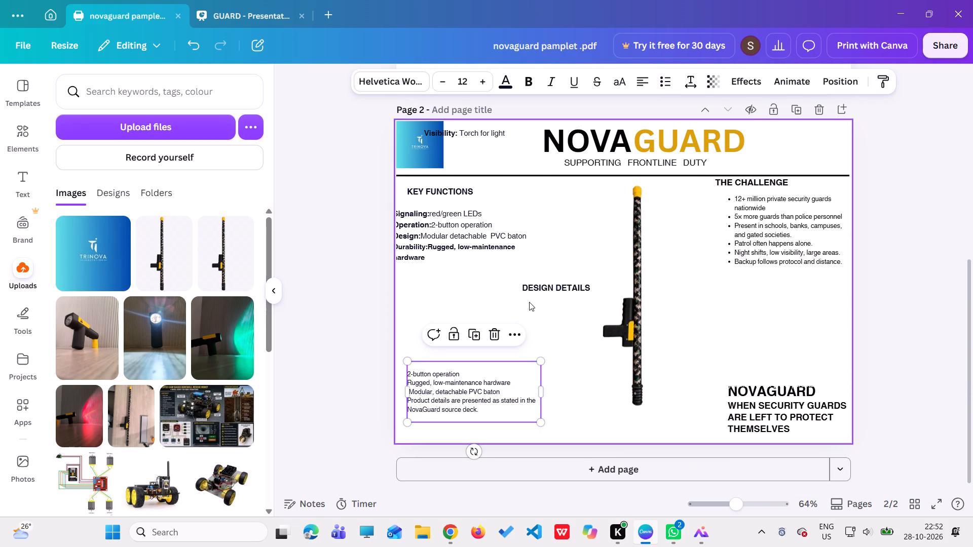
pyautogui.moveTo(550, 286); pyautogui.dragTo(431, 358)
# Lower the Signaling-to-Durability text on page 2 and place the Visibility: Torch for light line beneath the KEY FUNCTIONS heading.
pyautogui.moveTo(455, 215); pyautogui.dragTo(461, 241)
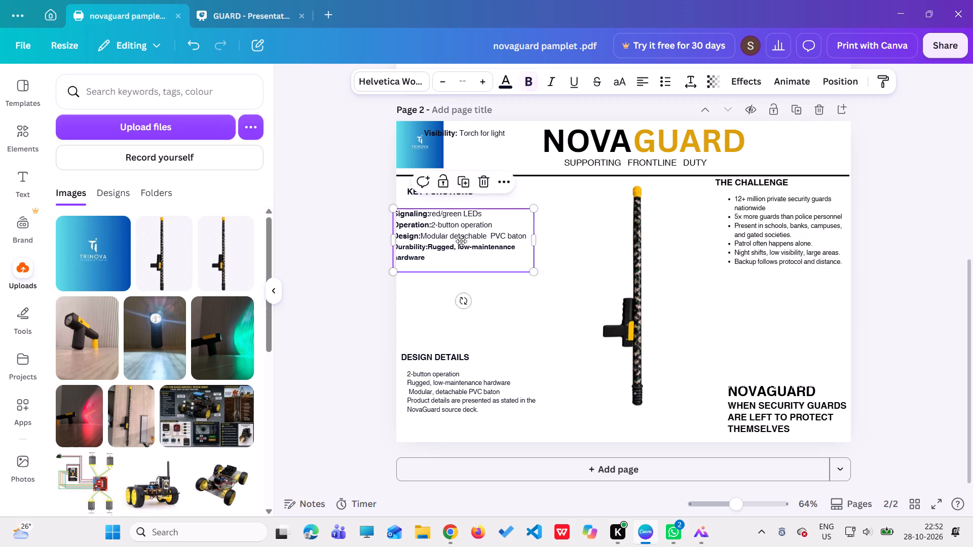
pyautogui.moveTo(461, 241); pyautogui.dragTo(463, 280)
pyautogui.moveTo(476, 137); pyautogui.dragTo(454, 223)
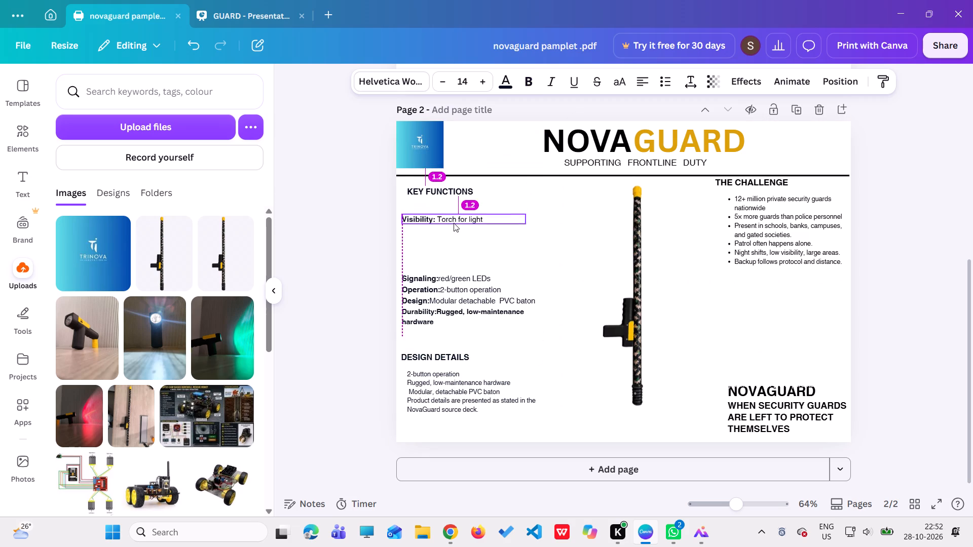
# Raise the TARGET AUDIENCE heading on page 1 to just below the divider line, with its list close beneath it.
pyautogui.scroll(6, 697, 221)
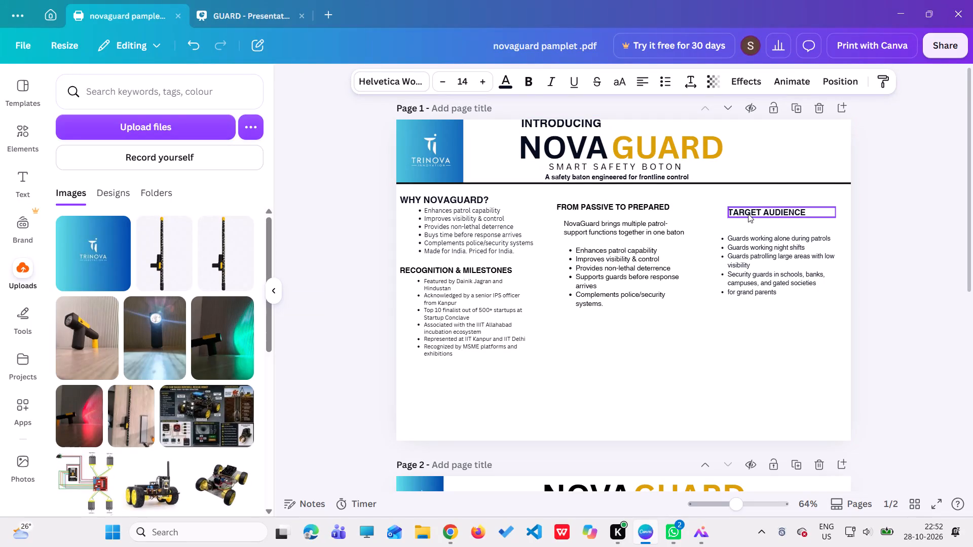
pyautogui.moveTo(748, 214); pyautogui.dragTo(732, 198)
pyautogui.moveTo(752, 264); pyautogui.dragTo(754, 252)
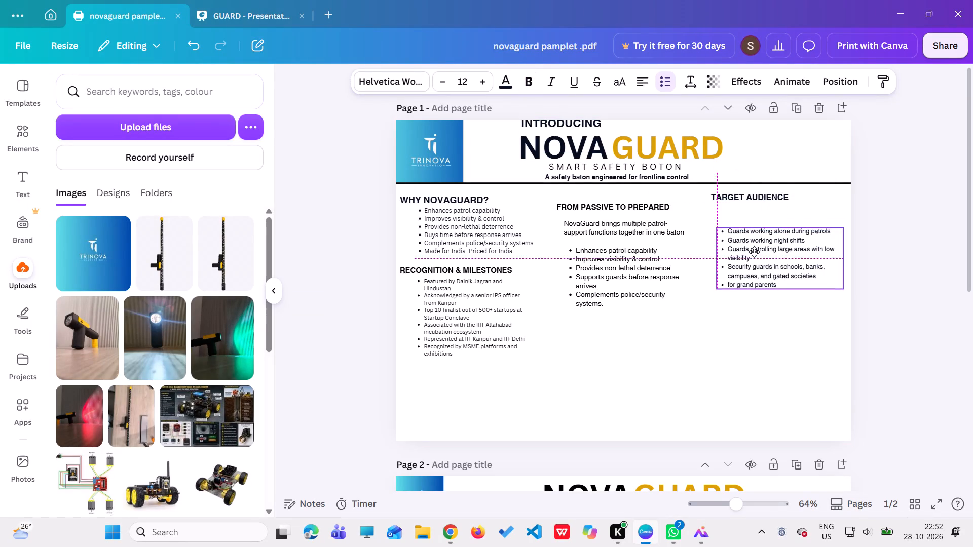
pyautogui.moveTo(754, 252); pyautogui.dragTo(756, 239)
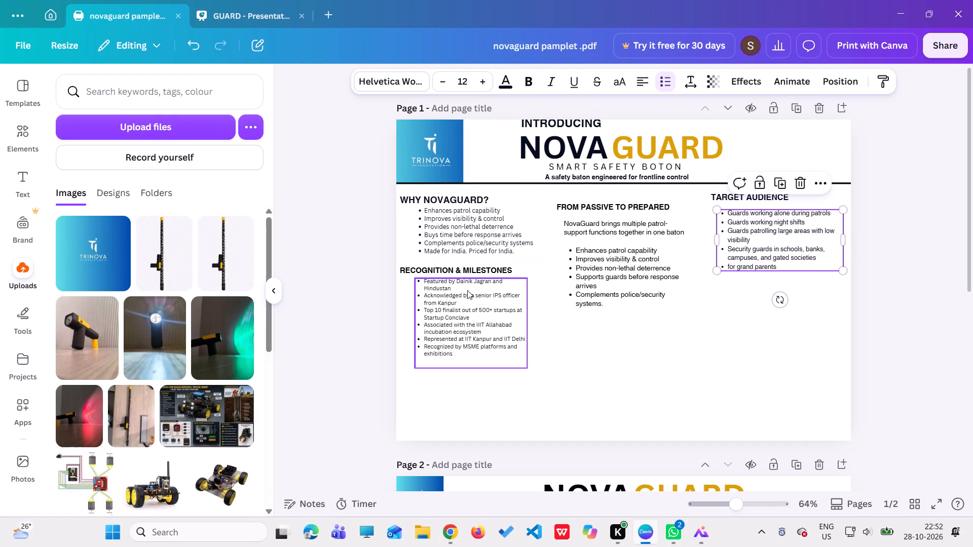
# Shift the RECOGNITION & MILESTONES heading and list slightly lower, and nudge the WHY NOVAGUARD? list into line above them.
pyautogui.moveTo(461, 298); pyautogui.dragTo(457, 311)
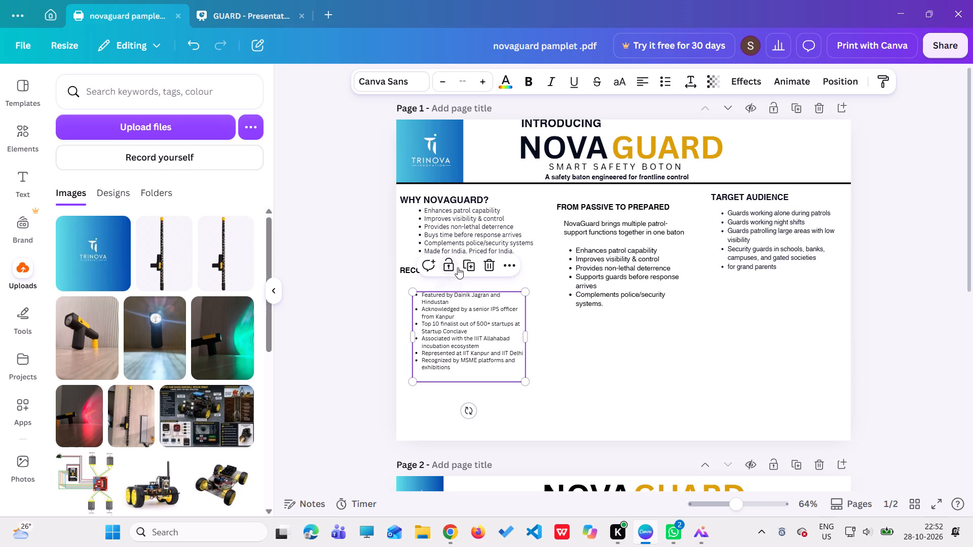
pyautogui.click(552, 277)
pyautogui.moveTo(474, 268); pyautogui.dragTo(468, 281)
pyautogui.moveTo(477, 281); pyautogui.dragTo(491, 280)
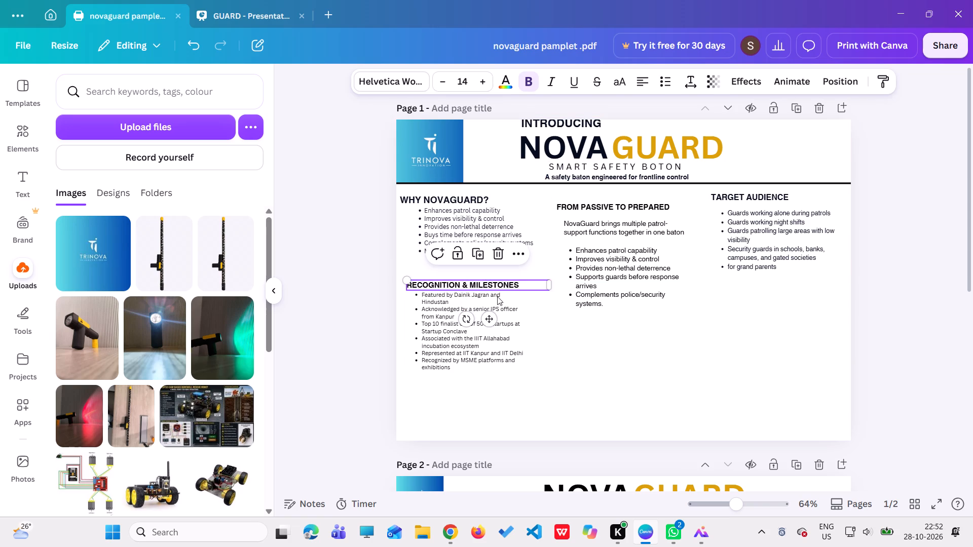
pyautogui.click(583, 328)
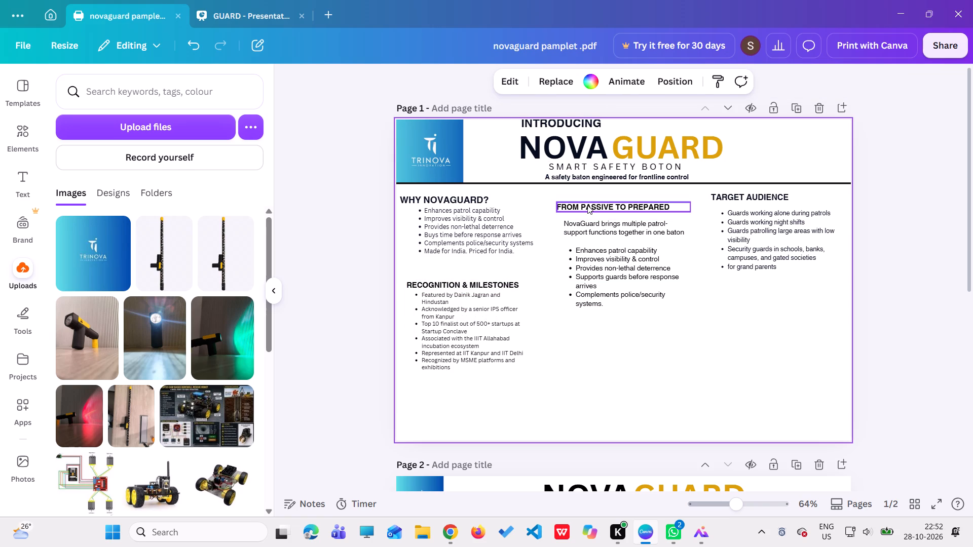
pyautogui.moveTo(505, 226); pyautogui.dragTo(499, 229)
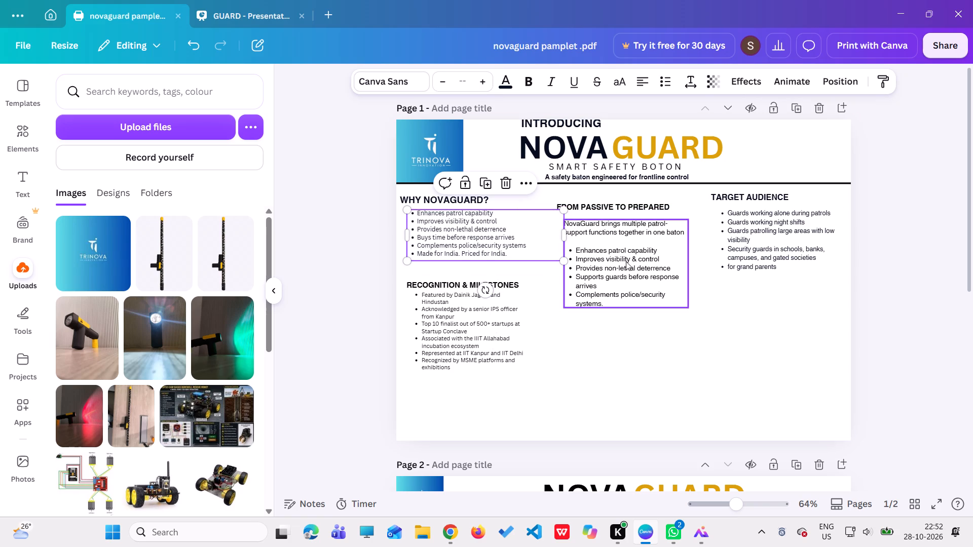
# Move the FROM PASSIVE TO PREPARED heading and its text into page 1's right column, beneath the TARGET AUDIENCE block.
pyautogui.moveTo(626, 261); pyautogui.dragTo(764, 373)
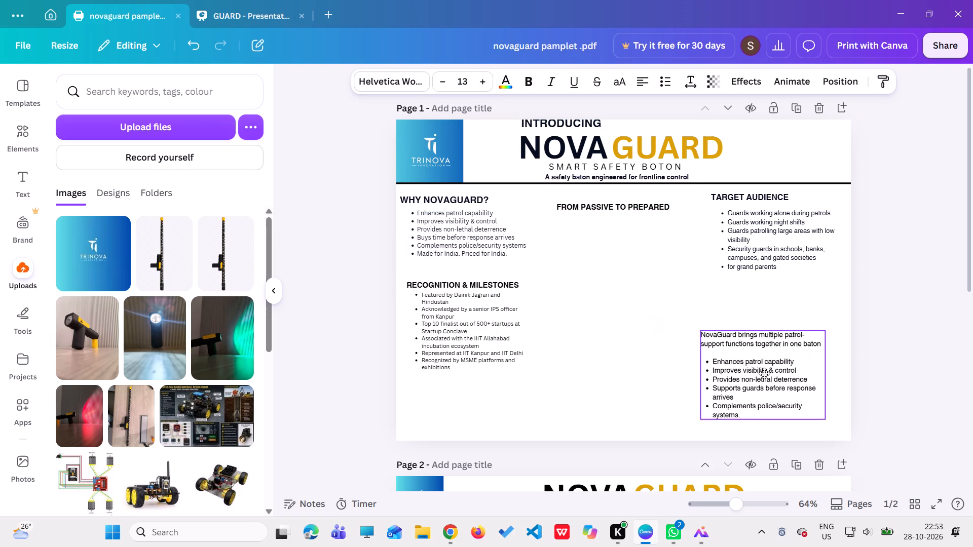
pyautogui.moveTo(764, 373); pyautogui.dragTo(778, 373)
pyautogui.moveTo(629, 207); pyautogui.dragTo(699, 242)
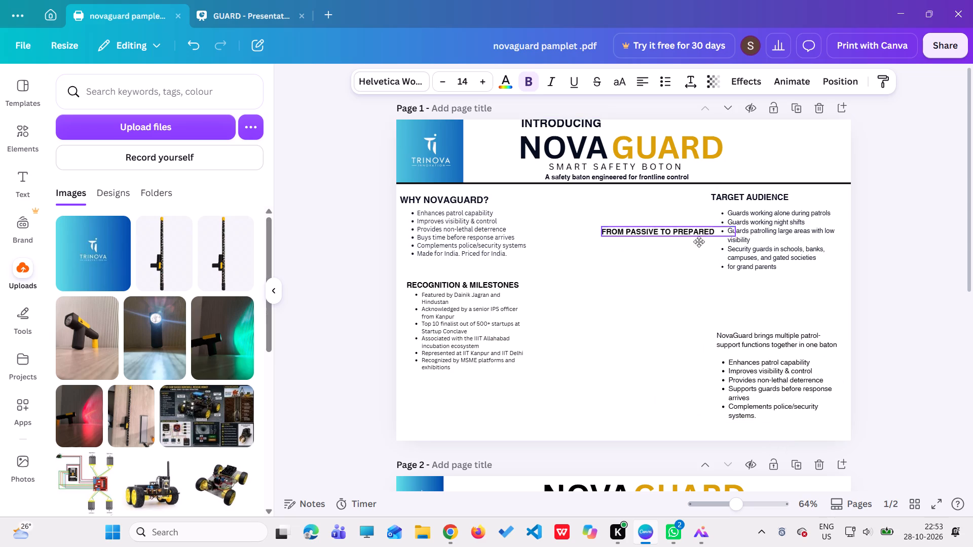
pyautogui.moveTo(699, 242); pyautogui.dragTo(781, 307)
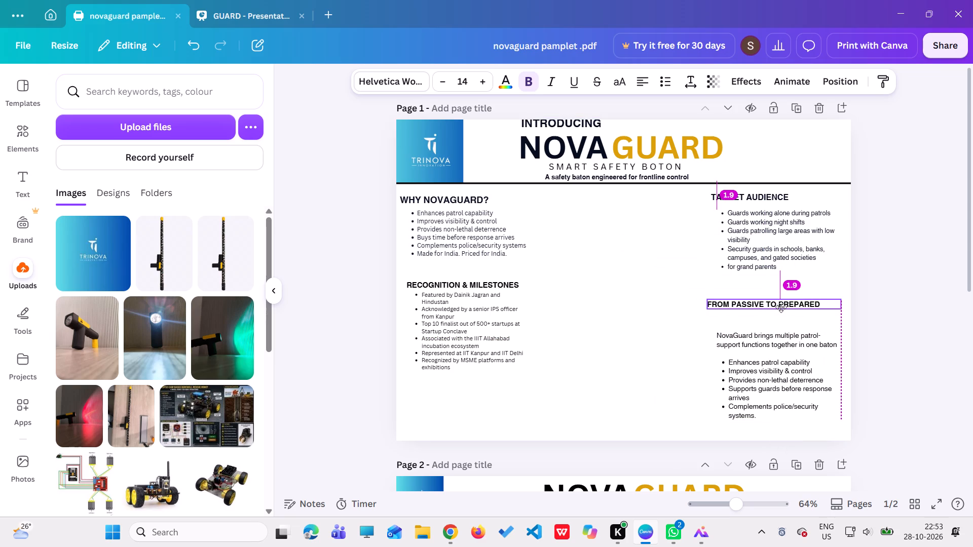
pyautogui.moveTo(781, 307); pyautogui.dragTo(783, 307)
pyautogui.moveTo(774, 357); pyautogui.dragTo(775, 341)
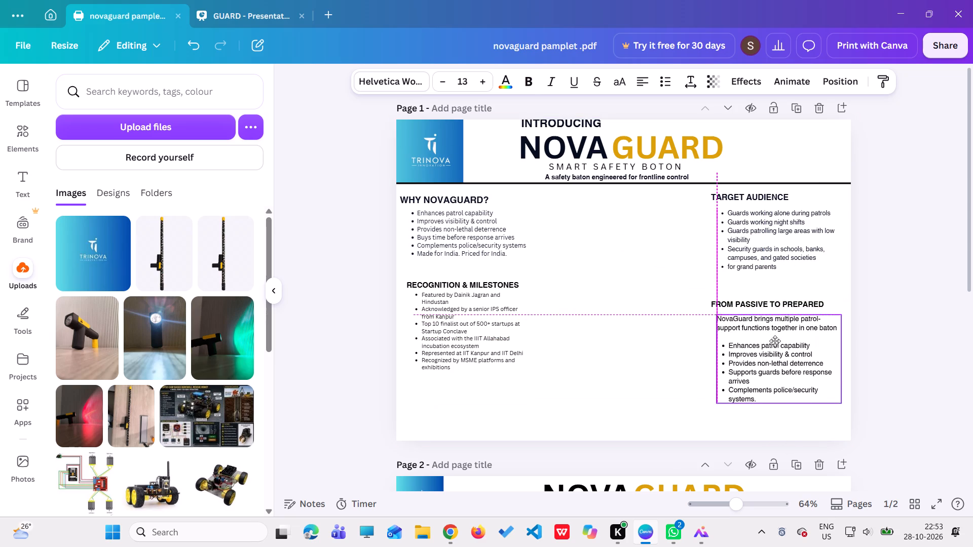
pyautogui.moveTo(775, 341); pyautogui.dragTo(777, 340)
pyautogui.click(699, 347)
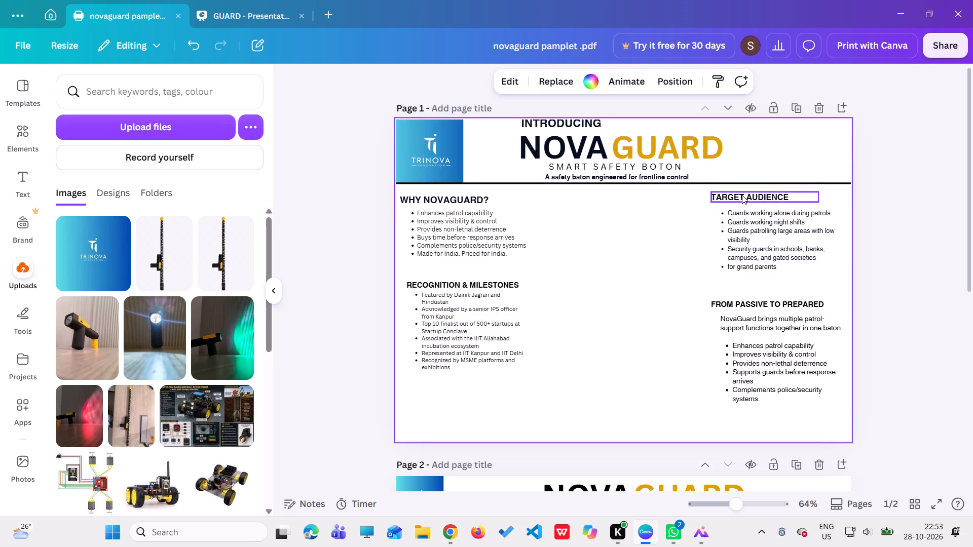
# Shift the TARGET AUDIENCE heading slightly left and lower its list a little to widen the gap between them.
pyautogui.click(742, 195)
pyautogui.click(682, 246)
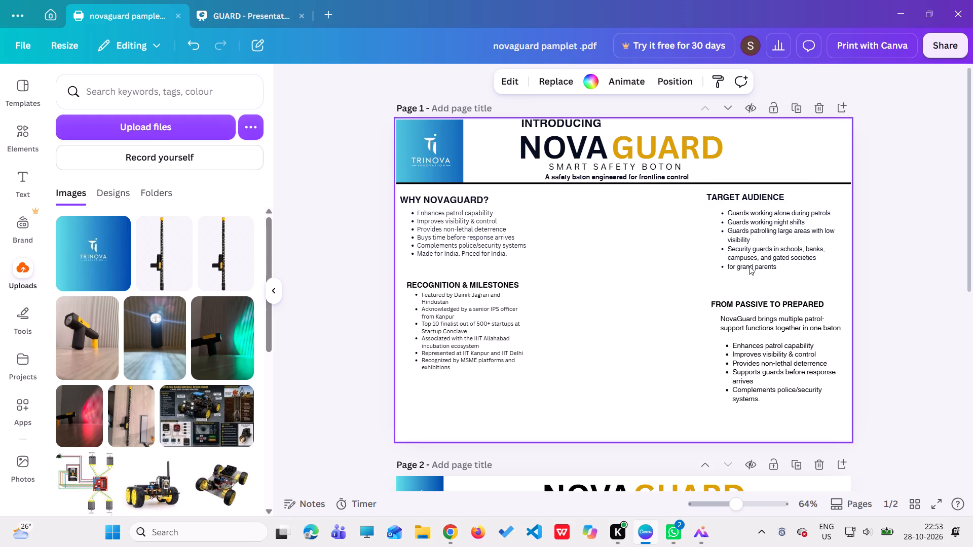
pyautogui.moveTo(753, 256); pyautogui.dragTo(753, 265)
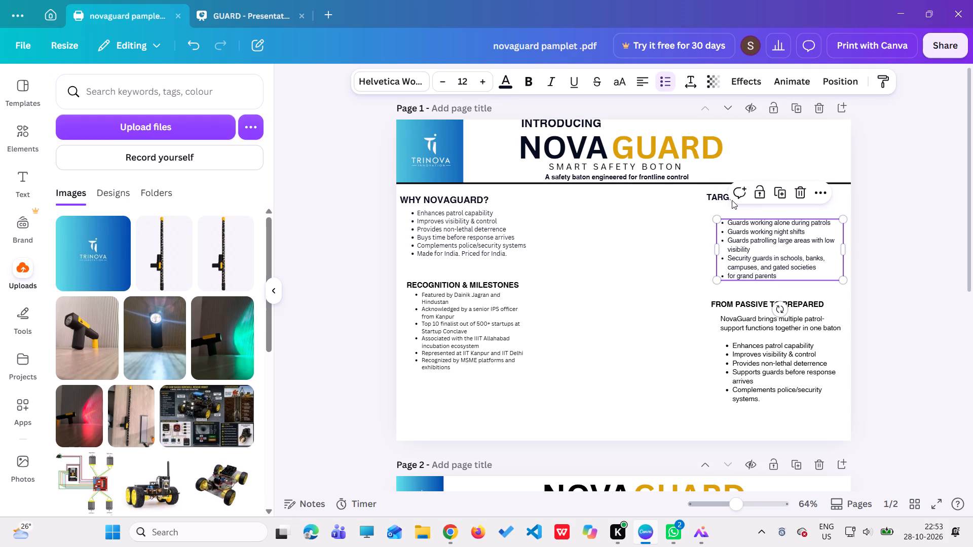
pyautogui.moveTo(750, 252); pyautogui.dragTo(750, 245)
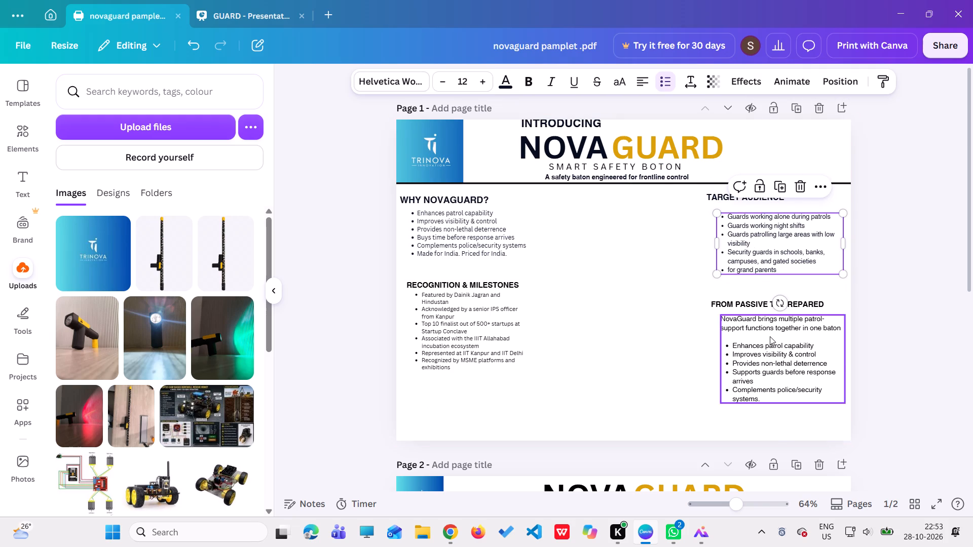
# Raise the FROM PASSIVE TO PREPARED heading and its text closer to the TARGET AUDIENCE list.
pyautogui.click(770, 337)
pyautogui.moveTo(761, 306); pyautogui.dragTo(761, 294)
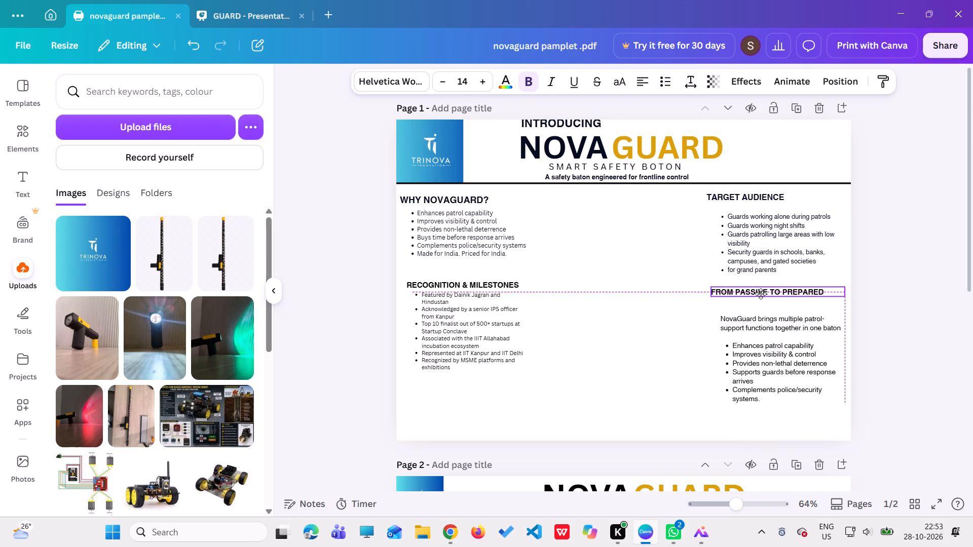
pyautogui.moveTo(761, 294); pyautogui.dragTo(761, 291)
pyautogui.moveTo(768, 343); pyautogui.dragTo(767, 324)
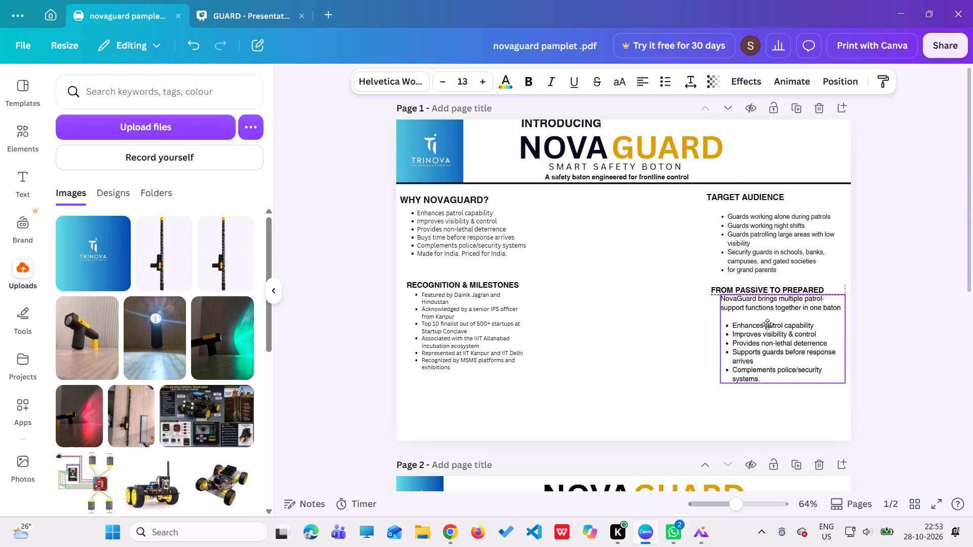
pyautogui.moveTo(767, 324); pyautogui.dragTo(767, 326)
pyautogui.click(682, 335)
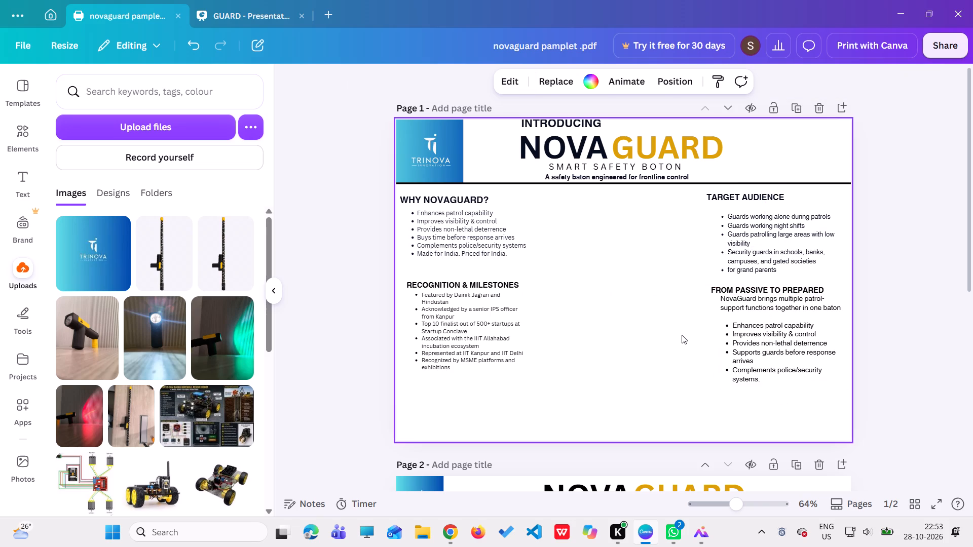
# Nudge the TARGET AUDIENCE list and the FROM PASSIVE TO PREPARED block upward, aligning the lower heading with RECOGNITION & MILESTONES.
pyautogui.moveTo(743, 233); pyautogui.dragTo(743, 227)
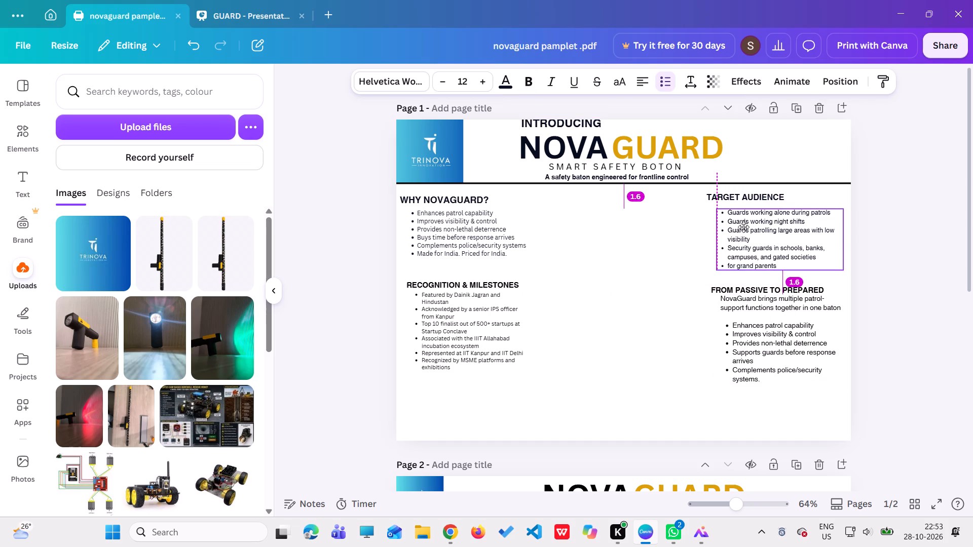
pyautogui.moveTo(743, 227); pyautogui.dragTo(744, 226)
pyautogui.moveTo(747, 285); pyautogui.dragTo(747, 280)
pyautogui.click(758, 320)
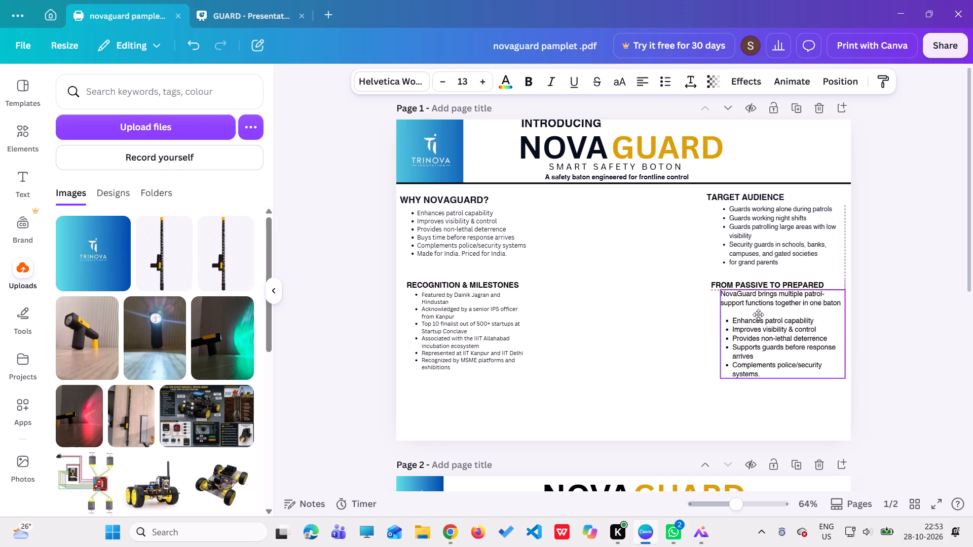
pyautogui.click(639, 342)
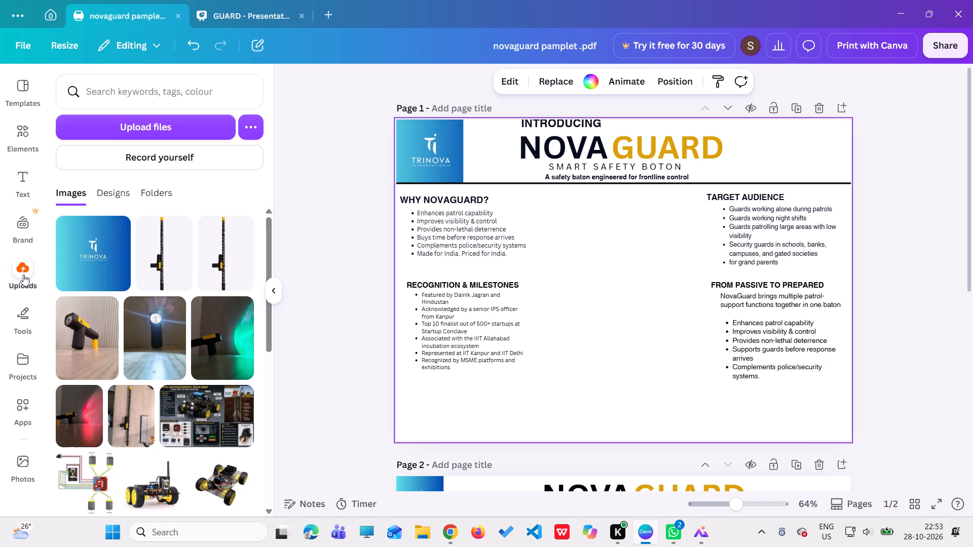
# Add a stepped line to page 1 and place it beneath the RECOGNITION & MILESTONES list, starting at the page's left edge.
pyautogui.click(12, 325)
pyautogui.click(69, 261)
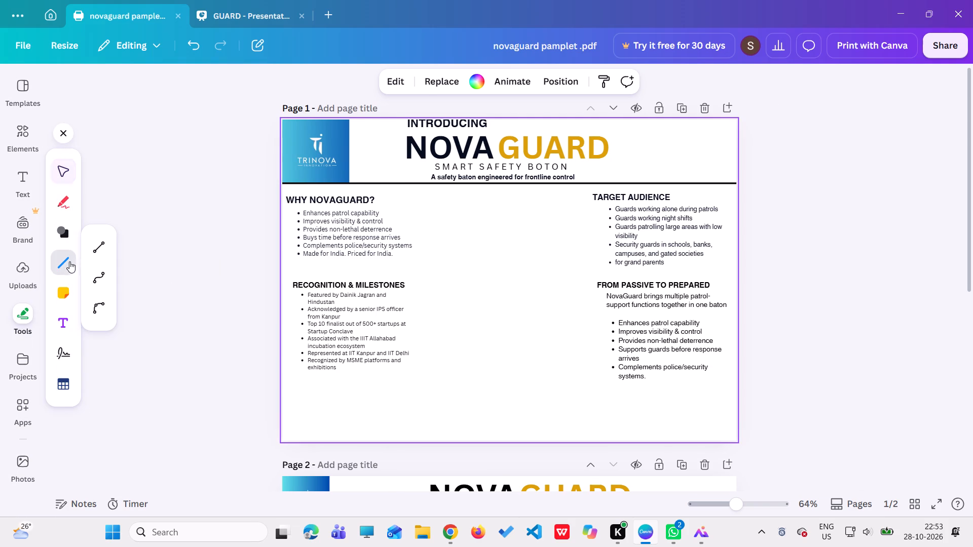
pyautogui.click(97, 284)
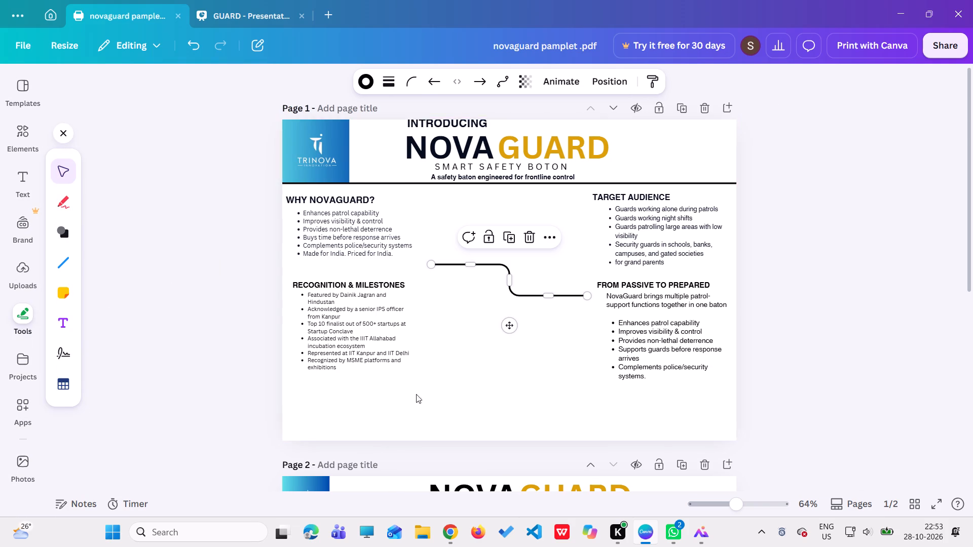
pyautogui.moveTo(508, 324); pyautogui.dragTo(415, 444)
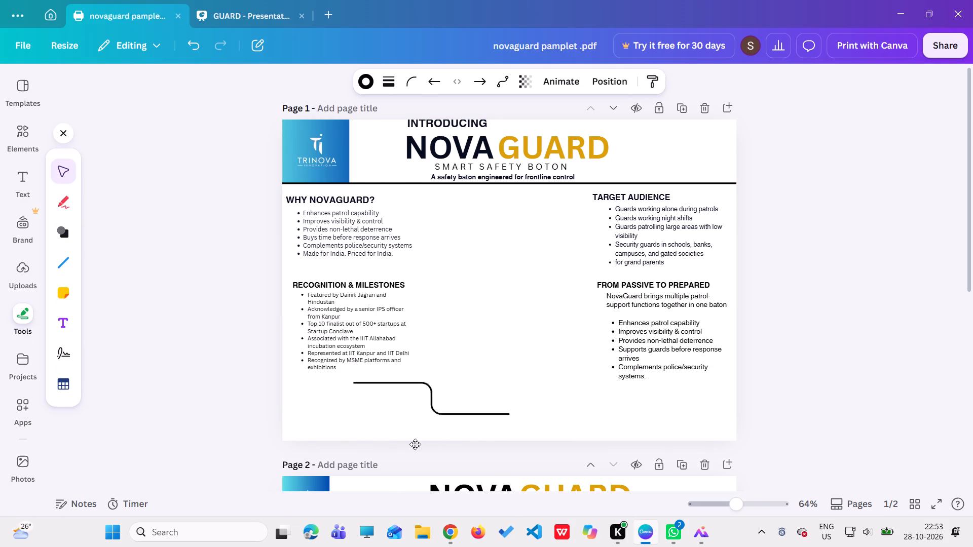
pyautogui.moveTo(415, 444); pyautogui.dragTo(349, 433)
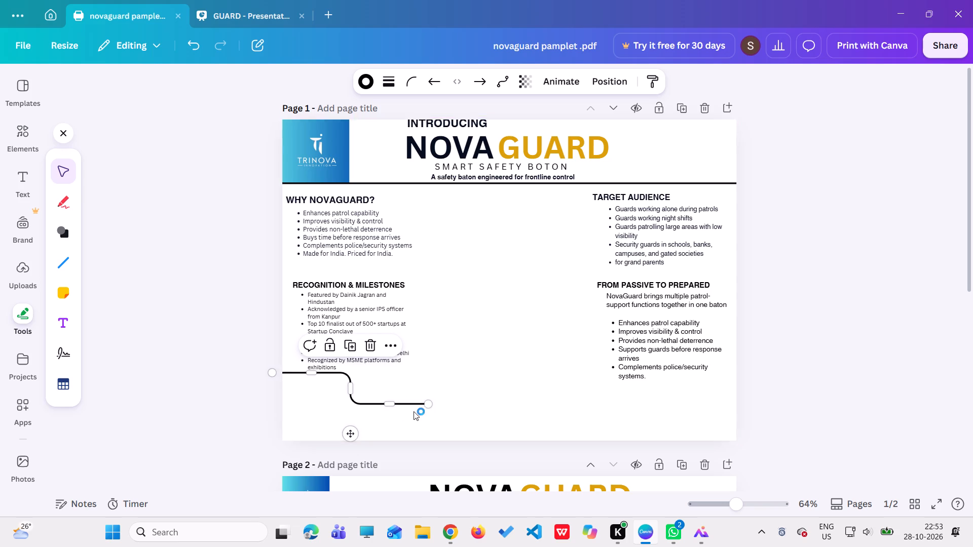
# Stretch the stepped line's free end beyond page 1's right edge so it steps down below the FROM PASSIVE TO PREPARED text.
pyautogui.moveTo(431, 405); pyautogui.dragTo(436, 405)
pyautogui.moveTo(436, 405); pyautogui.dragTo(768, 376)
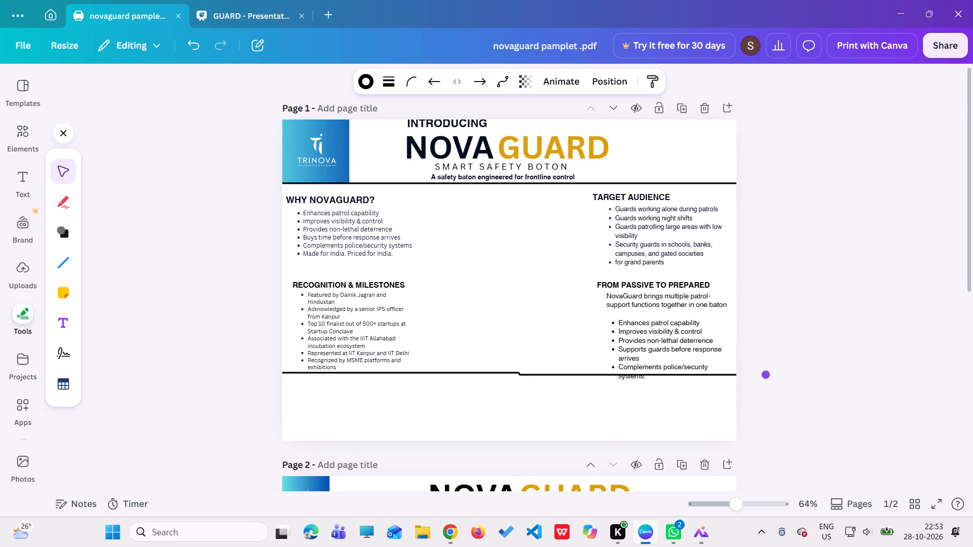
pyautogui.moveTo(768, 376); pyautogui.dragTo(770, 395)
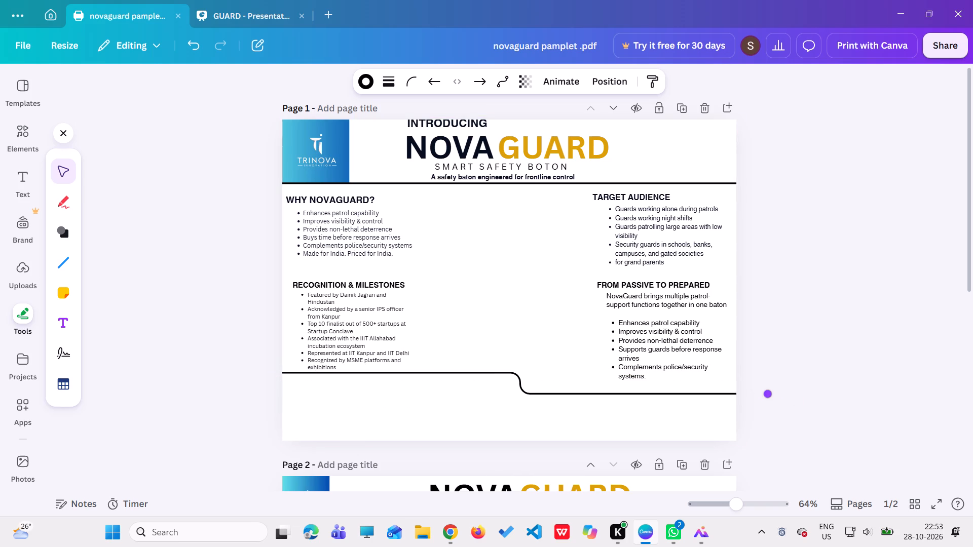
pyautogui.moveTo(770, 395); pyautogui.dragTo(903, 397)
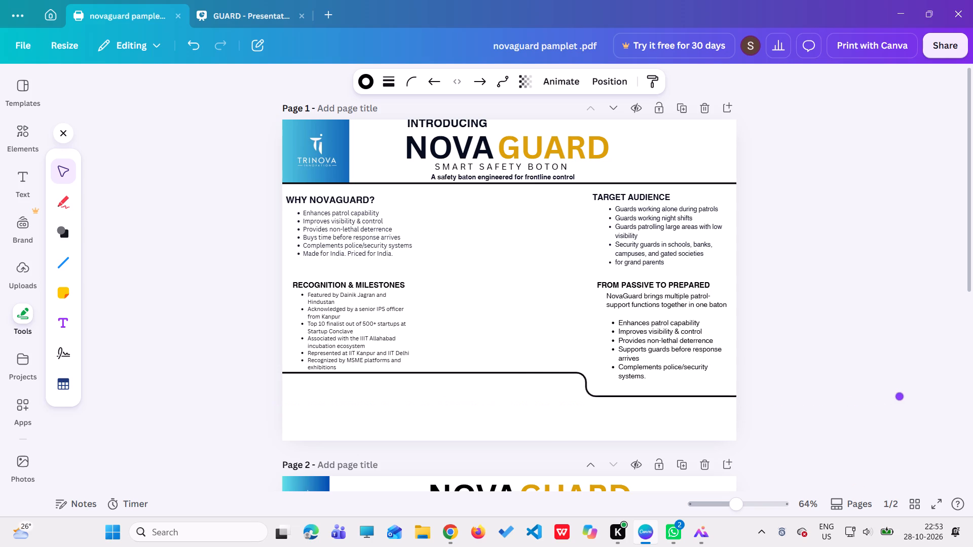
pyautogui.moveTo(903, 397); pyautogui.dragTo(914, 389)
pyautogui.click(481, 386)
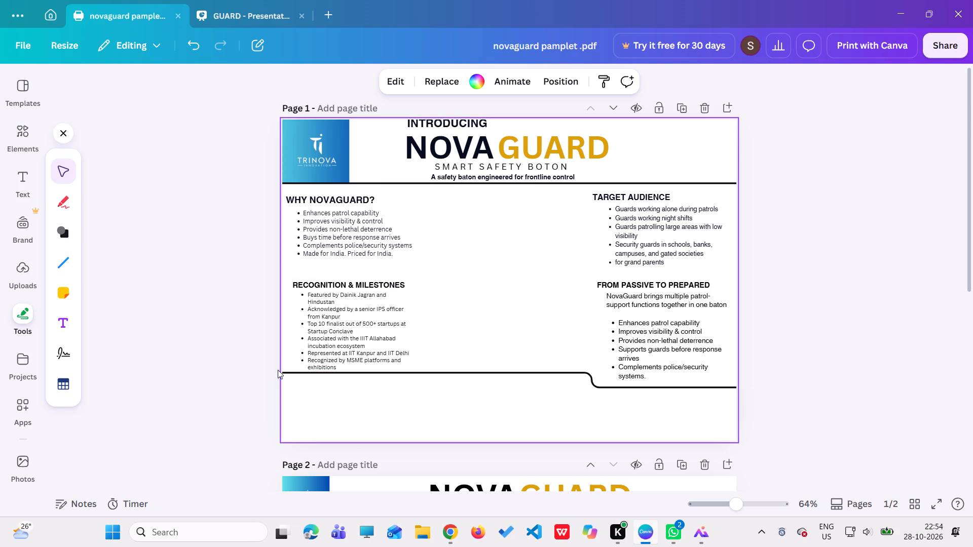
# Shift page 1's stepped divider slightly left and lower its right section to clear the FROM PASSIVE TO PREPARED list.
pyautogui.moveTo(288, 374); pyautogui.dragTo(287, 374)
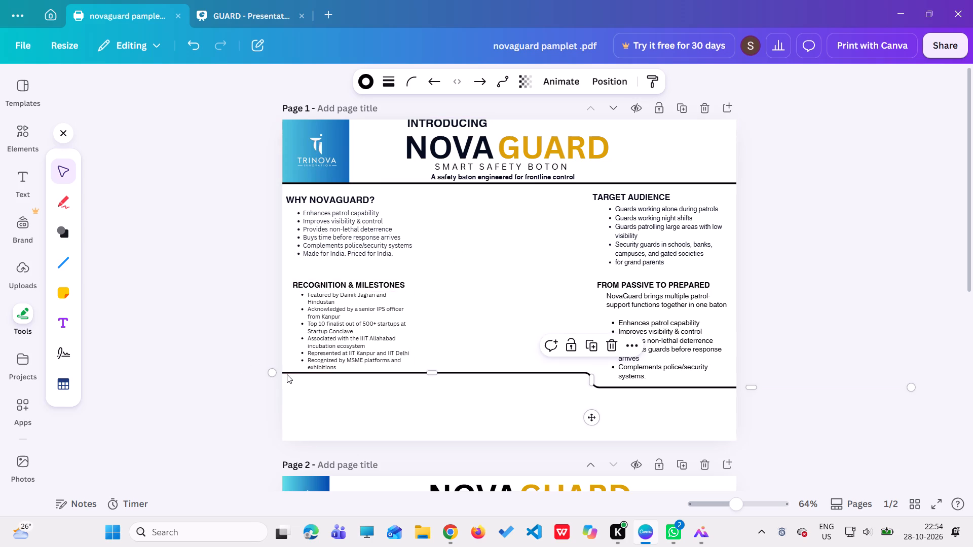
pyautogui.moveTo(287, 374); pyautogui.dragTo(281, 374)
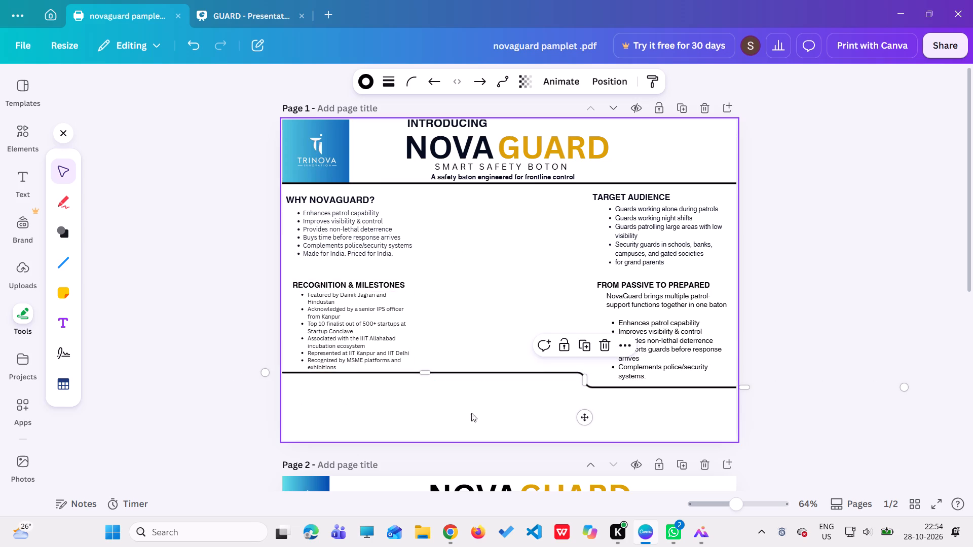
pyautogui.moveTo(746, 388); pyautogui.dragTo(756, 387)
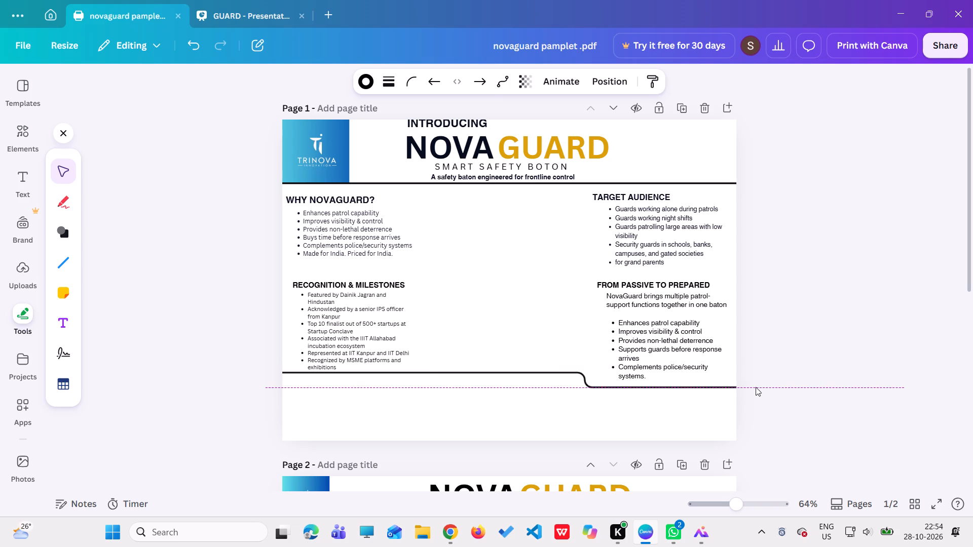
pyautogui.moveTo(756, 387); pyautogui.dragTo(753, 393)
pyautogui.click(508, 403)
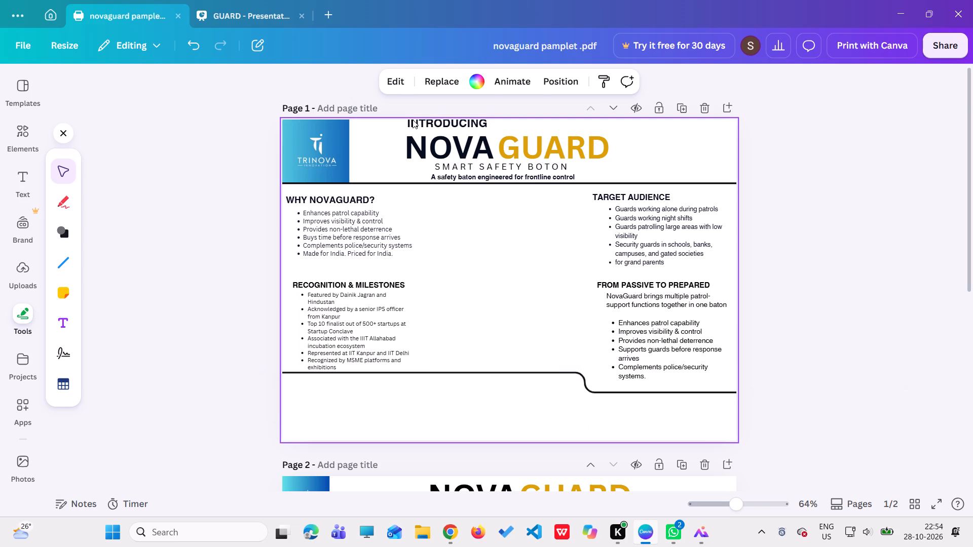
# On page 2, raise the Signaling-to-Durability list, the DESIGN DETAILS heading and its text to close the gaps in the left column.
pyautogui.scroll(-8, 464, 119)
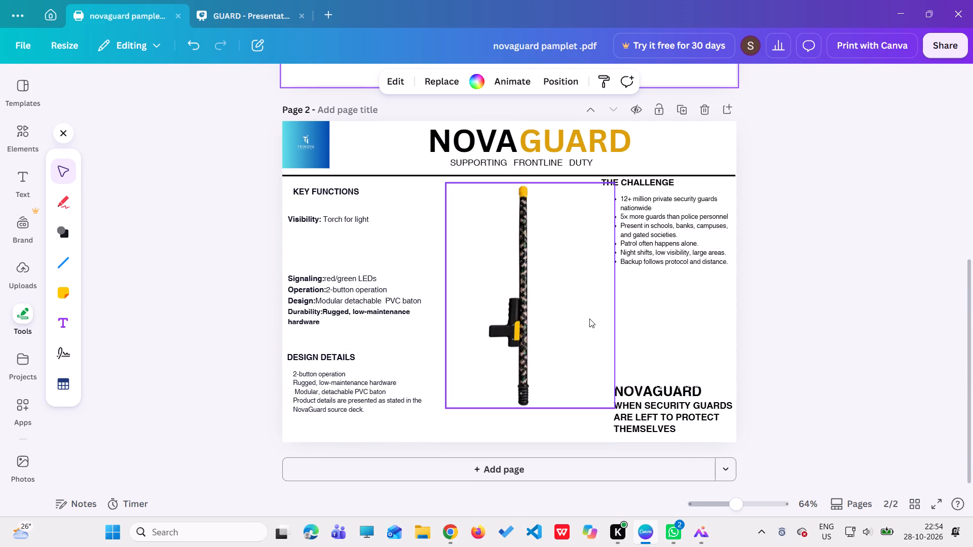
pyautogui.moveTo(369, 283); pyautogui.dragTo(375, 230)
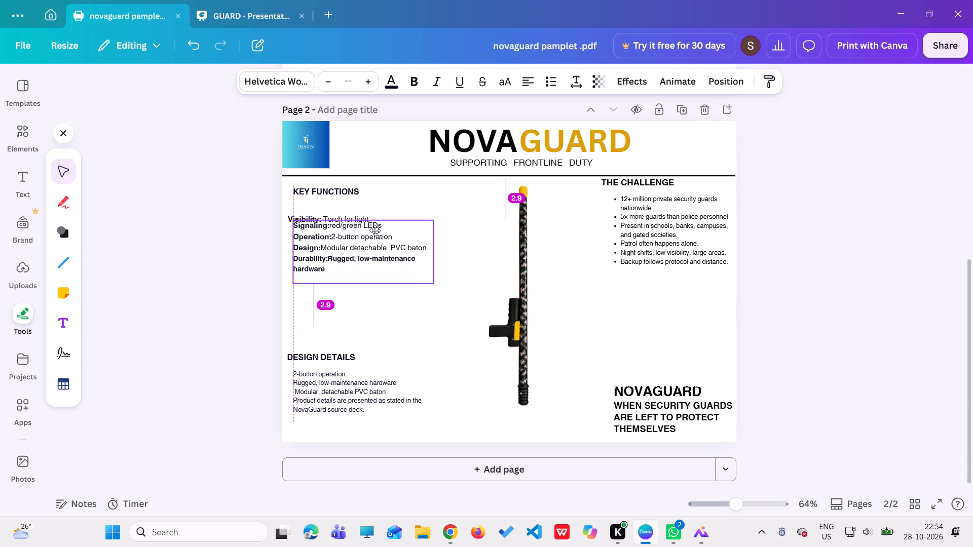
pyautogui.moveTo(375, 230); pyautogui.dragTo(373, 245)
pyautogui.moveTo(349, 354); pyautogui.dragTo(350, 327)
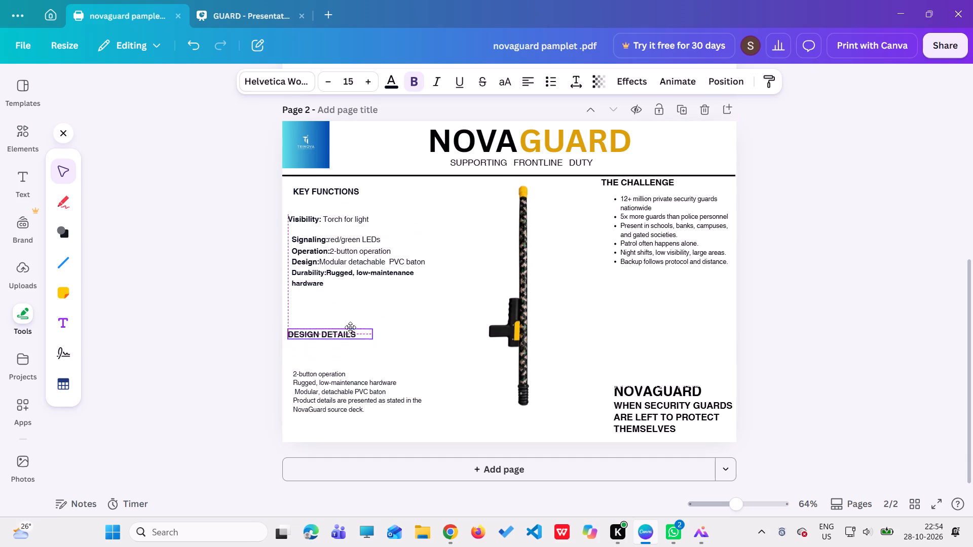
pyautogui.moveTo(350, 327); pyautogui.dragTo(350, 299)
pyautogui.moveTo(344, 394); pyautogui.dragTo(350, 356)
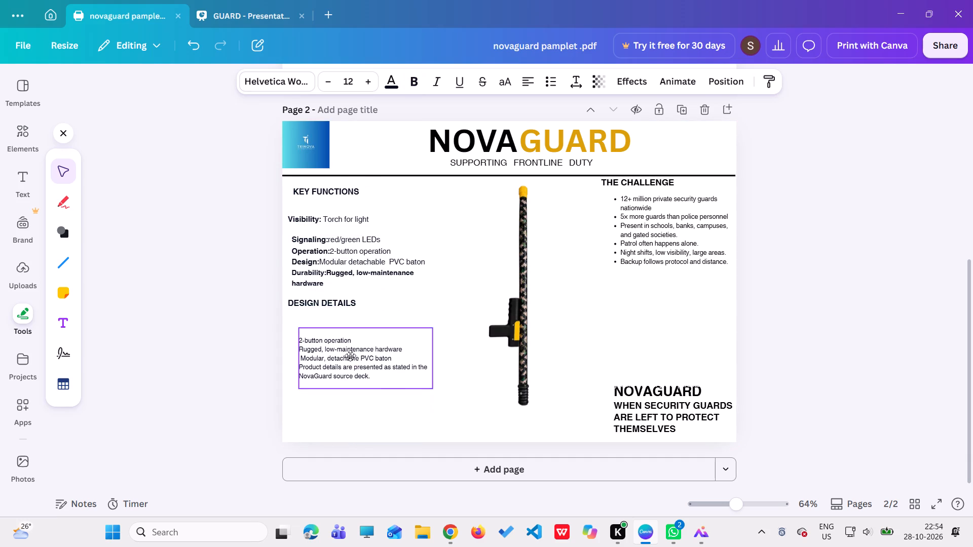
pyautogui.moveTo(350, 356); pyautogui.dragTo(350, 344)
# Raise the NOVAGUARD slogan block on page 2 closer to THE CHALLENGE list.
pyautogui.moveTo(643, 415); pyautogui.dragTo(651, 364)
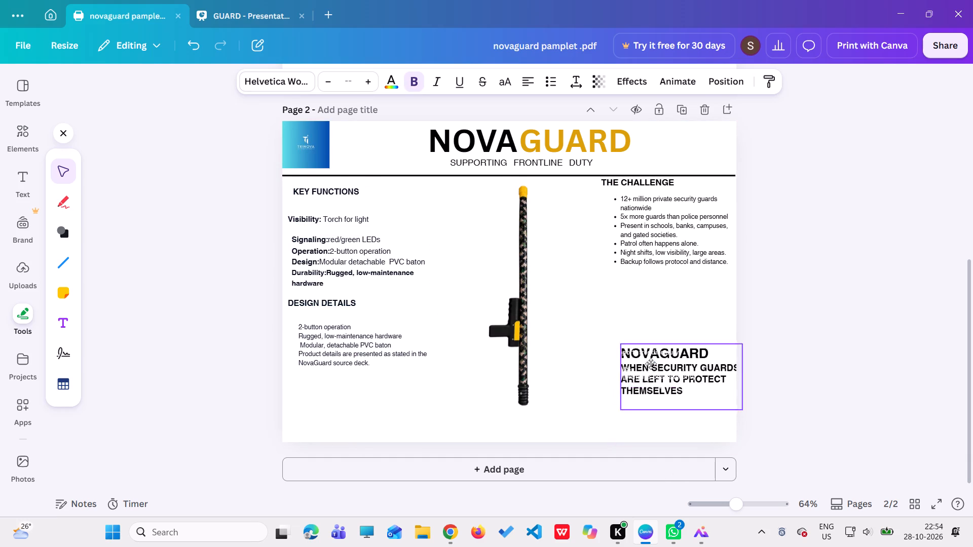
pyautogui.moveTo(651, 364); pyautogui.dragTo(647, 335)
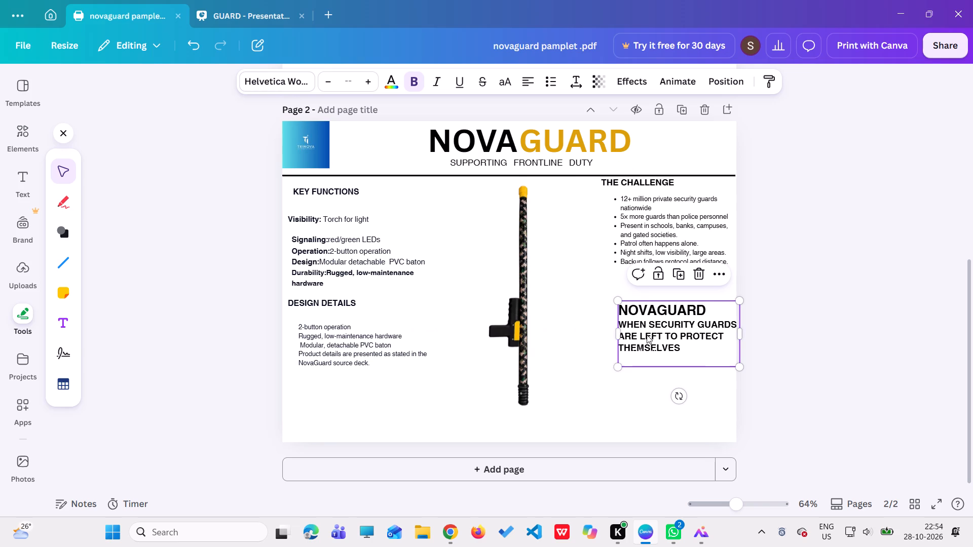
# Shrink page 2's baton image and position it directly under the header line, ending level with the DESIGN DETAILS text.
pyautogui.scroll(2, 407, 389)
pyautogui.scroll(-1, 419, 388)
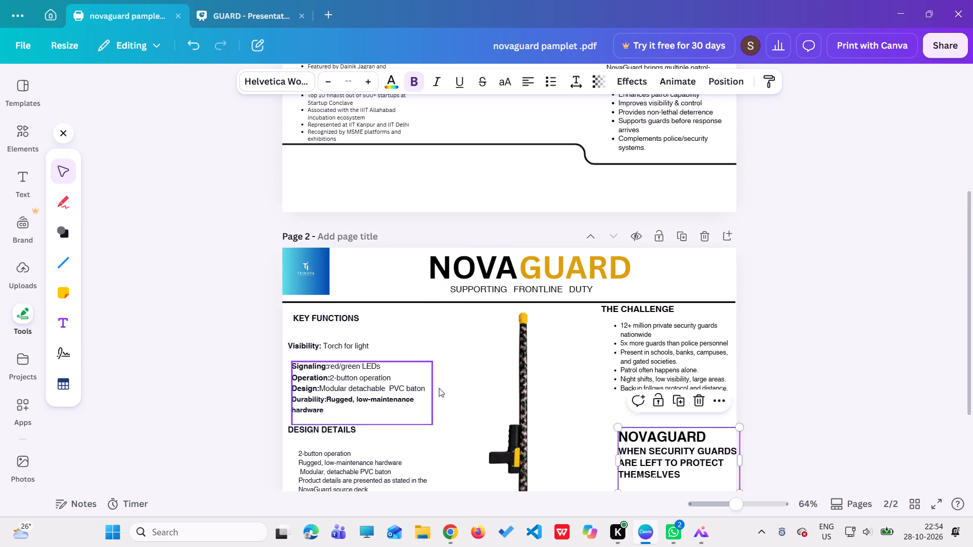
pyautogui.click(537, 285)
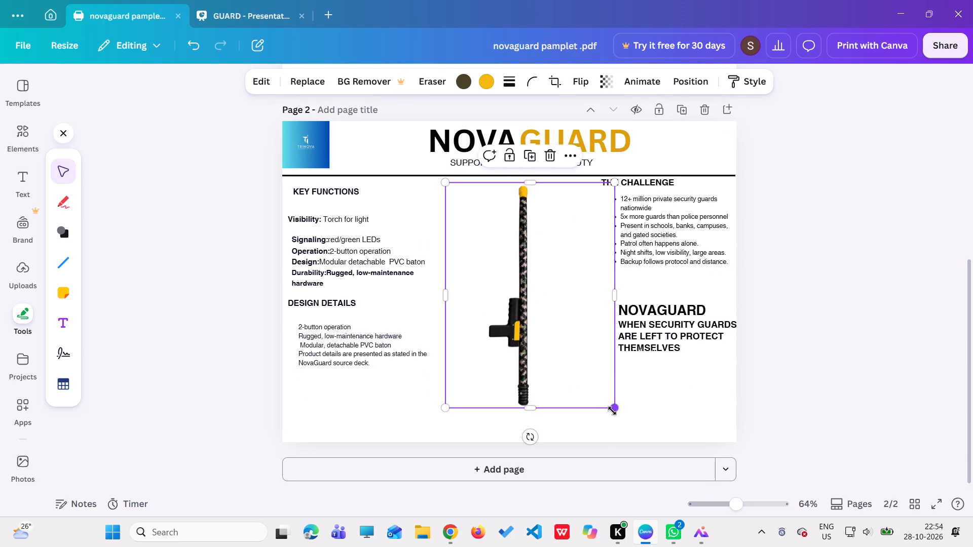
pyautogui.moveTo(612, 409); pyautogui.dragTo(599, 369)
pyautogui.moveTo(553, 361); pyautogui.dragTo(553, 348)
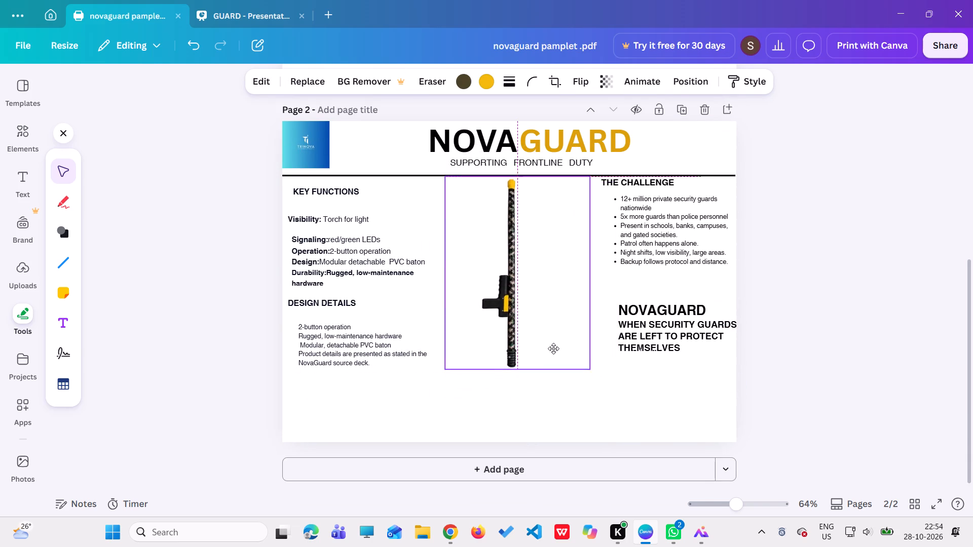
pyautogui.moveTo(553, 348); pyautogui.dragTo(550, 355)
pyautogui.click(561, 401)
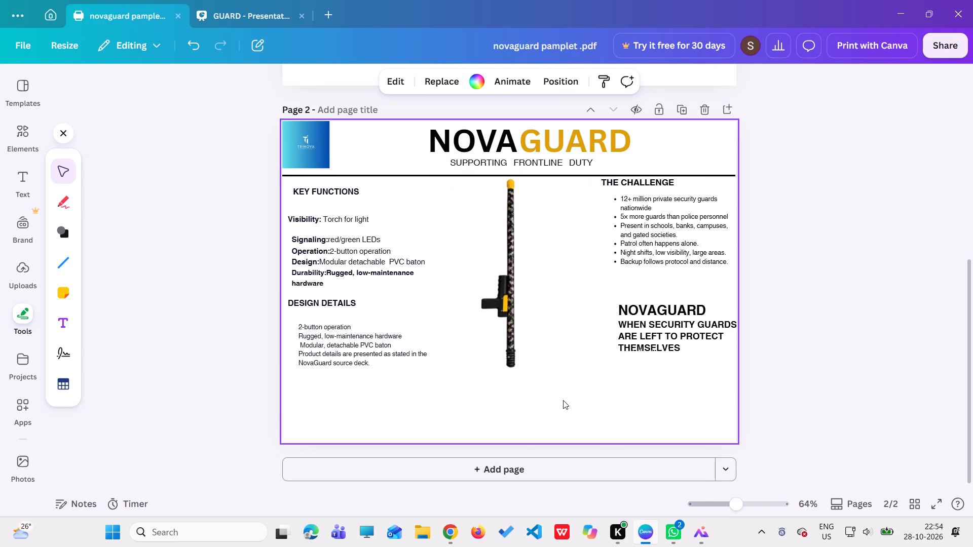
# Add a matching stepped divider across page 2 beneath the DESIGN DETAILS text, extending past the right edge and stepping down there.
pyautogui.click(68, 260)
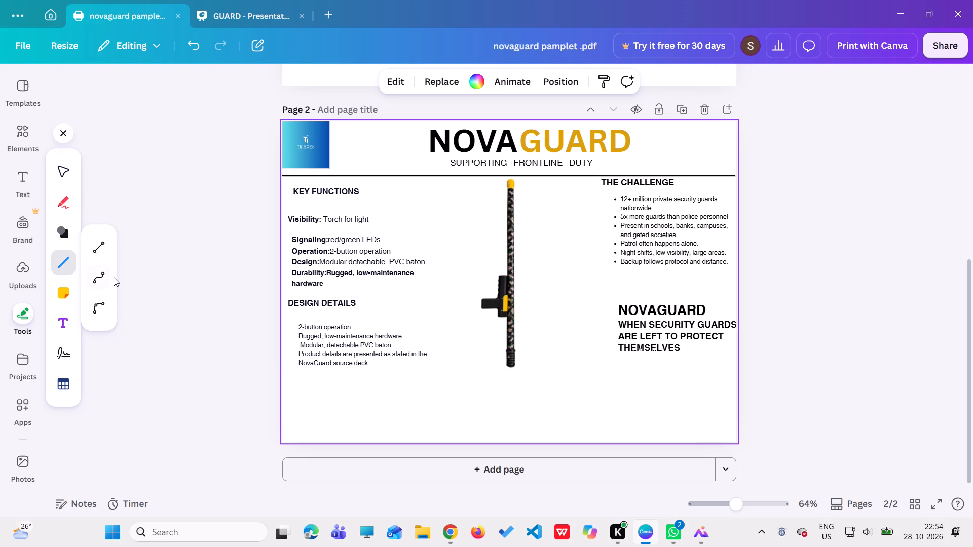
pyautogui.click(98, 278)
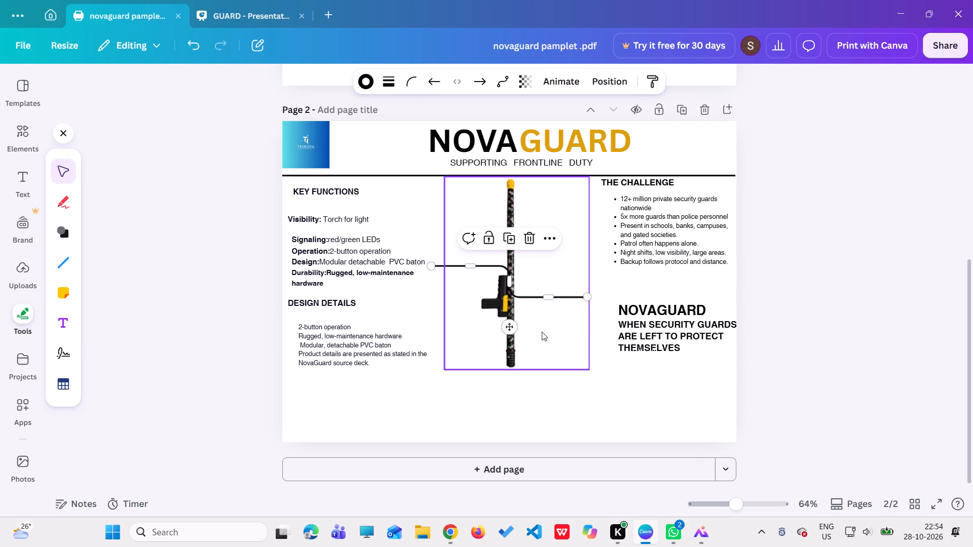
pyautogui.moveTo(510, 327); pyautogui.dragTo(359, 440)
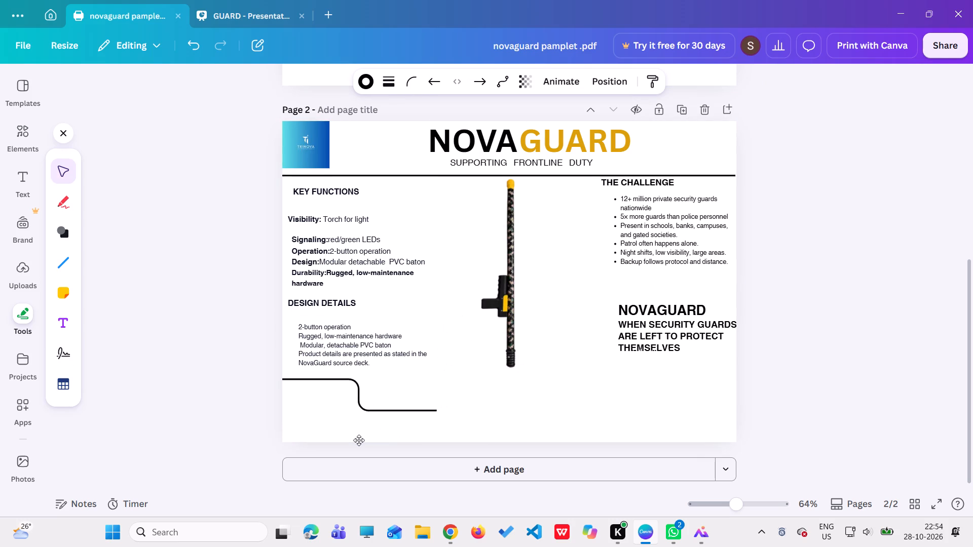
pyautogui.moveTo(359, 440); pyautogui.dragTo(354, 436)
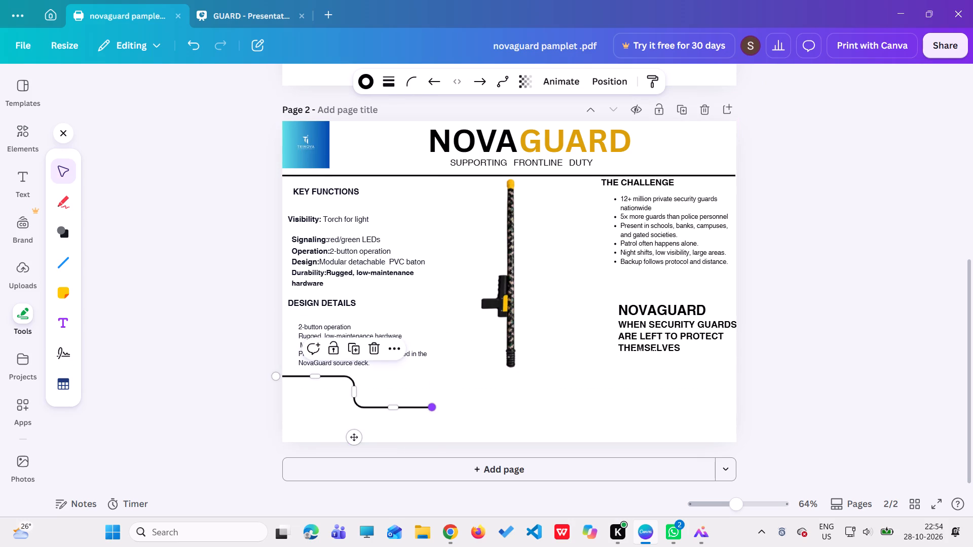
pyautogui.moveTo(431, 406); pyautogui.dragTo(873, 401)
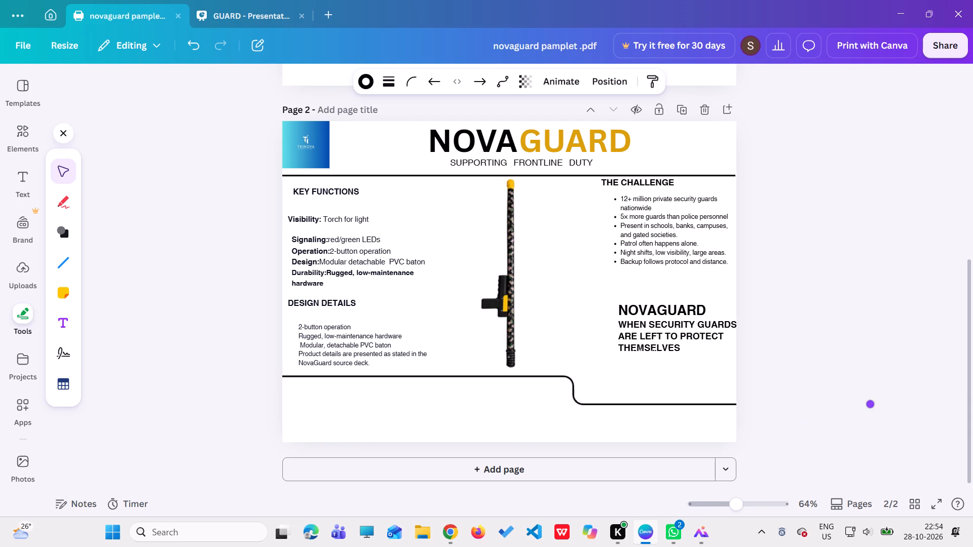
pyautogui.moveTo(873, 401); pyautogui.dragTo(870, 408)
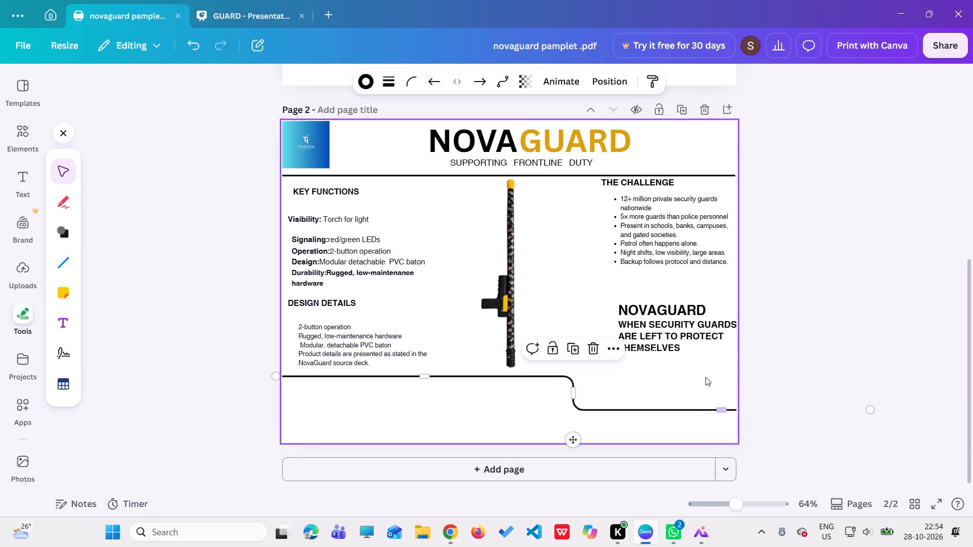
# Widen the NOVAGUARD slogan block on page 2 and lower it into the stepped-down section of the divider.
pyautogui.moveTo(690, 334); pyautogui.dragTo(677, 369)
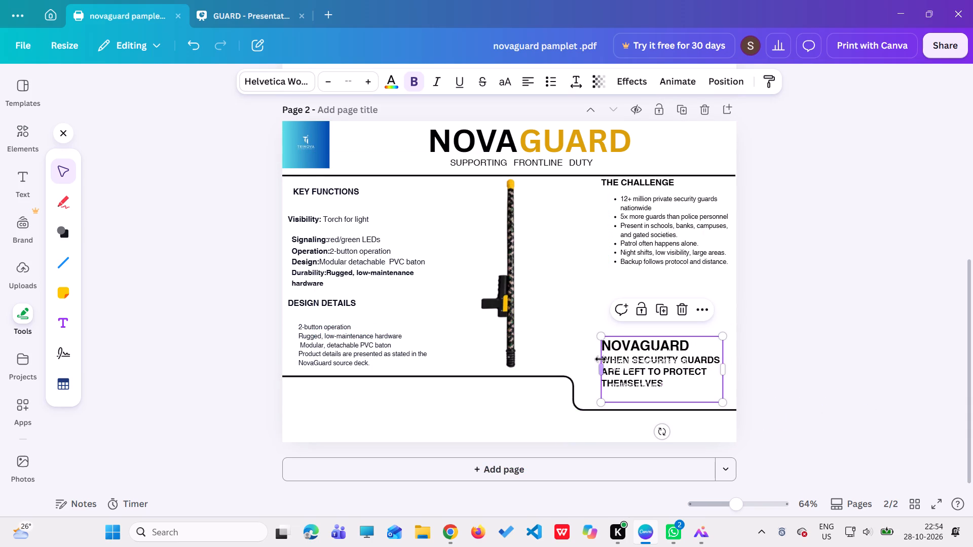
pyautogui.moveTo(599, 372); pyautogui.dragTo(581, 370)
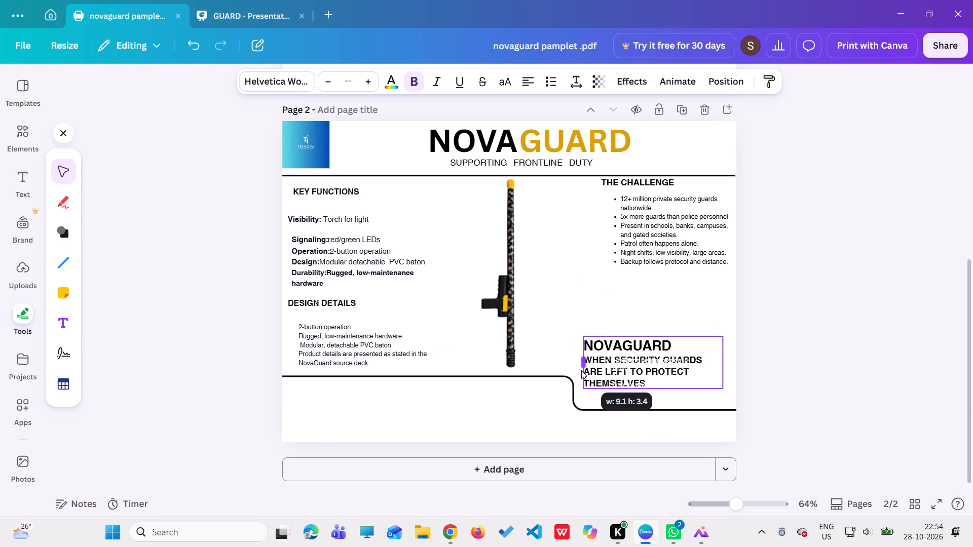
pyautogui.moveTo(581, 370); pyautogui.dragTo(574, 371)
pyautogui.moveTo(637, 363); pyautogui.dragTo(645, 380)
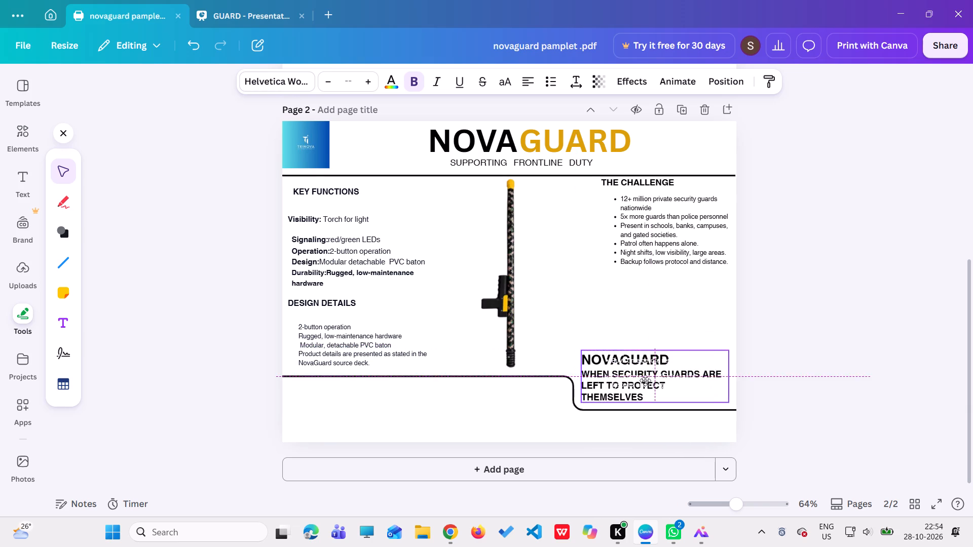
pyautogui.moveTo(645, 380); pyautogui.dragTo(640, 377)
pyautogui.click(518, 406)
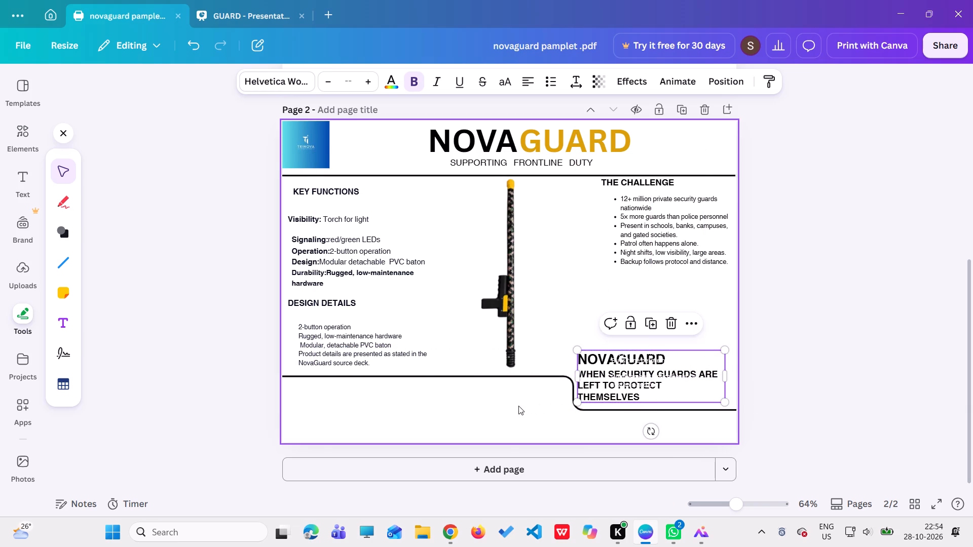
# Move the white bullet list off page 2's slogan block to below THE CHALLENGE list and recolour its text near-black navy.
pyautogui.moveTo(627, 365); pyautogui.dragTo(628, 286)
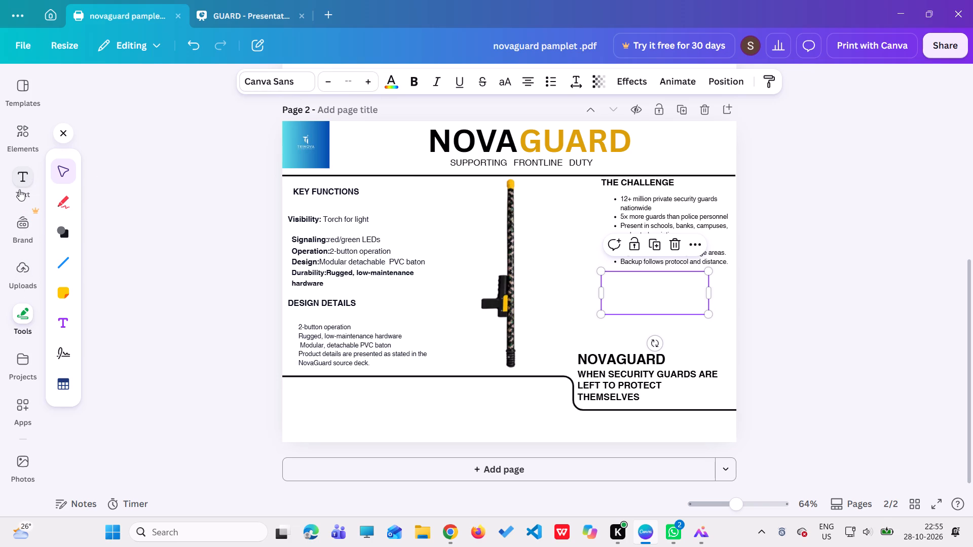
pyautogui.click(384, 85)
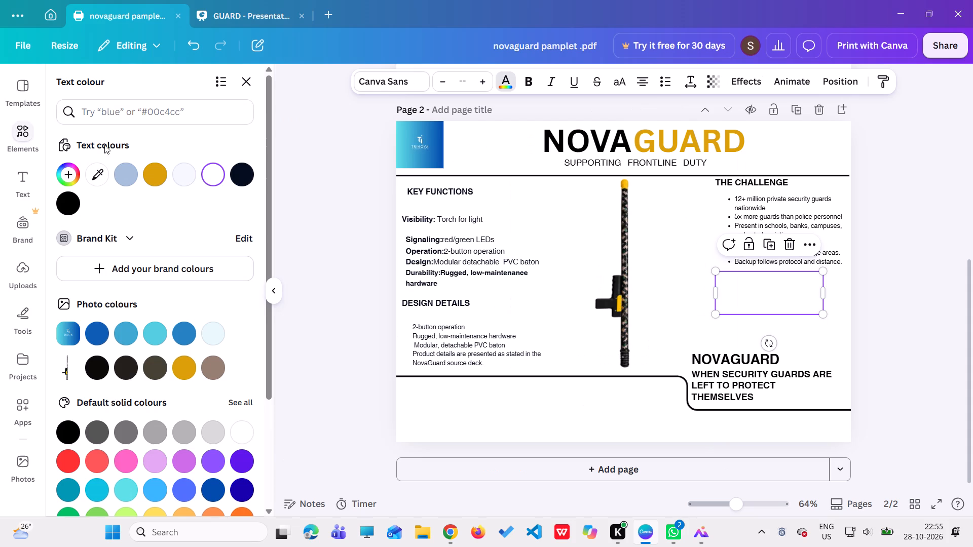
pyautogui.click(237, 177)
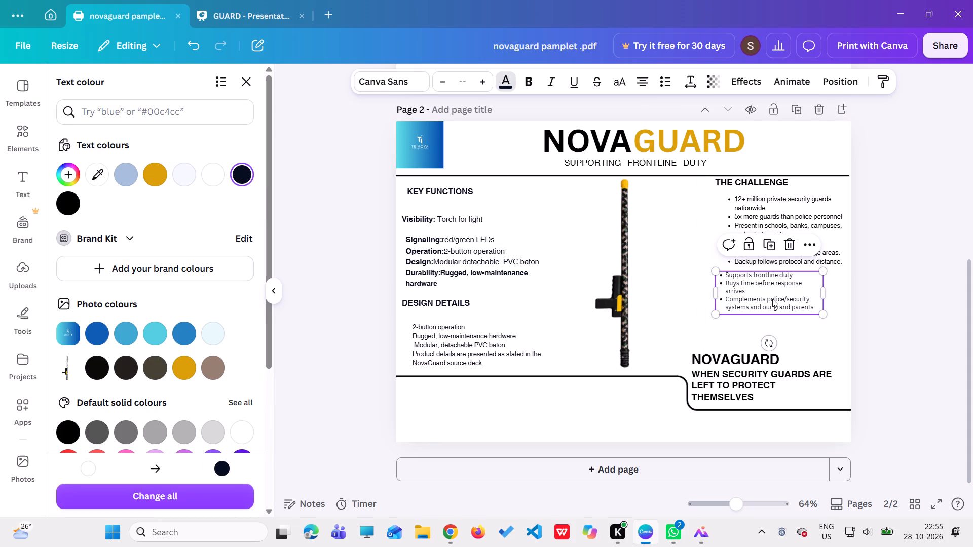
pyautogui.moveTo(772, 299); pyautogui.dragTo(745, 311)
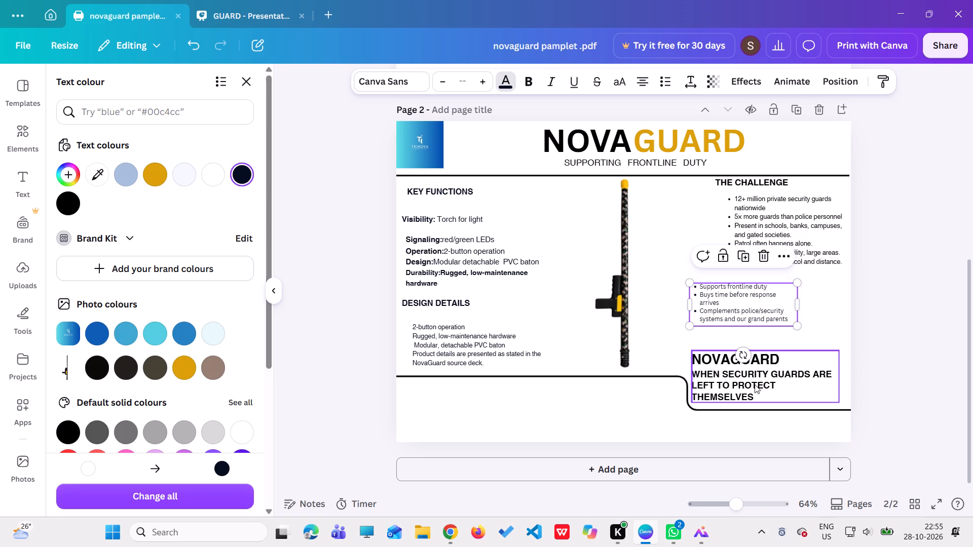
# Widen the NOVAGUARD slogan block so the slogan fits on two lines, and seat it just above the lower section of page 2's divider.
pyautogui.moveTo(739, 386); pyautogui.dragTo(748, 390)
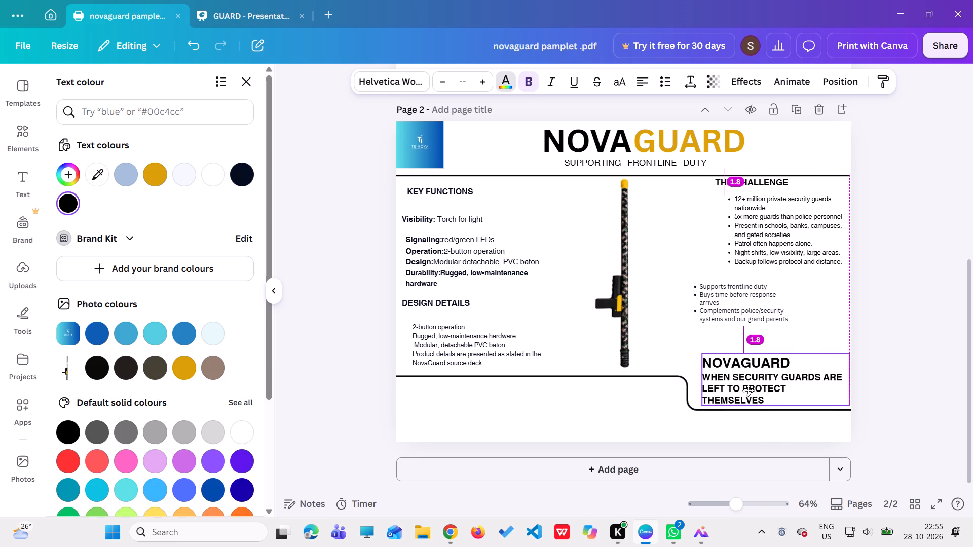
pyautogui.moveTo(748, 390); pyautogui.dragTo(744, 394)
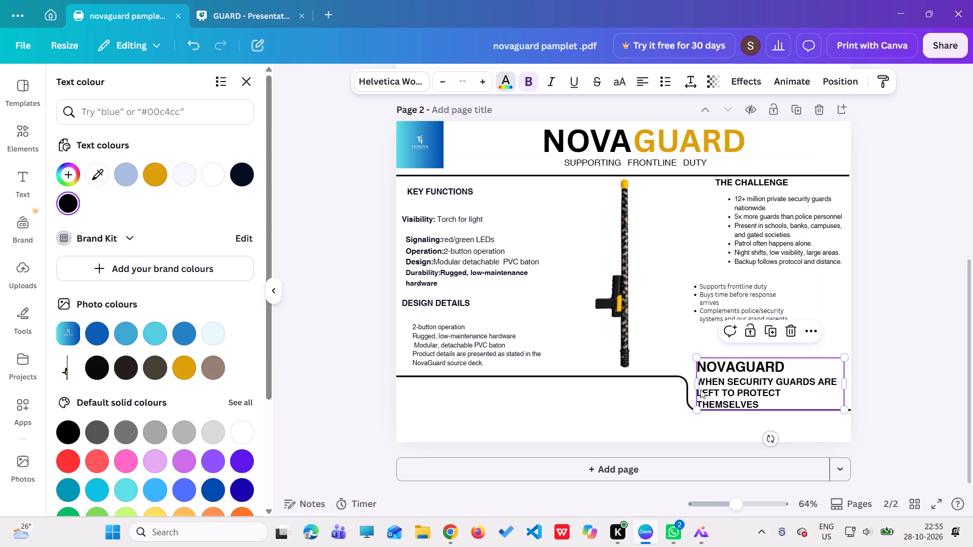
pyautogui.moveTo(695, 382); pyautogui.dragTo(689, 382)
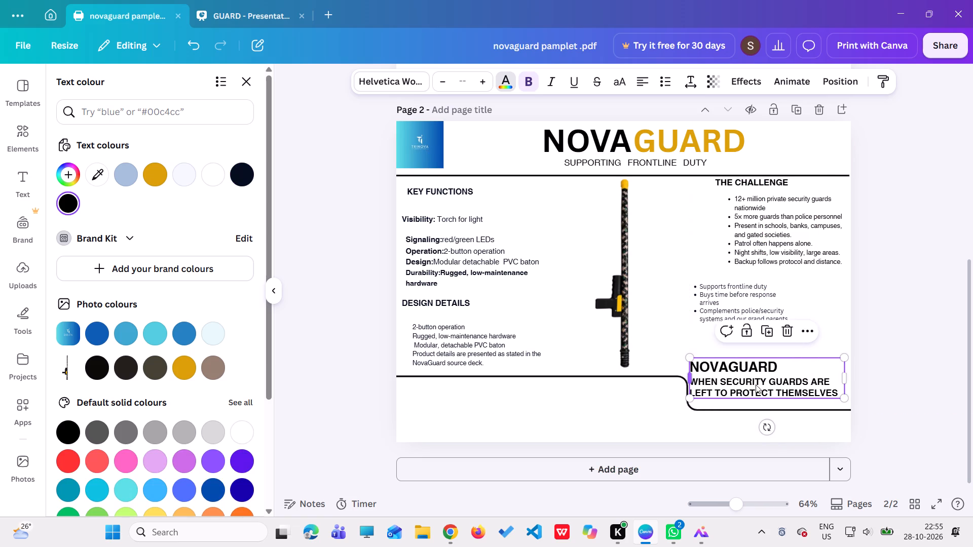
pyautogui.moveTo(761, 381); pyautogui.dragTo(767, 392)
pyautogui.click(630, 405)
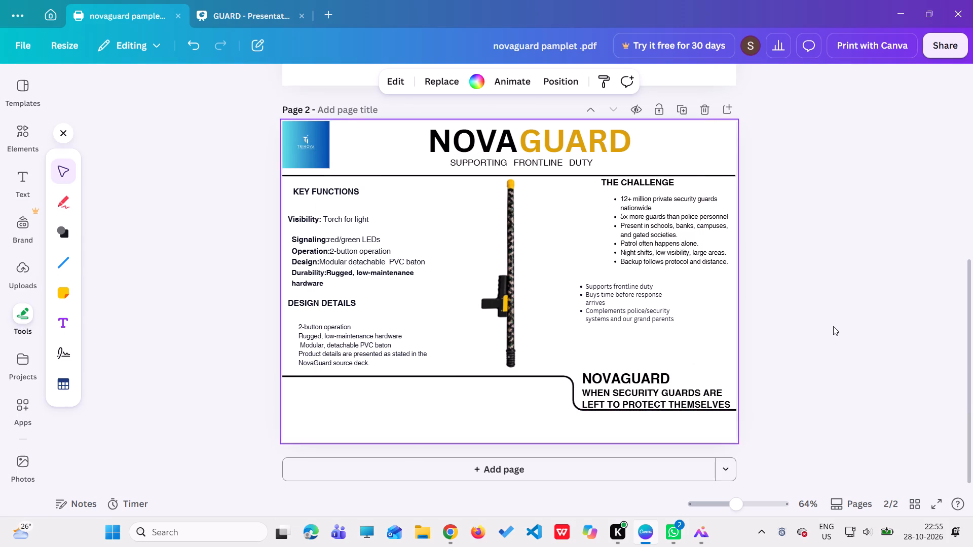
pyautogui.click(833, 326)
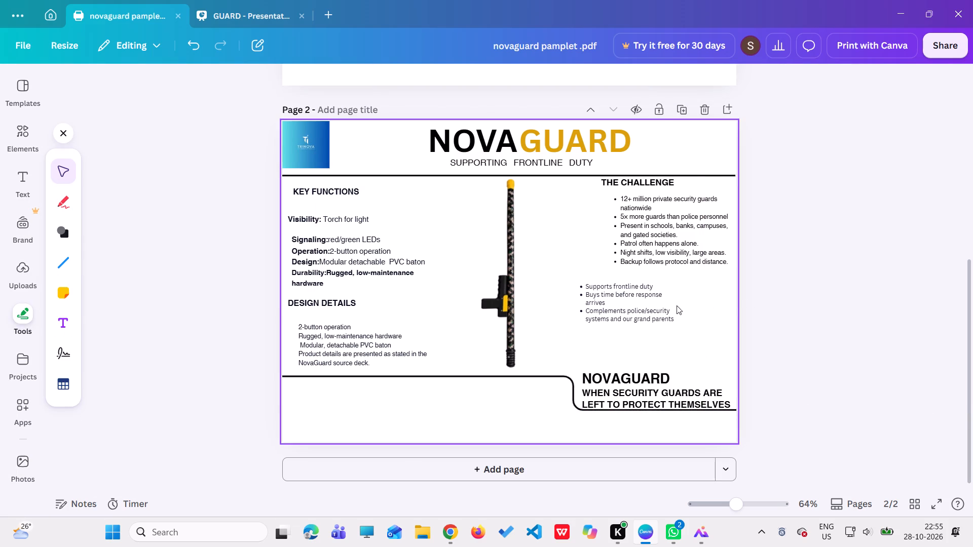
# Shift the "Supports frontline duty" list so its bullets line up beneath THE CHALLENGE bullets on page 2.
pyautogui.moveTo(639, 317); pyautogui.dragTo(689, 312)
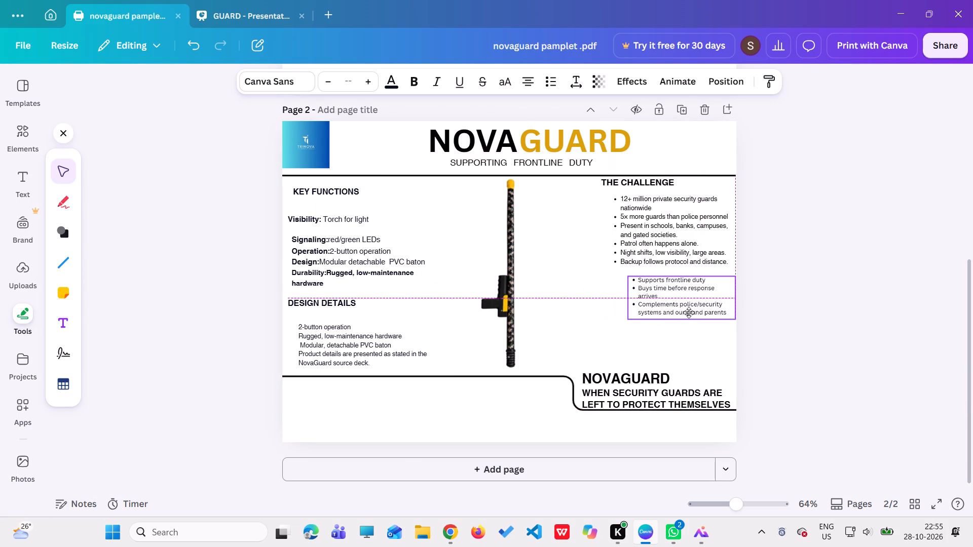
pyautogui.moveTo(689, 312); pyautogui.dragTo(673, 325)
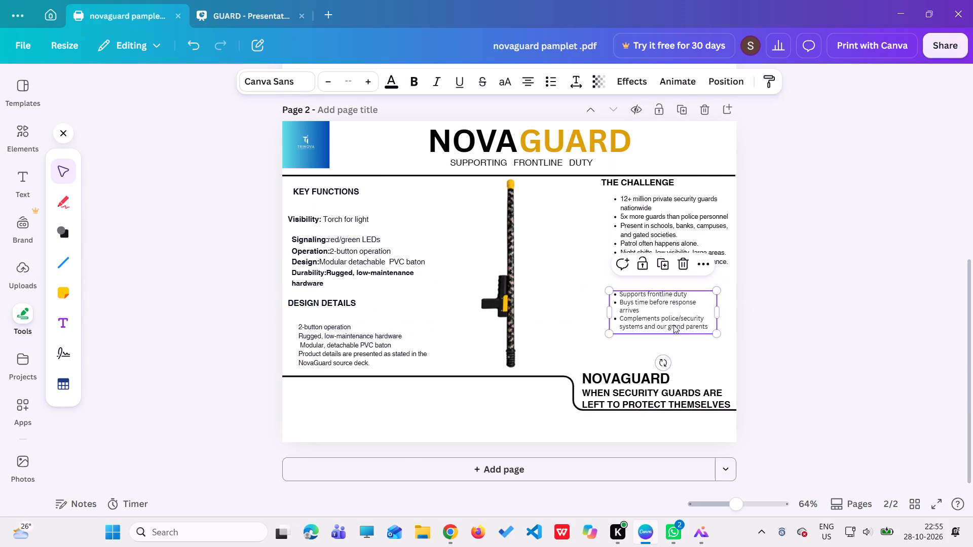
# Add a subheading reading "OUR MISSION" to page 2.
pyautogui.click(564, 272)
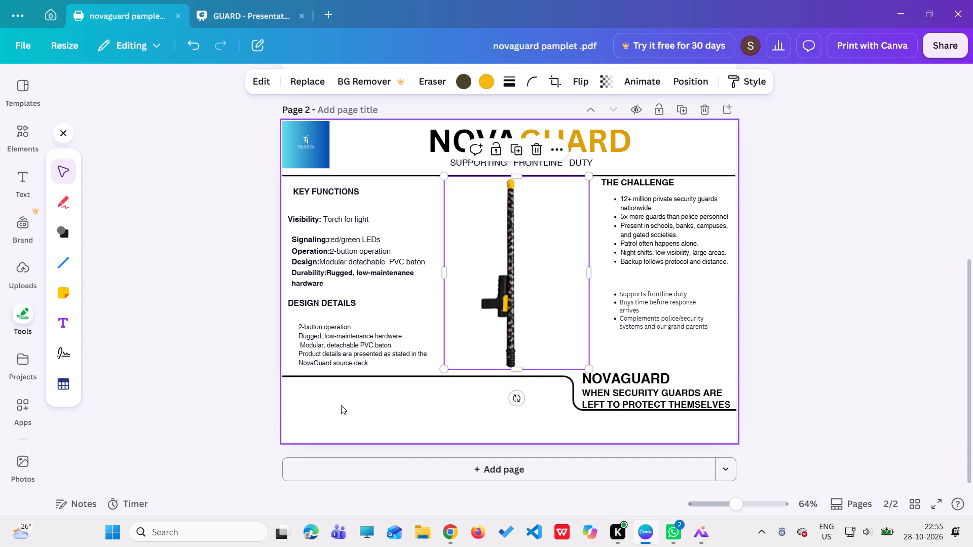
pyautogui.scroll(5, 480, 251)
pyautogui.scroll(-4, 480, 227)
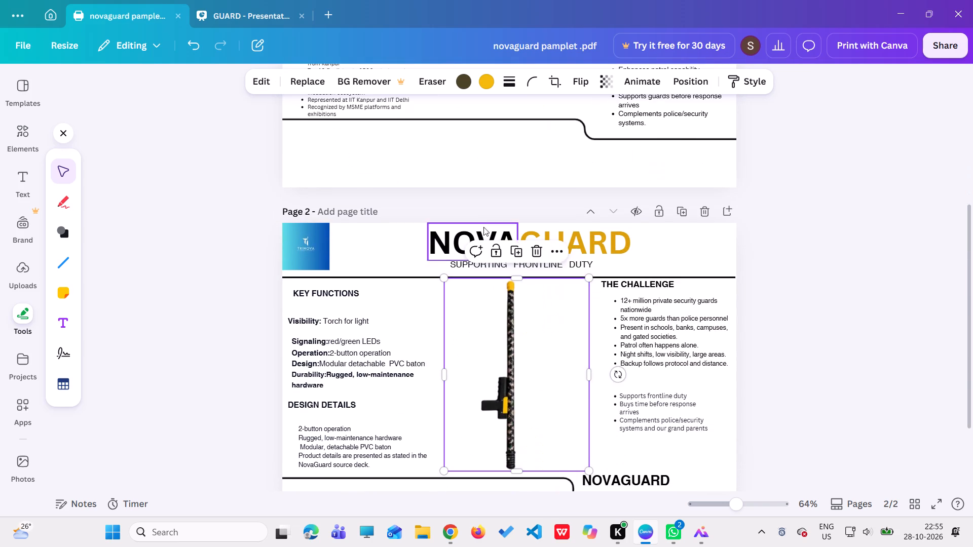
pyautogui.scroll(2, 552, 337)
pyautogui.scroll(-5, 552, 336)
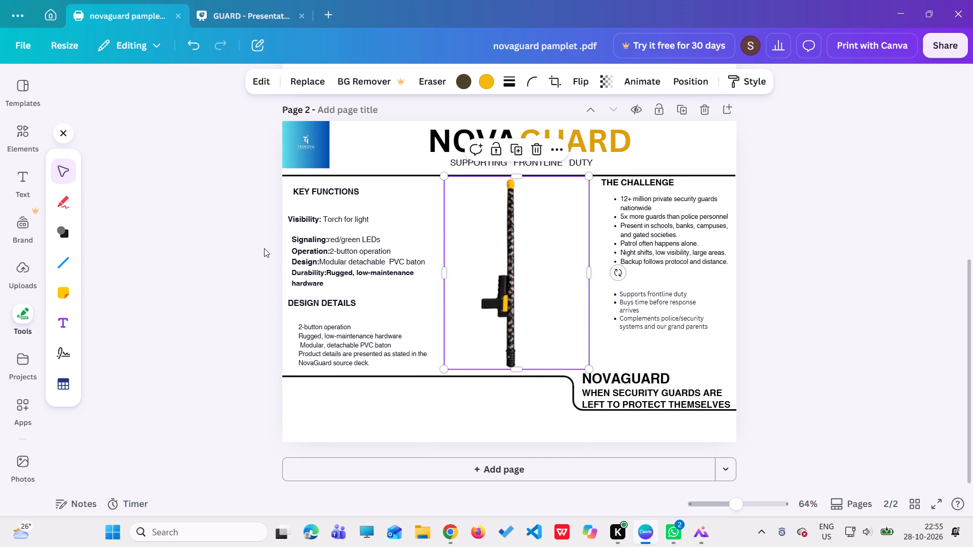
pyautogui.click(15, 191)
pyautogui.click(156, 265)
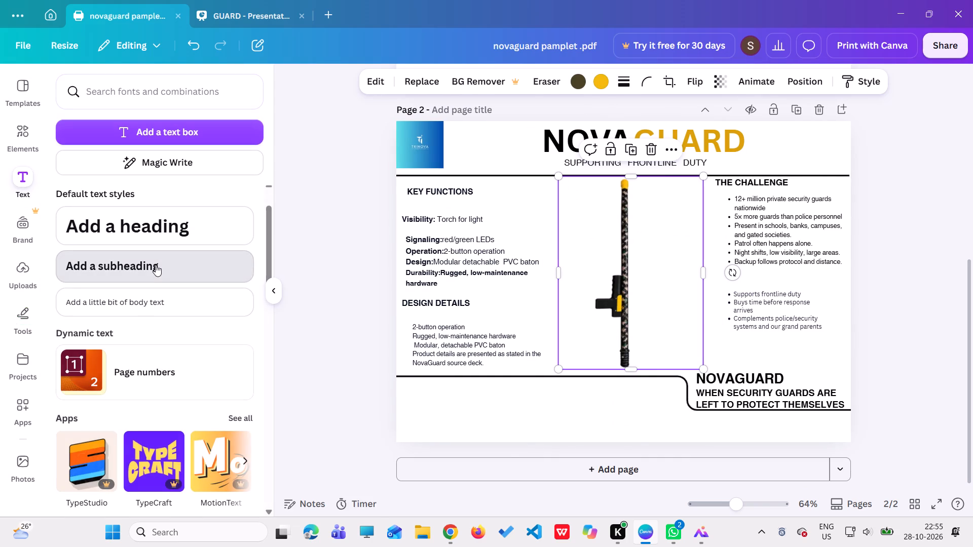
pyautogui.press('BackSpace')
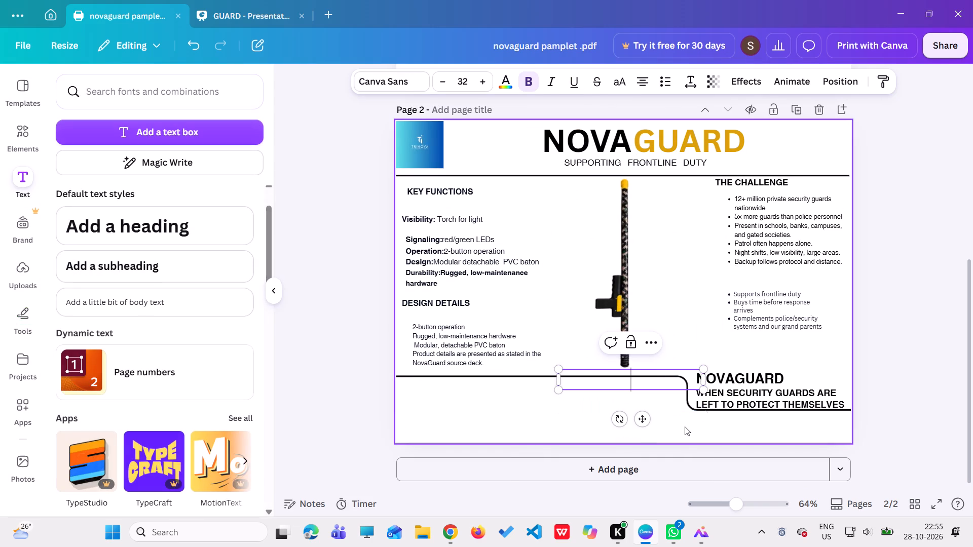
pyautogui.press('o')
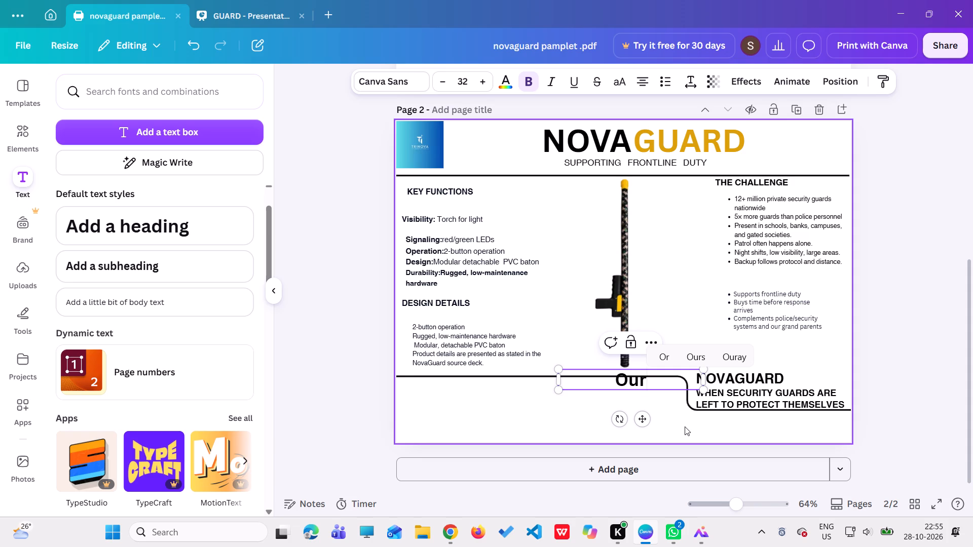
pyautogui.press('BackSpace')
pyautogui.press('BackSpace')
pyautogui.write('UR')
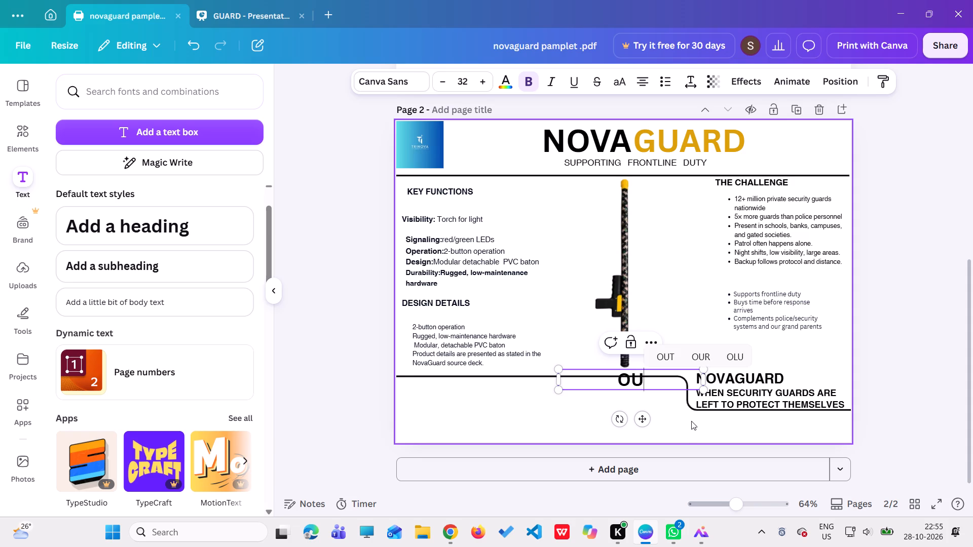
pyautogui.press('space')
pyautogui.press('m')
pyautogui.write('IS')
pyautogui.write('SION')
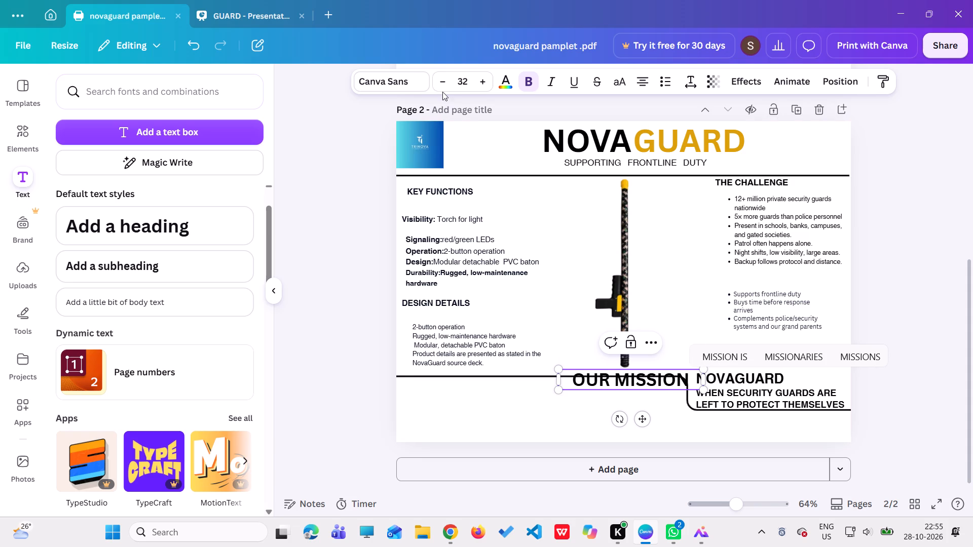
# Reduce the OUR MISSION heading to size 16 and place it above the "Supports frontline duty" list, left-aligned with THE CHALLENGE heading.
pyautogui.tripleClick(442, 78)
pyautogui.tripleClick(440, 79)
pyautogui.tripleClick(438, 79)
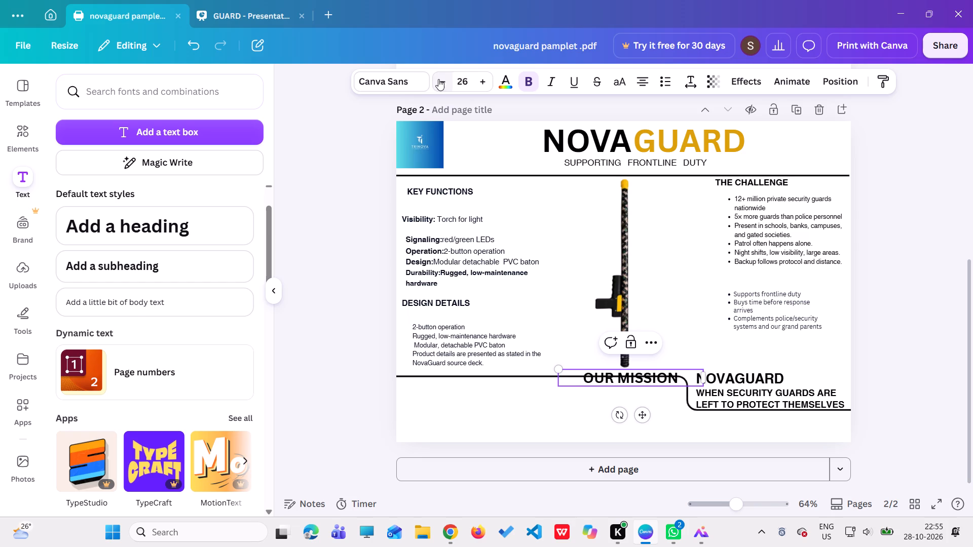
pyautogui.click(438, 79)
pyautogui.doubleClick(438, 79)
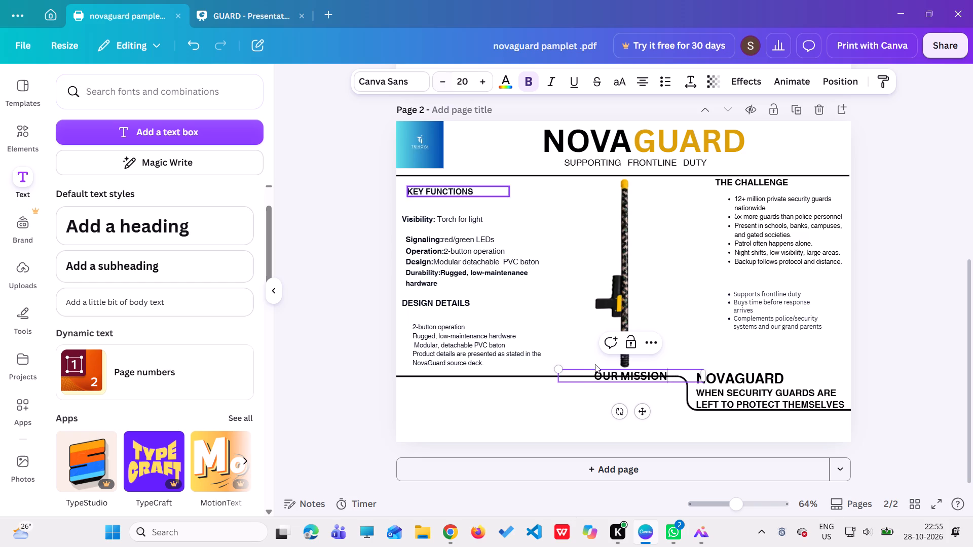
pyautogui.moveTo(641, 410); pyautogui.dragTo(754, 315)
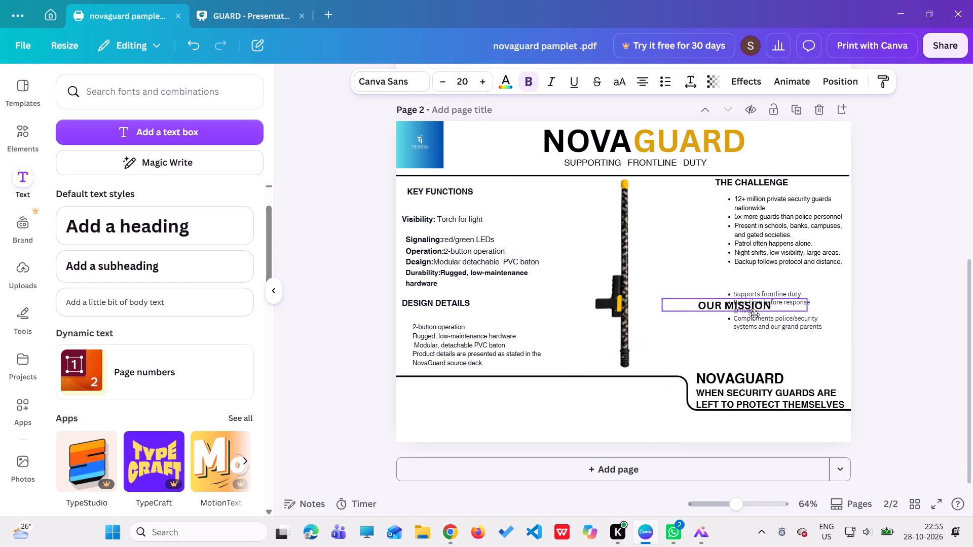
pyautogui.moveTo(754, 315); pyautogui.dragTo(760, 317)
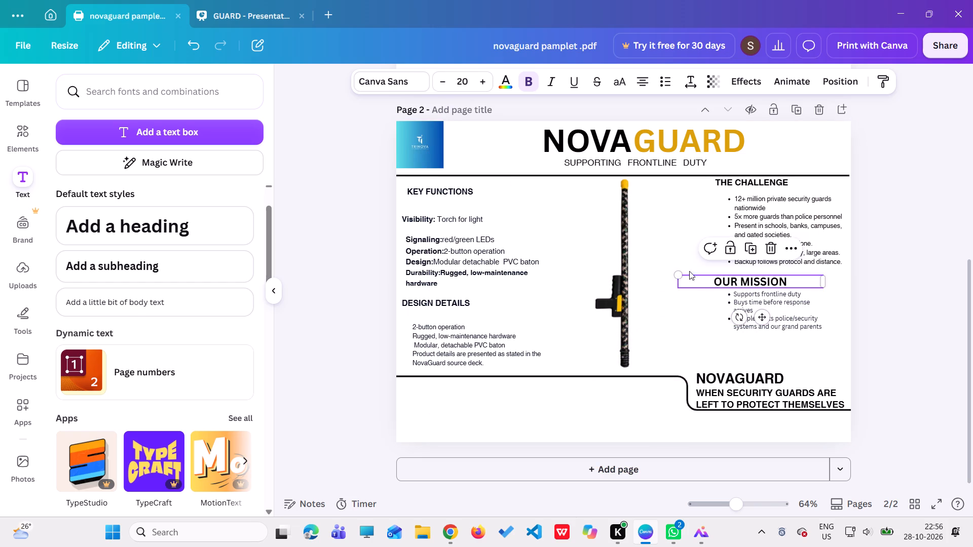
pyautogui.tripleClick(439, 81)
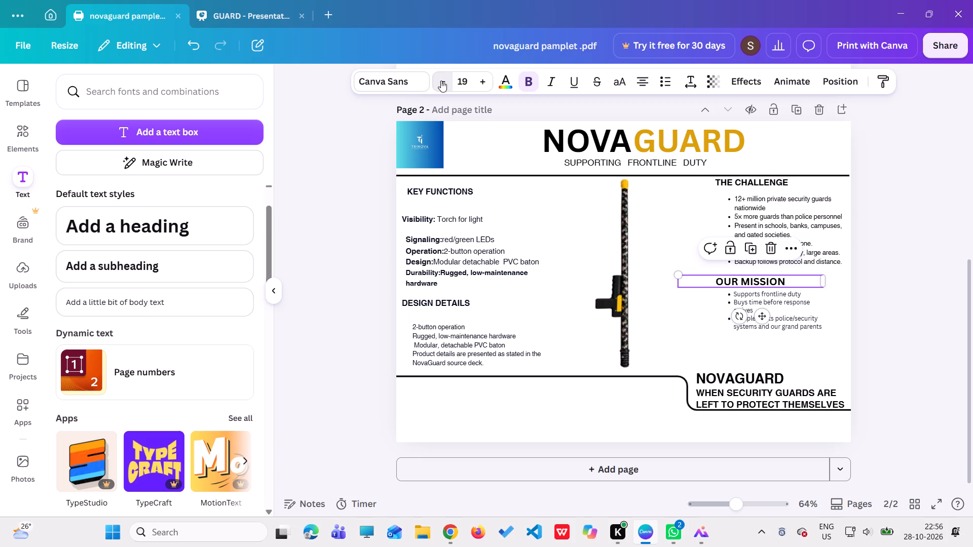
pyautogui.click(441, 81)
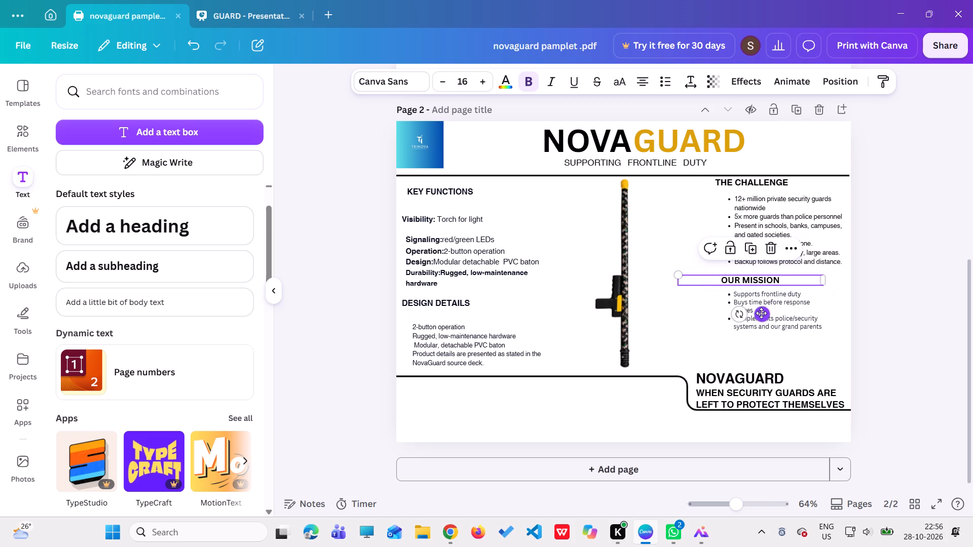
pyautogui.moveTo(761, 313); pyautogui.dragTo(757, 313)
pyautogui.click(710, 327)
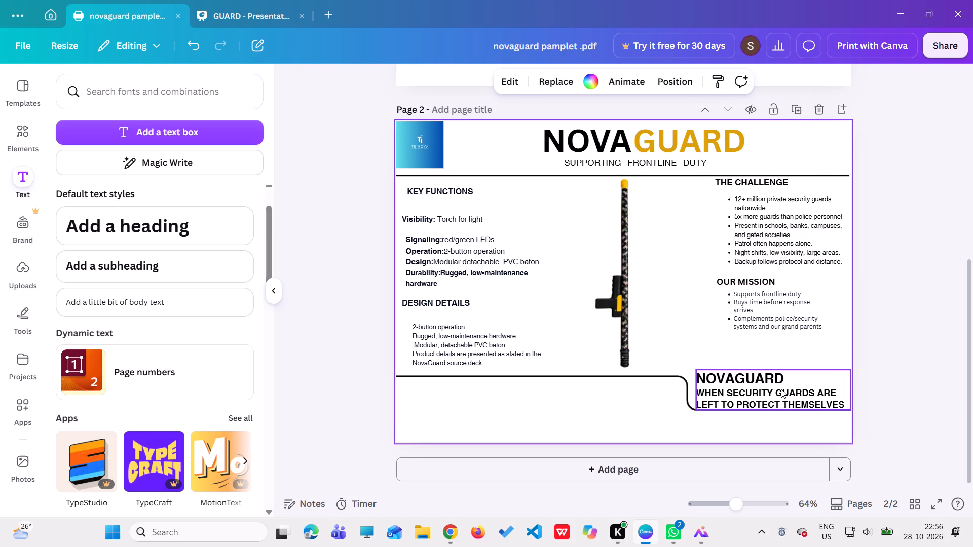
# Switch to WPS Photos and examine the reference images layout 3, layout 1 and layout for design ideas.
pyautogui.click(702, 534)
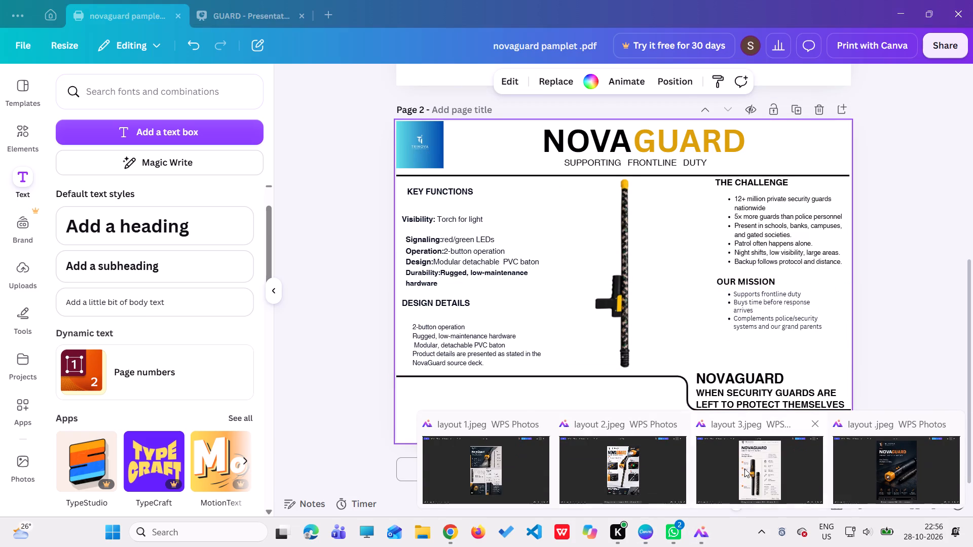
pyautogui.click(745, 468)
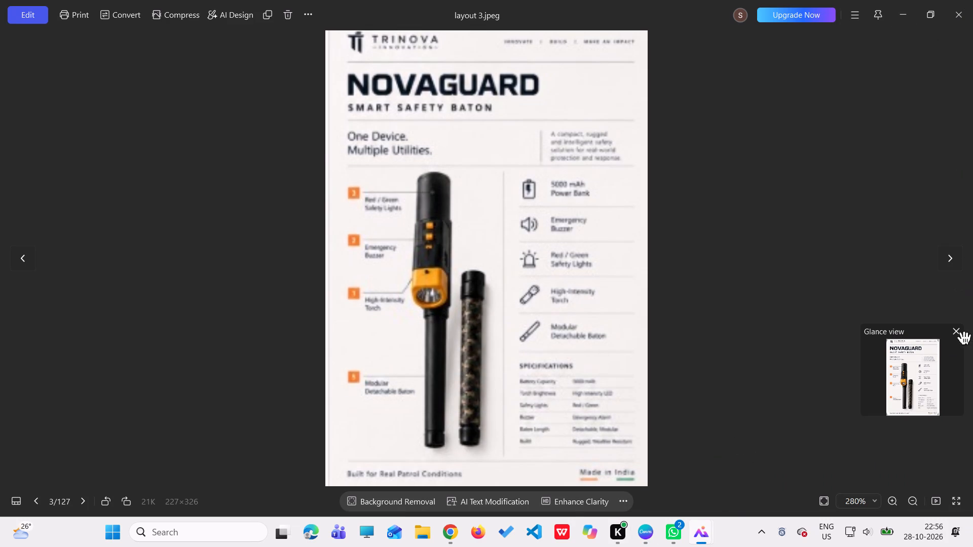
pyautogui.click(903, 20)
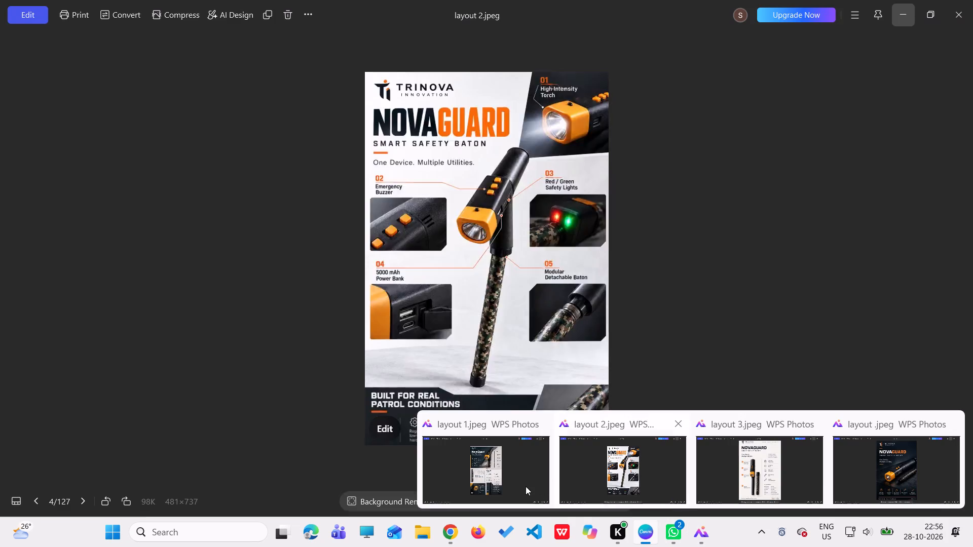
pyautogui.click(523, 486)
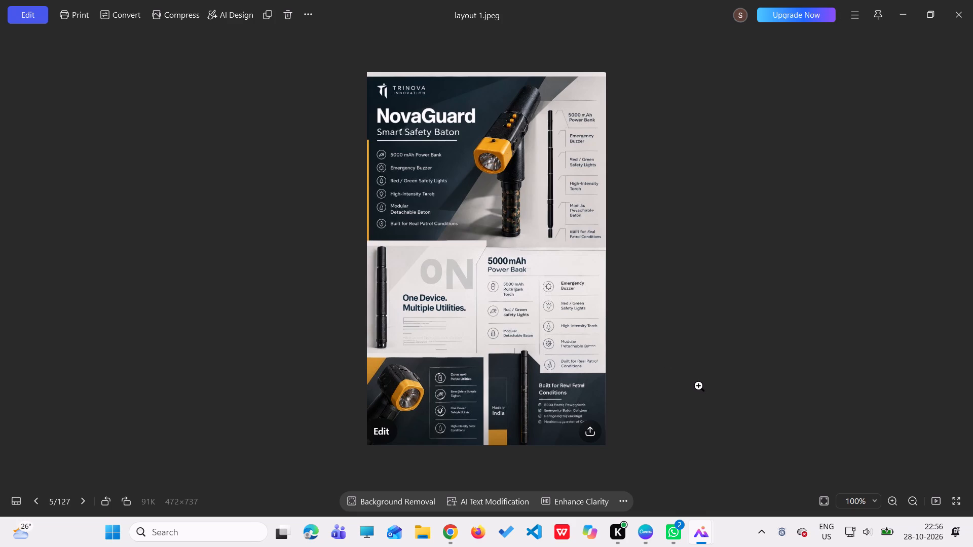
pyautogui.click(704, 533)
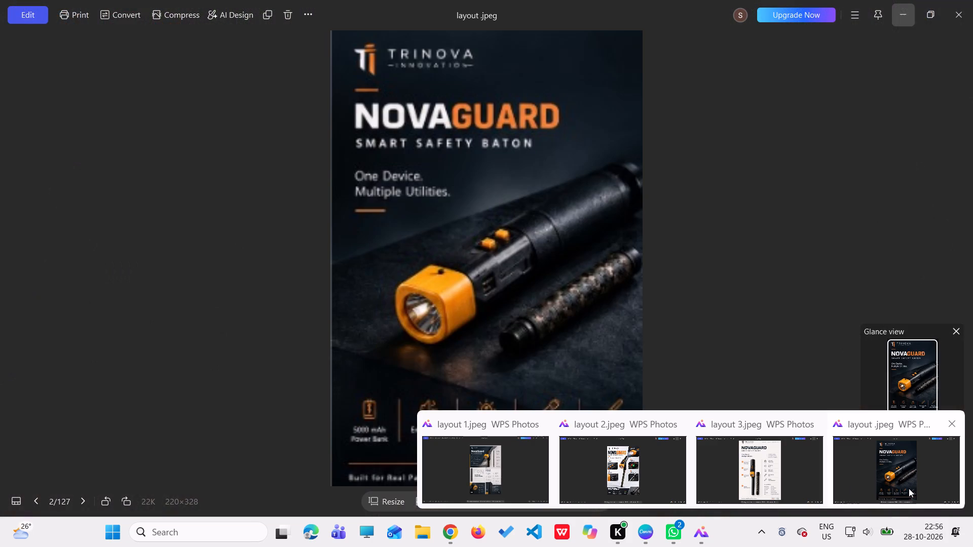
pyautogui.click(909, 488)
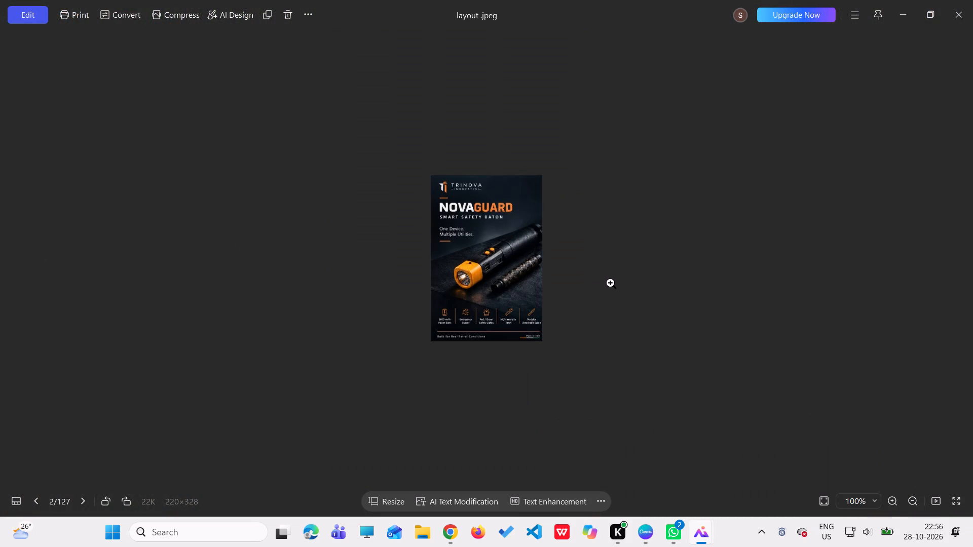
pyautogui.moveTo(611, 283); pyautogui.dragTo(618, 232, button='right')
pyautogui.rightClick(545, 257)
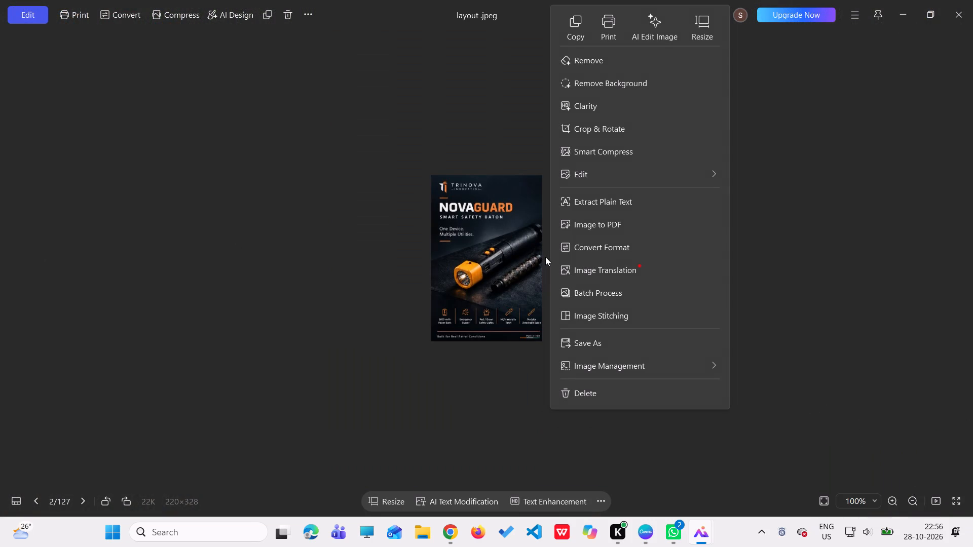
pyautogui.scroll(5, 385, 353)
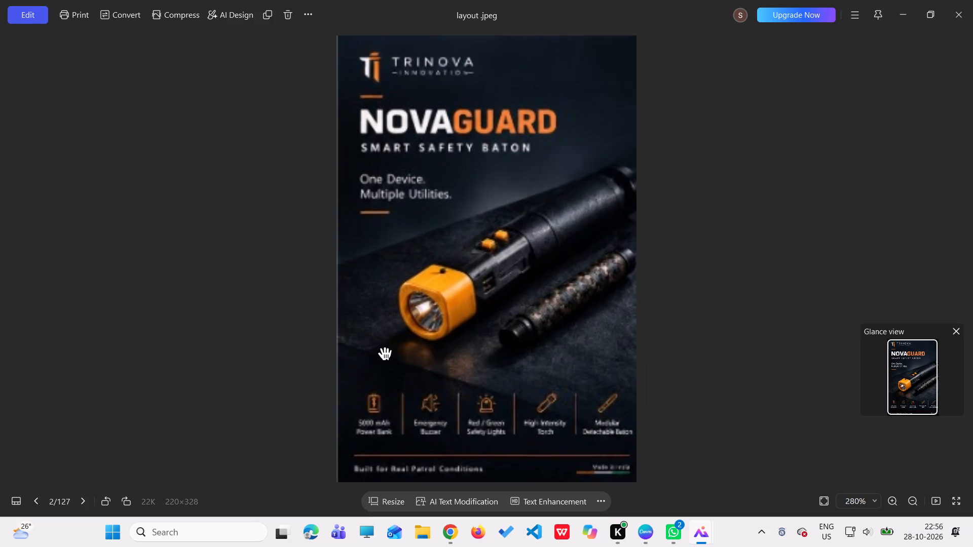
pyautogui.scroll(-2, 684, 300)
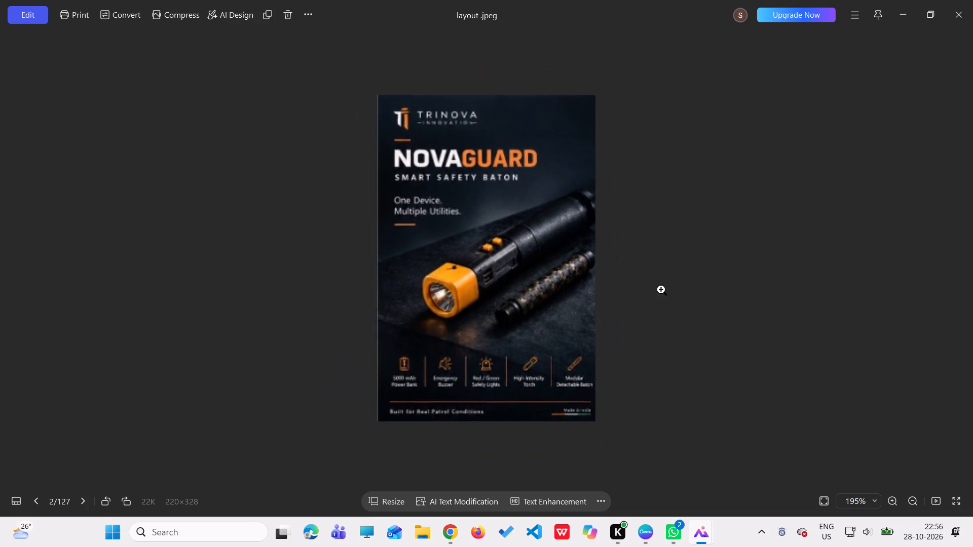
# Examine the layout 2 reference image in WPS Photos, and return to the pamphlet in Canva.
pyautogui.click(907, 14)
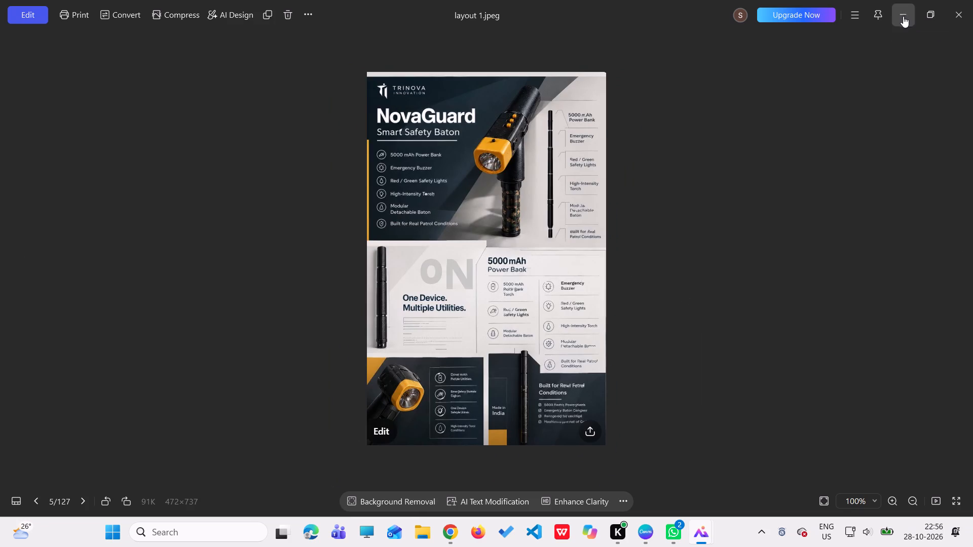
pyautogui.click(904, 15)
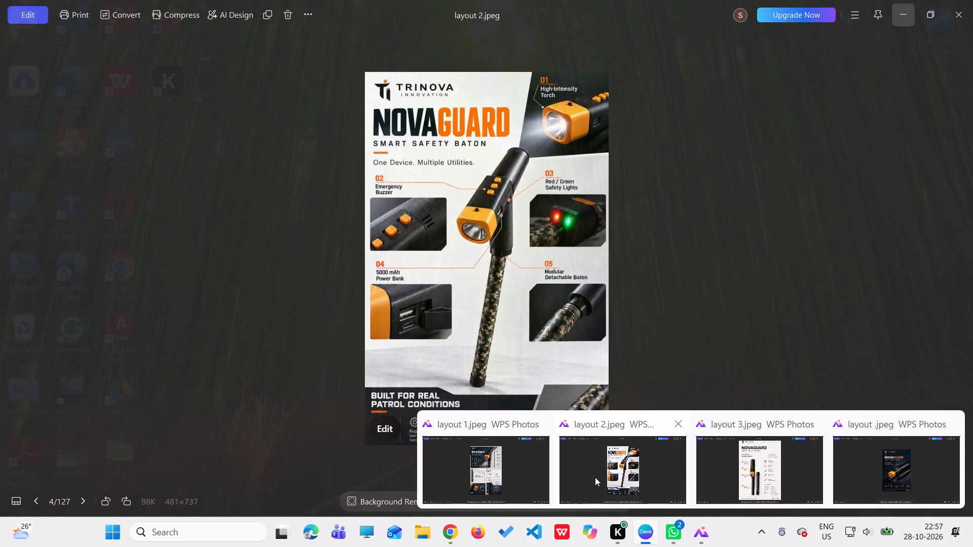
pyautogui.click(595, 477)
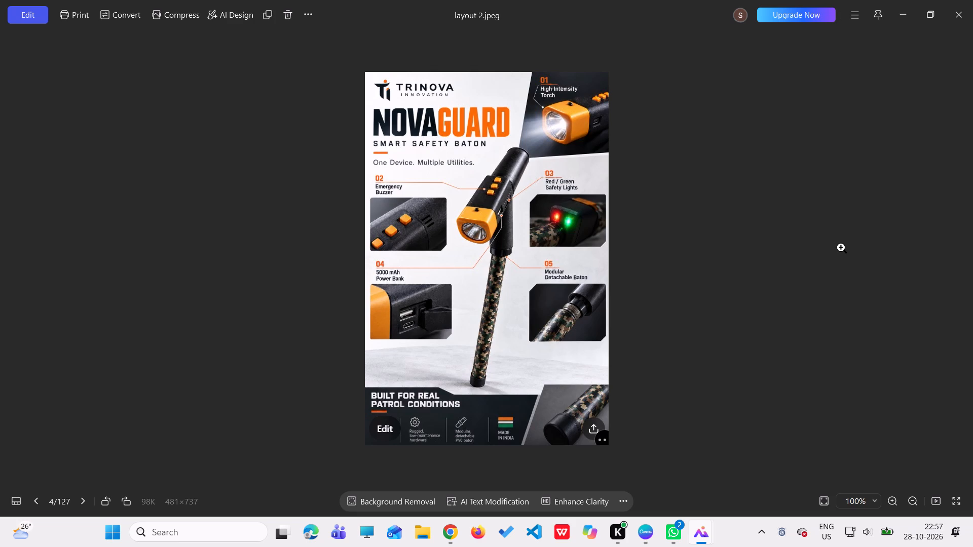
pyautogui.click(791, 247)
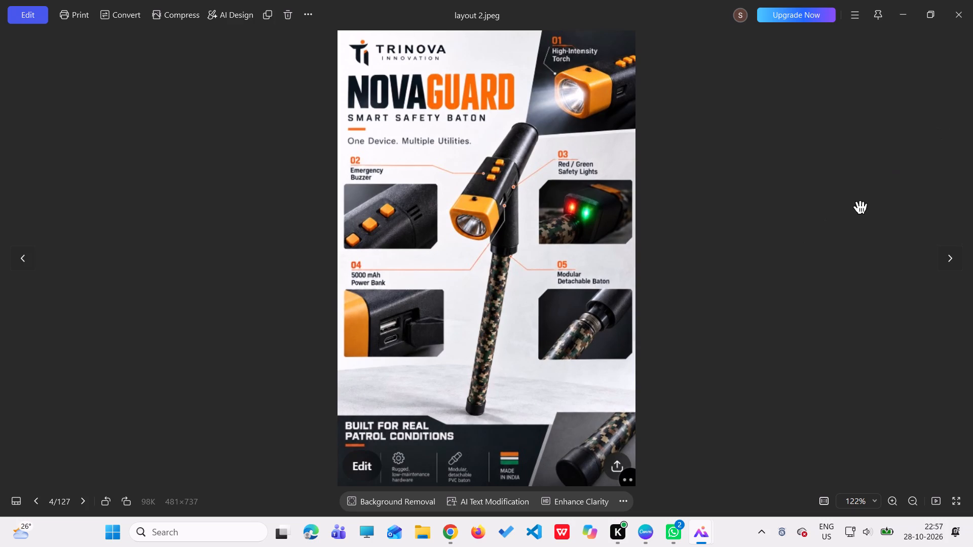
pyautogui.scroll(-2, 860, 207)
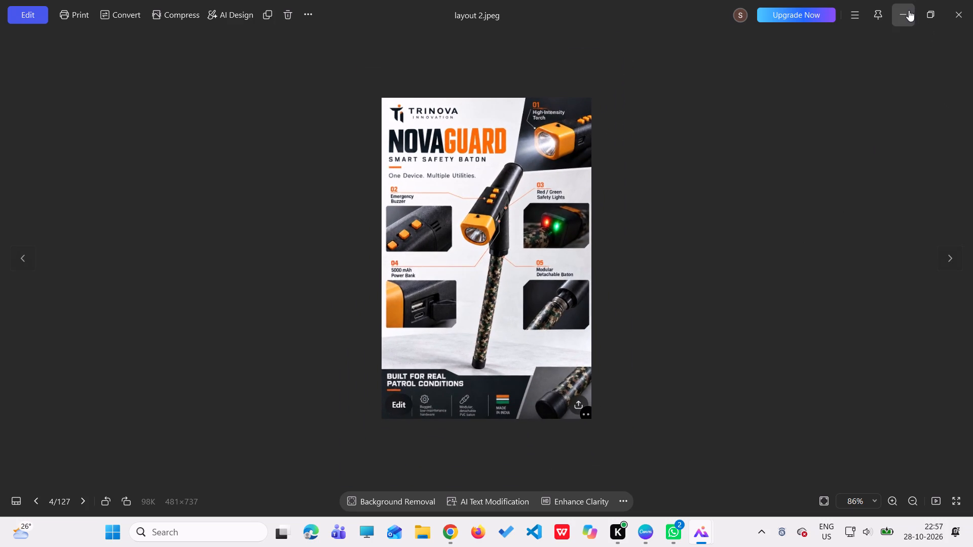
pyautogui.click(908, 10)
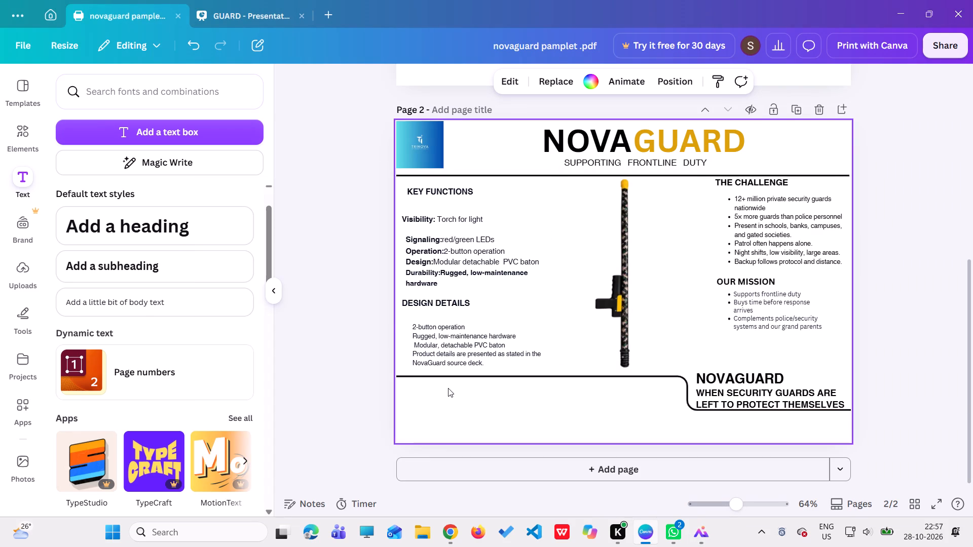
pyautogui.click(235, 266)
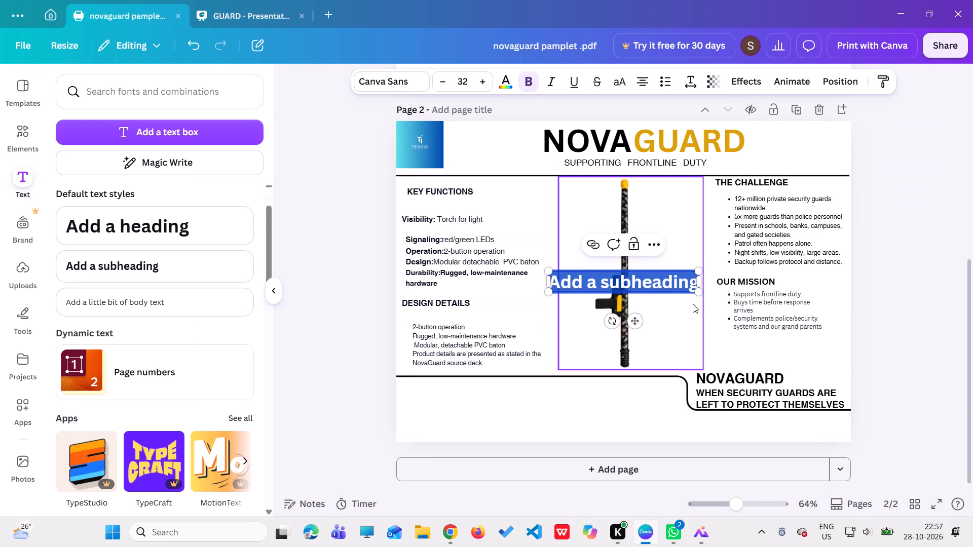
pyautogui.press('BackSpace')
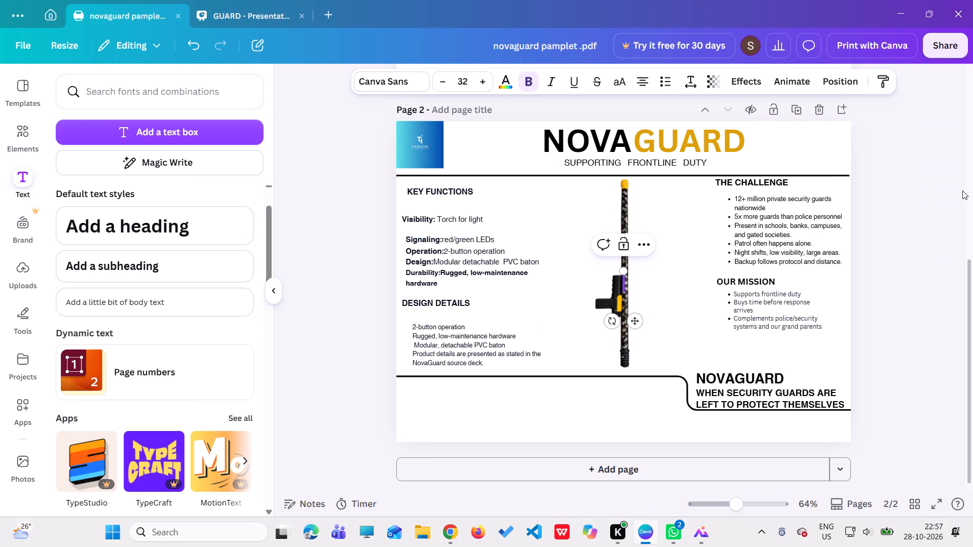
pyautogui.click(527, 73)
# Add a subheading reading "BUILD FOR REAL PATROL CONDITION" to page 2.
pyautogui.click(96, 265)
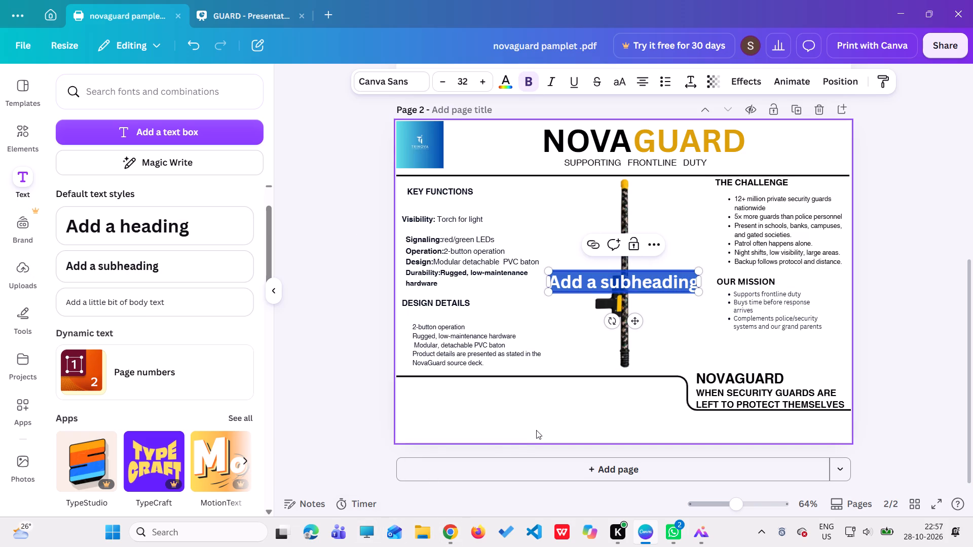
pyautogui.press('BackSpace')
pyautogui.press('space')
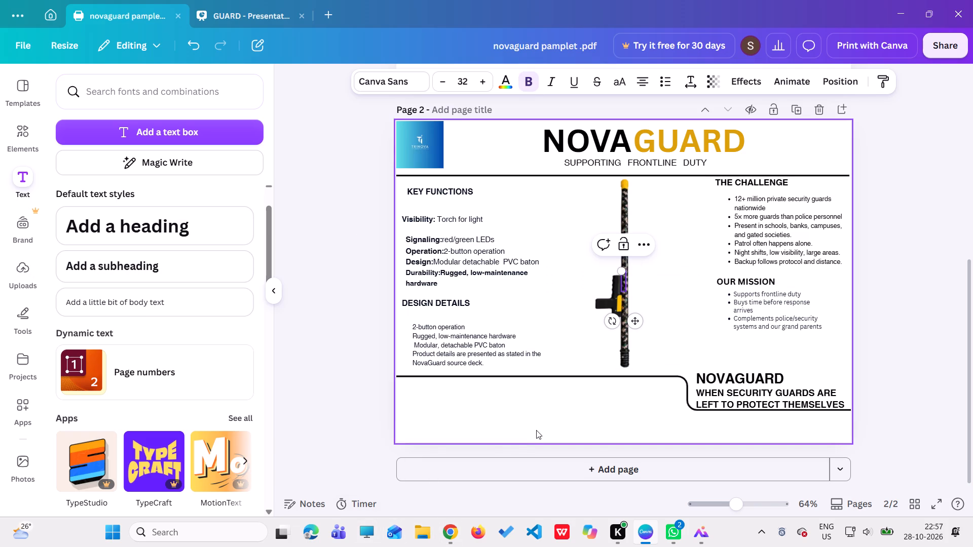
pyautogui.write('B')
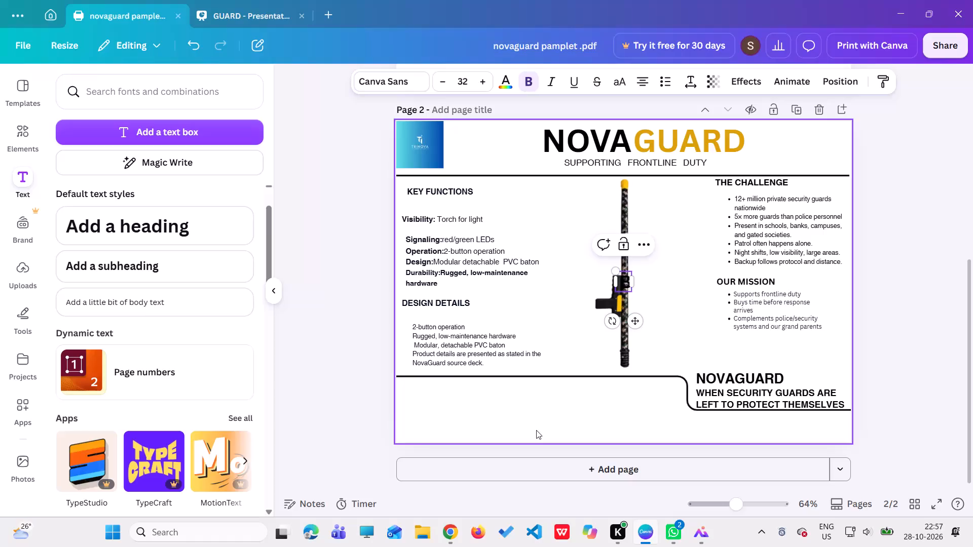
pyautogui.write('UI')
pyautogui.press('l')
pyautogui.write('D F')
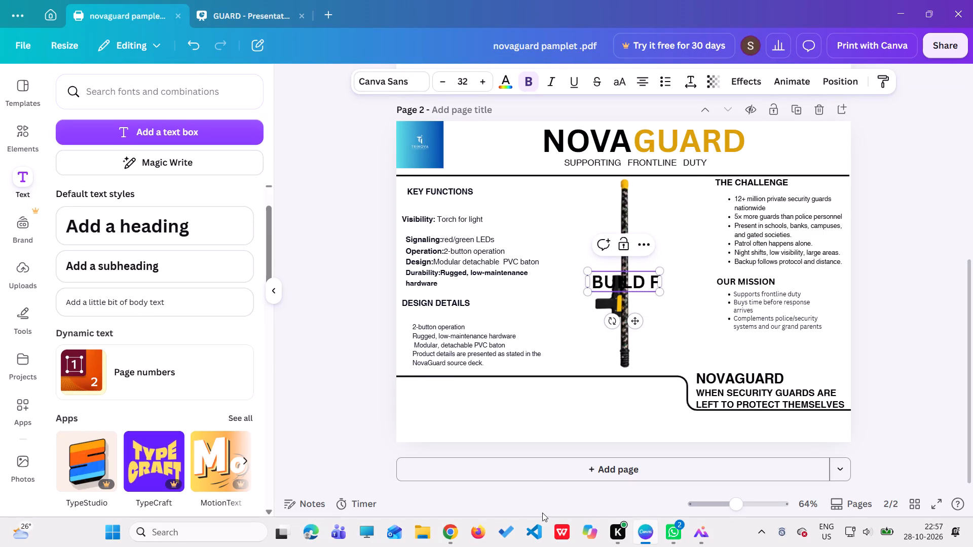
pyautogui.write('OR REAL PA')
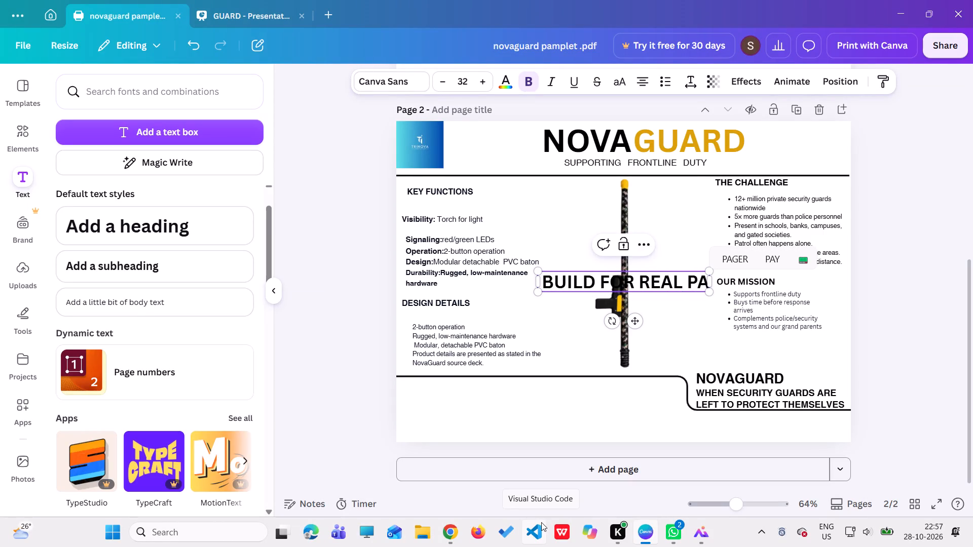
pyautogui.write('TROL CONDITION')
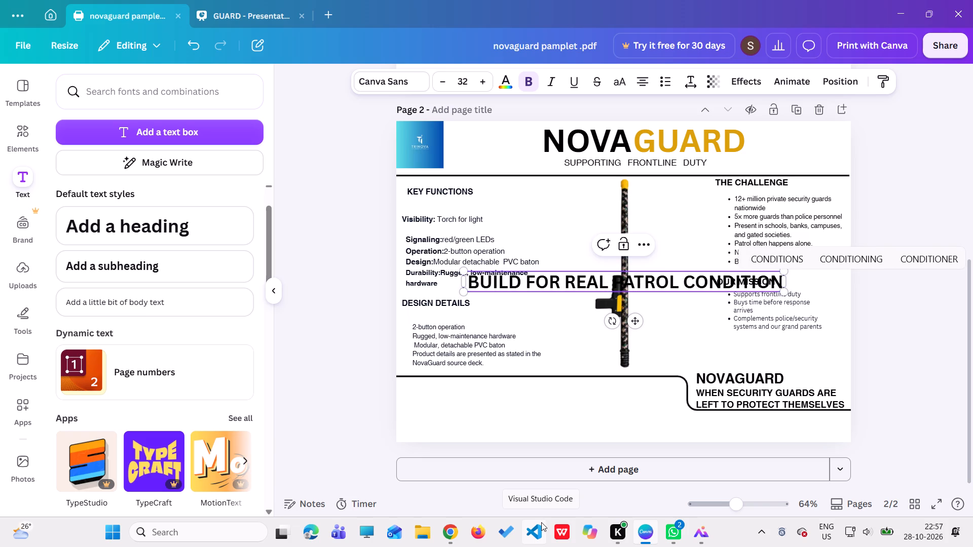
# Make the BUILD FOR REAL PATROL CONDITION line bold italic at size 21 and place it at the left, just beneath page 2's bottom divider.
pyautogui.moveTo(640, 320); pyautogui.dragTo(623, 335)
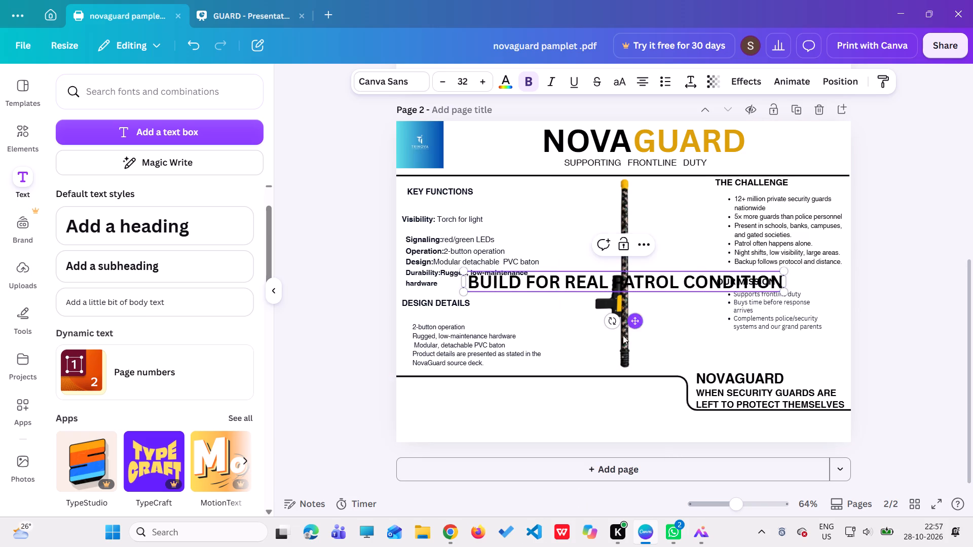
pyautogui.moveTo(623, 335); pyautogui.dragTo(572, 432)
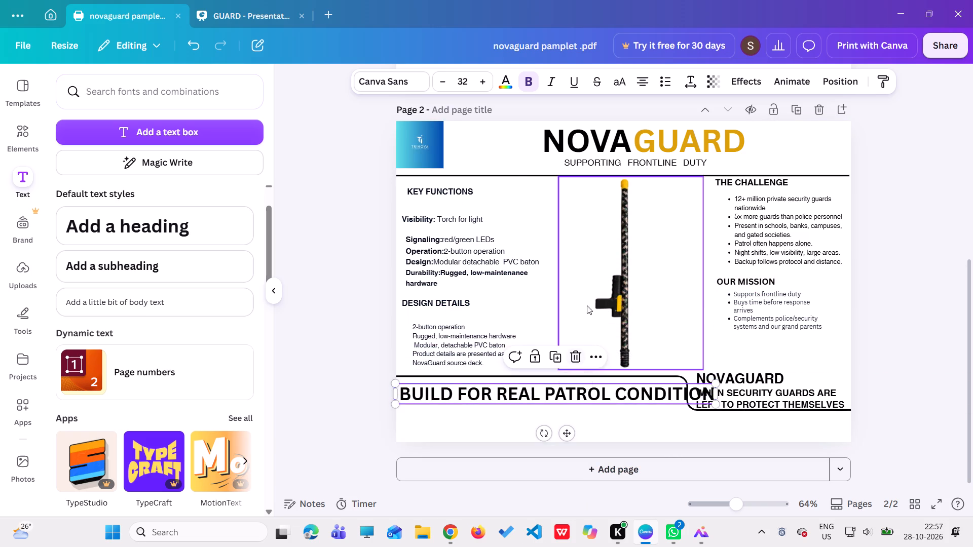
pyautogui.tripleClick(438, 82)
pyautogui.tripleClick(438, 82)
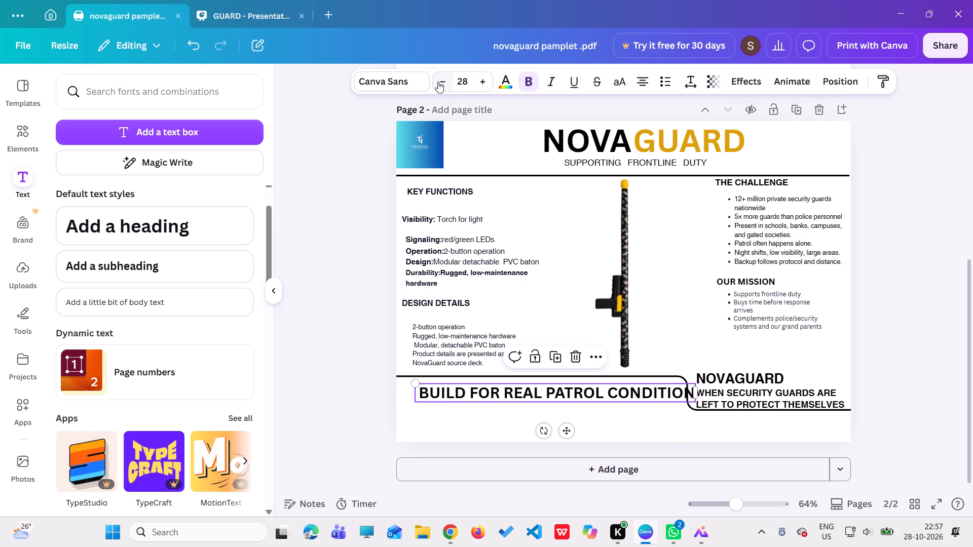
pyautogui.click(438, 82)
pyautogui.click(522, 83)
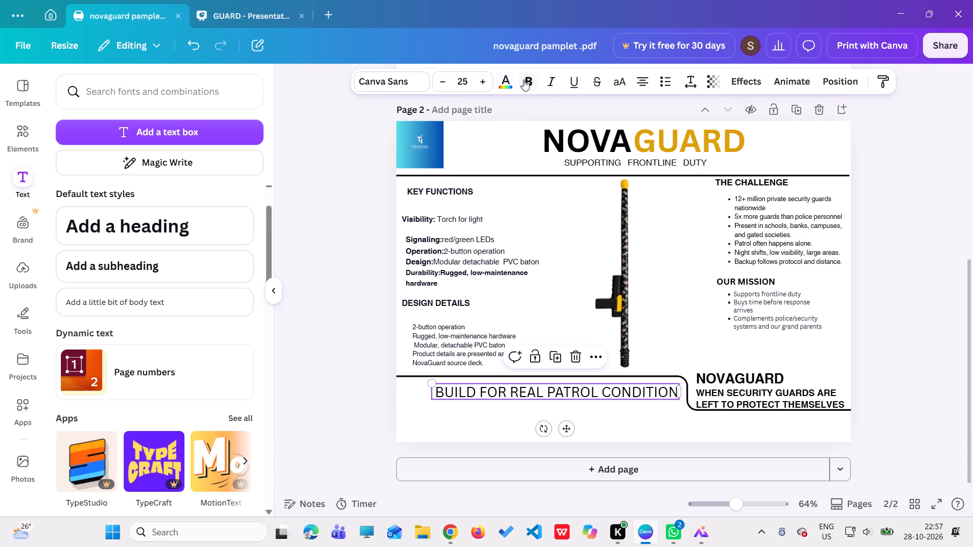
pyautogui.click(523, 80)
pyautogui.click(554, 79)
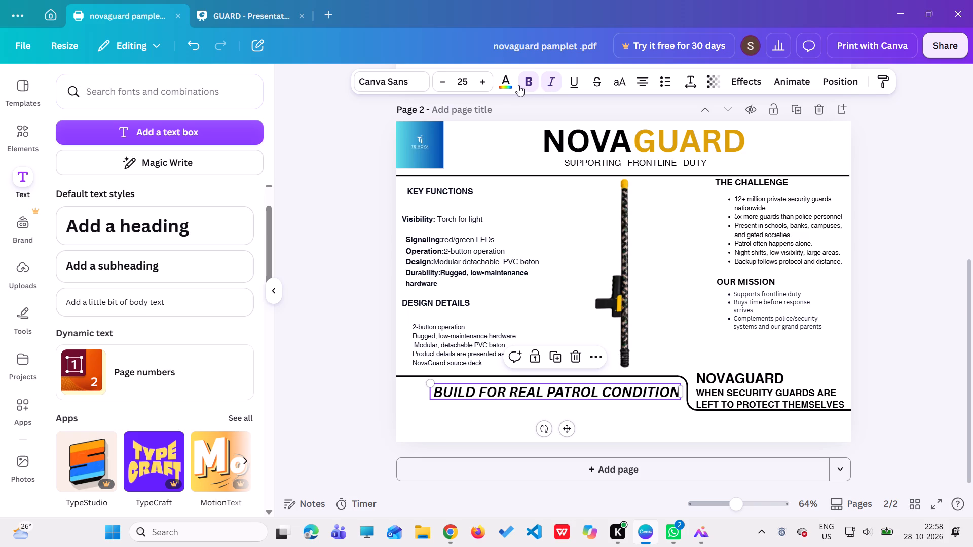
pyautogui.tripleClick(445, 83)
pyautogui.click(446, 83)
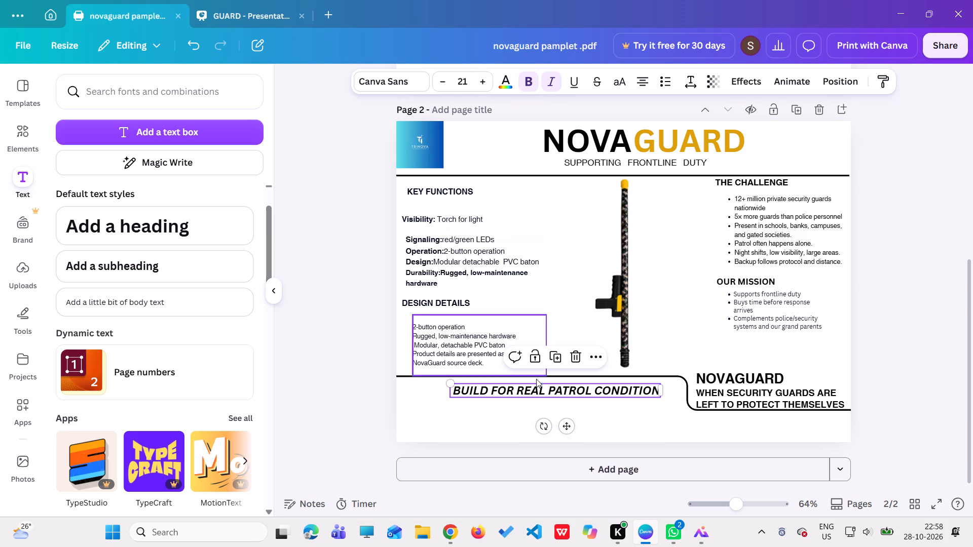
pyautogui.moveTo(564, 426); pyautogui.dragTo(513, 419)
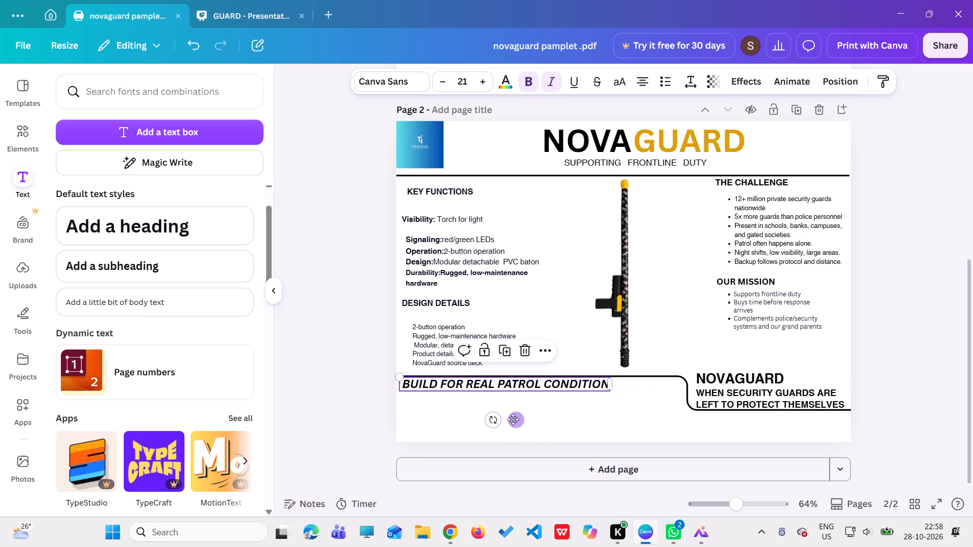
# Insert an extra space after BUILD and after FOR in the patrol condition tagline.
pyautogui.click(439, 379)
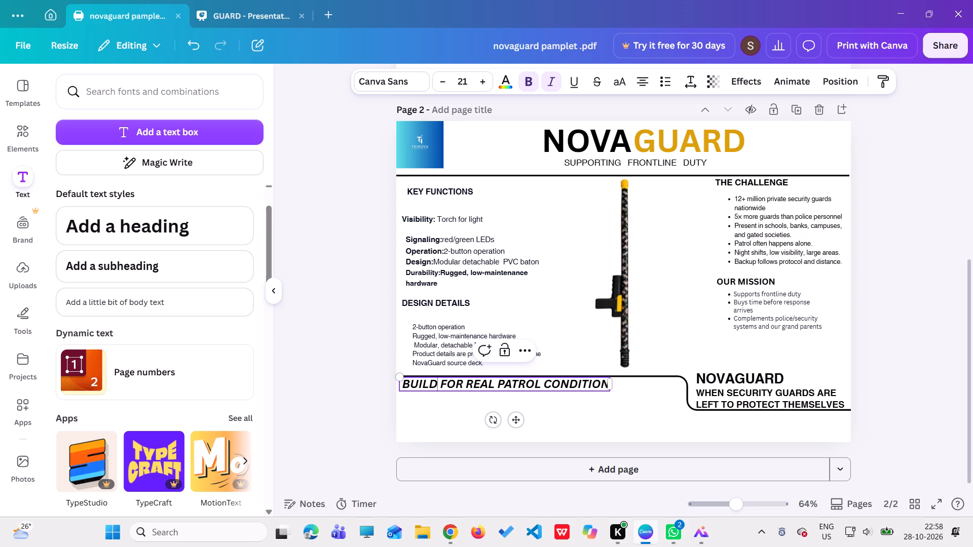
pyautogui.press('space')
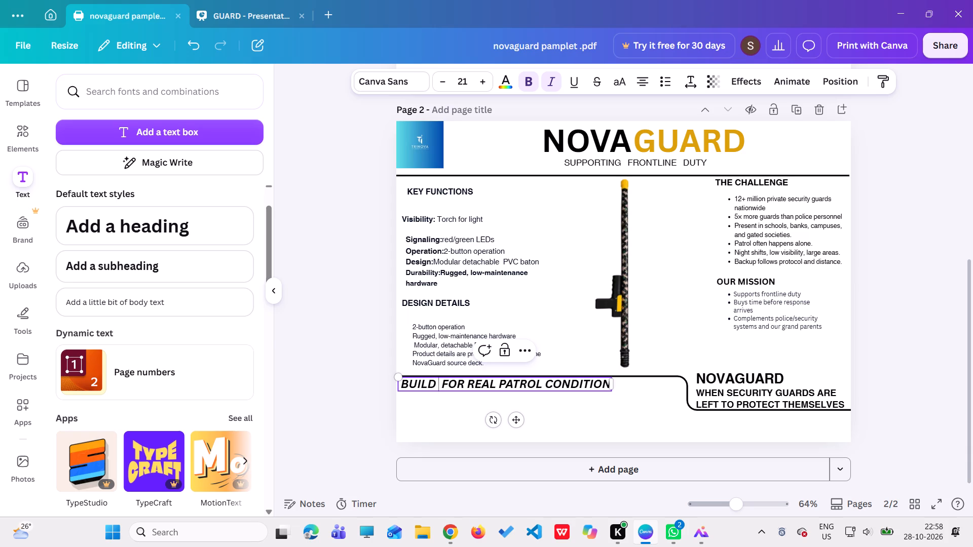
pyautogui.press('Right')
pyautogui.press('Right')
pyautogui.press('Right')
pyautogui.press('Right')
pyautogui.press('space')
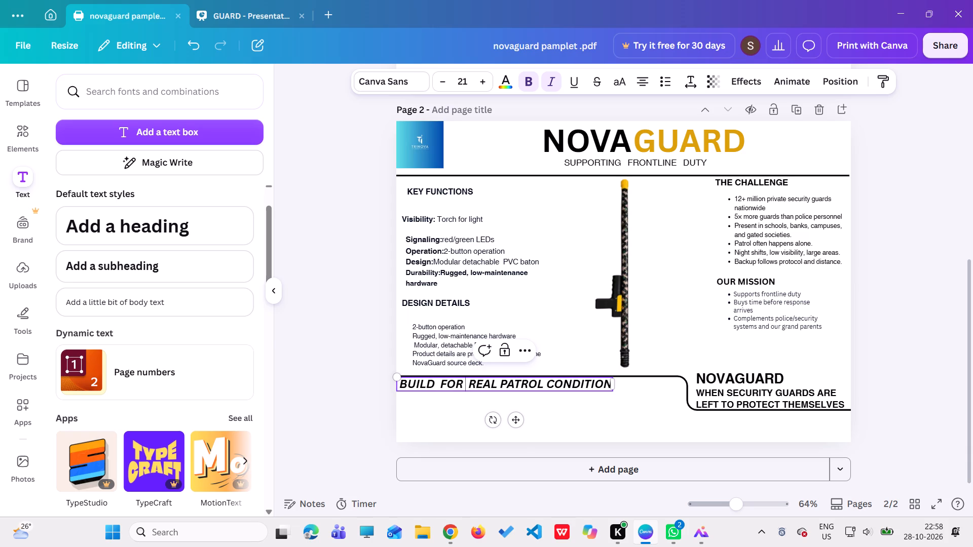
pyautogui.press('Right')
pyautogui.press('Right')
pyautogui.press('Right')
pyautogui.press('Right')
pyautogui.press('Right')
pyautogui.press('Right')
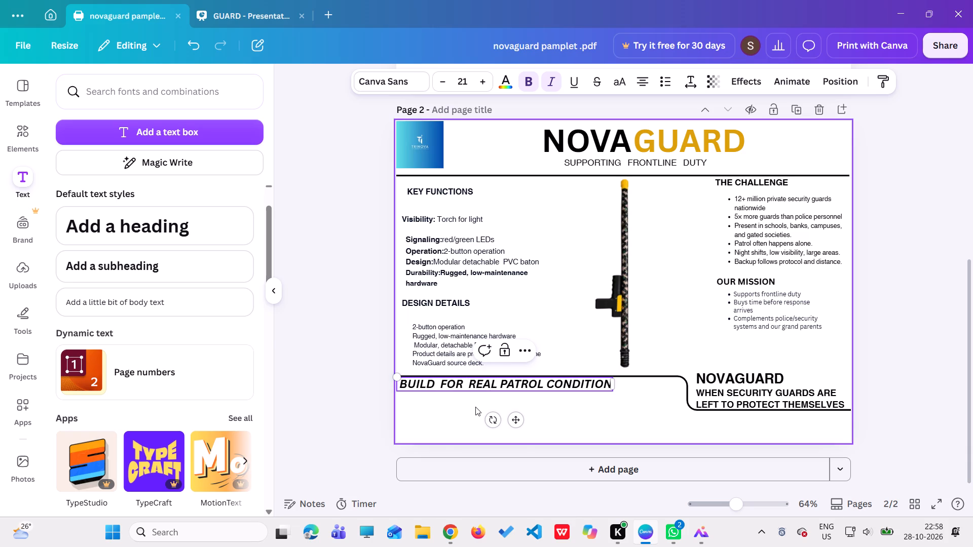
pyautogui.press('Left')
pyautogui.press('space')
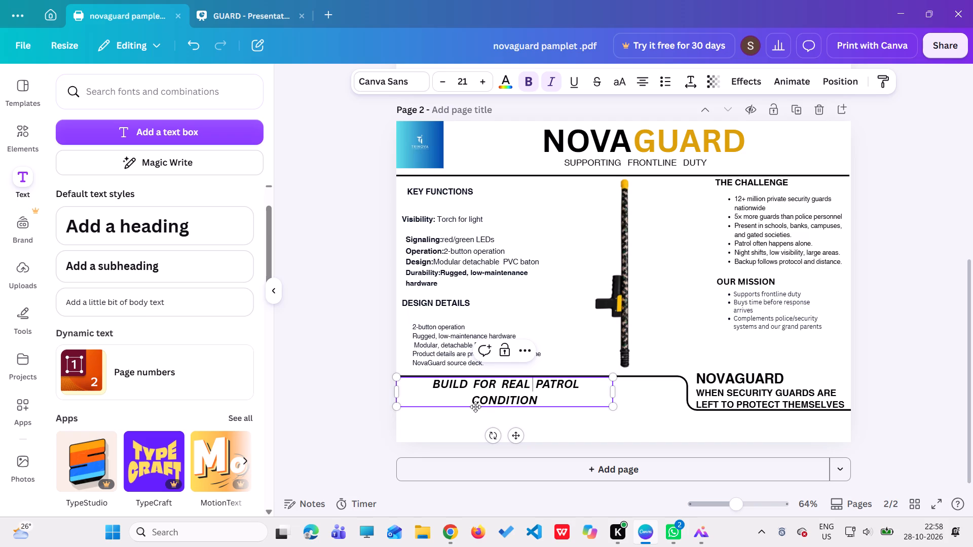
pyautogui.press('BackSpace')
pyautogui.moveTo(473, 408); pyautogui.dragTo(479, 412)
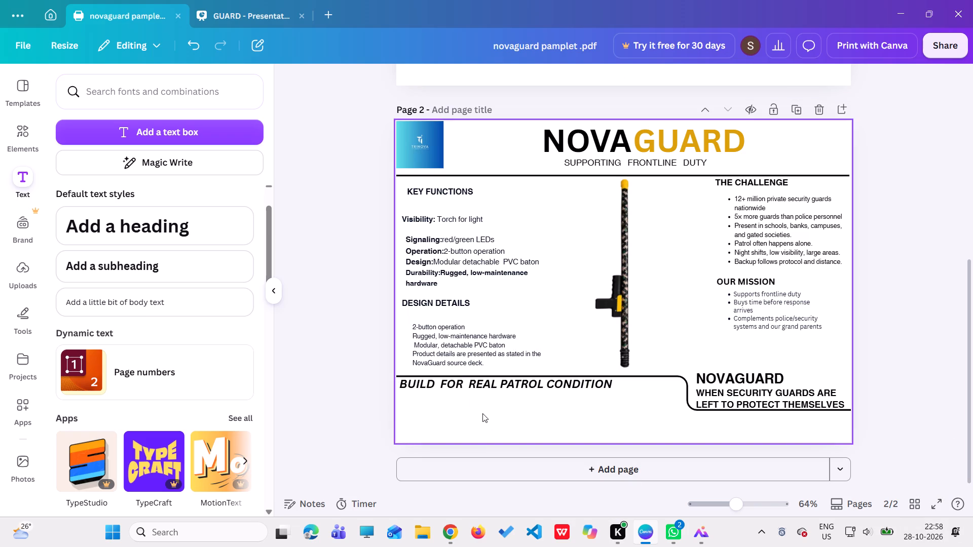
# Insert an extra space after REAL and after PATROL in the tagline beneath the divider.
pyautogui.click(501, 379)
pyautogui.press('n')
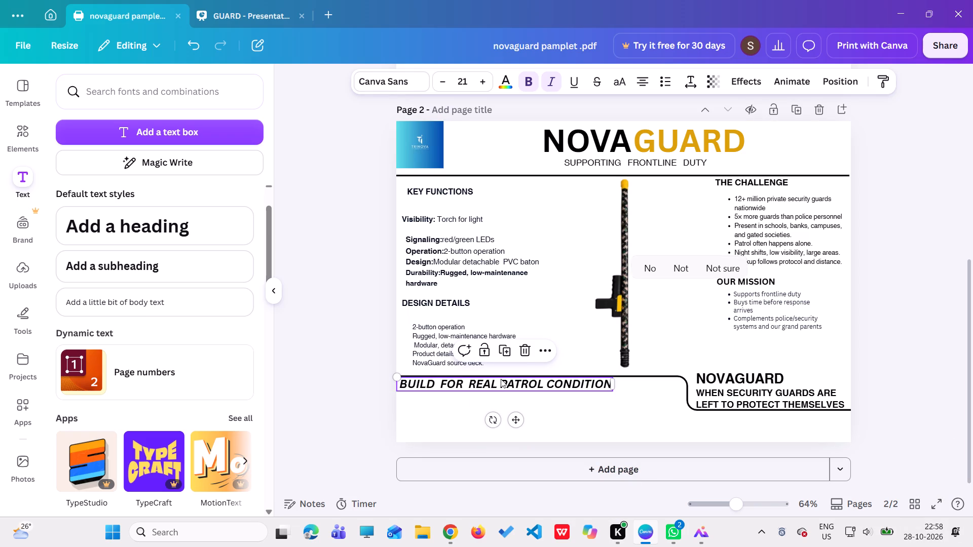
pyautogui.click(495, 388)
pyautogui.press('space')
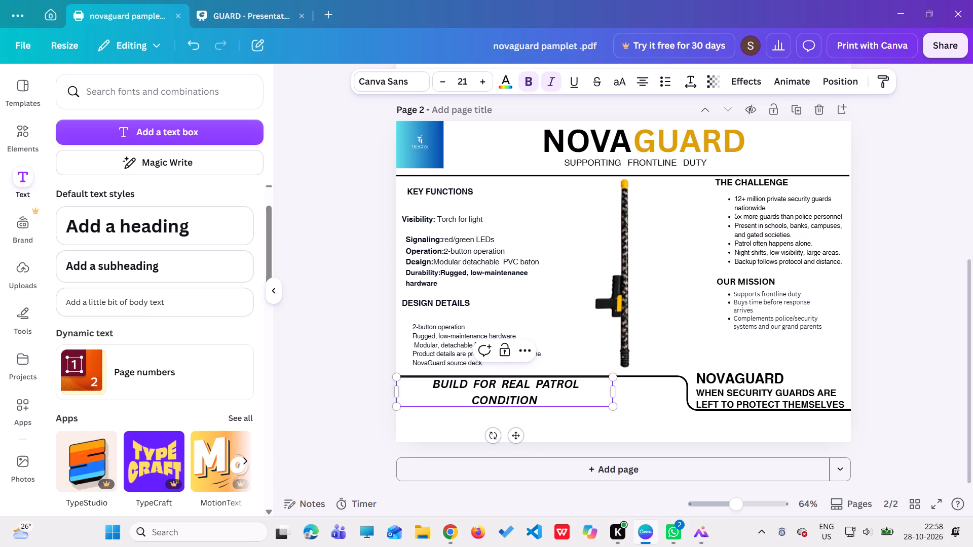
pyautogui.press('Return')
pyautogui.press('BackSpace')
pyautogui.click(582, 380)
pyautogui.press('space')
# Widen the tagline's text box to about 18.1 so the text fits on one line before the divider's curve.
pyautogui.moveTo(615, 392); pyautogui.dragTo(678, 387)
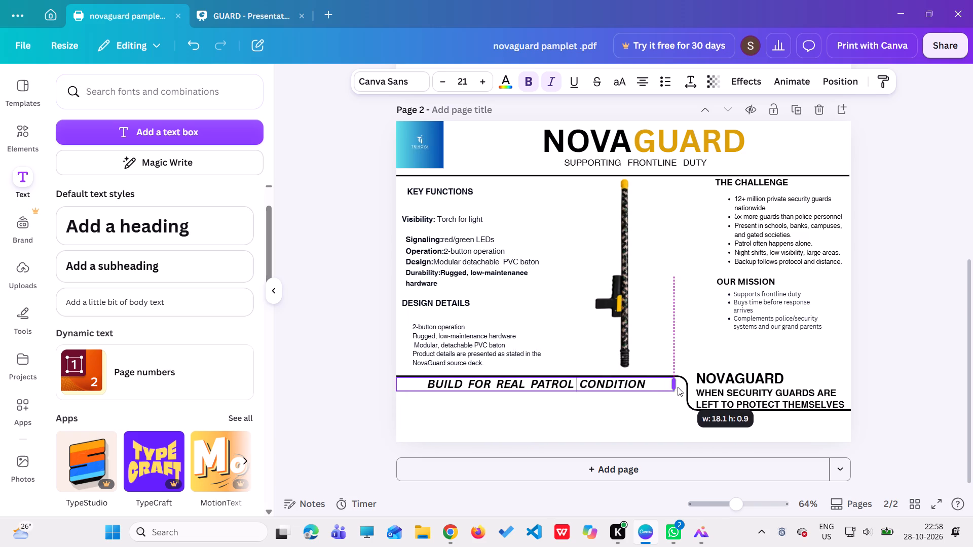
pyautogui.moveTo(678, 387); pyautogui.dragTo(679, 387)
# Insert one more space after BUILD and after FOR in page 2's patrol condition tagline.
pyautogui.click(464, 383)
pyautogui.press('space')
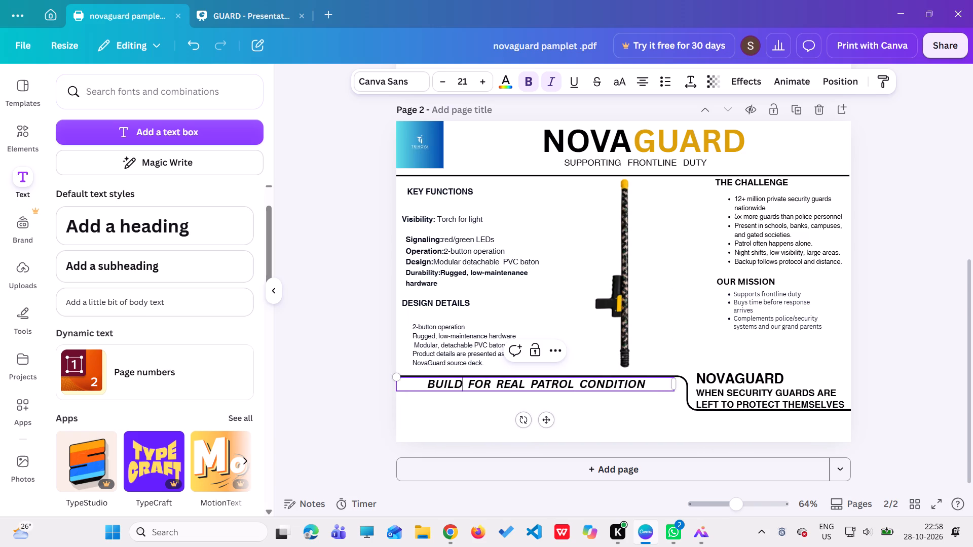
pyautogui.click(495, 383)
pyautogui.press('space')
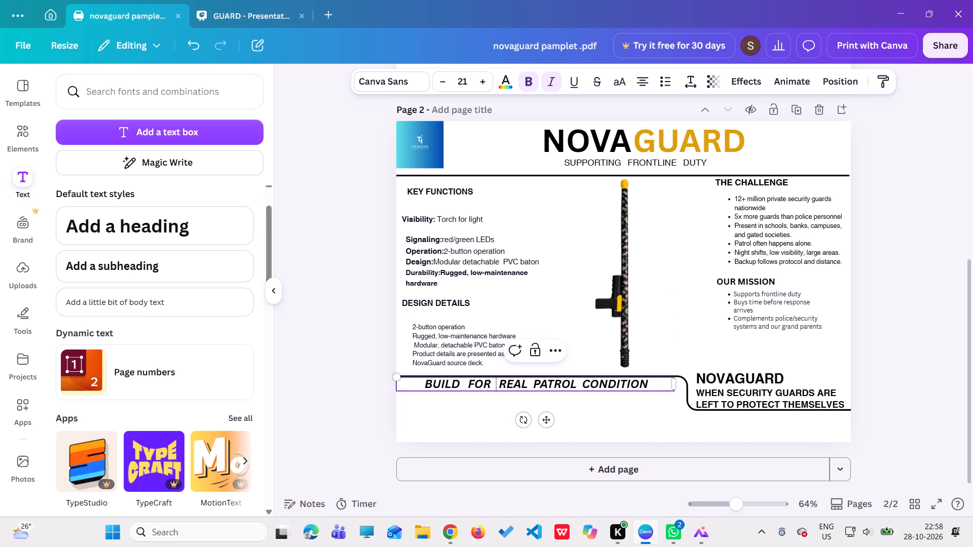
pyautogui.click(577, 407)
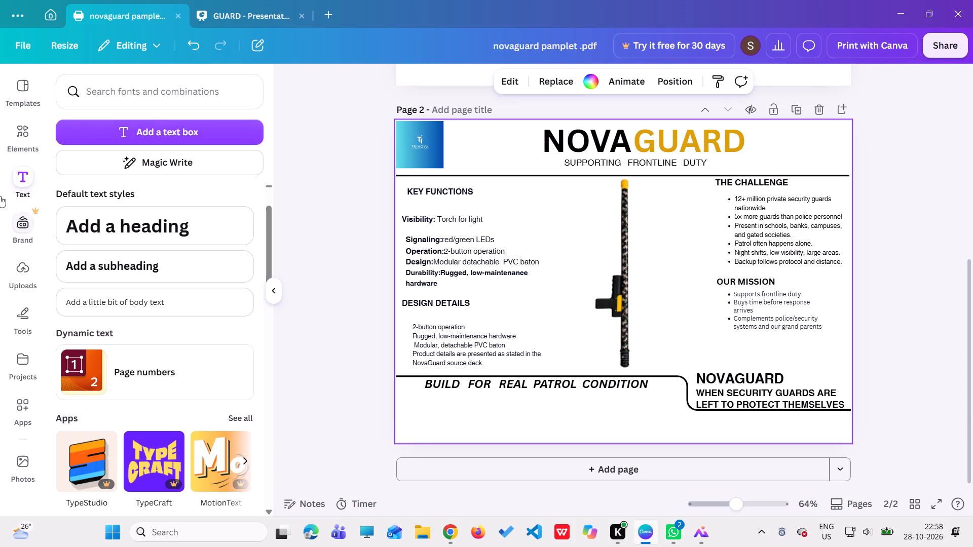
# Search the templates for BLACL PAPER and browse the matching designs.
pyautogui.click(28, 106)
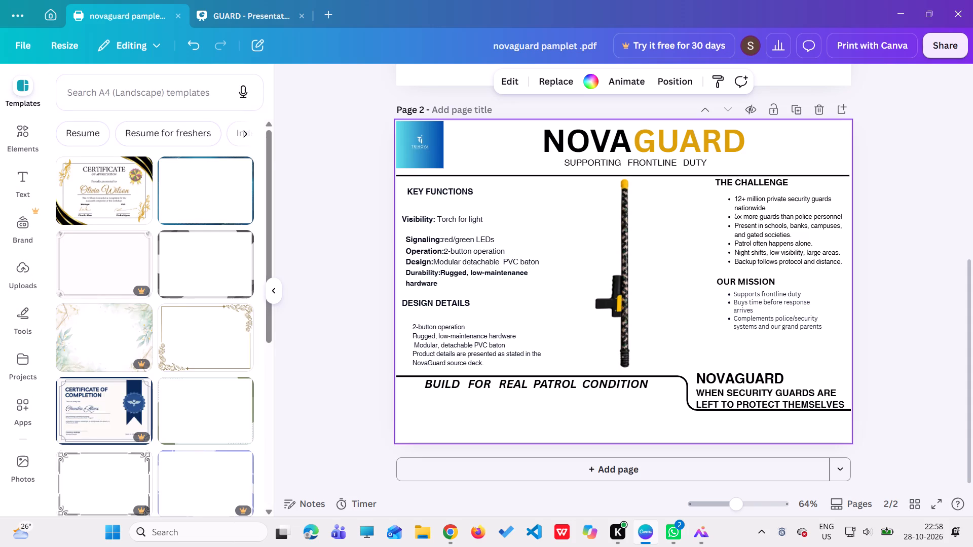
pyautogui.click(111, 89)
pyautogui.write('BLACL')
pyautogui.press('space')
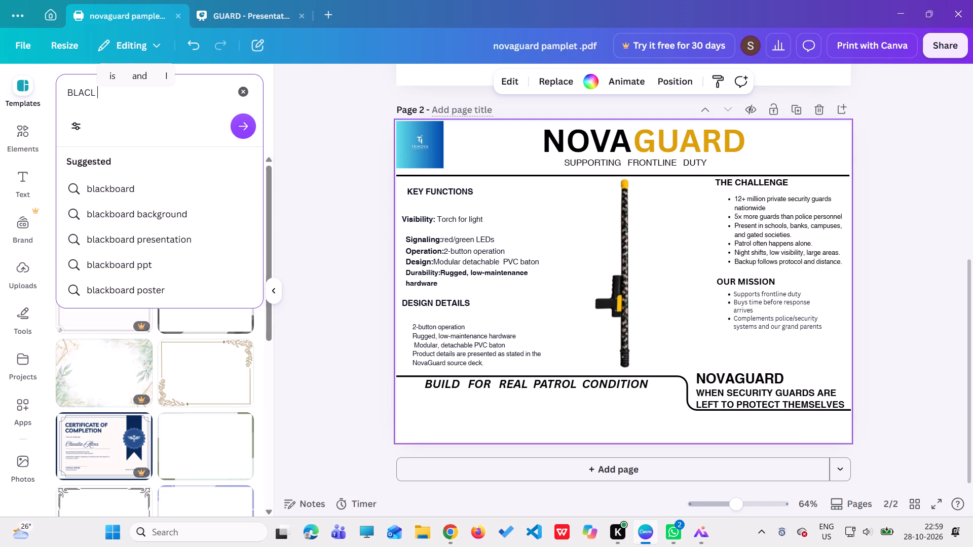
pyautogui.write('PAPA')
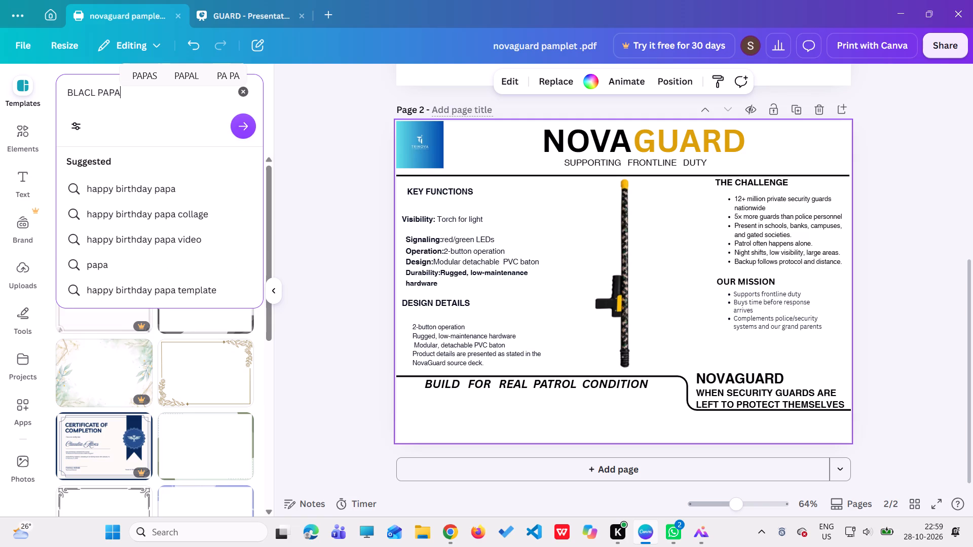
pyautogui.press('BackSpace')
pyautogui.write('ER')
pyautogui.press('Return')
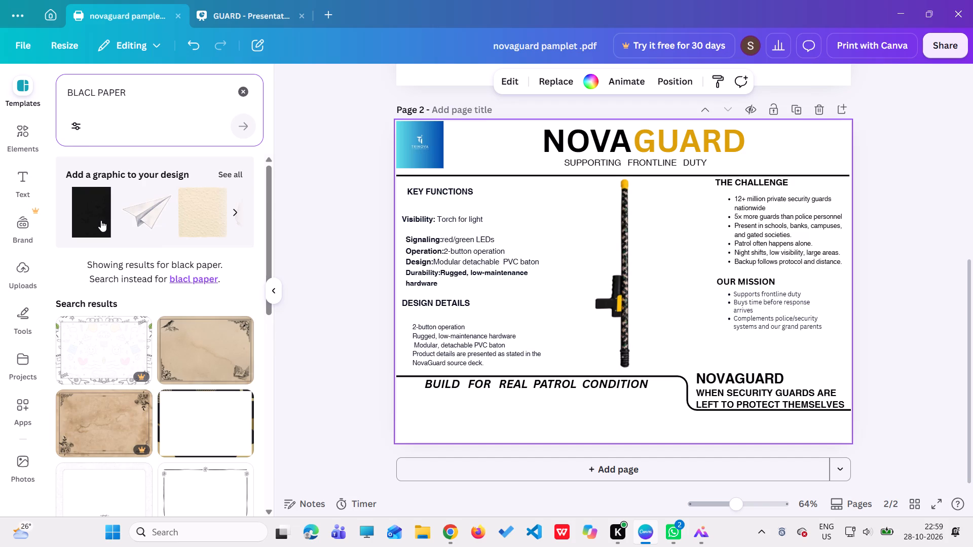
pyautogui.scroll(-8, 122, 367)
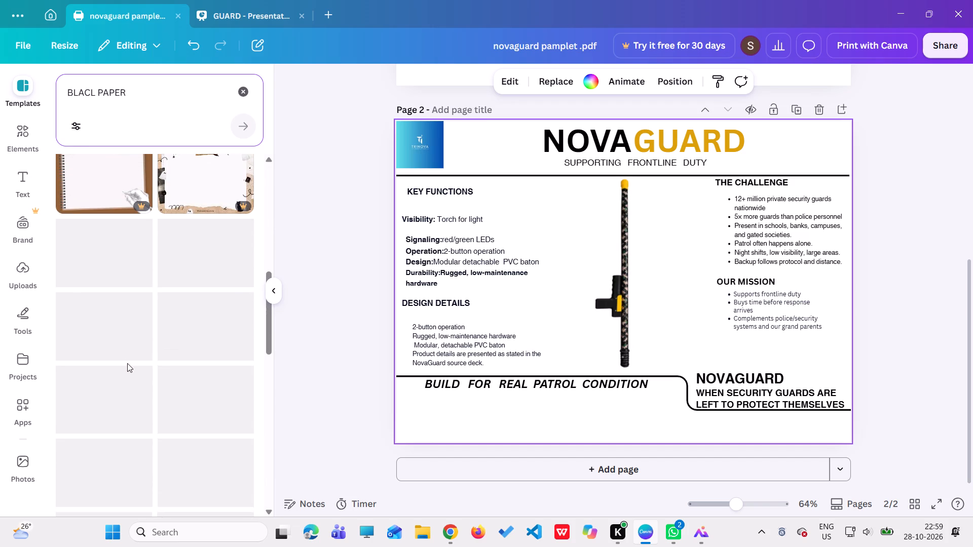
pyautogui.scroll(7, 127, 363)
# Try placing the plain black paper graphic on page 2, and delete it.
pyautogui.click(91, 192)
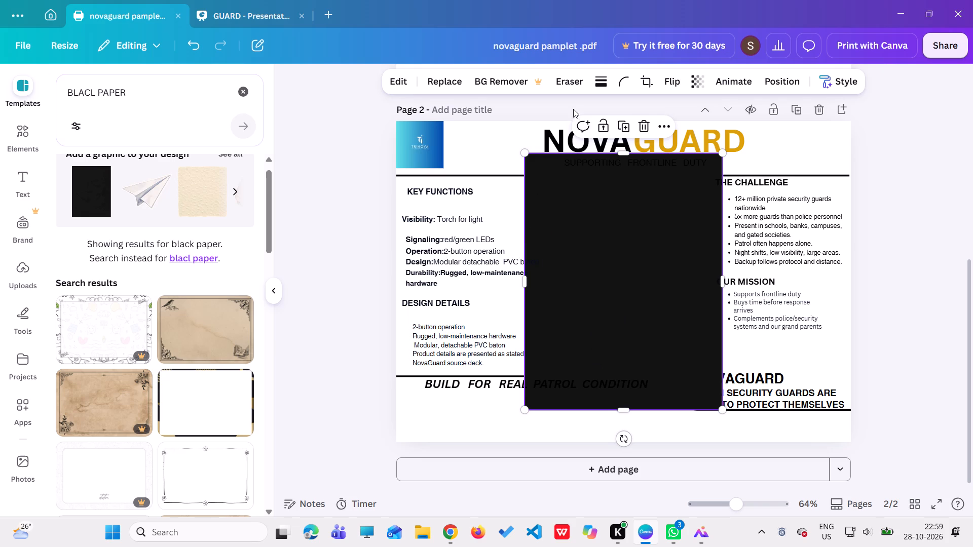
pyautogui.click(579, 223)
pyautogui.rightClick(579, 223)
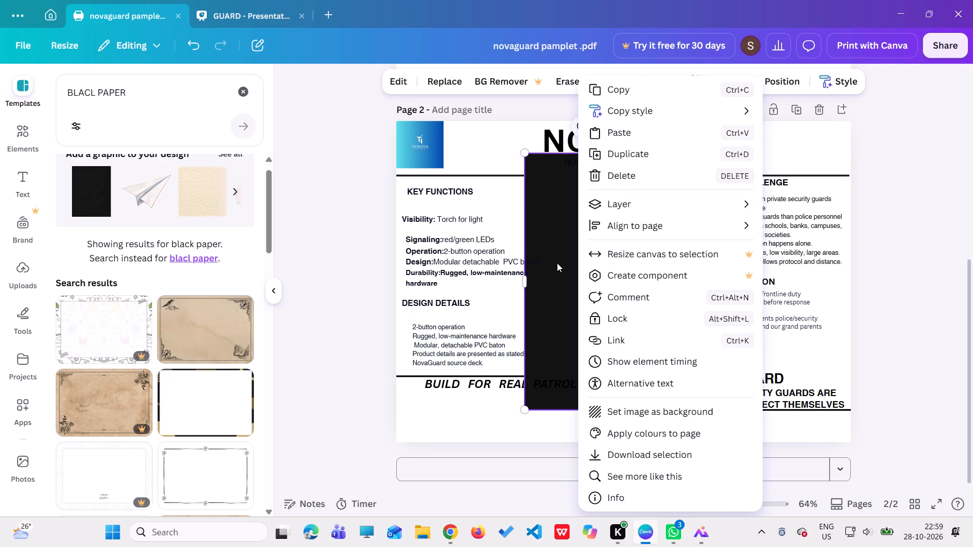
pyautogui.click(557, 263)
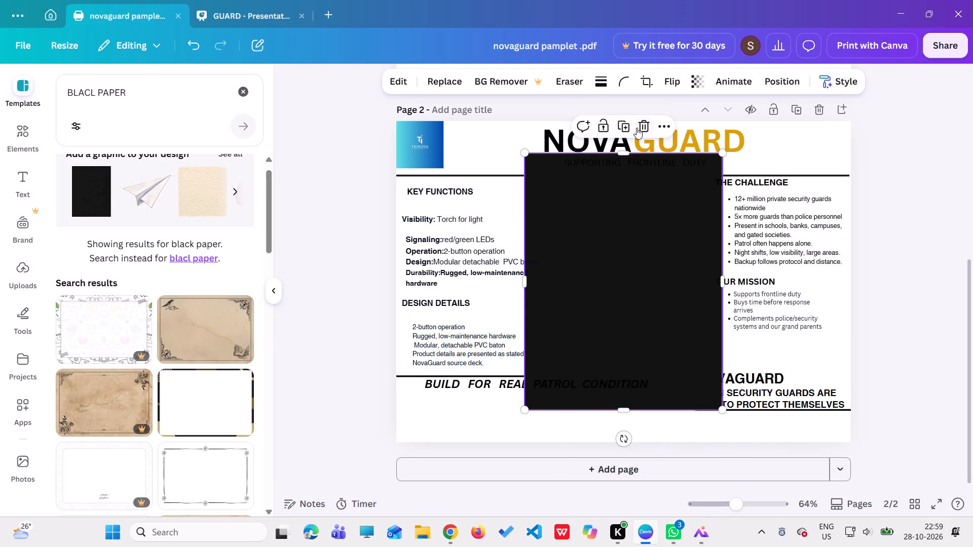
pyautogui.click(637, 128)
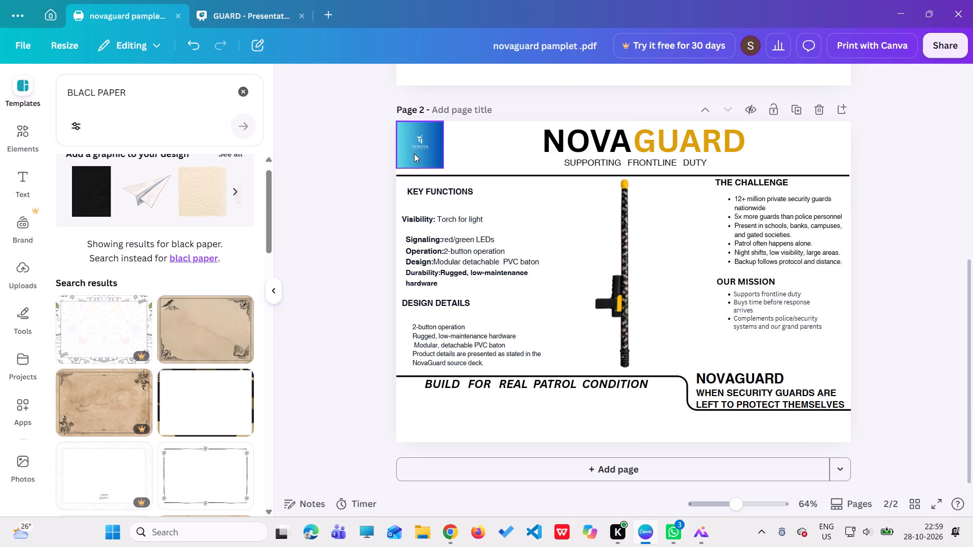
# Enlarge the Trinova logo in page 2's corner until its bottom edge meets the header divider.
pyautogui.click(414, 153)
pyautogui.moveTo(445, 169); pyautogui.dragTo(454, 171)
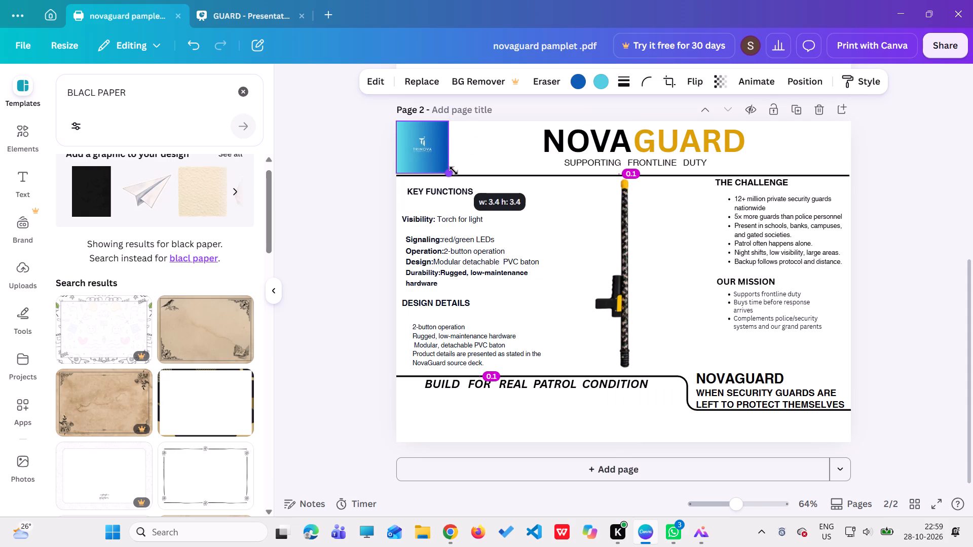
pyautogui.moveTo(454, 171); pyautogui.dragTo(455, 174)
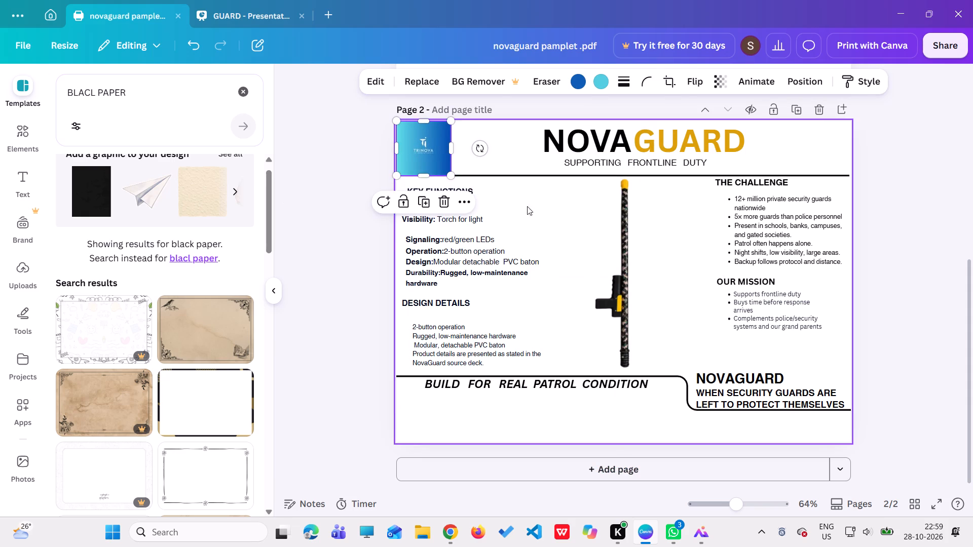
pyautogui.click(544, 210)
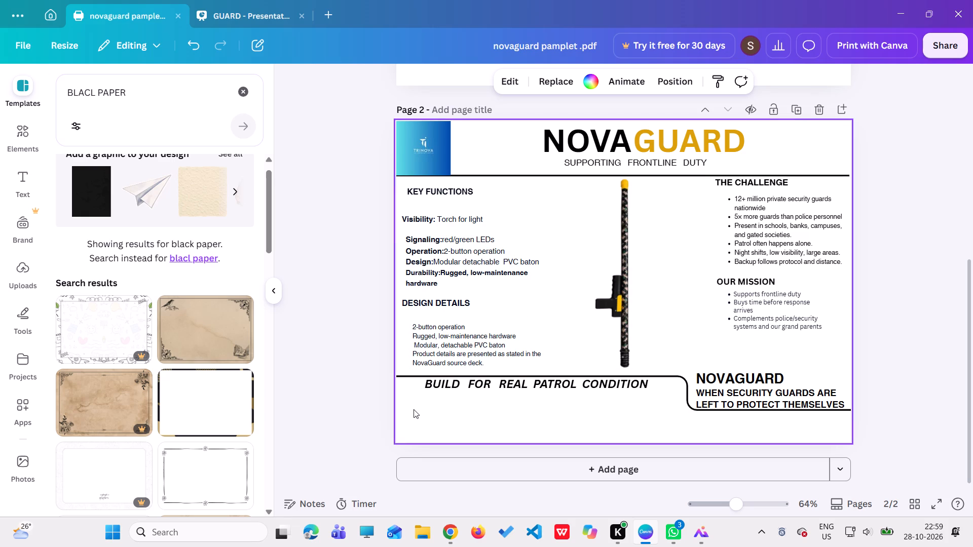
# Delete the bullet "Made for India. Priced for India." from page 1's WHY NOVAGUARD? list.
pyautogui.scroll(5, 451, 338)
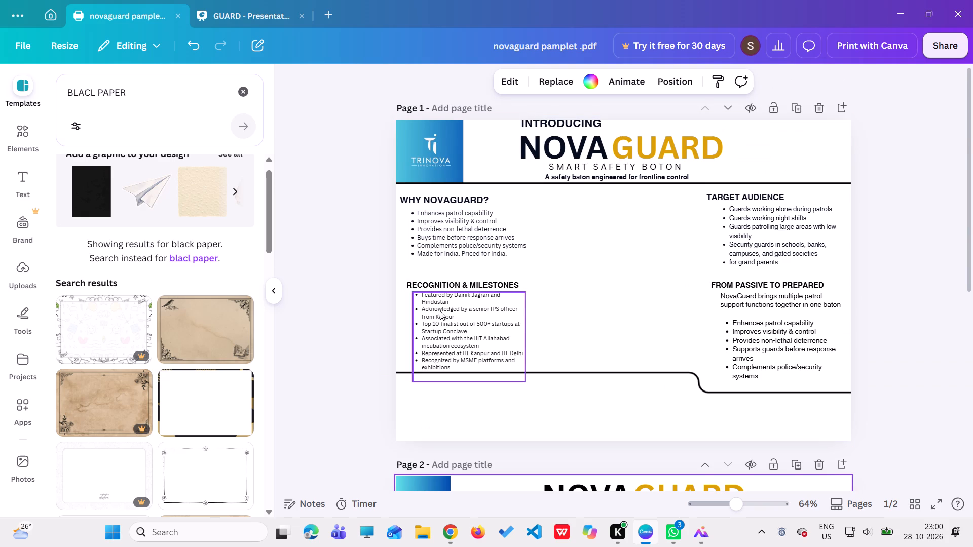
pyautogui.click(514, 254)
pyautogui.click(509, 254)
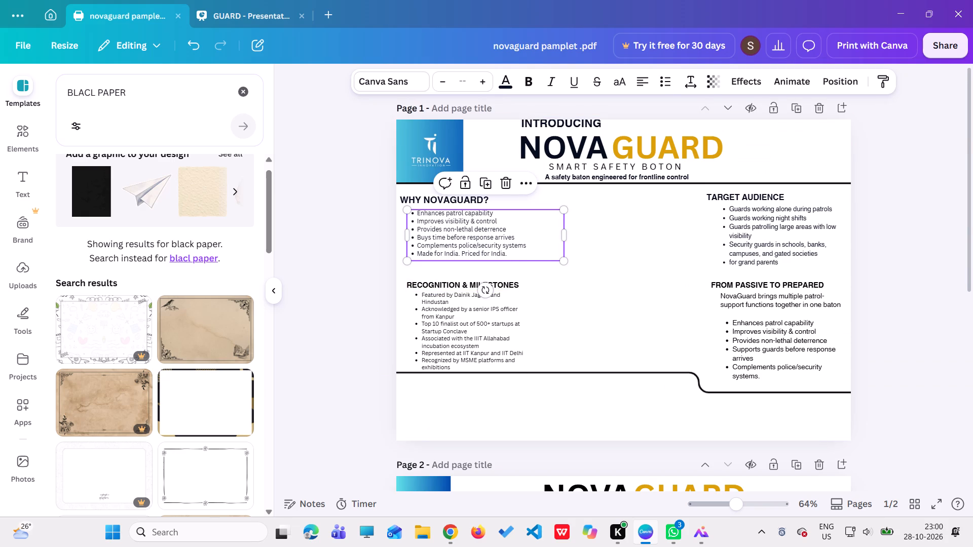
pyautogui.press('BackSpace')
pyautogui.press('BackSpace')
pyautogui.press('BackSpace')
pyautogui.press('BackSpace')
pyautogui.press('BackSpace')
pyautogui.press('BackSpace')
pyautogui.press('BackSpace')
pyautogui.press('BackSpace')
pyautogui.press('BackSpace')
pyautogui.press('BackSpace')
pyautogui.press('BackSpace')
pyautogui.press('BackSpace')
pyautogui.press('BackSpace')
pyautogui.press('BackSpace')
pyautogui.press('BackSpace')
pyautogui.press('BackSpace')
pyautogui.press('BackSpace')
pyautogui.press('BackSpace')
pyautogui.press('BackSpace')
pyautogui.press('BackSpace')
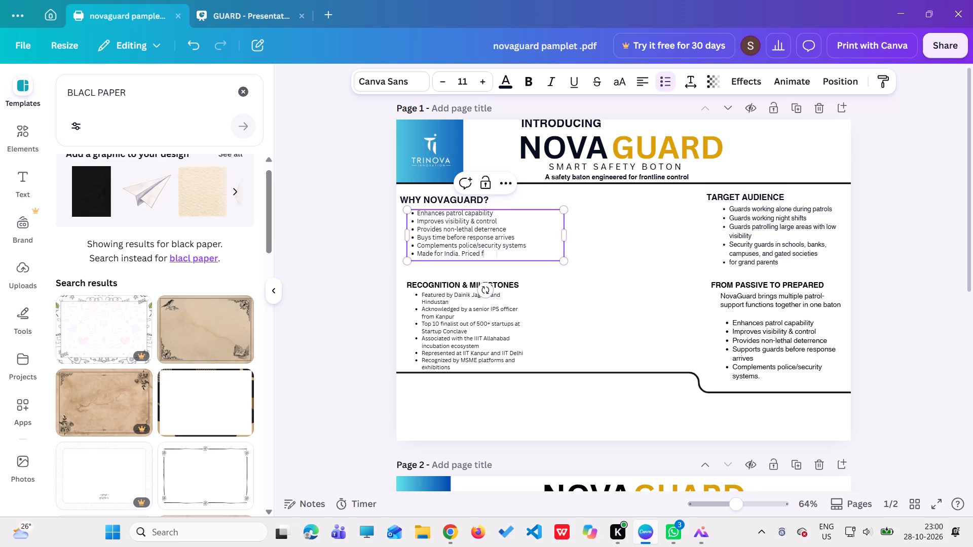
pyautogui.press('BackSpace')
pyautogui.press('BackSpace')
pyautogui.press('BackSpace')
pyautogui.press('BackSpace')
pyautogui.press('BackSpace')
pyautogui.press('BackSpace')
pyautogui.press('BackSpace')
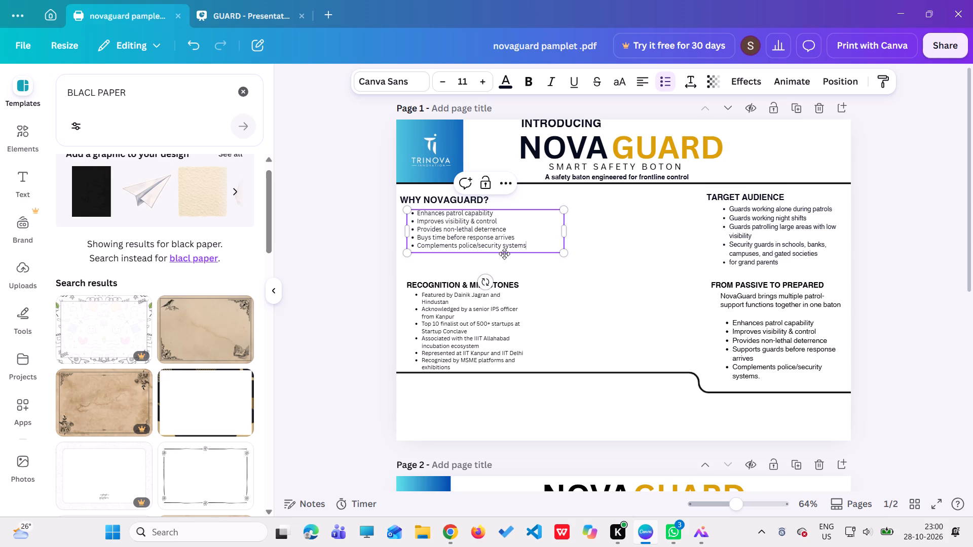
pyautogui.click(460, 273)
# Narrow the WHY NOVAGUARD? bullet box to fit its longest line and place it slightly further left beneath its heading.
pyautogui.moveTo(564, 231); pyautogui.dragTo(551, 233)
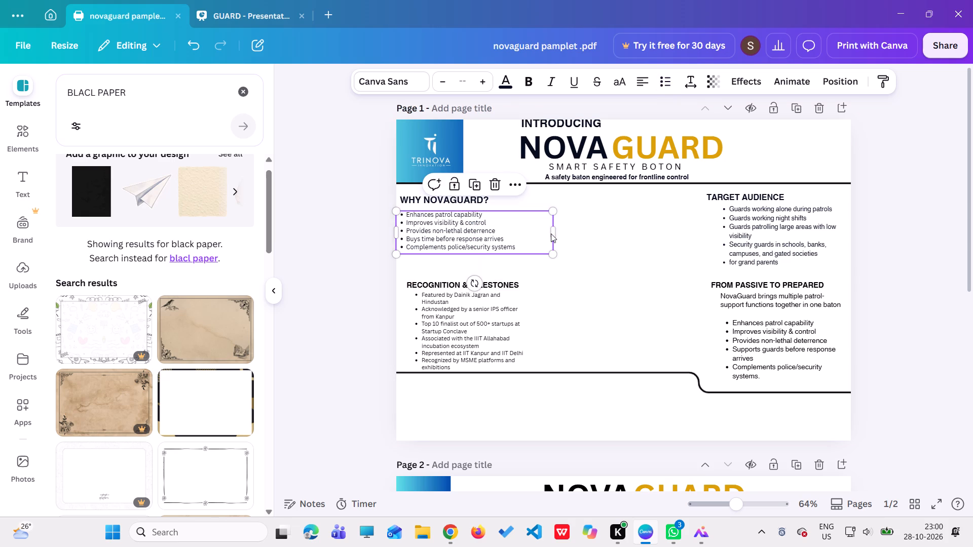
pyautogui.moveTo(557, 230); pyautogui.dragTo(537, 232)
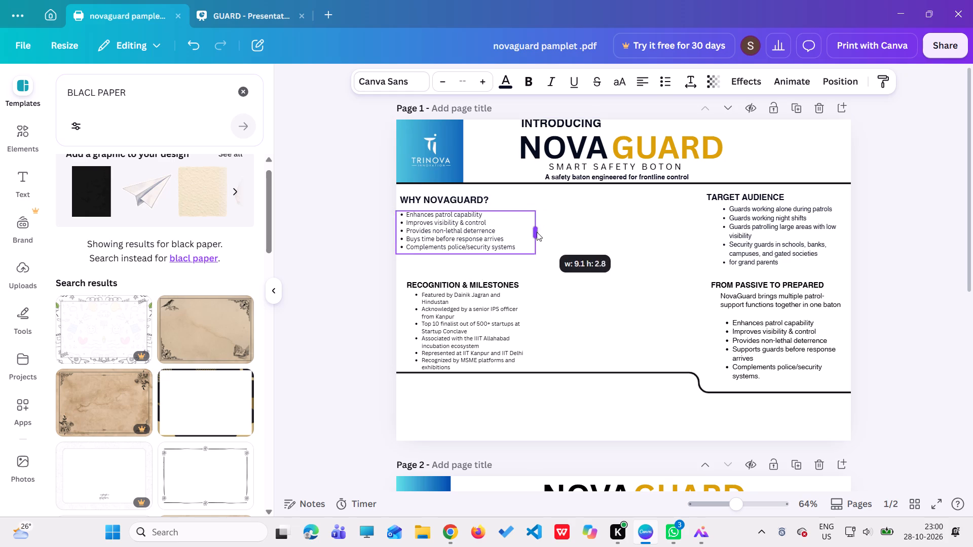
pyautogui.moveTo(537, 232); pyautogui.dragTo(522, 232)
pyautogui.moveTo(470, 233); pyautogui.dragTo(476, 233)
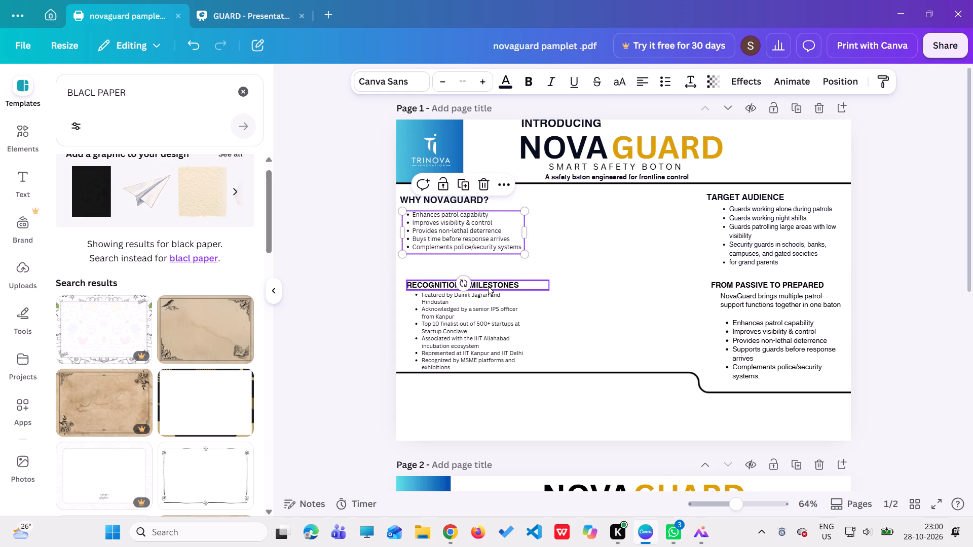
# Move the RECOGNITION & MILESTONES heading and its bullets up, closing the gap below the WHY NOVAGUARD? list and clearing the divider.
pyautogui.moveTo(488, 286); pyautogui.dragTo(488, 269)
pyautogui.moveTo(479, 319); pyautogui.dragTo(483, 307)
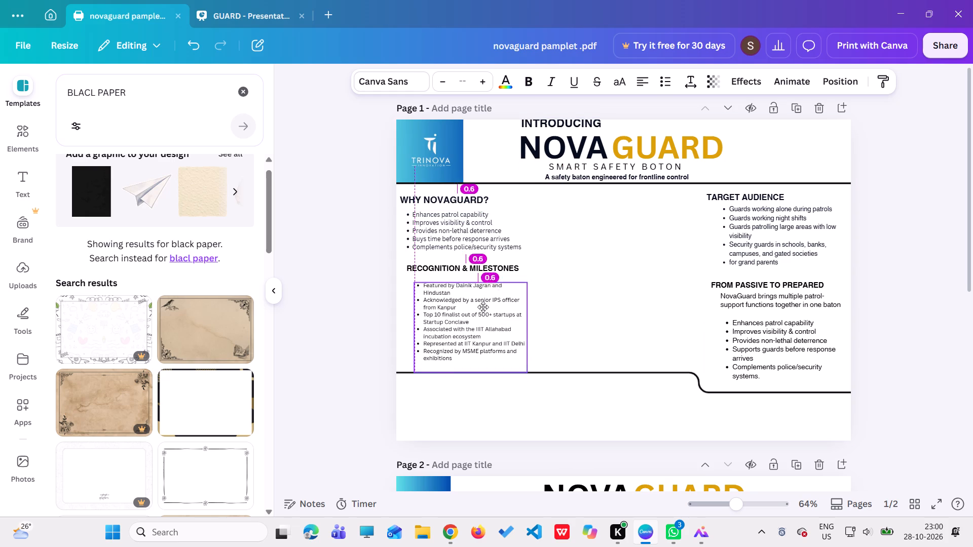
pyautogui.moveTo(483, 307); pyautogui.dragTo(483, 306)
pyautogui.click(548, 292)
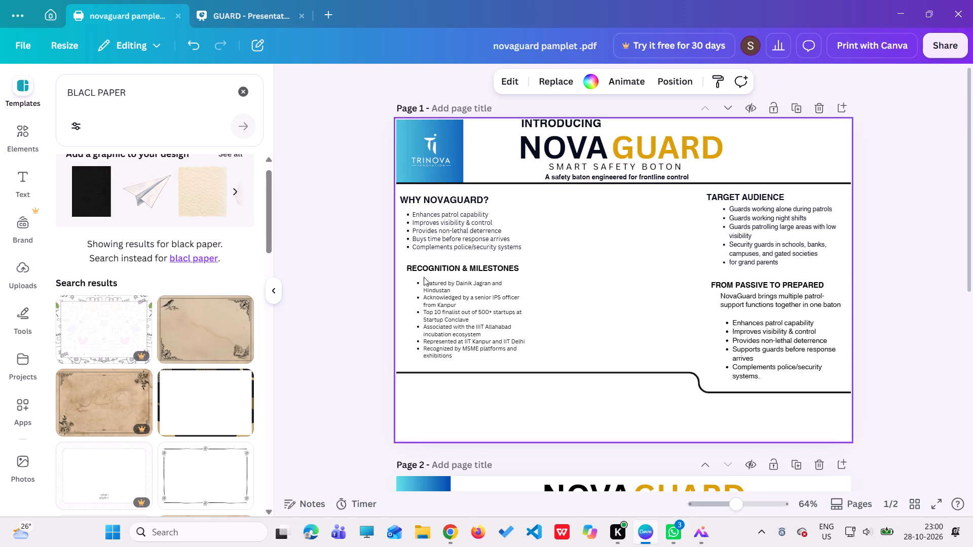
# Browse the current template results, and change the search to LIGHT BLACK PAPER.
pyautogui.scroll(-7, 129, 409)
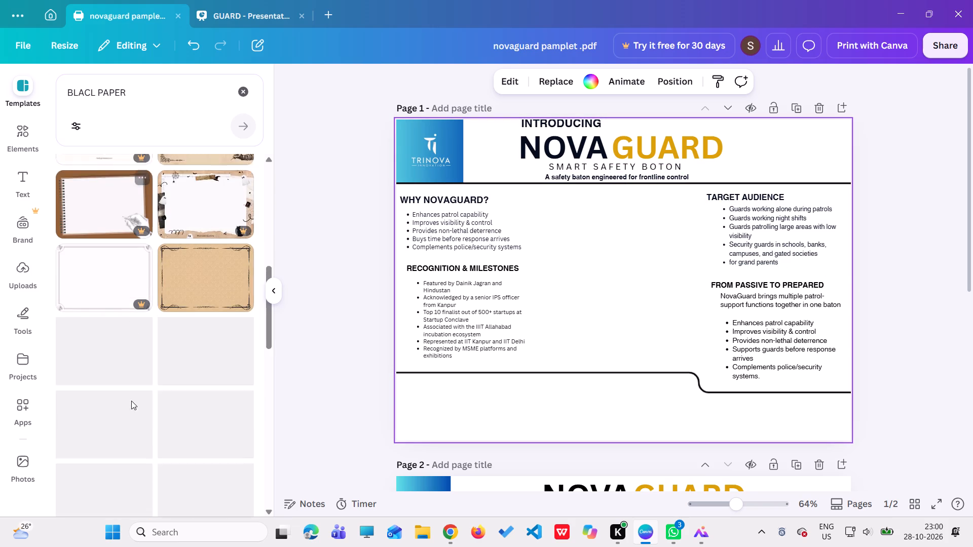
pyautogui.scroll(-6, 134, 393)
pyautogui.scroll(4, 156, 277)
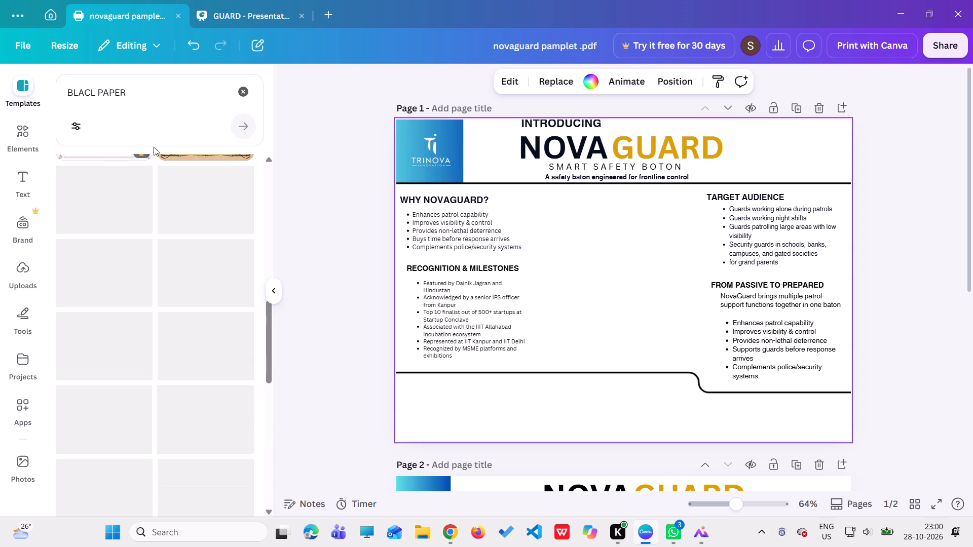
pyautogui.click(153, 97)
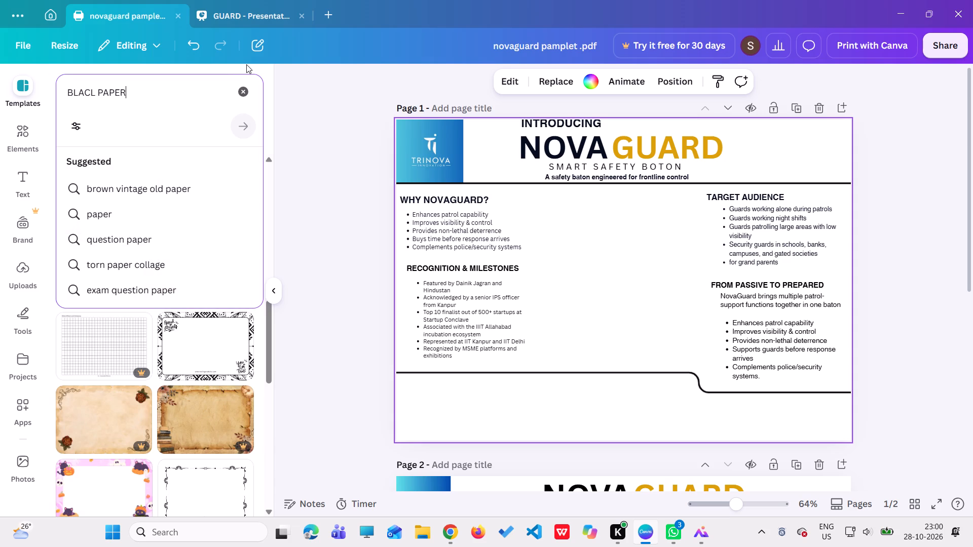
pyautogui.press('Left')
pyautogui.press('Left')
pyautogui.press('Left')
pyautogui.press('Left')
pyautogui.press('Left')
pyautogui.press('Left')
pyautogui.press('BackSpace')
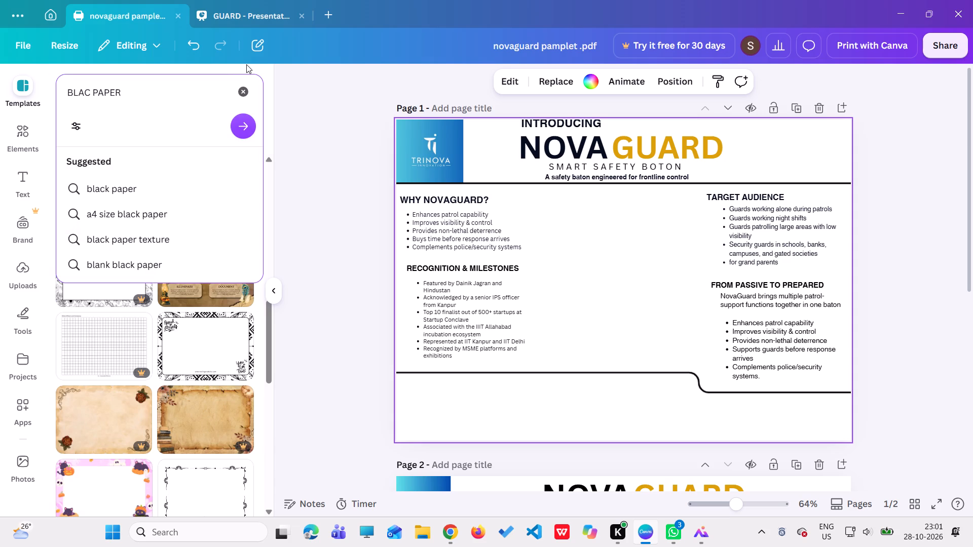
pyautogui.press('k')
pyautogui.press('Left')
pyautogui.press('Left')
pyautogui.press('Left')
pyautogui.press('Left')
pyautogui.press('Left')
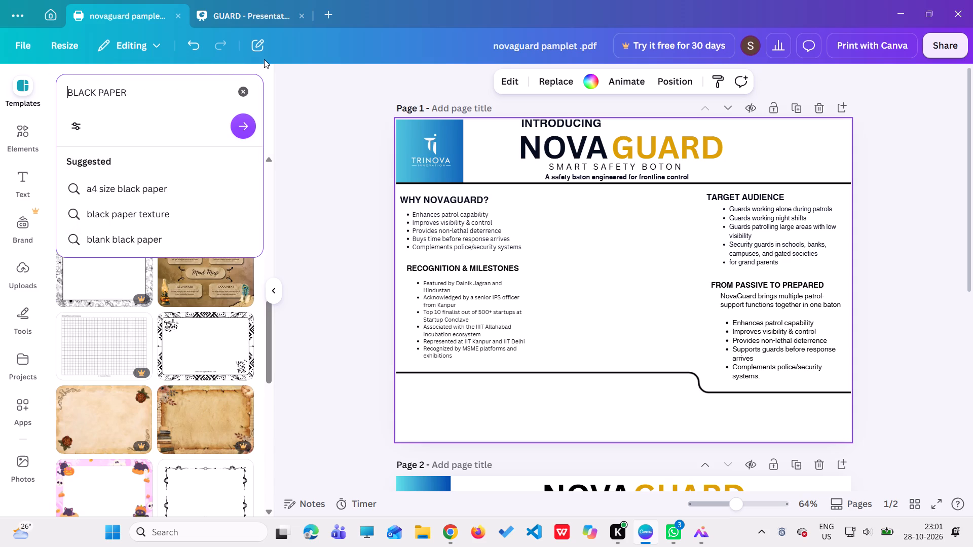
pyautogui.press('space')
pyautogui.write('LIGHT')
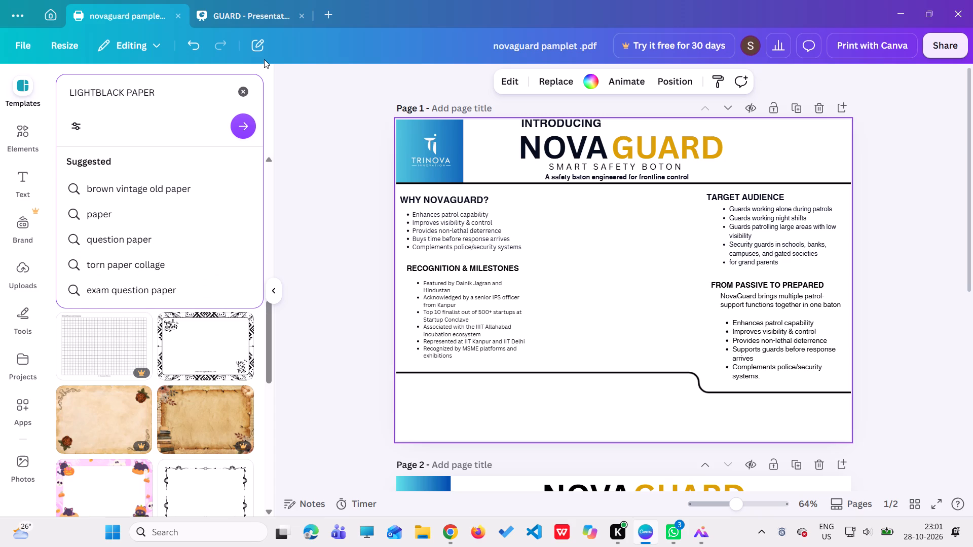
pyautogui.press('space')
pyautogui.press('Return')
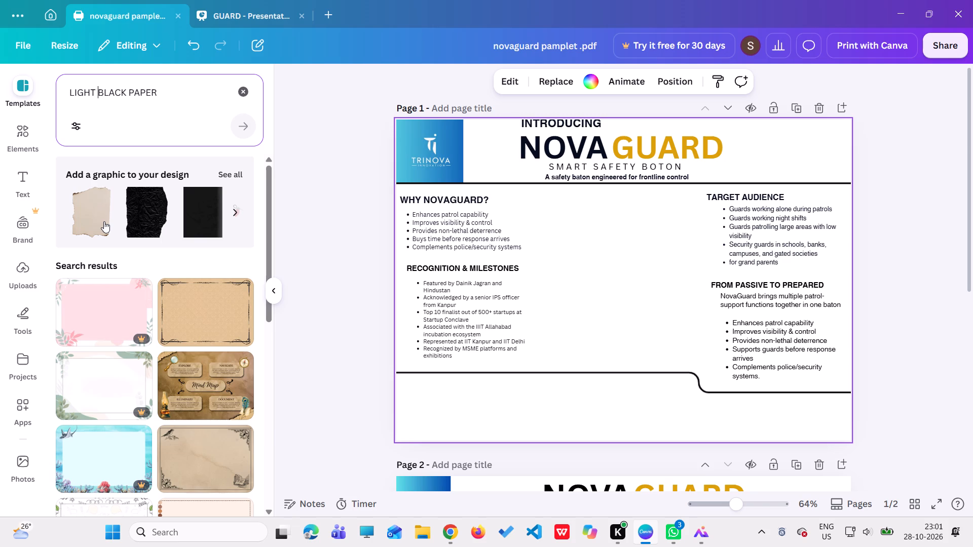
# Add the torn beige paper graphic to page 1 and place it over the body area, toward the column beside the page's centre.
pyautogui.click(104, 221)
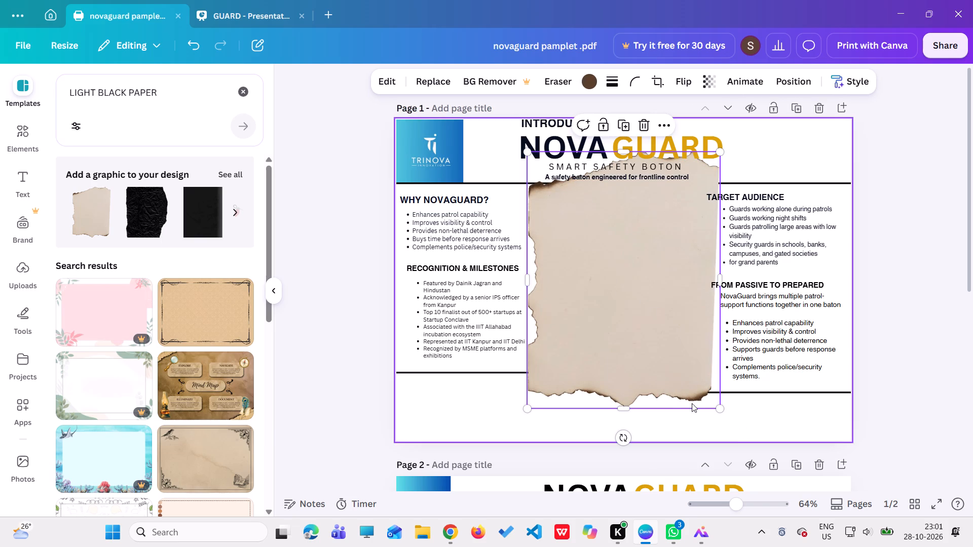
pyautogui.moveTo(637, 321); pyautogui.dragTo(505, 433)
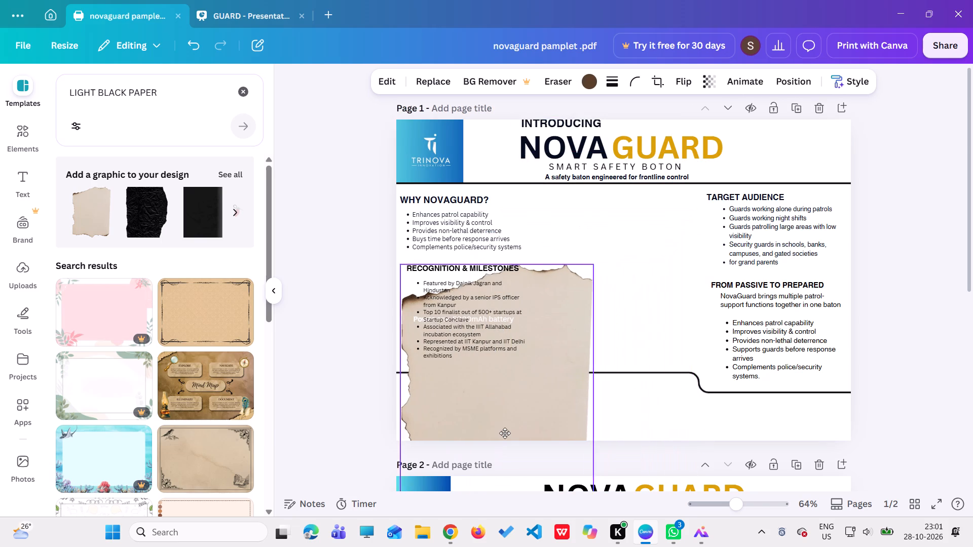
pyautogui.moveTo(505, 433); pyautogui.dragTo(504, 433)
pyautogui.moveTo(525, 397); pyautogui.dragTo(547, 324)
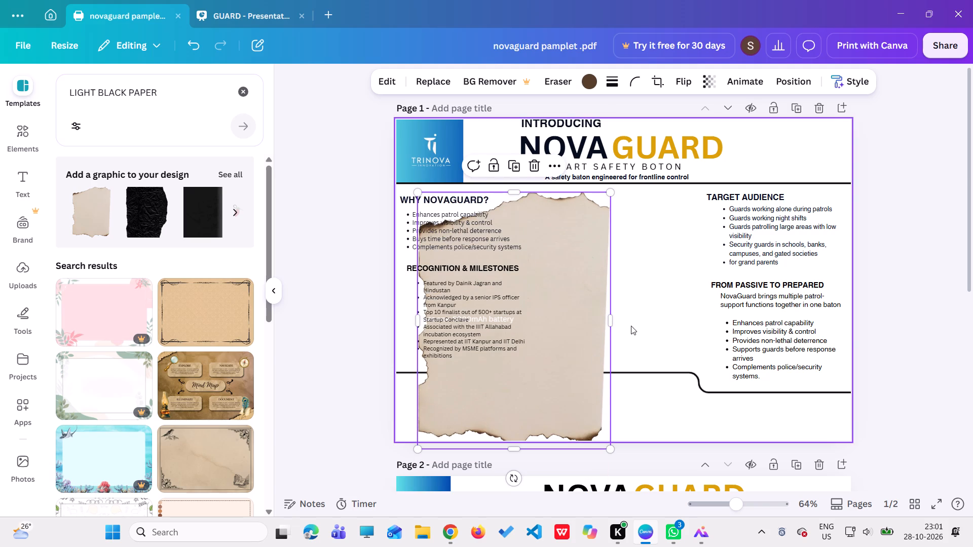
pyautogui.click(563, 347)
pyautogui.moveTo(586, 381); pyautogui.dragTo(627, 380)
pyautogui.click(640, 312)
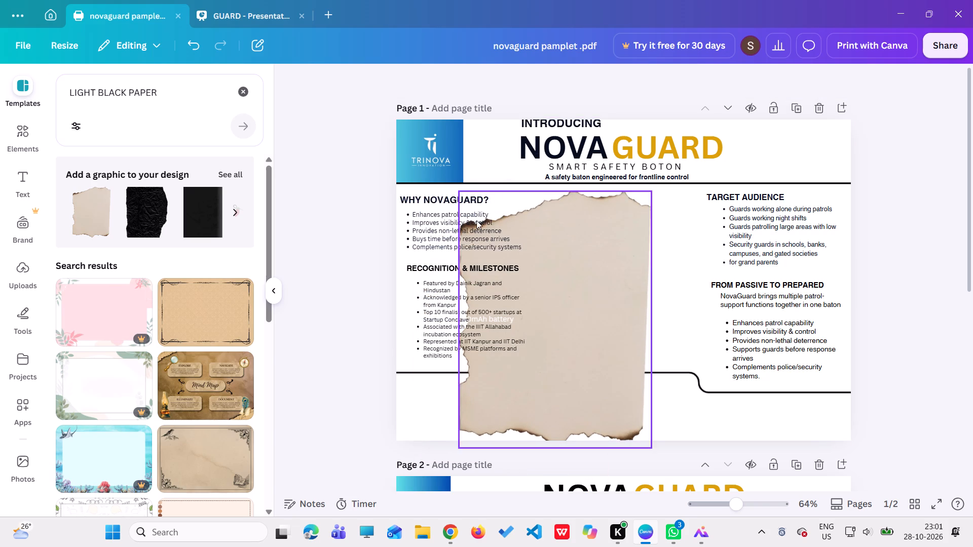
pyautogui.click(601, 266)
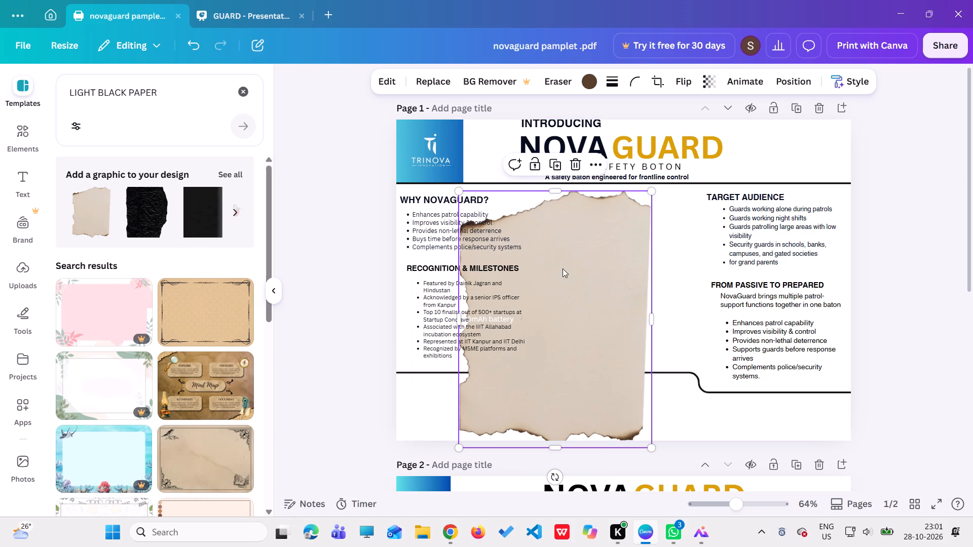
# Rotate the paper graphic to a near-horizontal orientation, stretch it to about the page width and place it across the lower page.
pyautogui.moveTo(556, 477); pyautogui.dragTo(696, 404)
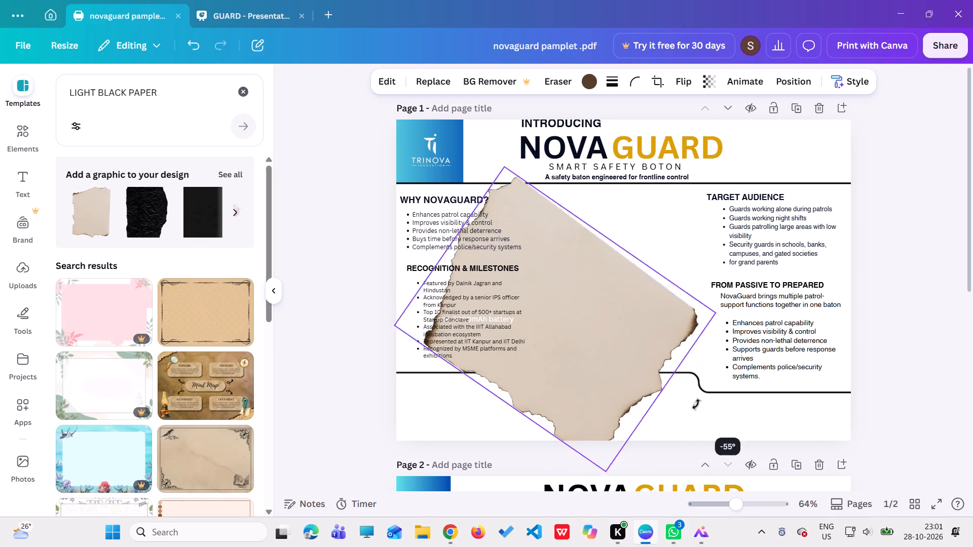
pyautogui.moveTo(696, 404); pyautogui.dragTo(693, 315)
pyautogui.moveTo(591, 305); pyautogui.dragTo(545, 394)
pyautogui.moveTo(637, 404); pyautogui.dragTo(701, 422)
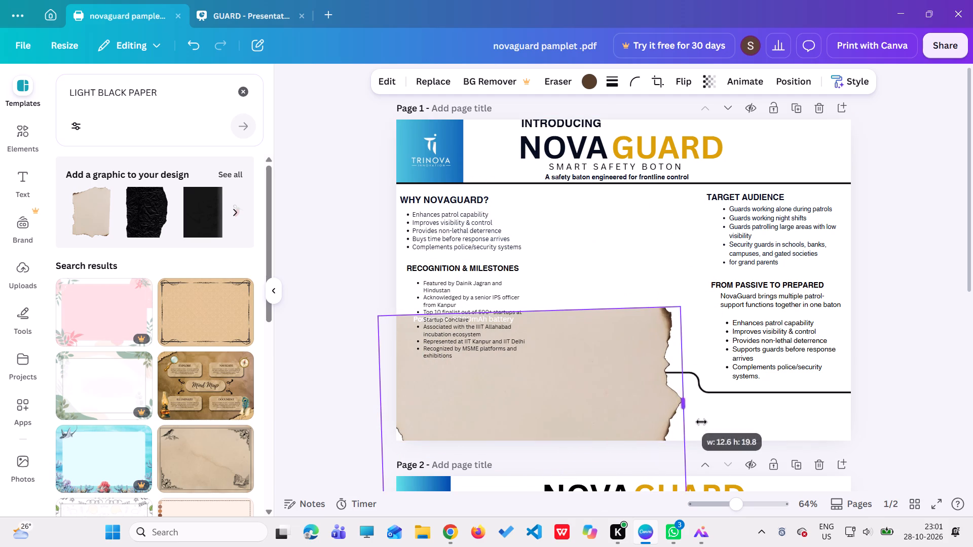
pyautogui.moveTo(701, 422); pyautogui.dragTo(848, 458)
pyautogui.moveTo(583, 363); pyautogui.dragTo(576, 437)
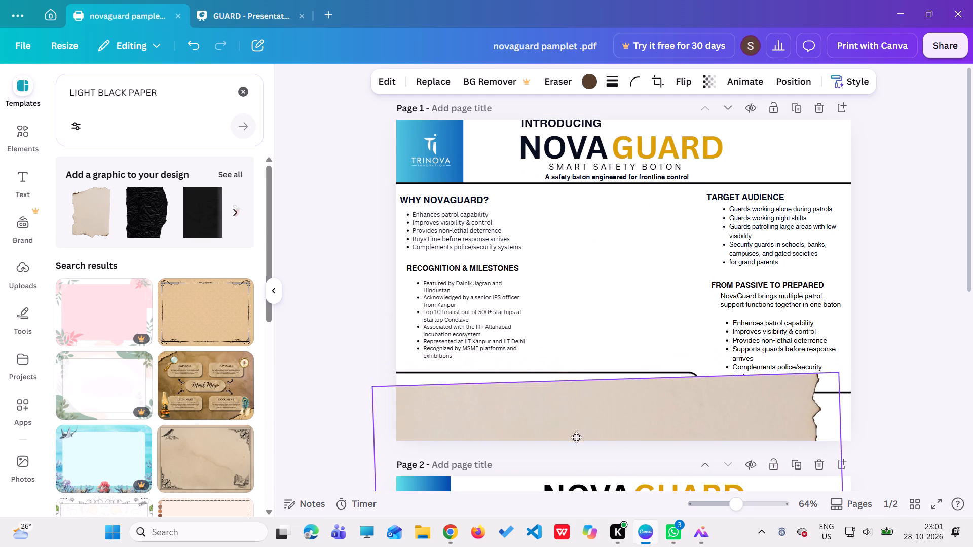
pyautogui.moveTo(576, 437); pyautogui.dragTo(576, 422)
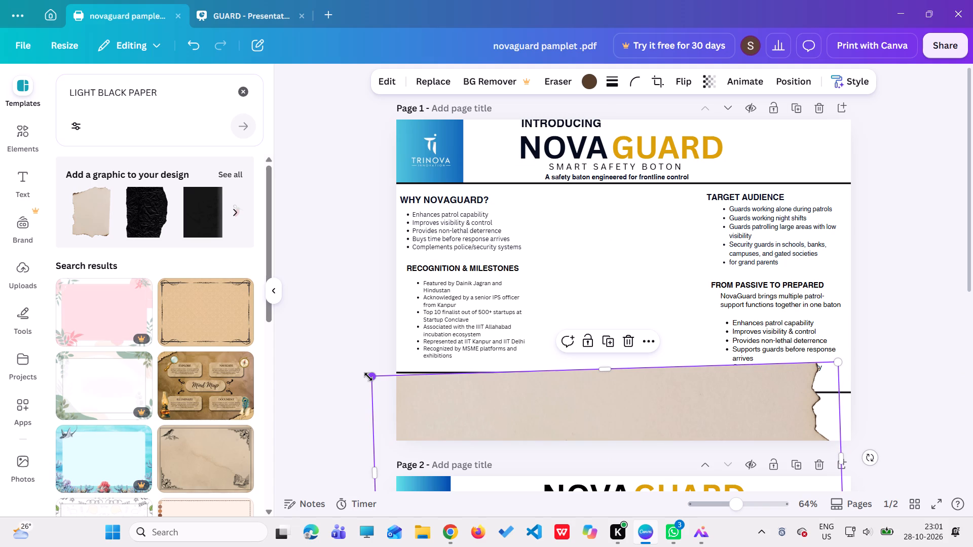
pyautogui.moveTo(368, 377); pyautogui.dragTo(394, 358)
pyautogui.moveTo(443, 413); pyautogui.dragTo(453, 367)
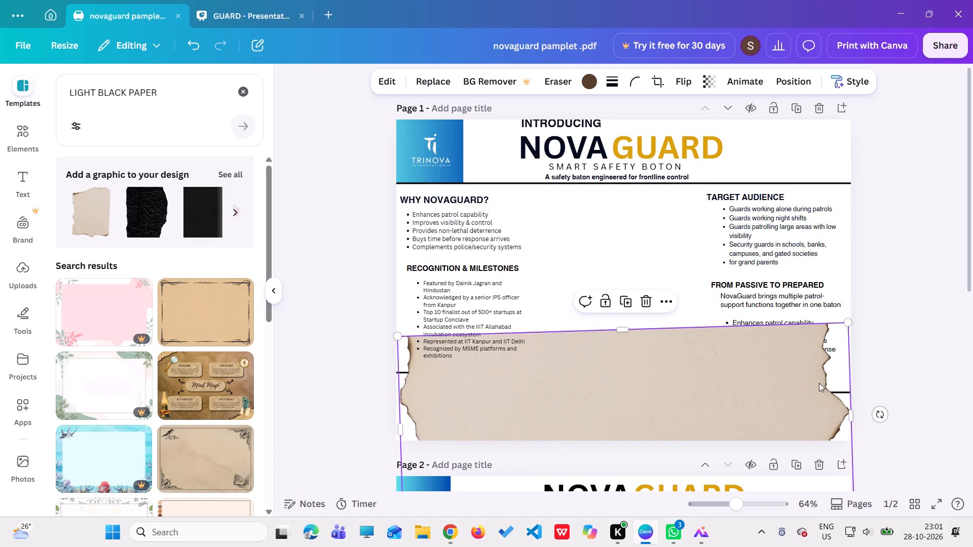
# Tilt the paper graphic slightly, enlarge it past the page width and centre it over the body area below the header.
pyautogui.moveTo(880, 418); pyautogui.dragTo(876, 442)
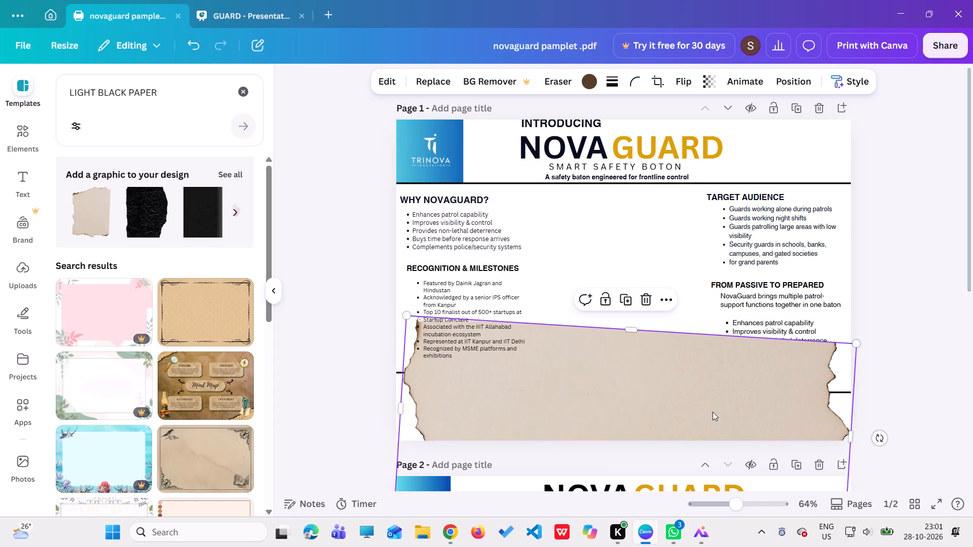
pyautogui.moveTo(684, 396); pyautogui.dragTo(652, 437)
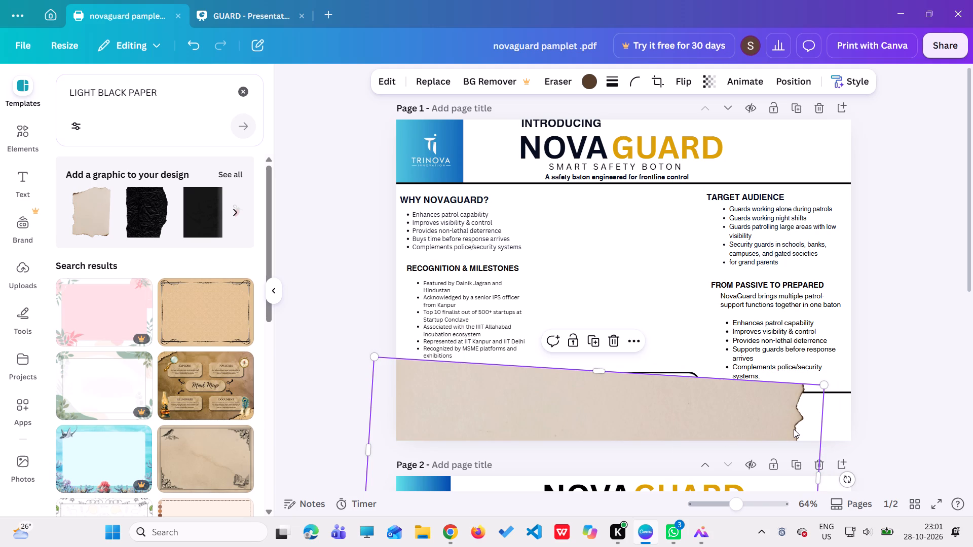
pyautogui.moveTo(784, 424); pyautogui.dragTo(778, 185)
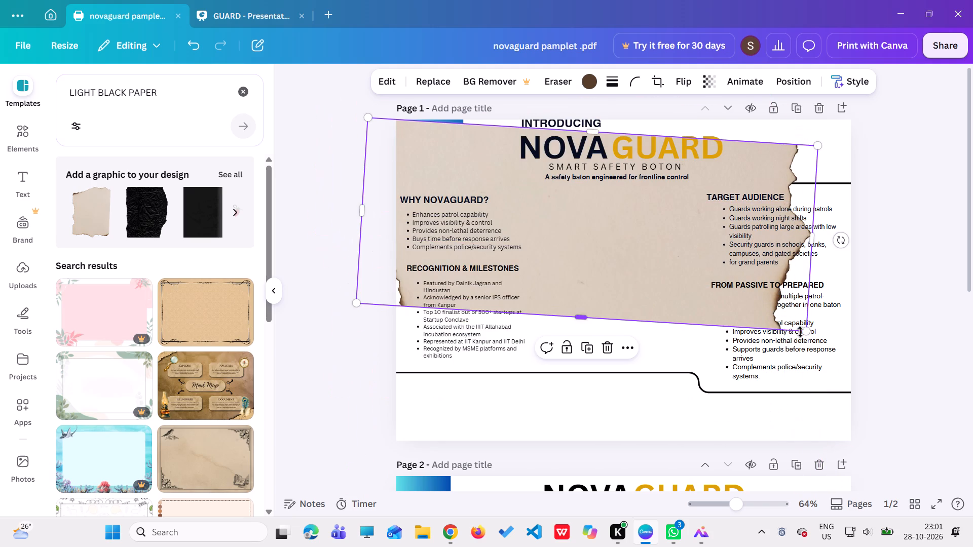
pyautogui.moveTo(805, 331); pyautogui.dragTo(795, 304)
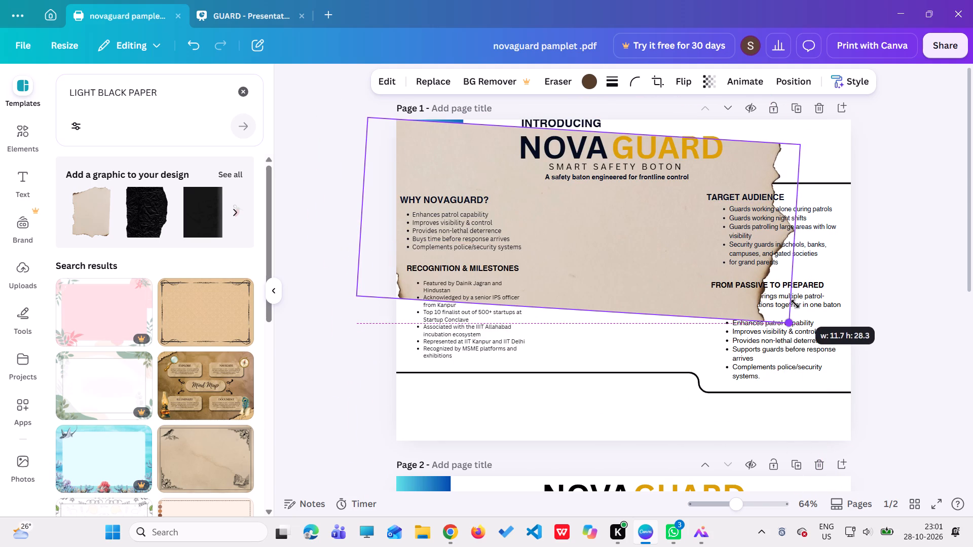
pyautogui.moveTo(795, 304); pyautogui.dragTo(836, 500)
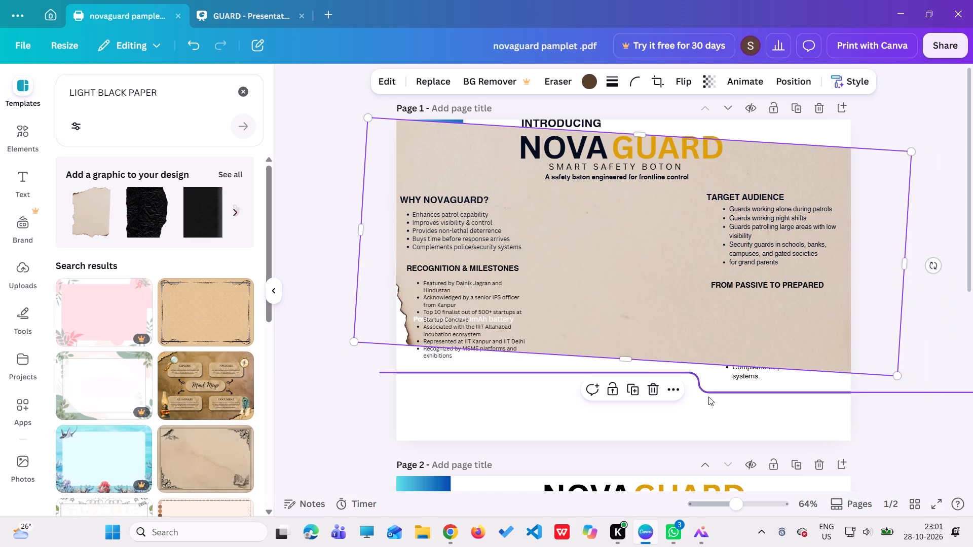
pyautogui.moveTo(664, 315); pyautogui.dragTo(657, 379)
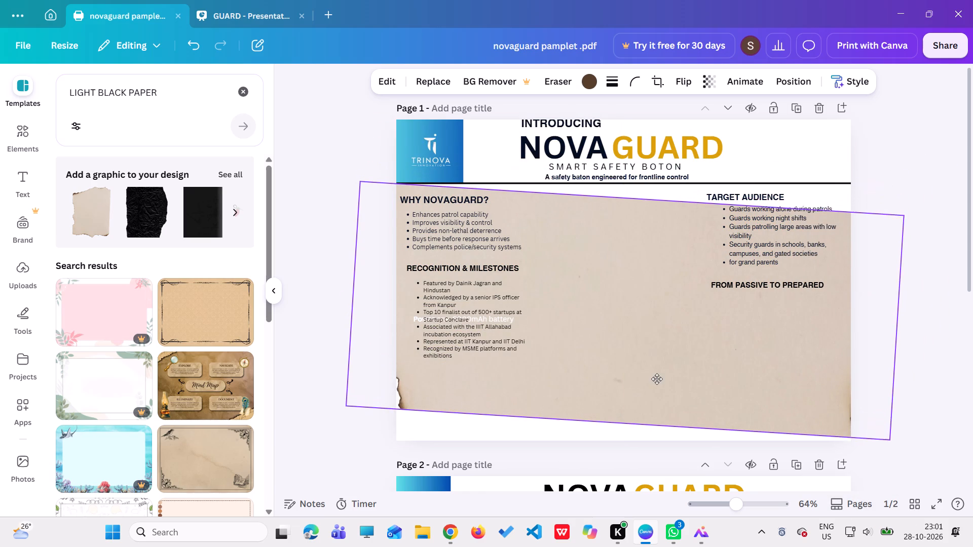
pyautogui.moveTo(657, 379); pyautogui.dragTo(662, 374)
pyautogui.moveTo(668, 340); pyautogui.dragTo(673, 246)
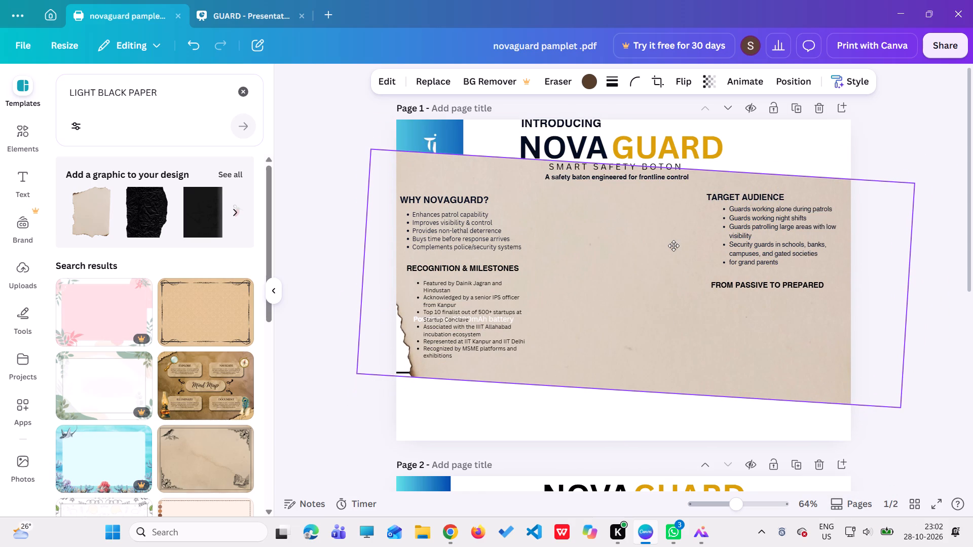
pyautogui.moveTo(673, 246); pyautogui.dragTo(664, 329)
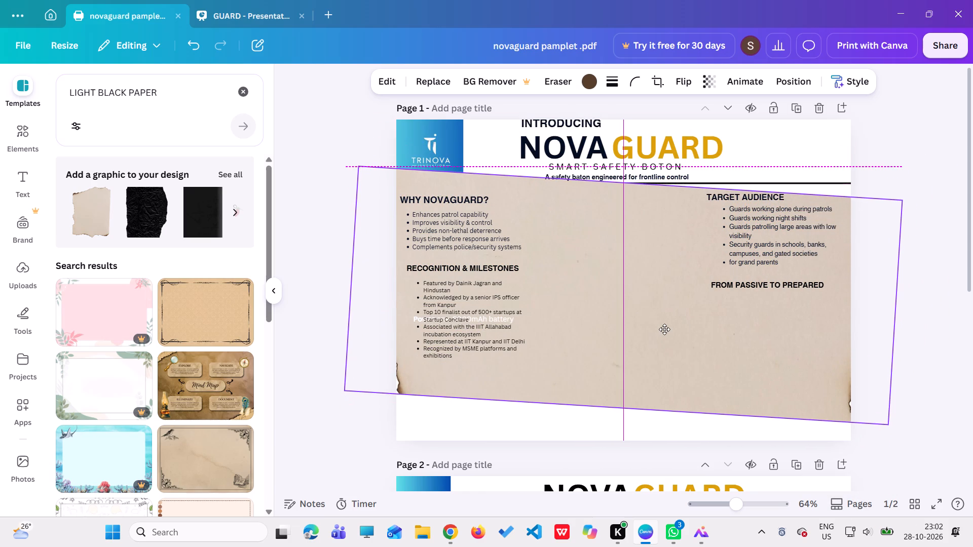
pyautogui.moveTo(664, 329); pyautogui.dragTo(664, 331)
# Shrink the paper graphic slightly, straighten it to -90° and align its upper edge with the header divider.
pyautogui.moveTo(899, 314); pyautogui.dragTo(898, 288)
pyautogui.moveTo(900, 199); pyautogui.dragTo(900, 194)
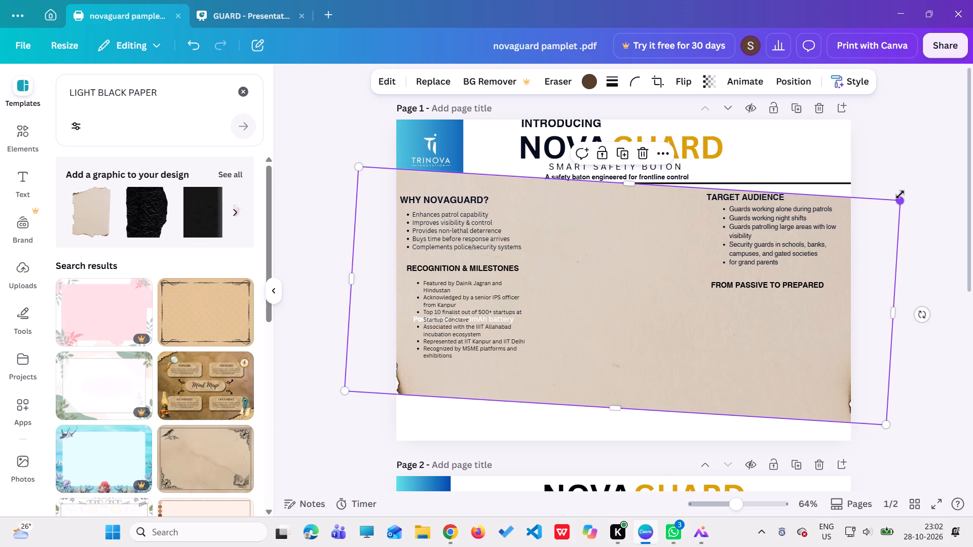
pyautogui.moveTo(900, 194); pyautogui.dragTo(880, 190)
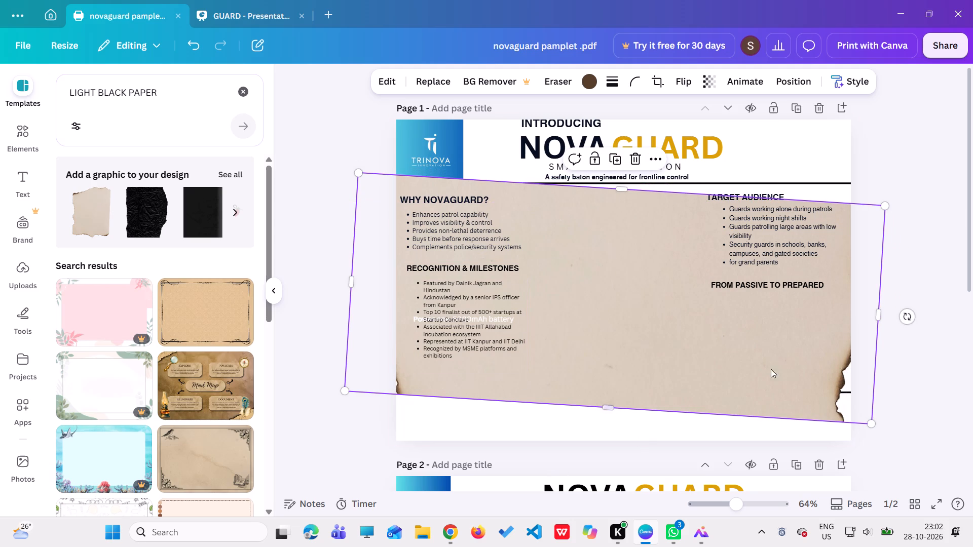
pyautogui.moveTo(911, 323); pyautogui.dragTo(918, 300)
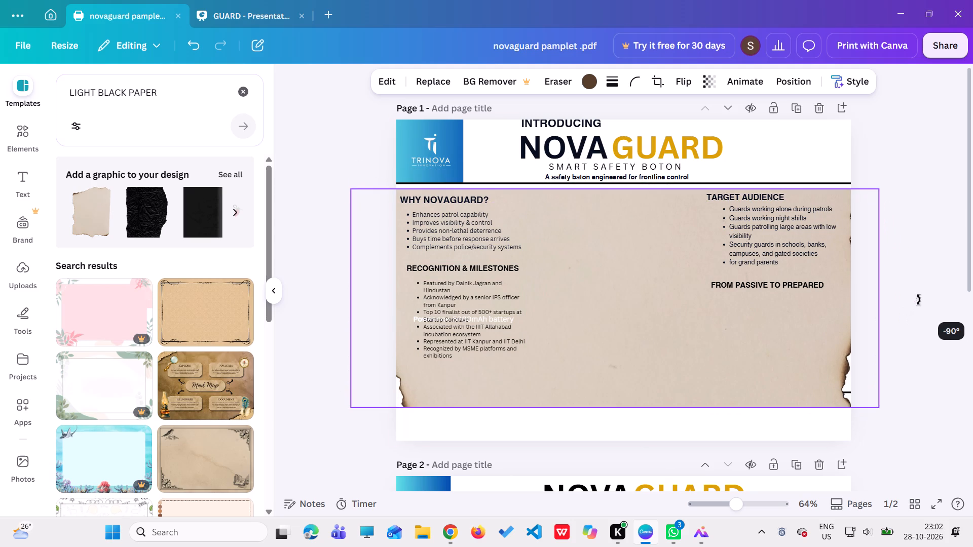
pyautogui.moveTo(918, 300); pyautogui.dragTo(919, 300)
pyautogui.moveTo(779, 307); pyautogui.dragTo(777, 300)
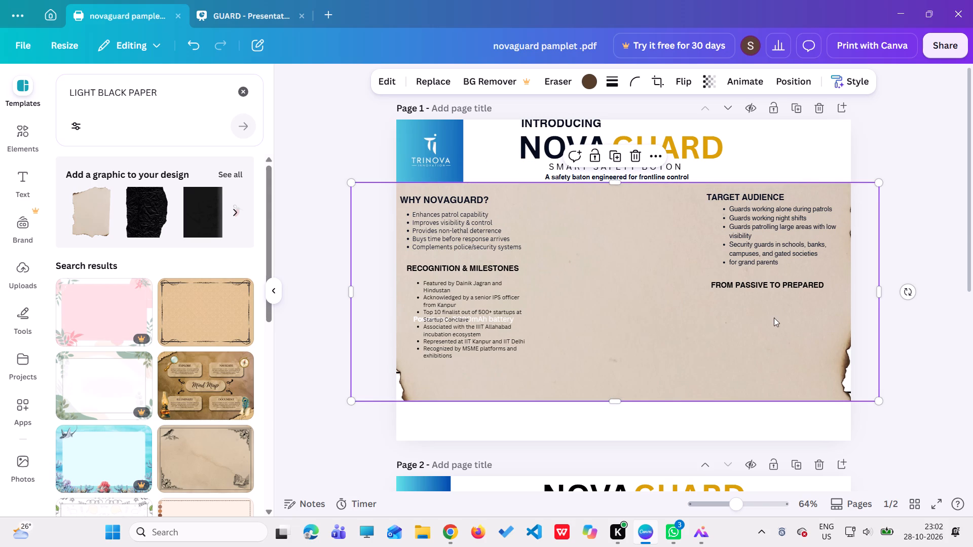
# Reduce the paper graphic's height to make a wide horizontal strip, and scale the strip down.
pyautogui.moveTo(643, 342); pyautogui.dragTo(628, 450)
pyautogui.moveTo(601, 291); pyautogui.dragTo(577, 379)
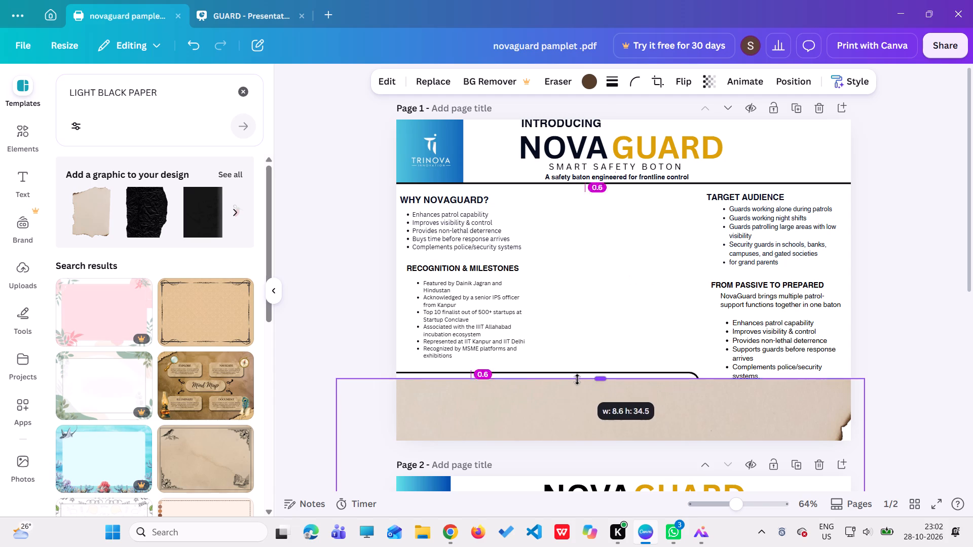
pyautogui.moveTo(577, 379); pyautogui.dragTo(578, 374)
pyautogui.moveTo(569, 398); pyautogui.dragTo(581, 314)
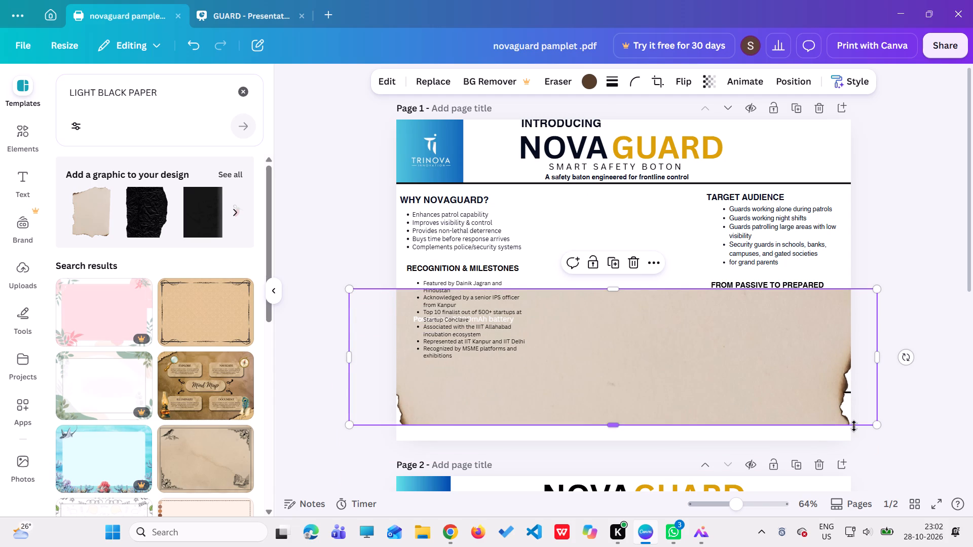
pyautogui.moveTo(872, 422); pyautogui.dragTo(813, 370)
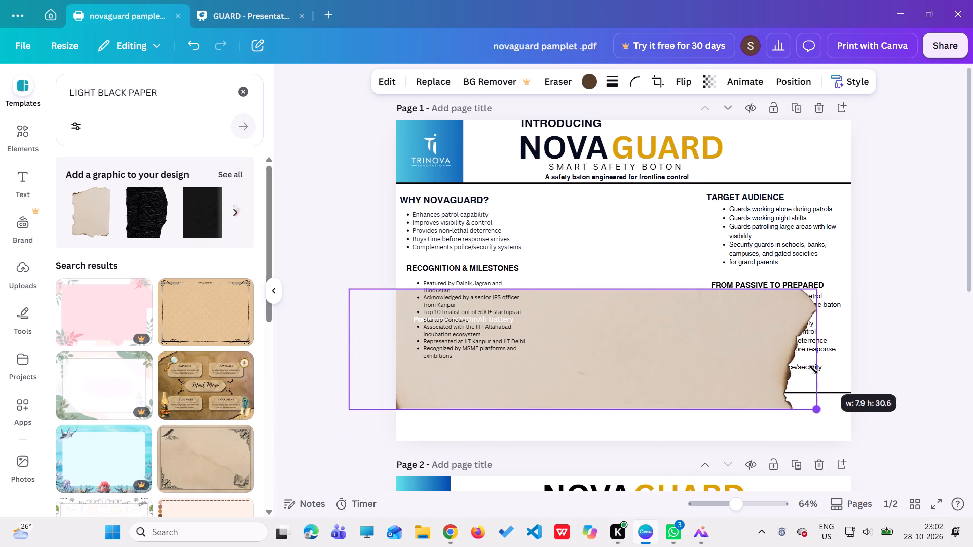
pyautogui.moveTo(813, 370); pyautogui.dragTo(787, 370)
# Scale the paper strip down further and place it directly below the left section of page 1's stepped divider.
pyautogui.moveTo(608, 337); pyautogui.dragTo(628, 421)
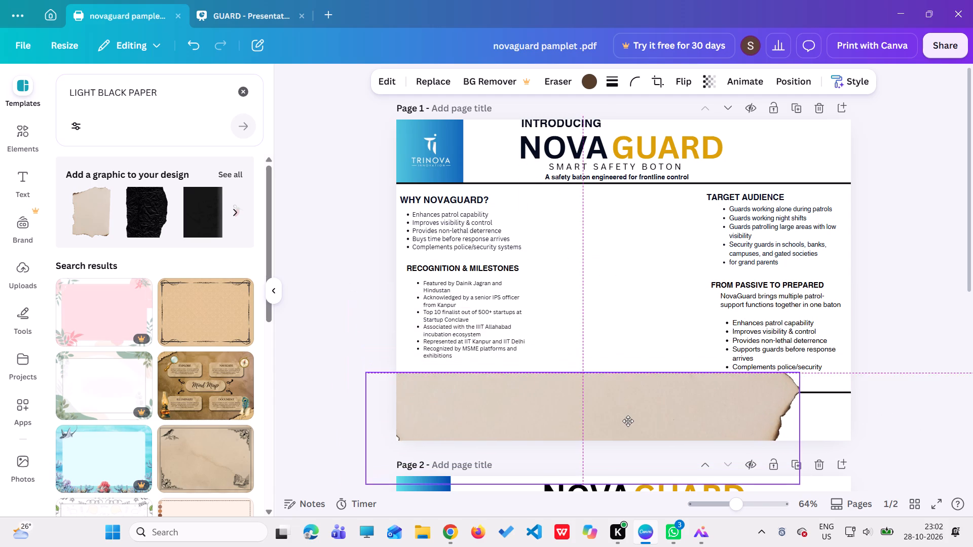
pyautogui.moveTo(628, 421); pyautogui.dragTo(627, 421)
pyautogui.moveTo(800, 371); pyautogui.dragTo(751, 406)
pyautogui.moveTo(608, 415); pyautogui.dragTo(644, 357)
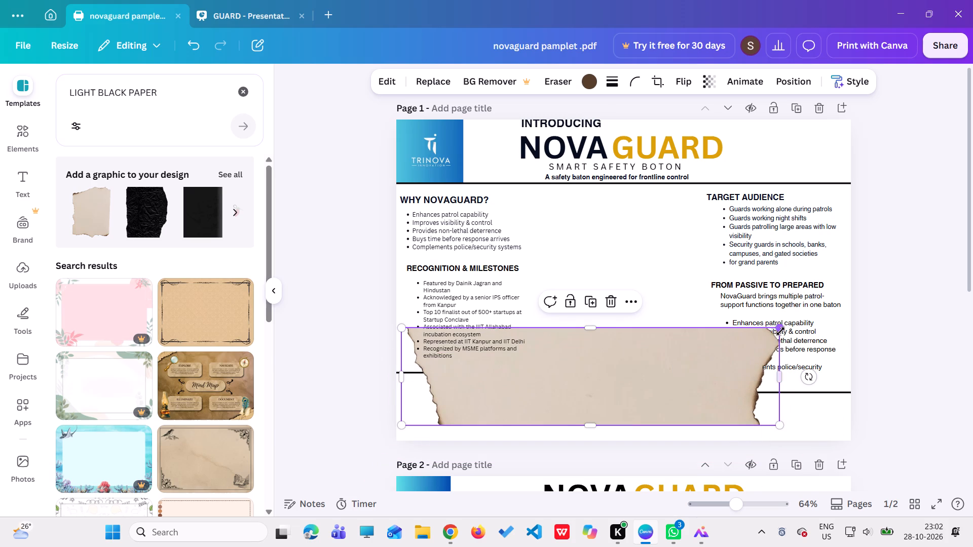
pyautogui.moveTo(780, 329); pyautogui.dragTo(704, 376)
pyautogui.moveTo(618, 382); pyautogui.dragTo(601, 402)
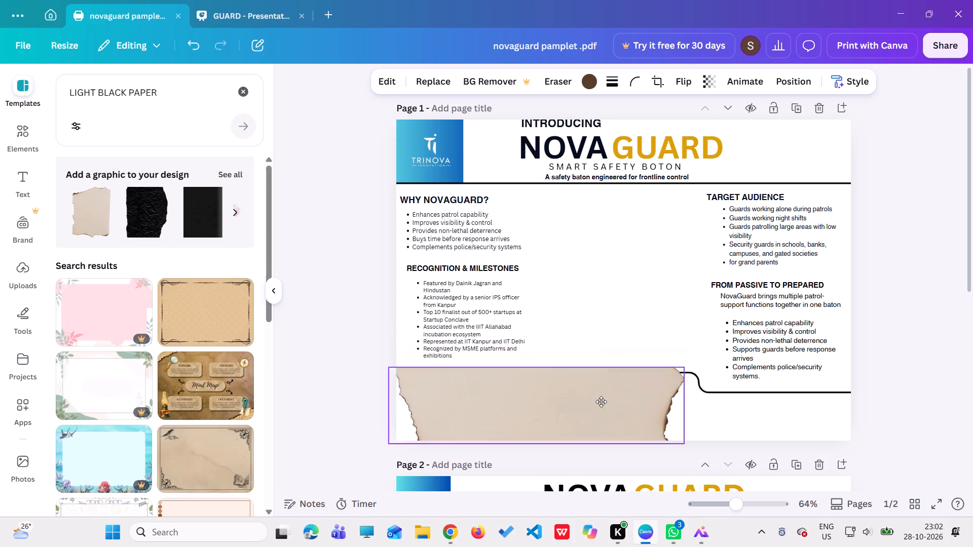
pyautogui.moveTo(601, 402); pyautogui.dragTo(596, 405)
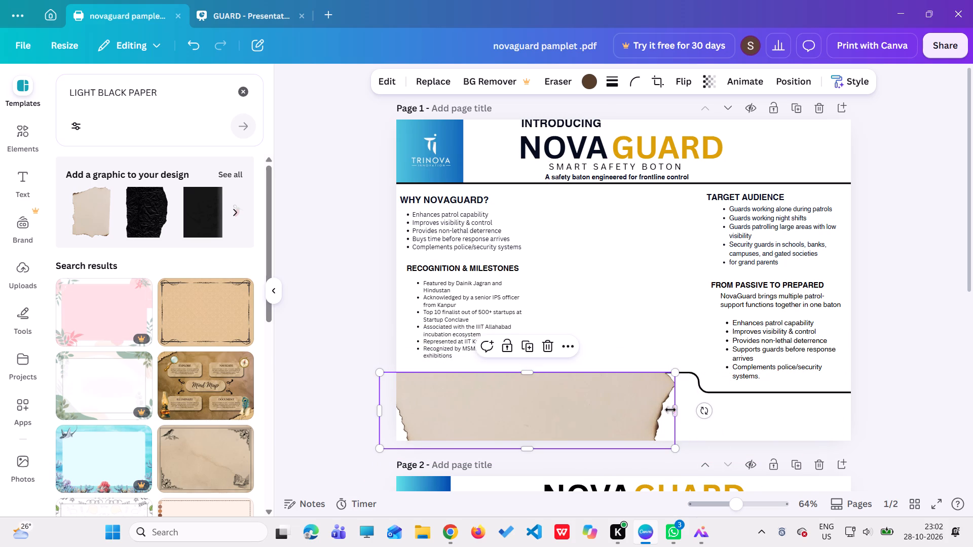
# Lengthen the paper strip, then scale it to about 4 by 22.7 so it fits beneath the stepped divider.
pyautogui.moveTo(671, 410); pyautogui.dragTo(810, 427)
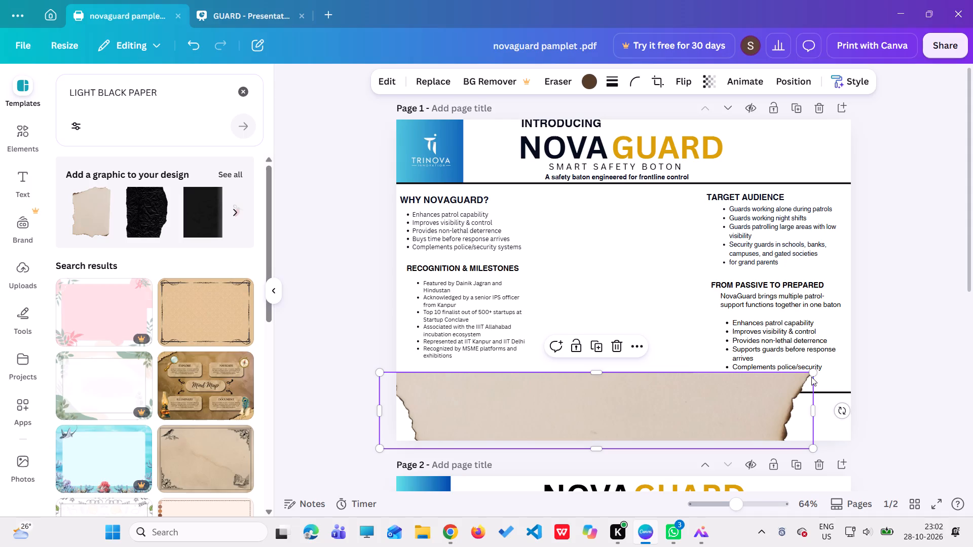
pyautogui.moveTo(811, 377); pyautogui.dragTo(761, 409)
pyautogui.moveTo(631, 418); pyautogui.dragTo(622, 408)
pyautogui.moveTo(753, 376); pyautogui.dragTo(724, 393)
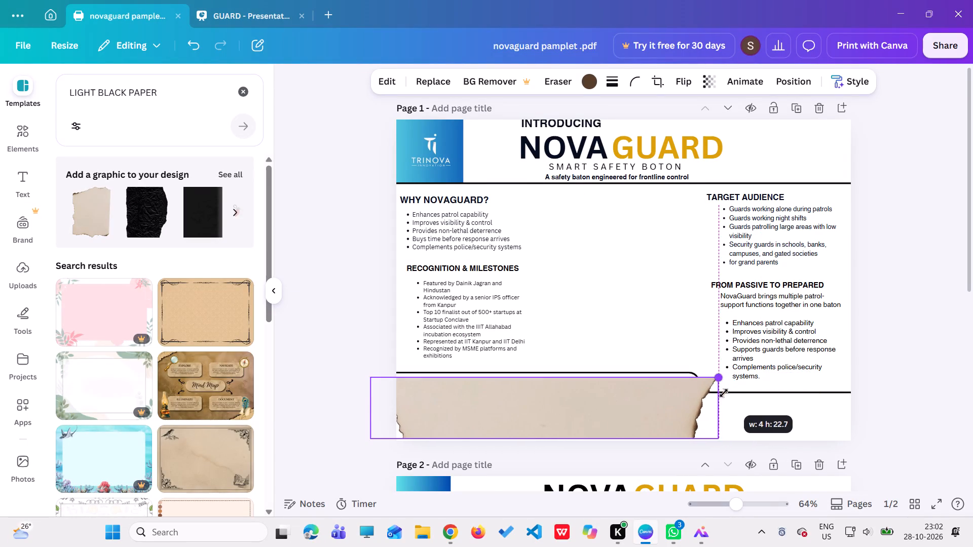
pyautogui.moveTo(724, 393); pyautogui.dragTo(724, 394)
pyautogui.click(653, 413)
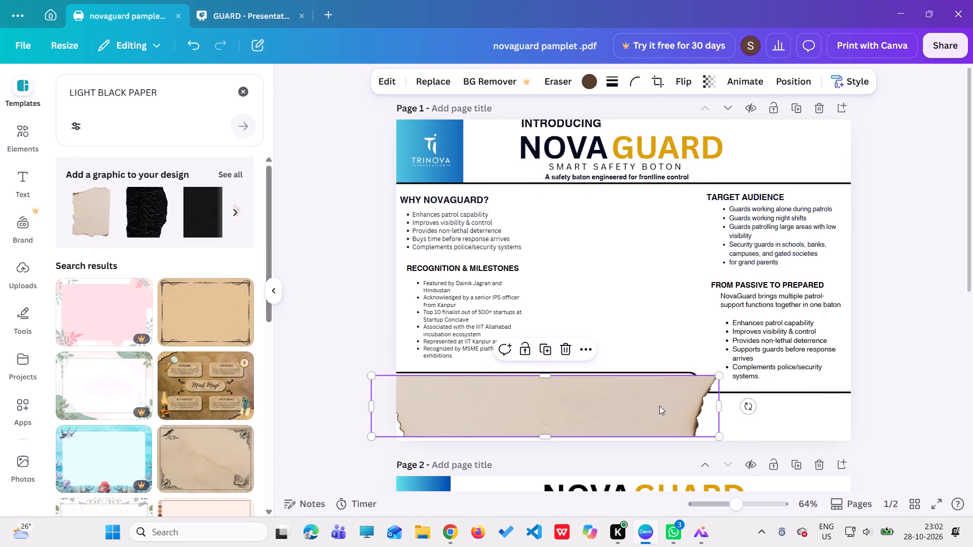
# Crop the torn ends off the paper strip to about 4 by 18.2 and align it with page 1's left edge, beneath the stepped divider.
pyautogui.moveTo(720, 405); pyautogui.dragTo(690, 406)
pyautogui.click(644, 409)
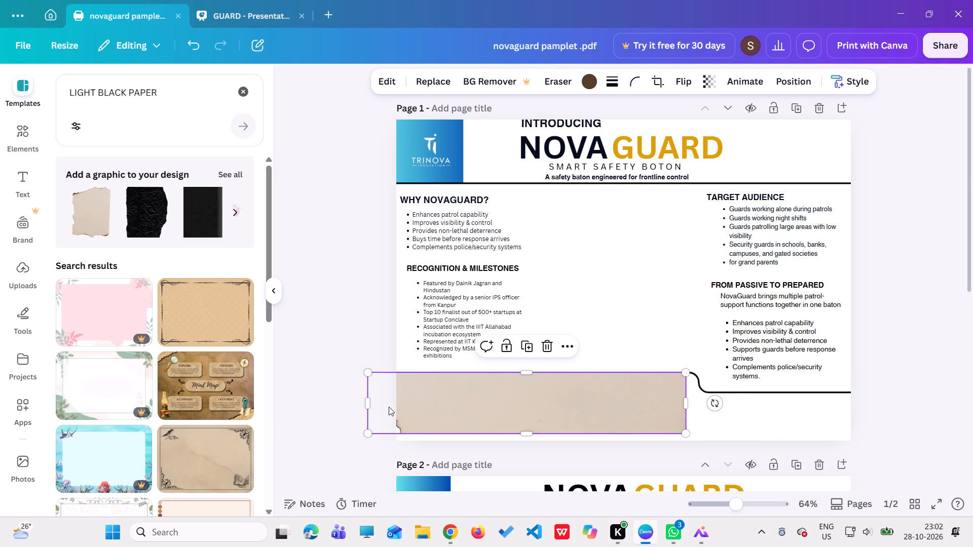
pyautogui.moveTo(367, 402); pyautogui.dragTo(407, 409)
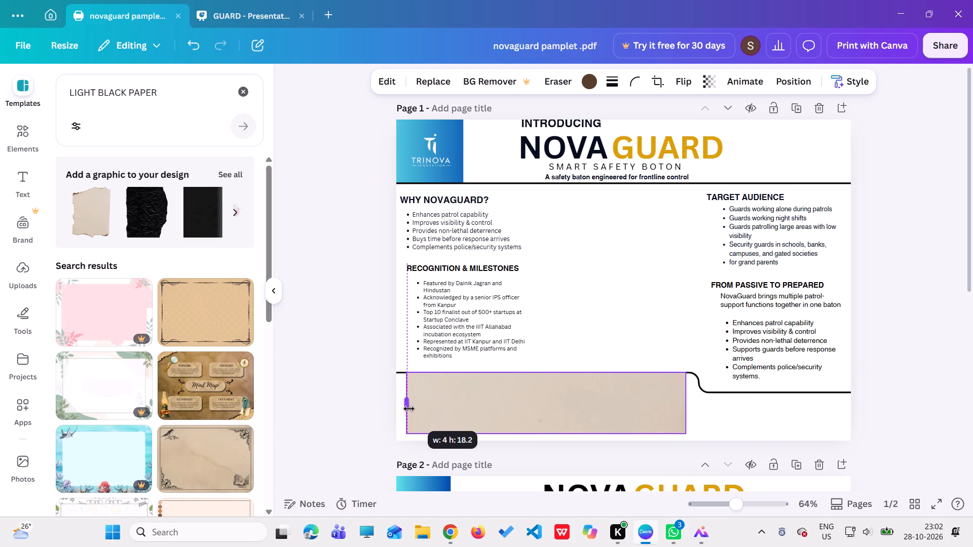
pyautogui.moveTo(437, 411); pyautogui.dragTo(427, 412)
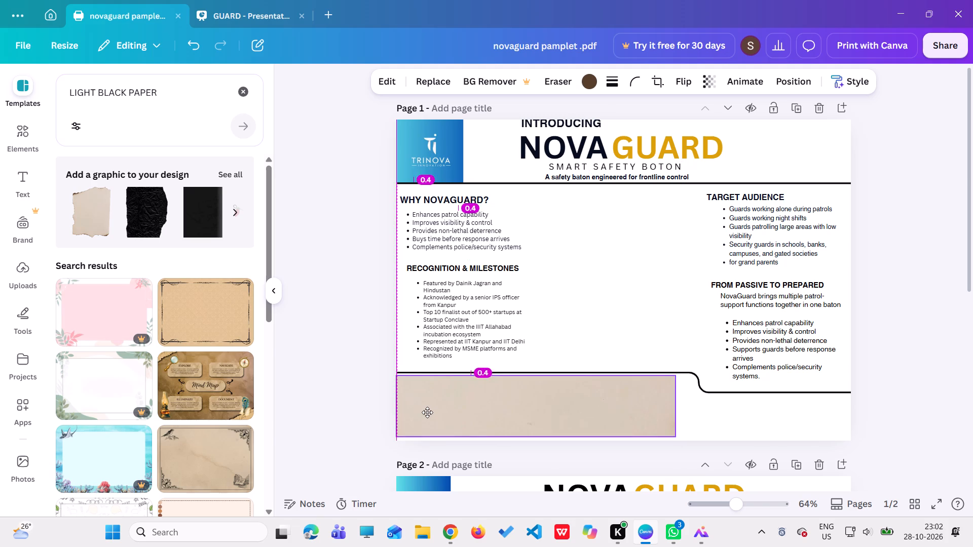
pyautogui.moveTo(427, 412); pyautogui.dragTo(427, 411)
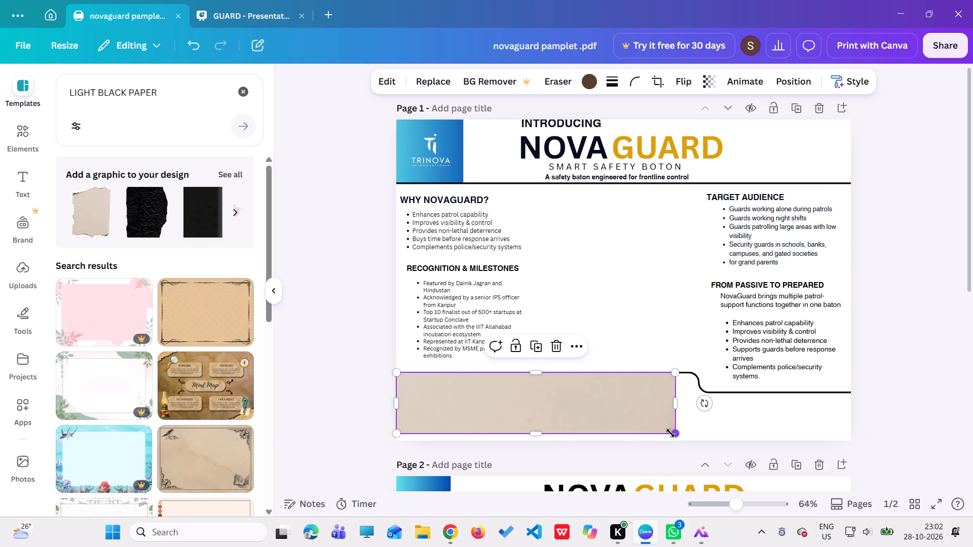
# Enlarge the paper strip to about 4.2 thick so it spans from page 1's left edge to the divider's step.
pyautogui.moveTo(679, 433); pyautogui.dragTo(677, 437)
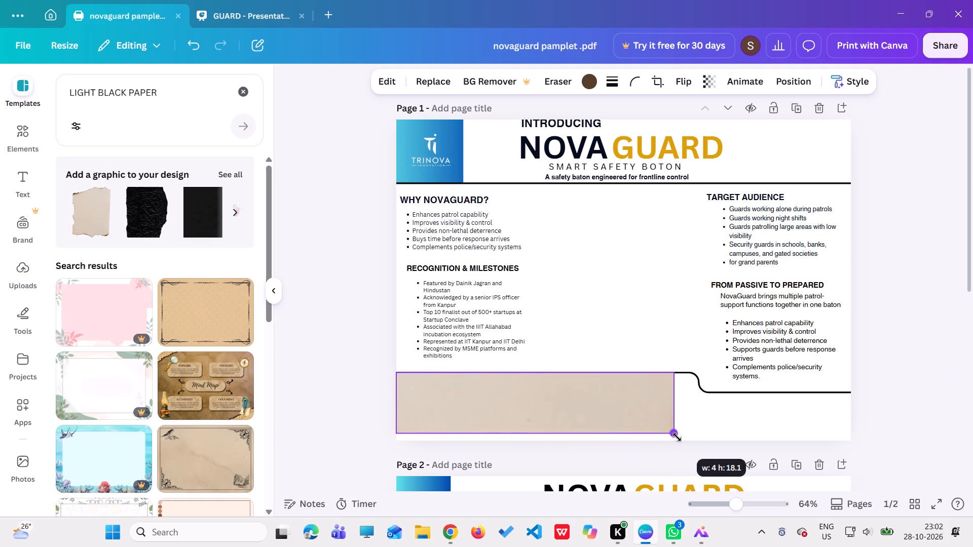
pyautogui.moveTo(677, 437); pyautogui.dragTo(700, 447)
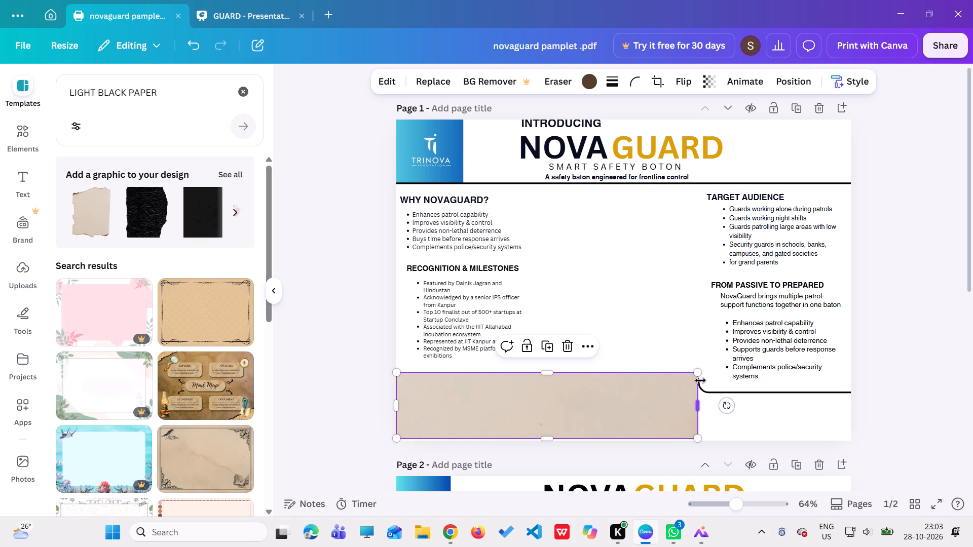
pyautogui.moveTo(700, 374); pyautogui.dragTo(693, 383)
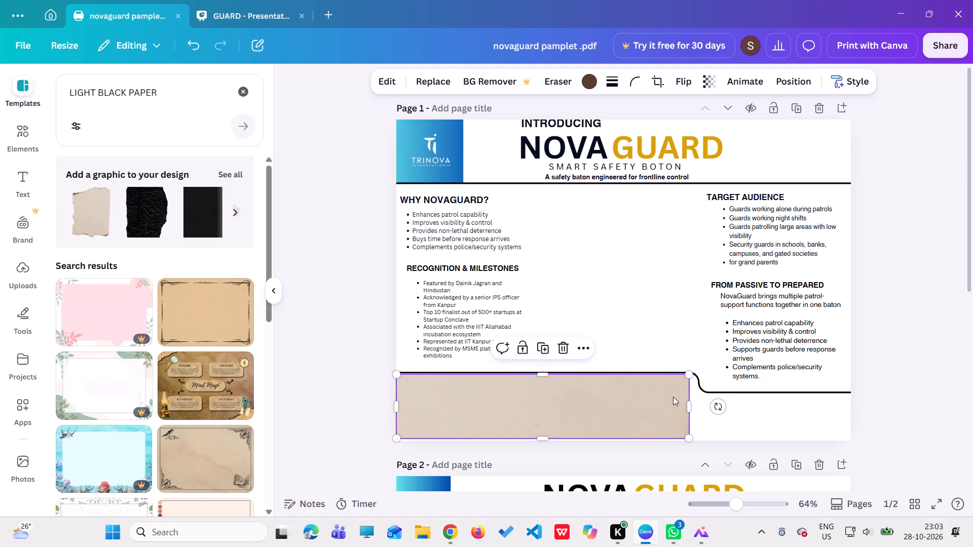
pyautogui.click(687, 405)
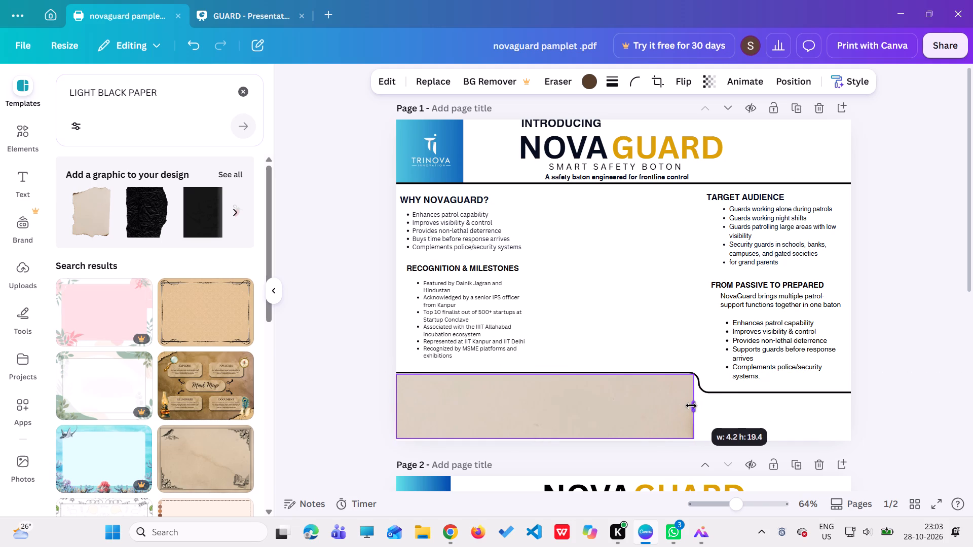
pyautogui.click(650, 410)
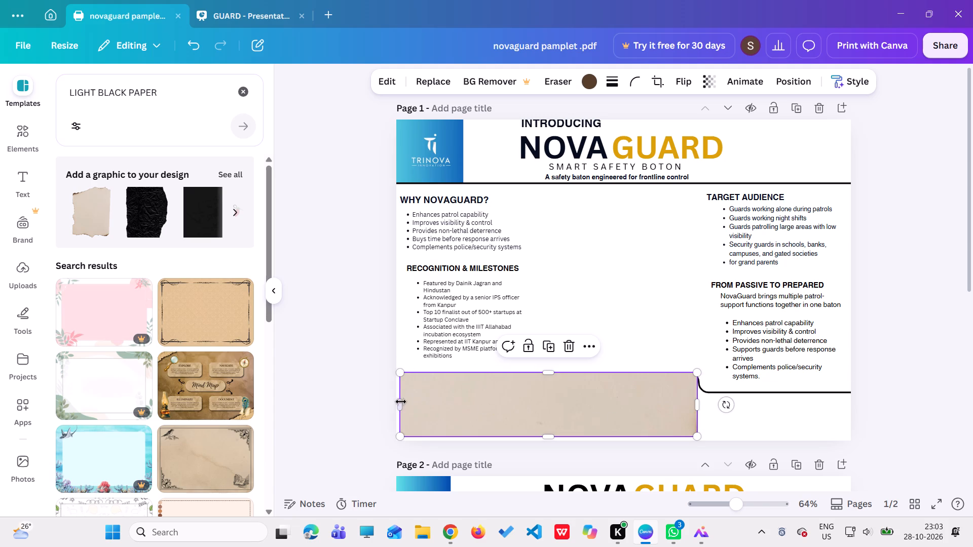
pyautogui.click(401, 405)
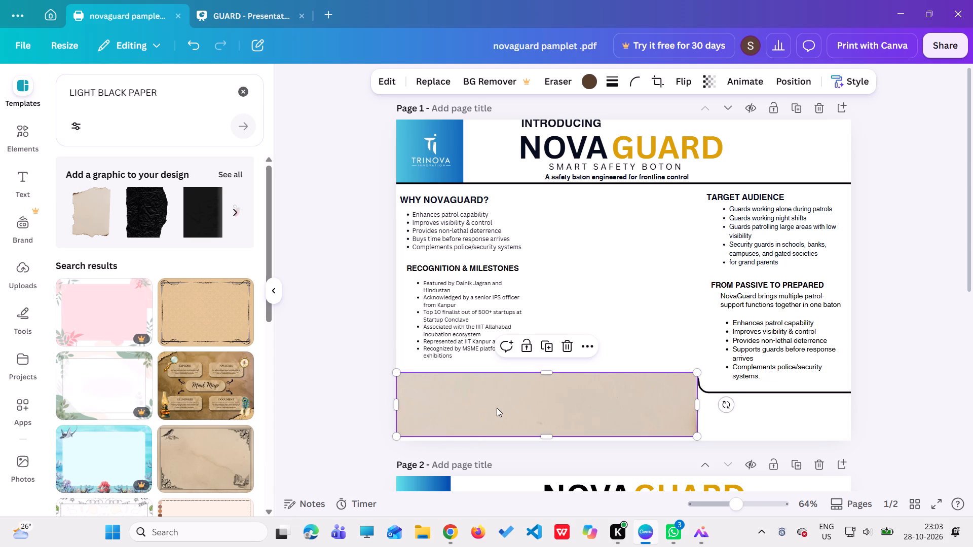
# Scale the paper strip up to about 4.3 by 20 and shift it slightly past page 1's left edge, against the divider.
pyautogui.click(500, 406)
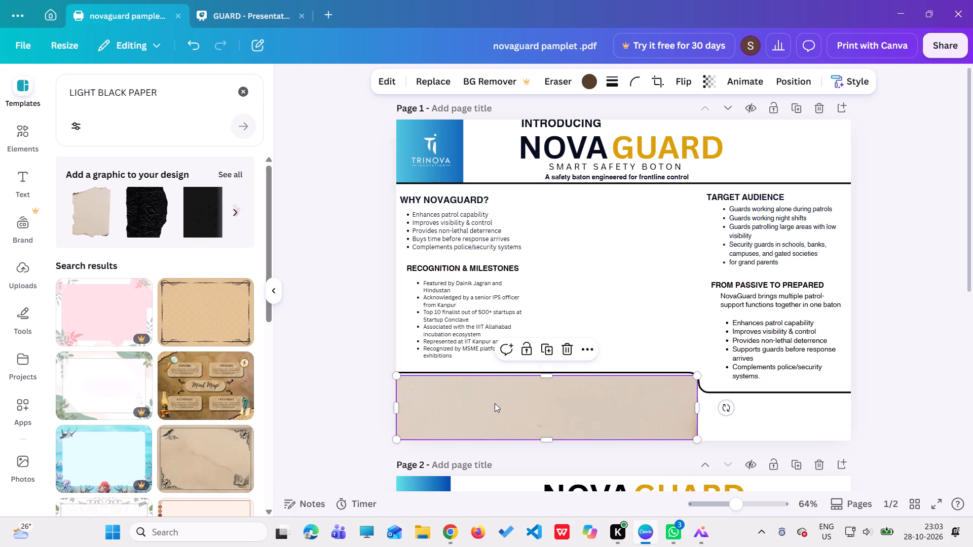
pyautogui.click(490, 397)
pyautogui.click(488, 402)
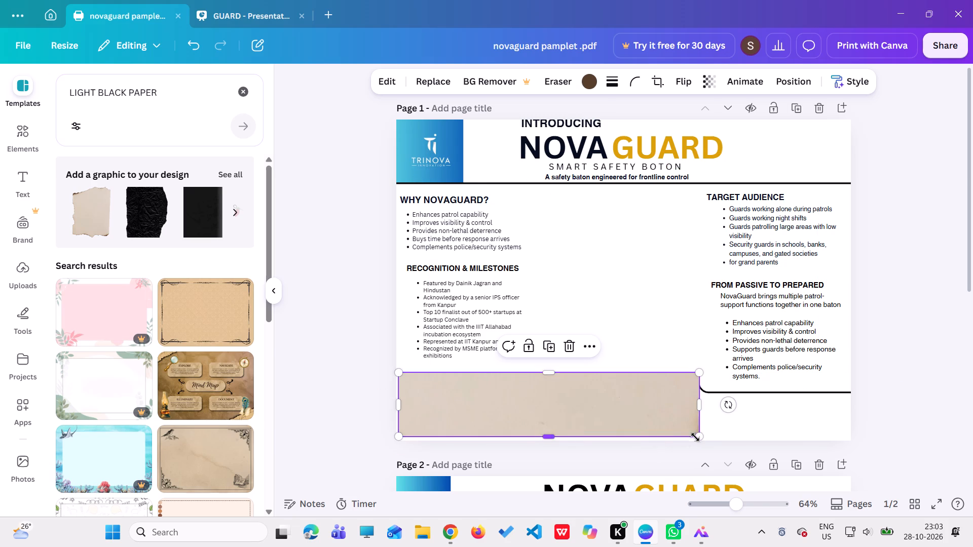
pyautogui.click(696, 437)
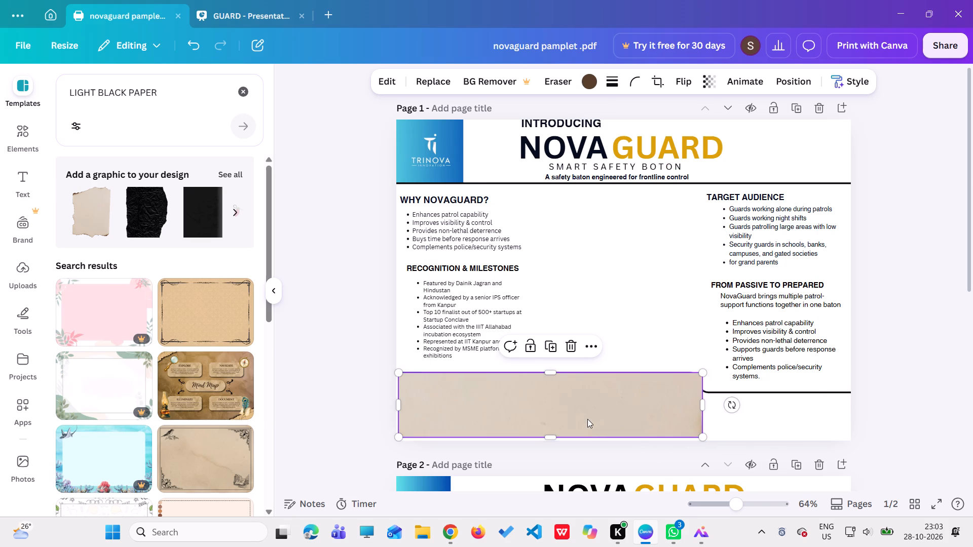
pyautogui.moveTo(587, 419); pyautogui.dragTo(580, 419)
pyautogui.moveTo(694, 438); pyautogui.dragTo(697, 439)
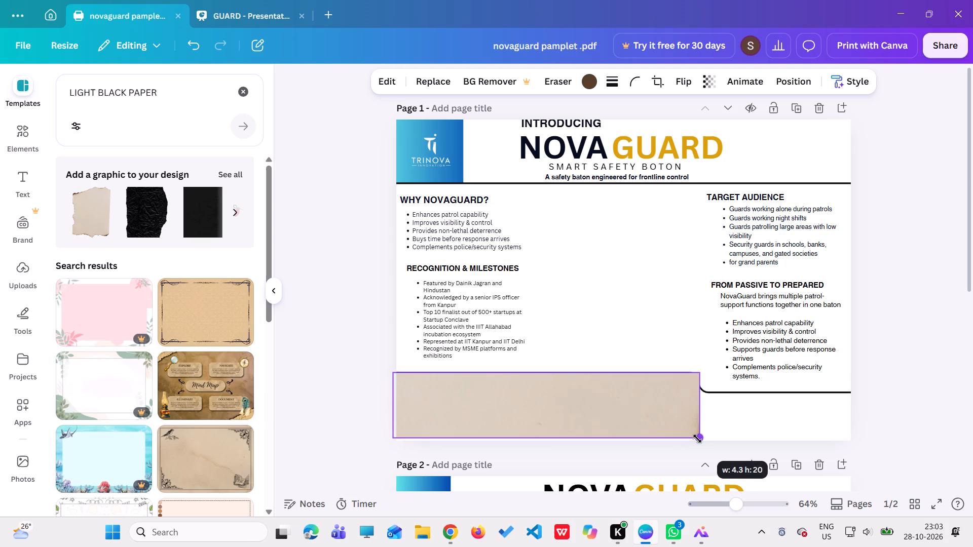
pyautogui.moveTo(697, 439); pyautogui.dragTo(700, 443)
pyautogui.moveTo(587, 417); pyautogui.dragTo(576, 419)
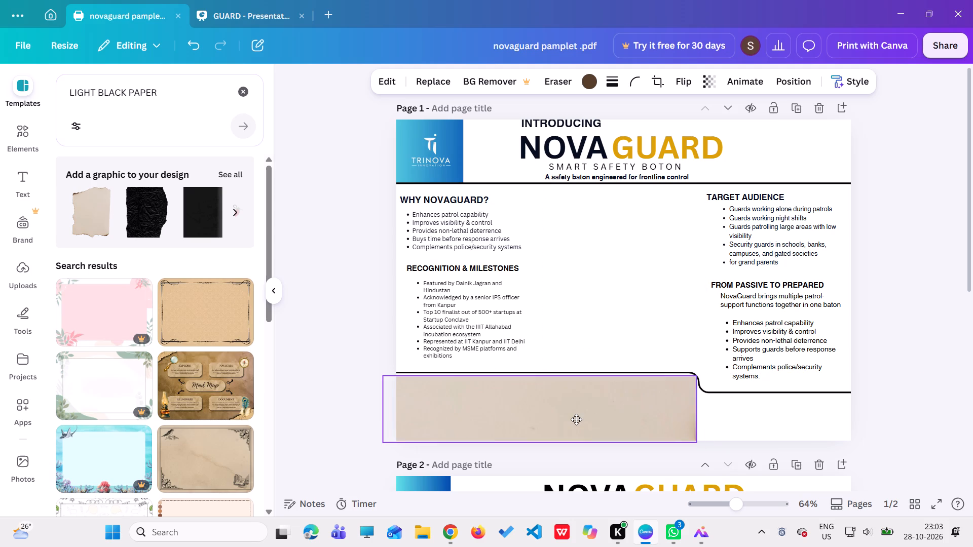
pyautogui.moveTo(576, 419); pyautogui.dragTo(577, 417)
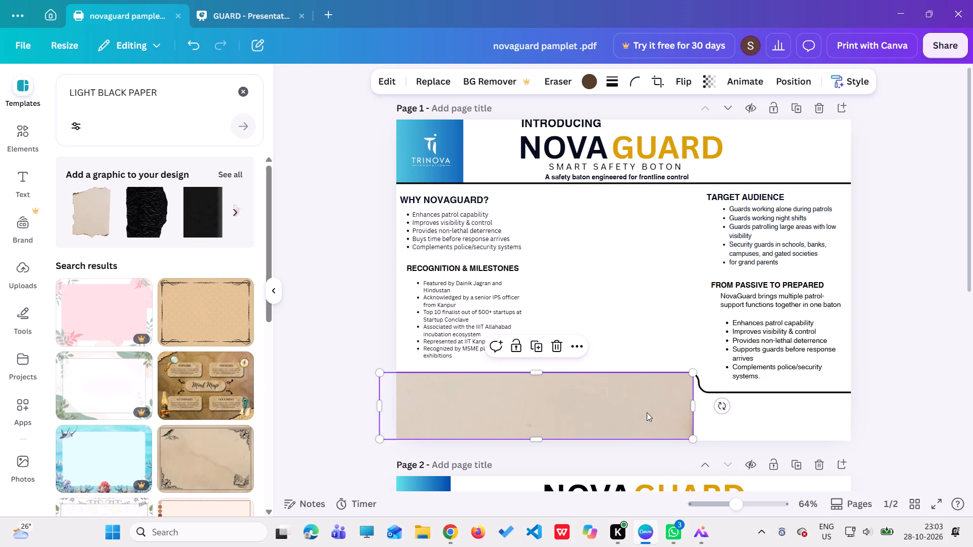
# Bring page 1's stepped divider line to the front, above the paper strip.
pyautogui.click(632, 320)
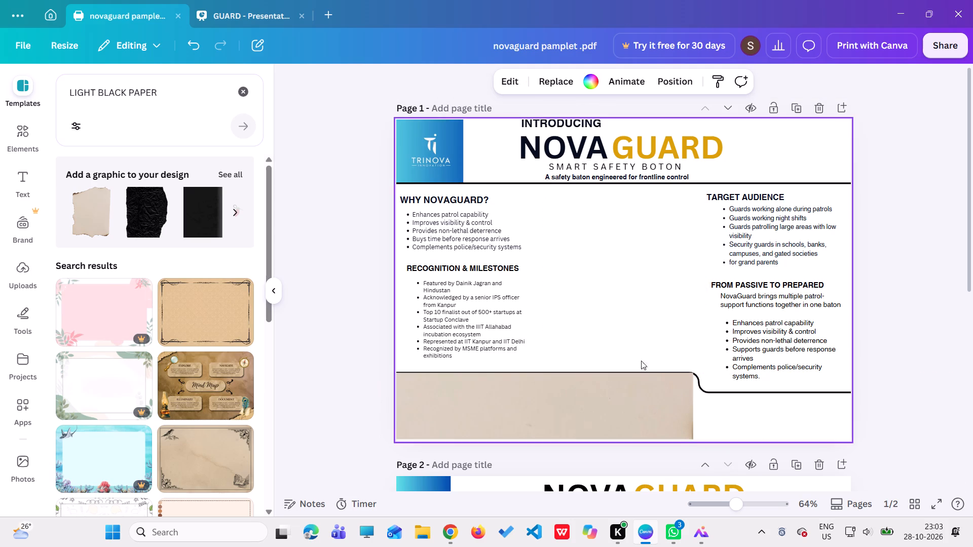
pyautogui.click(697, 384)
pyautogui.click(713, 394)
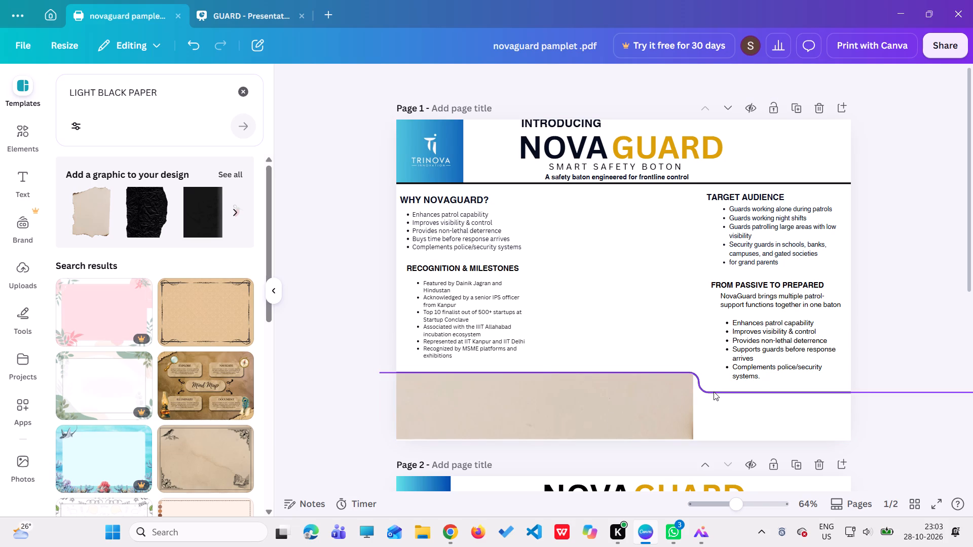
pyautogui.rightClick(714, 392)
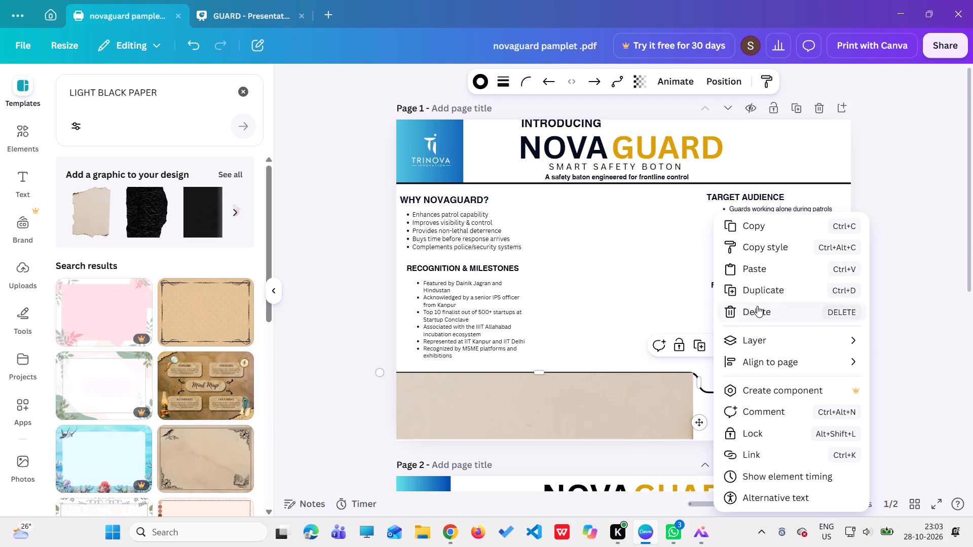
pyautogui.click(760, 337)
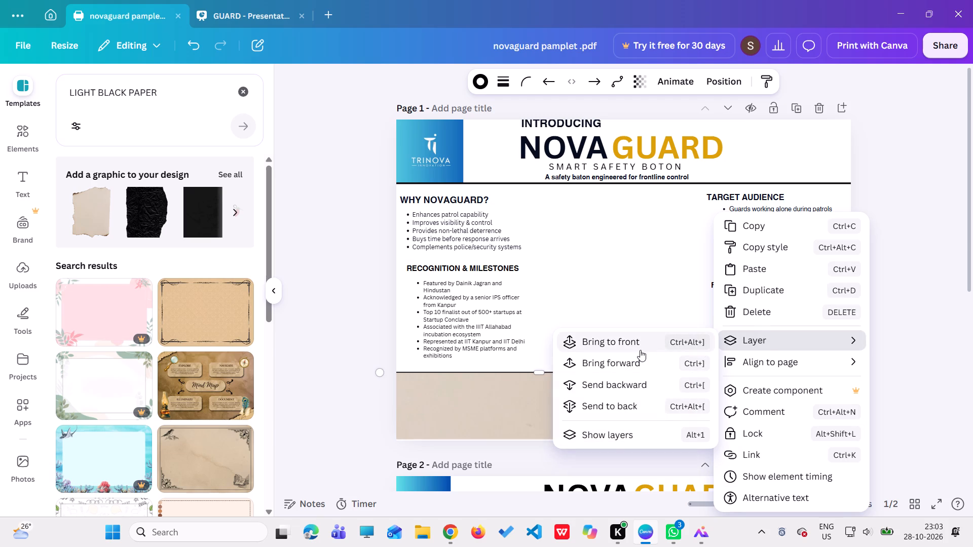
pyautogui.click(623, 343)
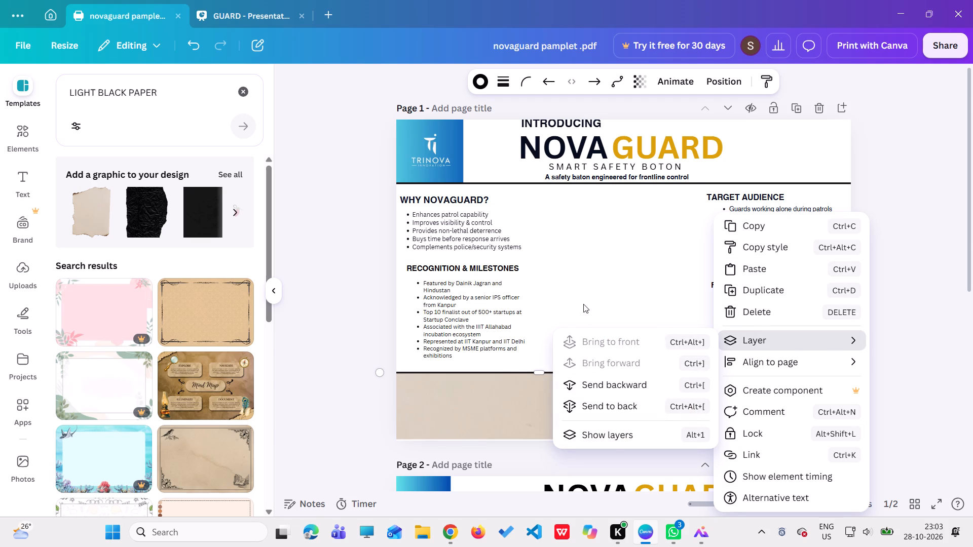
pyautogui.click(582, 294)
pyautogui.click(731, 424)
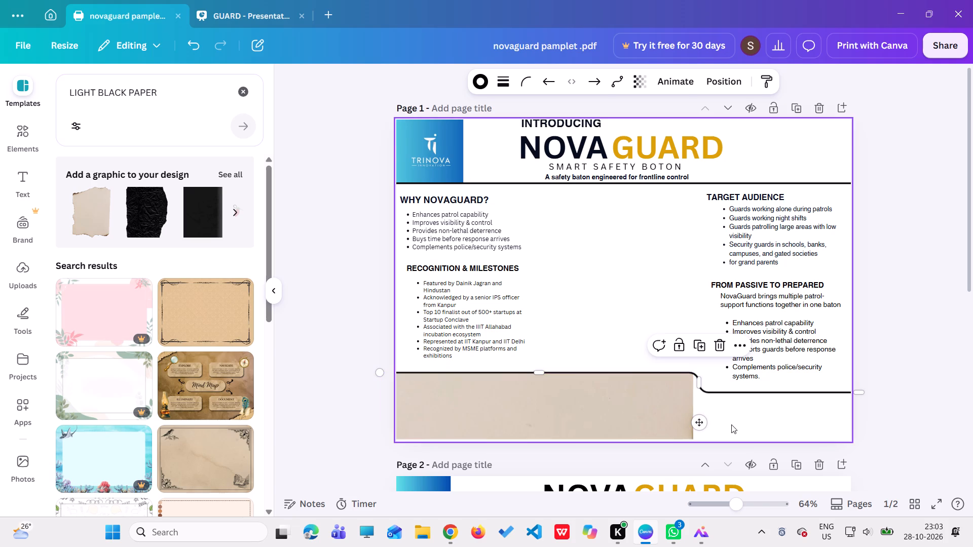
pyautogui.click(352, 407)
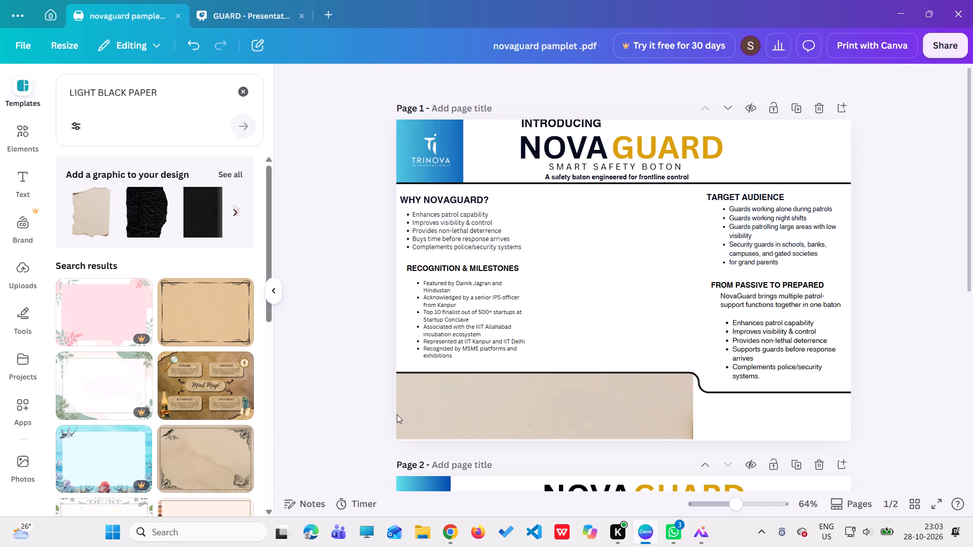
# Enlarge the paper strip slightly to reach the divider's step, and nudge its upper edge flush against the divider line.
pyautogui.click(452, 416)
pyautogui.click(452, 421)
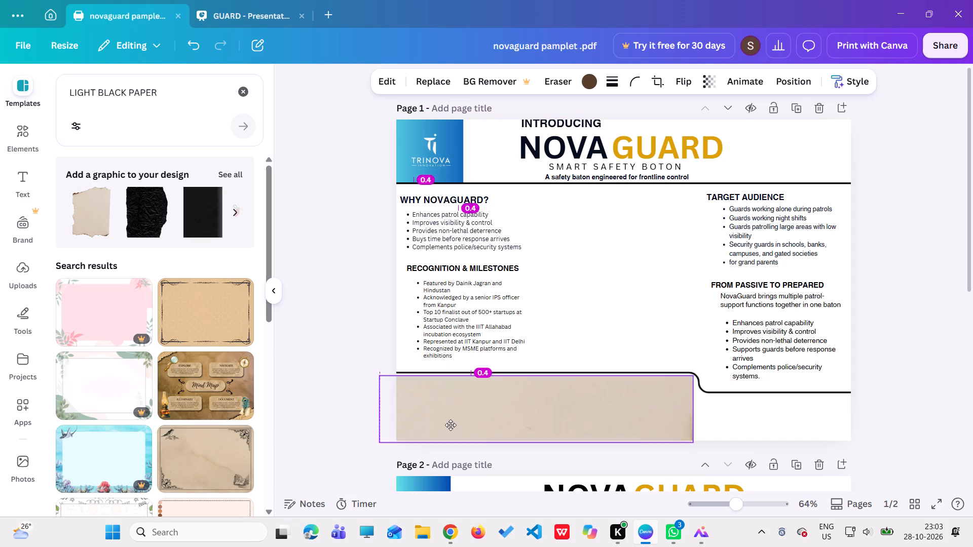
pyautogui.click(357, 413)
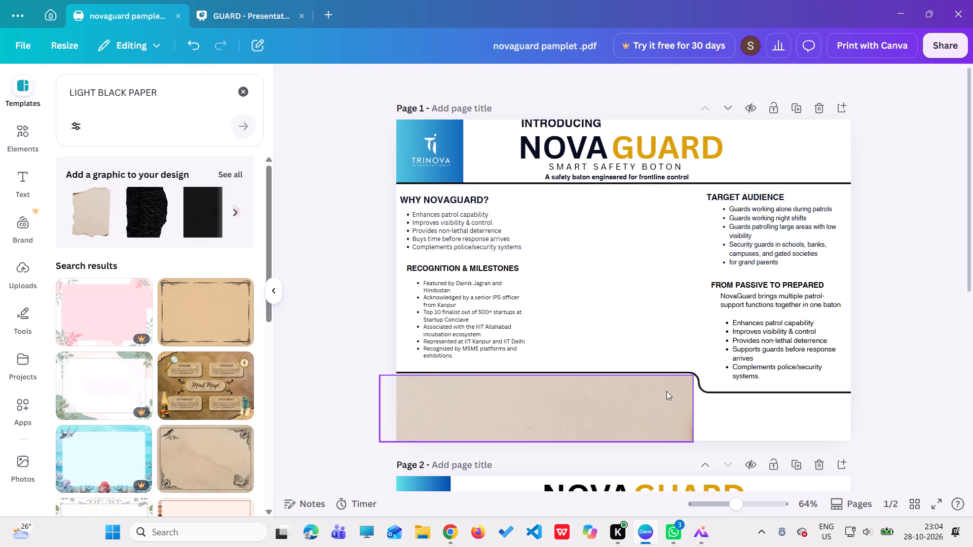
pyautogui.click(663, 399)
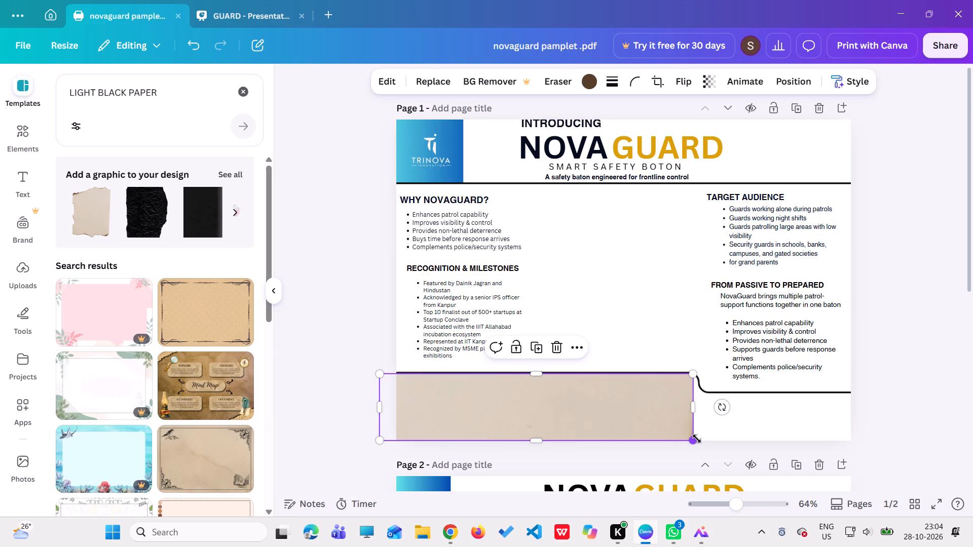
pyautogui.click(690, 439)
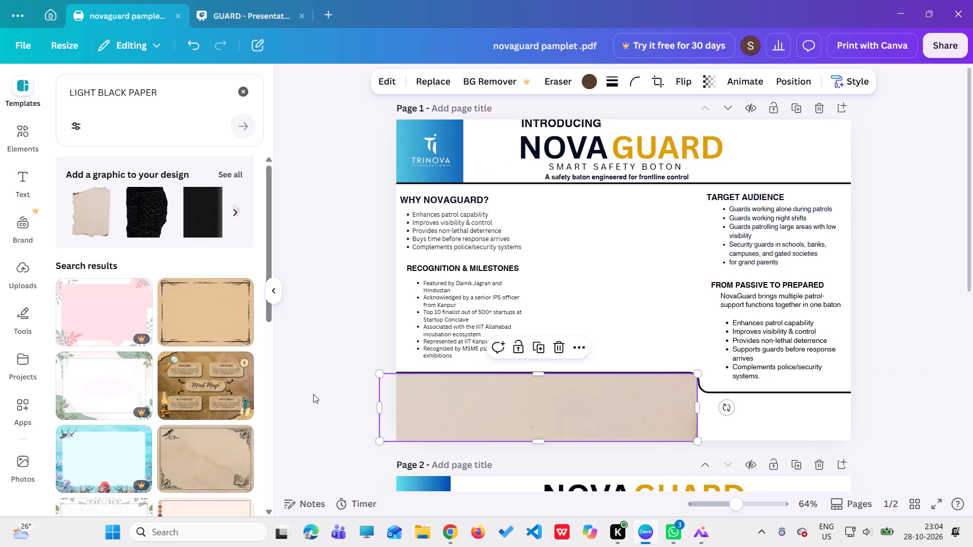
pyautogui.click(313, 394)
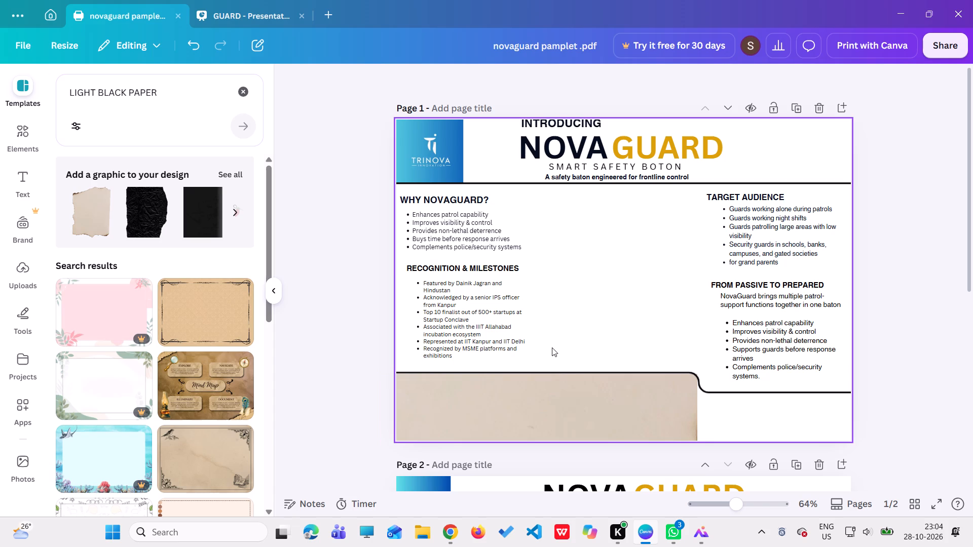
pyautogui.click(586, 401)
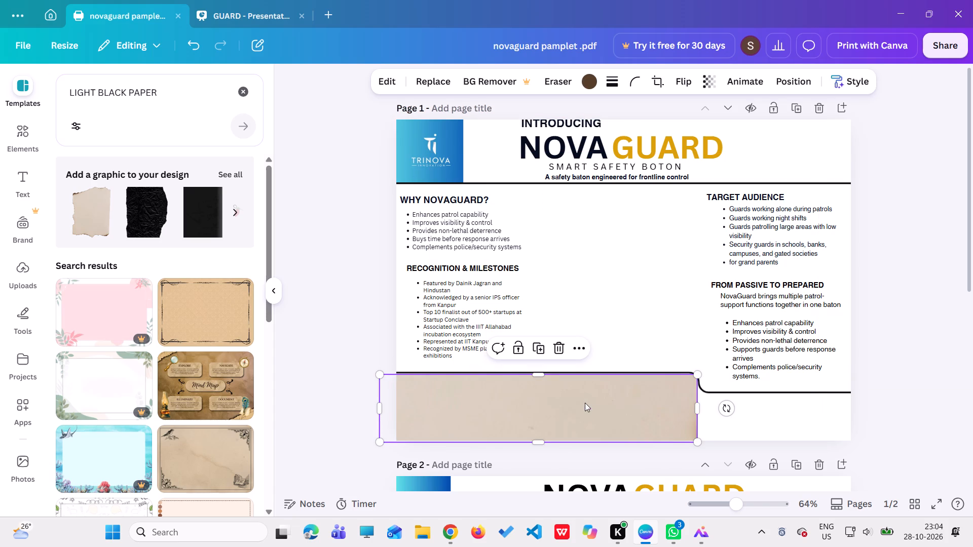
pyautogui.click(713, 414)
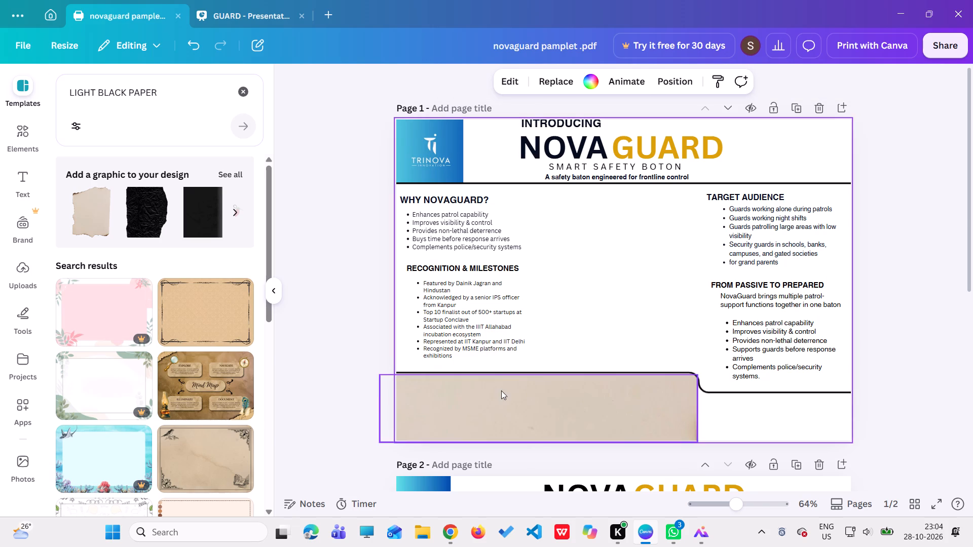
pyautogui.click(502, 394)
pyautogui.click(290, 392)
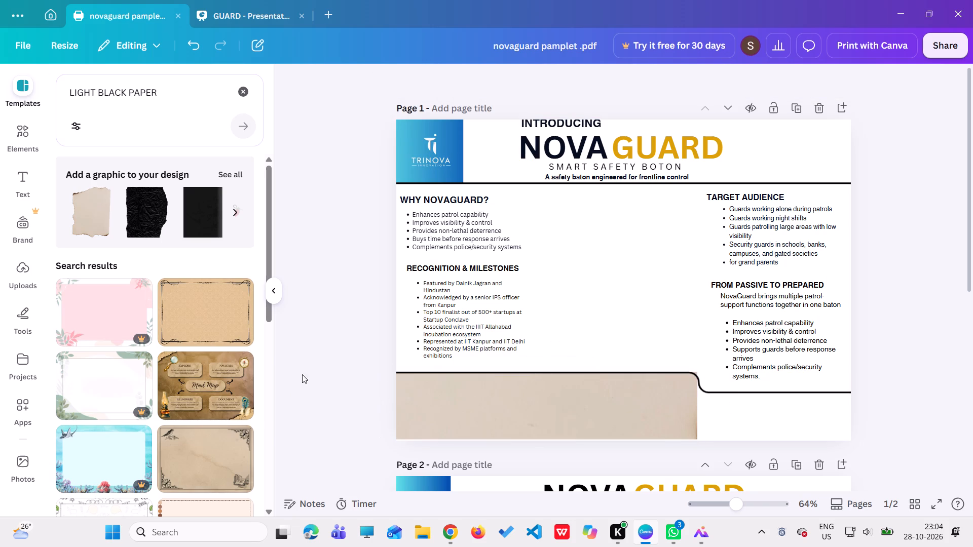
# Add another beige torn-paper graphic to page 1 and crop off its ragged edges on all four sides.
pyautogui.click(93, 227)
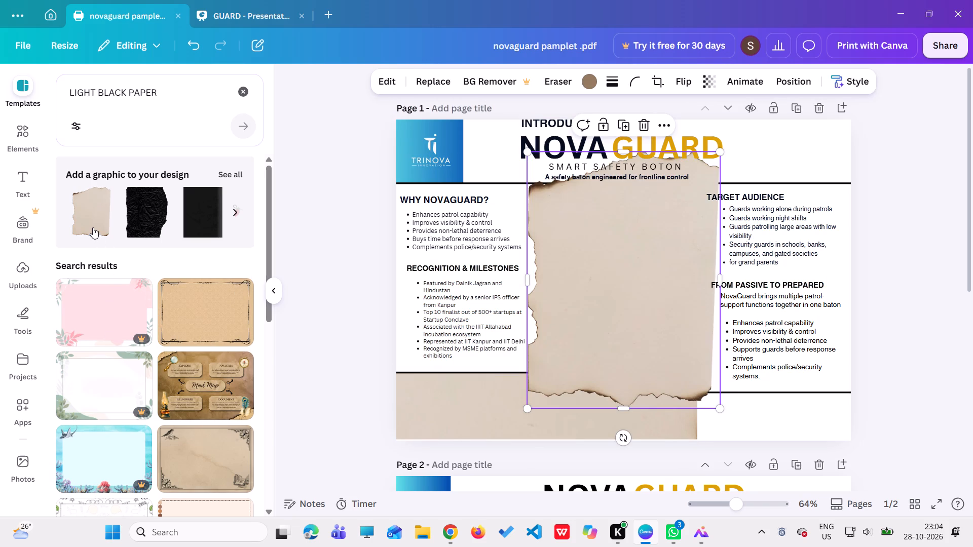
pyautogui.moveTo(639, 321); pyautogui.dragTo(780, 452)
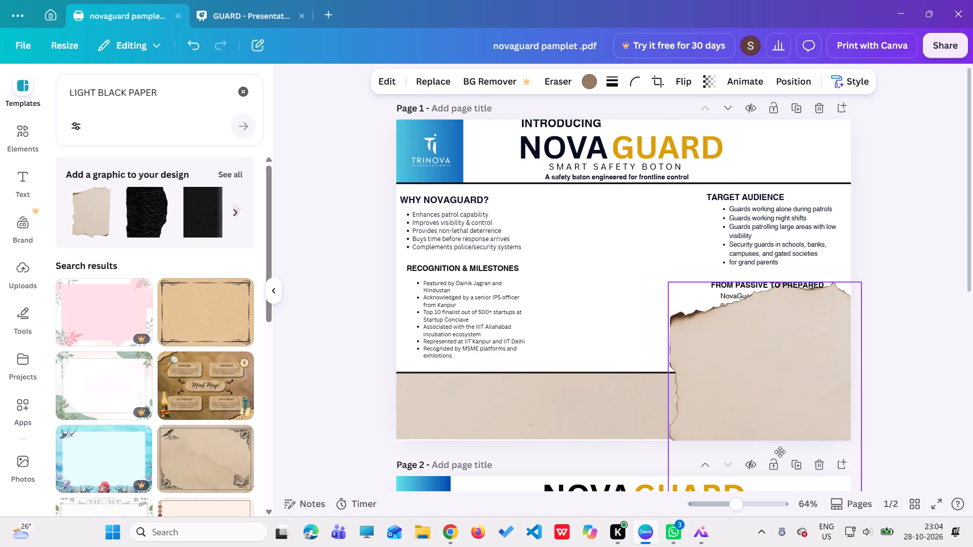
pyautogui.moveTo(780, 452); pyautogui.dragTo(730, 312)
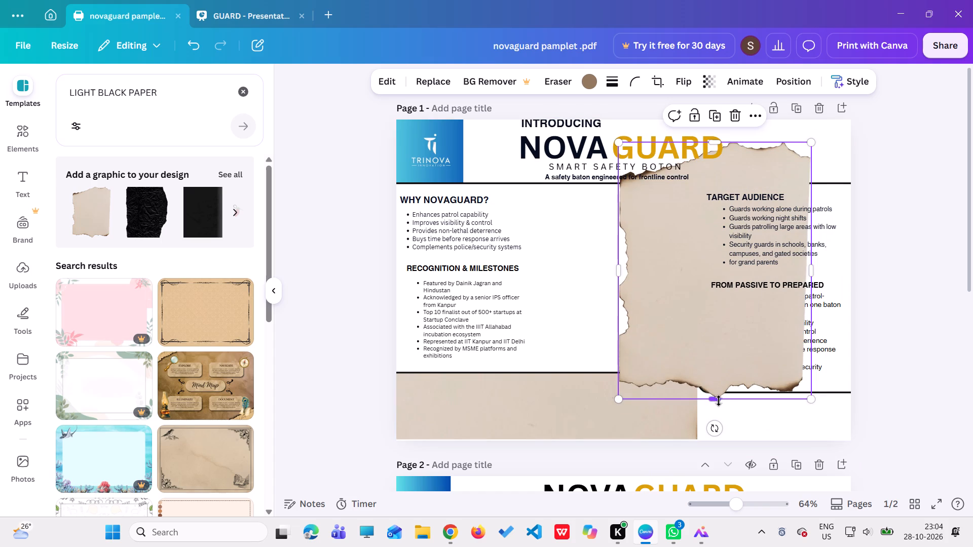
pyautogui.moveTo(719, 400); pyautogui.dragTo(720, 348)
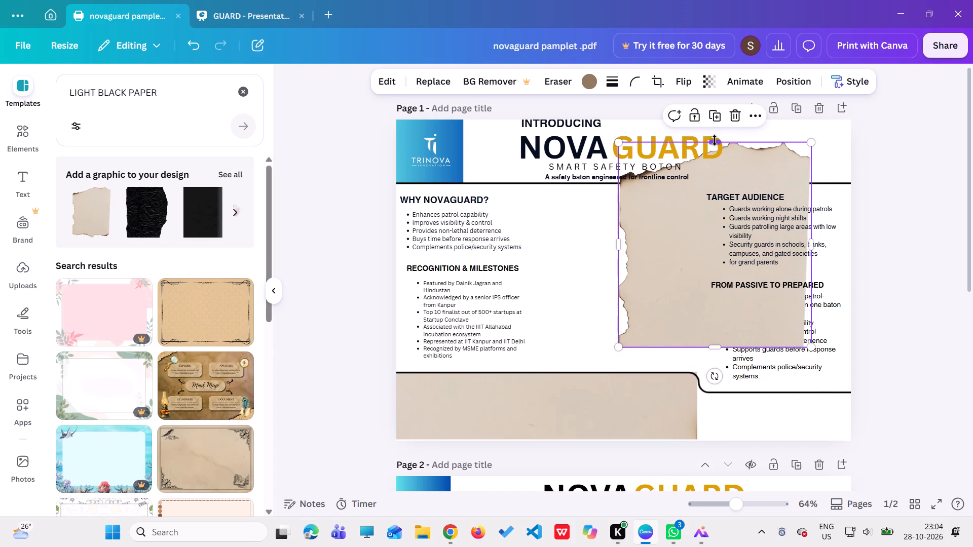
pyautogui.moveTo(715, 140); pyautogui.dragTo(711, 187)
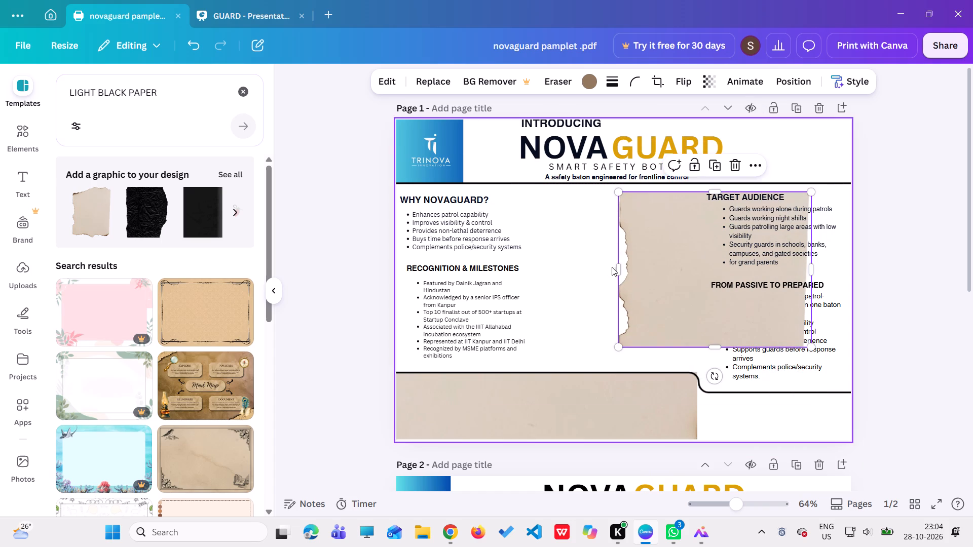
pyautogui.moveTo(618, 267); pyautogui.dragTo(649, 270)
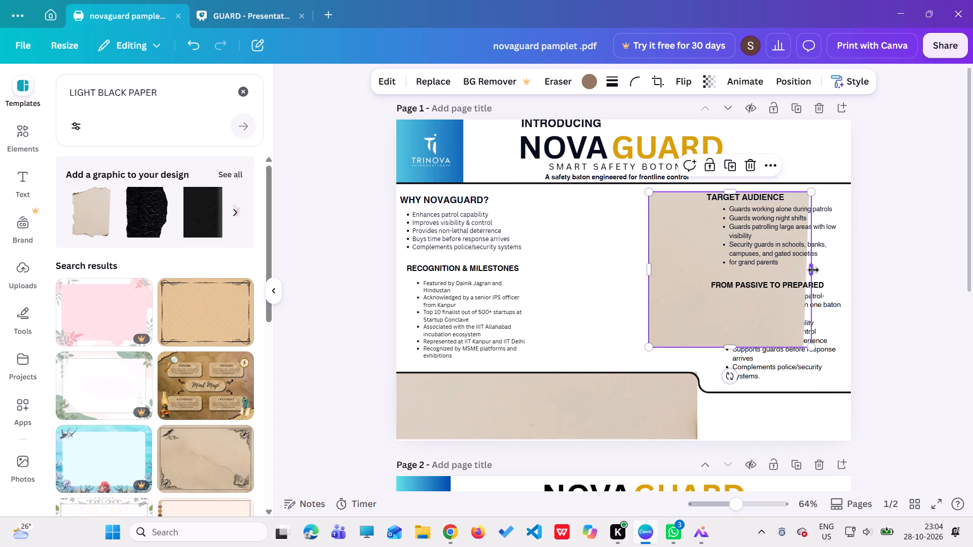
pyautogui.moveTo(812, 270); pyautogui.dragTo(788, 267)
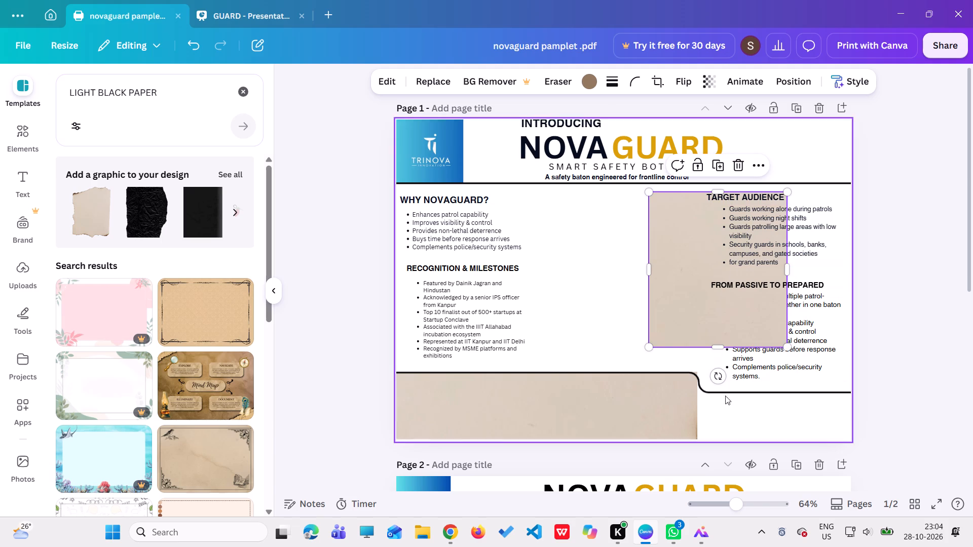
# Rotate the new paper piece roughly a quarter turn and move it over page 1's lower-right corner.
pyautogui.moveTo(717, 378); pyautogui.dragTo(835, 346)
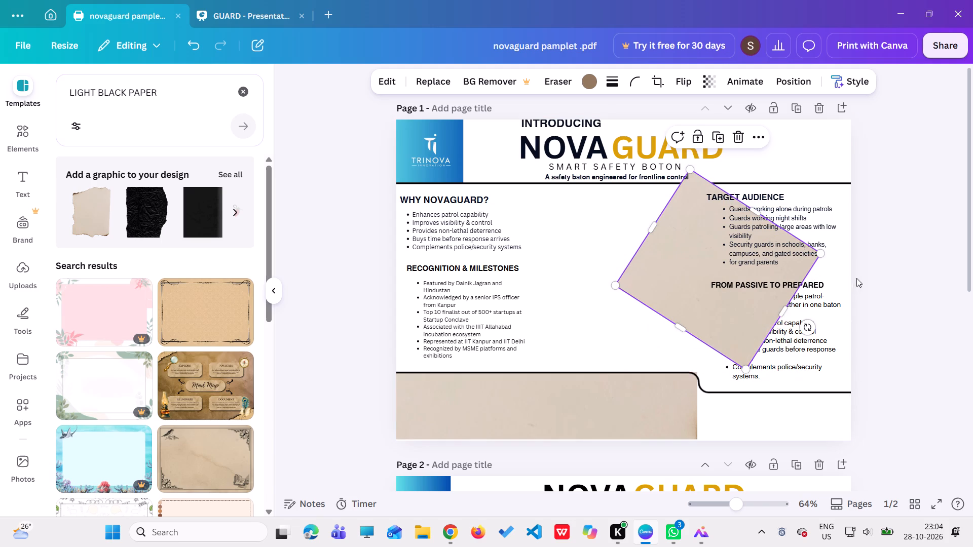
pyautogui.moveTo(805, 328); pyautogui.dragTo(847, 283)
pyautogui.moveTo(732, 275); pyautogui.dragTo(772, 438)
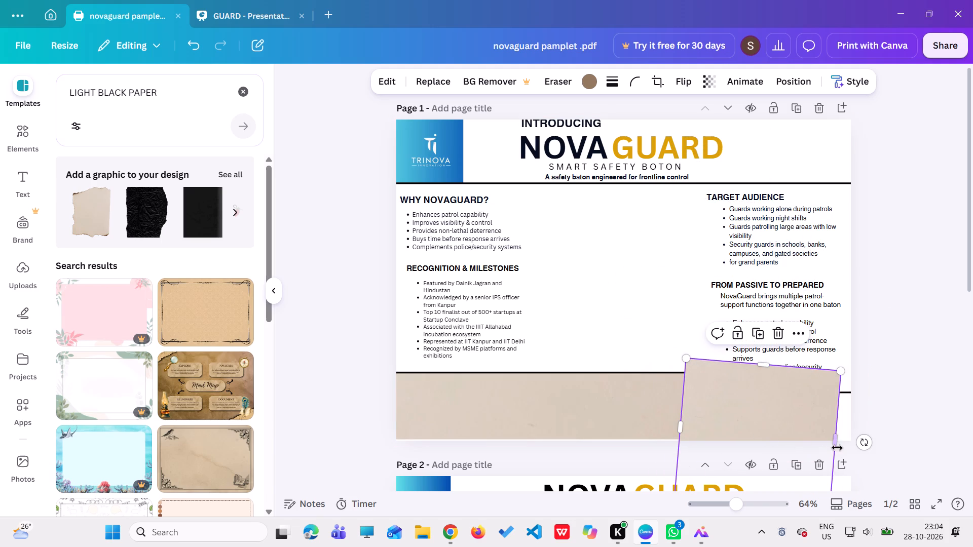
pyautogui.moveTo(865, 442); pyautogui.dragTo(870, 425)
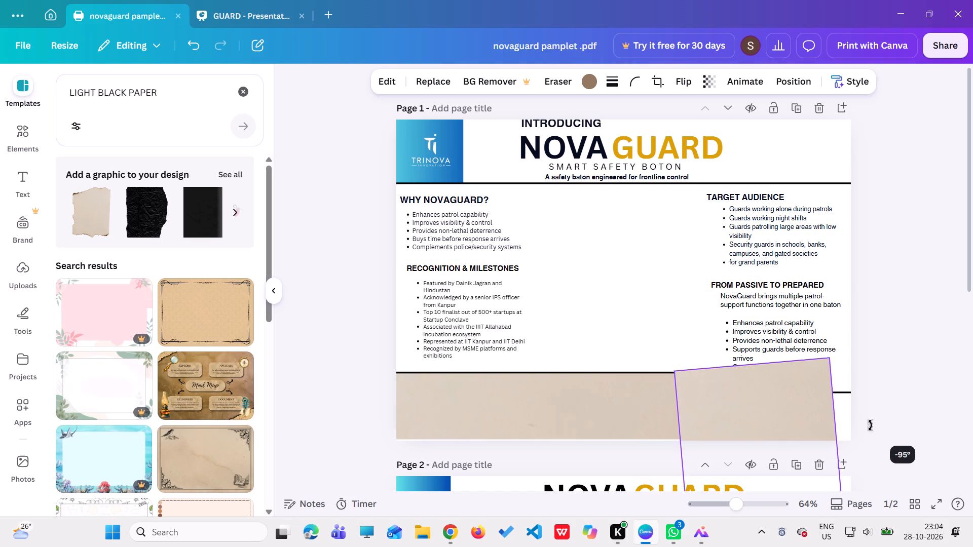
pyautogui.moveTo(870, 425); pyautogui.dragTo(870, 427)
# Shrink the new paper piece, place it beside the divider's step, and crop its width to exclude the ragged edge.
pyautogui.moveTo(831, 364); pyautogui.dragTo(802, 407)
pyautogui.moveTo(753, 415); pyautogui.dragTo(791, 361)
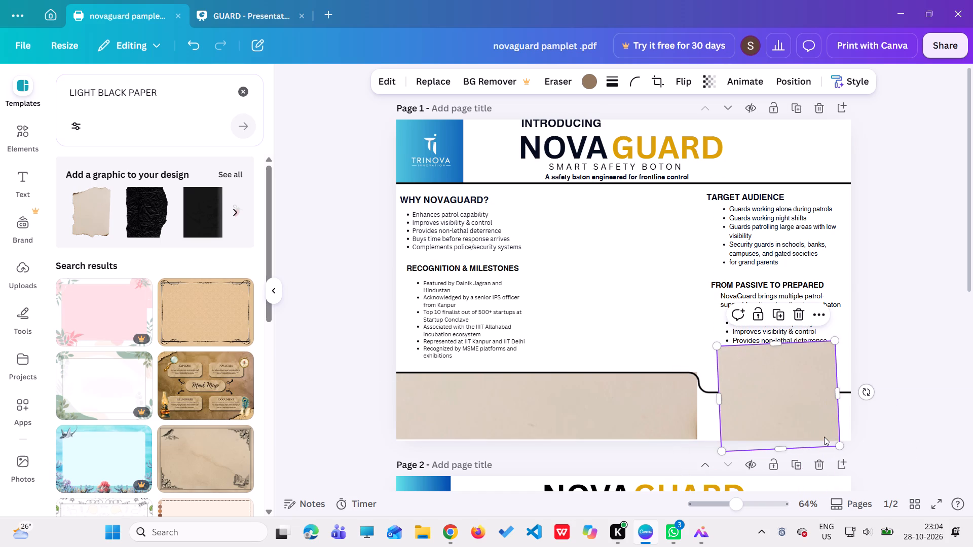
pyautogui.moveTo(843, 443); pyautogui.dragTo(819, 405)
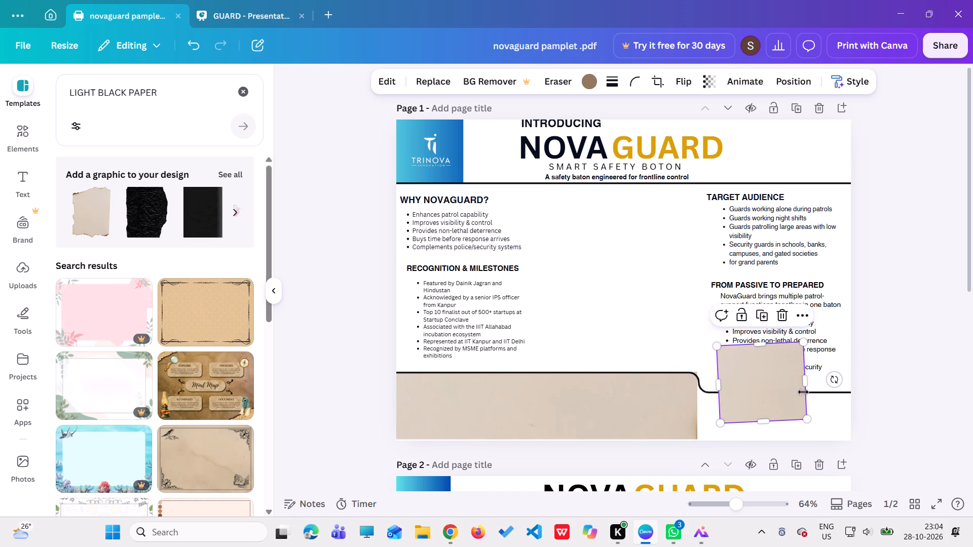
pyautogui.moveTo(807, 381); pyautogui.dragTo(867, 386)
pyautogui.moveTo(771, 385); pyautogui.dragTo(760, 405)
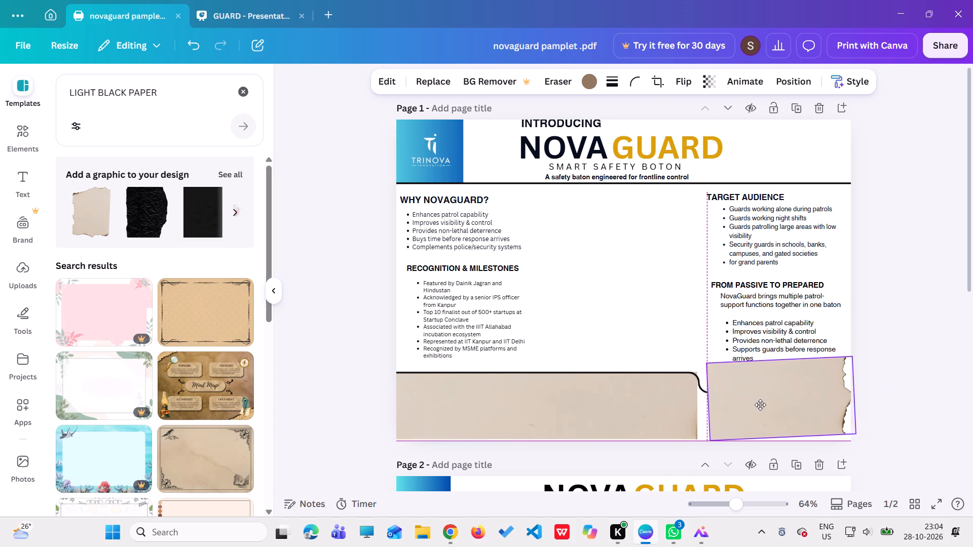
pyautogui.moveTo(760, 405); pyautogui.dragTo(756, 406)
pyautogui.moveTo(851, 398); pyautogui.dragTo(826, 399)
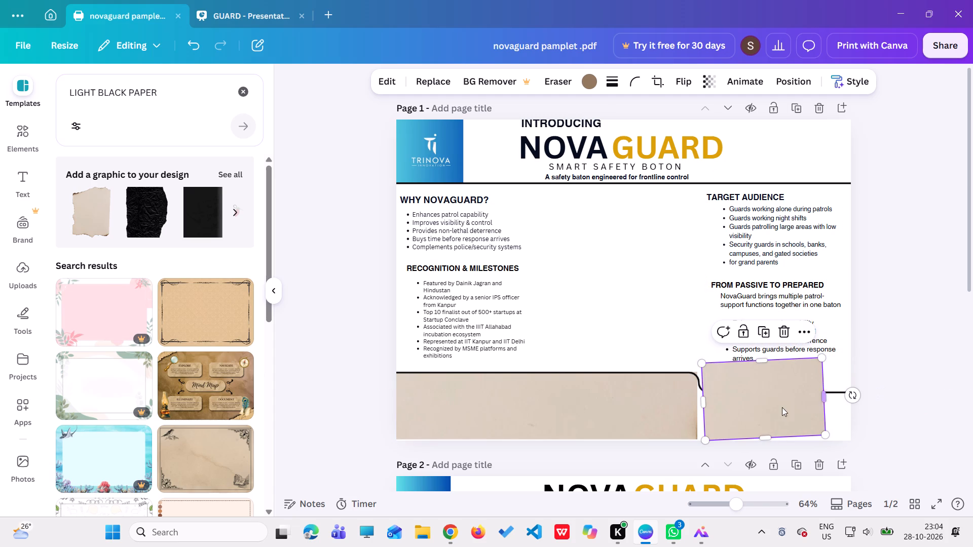
# Enlarge and re-crop the new paper piece into a shallower strip that reaches from the divider's step past page 1's right edge.
pyautogui.moveTo(854, 396); pyautogui.dragTo(850, 404)
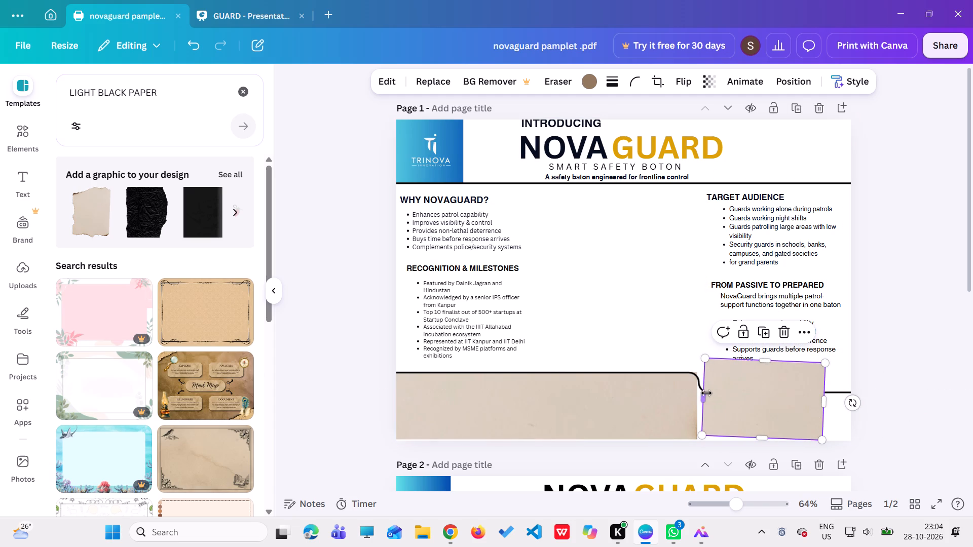
pyautogui.moveTo(707, 393); pyautogui.dragTo(684, 394)
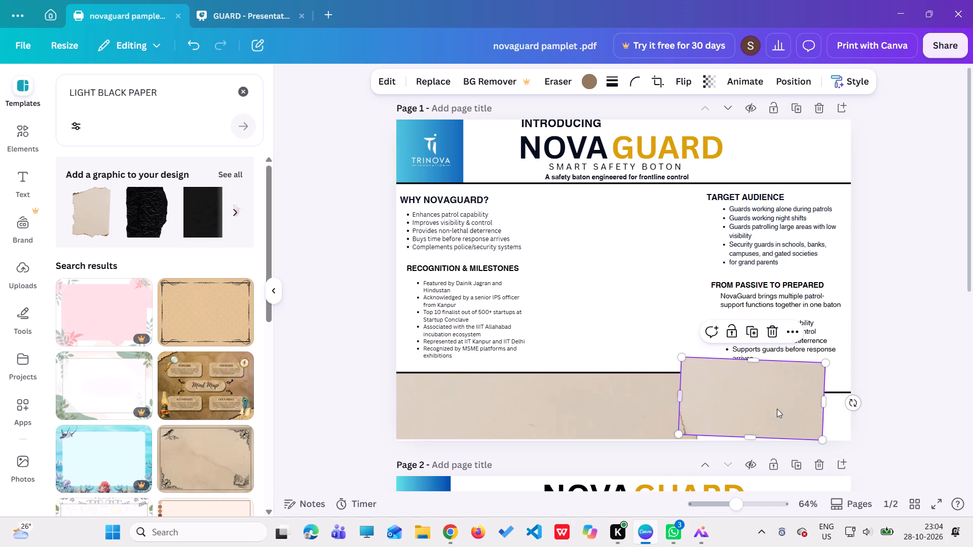
pyautogui.moveTo(777, 409); pyautogui.dragTo(795, 420)
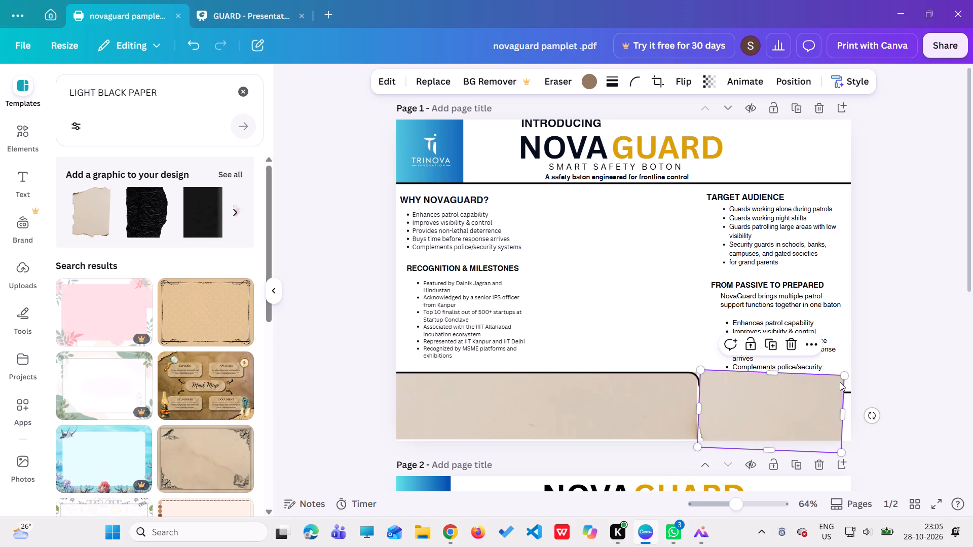
pyautogui.moveTo(840, 380); pyautogui.dragTo(872, 326)
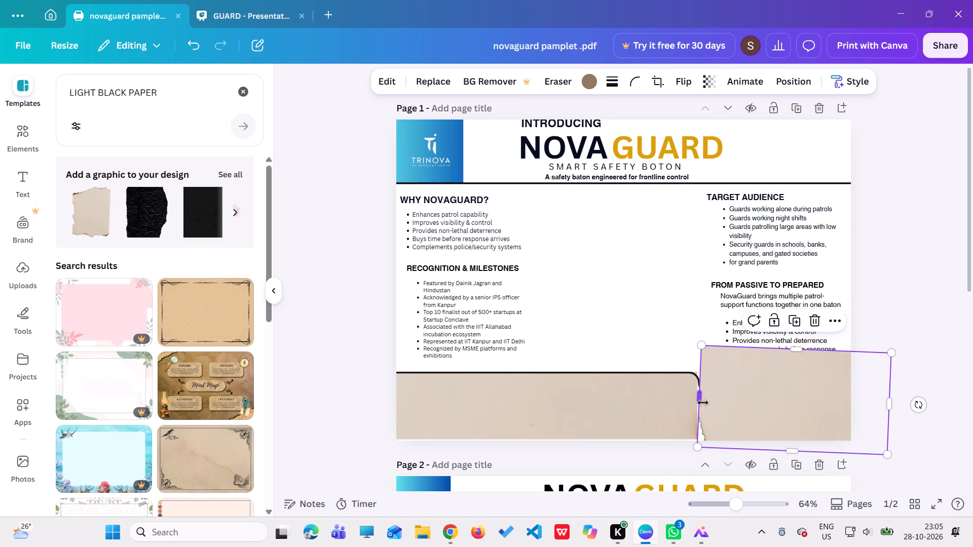
pyautogui.moveTo(698, 398); pyautogui.dragTo(720, 398)
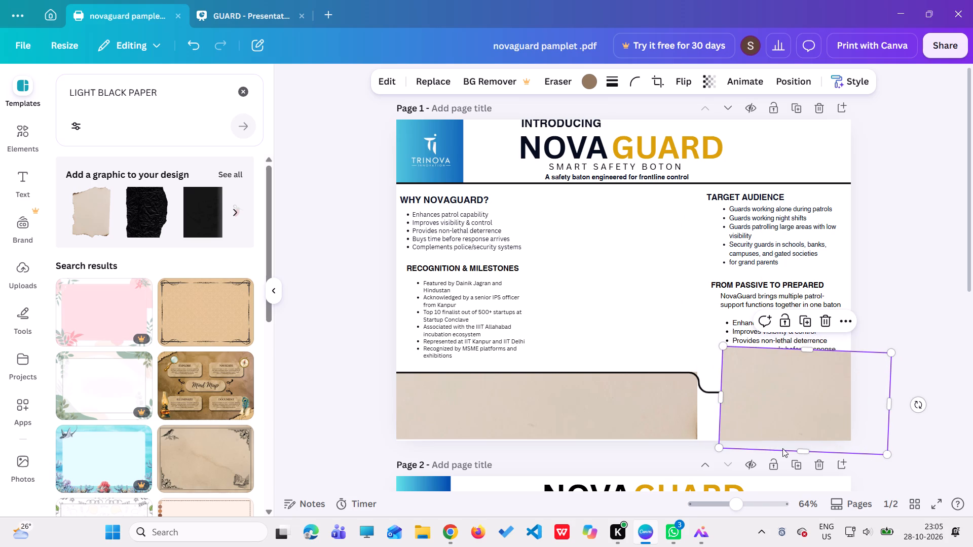
pyautogui.moveTo(800, 450); pyautogui.dragTo(803, 418)
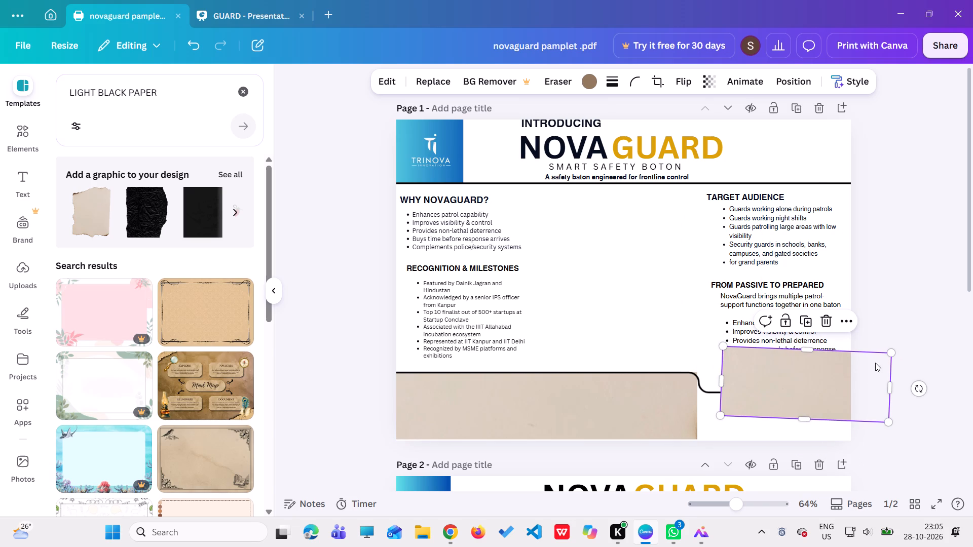
pyautogui.moveTo(820, 390); pyautogui.dragTo(787, 416)
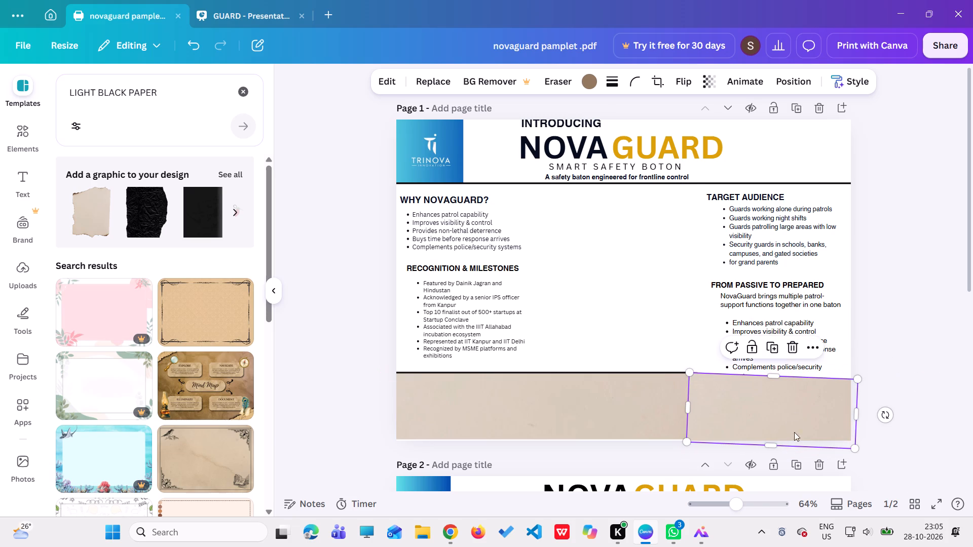
# Straighten the new paper piece and place it under the divider's lower segment, against the first paper strip.
pyautogui.moveTo(881, 418); pyautogui.dragTo(883, 412)
pyautogui.click(888, 395)
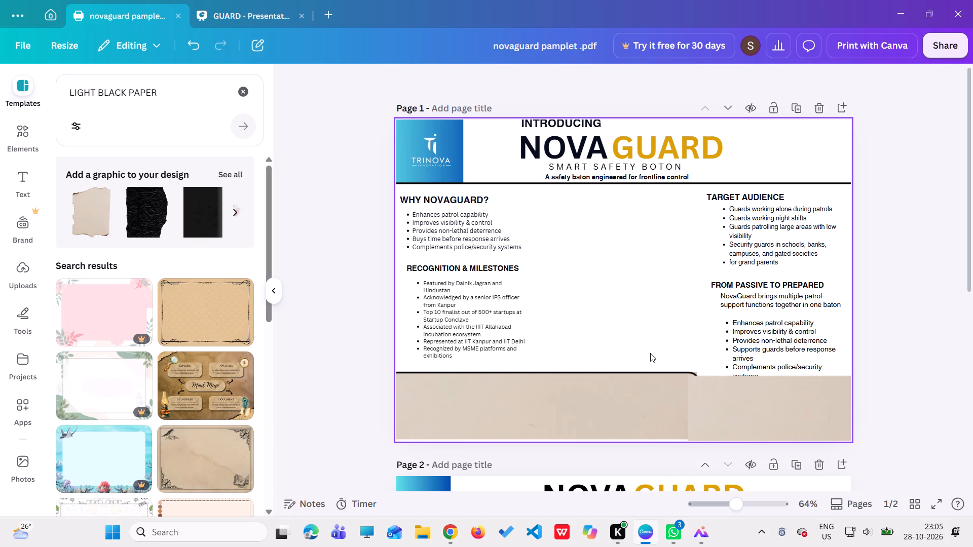
pyautogui.moveTo(733, 404); pyautogui.dragTo(747, 408)
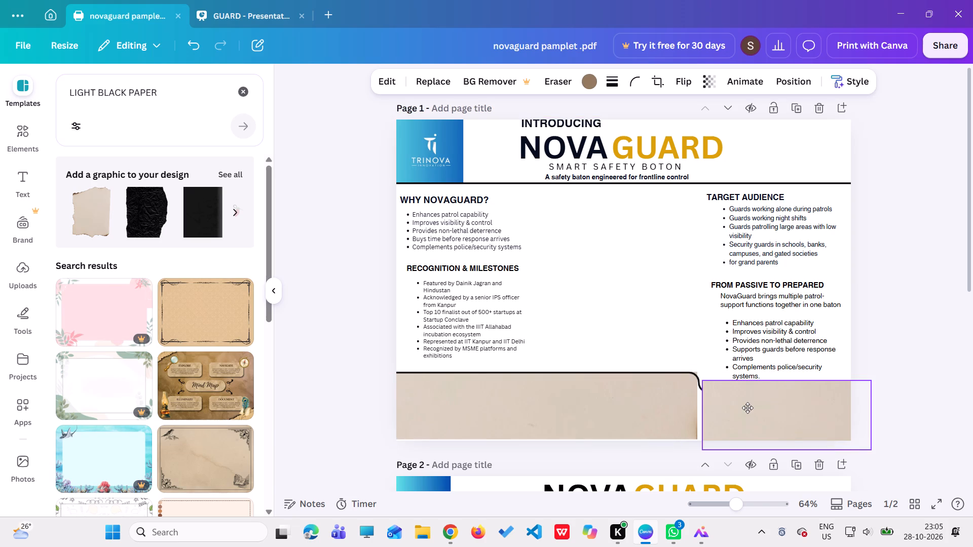
pyautogui.moveTo(747, 408); pyautogui.dragTo(742, 422)
pyautogui.click(893, 369)
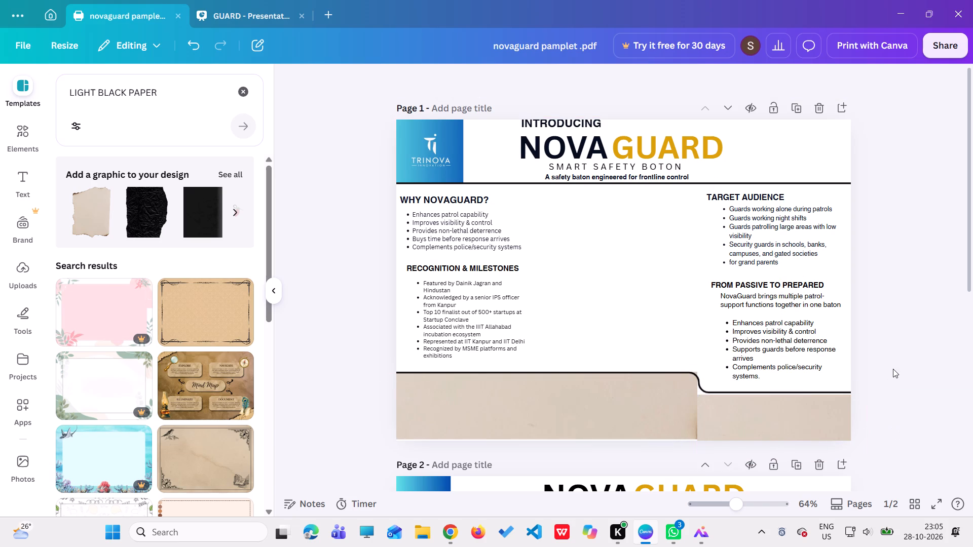
# Resize the new paper piece to fill the space below the divider's lower segment, extending slightly past page 1's right edge.
pyautogui.moveTo(804, 415); pyautogui.dragTo(805, 411)
pyautogui.moveTo(865, 458); pyautogui.dragTo(862, 444)
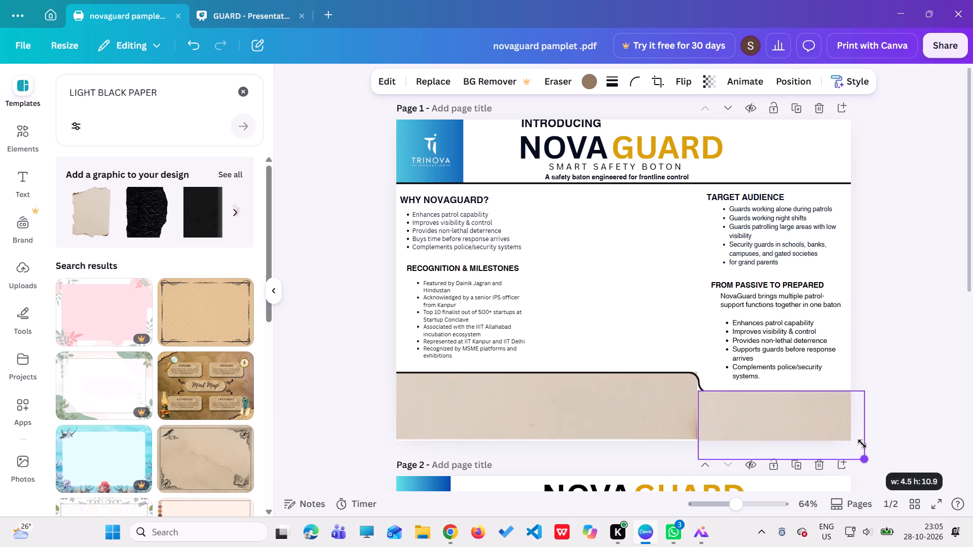
pyautogui.moveTo(862, 444); pyautogui.dragTo(839, 424)
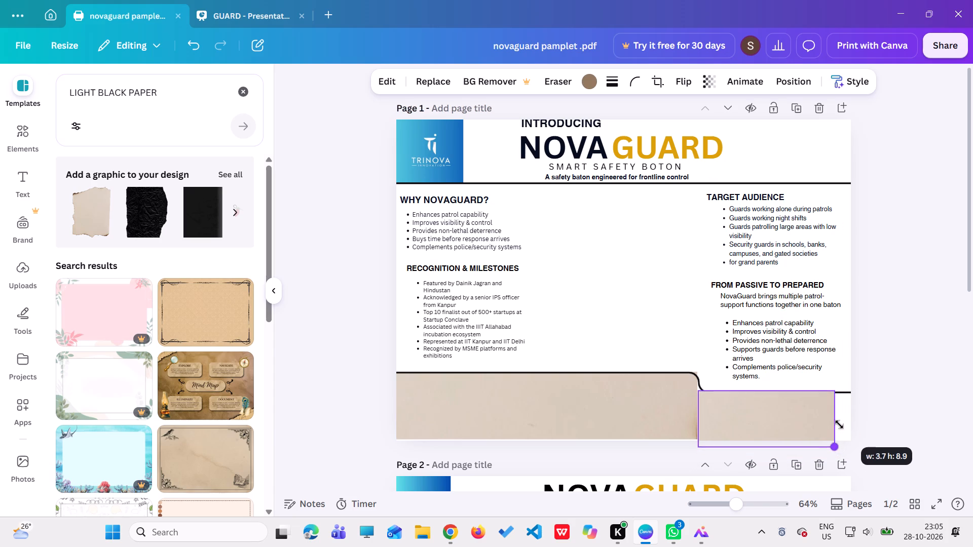
pyautogui.moveTo(839, 424); pyautogui.dragTo(827, 423)
pyautogui.moveTo(817, 418); pyautogui.dragTo(849, 420)
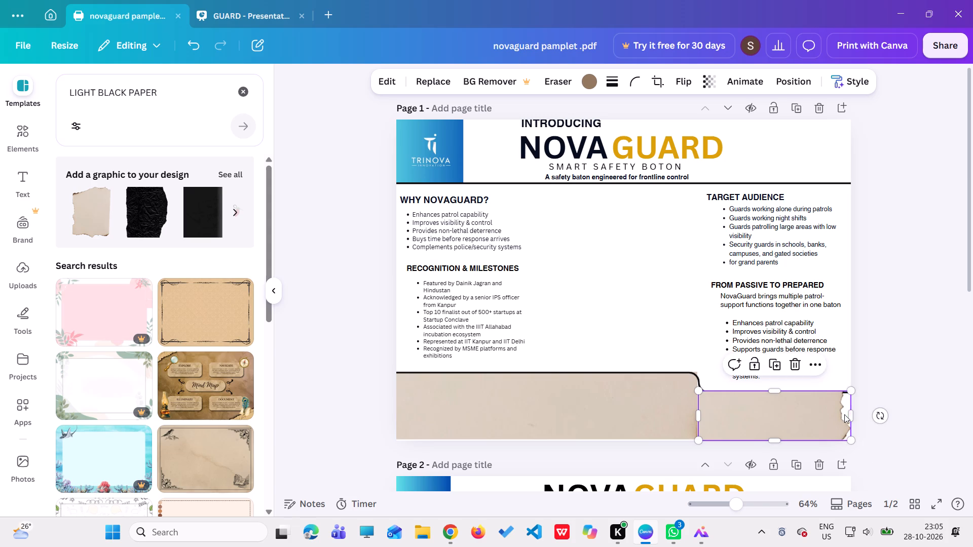
pyautogui.moveTo(852, 388); pyautogui.dragTo(862, 372)
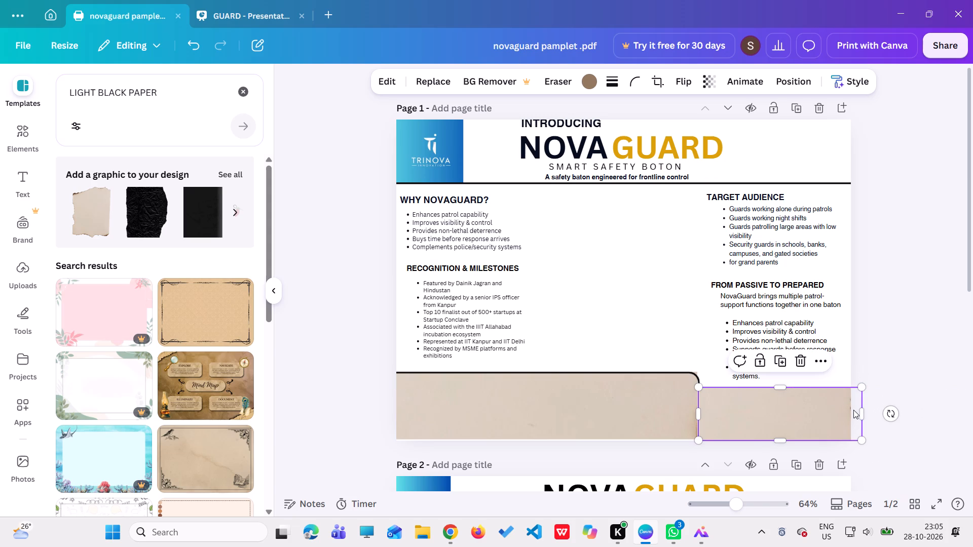
pyautogui.click(903, 380)
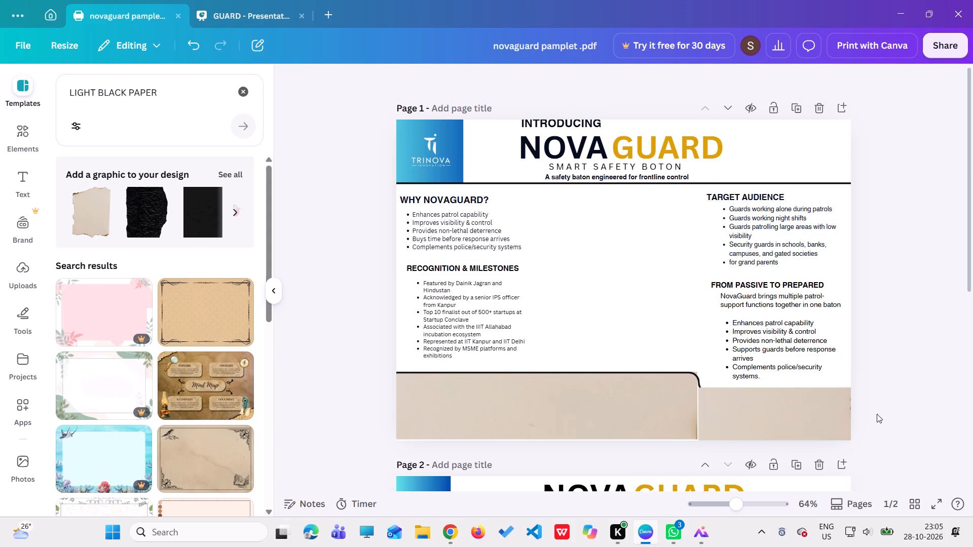
# Enlarge the new paper piece to about 3.7 thick and trim its end flush with page 1's right edge.
pyautogui.click(837, 398)
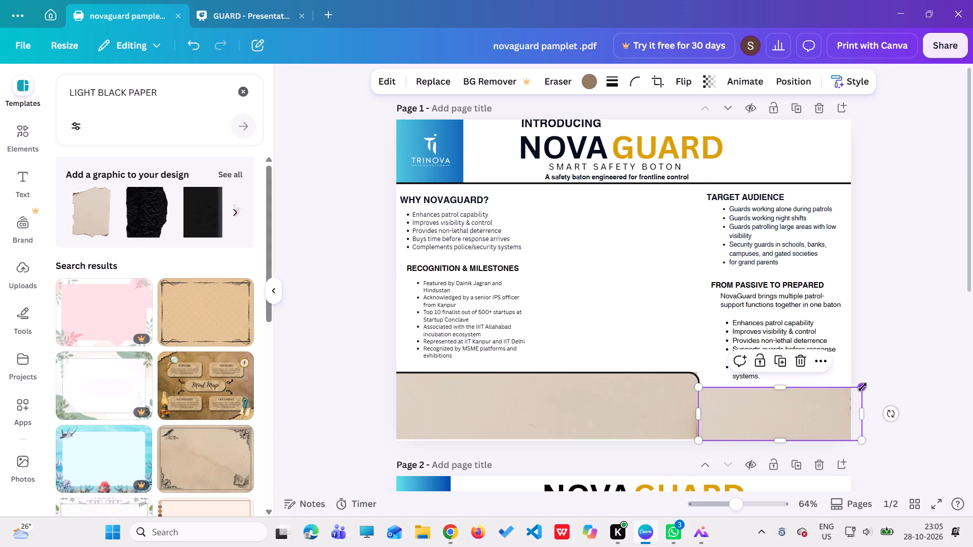
pyautogui.moveTo(863, 387); pyautogui.dragTo(869, 379)
pyautogui.moveTo(874, 411); pyautogui.dragTo(859, 412)
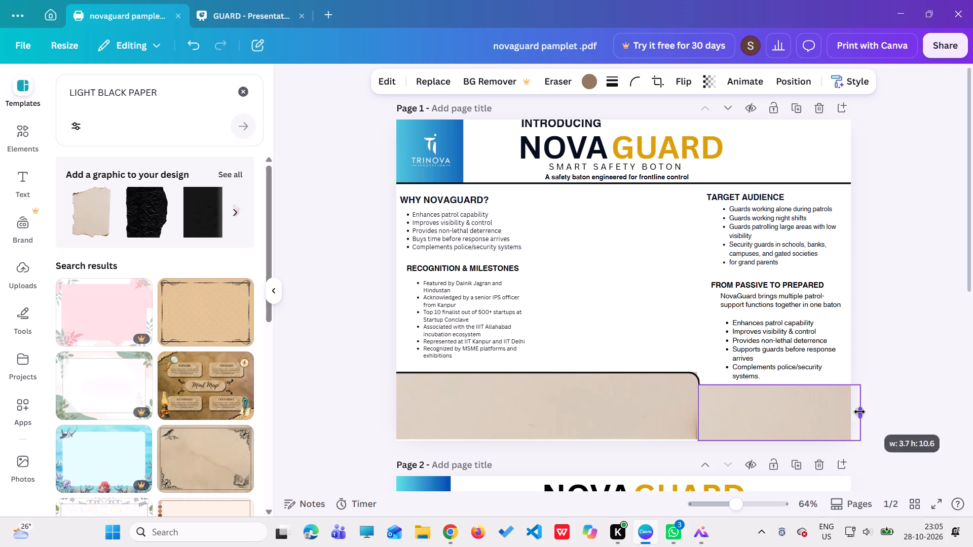
pyautogui.moveTo(859, 412); pyautogui.dragTo(851, 414)
pyautogui.click(765, 416)
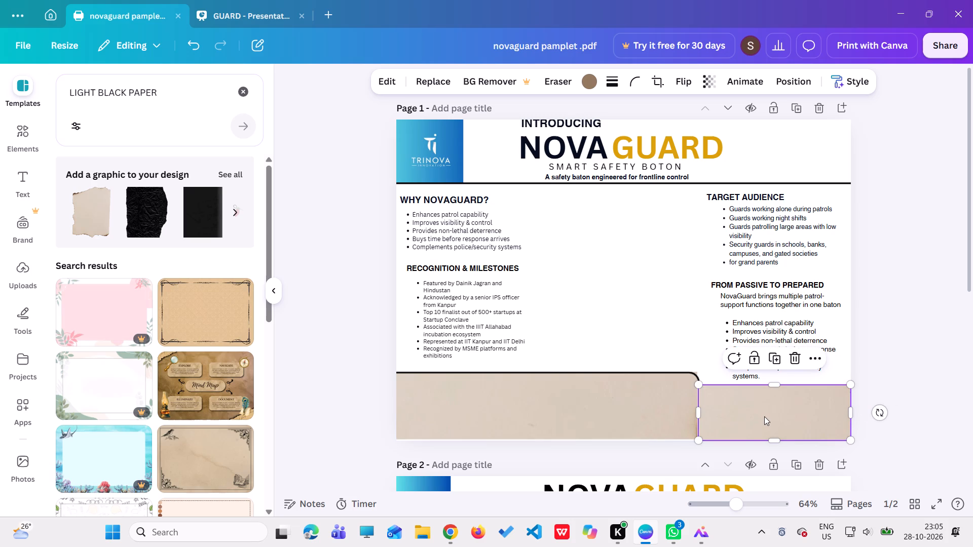
pyautogui.click(905, 389)
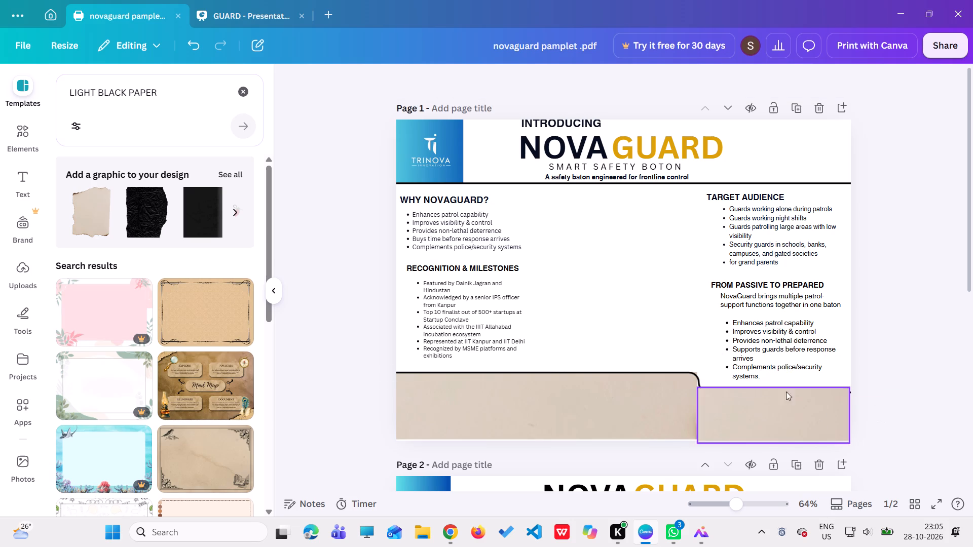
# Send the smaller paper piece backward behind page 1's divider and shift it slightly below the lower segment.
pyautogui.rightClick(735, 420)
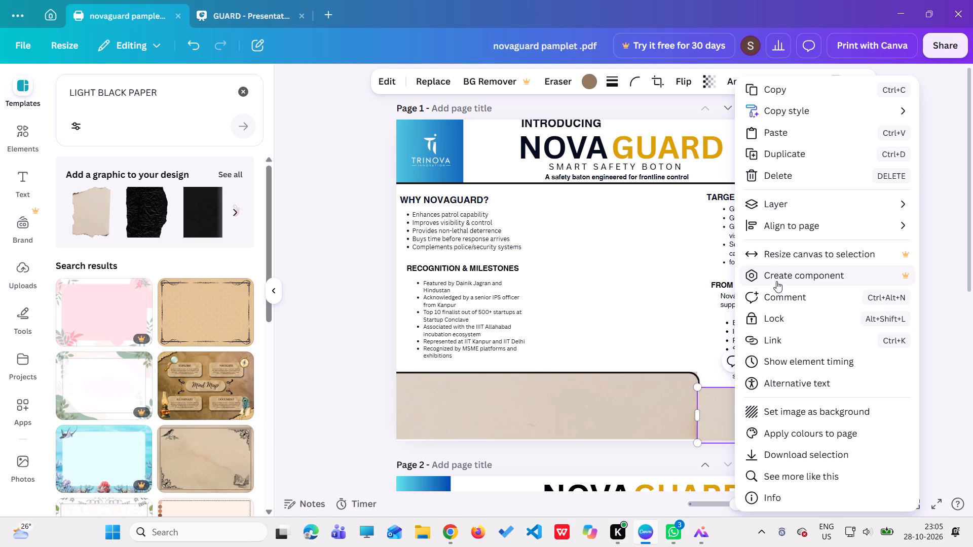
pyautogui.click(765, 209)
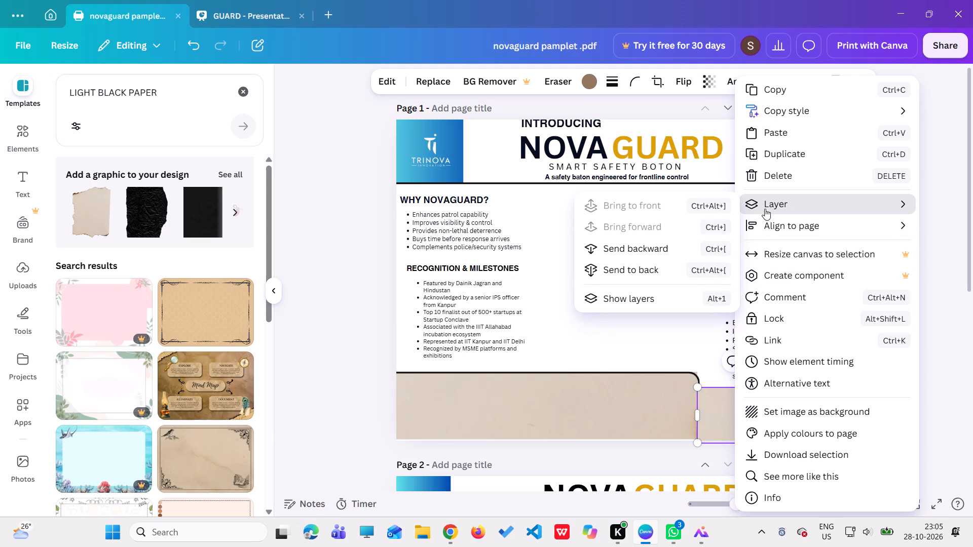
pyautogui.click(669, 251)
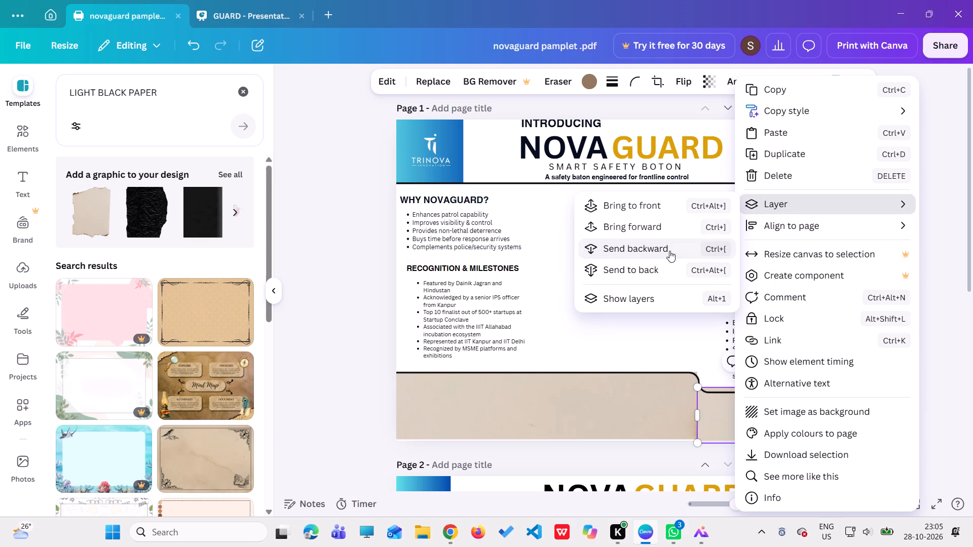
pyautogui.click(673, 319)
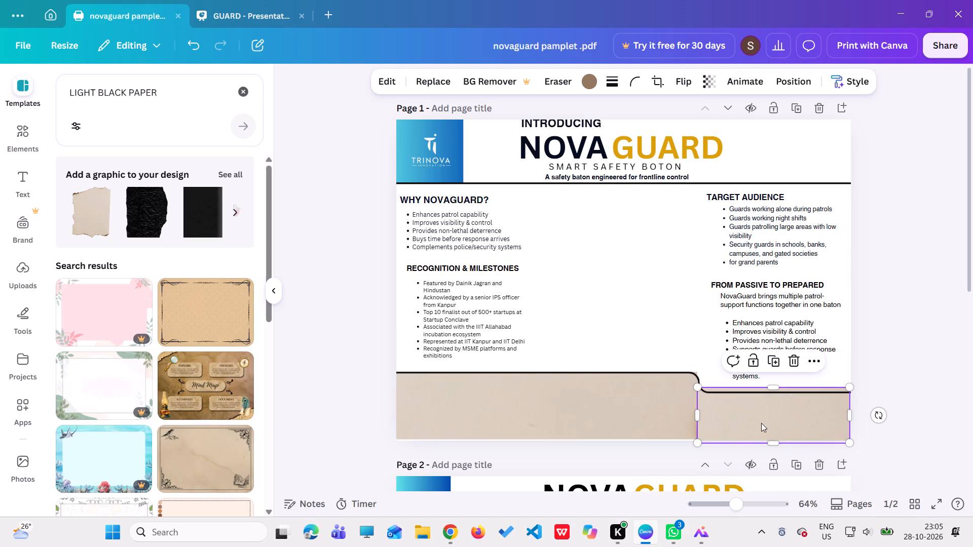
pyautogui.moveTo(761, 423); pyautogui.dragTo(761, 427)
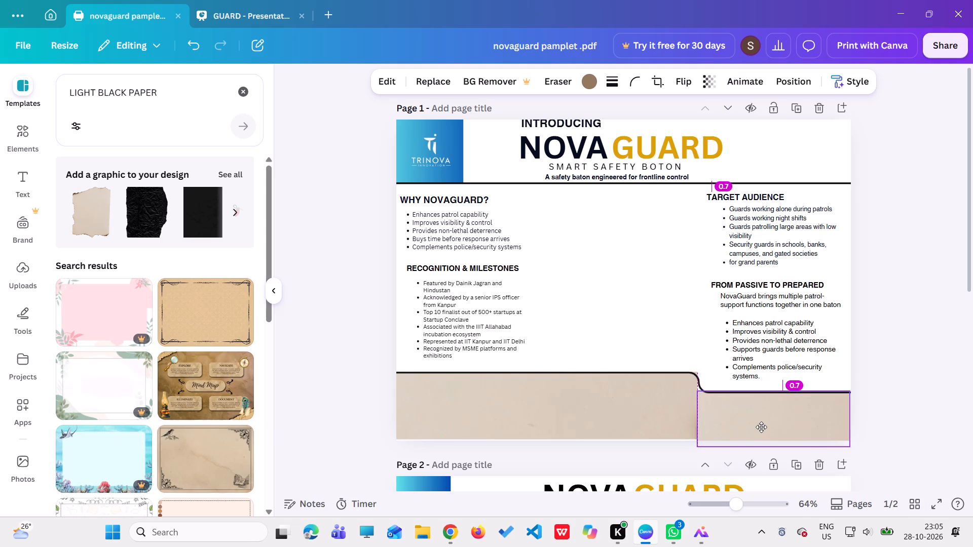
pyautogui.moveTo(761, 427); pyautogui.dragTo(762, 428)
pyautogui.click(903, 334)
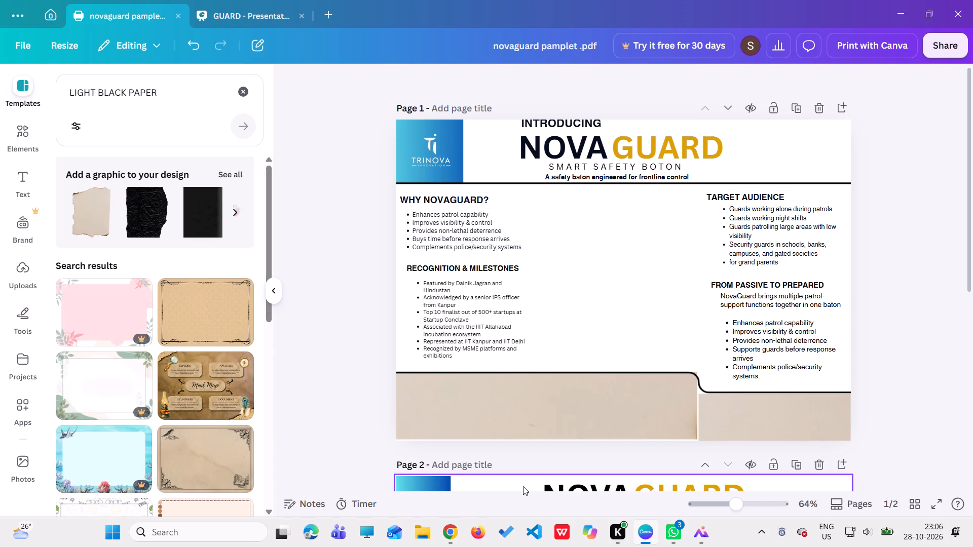
# Straighten page 1's stepped divider into one level line across the full page width.
pyautogui.scroll(-4, 572, 346)
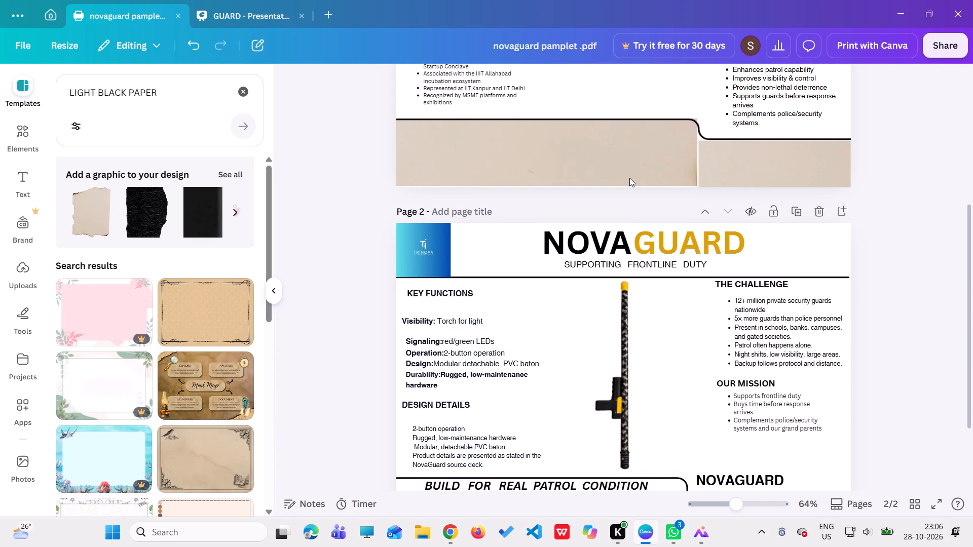
pyautogui.scroll(3, 616, 247)
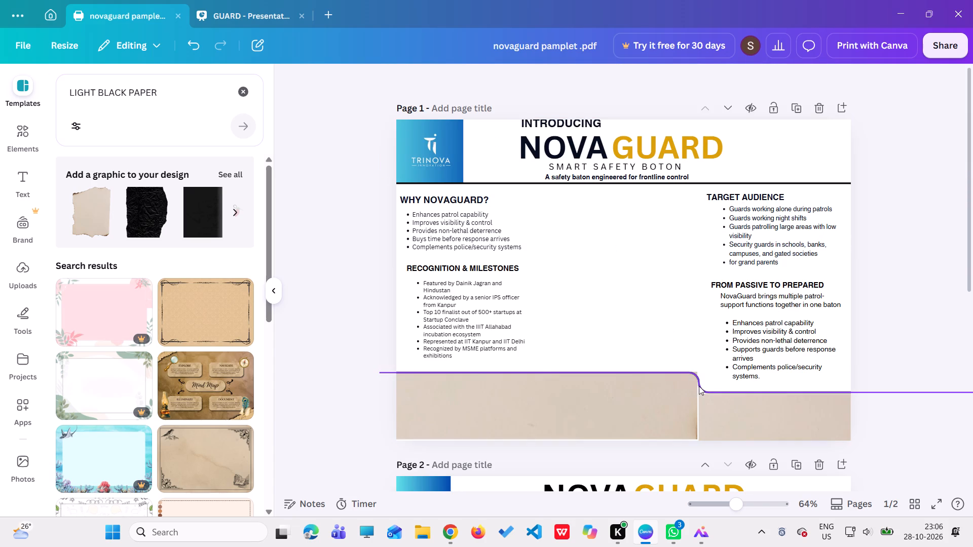
pyautogui.click(704, 385)
pyautogui.moveTo(858, 394); pyautogui.dragTo(882, 375)
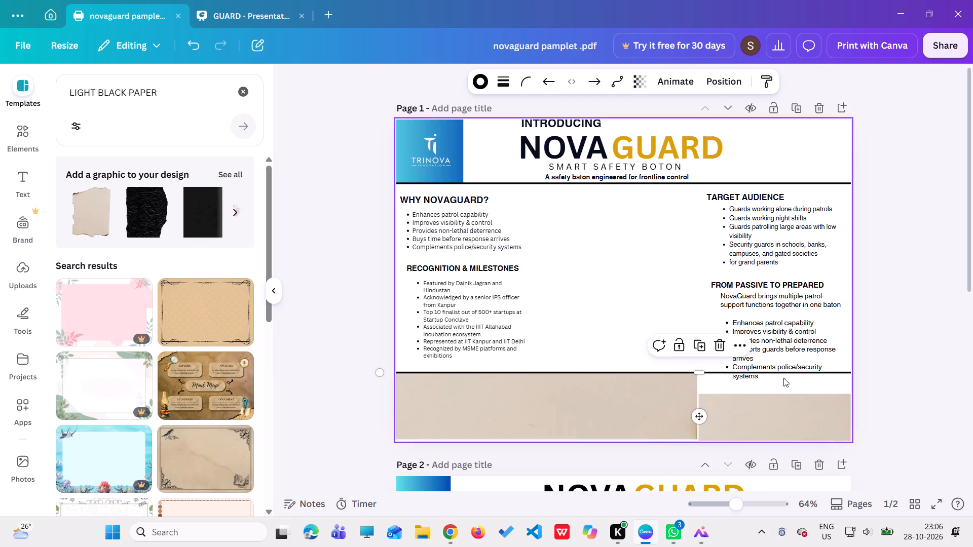
# Move the FROM PASSIVE TO PREPARED heading and its text block up so they sit clear above page 1's divider.
pyautogui.click(762, 341)
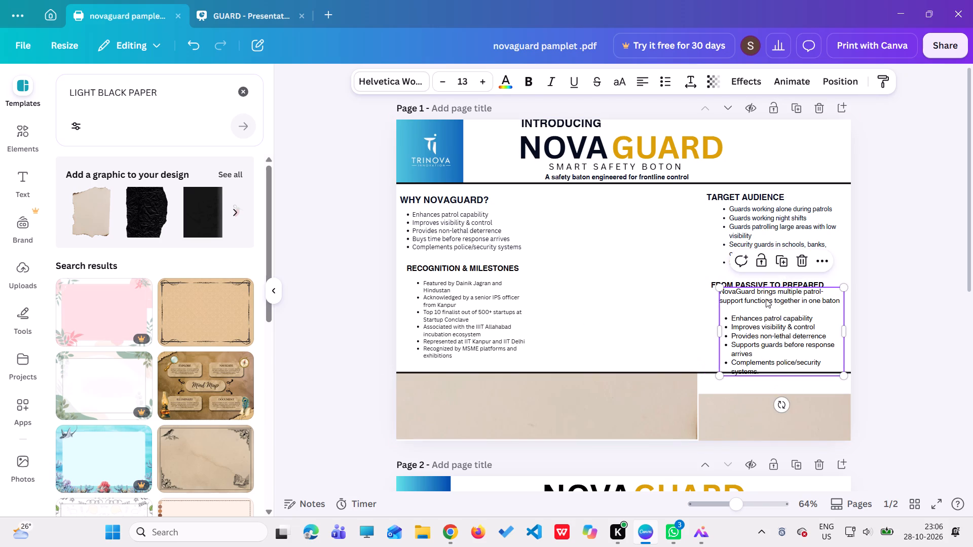
pyautogui.moveTo(760, 281); pyautogui.dragTo(760, 272)
pyautogui.moveTo(755, 314); pyautogui.dragTo(757, 314)
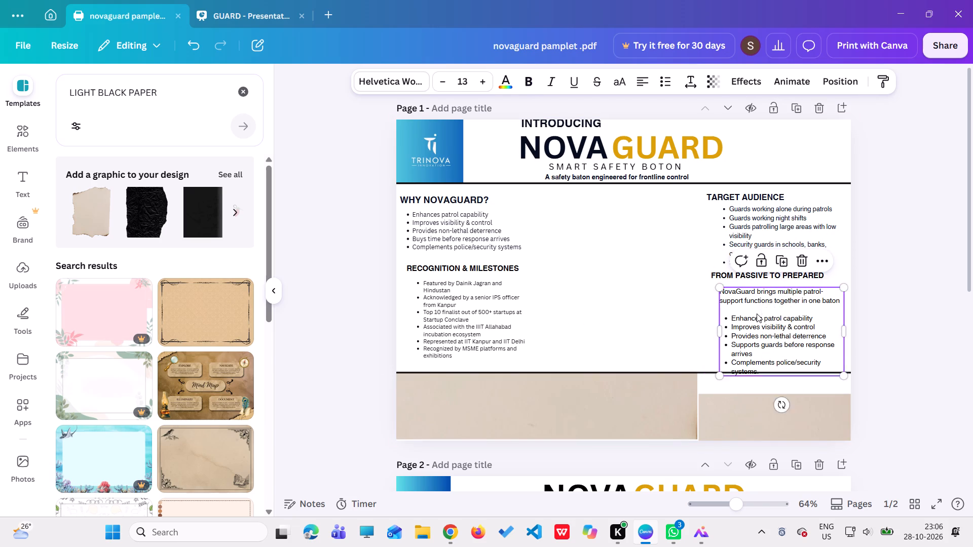
pyautogui.moveTo(757, 314); pyautogui.dragTo(757, 307)
# Delete the smaller paper piece and stretch the first paper strip past page 1's right edge.
pyautogui.moveTo(756, 410); pyautogui.dragTo(757, 396)
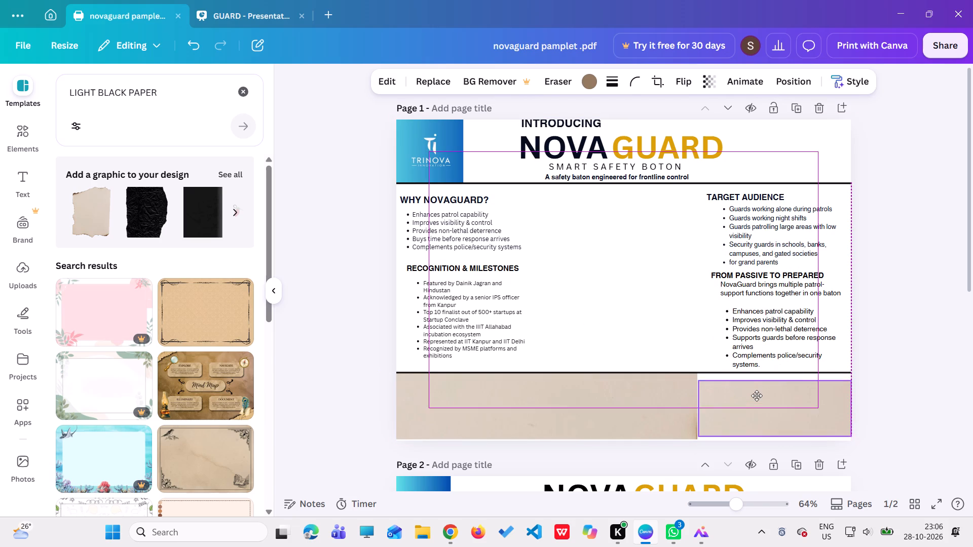
pyautogui.moveTo(757, 396); pyautogui.dragTo(756, 393)
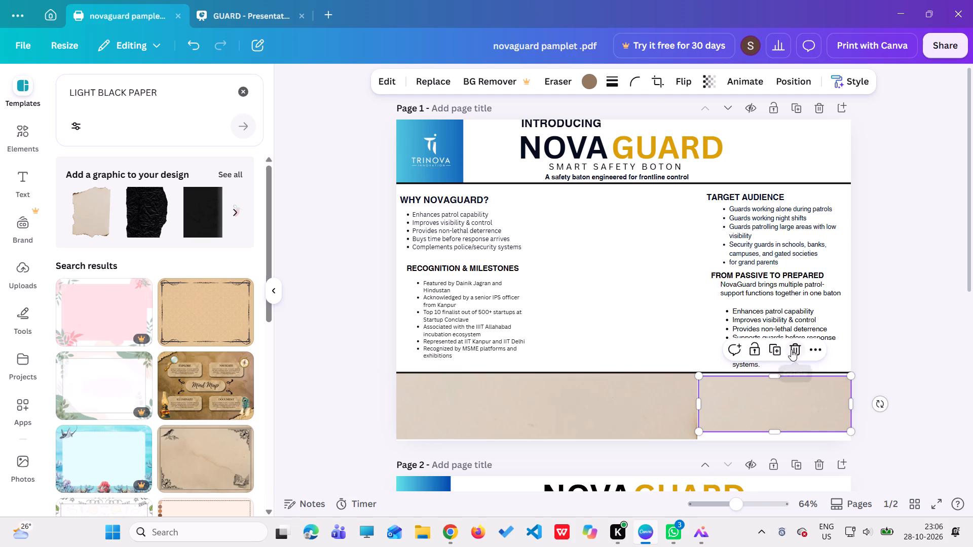
pyautogui.click(791, 349)
pyautogui.click(672, 408)
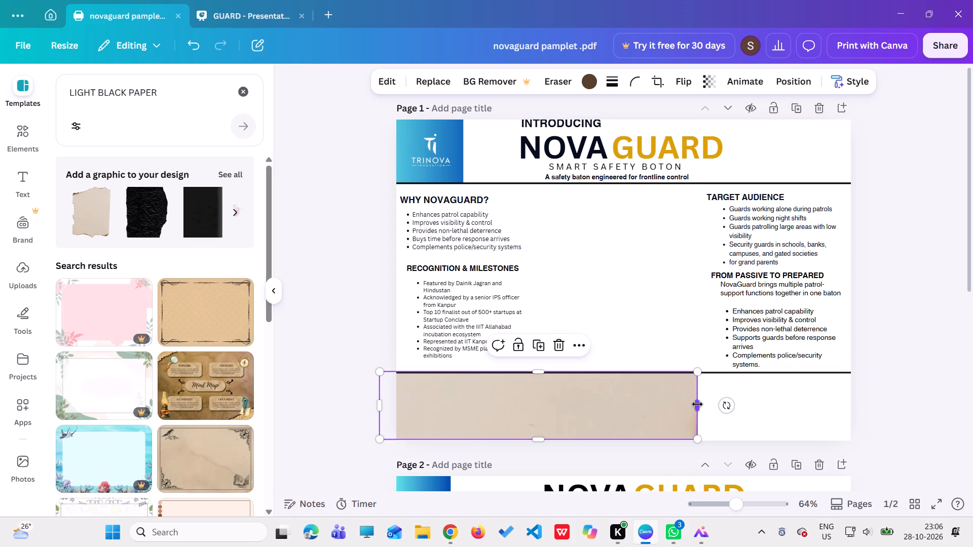
pyautogui.moveTo(697, 404); pyautogui.dragTo(895, 425)
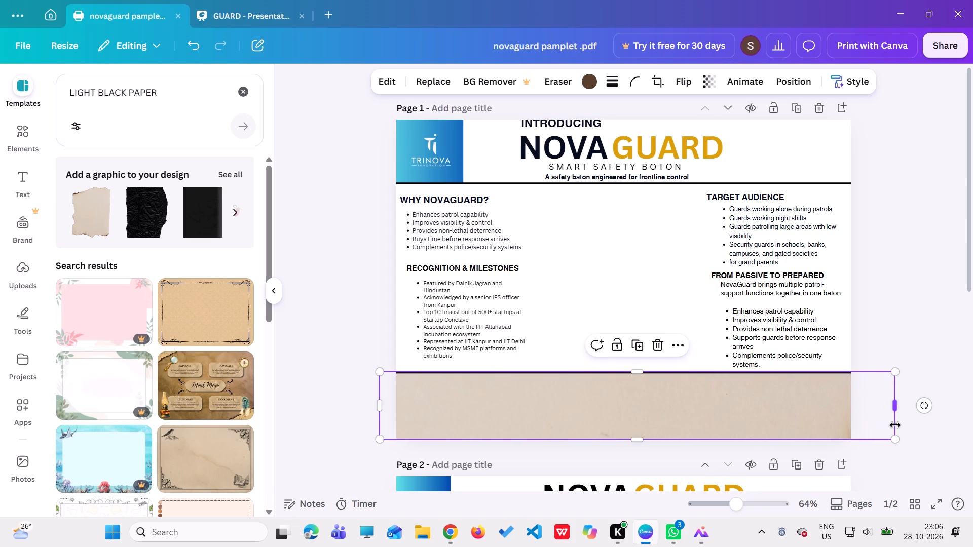
pyautogui.click(893, 359)
# Delete the text block reading NOVAGUARD WHEN SECURITY GUARDS ARE LEFT TO PROTECT THEMSELVES on page 2.
pyautogui.scroll(-1, 655, 405)
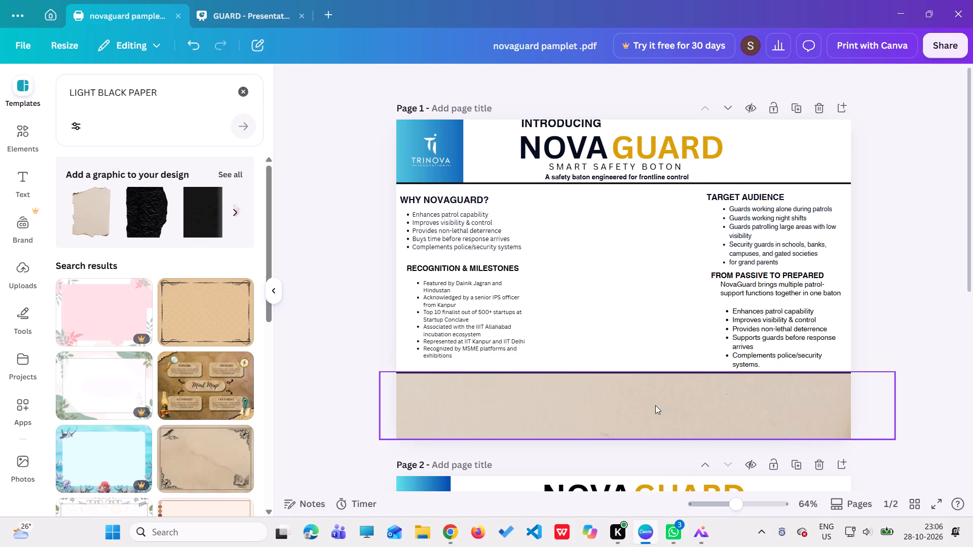
pyautogui.scroll(-6, 655, 405)
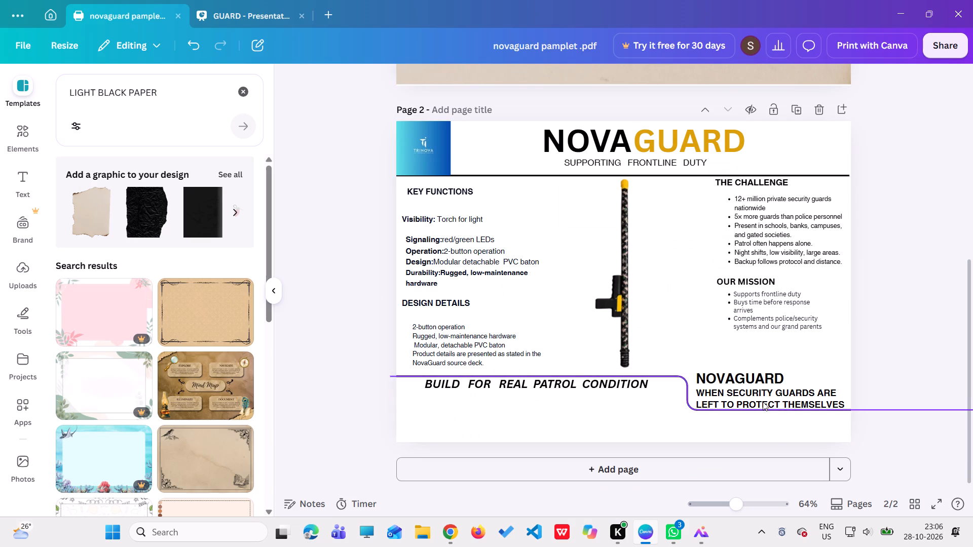
pyautogui.click(761, 394)
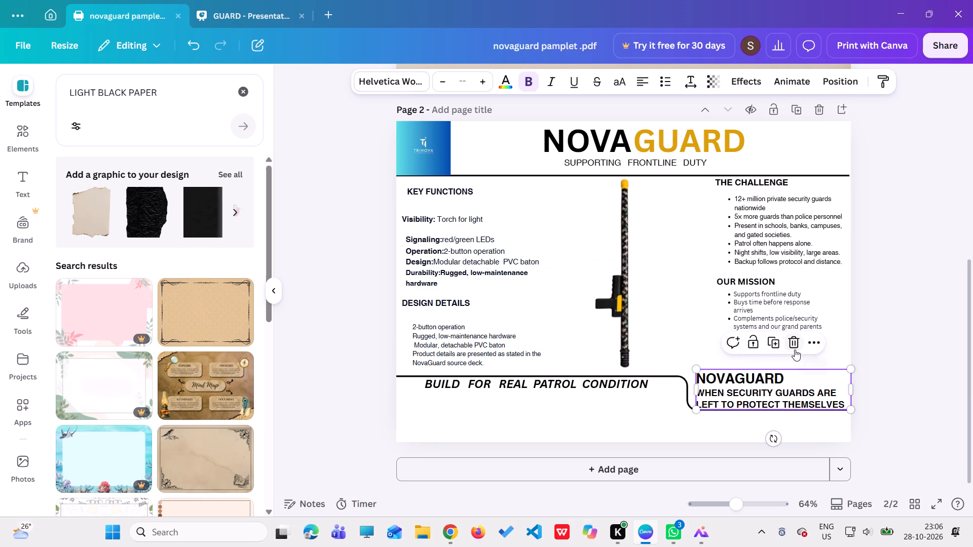
pyautogui.click(795, 349)
# Straighten page 2's stepped divider into one level line across the full page width.
pyautogui.click(766, 409)
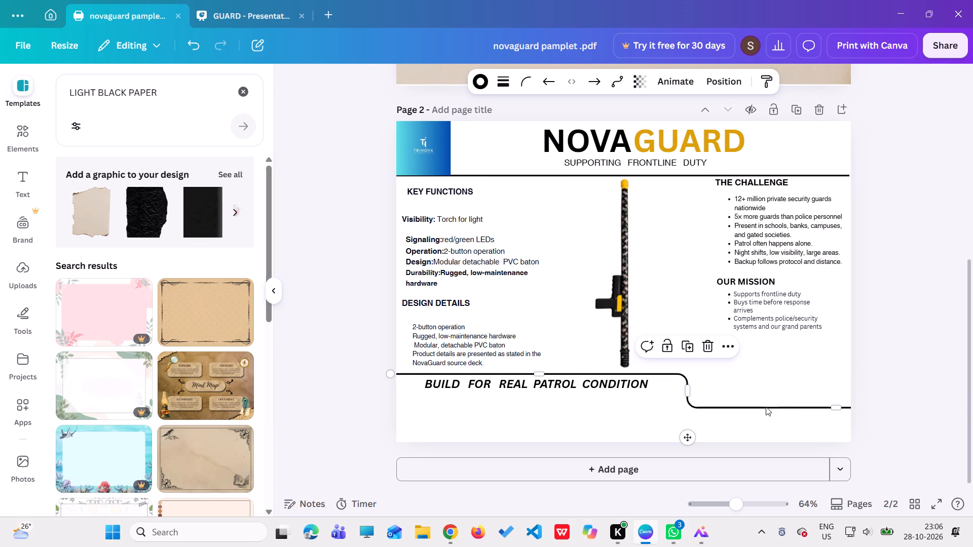
pyautogui.moveTo(830, 406); pyautogui.dragTo(787, 416)
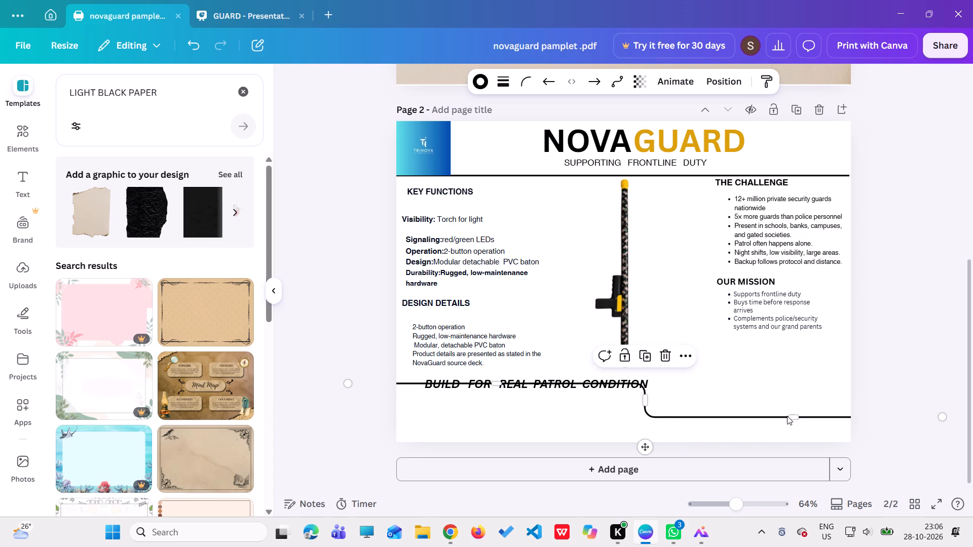
pyautogui.moveTo(787, 411); pyautogui.dragTo(787, 400)
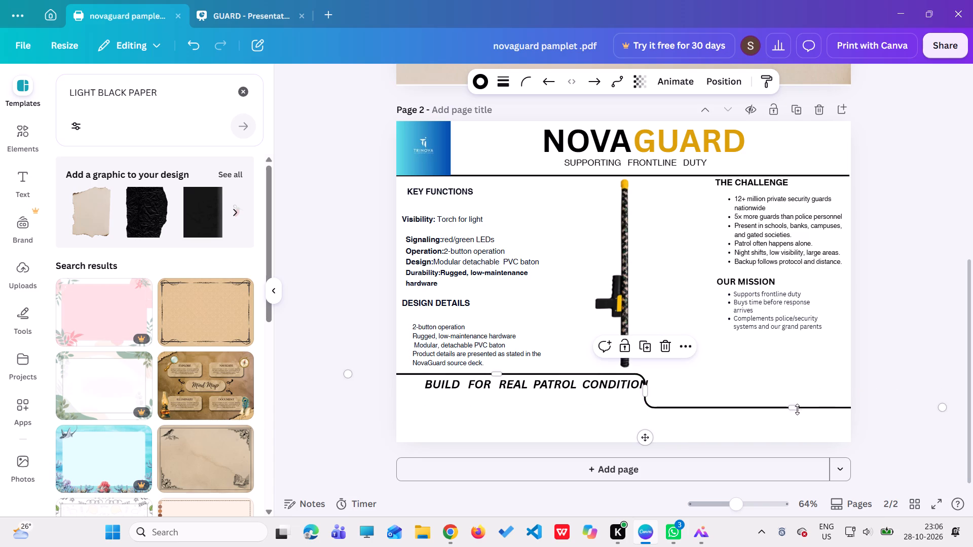
pyautogui.moveTo(795, 409); pyautogui.dragTo(860, 379)
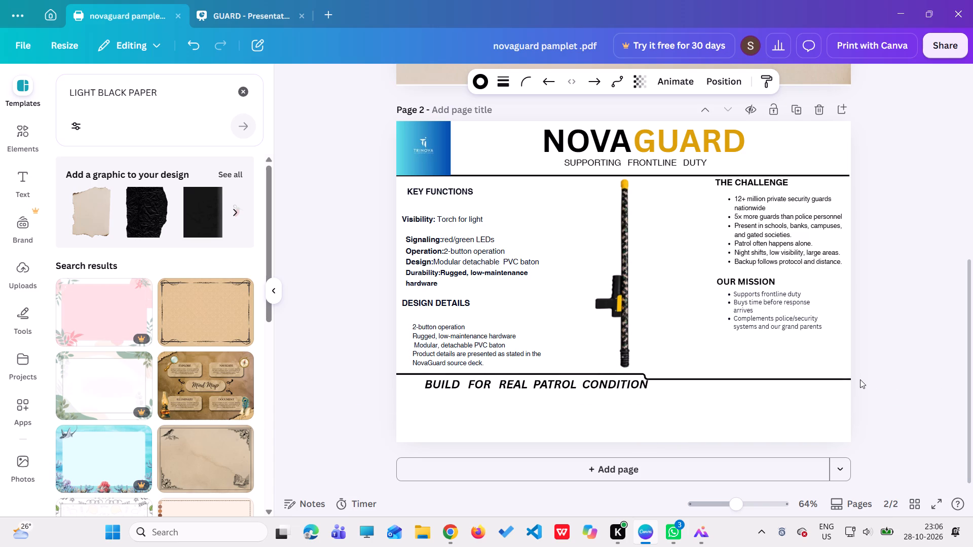
pyautogui.moveTo(860, 379); pyautogui.dragTo(864, 376)
# Move the BUILD FOR REAL PATROL CONDITION tagline up above page 2's divider.
pyautogui.click(682, 406)
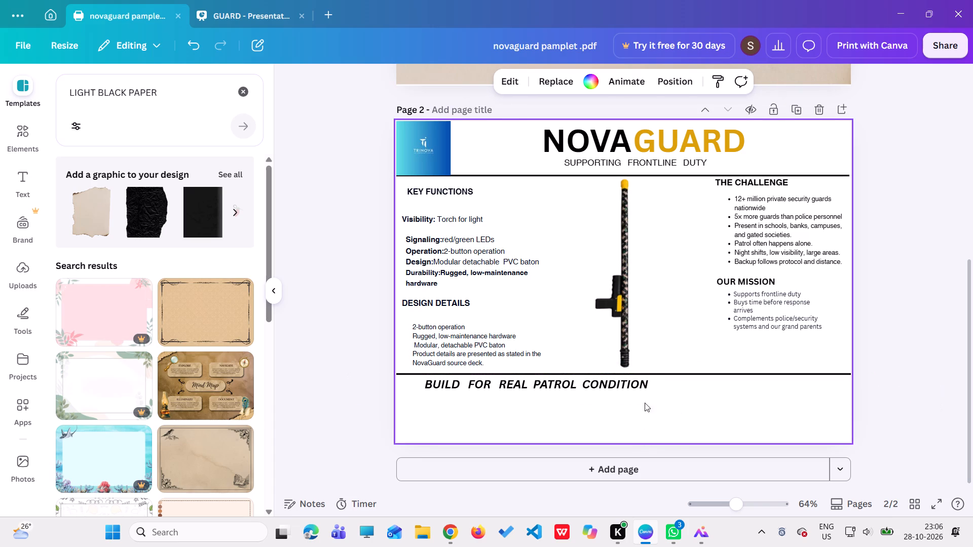
pyautogui.moveTo(593, 390); pyautogui.dragTo(635, 354)
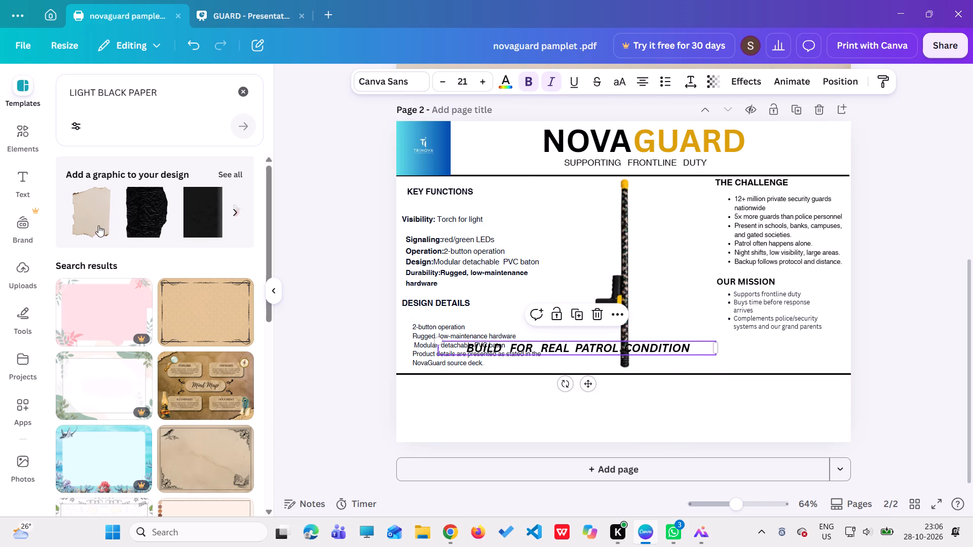
# Add the torn beige paper graphic to page 2, shrink it and rotate it to lie level on its side.
pyautogui.click(93, 219)
pyautogui.moveTo(605, 300); pyautogui.dragTo(529, 429)
pyautogui.moveTo(678, 416); pyautogui.dragTo(513, 357)
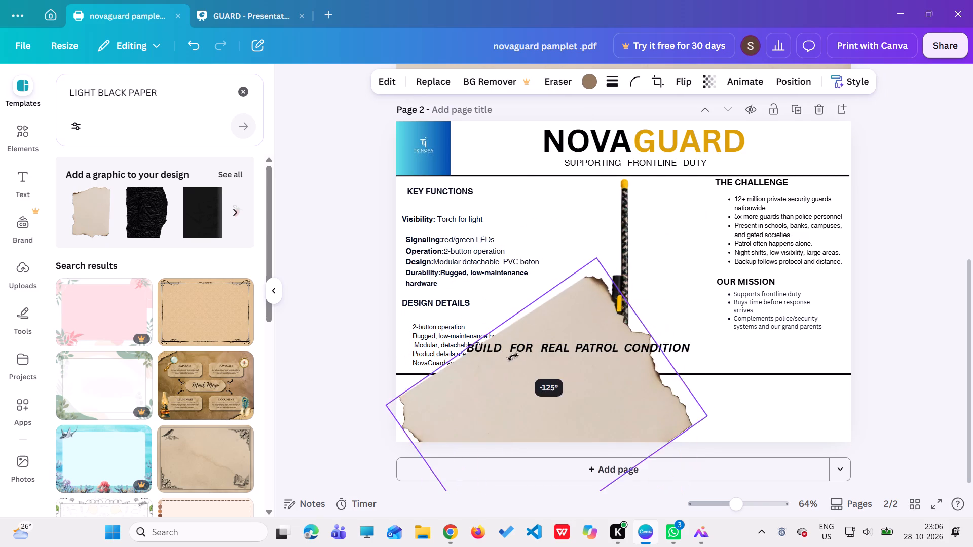
pyautogui.moveTo(513, 357); pyautogui.dragTo(599, 411)
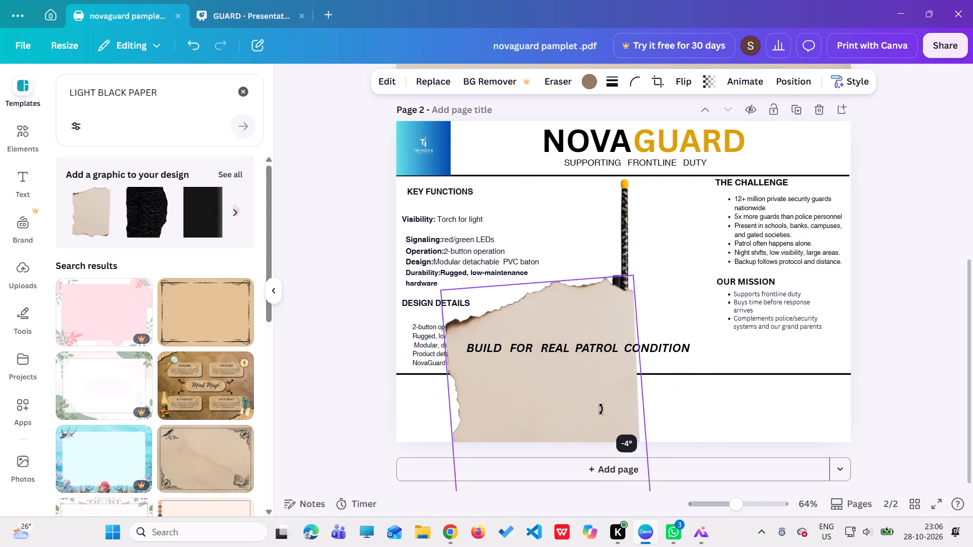
pyautogui.click(625, 398)
pyautogui.moveTo(629, 275); pyautogui.dragTo(595, 350)
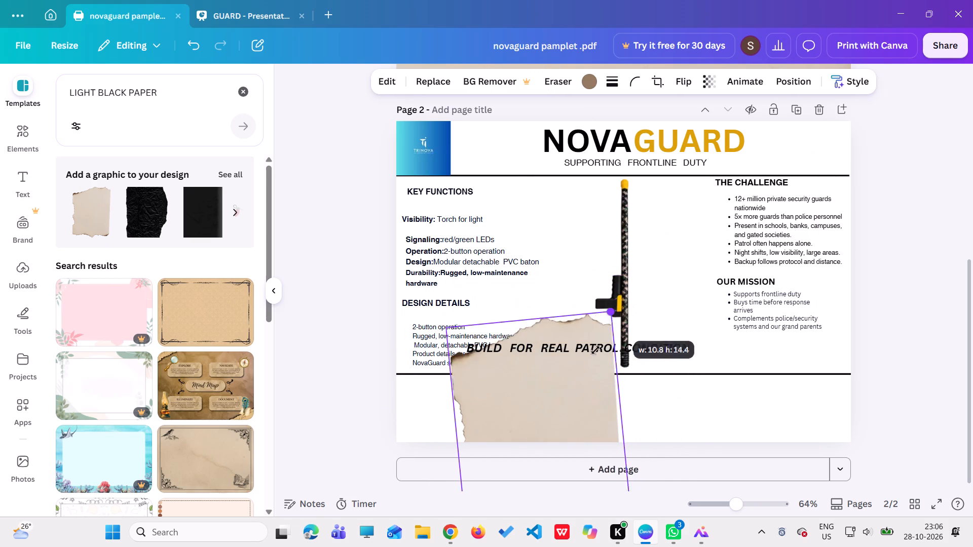
pyautogui.moveTo(595, 350); pyautogui.dragTo(582, 369)
pyautogui.moveTo(549, 420); pyautogui.dragTo(552, 298)
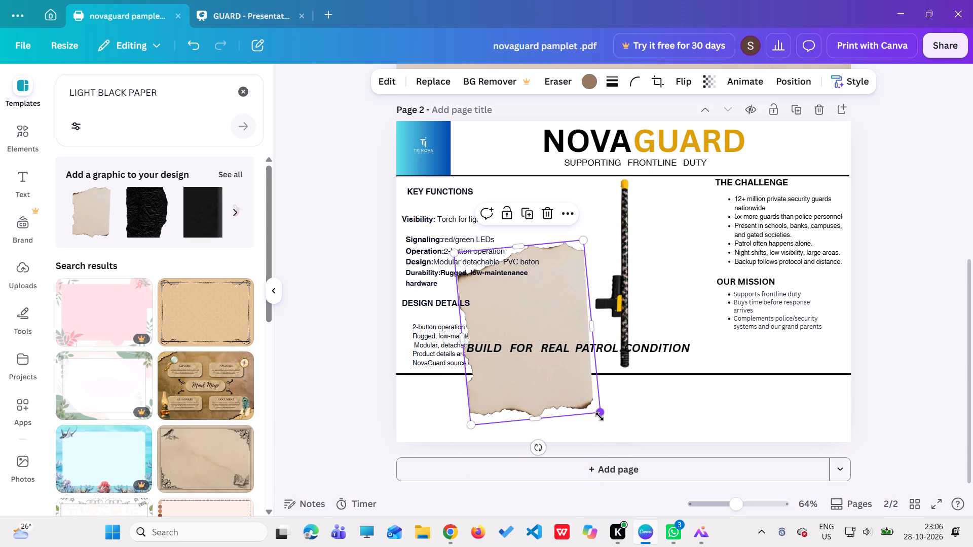
pyautogui.moveTo(600, 416); pyautogui.dragTo(649, 374)
pyautogui.moveTo(543, 449); pyautogui.dragTo(664, 333)
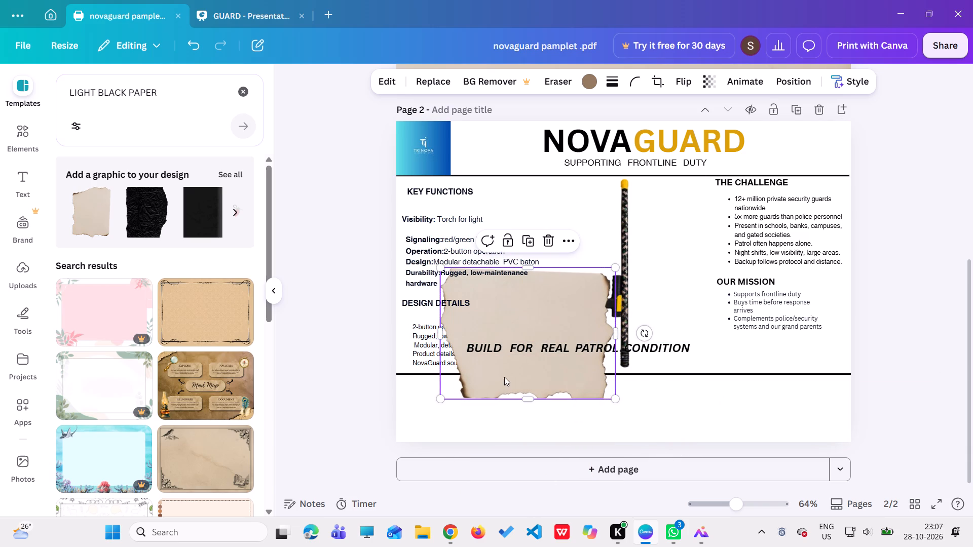
# Place the paper piece below page 2's divider and crop off its torn edges to leave a clean rectangle.
pyautogui.moveTo(534, 396); pyautogui.dragTo(539, 329)
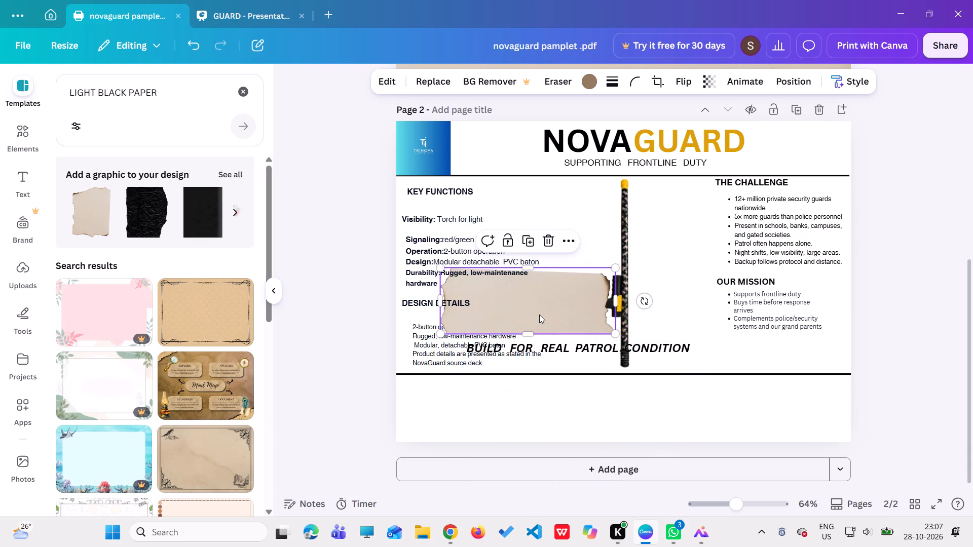
pyautogui.moveTo(539, 315); pyautogui.dragTo(563, 422)
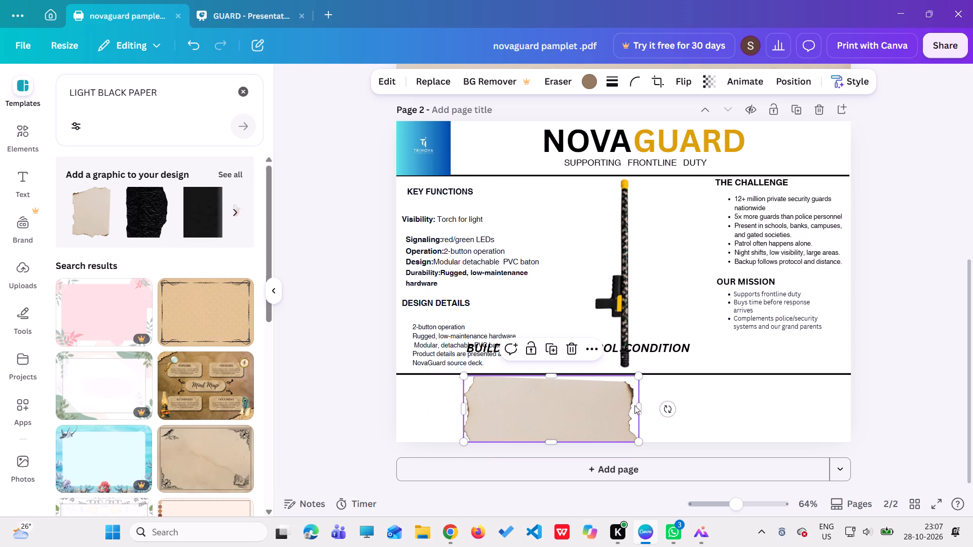
pyautogui.moveTo(635, 406); pyautogui.dragTo(615, 413)
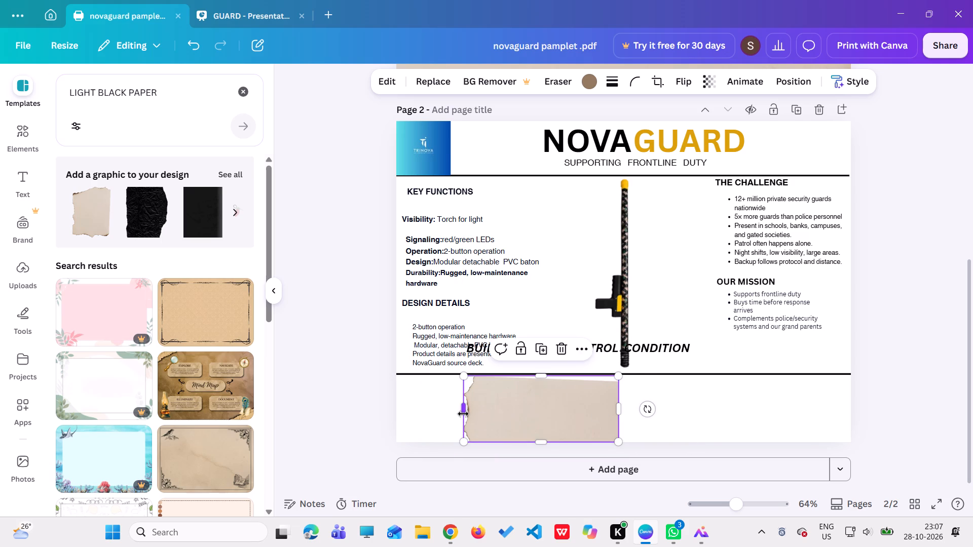
pyautogui.moveTo(463, 412); pyautogui.dragTo(478, 412)
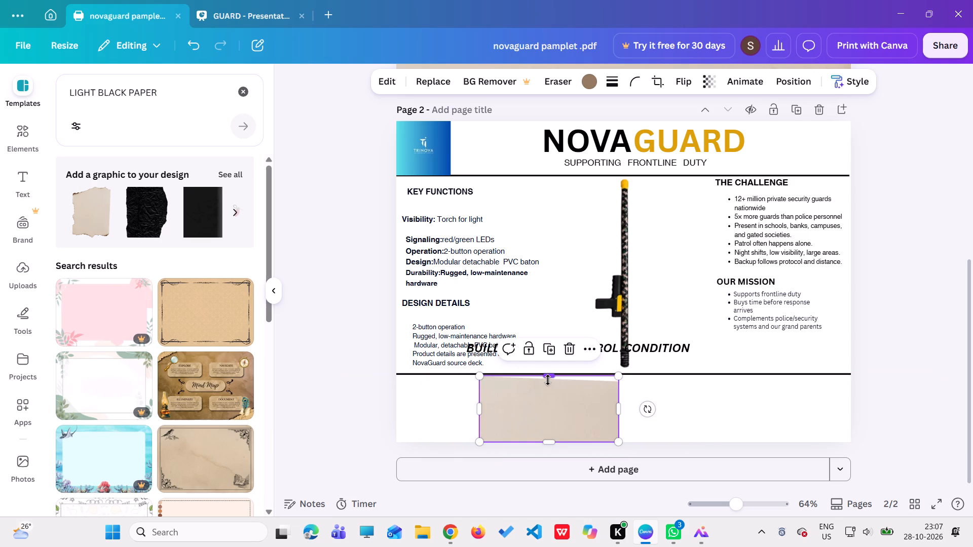
pyautogui.moveTo(548, 380); pyautogui.dragTo(545, 394)
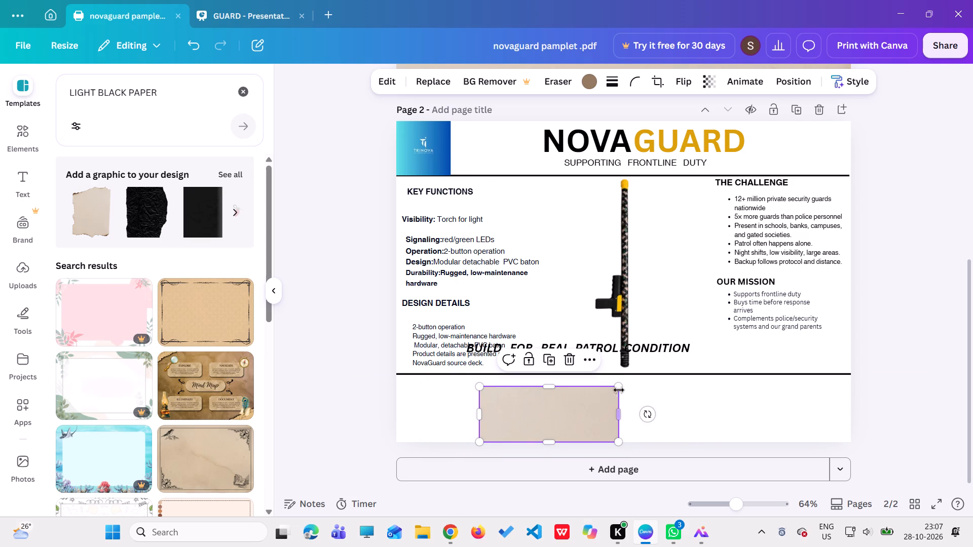
# Enlarge and re-crop the paper piece into a shallow strip reaching slightly past page 2's right edge.
pyautogui.moveTo(619, 389); pyautogui.dragTo(819, 336)
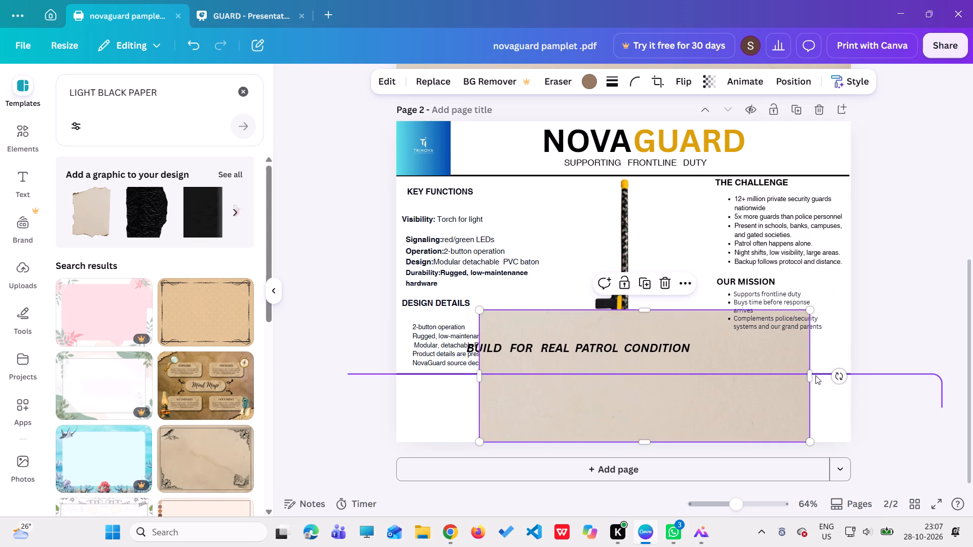
pyautogui.moveTo(644, 308); pyautogui.dragTo(640, 362)
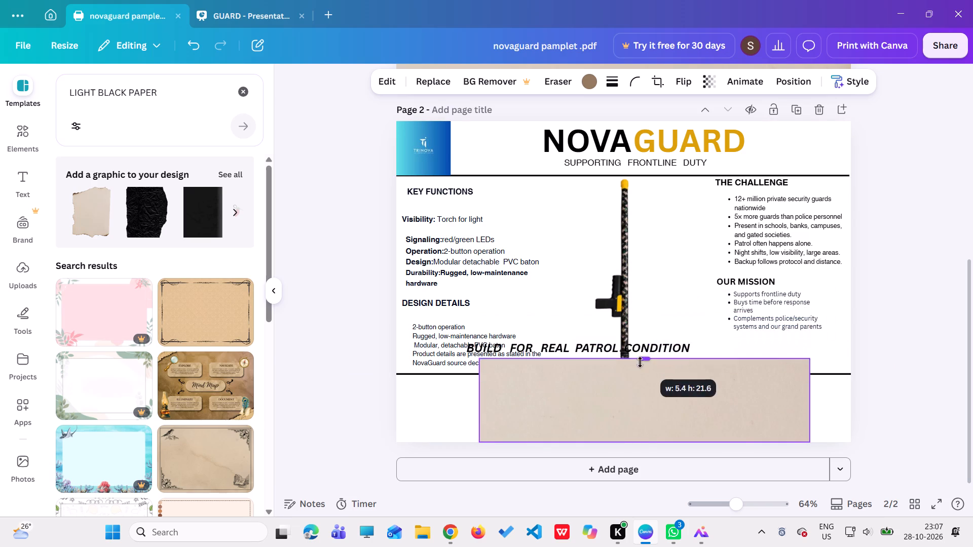
pyautogui.moveTo(640, 362); pyautogui.dragTo(640, 363)
pyautogui.moveTo(811, 365); pyautogui.dragTo(861, 337)
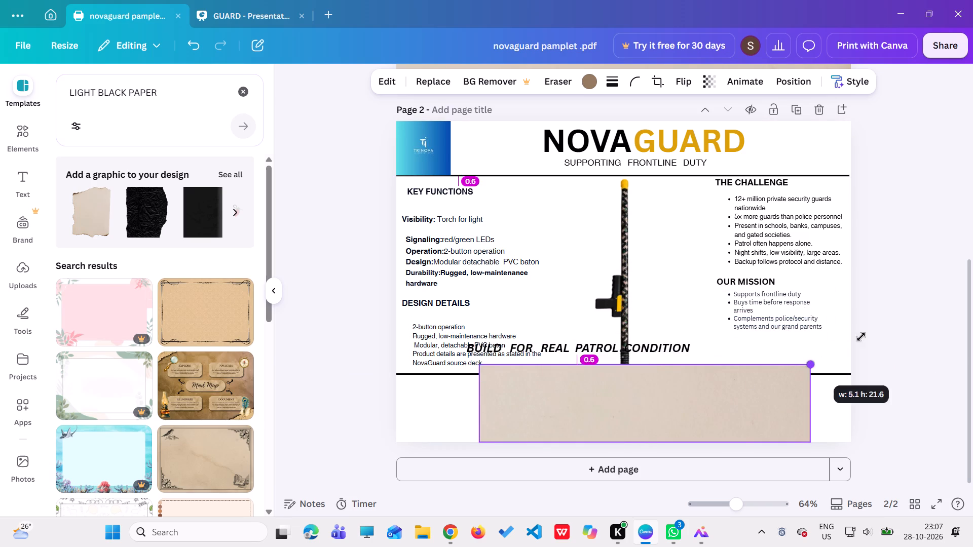
pyautogui.moveTo(861, 337); pyautogui.dragTo(861, 339)
pyautogui.moveTo(670, 351); pyautogui.dragTo(669, 370)
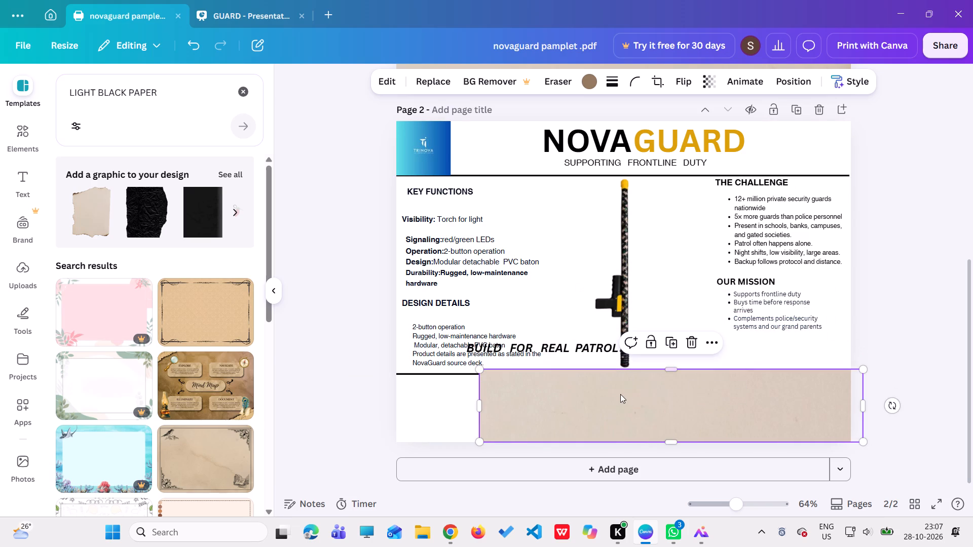
# Enlarge, trim and reposition the beige paper strip to span page 2's full width from just below the divider nearly to the page bottom.
pyautogui.moveTo(618, 396); pyautogui.dragTo(565, 401)
pyautogui.moveTo(805, 375); pyautogui.dragTo(878, 354)
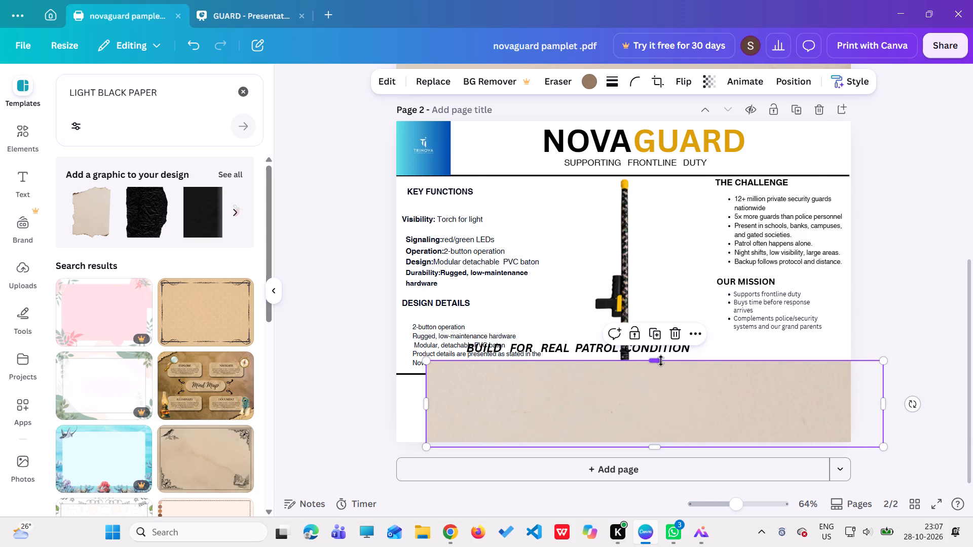
pyautogui.moveTo(661, 361); pyautogui.dragTo(654, 384)
pyautogui.moveTo(602, 405); pyautogui.dragTo(579, 393)
pyautogui.moveTo(860, 374); pyautogui.dragTo(880, 362)
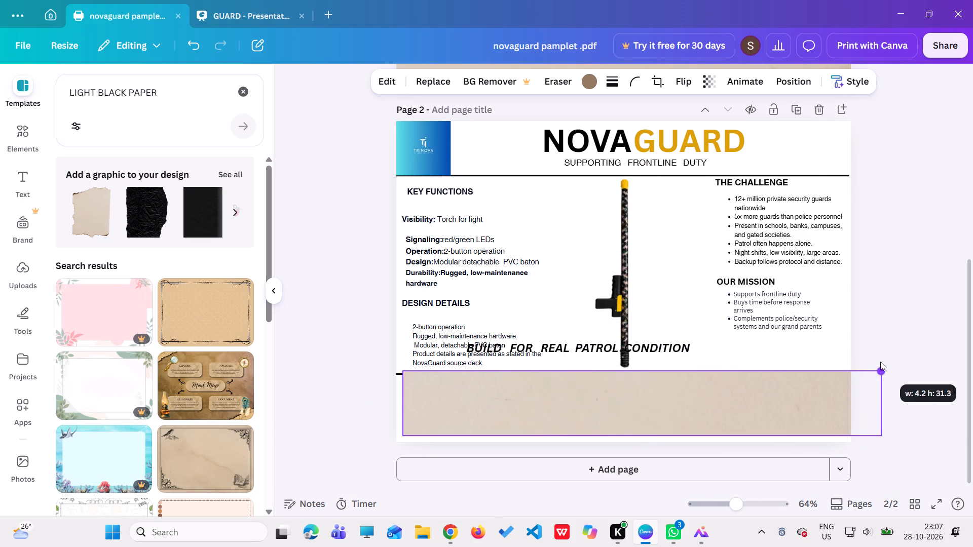
pyautogui.moveTo(654, 417); pyautogui.dragTo(646, 421)
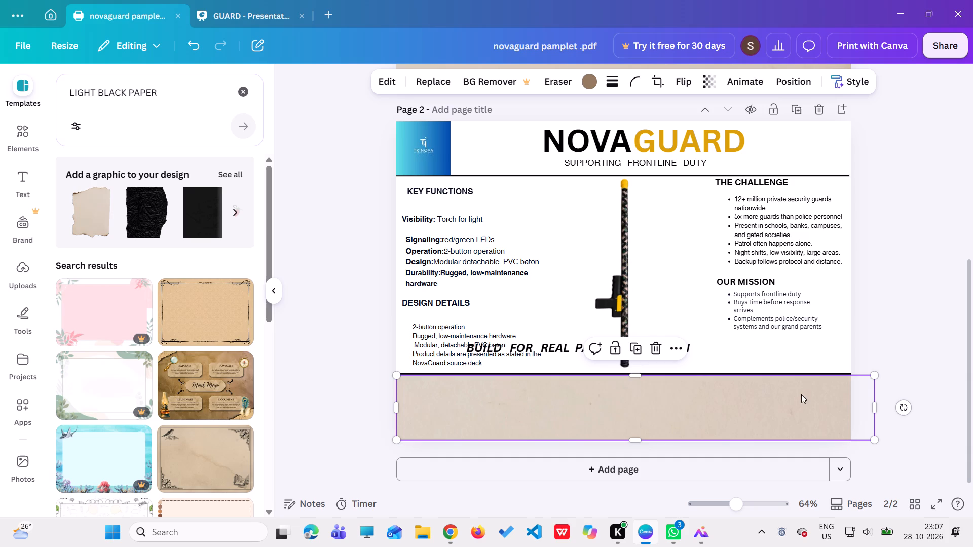
pyautogui.moveTo(876, 376); pyautogui.dragTo(878, 372)
pyautogui.click(782, 411)
pyautogui.click(779, 414)
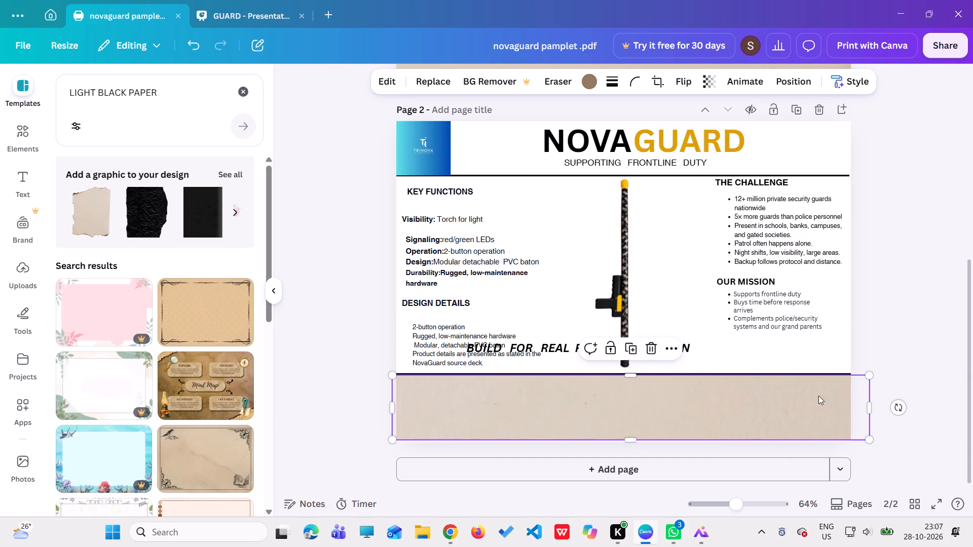
pyautogui.click(873, 330)
pyautogui.click(586, 422)
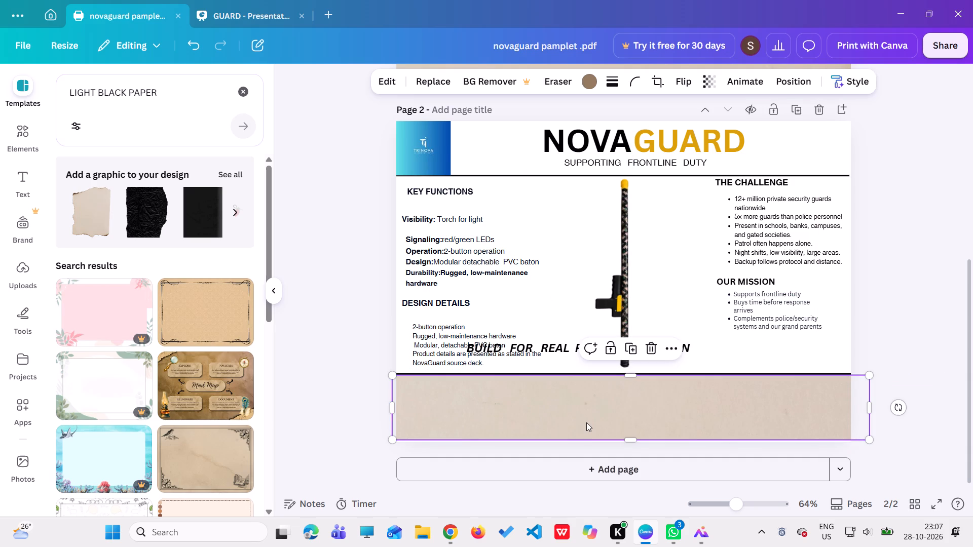
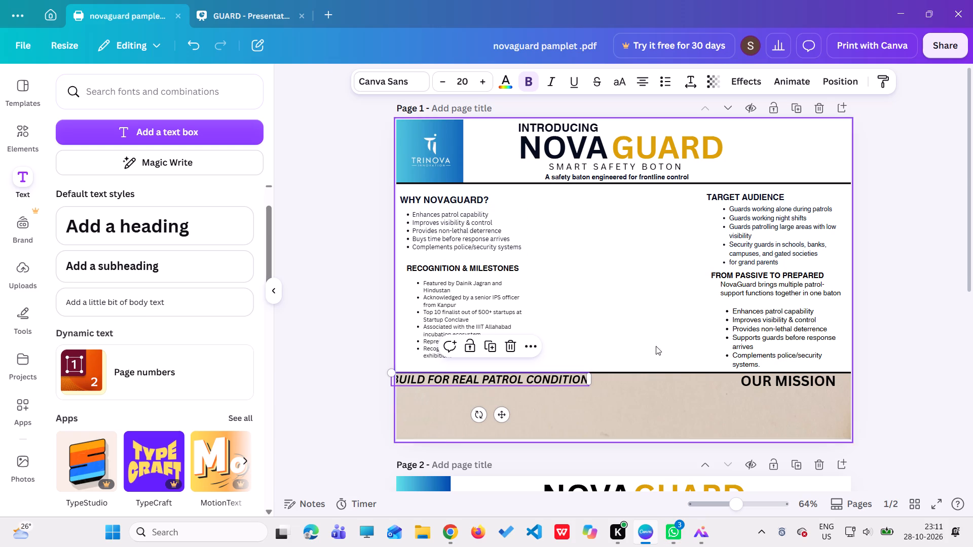
# Reduce the OUR MISSION heading in page 1's beige footer to font size 20, matching the BUILD FOR REAL PATROL CONDITION tagline.
pyautogui.click(774, 385)
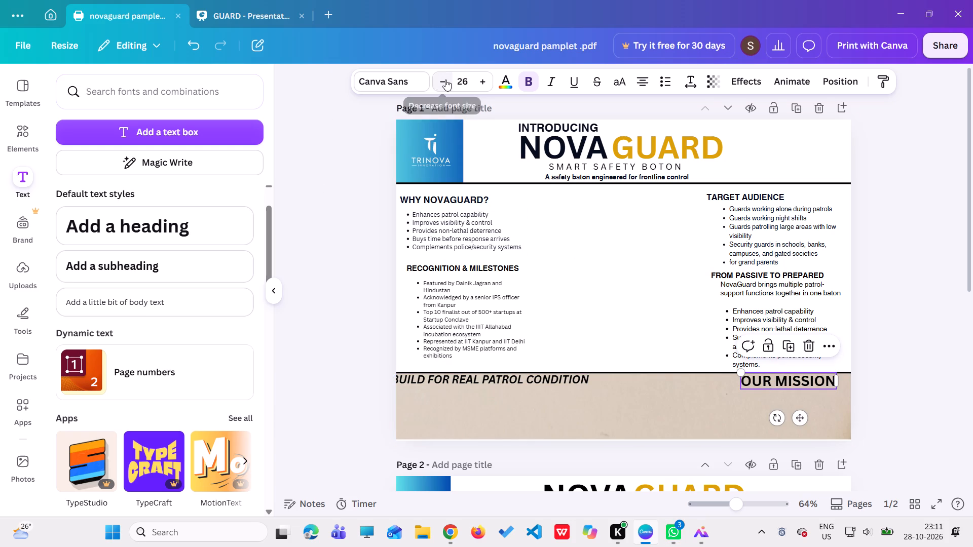
pyautogui.tripleClick(445, 80)
pyautogui.click(445, 79)
pyautogui.click(443, 79)
pyautogui.click(442, 79)
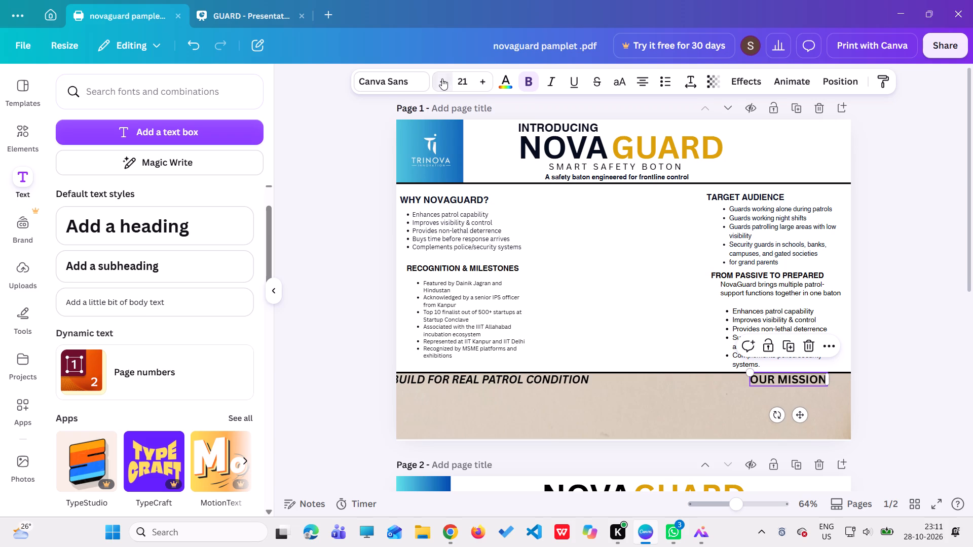
pyautogui.click(647, 386)
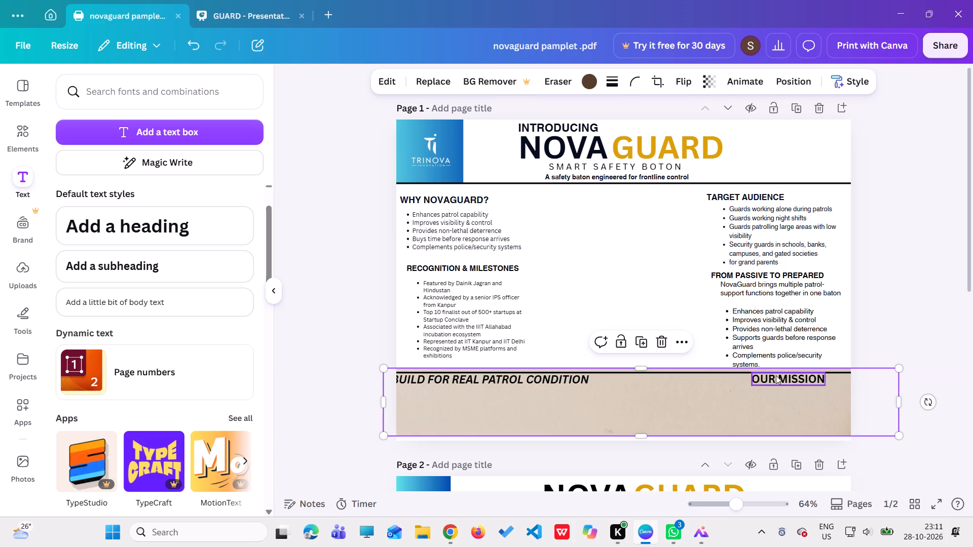
# Nudge the OUR MISSION heading slightly inward and down on the beige strip below page 1's lower divider.
pyautogui.moveTo(788, 379); pyautogui.dragTo(783, 382)
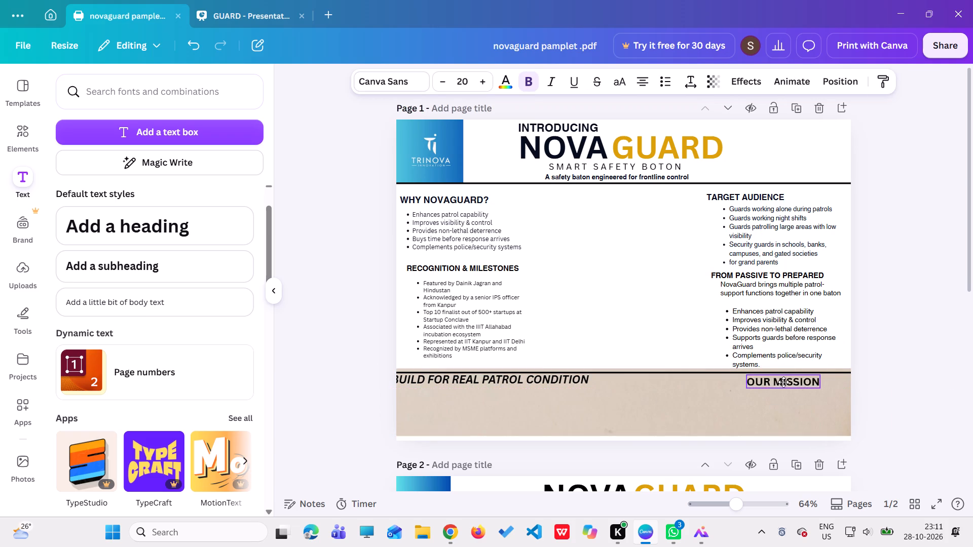
pyautogui.moveTo(783, 382); pyautogui.dragTo(782, 382)
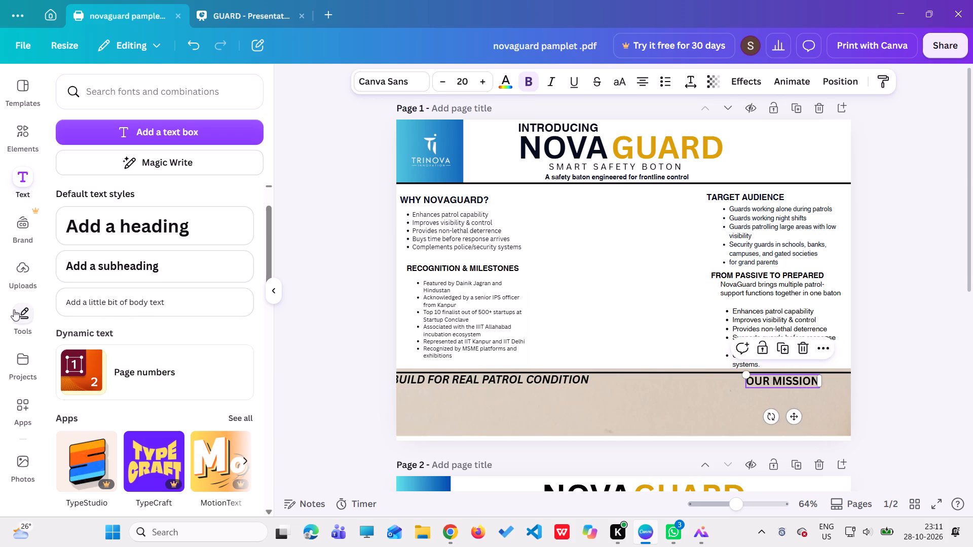
# Bring up the line drawing tools and their available line types for page 1.
pyautogui.click(19, 314)
pyautogui.click(69, 260)
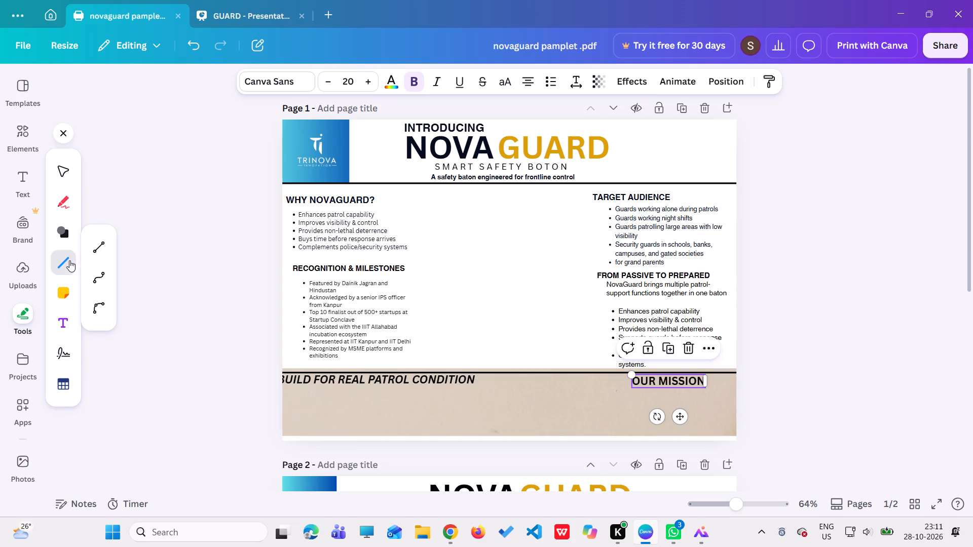
# Add a straight line to page 1 and rotate it to nearly vertical across the beige footer strip.
pyautogui.click(104, 245)
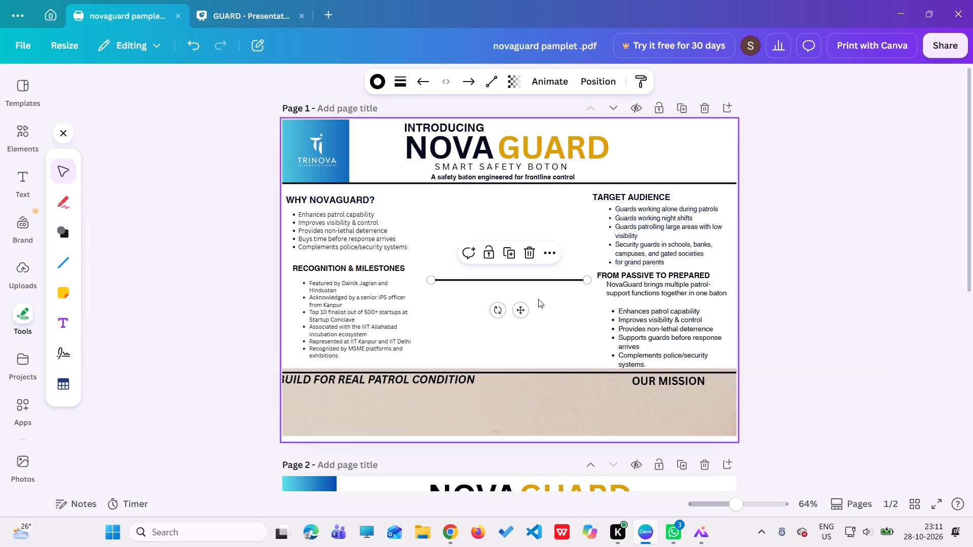
pyautogui.moveTo(519, 314); pyautogui.dragTo(530, 420)
pyautogui.moveTo(505, 419); pyautogui.dragTo(523, 441)
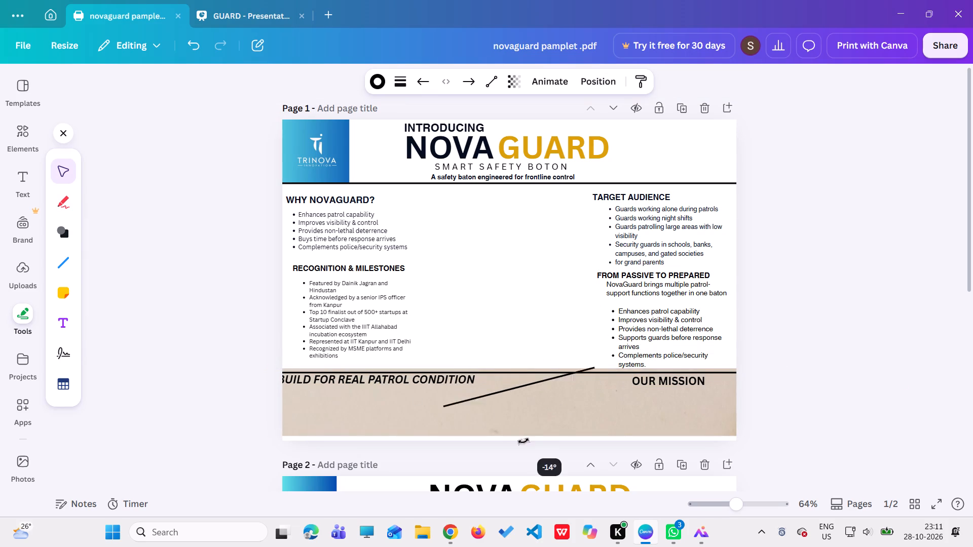
pyautogui.moveTo(523, 441); pyautogui.dragTo(592, 456)
pyautogui.moveTo(509, 397); pyautogui.dragTo(508, 444)
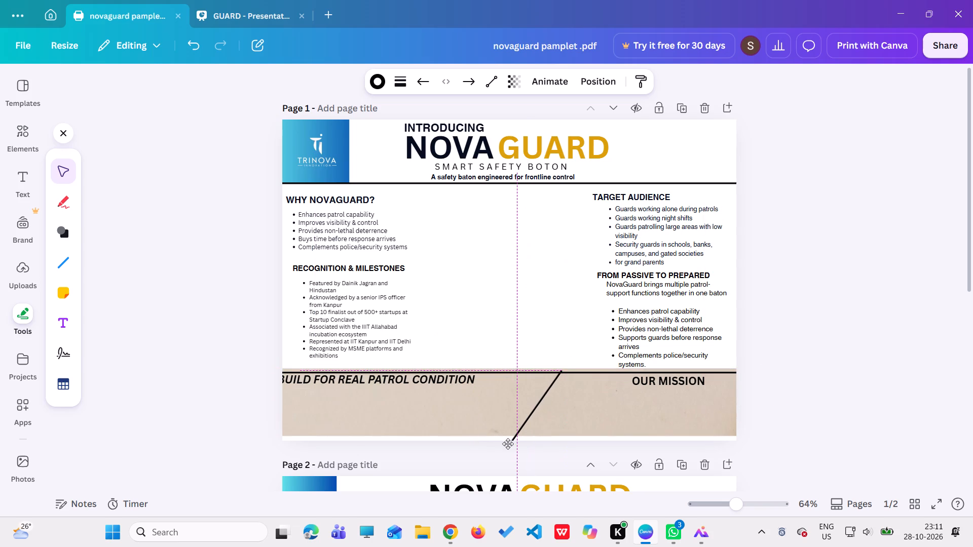
pyautogui.moveTo(508, 444); pyautogui.dragTo(514, 449)
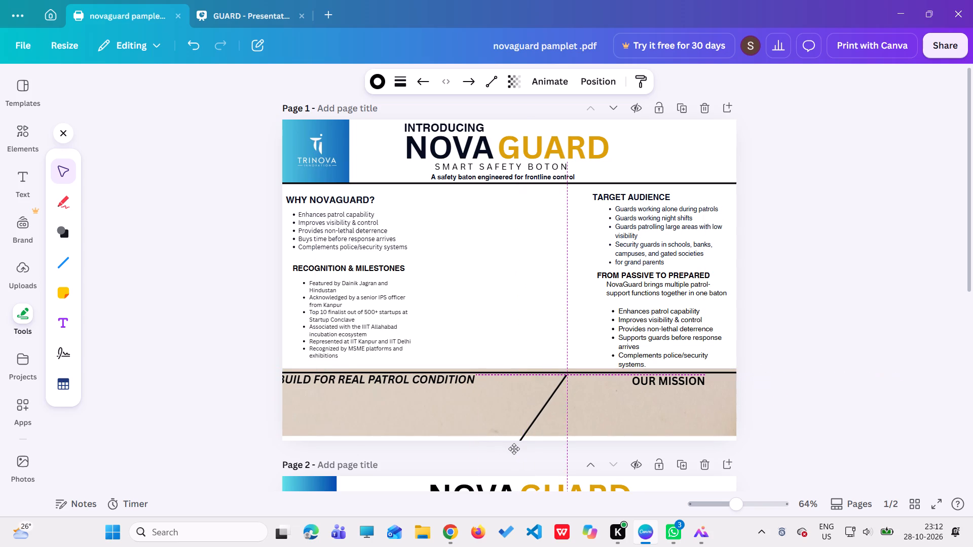
pyautogui.moveTo(514, 449); pyautogui.dragTo(519, 449)
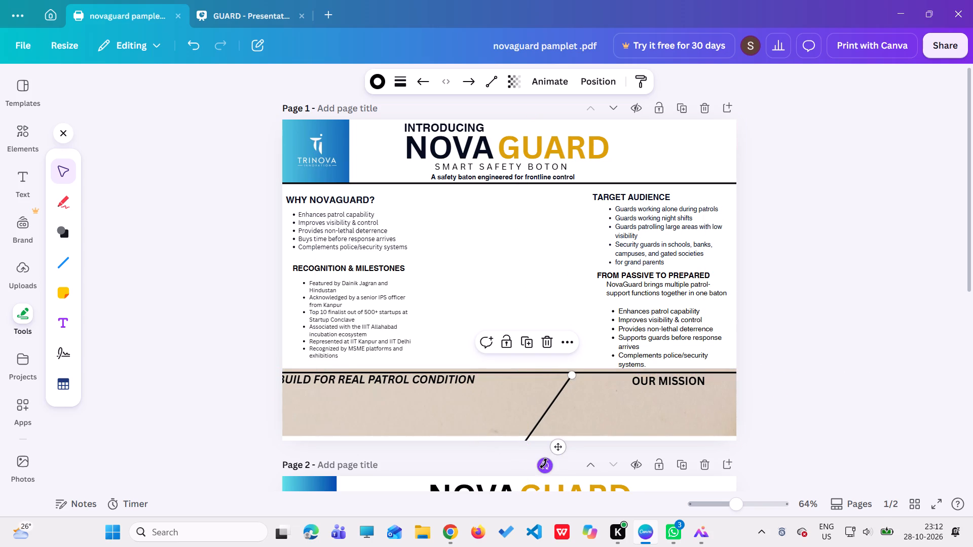
pyautogui.moveTo(544, 463); pyautogui.dragTo(599, 453)
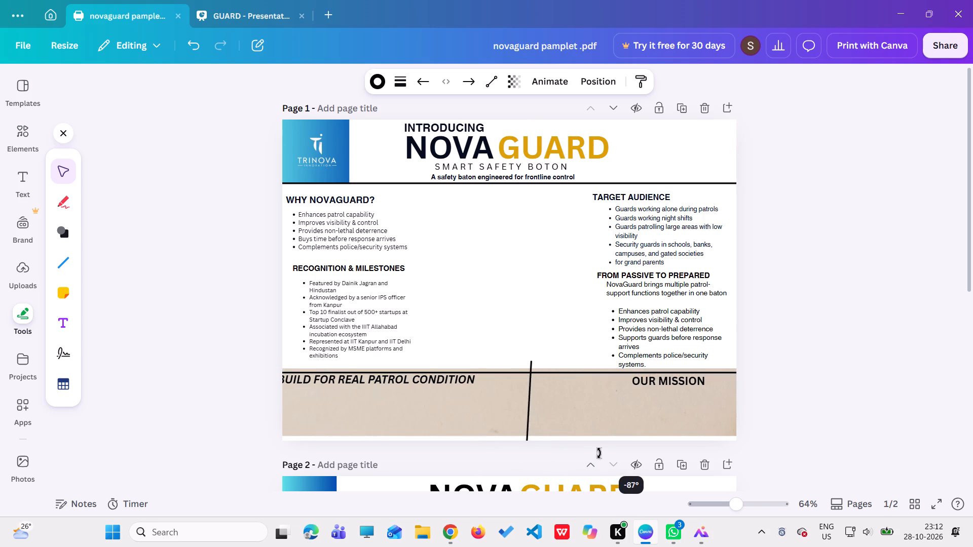
pyautogui.moveTo(599, 453); pyautogui.dragTo(601, 451)
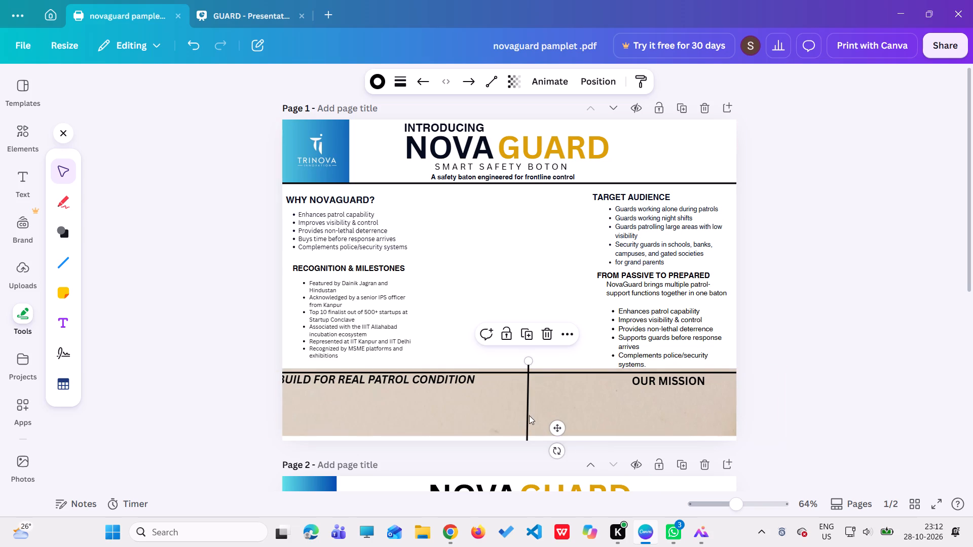
# Move the vertical line along page 1's footer strip to just before the OUR MISSION heading.
pyautogui.click(527, 416)
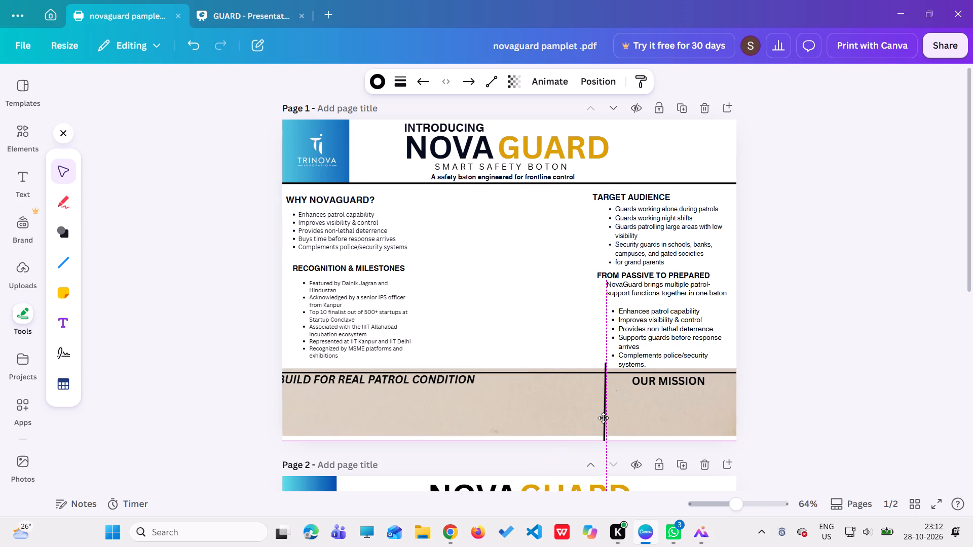
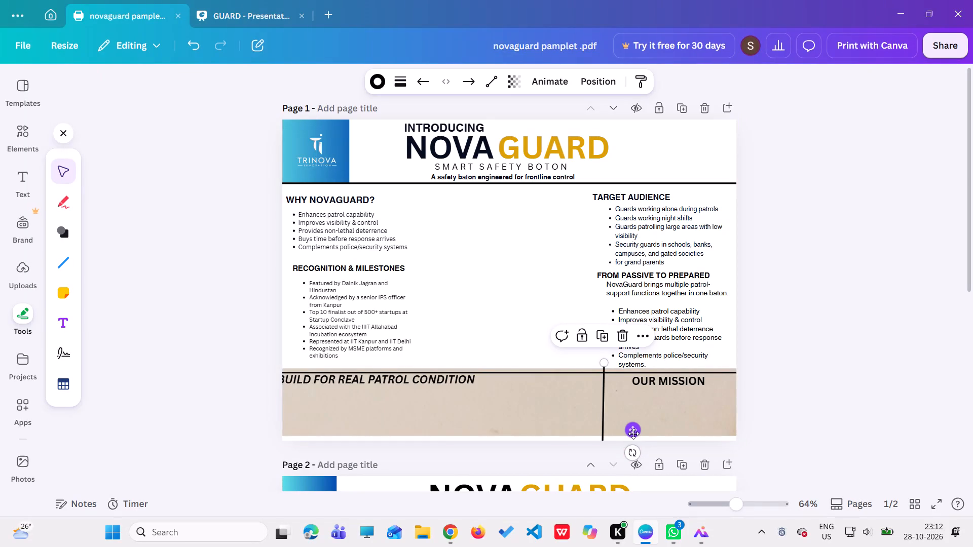
# Shift the vertical line in page 1's footer slightly down and left so its top meets the lower divider.
pyautogui.moveTo(633, 434); pyautogui.dragTo(632, 441)
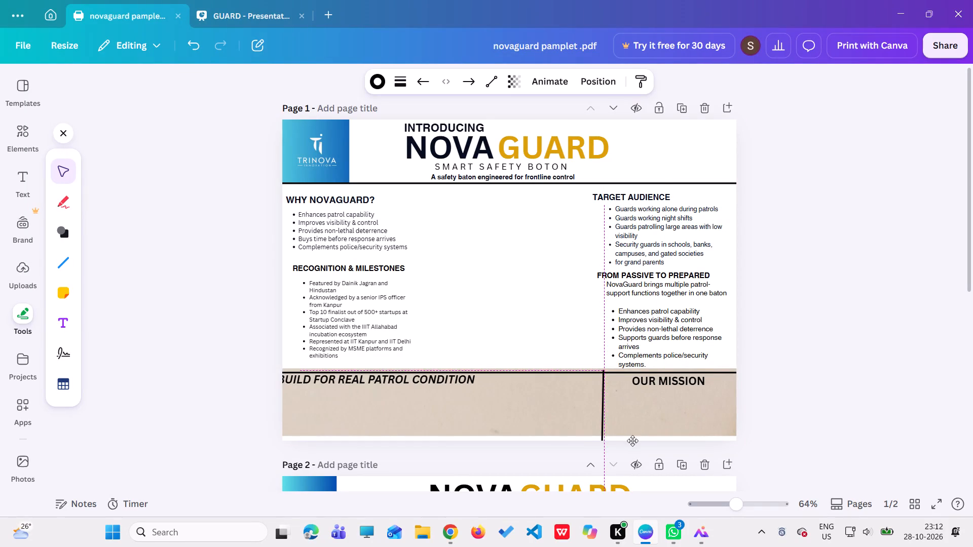
pyautogui.moveTo(632, 441); pyautogui.dragTo(629, 444)
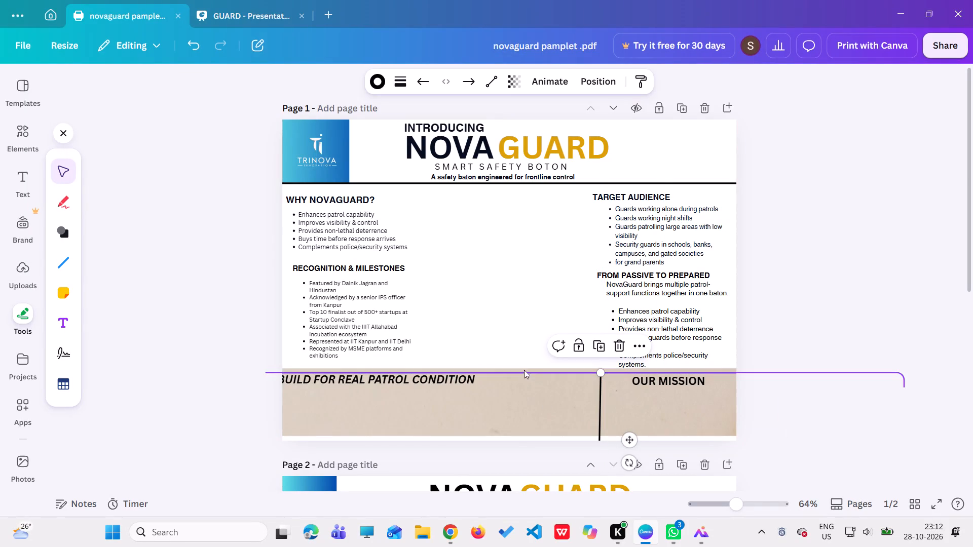
# Raise page 1's lower horizontal divider slightly to line up with the top edge of the beige strip.
pyautogui.moveTo(549, 373); pyautogui.dragTo(550, 371)
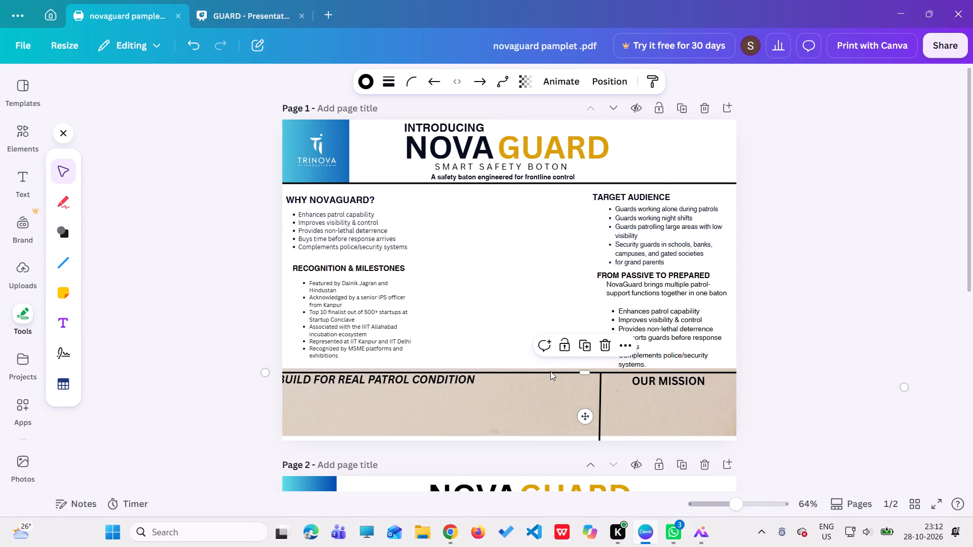
pyautogui.moveTo(550, 371); pyautogui.dragTo(551, 369)
pyautogui.click(534, 398)
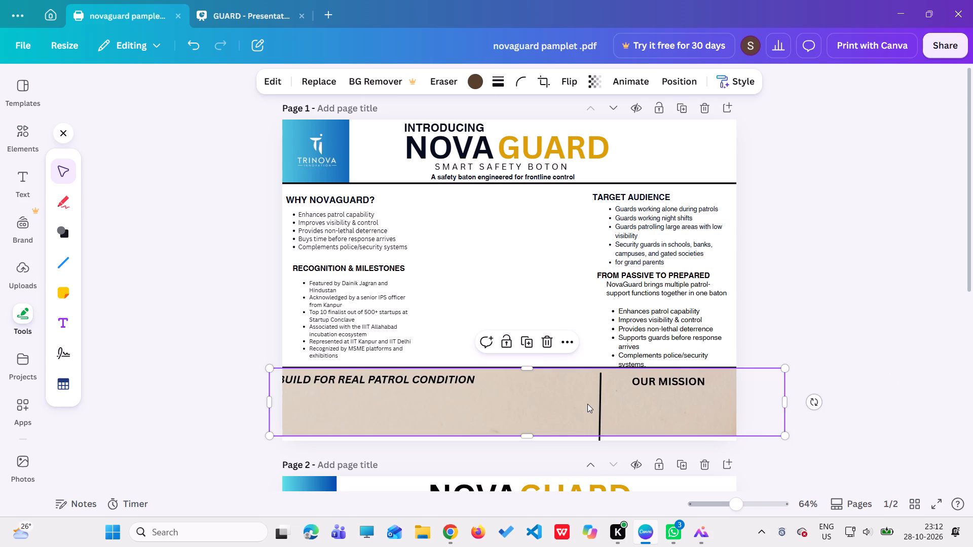
pyautogui.click(599, 401)
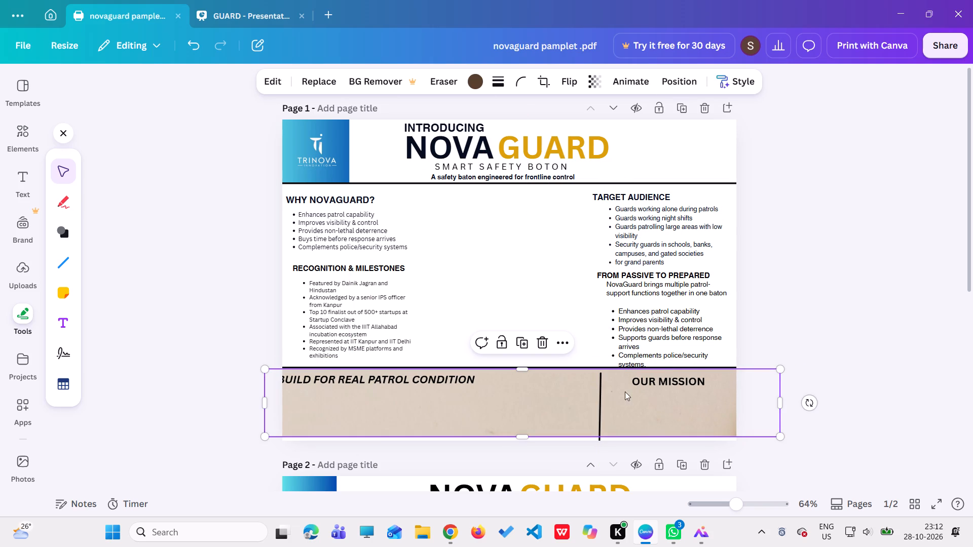
# Move the BUILD FOR REAL PATROL CONDITION heading right so it sits fully inside page 1's left edge.
pyautogui.moveTo(362, 380); pyautogui.dragTo(376, 381)
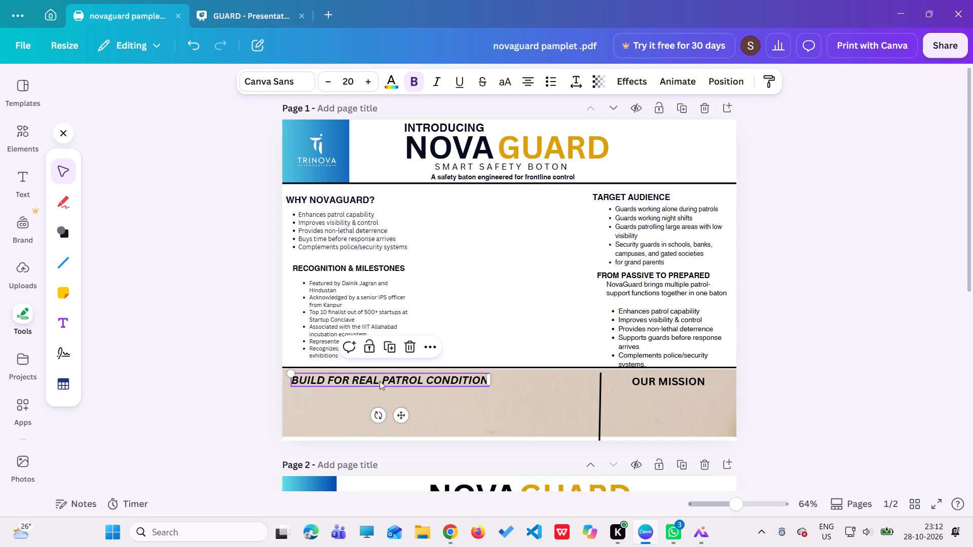
pyautogui.click(470, 330)
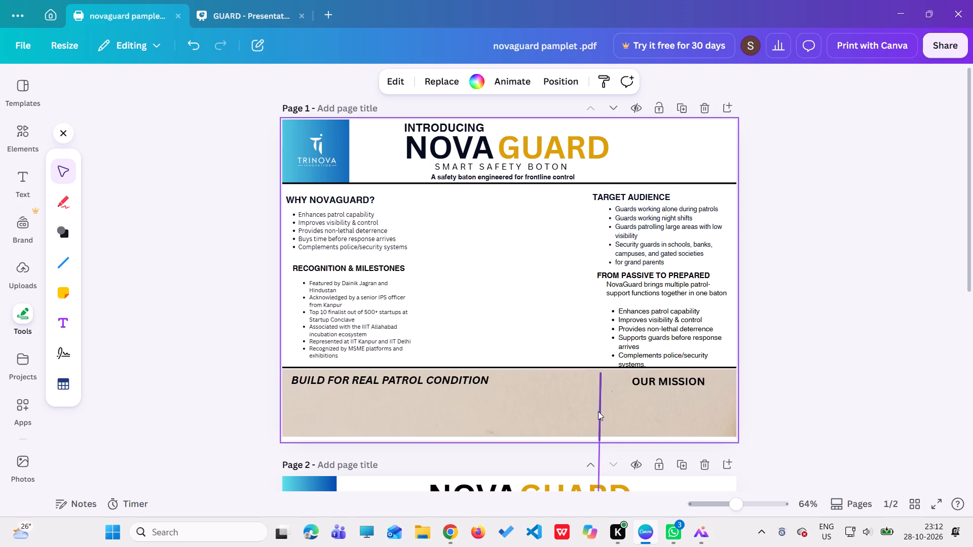
# Move the beige footer strip down to page 1's bottom edge.
pyautogui.moveTo(571, 417); pyautogui.dragTo(569, 421)
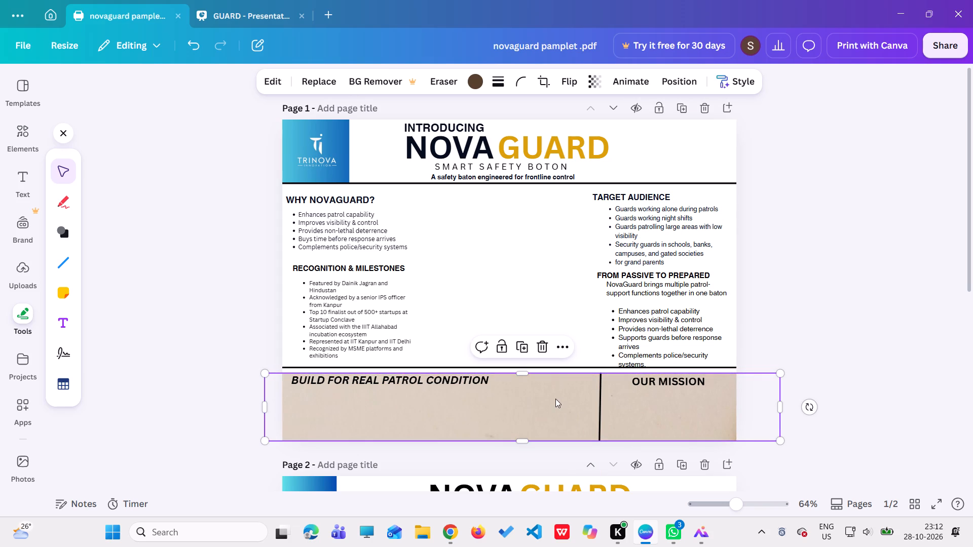
# Move page 1's lower horizontal divider down so it sits on the top edge of the beige strip.
pyautogui.click(778, 373)
pyautogui.click(575, 367)
pyautogui.moveTo(575, 367); pyautogui.dragTo(574, 372)
pyautogui.click(544, 406)
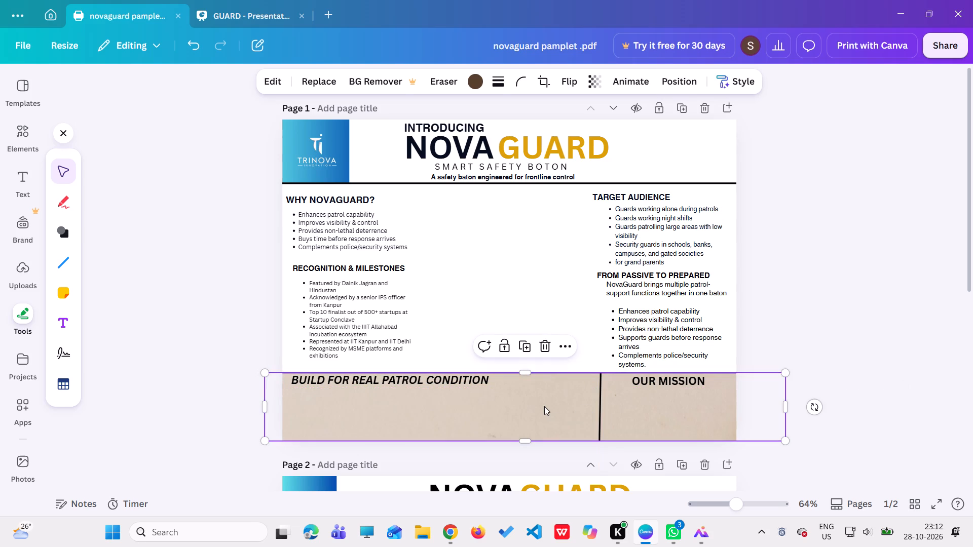
# Straighten the slanted divider between the two headings on page 1's beige strip so it is exactly vertical.
pyautogui.click(595, 426)
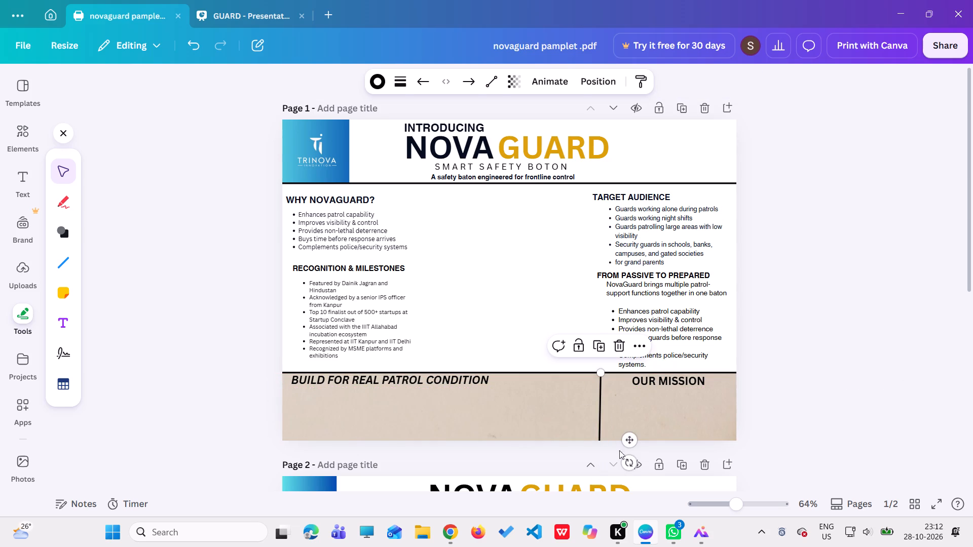
pyautogui.click(630, 460)
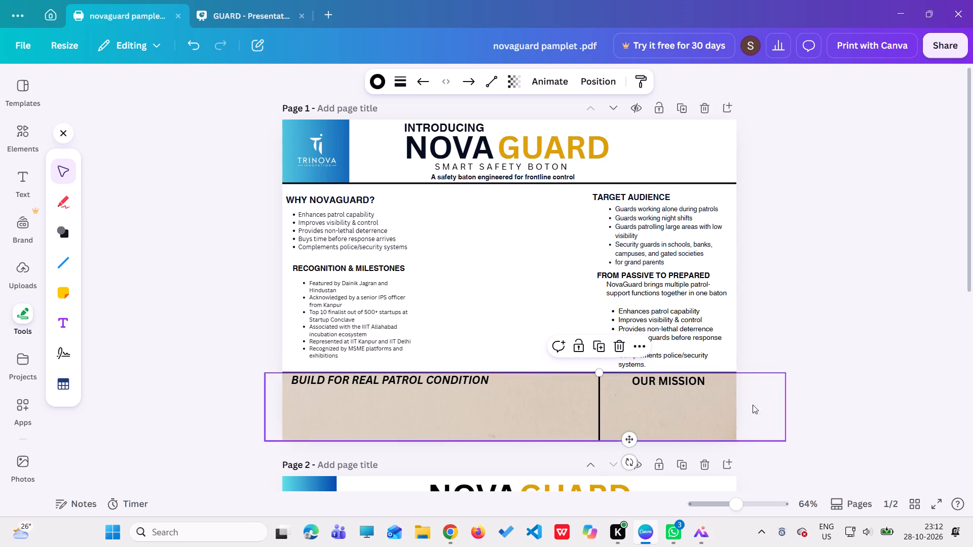
pyautogui.click(802, 381)
# Copy the OUR MISSION heading text from page 1's beige strip.
pyautogui.scroll(-4, 520, 353)
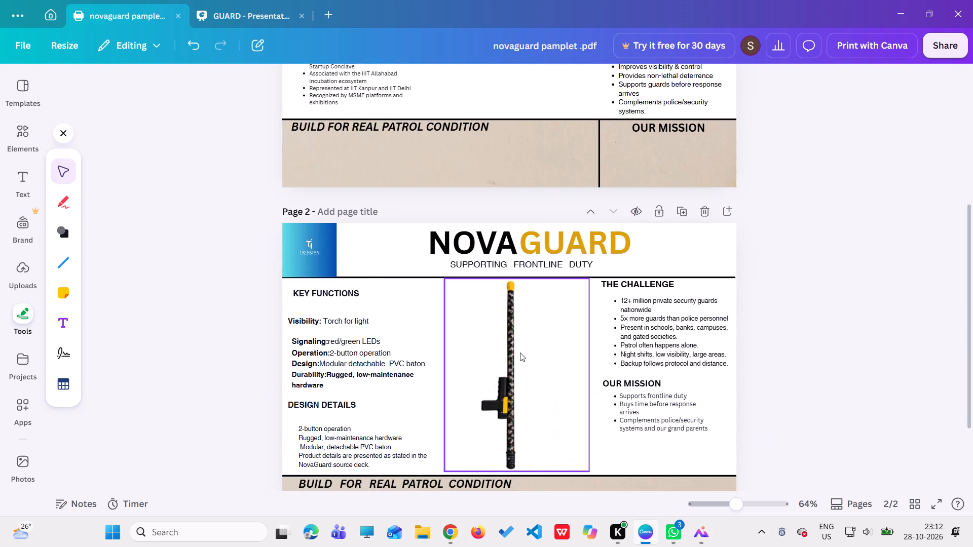
pyautogui.scroll(-8, 520, 353)
pyautogui.scroll(3, 593, 369)
pyautogui.doubleClick(658, 219)
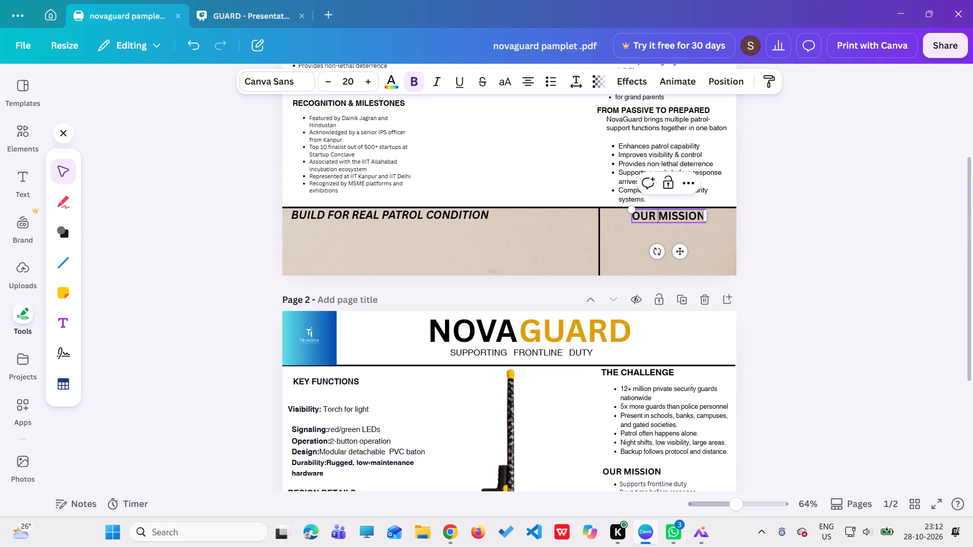
pyautogui.moveTo(634, 216); pyautogui.dragTo(665, 218)
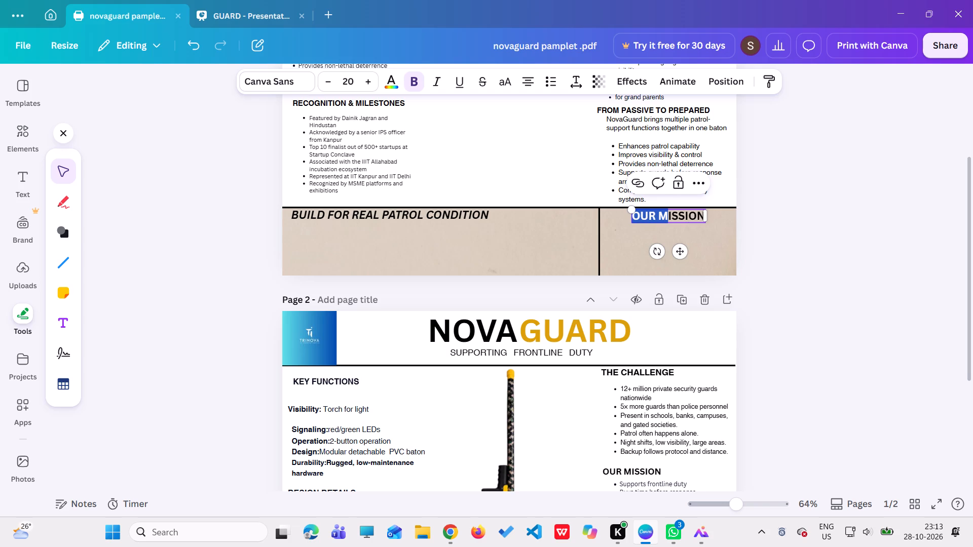
pyautogui.moveTo(669, 214); pyautogui.dragTo(691, 216)
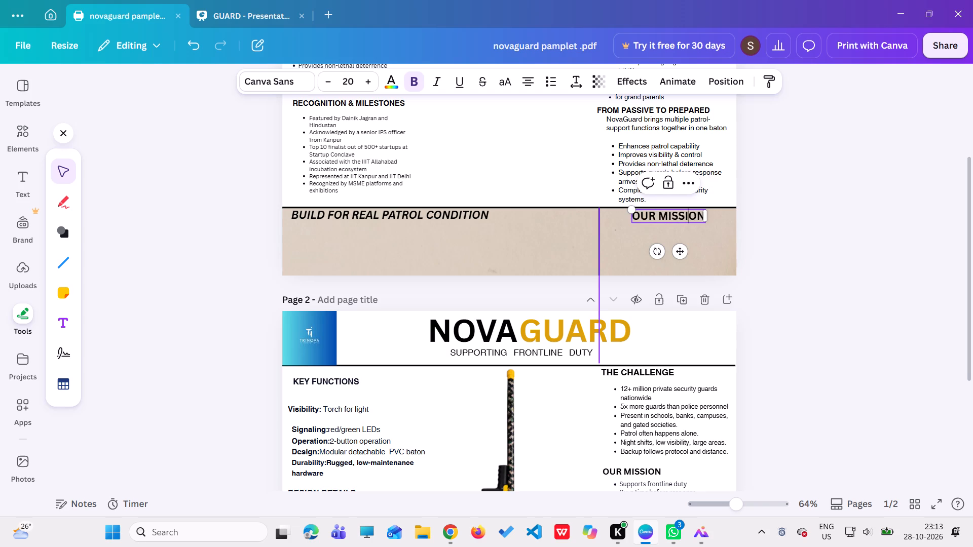
pyautogui.moveTo(632, 219); pyautogui.dragTo(708, 218)
pyautogui.hotkey('ctrl', 'c')
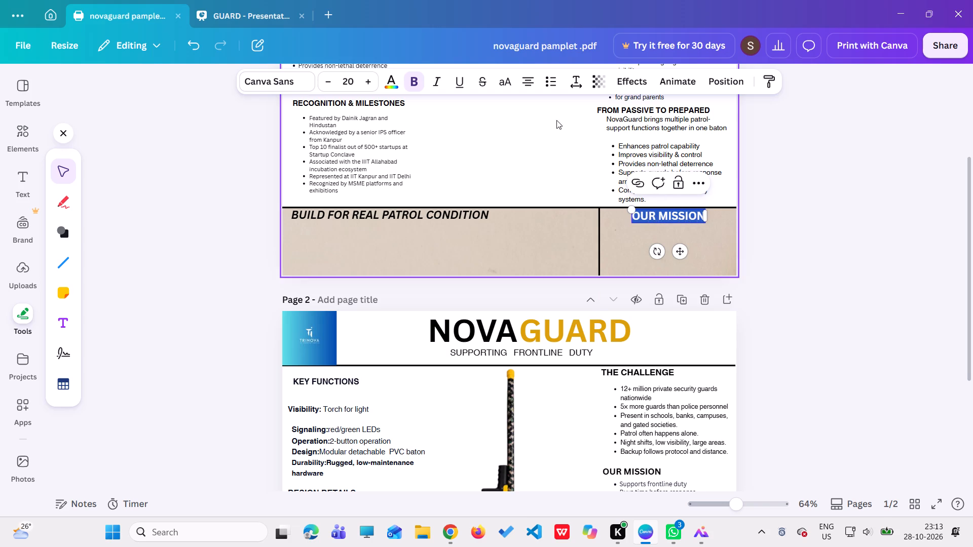
# Lock the lower horizontal divider on page 2 in place.
pyautogui.scroll(-6, 547, 361)
pyautogui.click(576, 379)
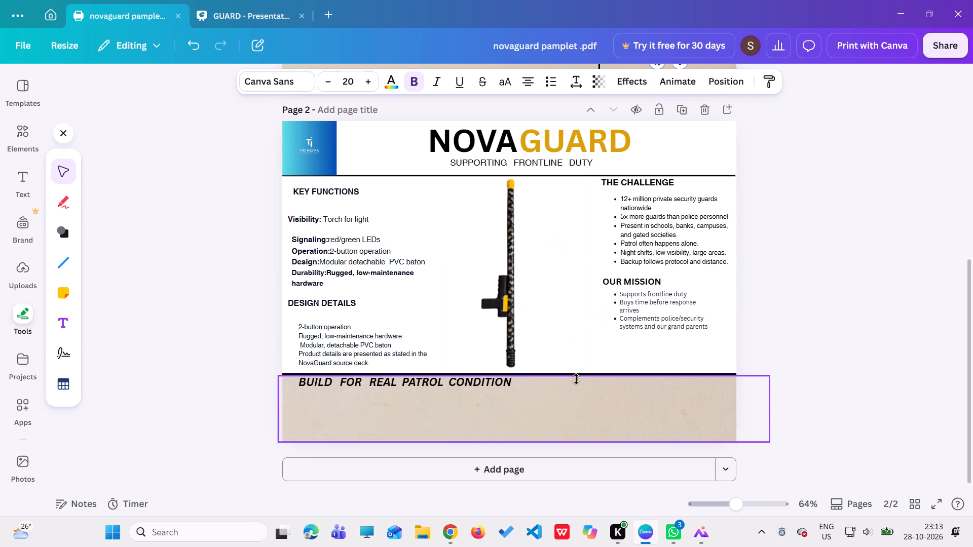
pyautogui.click(215, 351)
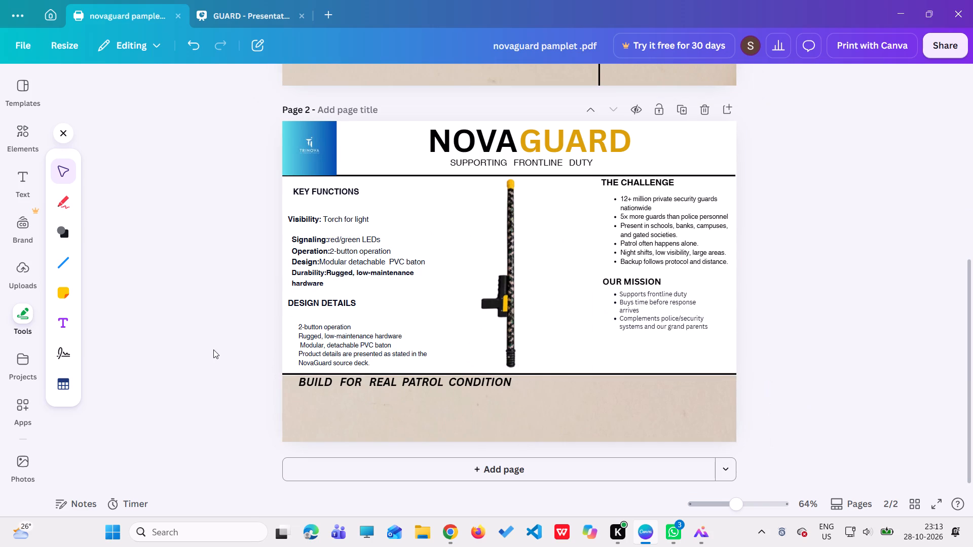
pyautogui.click(543, 374)
pyautogui.click(543, 374)
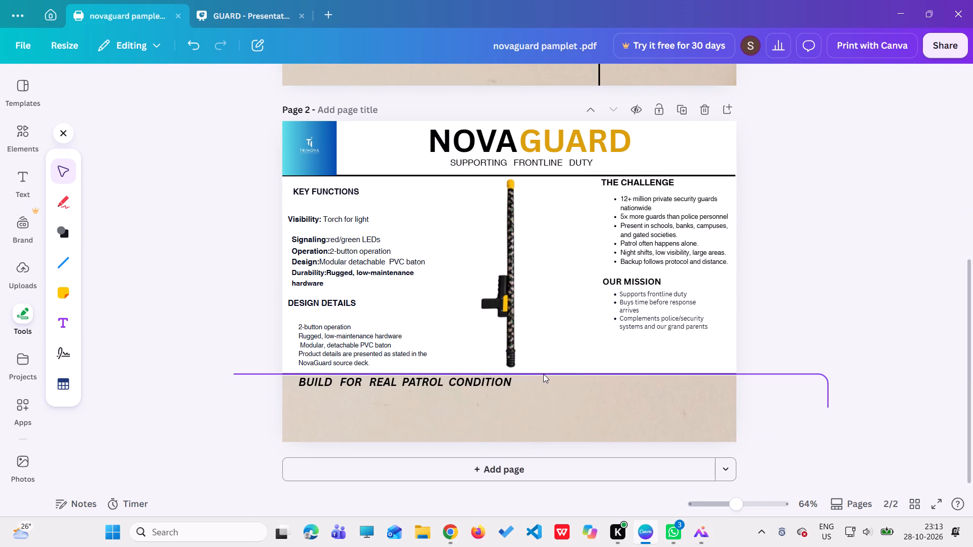
pyautogui.rightClick(543, 374)
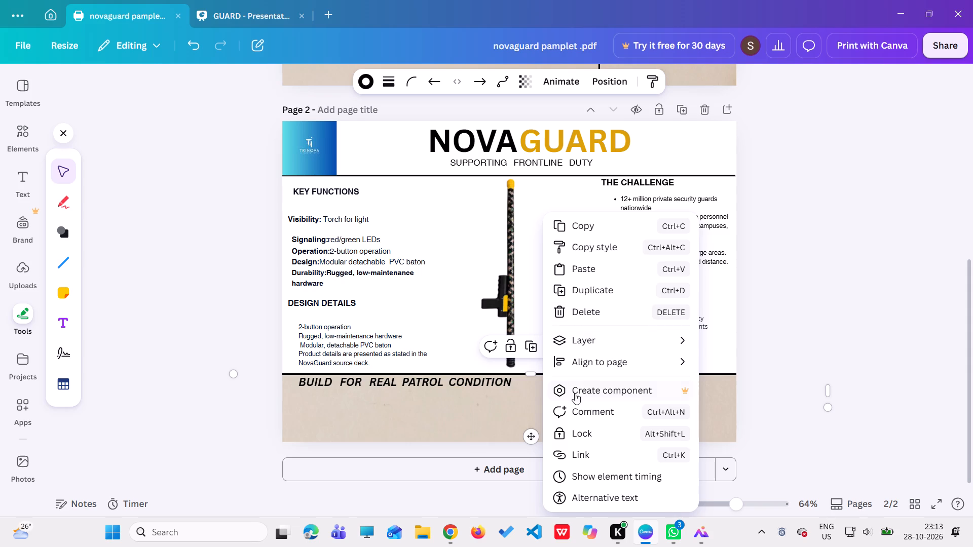
pyautogui.click(577, 431)
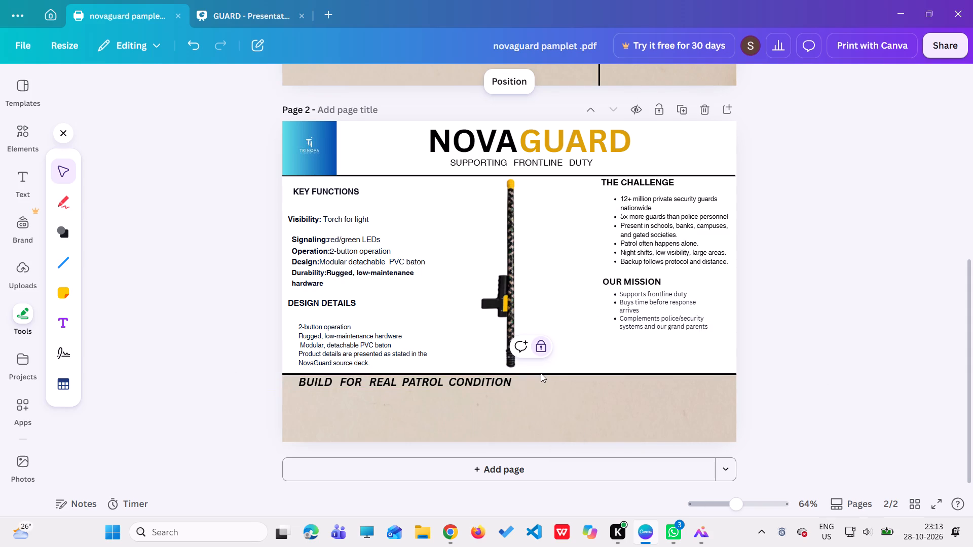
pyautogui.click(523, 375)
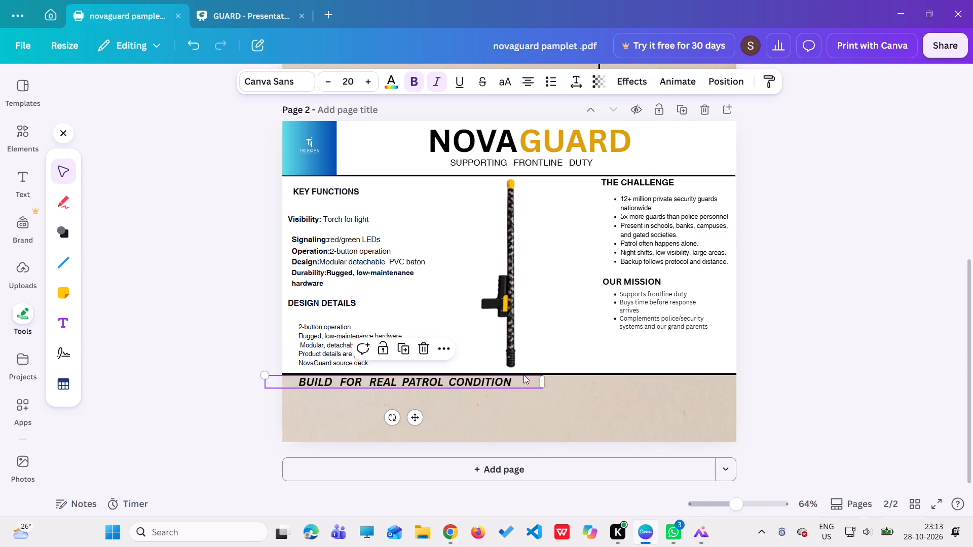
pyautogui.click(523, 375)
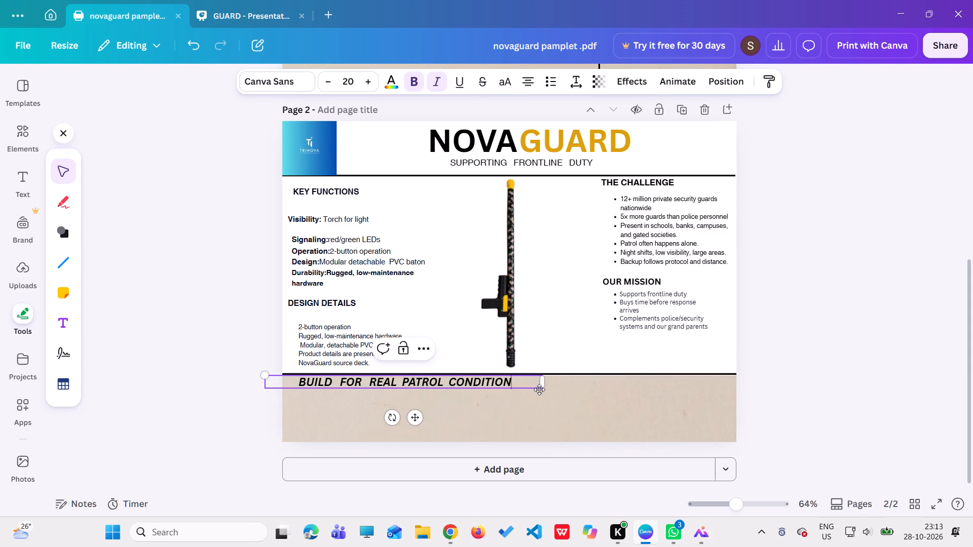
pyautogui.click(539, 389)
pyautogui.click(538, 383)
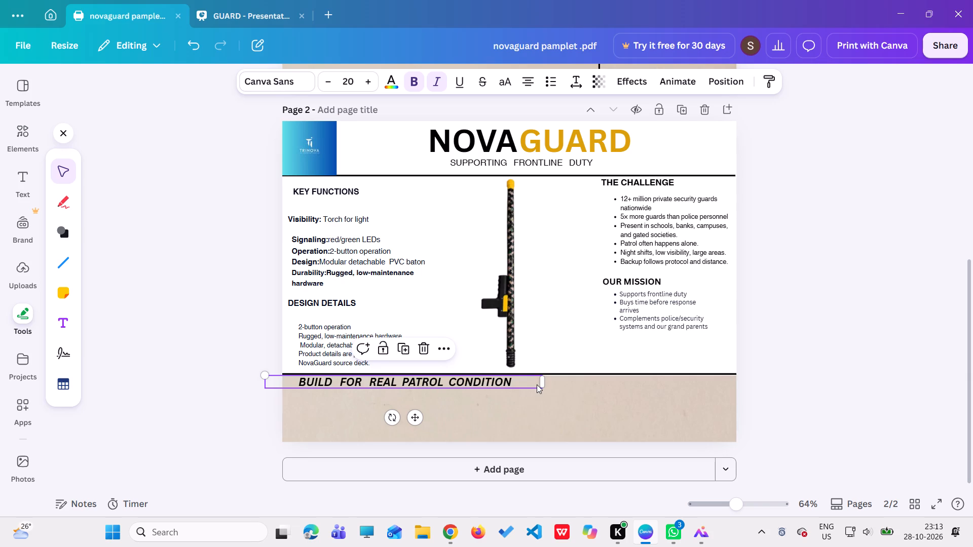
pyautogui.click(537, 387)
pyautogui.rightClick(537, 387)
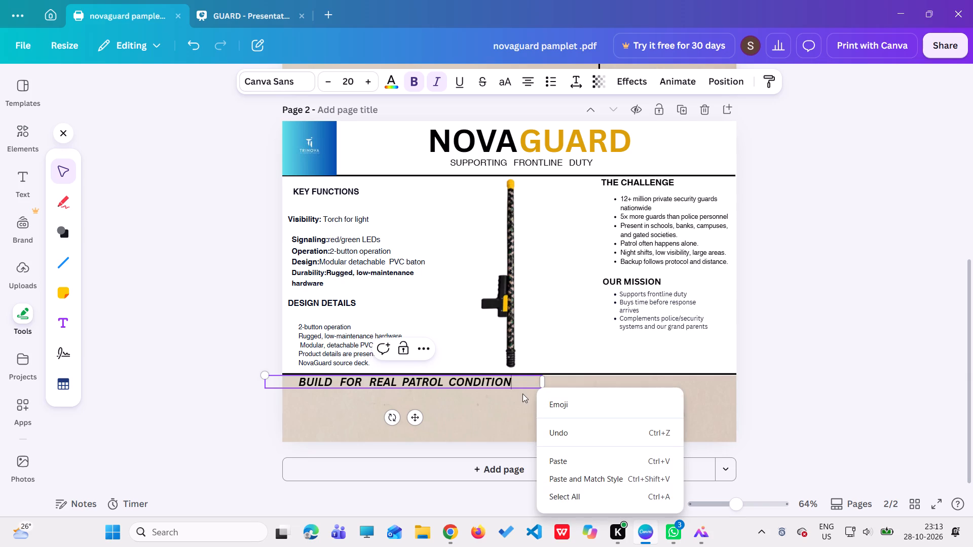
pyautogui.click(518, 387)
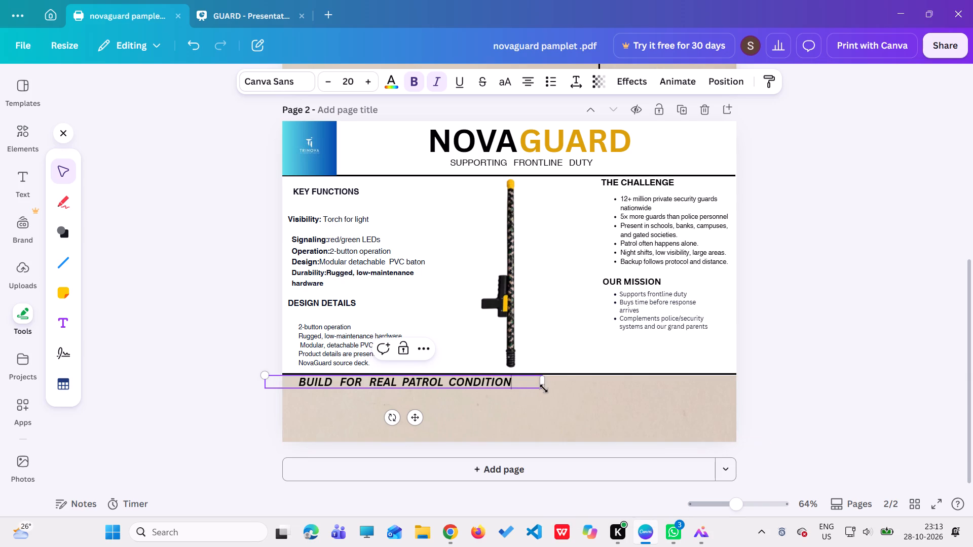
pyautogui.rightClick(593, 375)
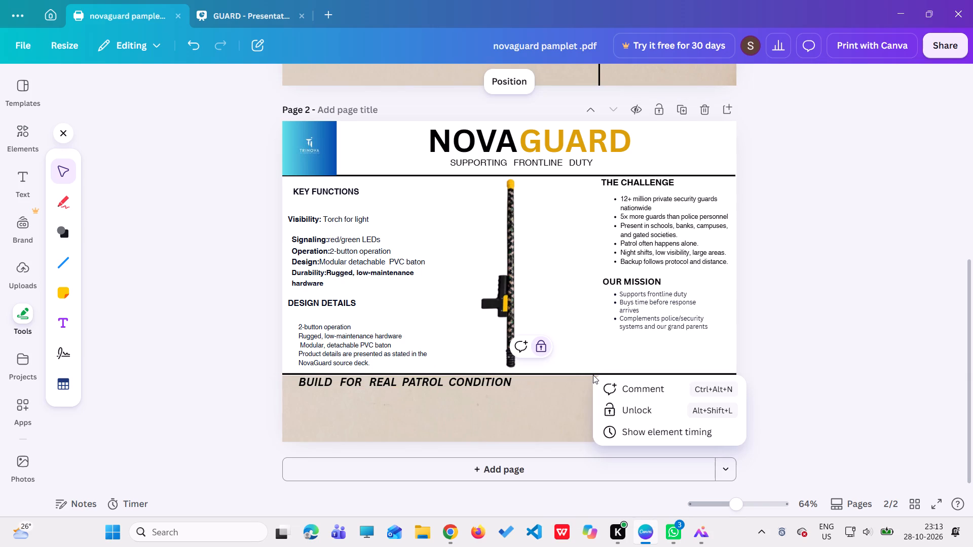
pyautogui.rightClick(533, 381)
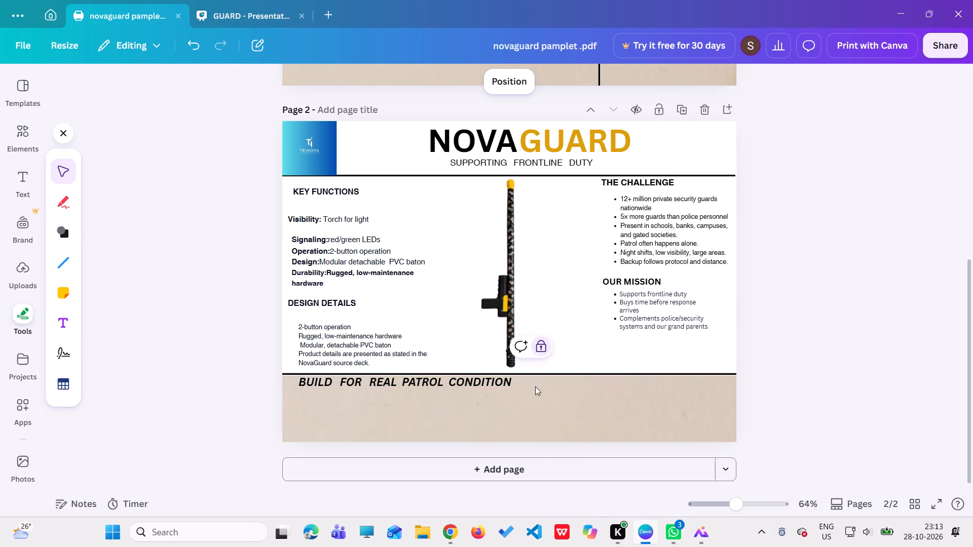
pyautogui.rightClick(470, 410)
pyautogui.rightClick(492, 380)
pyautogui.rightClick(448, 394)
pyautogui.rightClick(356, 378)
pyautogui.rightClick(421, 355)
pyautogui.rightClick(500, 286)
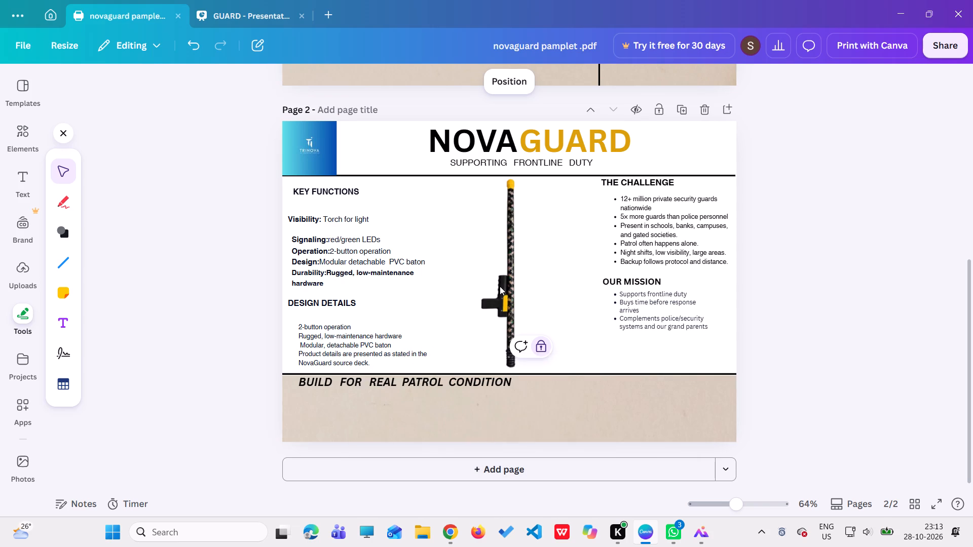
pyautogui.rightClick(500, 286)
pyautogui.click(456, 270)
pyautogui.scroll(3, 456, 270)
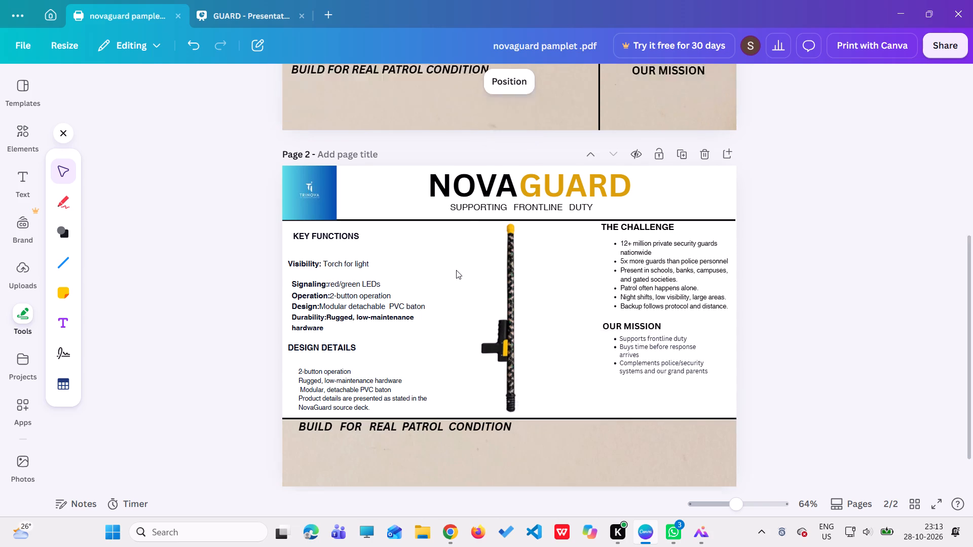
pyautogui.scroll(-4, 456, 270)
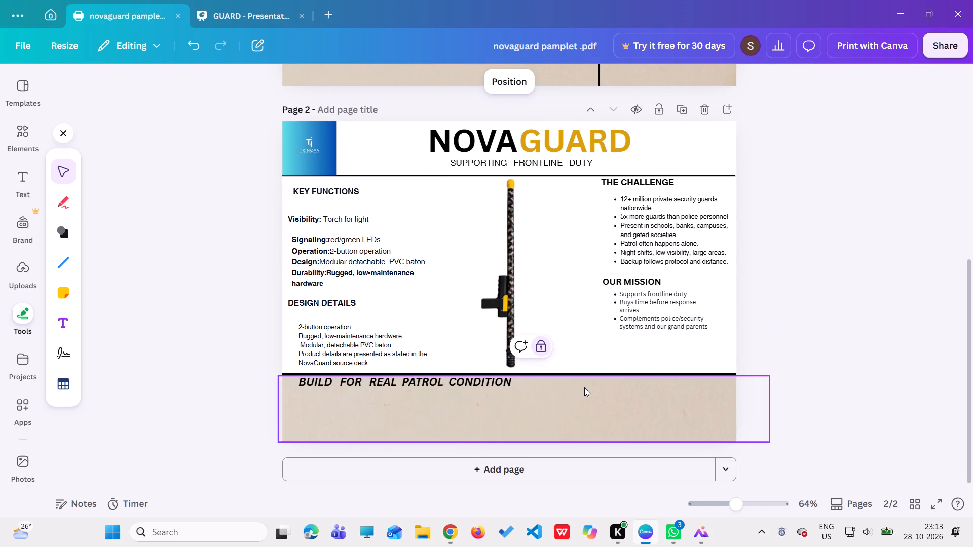
# Add a subheading with the copied text OUR MISSION to page 2's beige strip, beyond the BUILD FOR REAL PATROL CONDITION heading.
pyautogui.click(23, 177)
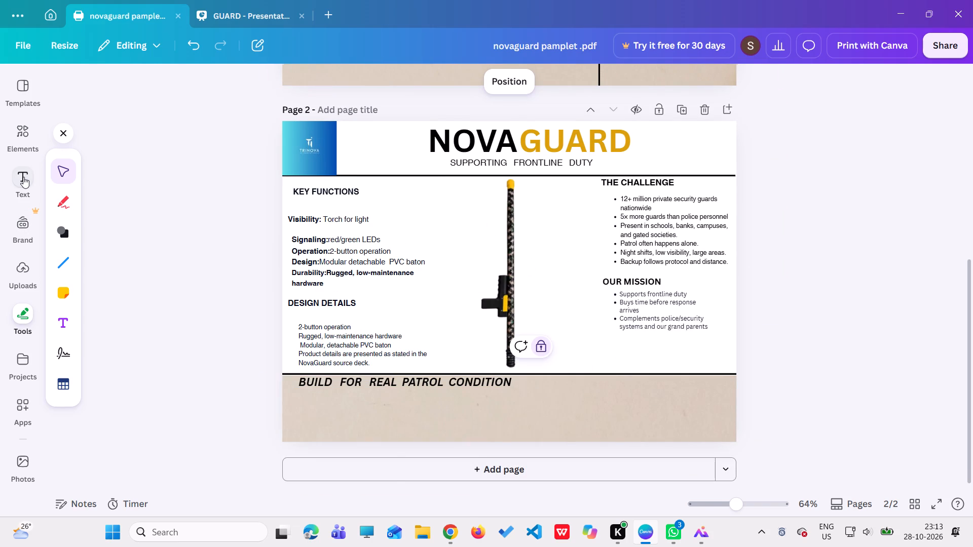
pyautogui.click(87, 257)
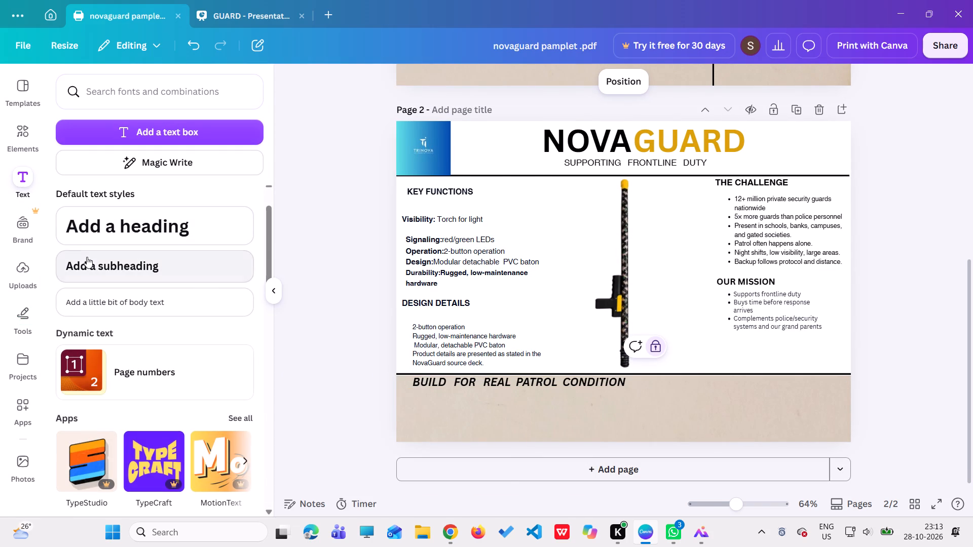
pyautogui.press('BackSpace')
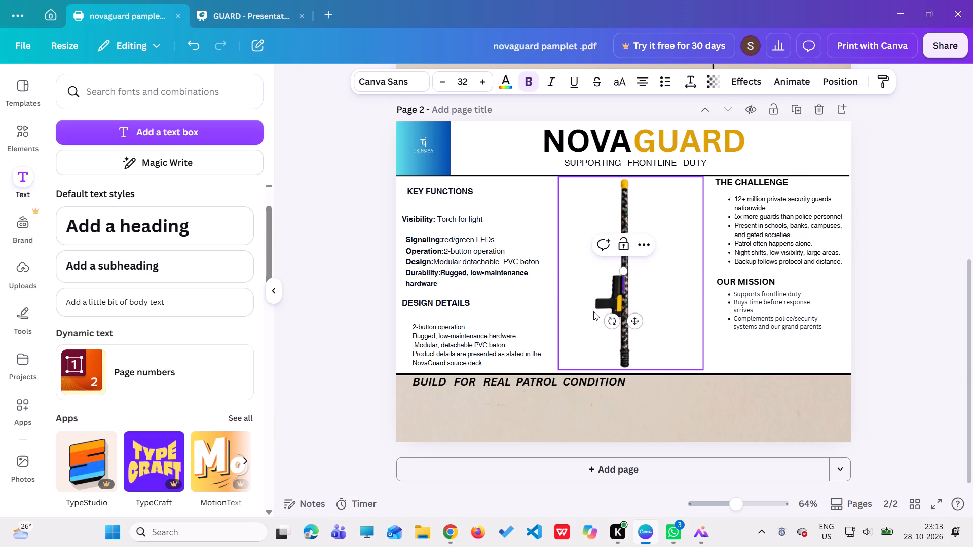
pyautogui.hotkey('ctrl', 'v')
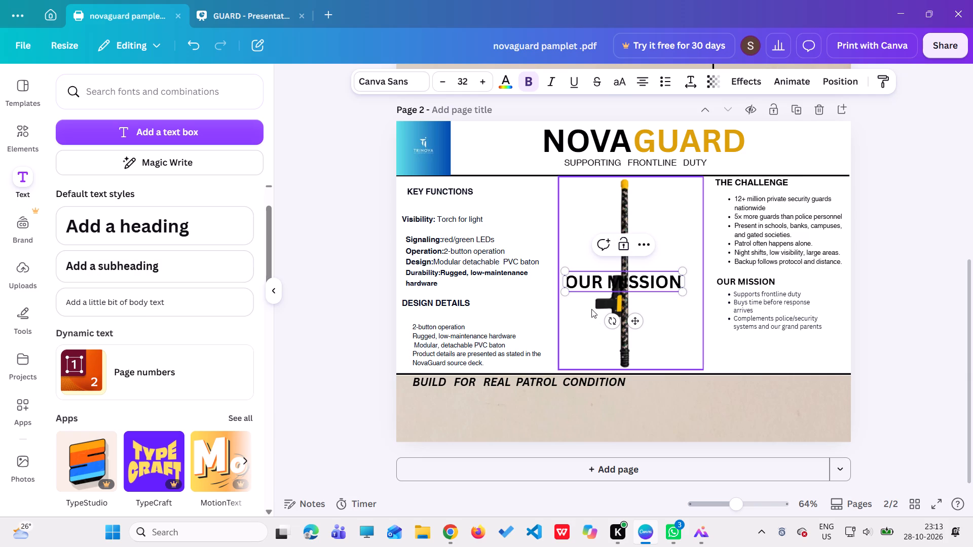
pyautogui.moveTo(635, 319); pyautogui.dragTo(767, 426)
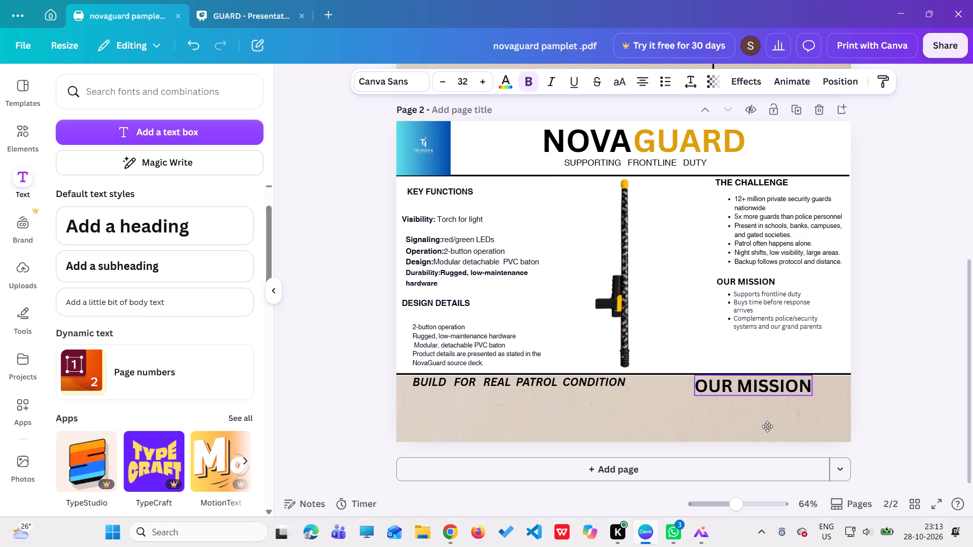
pyautogui.moveTo(767, 426); pyautogui.dragTo(795, 425)
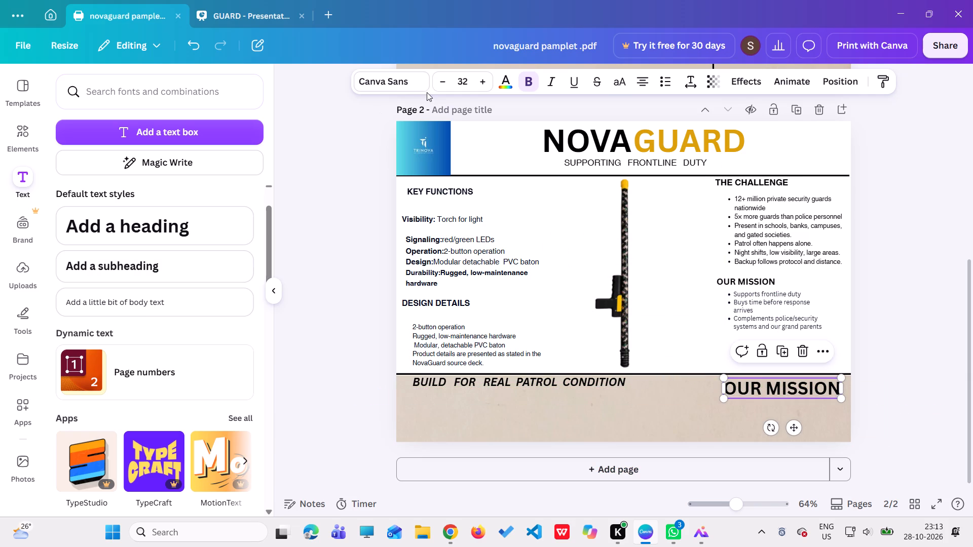
# Reduce the new OUR MISSION heading on page 2's beige strip to font size 20.
pyautogui.tripleClick(435, 83)
pyautogui.tripleClick(435, 83)
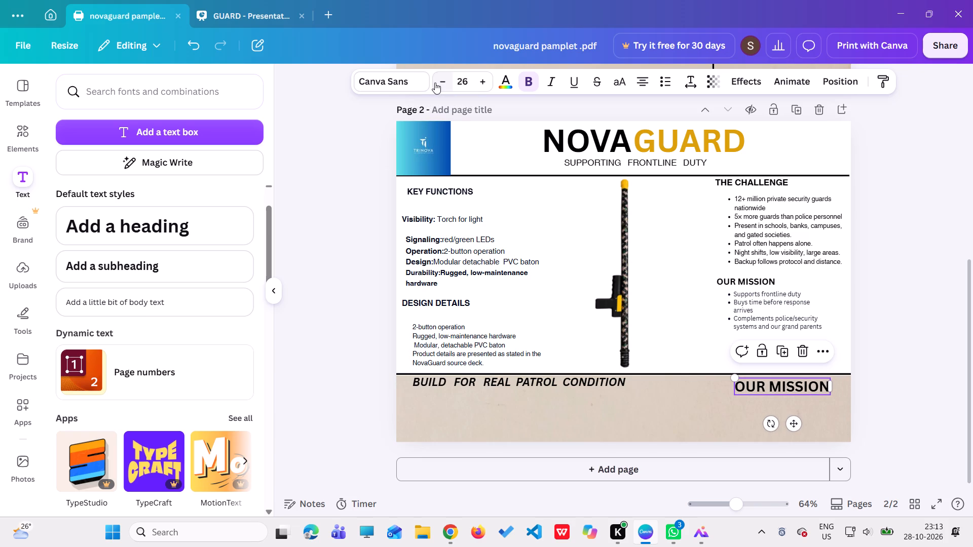
pyautogui.tripleClick(435, 83)
pyautogui.click(435, 83)
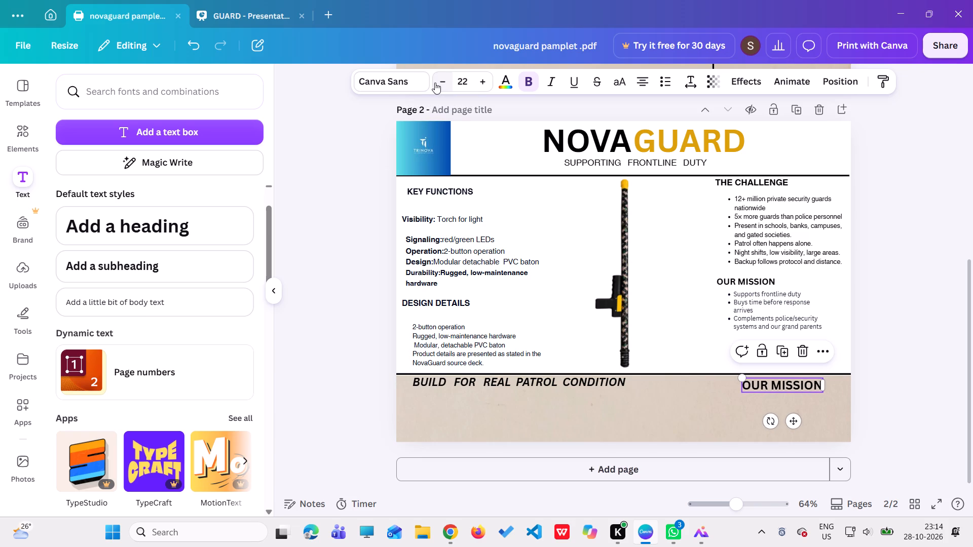
pyautogui.click(435, 83)
pyautogui.click(435, 83)
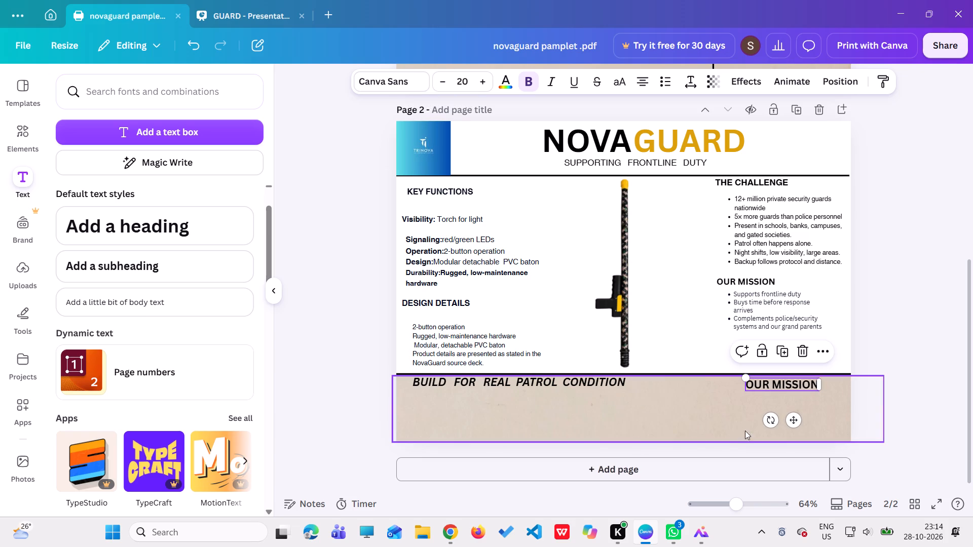
# Nudge the OUR MISSION heading in page 2's beige strip slightly closer to the page's outer edge.
pyautogui.moveTo(793, 425); pyautogui.dragTo(793, 424)
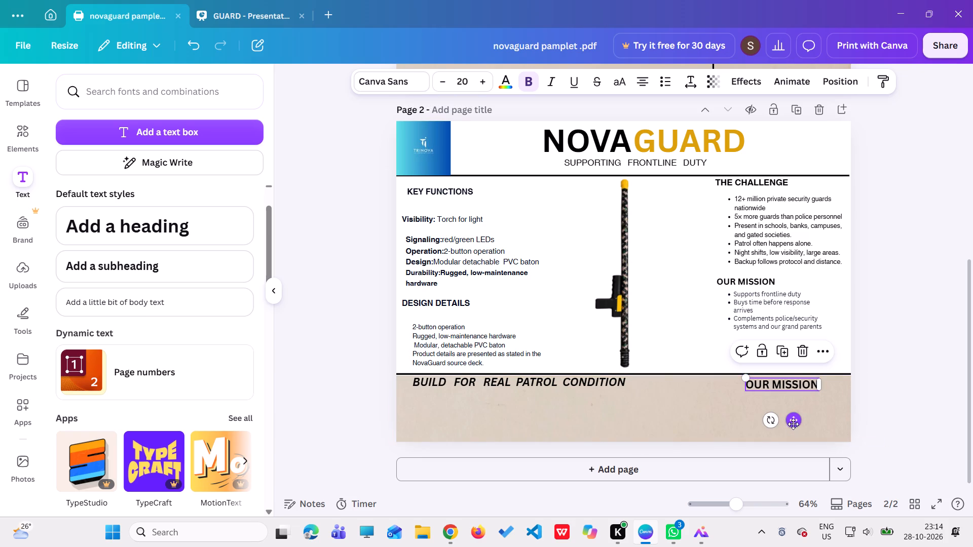
pyautogui.moveTo(793, 424); pyautogui.dragTo(802, 423)
pyautogui.click(726, 411)
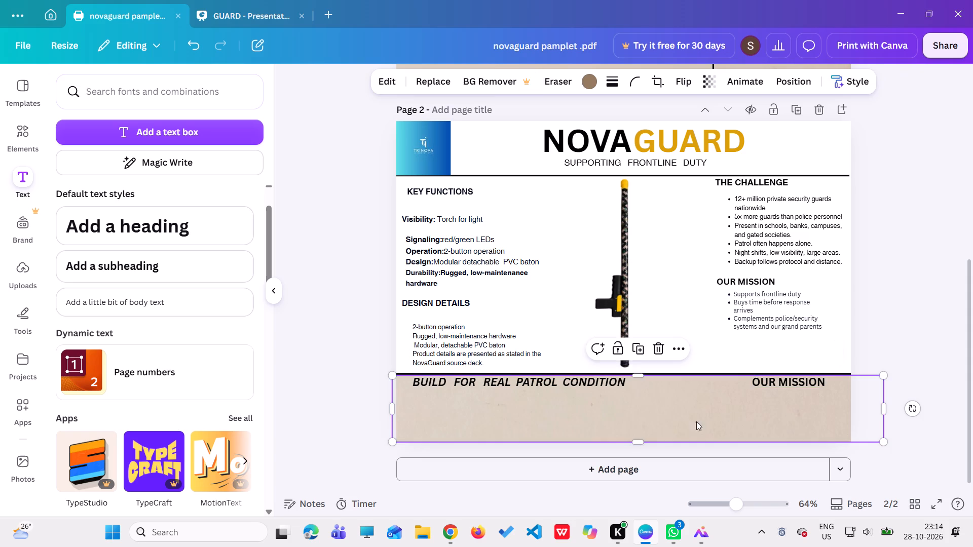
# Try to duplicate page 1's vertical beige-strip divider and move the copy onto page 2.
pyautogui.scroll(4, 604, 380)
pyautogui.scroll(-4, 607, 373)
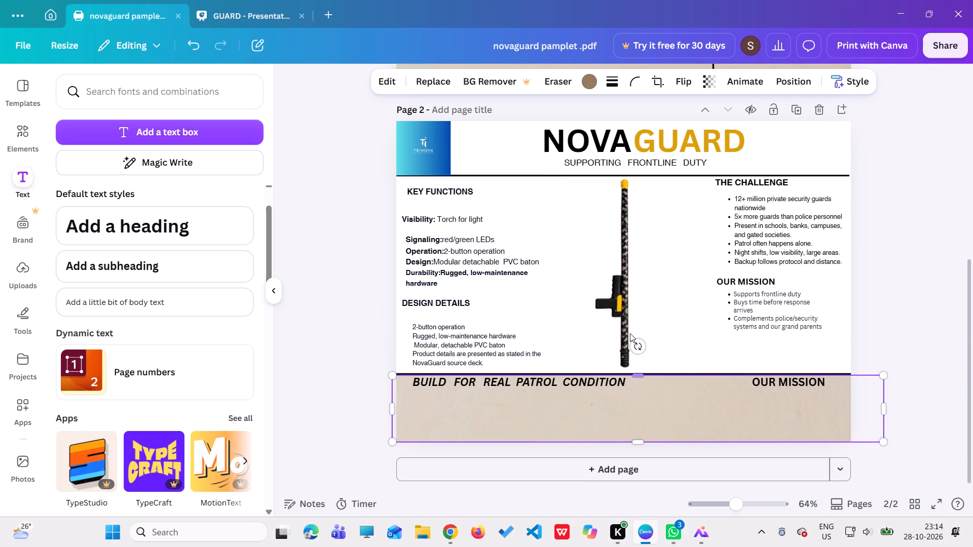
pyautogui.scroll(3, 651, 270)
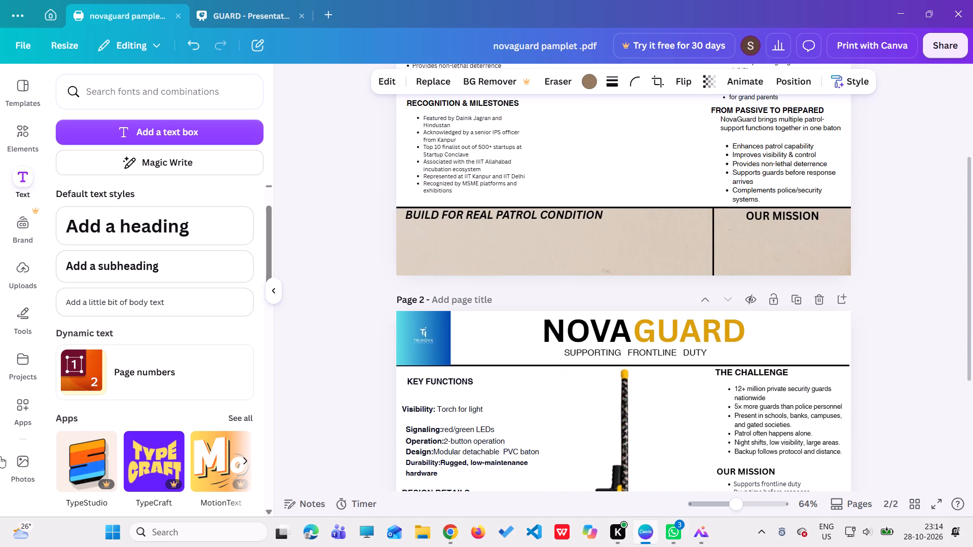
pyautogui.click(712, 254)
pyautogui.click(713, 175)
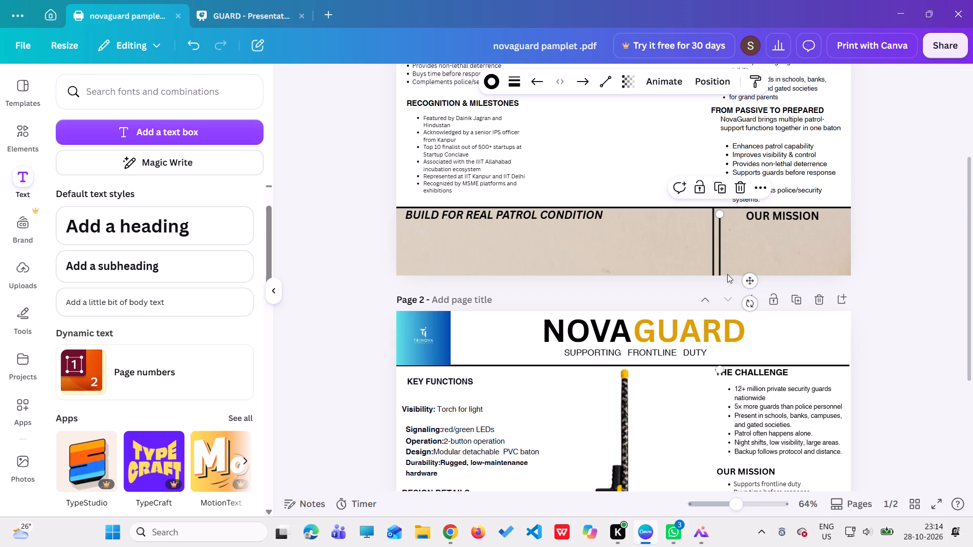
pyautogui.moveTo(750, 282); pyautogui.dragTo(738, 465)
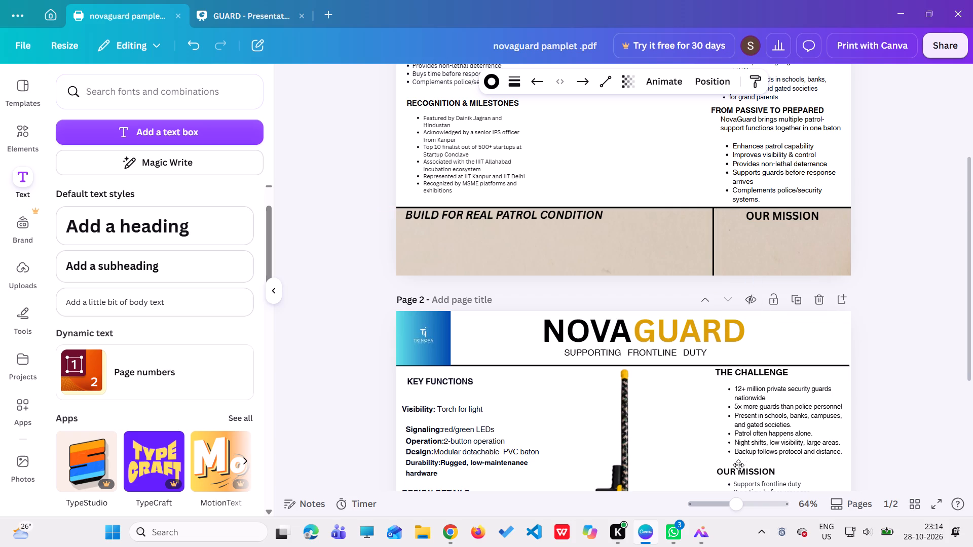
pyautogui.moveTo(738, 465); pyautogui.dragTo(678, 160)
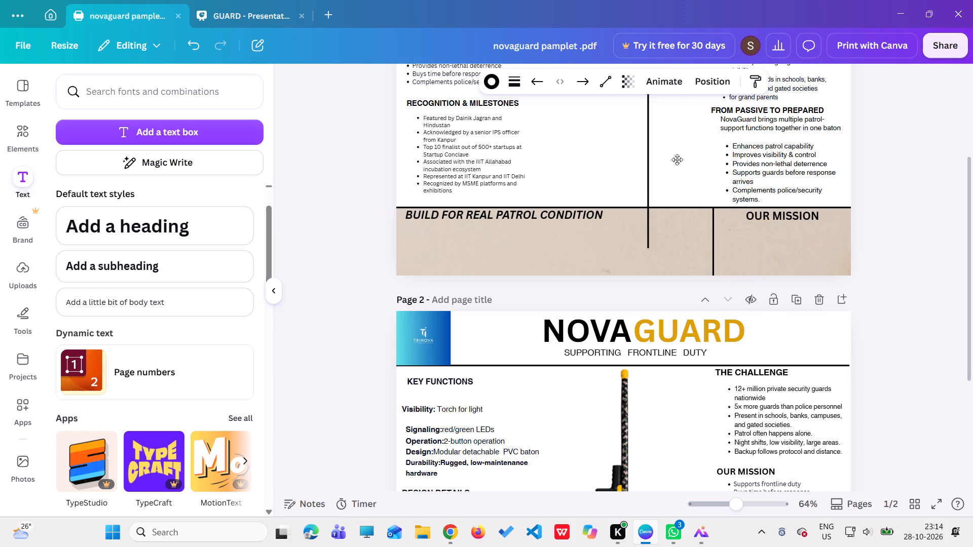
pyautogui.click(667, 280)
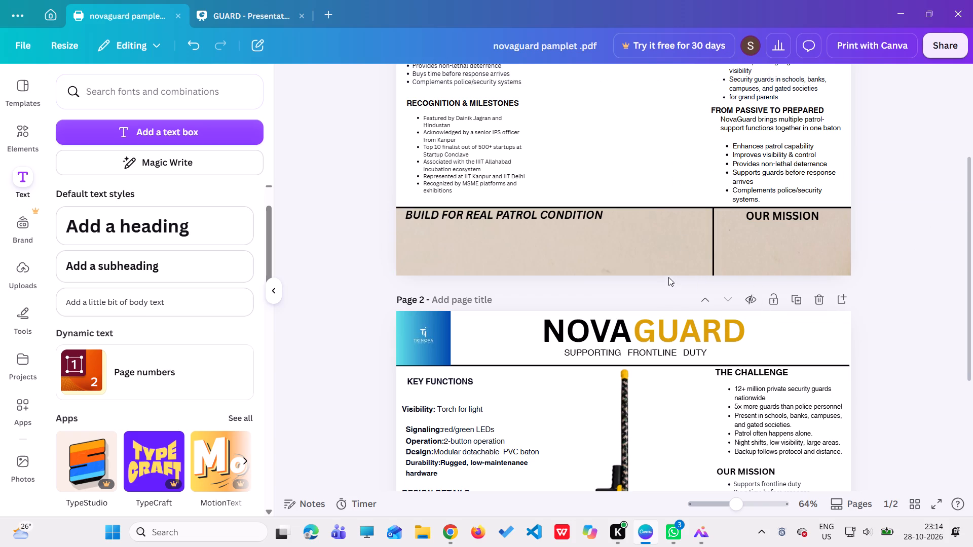
# Add a straight line and move it onto page 2, just above the beige strip.
pyautogui.click(33, 306)
pyautogui.click(65, 262)
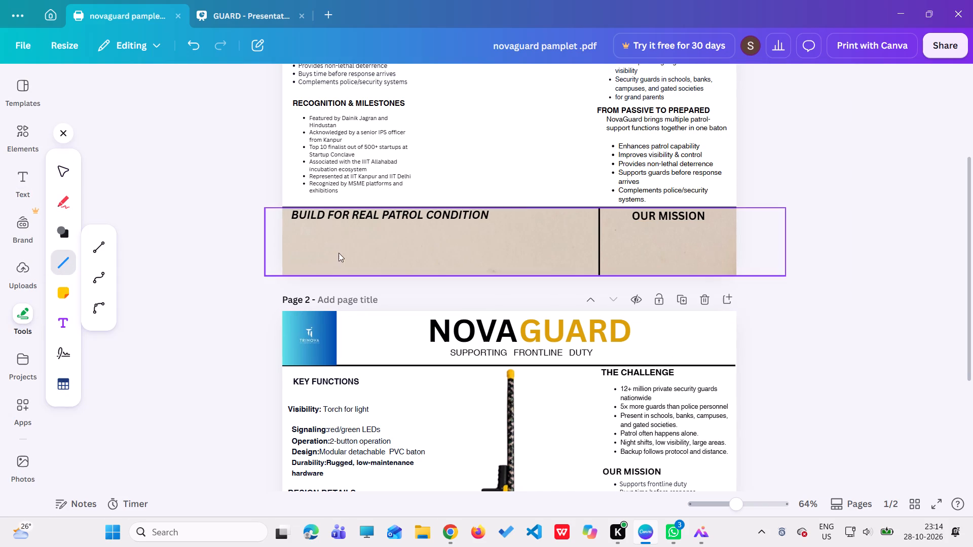
pyautogui.click(101, 244)
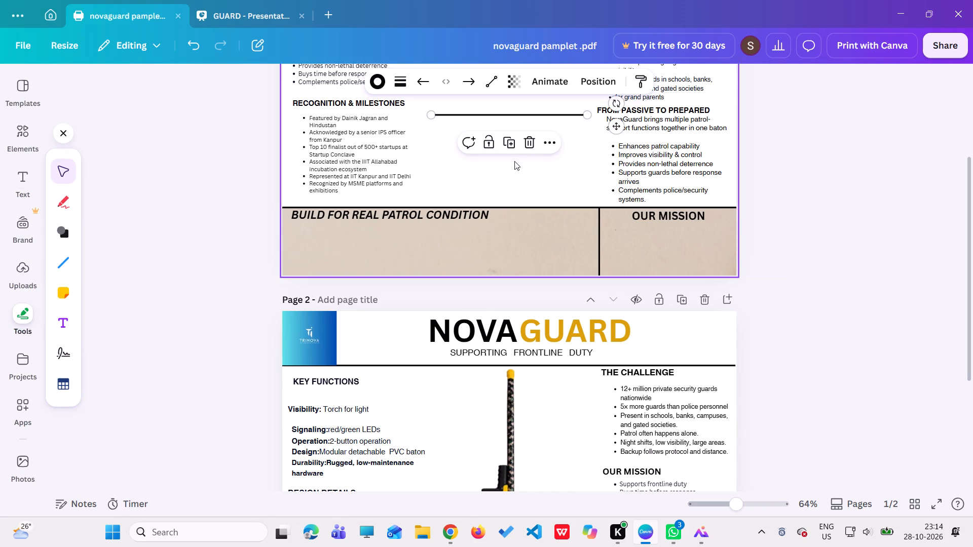
pyautogui.moveTo(560, 114); pyautogui.dragTo(557, 262)
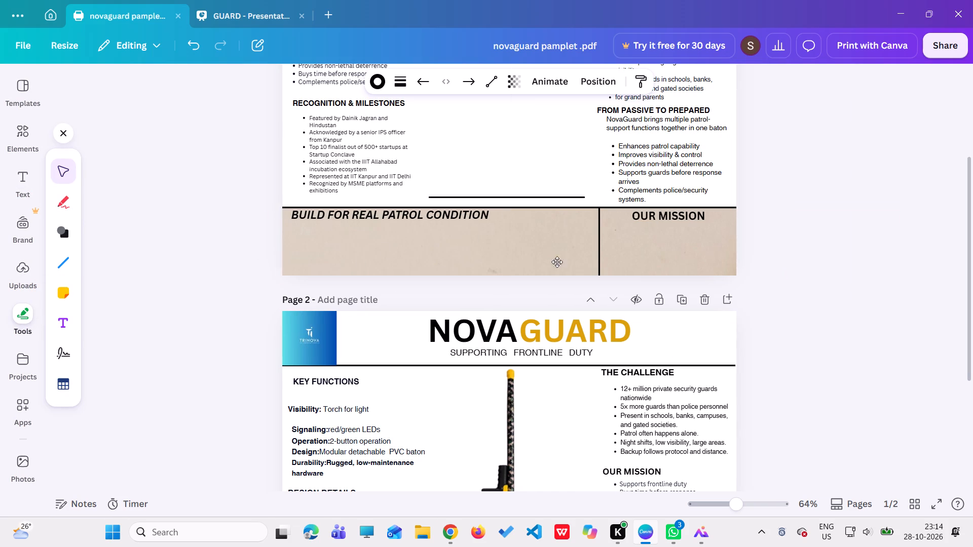
pyautogui.moveTo(557, 262); pyautogui.dragTo(543, 437)
pyautogui.scroll(-5, 565, 341)
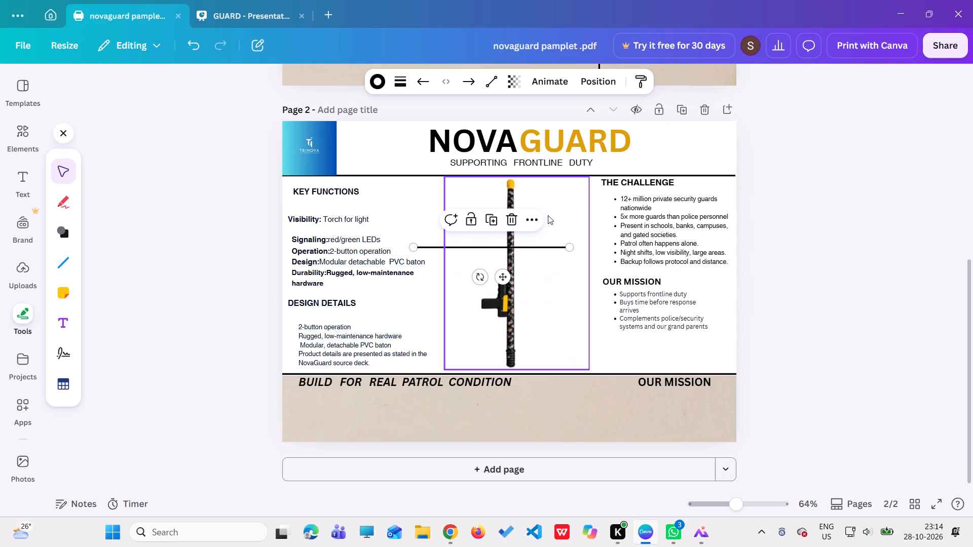
pyautogui.moveTo(504, 279); pyautogui.dragTo(519, 390)
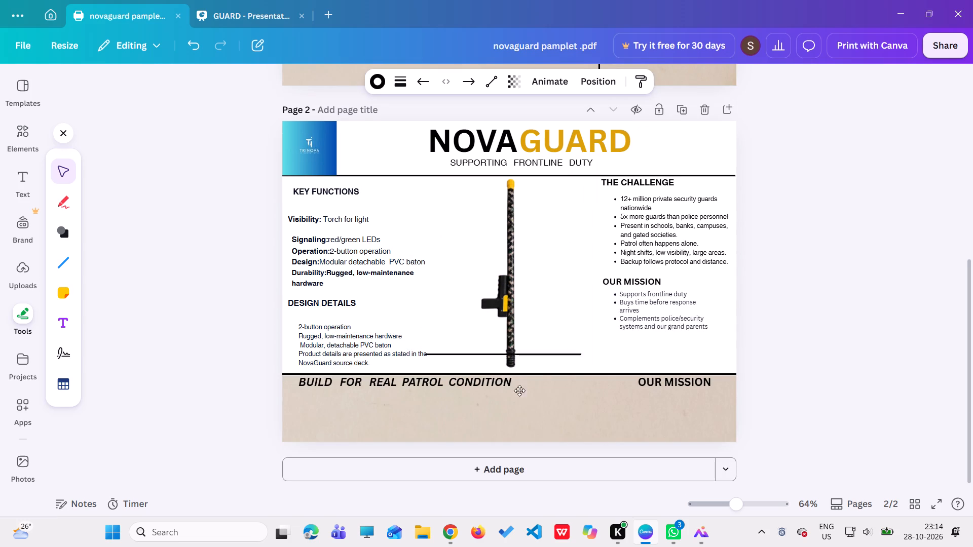
pyautogui.moveTo(519, 390); pyautogui.dragTo(565, 384)
# Rotate the new line to vertical and position it in page 2's beige strip between the BUILD FOR REAL PATROL CONDITION and OUR MISSION headings.
pyautogui.moveTo(537, 381); pyautogui.dragTo(556, 401)
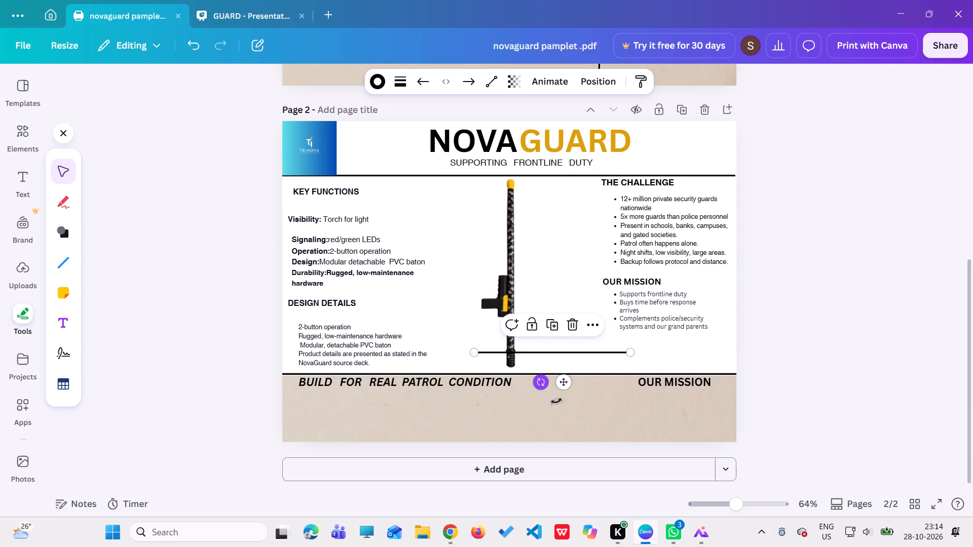
pyautogui.moveTo(556, 401); pyautogui.dragTo(607, 373)
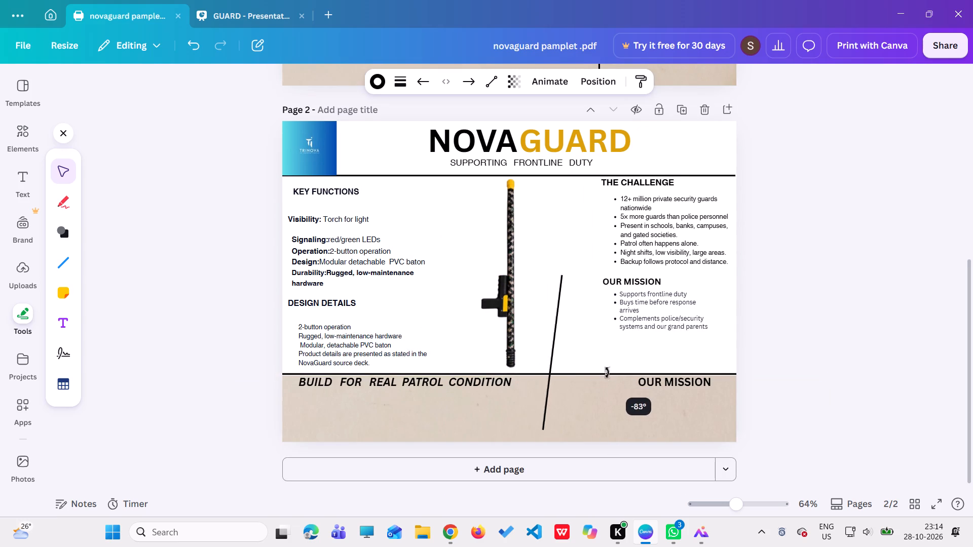
pyautogui.moveTo(607, 373); pyautogui.dragTo(612, 368)
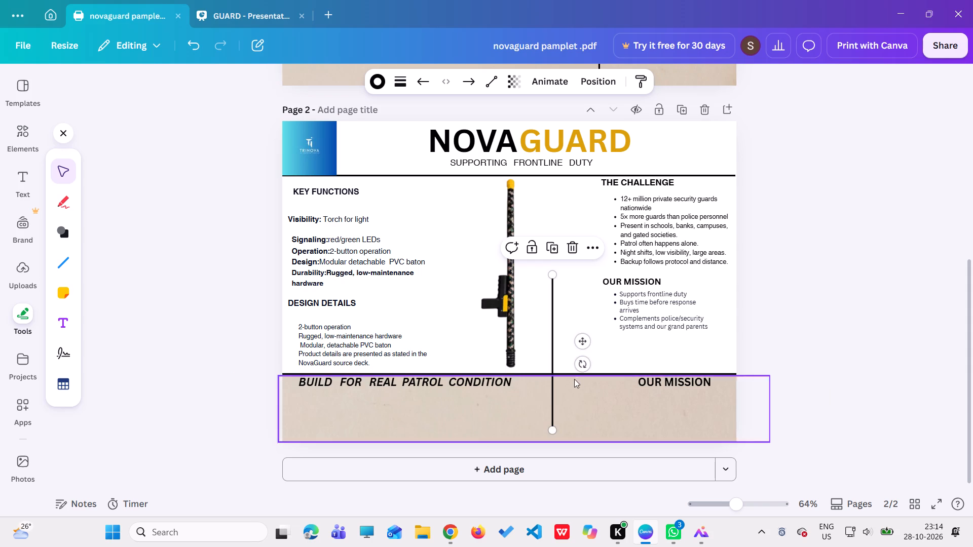
pyautogui.moveTo(584, 343); pyautogui.dragTo(643, 413)
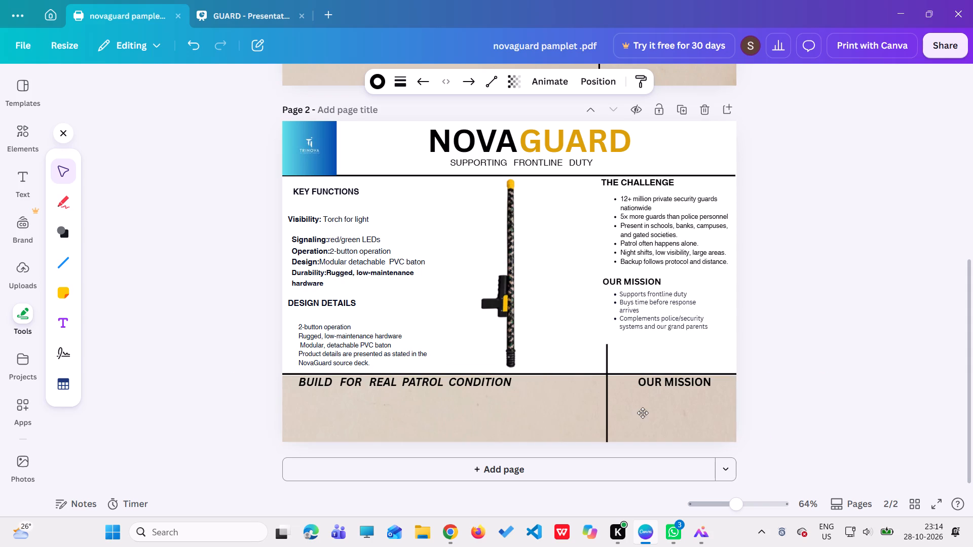
pyautogui.moveTo(643, 413); pyautogui.dragTo(638, 442)
pyautogui.click(845, 324)
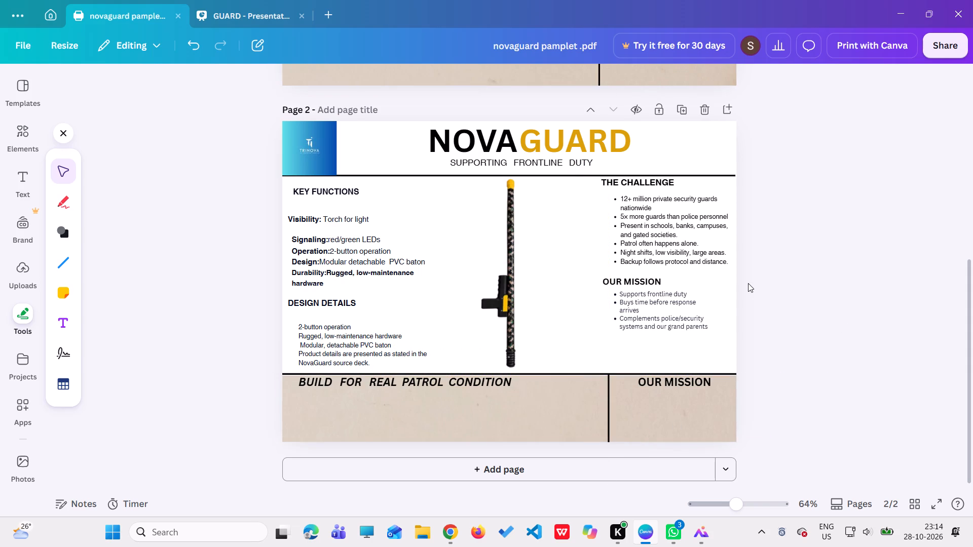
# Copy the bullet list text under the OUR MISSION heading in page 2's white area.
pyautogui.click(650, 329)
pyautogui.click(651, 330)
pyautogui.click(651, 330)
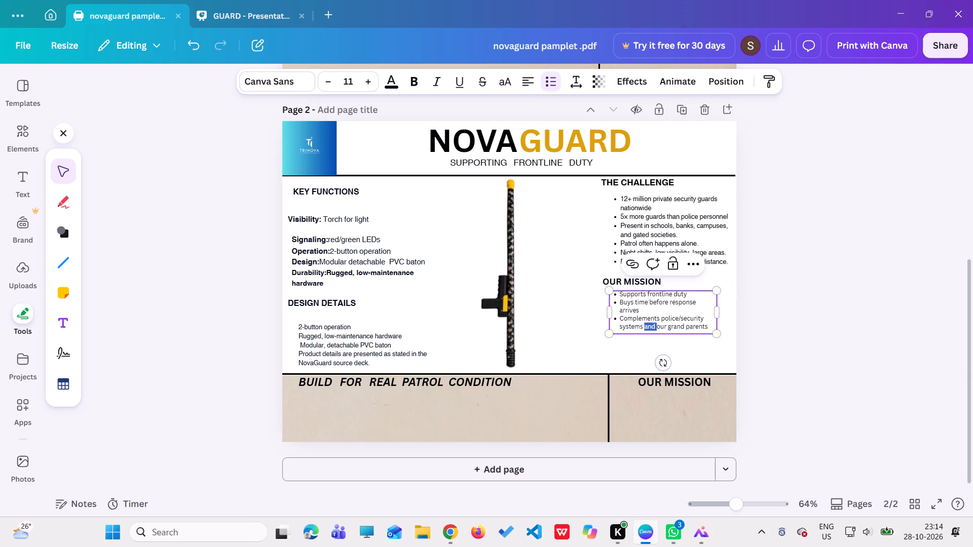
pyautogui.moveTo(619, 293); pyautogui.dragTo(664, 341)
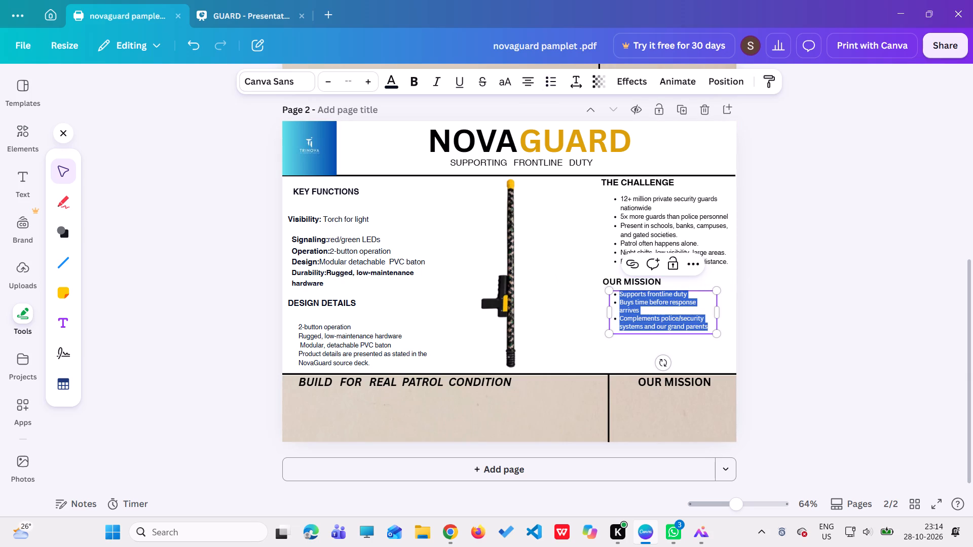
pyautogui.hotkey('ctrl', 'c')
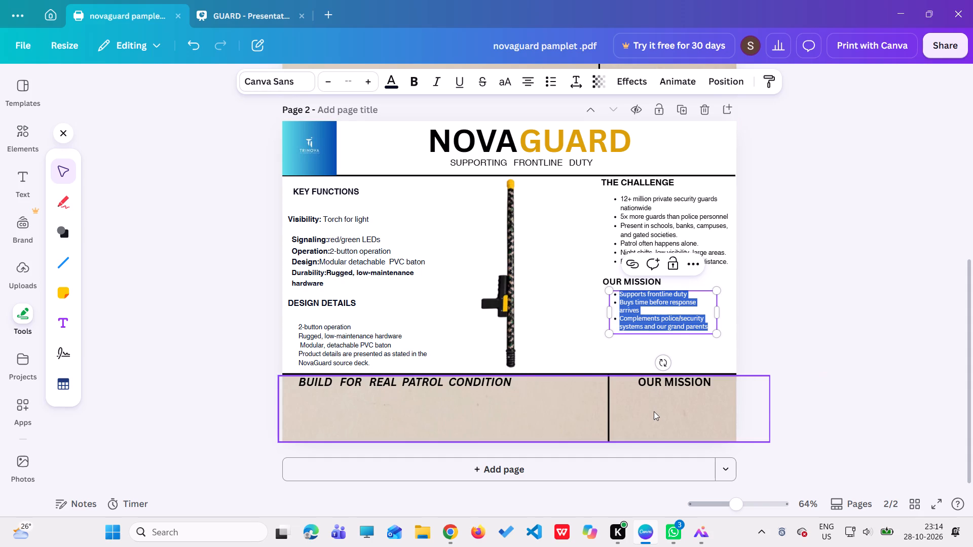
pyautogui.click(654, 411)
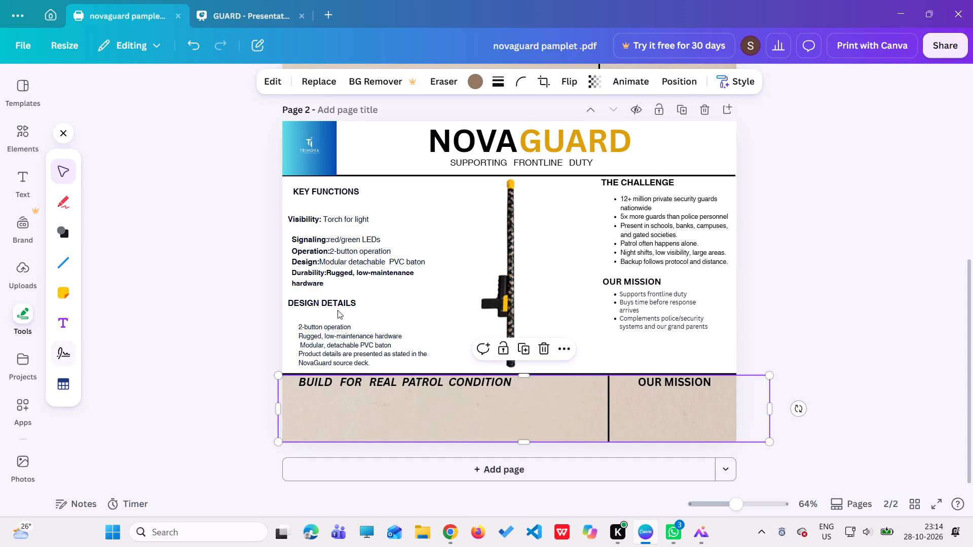
# Move the bullet list starting with Supports frontline duty into page 2's beige strip, beneath the OUR MISSION heading.
pyautogui.moveTo(630, 299); pyautogui.dragTo(651, 405)
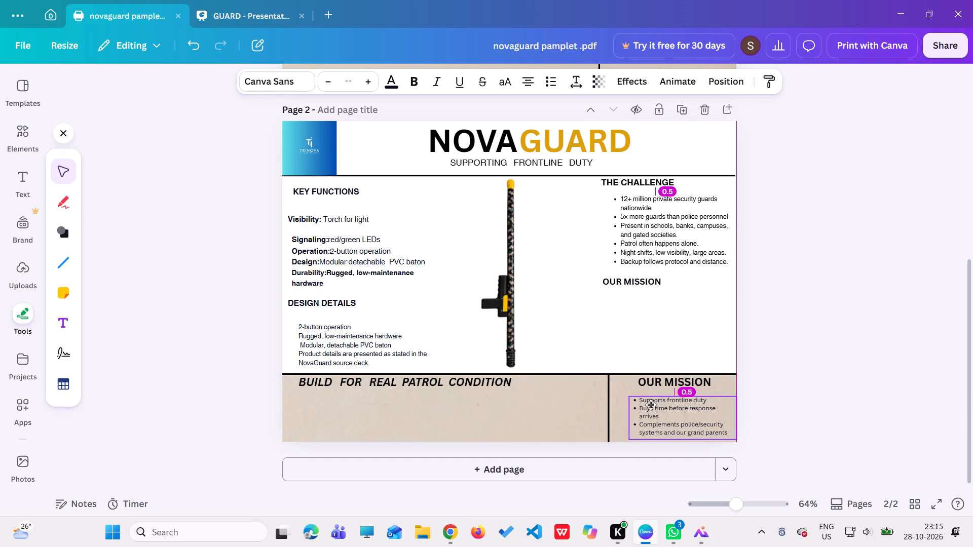
pyautogui.moveTo(651, 405); pyautogui.dragTo(648, 403)
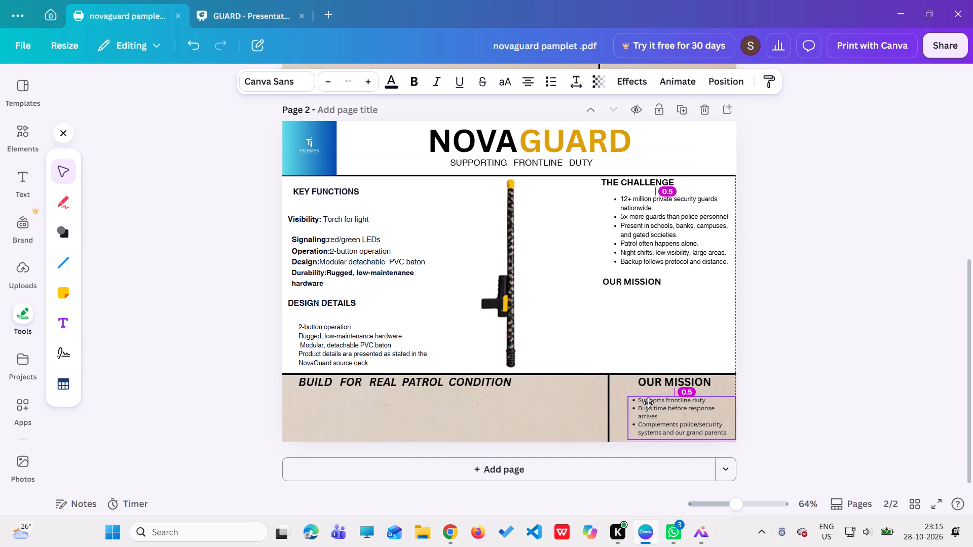
pyautogui.moveTo(648, 403); pyautogui.dragTo(646, 399)
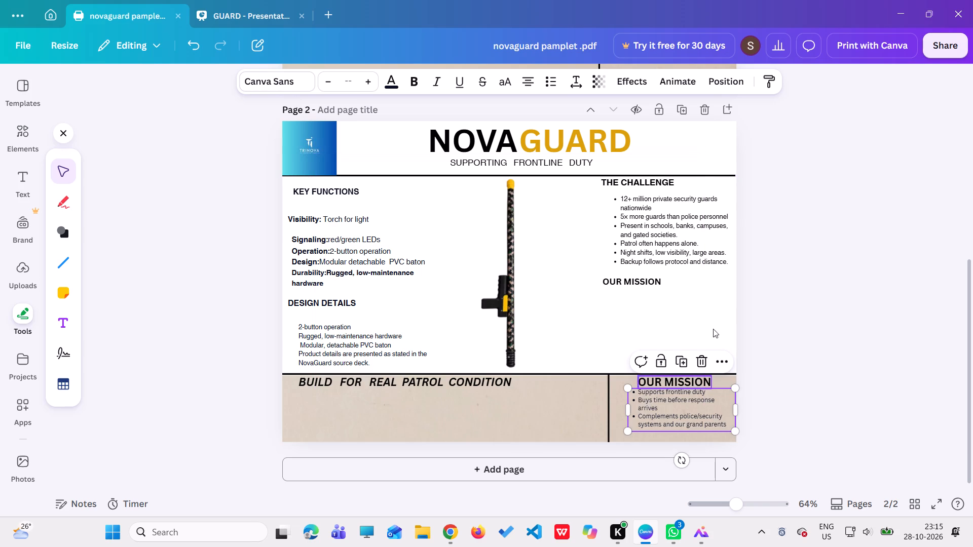
pyautogui.click(716, 317)
pyautogui.moveTo(686, 404); pyautogui.dragTo(689, 408)
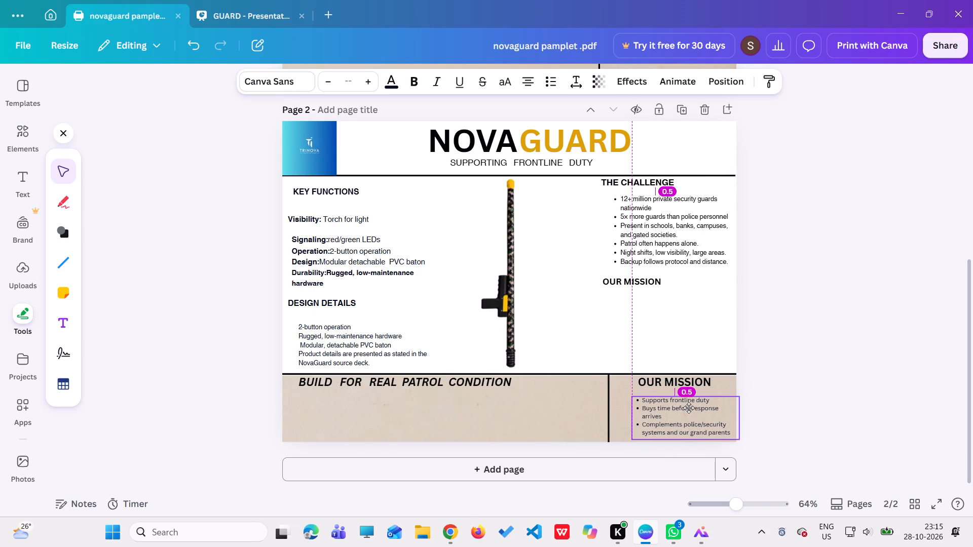
pyautogui.moveTo(689, 408); pyautogui.dragTo(686, 409)
pyautogui.click(657, 324)
pyautogui.click(678, 414)
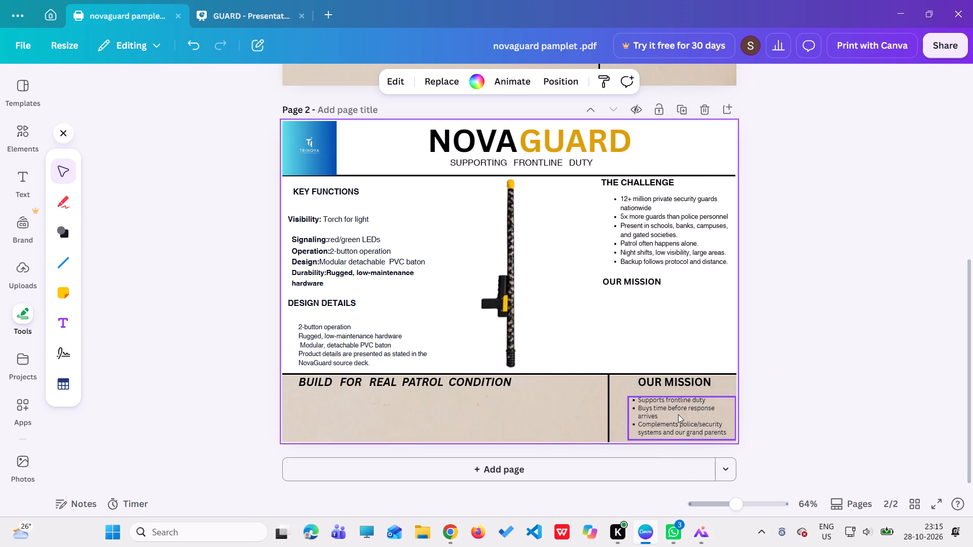
pyautogui.click(629, 289)
# Shift the mission bullet list in page 2's beige strip closer to the vertical divider and directly below its heading.
pyautogui.scroll(4, 539, 274)
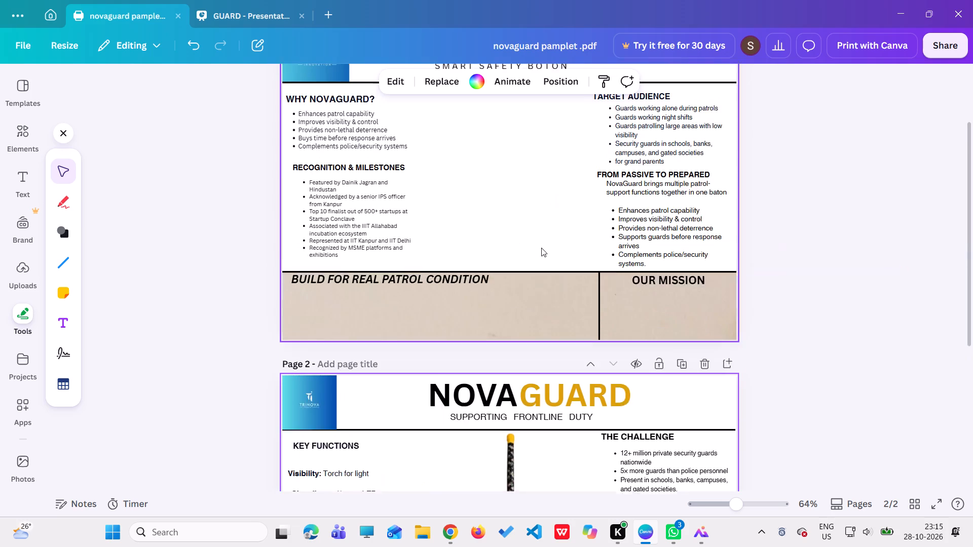
pyautogui.scroll(3, 542, 247)
pyautogui.scroll(-6, 542, 247)
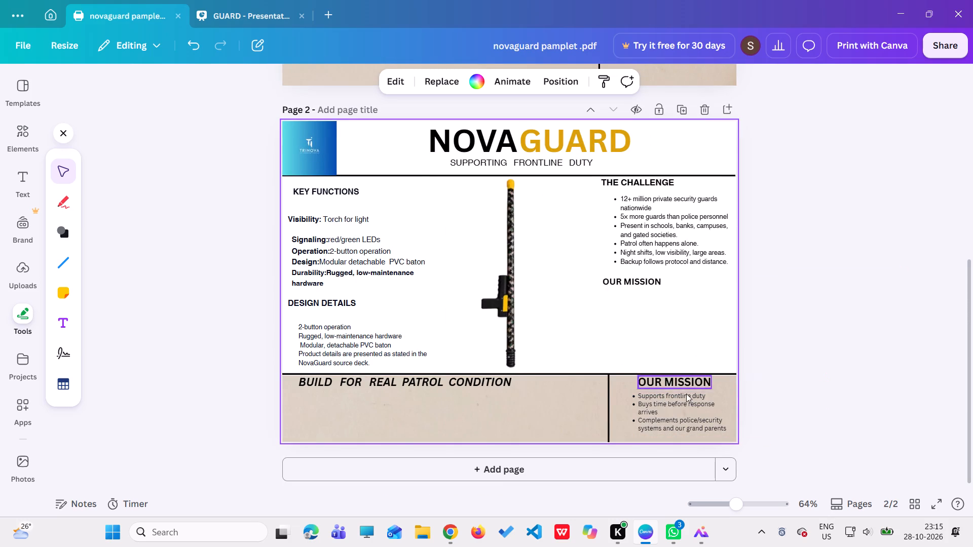
pyautogui.click(677, 405)
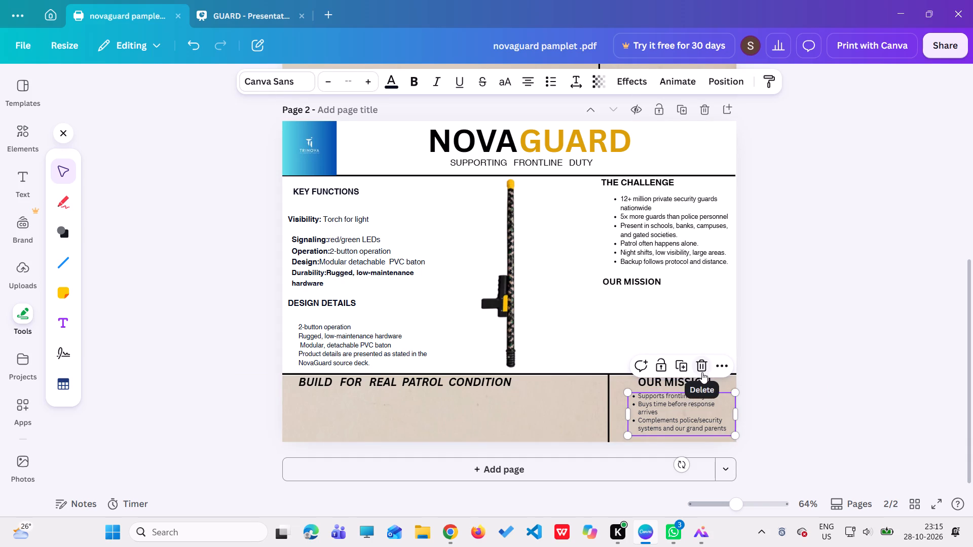
pyautogui.click(631, 396)
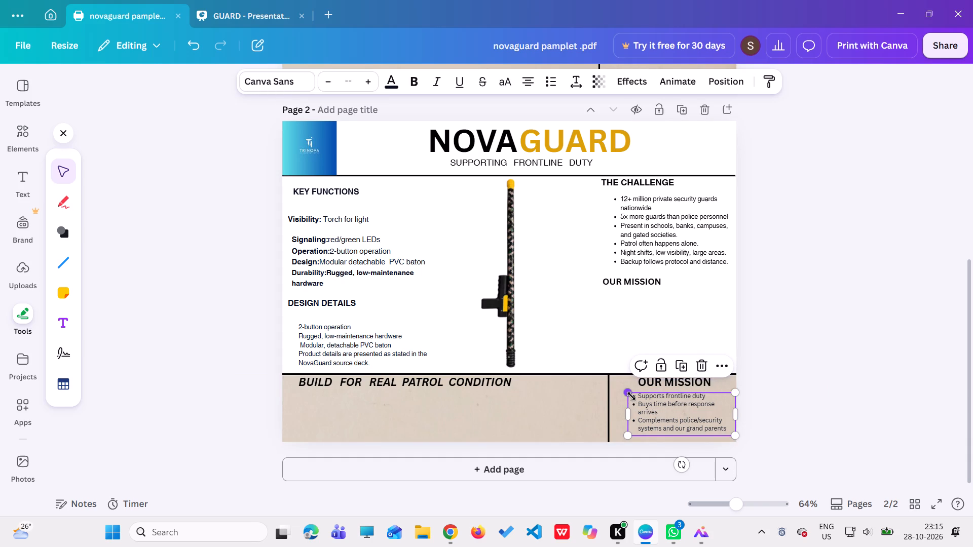
pyautogui.moveTo(632, 396); pyautogui.dragTo(637, 397)
pyautogui.moveTo(637, 397); pyautogui.dragTo(625, 397)
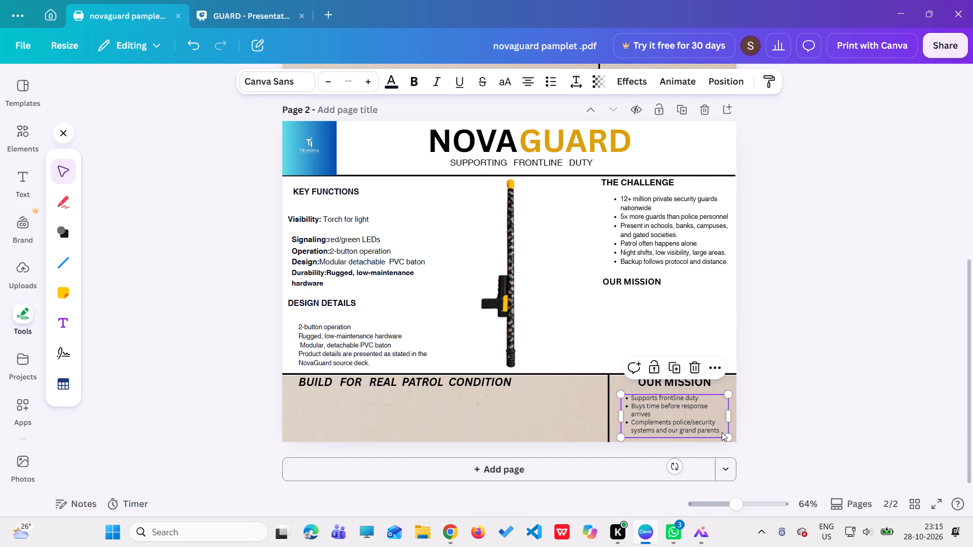
pyautogui.moveTo(719, 431); pyautogui.dragTo(712, 427)
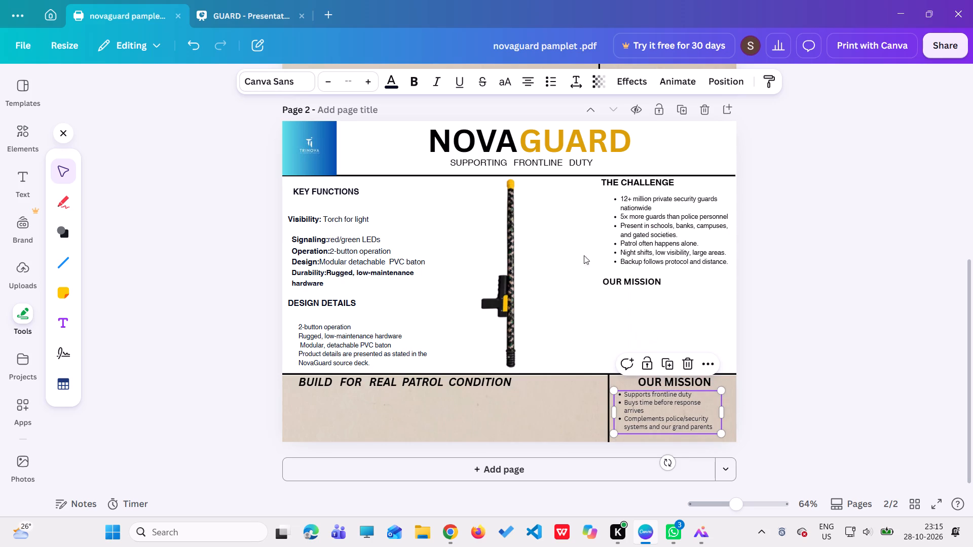
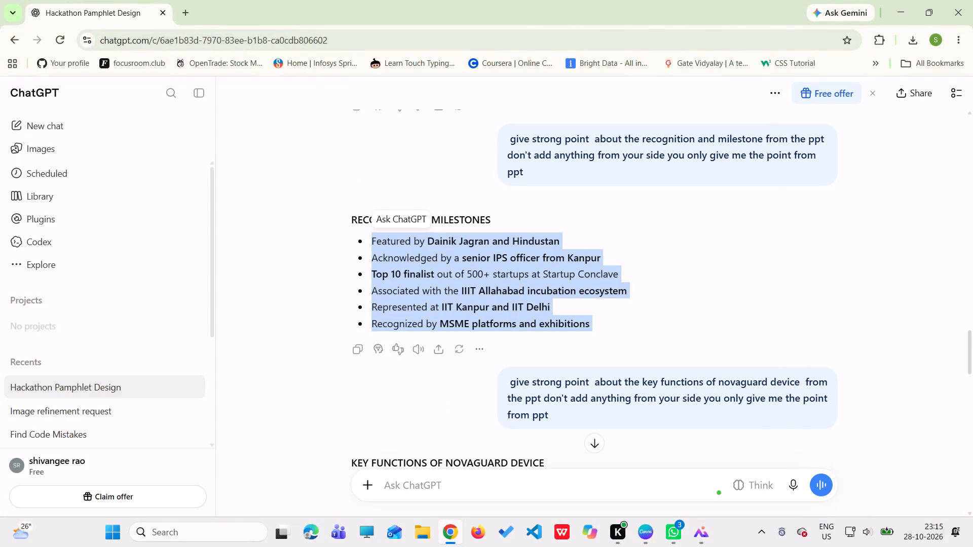
# Send the copied mission bullet list, starting with Supports frontline duty, as a new message in the Hackathon Pamphlet Design chat.
pyautogui.click(436, 489)
pyautogui.hotkey('ctrl', 'v')
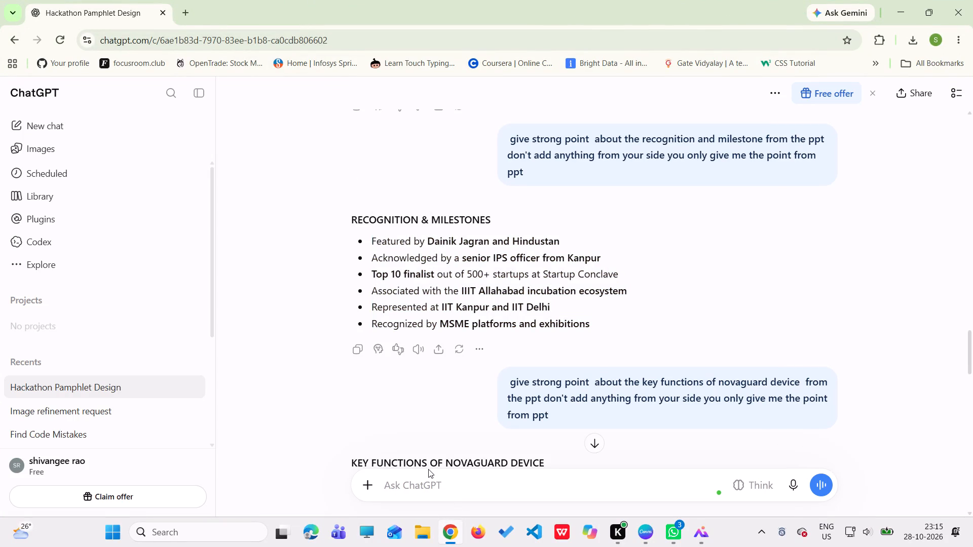
pyautogui.press('Return')
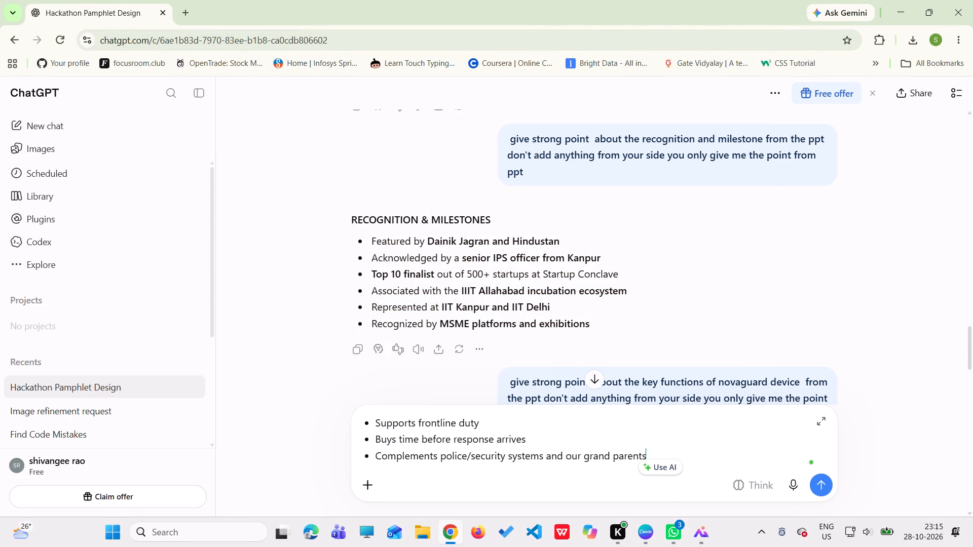
pyautogui.press('Return')
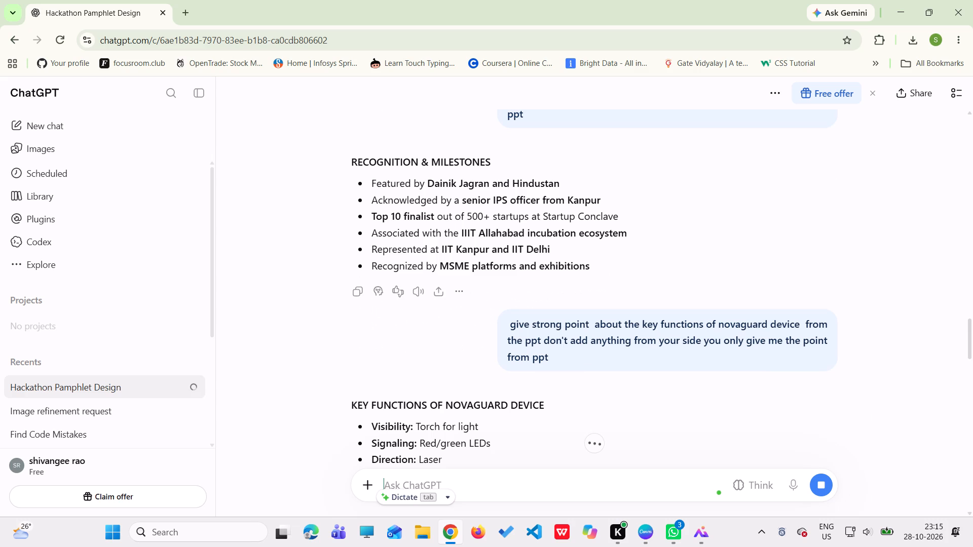
pyautogui.write('IN SAB KA')
pyautogui.press('space')
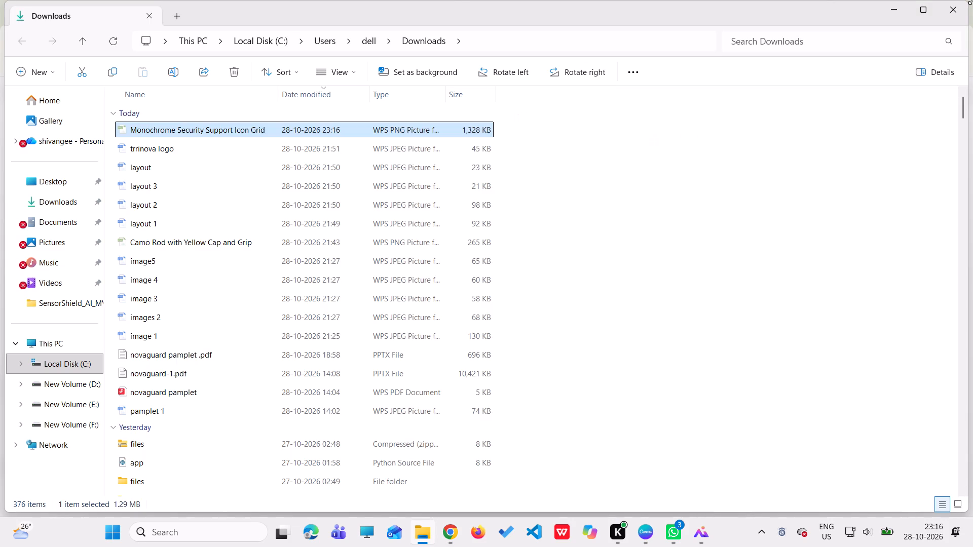
pyautogui.click(884, 5)
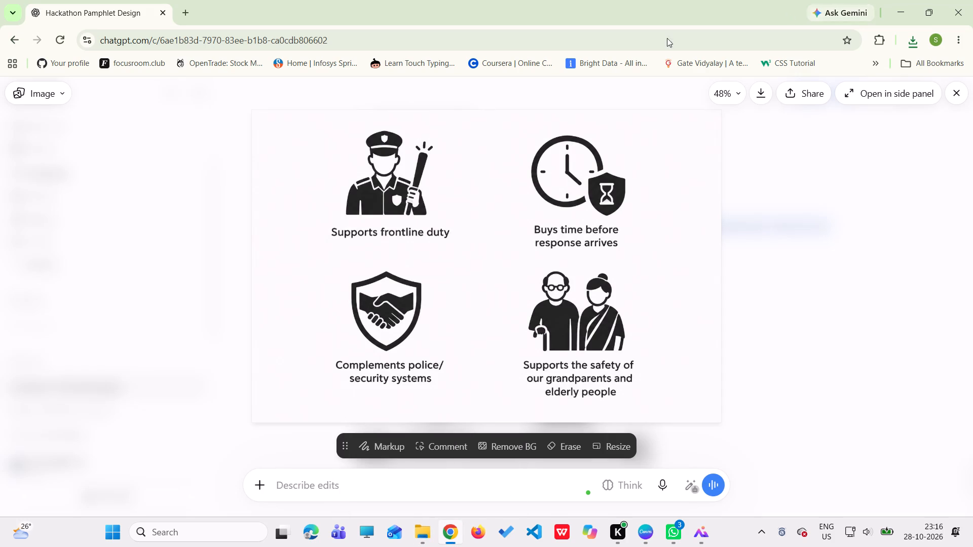
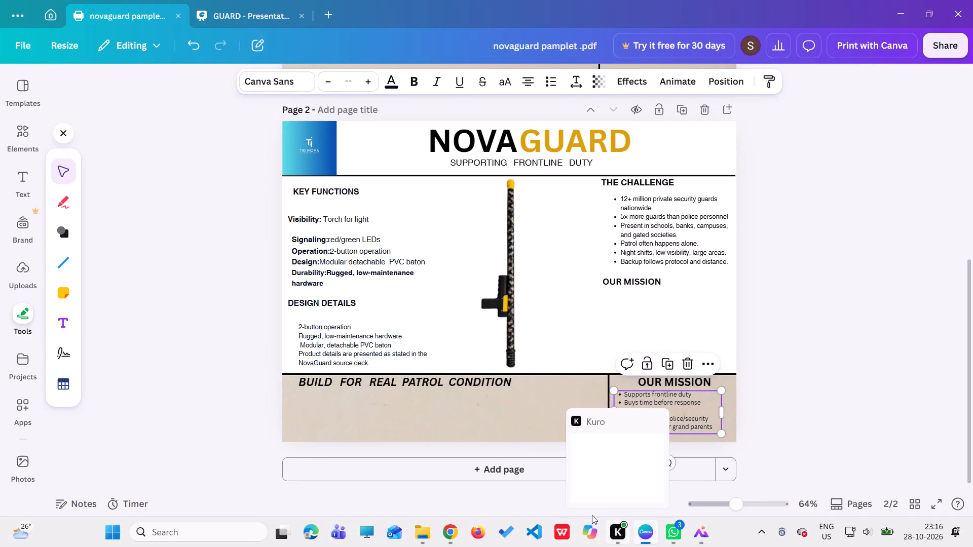
# Upload the Monochrome Security Support Icon Grid image from Downloads to the design's image uploads.
pyautogui.click(12, 280)
pyautogui.click(134, 132)
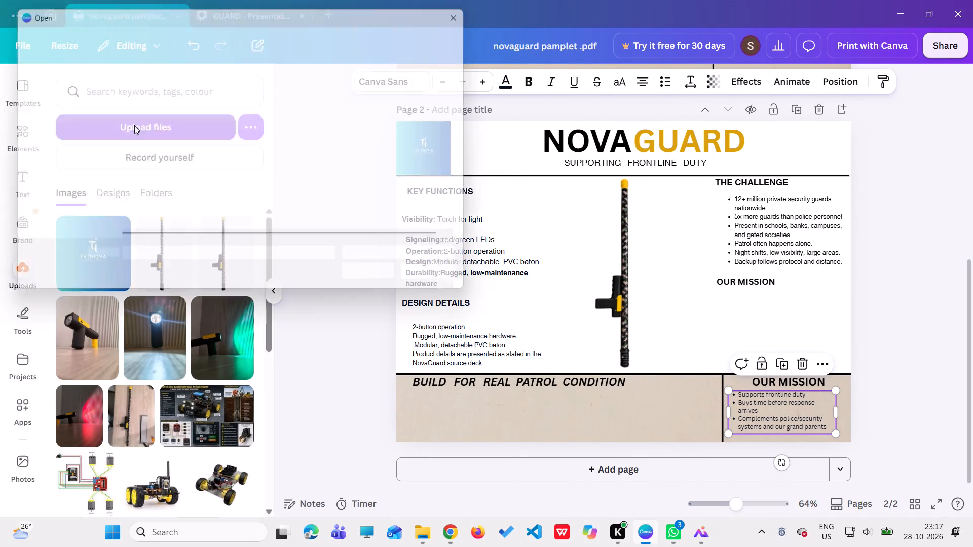
pyautogui.click(176, 111)
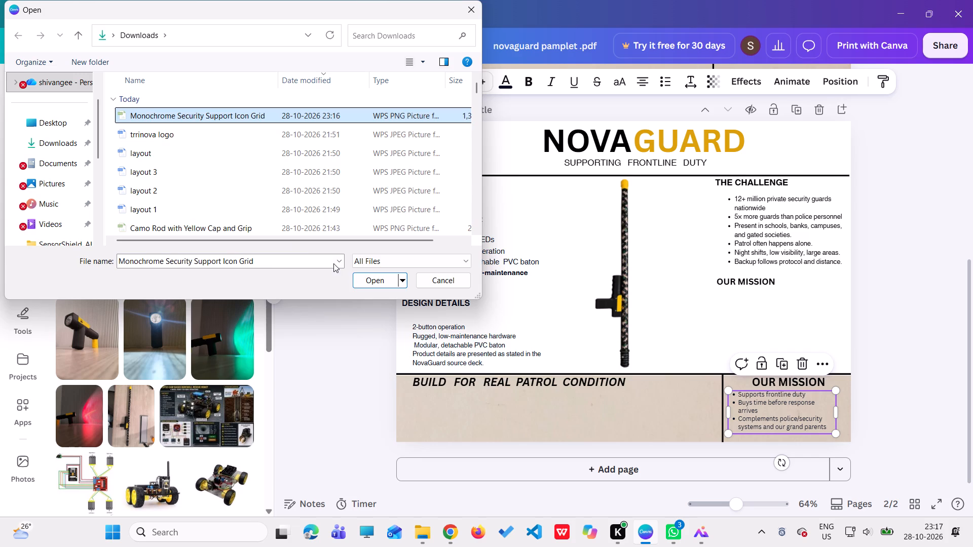
pyautogui.click(373, 284)
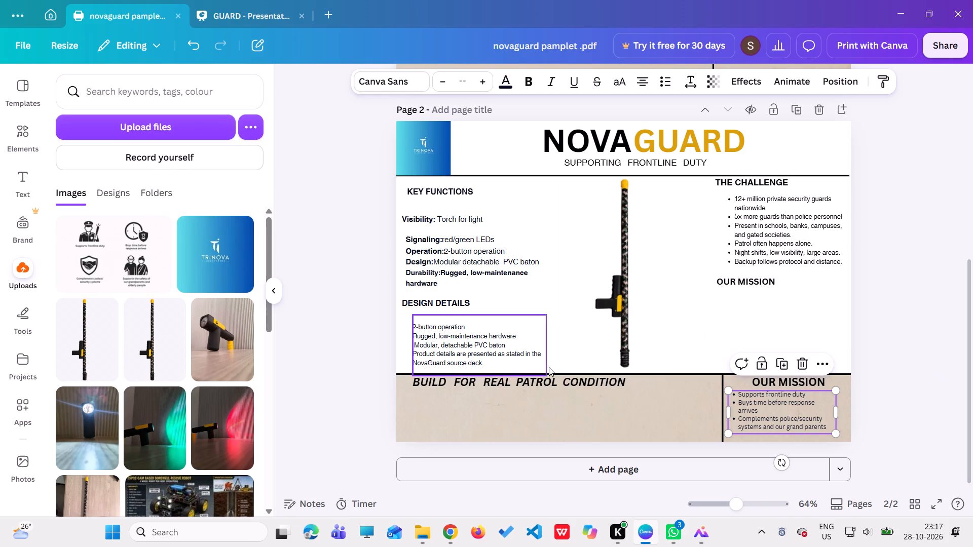
# Delete the bulleted mission text under OUR MISSION in page 2's beige strip.
pyautogui.click(797, 364)
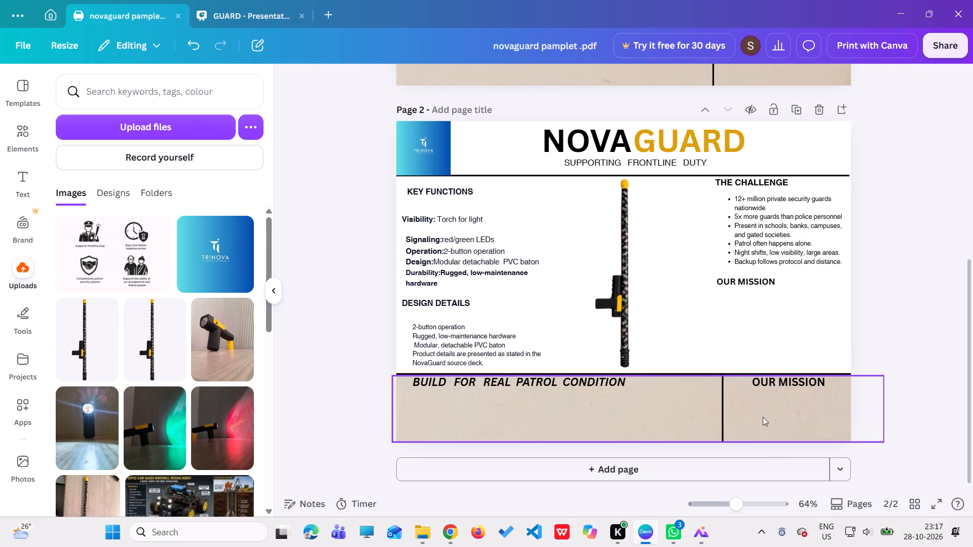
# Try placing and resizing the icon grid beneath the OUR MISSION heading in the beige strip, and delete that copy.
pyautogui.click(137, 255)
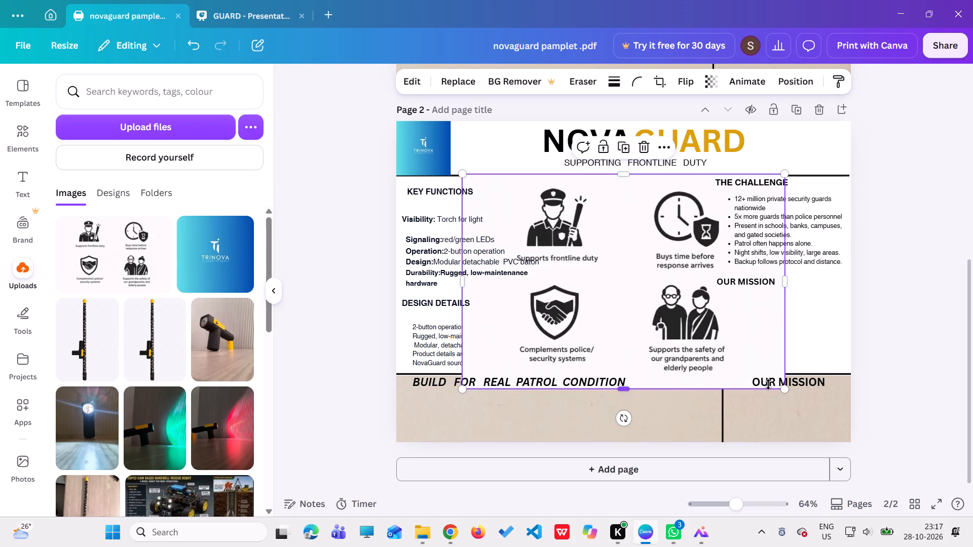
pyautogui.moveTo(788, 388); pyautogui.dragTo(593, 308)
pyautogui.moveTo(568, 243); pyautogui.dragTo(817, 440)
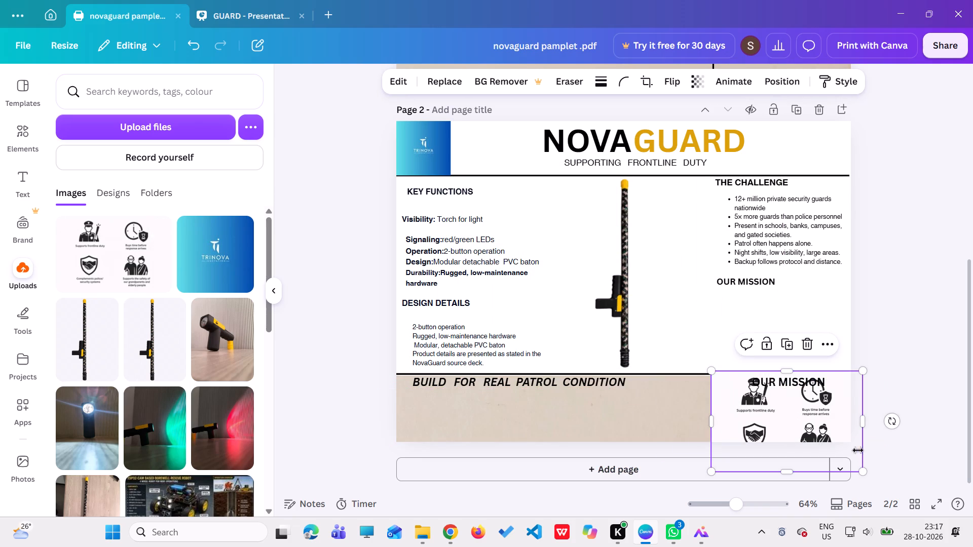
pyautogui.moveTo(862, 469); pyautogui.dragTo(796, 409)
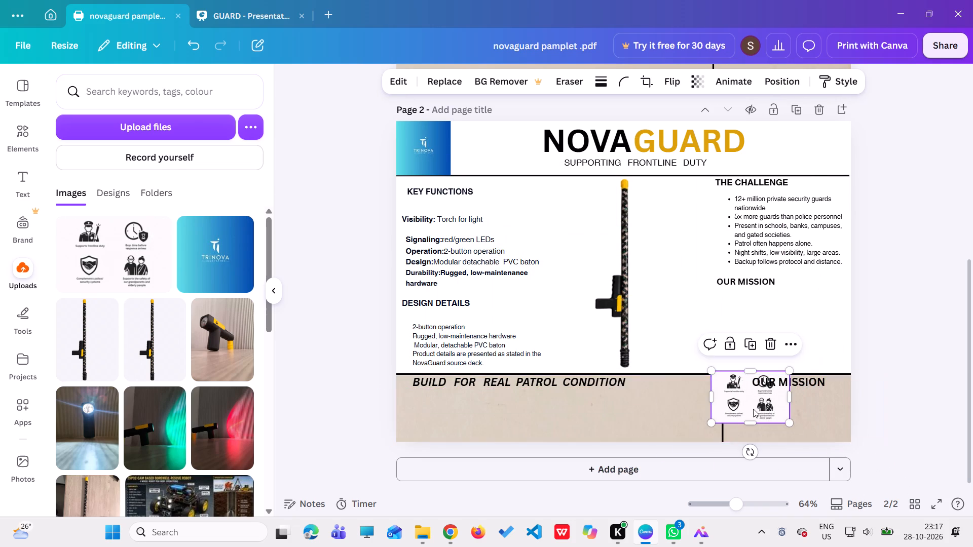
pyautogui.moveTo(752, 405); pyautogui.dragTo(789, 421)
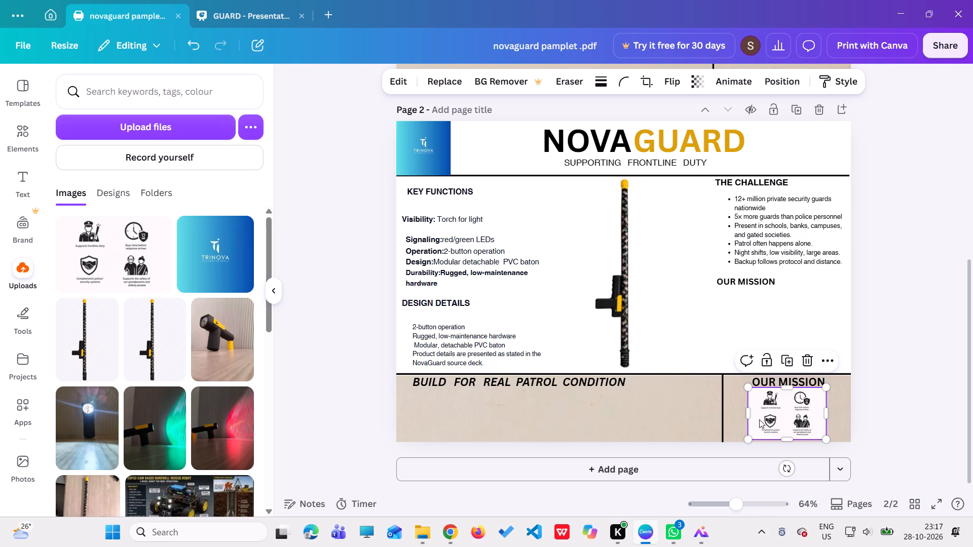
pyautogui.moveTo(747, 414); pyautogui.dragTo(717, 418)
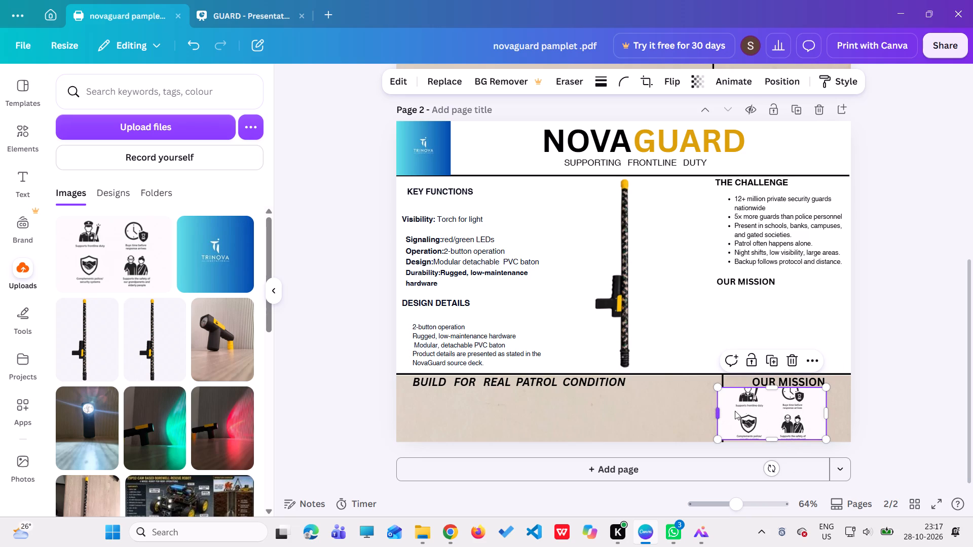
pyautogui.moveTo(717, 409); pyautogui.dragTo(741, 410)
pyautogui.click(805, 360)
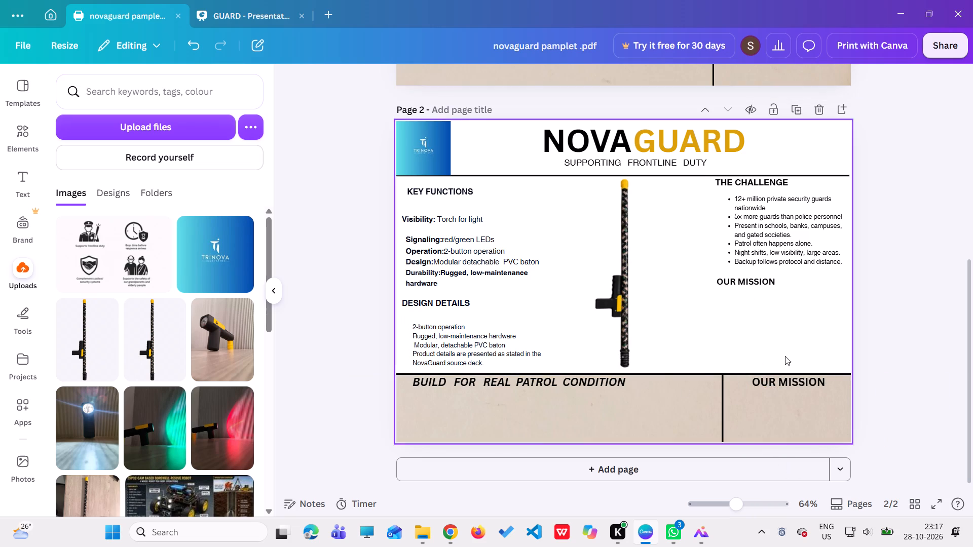
# Insert the uploaded icon grid on page 2 again and shrink it into the OUR MISSION section of the beige strip.
pyautogui.click(123, 268)
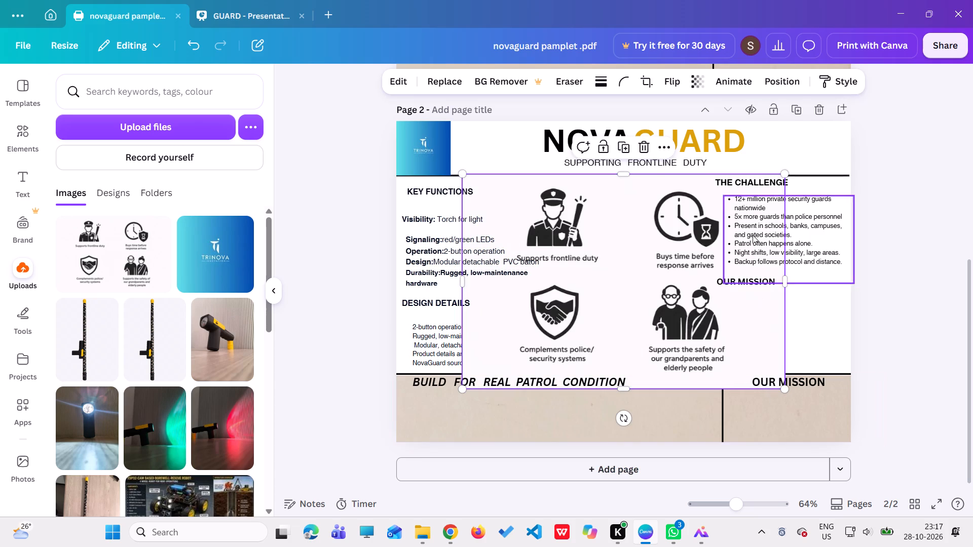
pyautogui.moveTo(781, 174); pyautogui.dragTo(701, 261)
pyautogui.moveTo(508, 357); pyautogui.dragTo(651, 410)
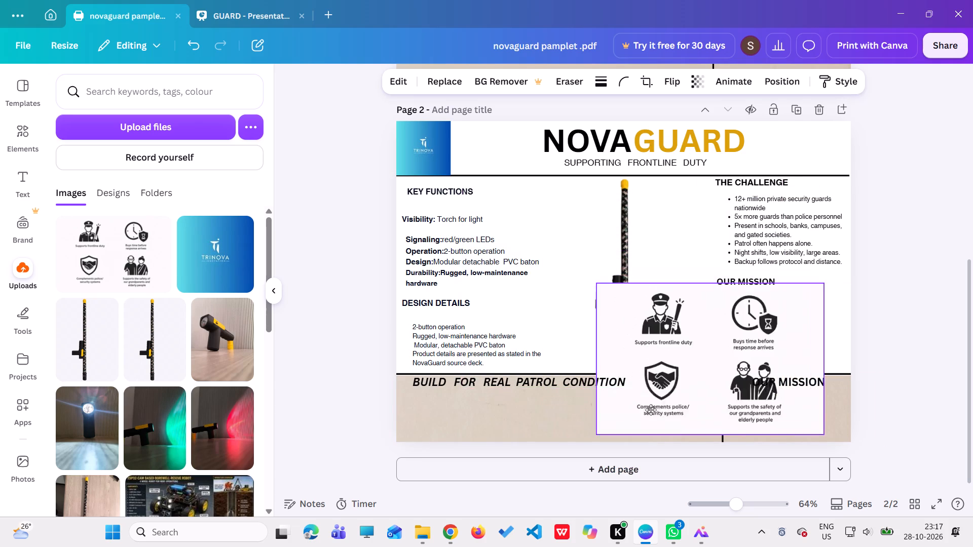
pyautogui.moveTo(651, 410); pyautogui.dragTo(704, 430)
pyautogui.moveTo(885, 462); pyautogui.dragTo(846, 419)
pyautogui.moveTo(806, 395); pyautogui.dragTo(848, 425)
pyautogui.moveTo(879, 462); pyautogui.dragTo(852, 435)
pyautogui.moveTo(784, 406); pyautogui.dragTo(795, 425)
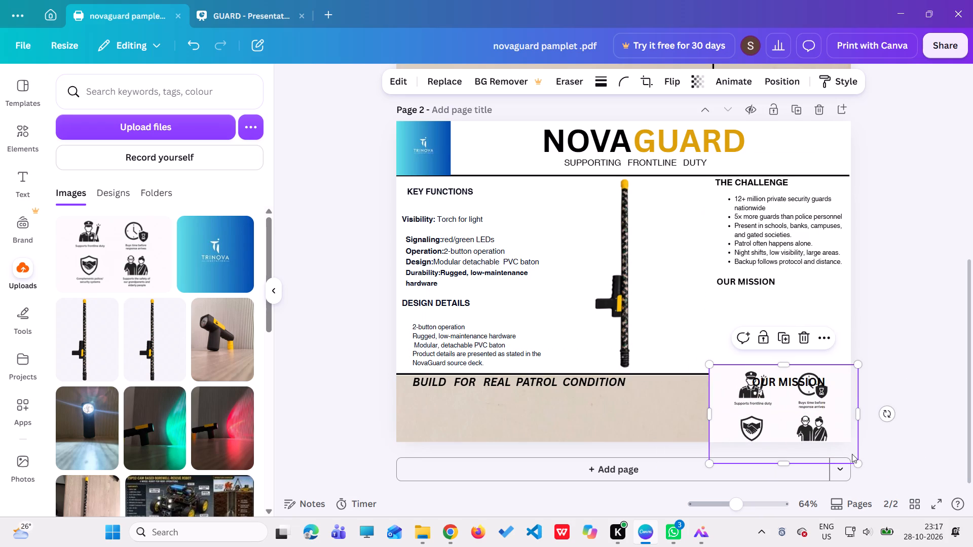
pyautogui.moveTo(857, 461); pyautogui.dragTo(836, 440)
pyautogui.moveTo(798, 414); pyautogui.dragTo(809, 423)
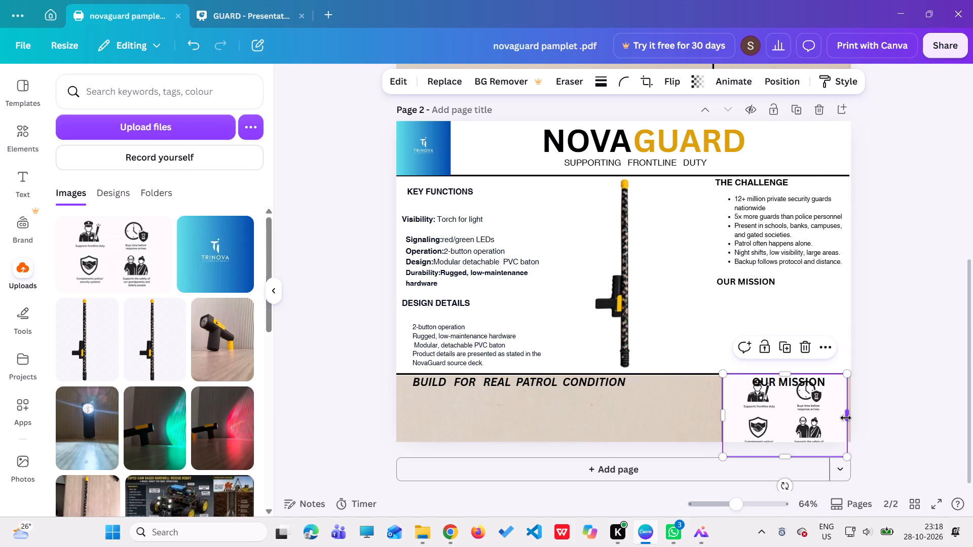
pyautogui.moveTo(848, 459); pyautogui.dragTo(835, 446)
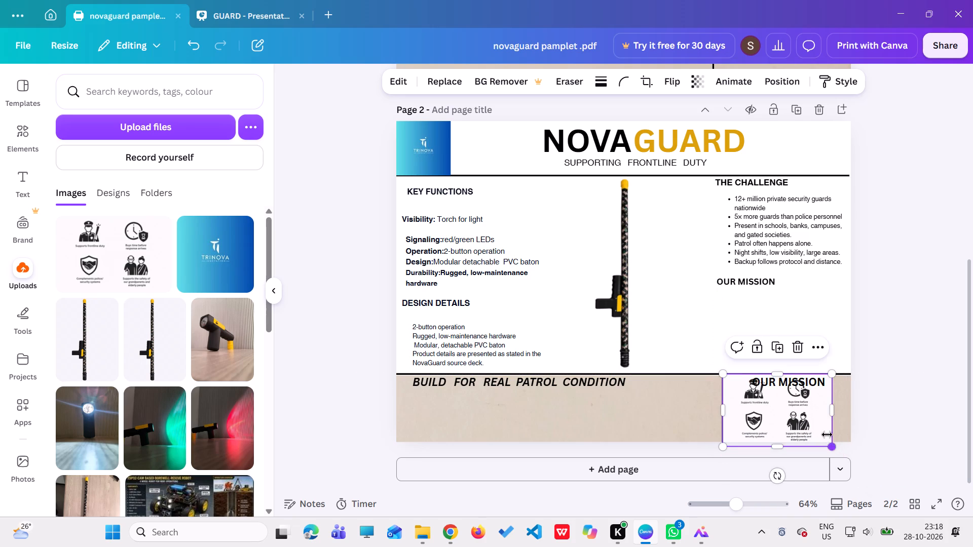
pyautogui.moveTo(812, 416); pyautogui.dragTo(823, 414)
pyautogui.moveTo(839, 442); pyautogui.dragTo(840, 440)
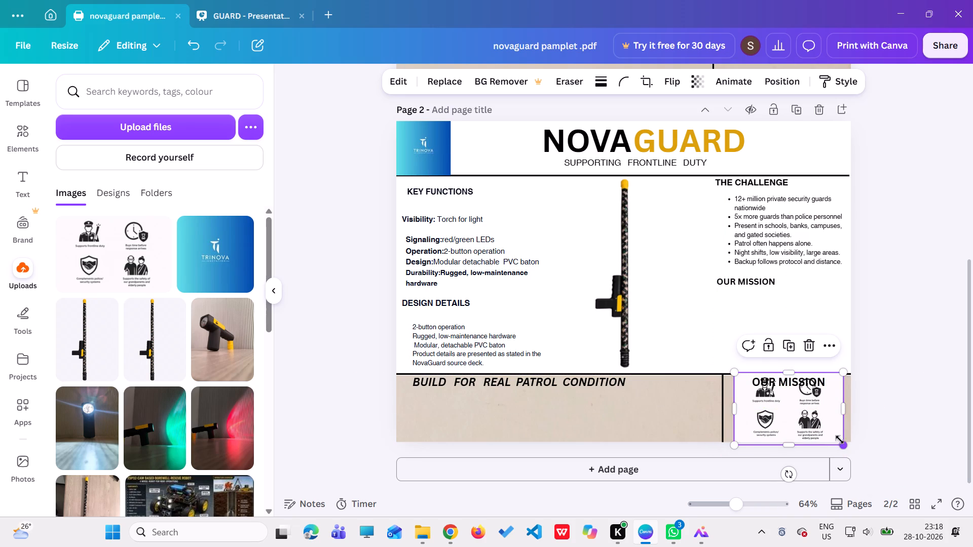
pyautogui.moveTo(840, 440); pyautogui.dragTo(831, 426)
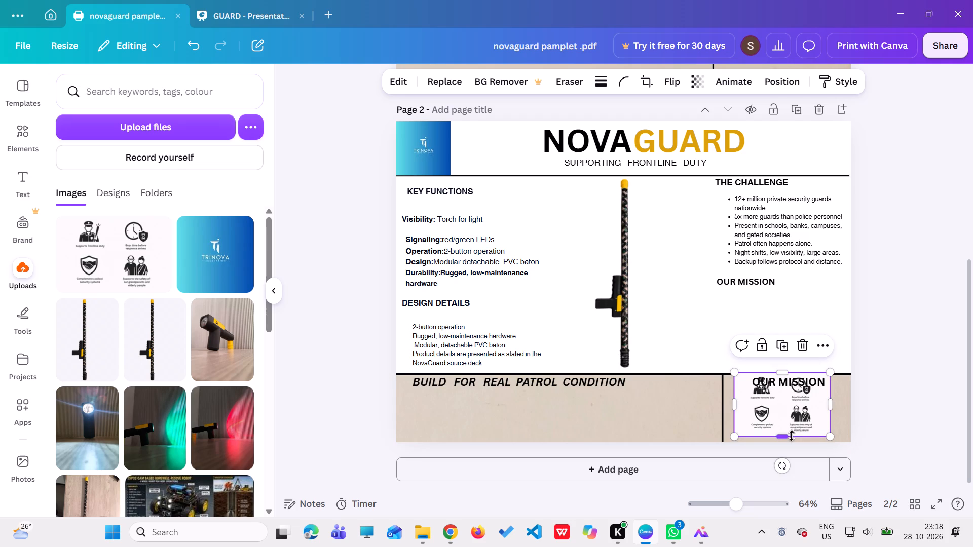
# Enlarge the icon grid to the strip's bottom and widen it to span from the vertical divider to the page edge.
pyautogui.moveTo(830, 434); pyautogui.dragTo(843, 434)
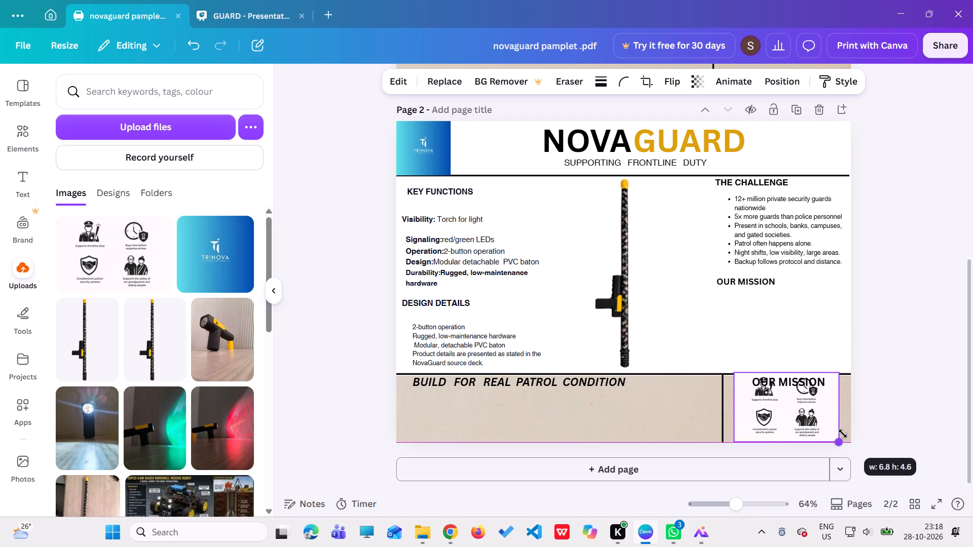
pyautogui.moveTo(843, 434); pyautogui.dragTo(842, 434)
pyautogui.moveTo(839, 410); pyautogui.dragTo(848, 410)
pyautogui.moveTo(734, 406); pyautogui.dragTo(728, 406)
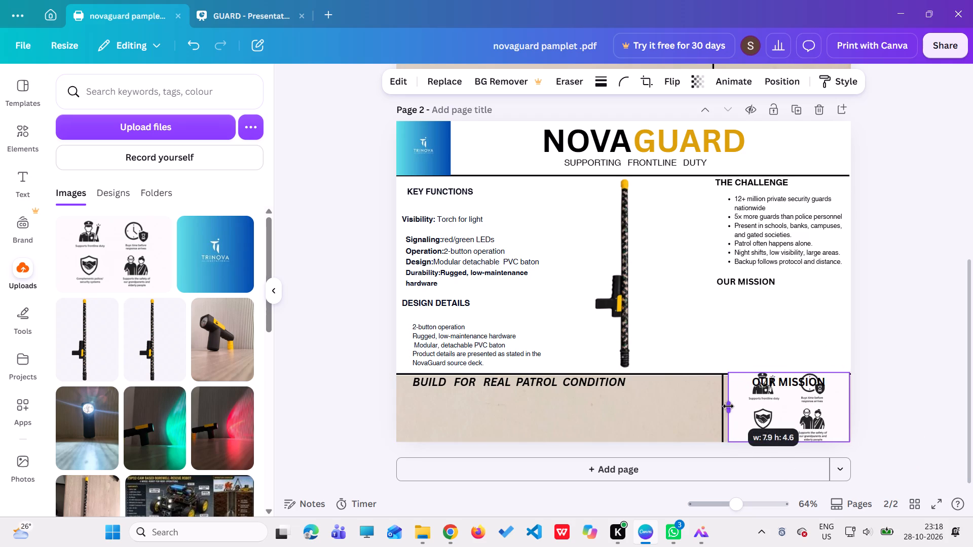
pyautogui.moveTo(728, 406); pyautogui.dragTo(723, 408)
# Scale the icon grid down proportionally so it sits within the OUR MISSION section with beige margin around it.
pyautogui.click(785, 404)
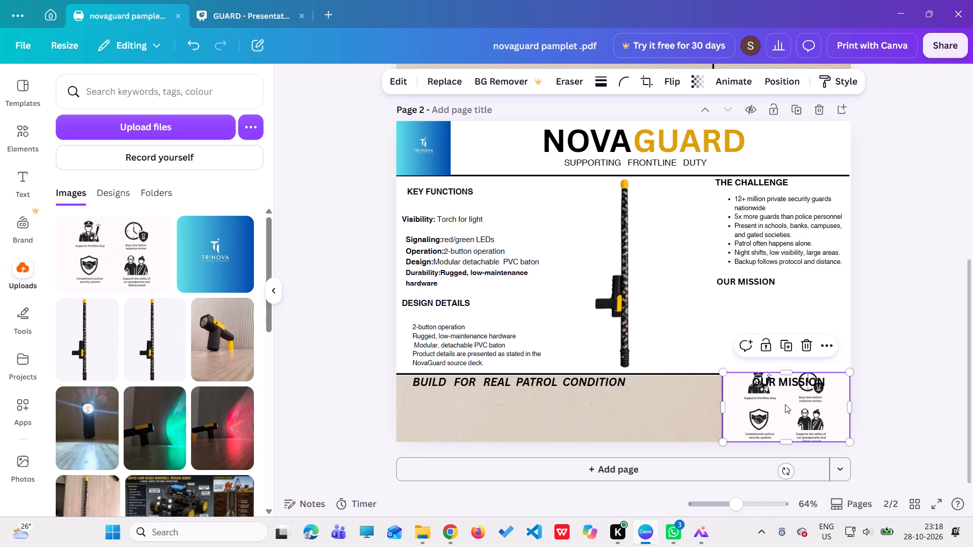
pyautogui.click(829, 414)
pyautogui.moveTo(846, 440); pyautogui.dragTo(824, 425)
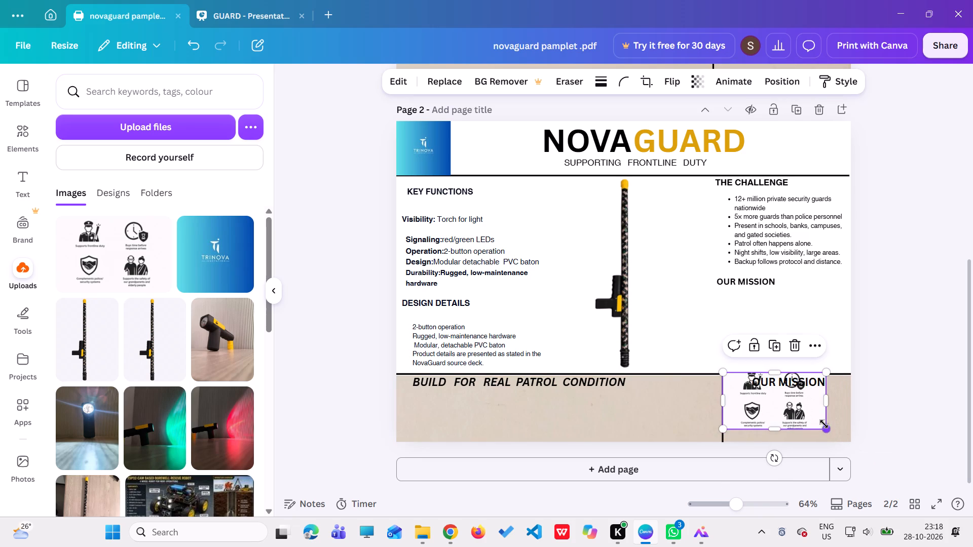
# Move the icon grid directly beneath the OUR MISSION heading in page 2's footer, clear of the heading and the vertical divider.
pyautogui.moveTo(783, 405); pyautogui.dragTo(798, 419)
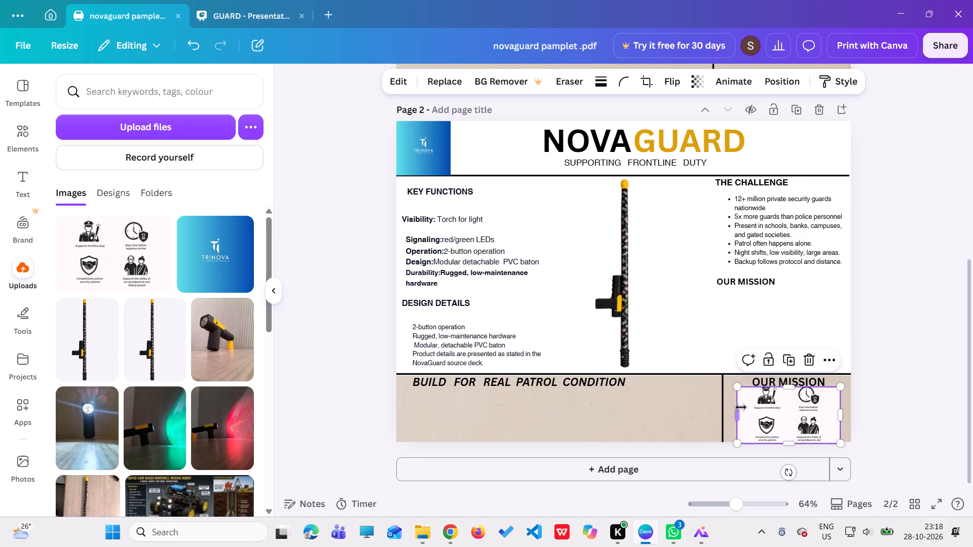
# Delete the beige background strip from page 2's footer, leaving the headings, dividers and icon grid in place.
pyautogui.click(669, 415)
pyautogui.click(655, 353)
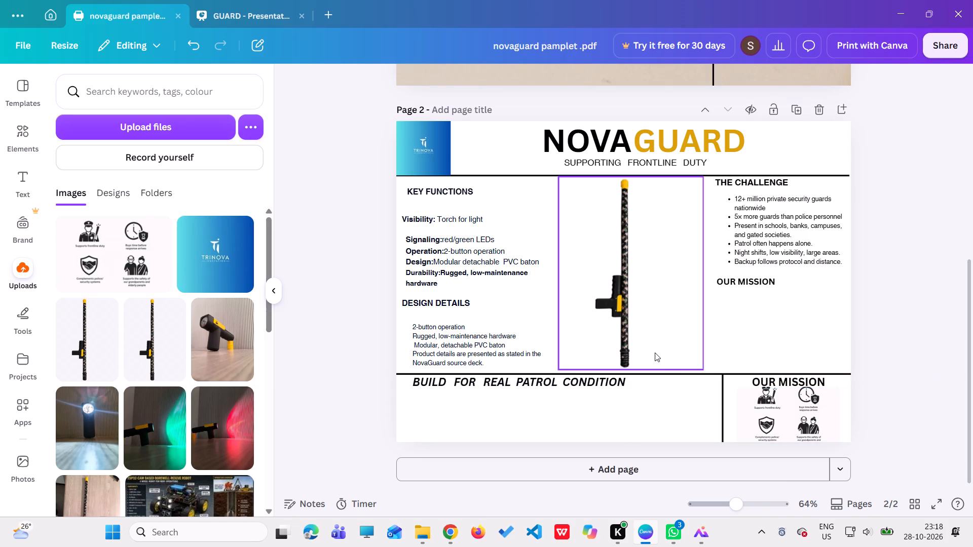
pyautogui.click(653, 399)
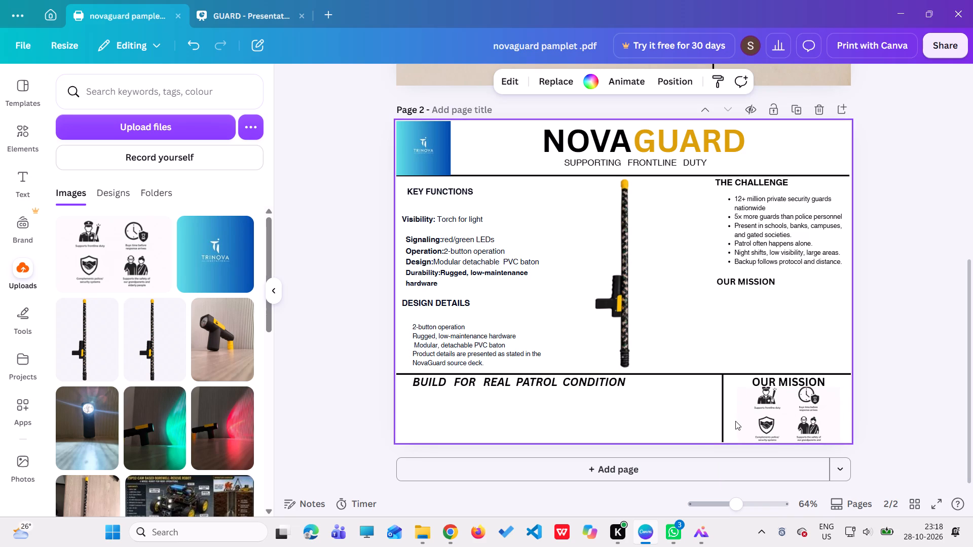
# Fine-tune the icon grid's position so it sits centred just below the OUR MISSION heading in page 2's footer.
pyautogui.moveTo(776, 423); pyautogui.dragTo(771, 431)
pyautogui.moveTo(775, 425); pyautogui.dragTo(775, 419)
pyautogui.click(917, 312)
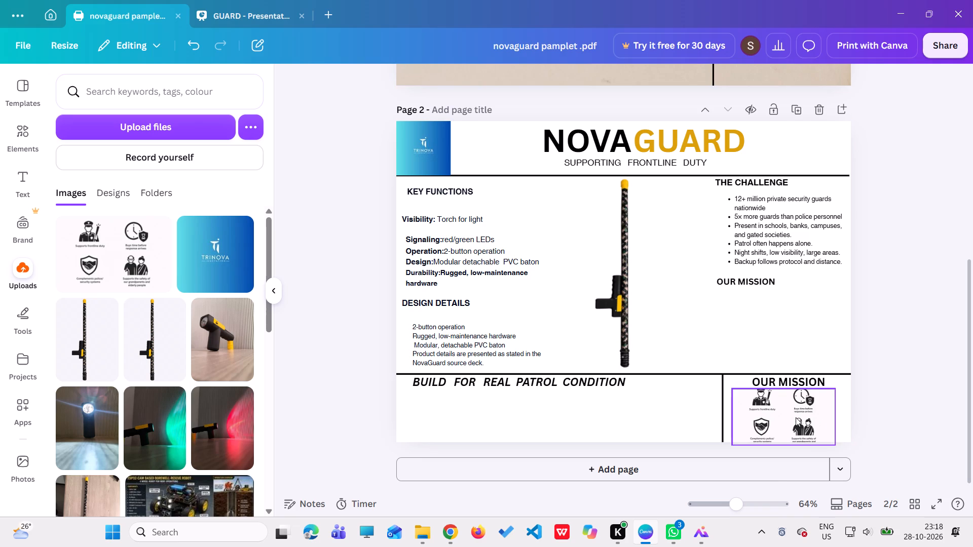
pyautogui.moveTo(796, 417); pyautogui.dragTo(802, 419)
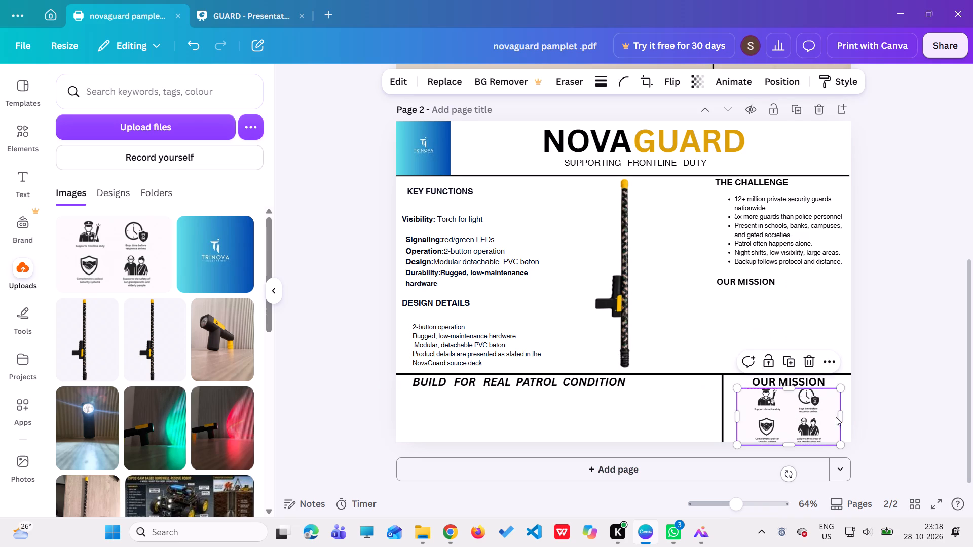
pyautogui.click(920, 369)
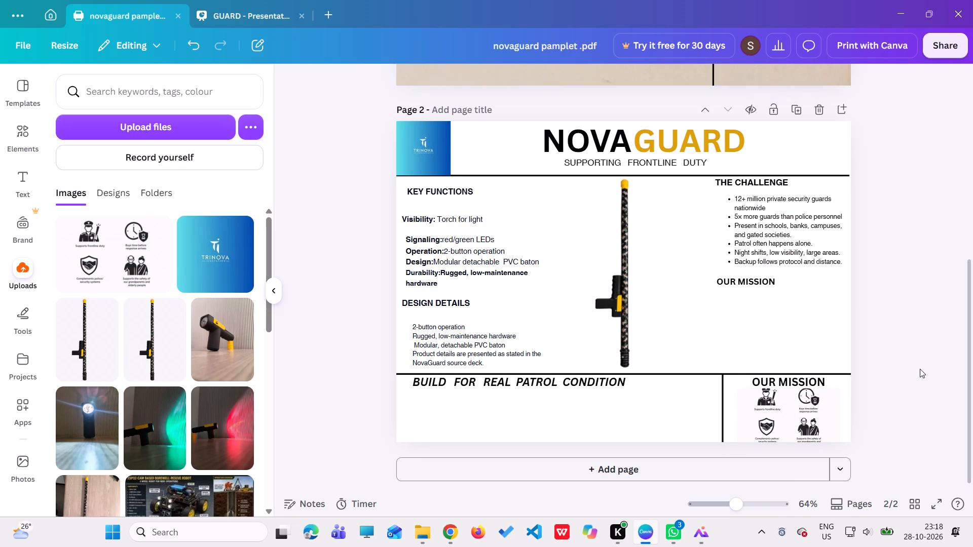
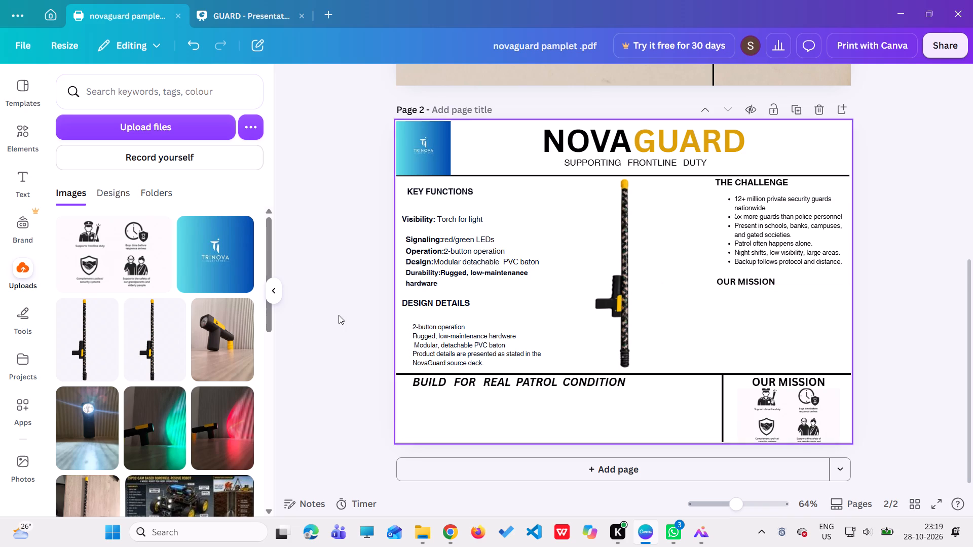
# Switch to WPS Photos to view one of the open reference layout images.
pyautogui.click(704, 530)
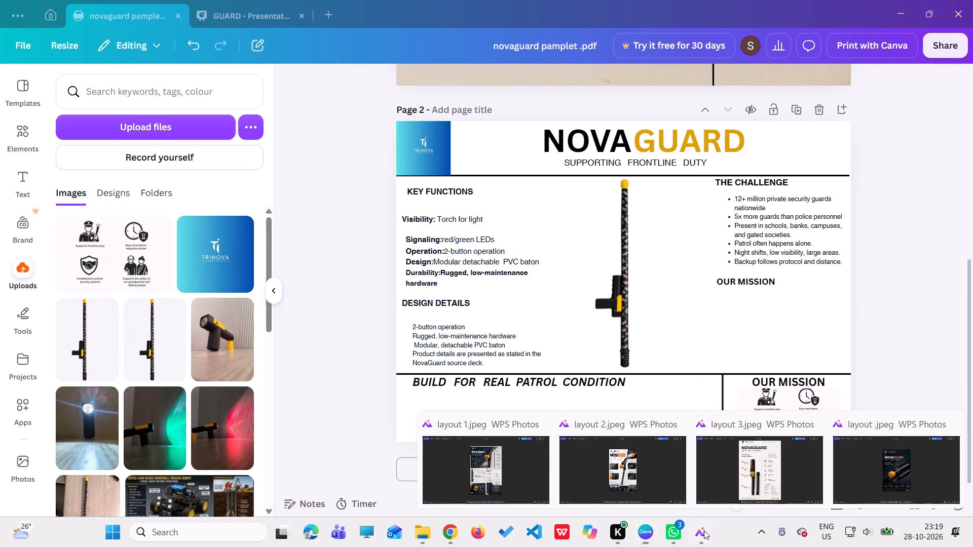
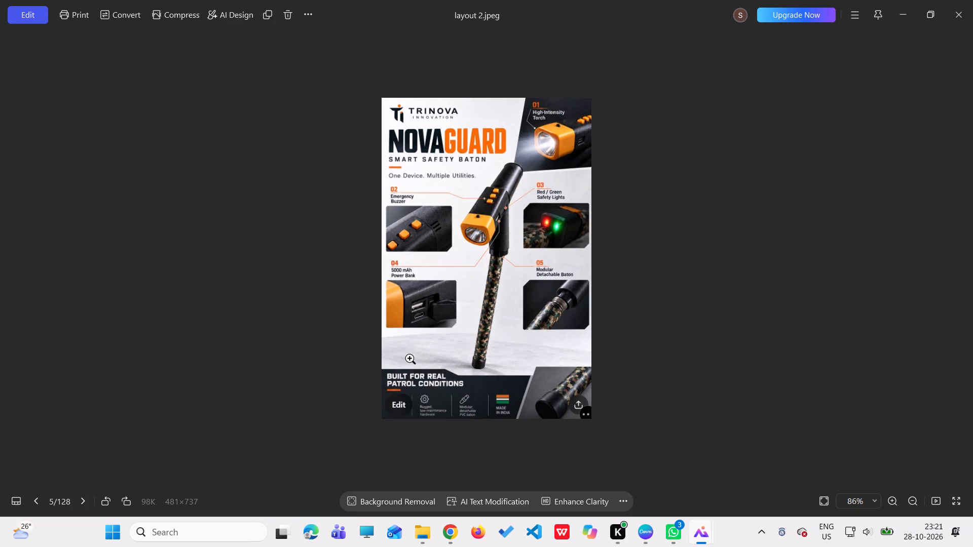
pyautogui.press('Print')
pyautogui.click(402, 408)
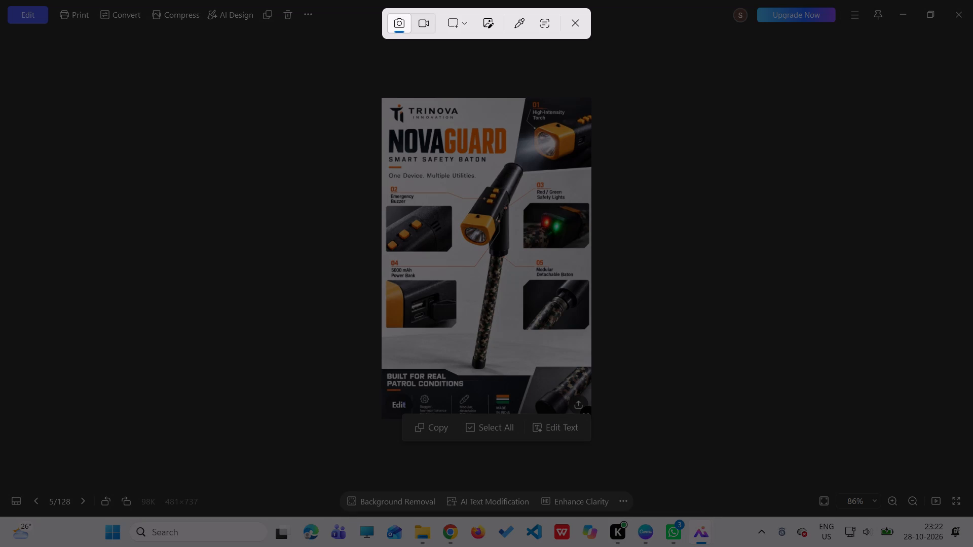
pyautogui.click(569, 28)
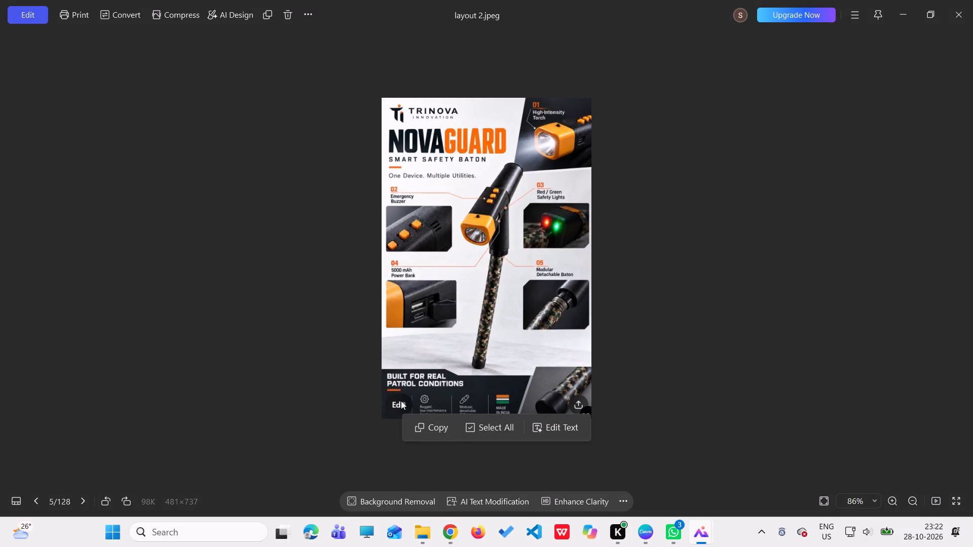
# Enlarge the layout 2 image to 100% to examine its "BUILT FOR REAL PATROL CONDITIONS" strip.
pyautogui.click(401, 401)
pyautogui.click(400, 409)
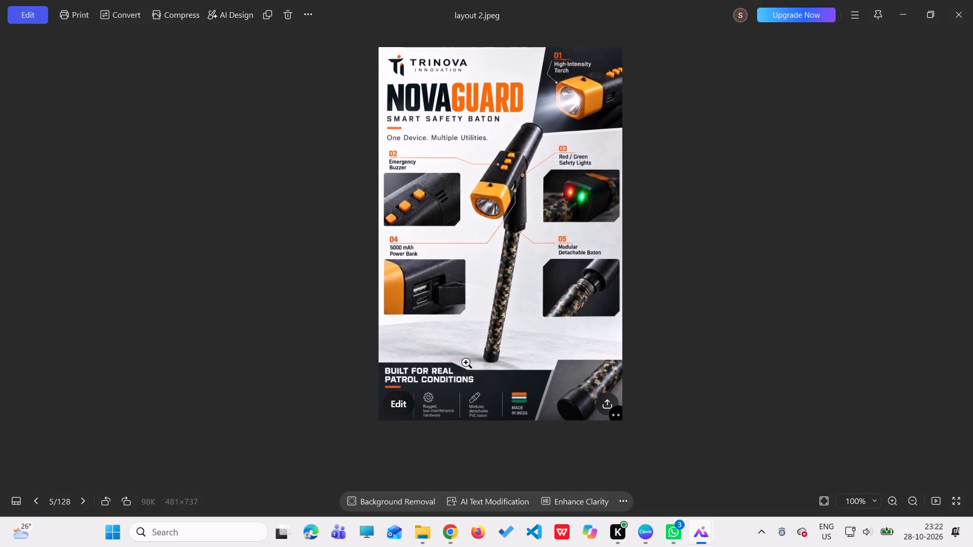
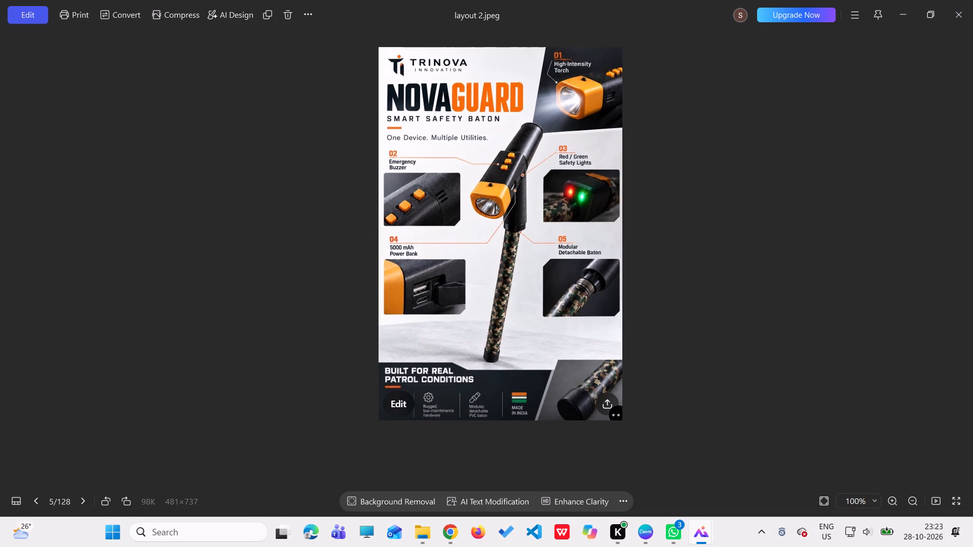
pyautogui.click(405, 408)
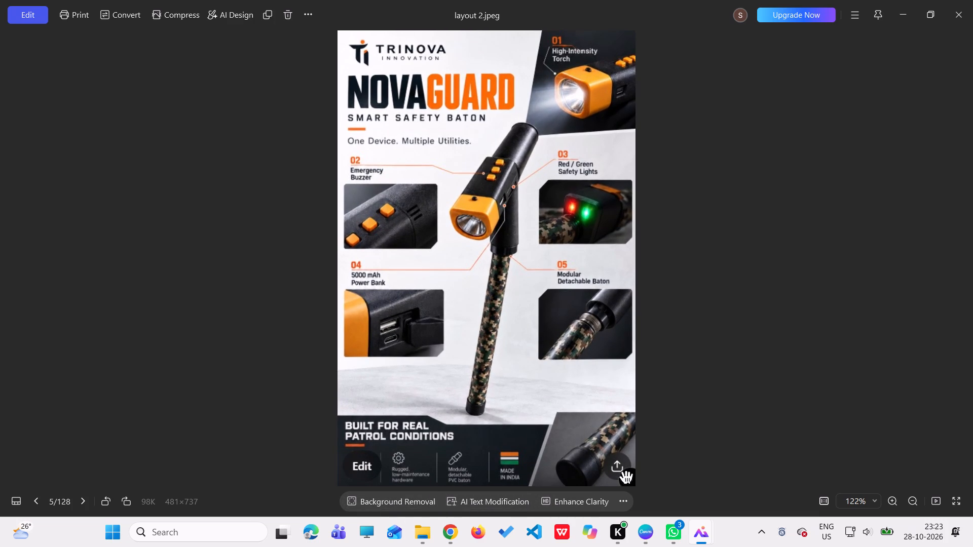
pyautogui.click(715, 386)
pyautogui.scroll(-3, 504, 341)
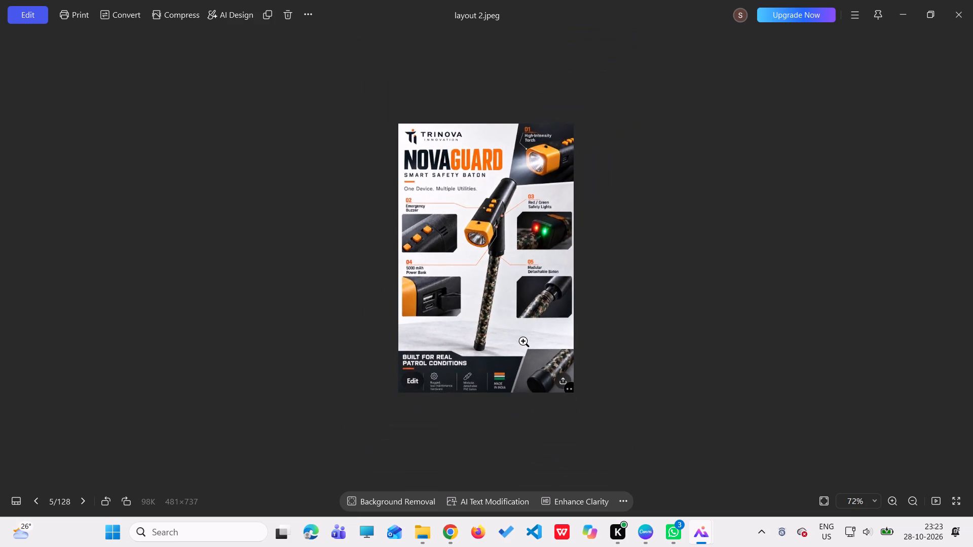
pyautogui.scroll(1, 520, 340)
pyautogui.press('Print')
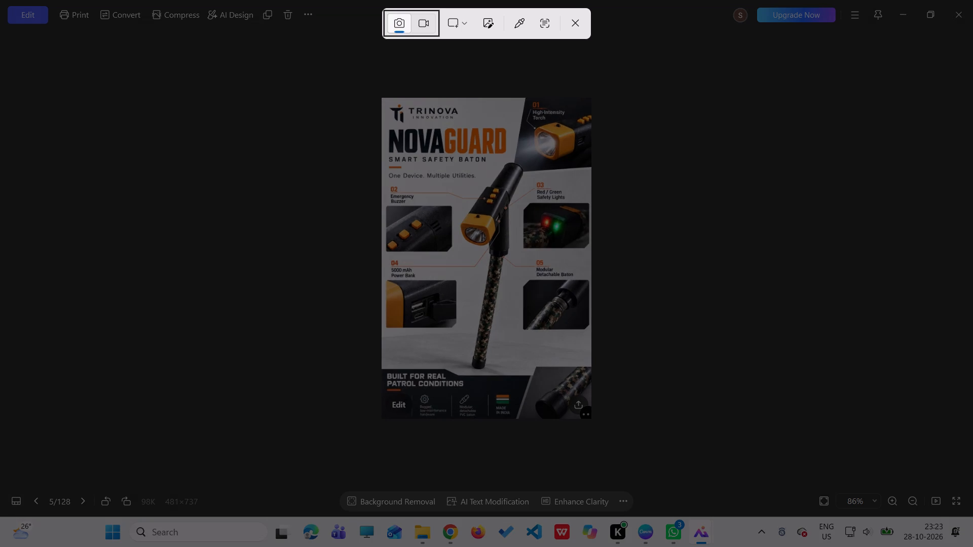
pyautogui.moveTo(379, 373); pyautogui.dragTo(525, 425)
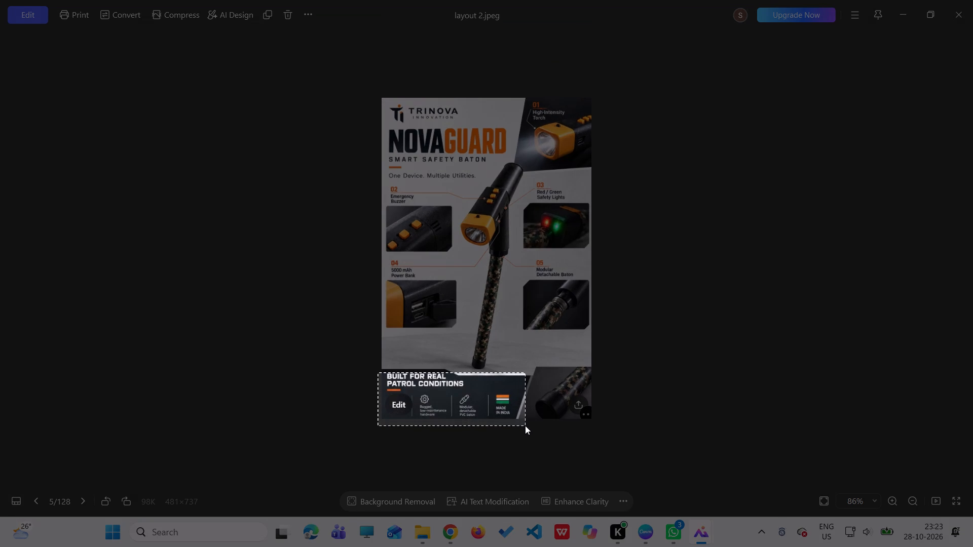
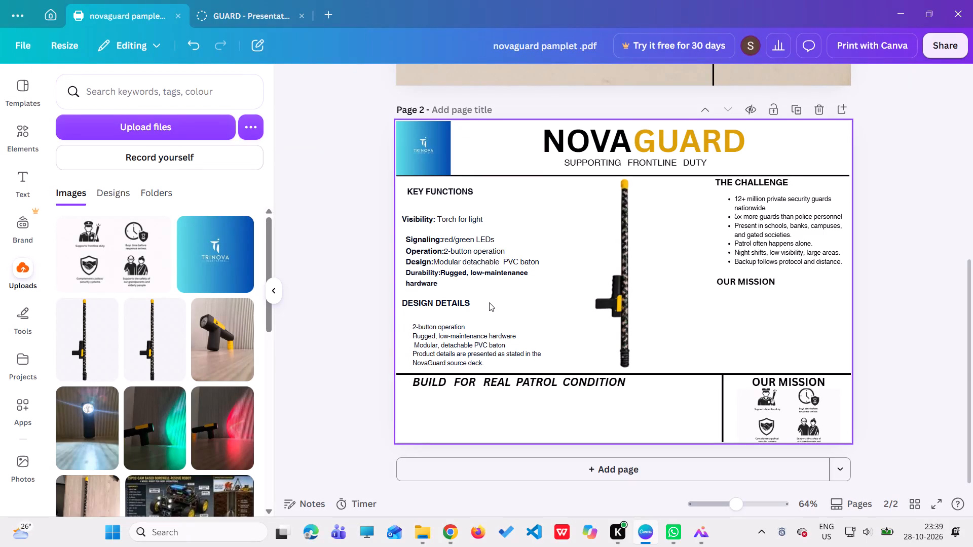
# Add the uploaded four-icon image to page 1, shrink it and place it under the OUR MISSION heading.
pyautogui.scroll(5, 481, 299)
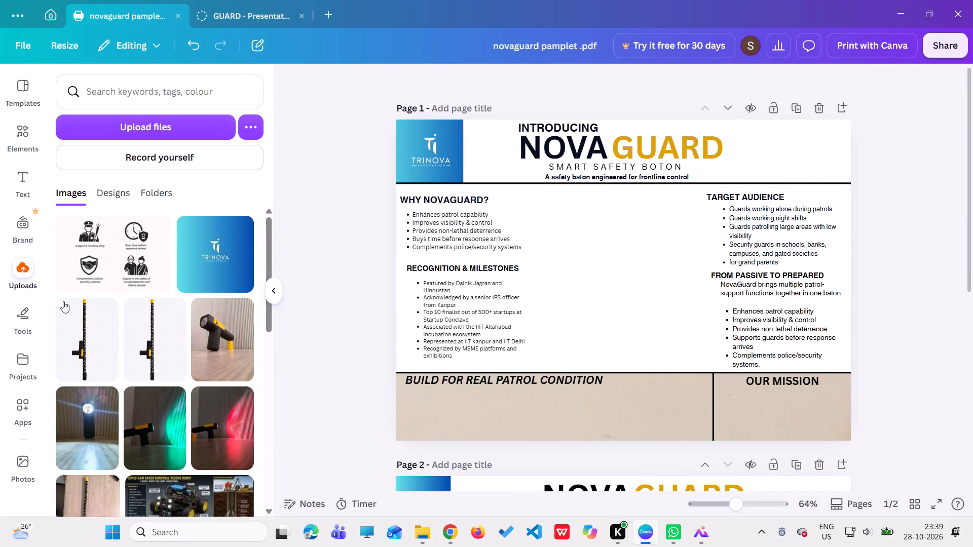
pyautogui.click(115, 278)
pyautogui.moveTo(614, 279); pyautogui.dragTo(717, 385)
pyautogui.moveTo(737, 384); pyautogui.dragTo(791, 412)
# Delete the beige background picture from the bottom band of page 1, keeping the mission icons in place.
pyautogui.click(665, 404)
pyautogui.click(655, 341)
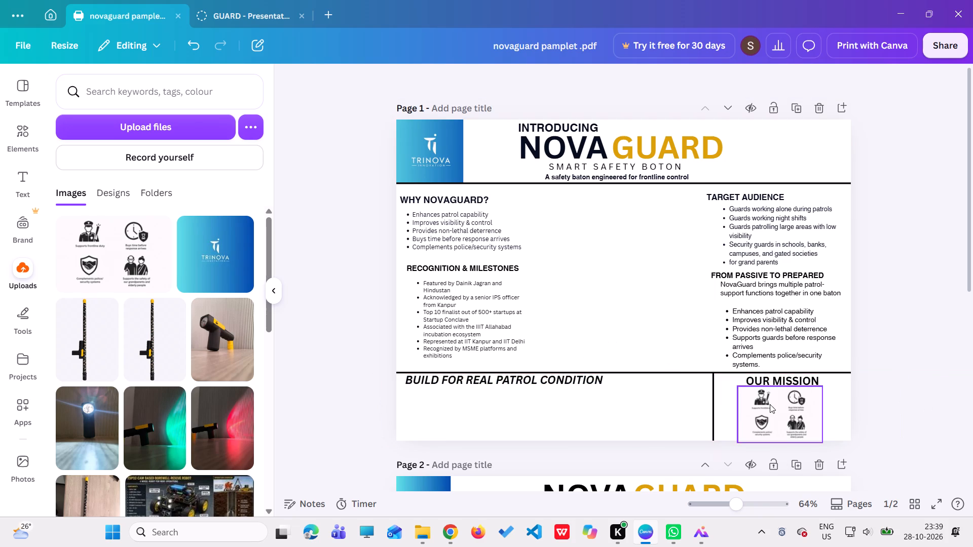
pyautogui.click(772, 406)
pyautogui.click(900, 377)
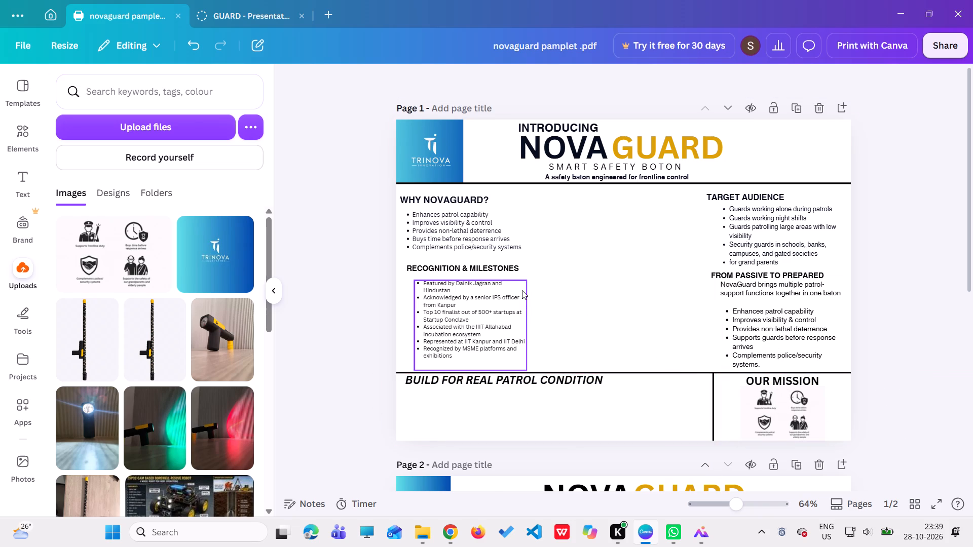
# Look over page 2, examine the reference poster layout 2.jpeg in WPS Photos, and return to the Canva pamphlet.
pyautogui.scroll(-4, 635, 341)
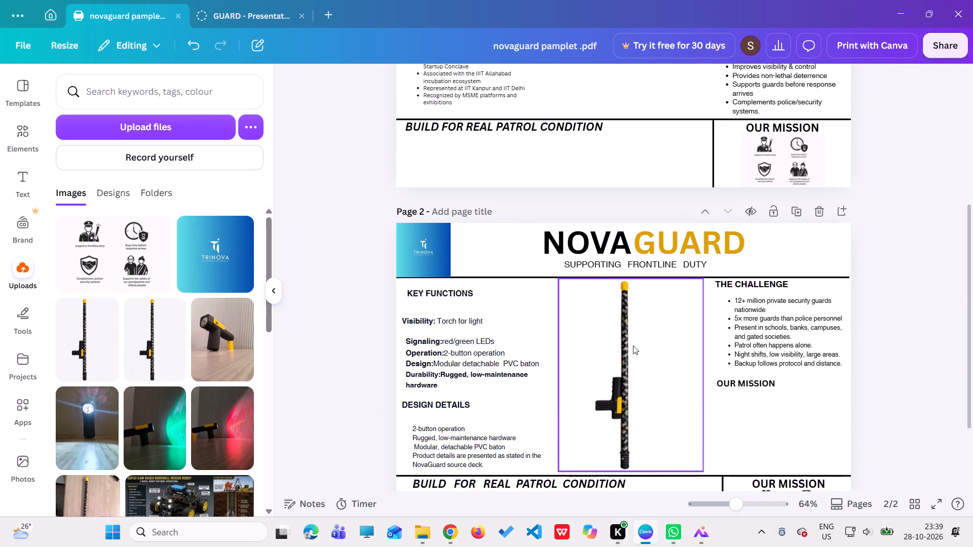
pyautogui.scroll(-4, 633, 345)
pyautogui.scroll(3, 632, 345)
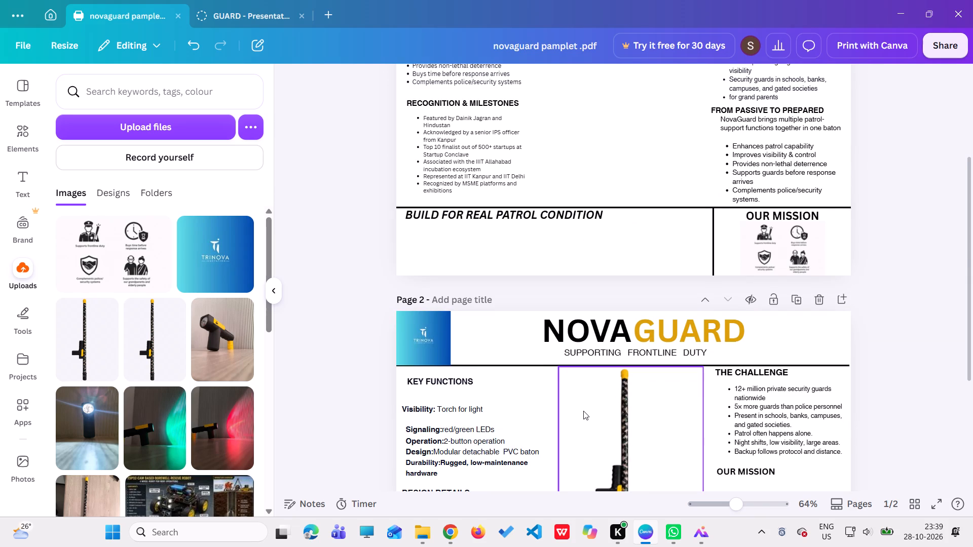
pyautogui.scroll(-3, 583, 411)
pyautogui.click(693, 527)
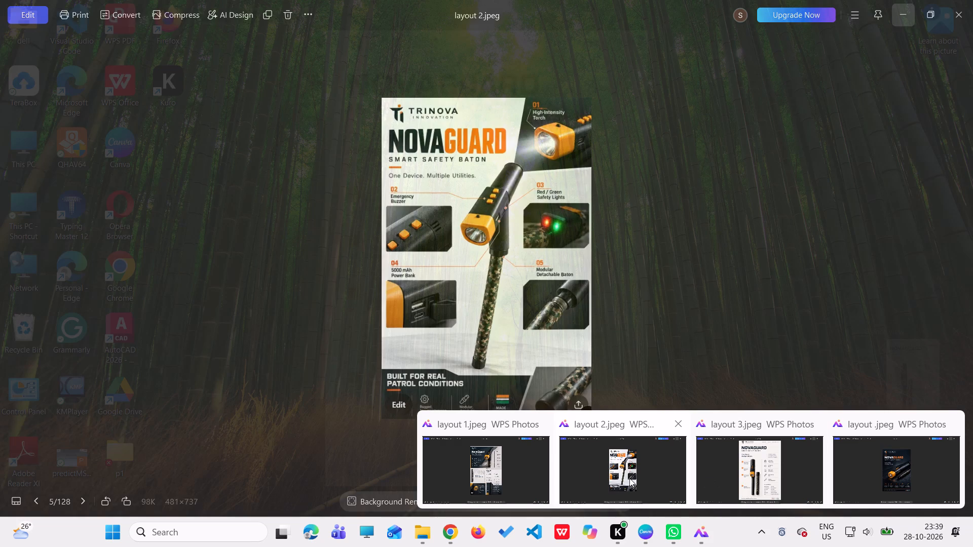
pyautogui.click(629, 478)
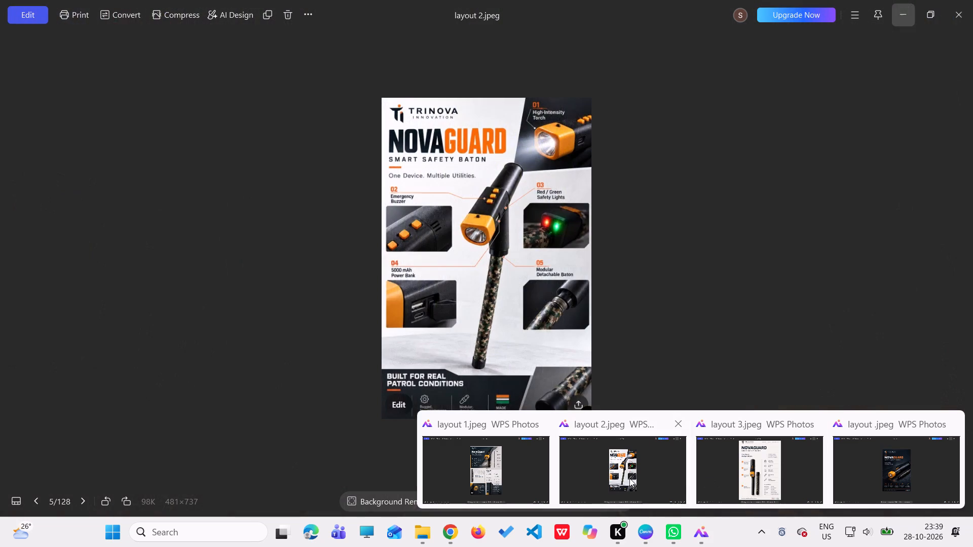
pyautogui.click(556, 233)
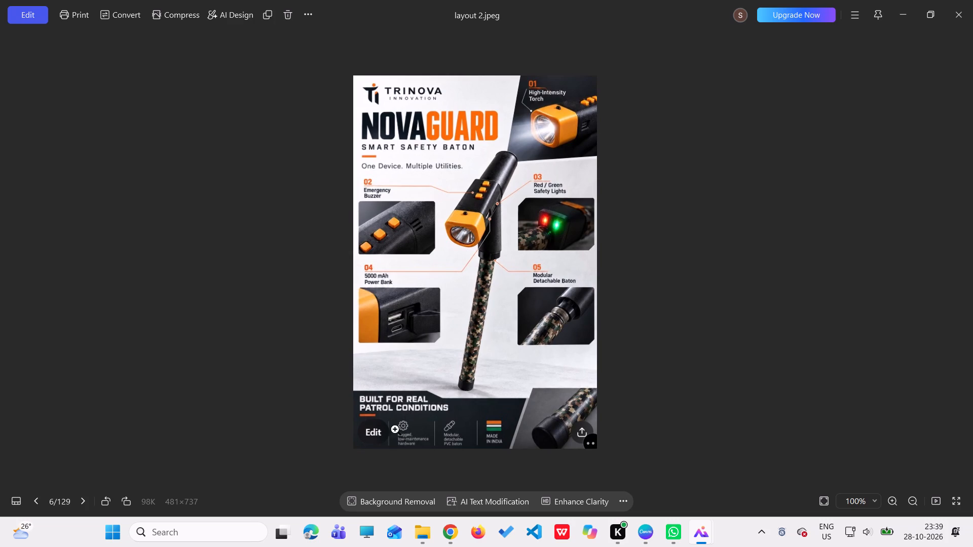
pyautogui.click(377, 432)
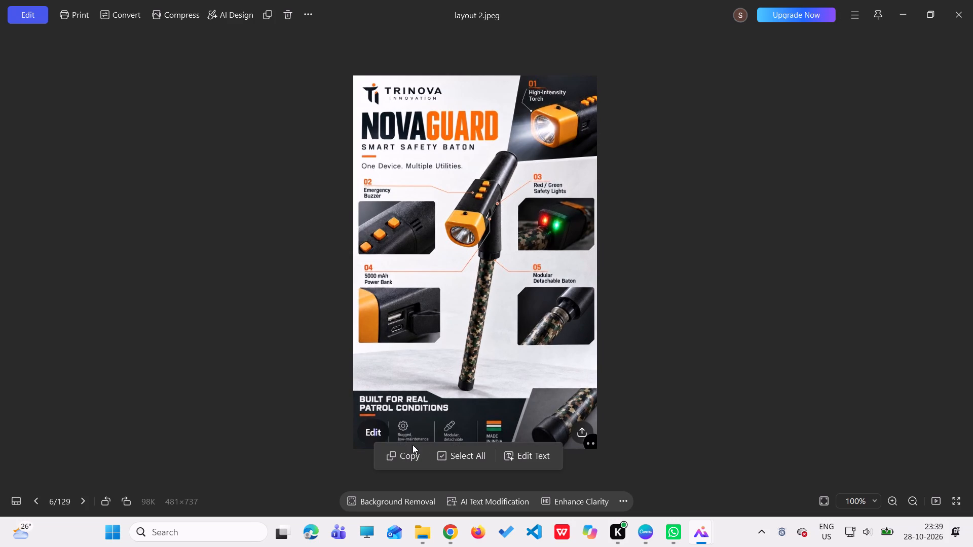
pyautogui.click(398, 307)
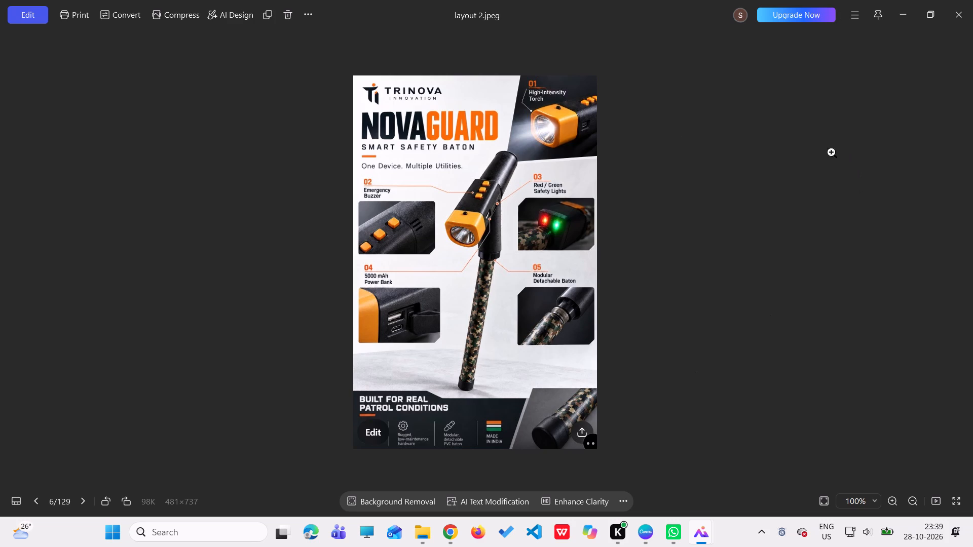
pyautogui.click(898, 10)
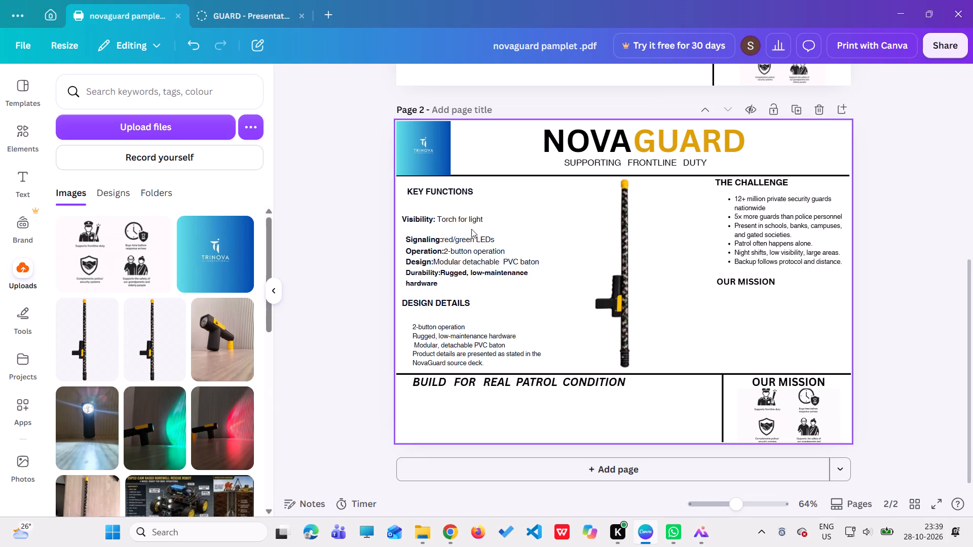
# Move the Signaling-to-Durability text block on page 2 up directly beneath the Visibility line, aligned with its left edge.
pyautogui.moveTo(463, 254); pyautogui.dragTo(467, 246)
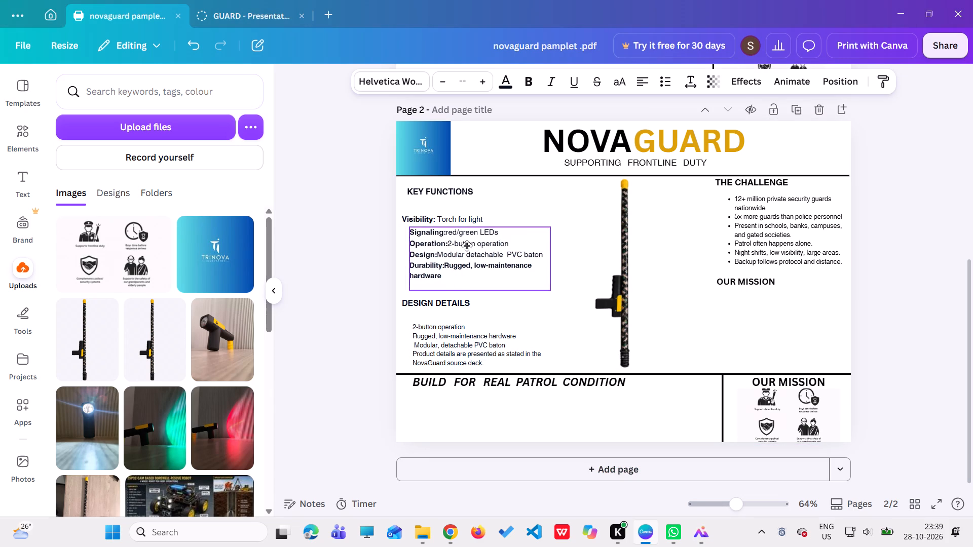
pyautogui.moveTo(467, 246); pyautogui.dragTo(462, 244)
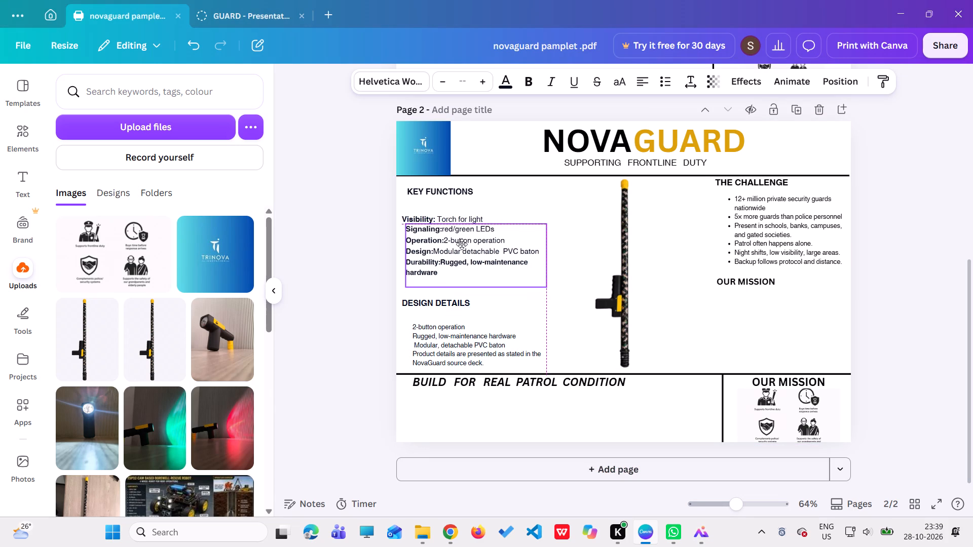
pyautogui.moveTo(462, 244); pyautogui.dragTo(459, 247)
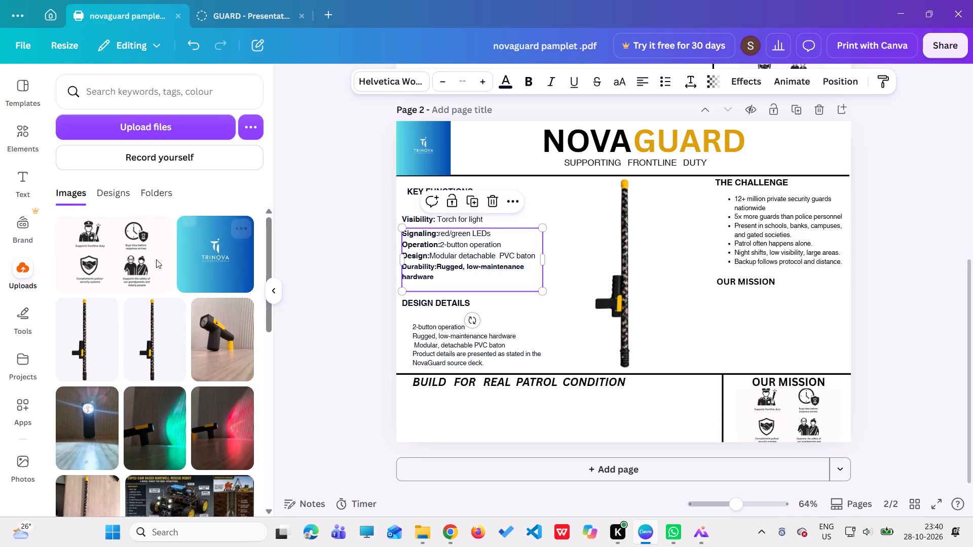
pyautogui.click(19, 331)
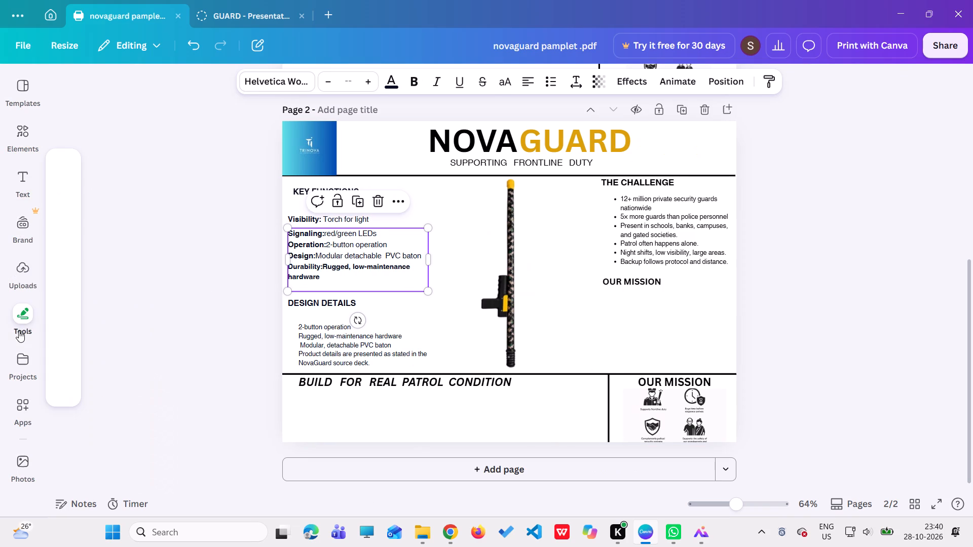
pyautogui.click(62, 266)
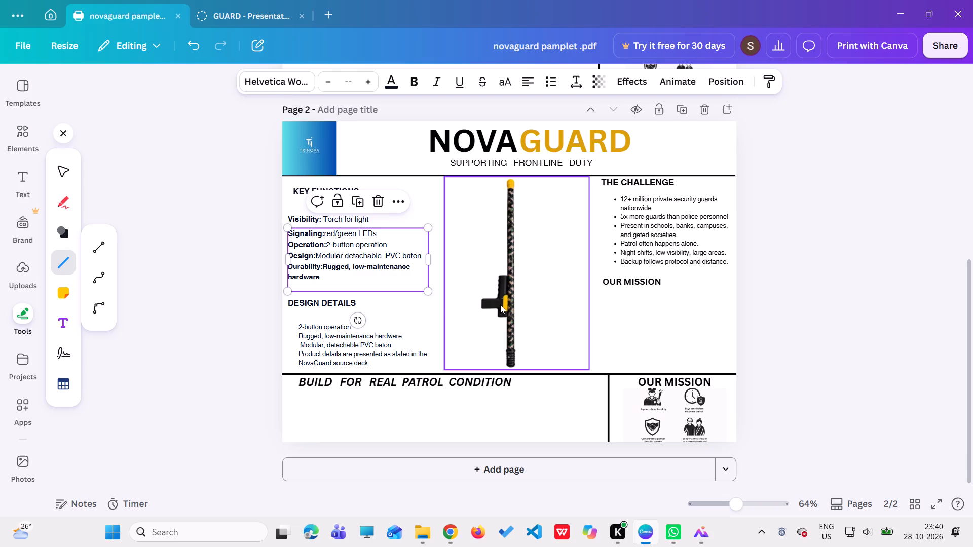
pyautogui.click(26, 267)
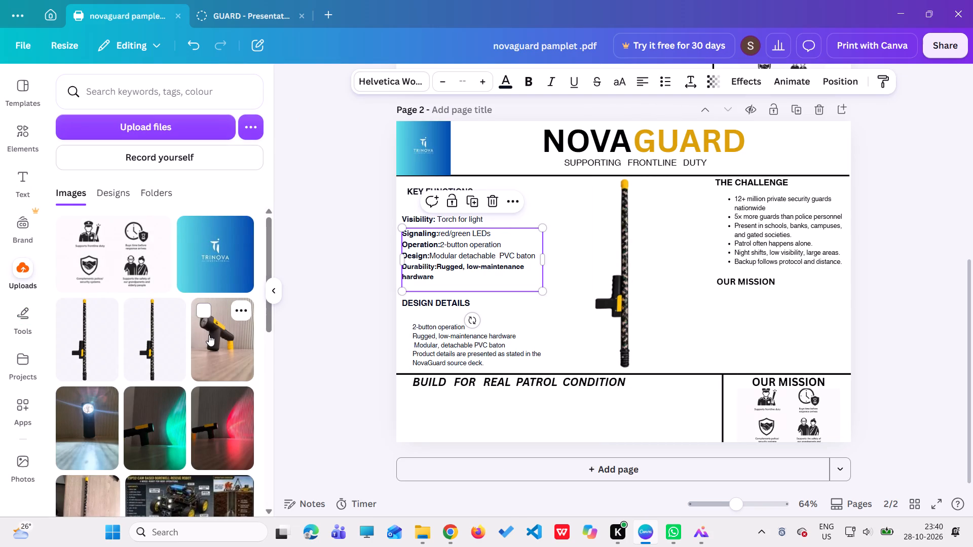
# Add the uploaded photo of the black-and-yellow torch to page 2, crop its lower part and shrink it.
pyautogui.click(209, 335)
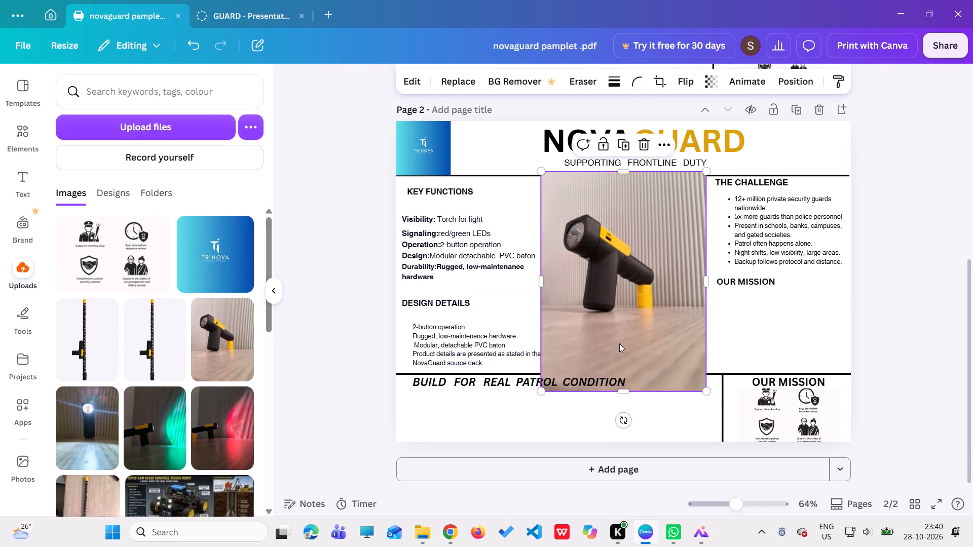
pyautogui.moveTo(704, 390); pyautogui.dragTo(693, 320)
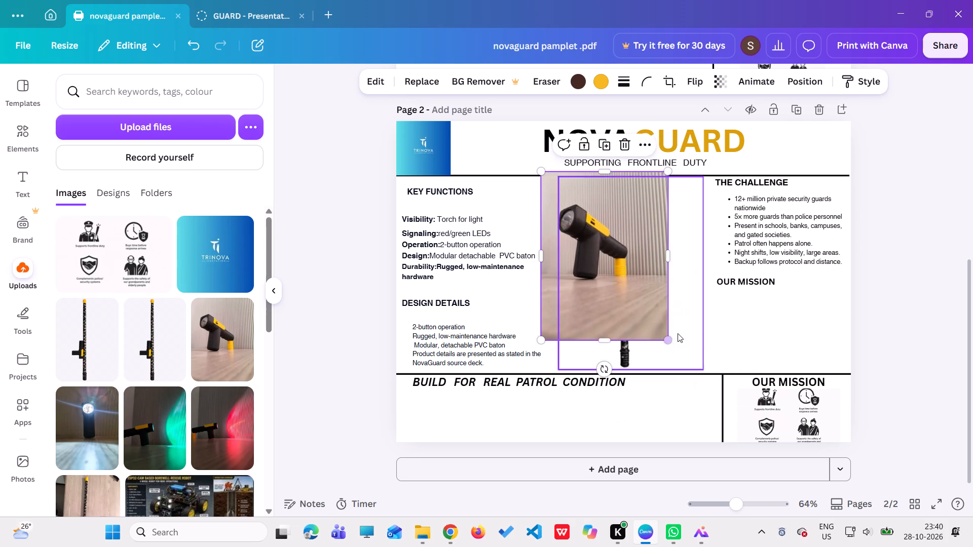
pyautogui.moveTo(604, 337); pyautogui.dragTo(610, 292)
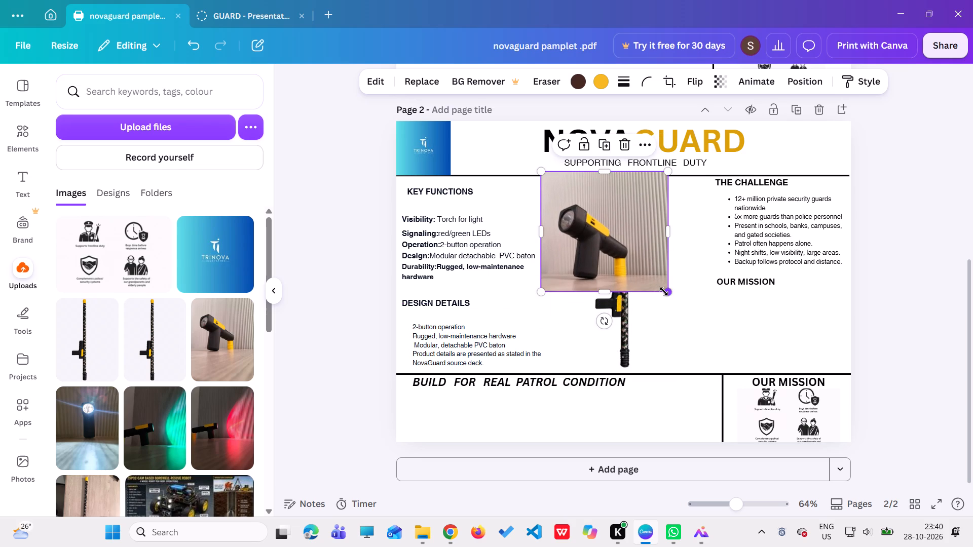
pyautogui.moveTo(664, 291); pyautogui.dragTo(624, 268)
# Move the full baton picture on page 2 sideways, closer to THE CHALLENGE column.
pyautogui.moveTo(607, 295); pyautogui.dragTo(649, 290)
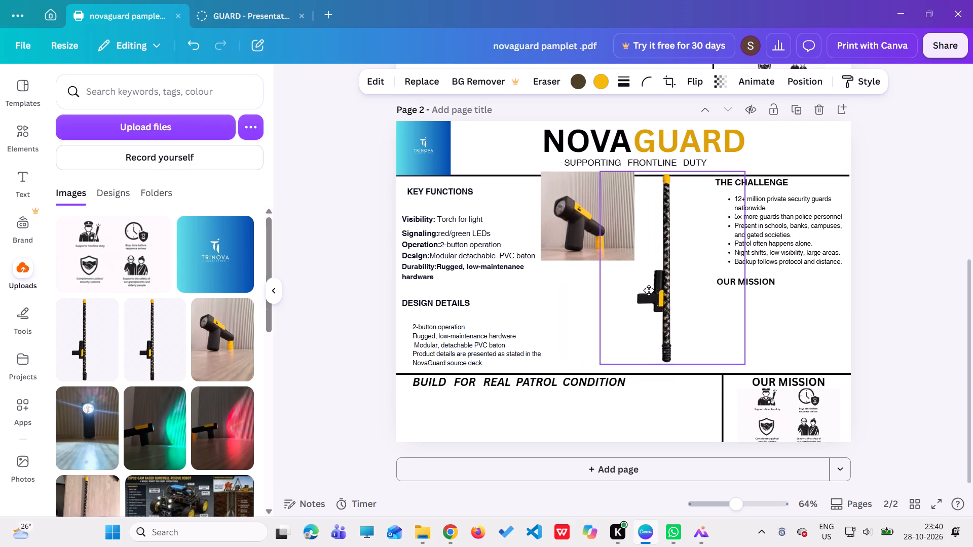
pyautogui.moveTo(649, 290); pyautogui.dragTo(653, 294)
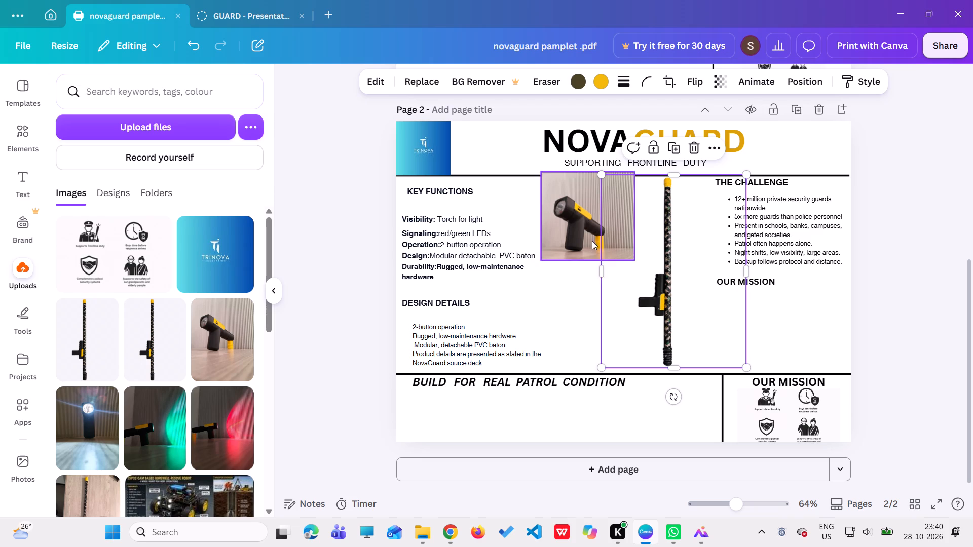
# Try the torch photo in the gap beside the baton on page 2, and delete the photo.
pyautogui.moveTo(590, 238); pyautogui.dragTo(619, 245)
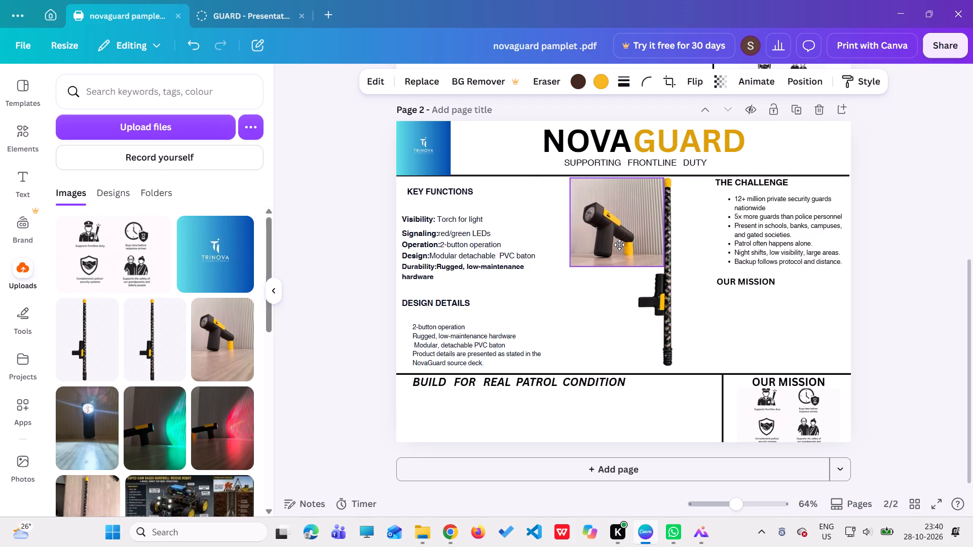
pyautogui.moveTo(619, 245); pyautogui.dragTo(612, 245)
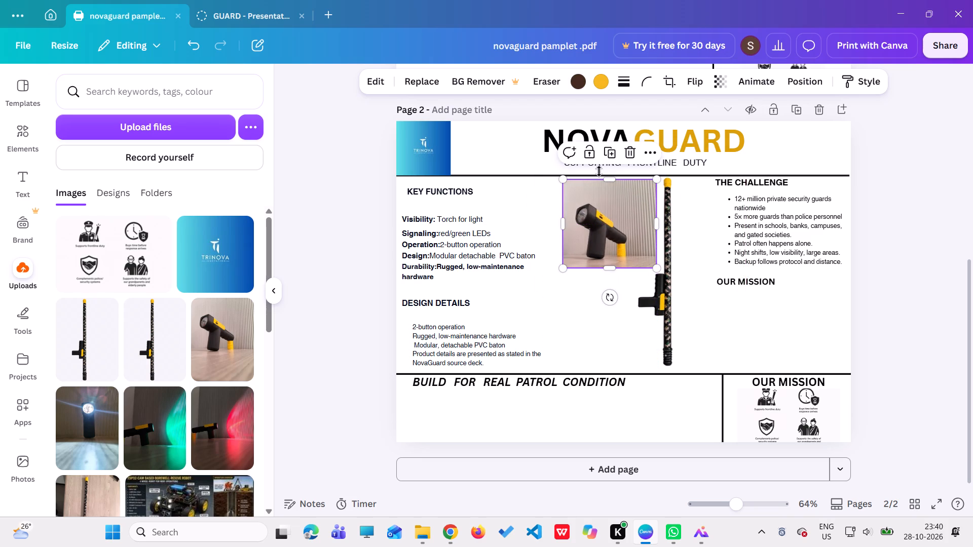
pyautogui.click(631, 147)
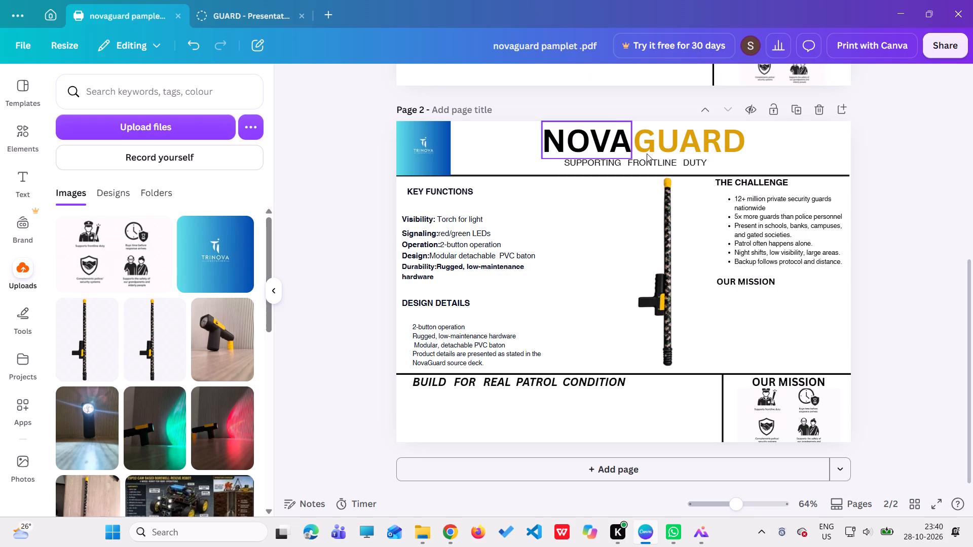
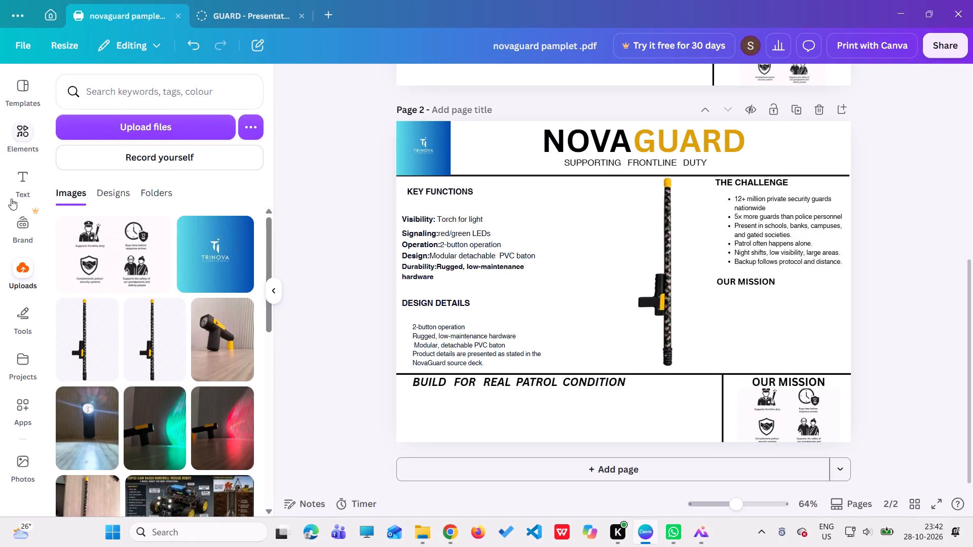
# Upload the newest Gemini-generated torch picture from Downloads to the design's uploads.
pyautogui.click(15, 285)
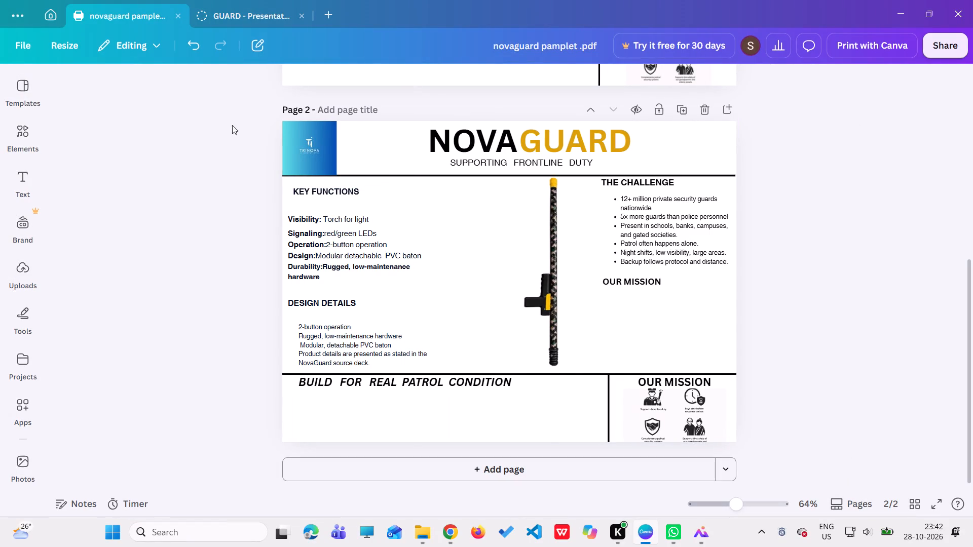
pyautogui.click(21, 268)
pyautogui.click(113, 128)
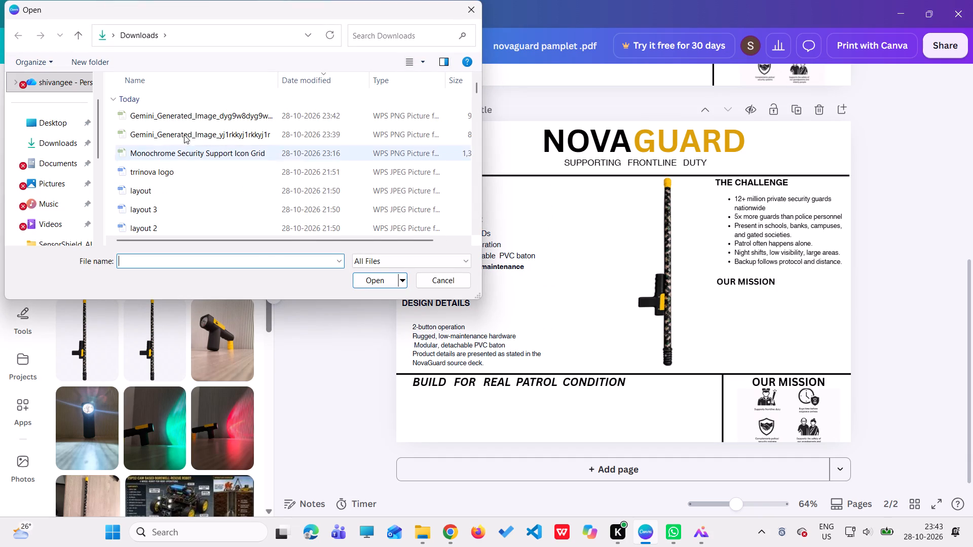
pyautogui.click(183, 116)
pyautogui.click(372, 282)
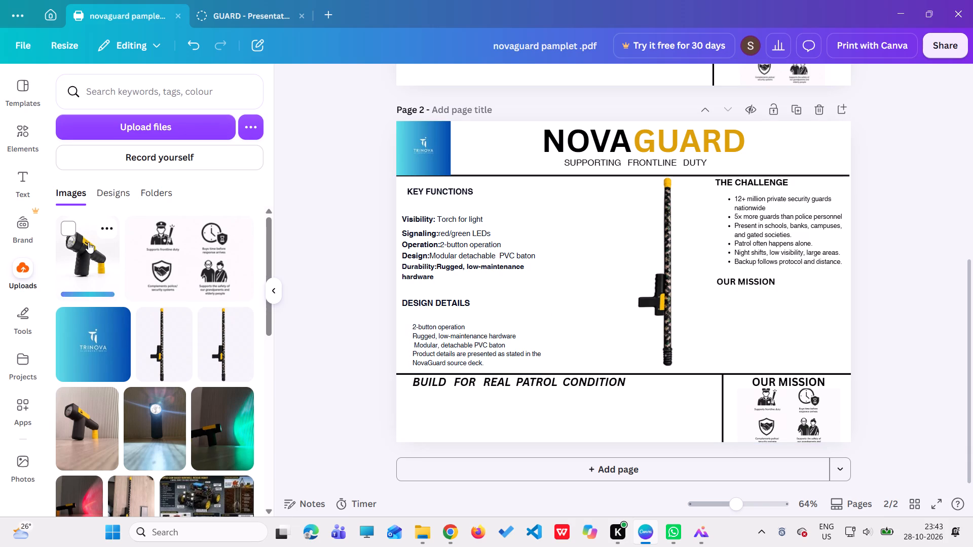
# Insert the uploaded torch picture on page 2, shrink it and place it between the KEY FUNCTIONS text and the baton.
pyautogui.click(86, 257)
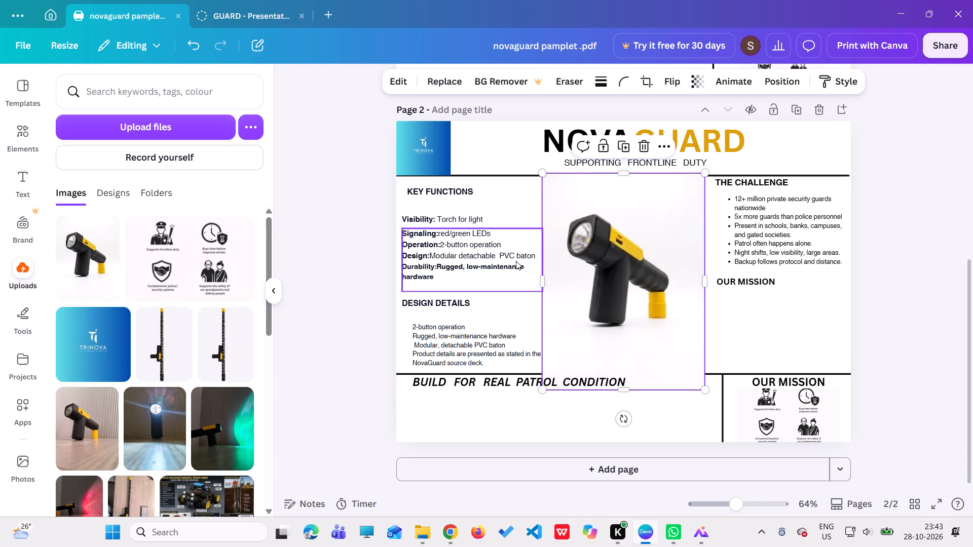
pyautogui.moveTo(705, 387); pyautogui.dragTo(695, 373)
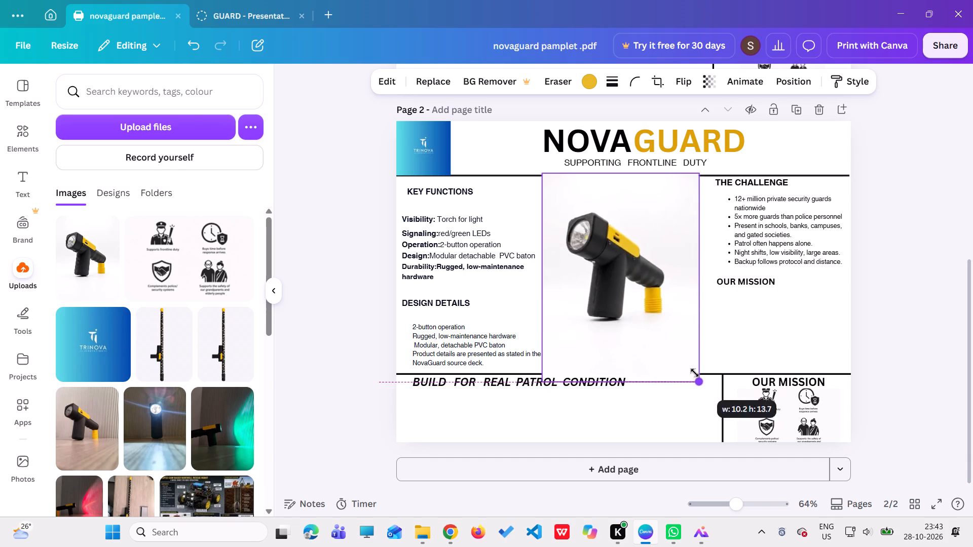
pyautogui.moveTo(695, 373); pyautogui.dragTo(638, 268)
pyautogui.moveTo(598, 250); pyautogui.dragTo(631, 251)
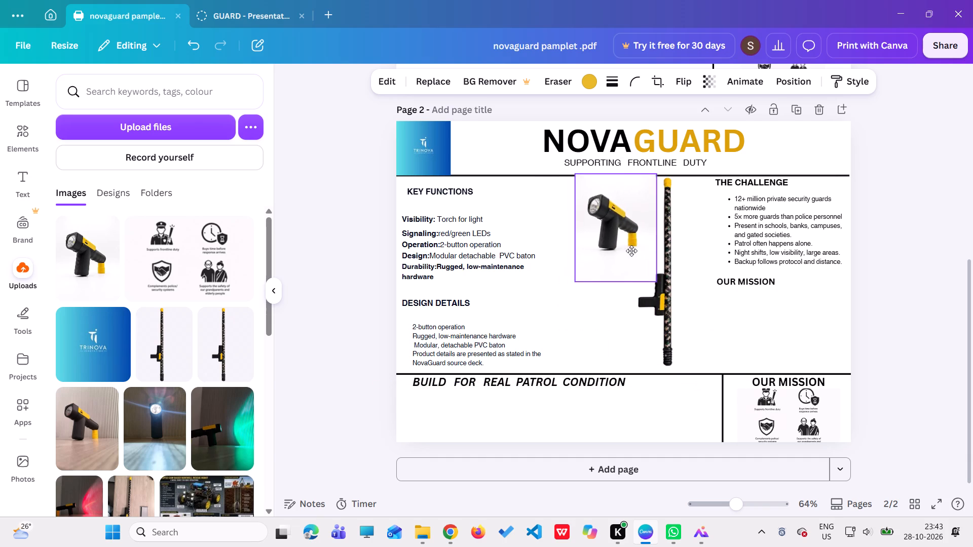
pyautogui.moveTo(631, 251); pyautogui.dragTo(632, 251)
pyautogui.click(547, 280)
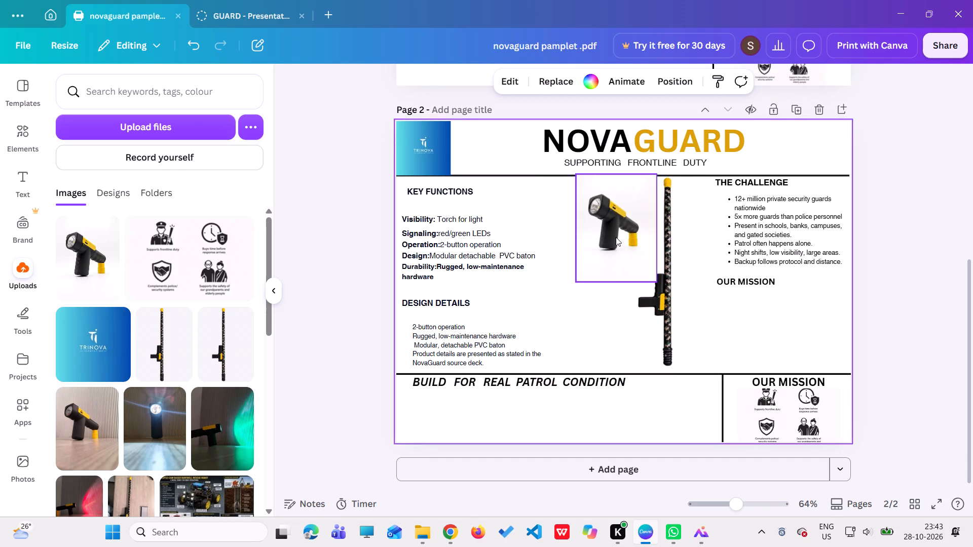
pyautogui.moveTo(618, 236); pyautogui.dragTo(611, 244)
pyautogui.click(551, 262)
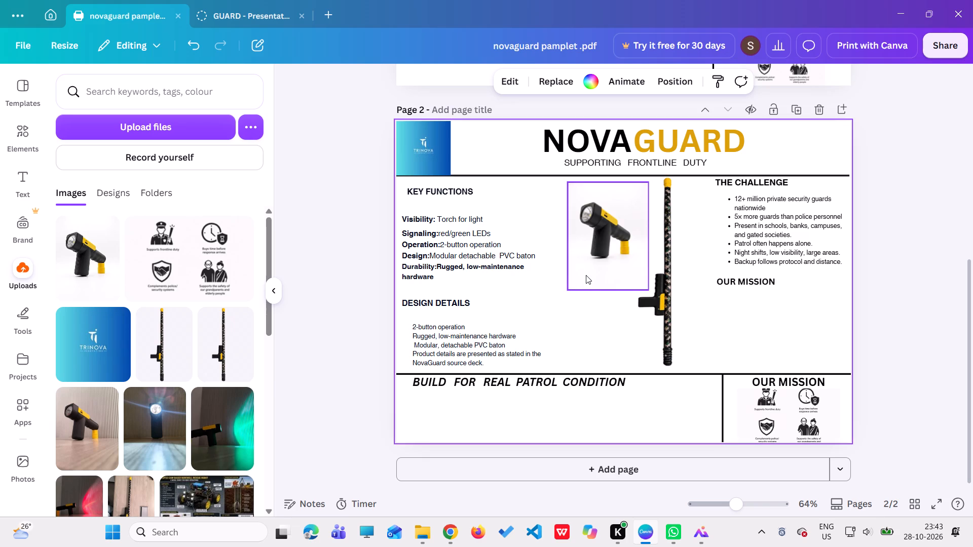
# Crop the empty bottom and top of the torch picture and move it up just below the header line.
pyautogui.click(611, 271)
pyautogui.moveTo(607, 288); pyautogui.dragTo(608, 267)
pyautogui.moveTo(605, 182); pyautogui.dragTo(605, 190)
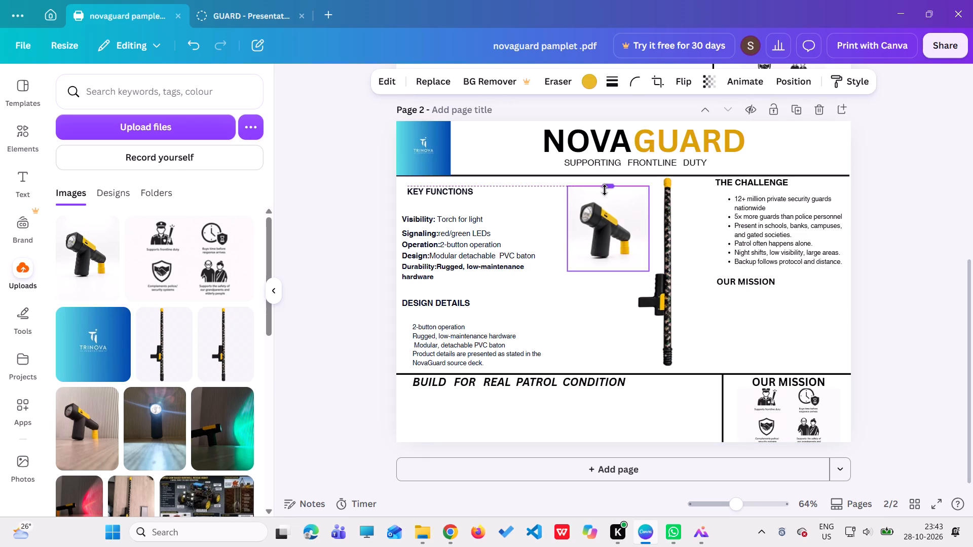
pyautogui.moveTo(605, 190); pyautogui.dragTo(604, 194)
pyautogui.moveTo(600, 231); pyautogui.dragTo(601, 214)
pyautogui.click(578, 284)
pyautogui.click(615, 239)
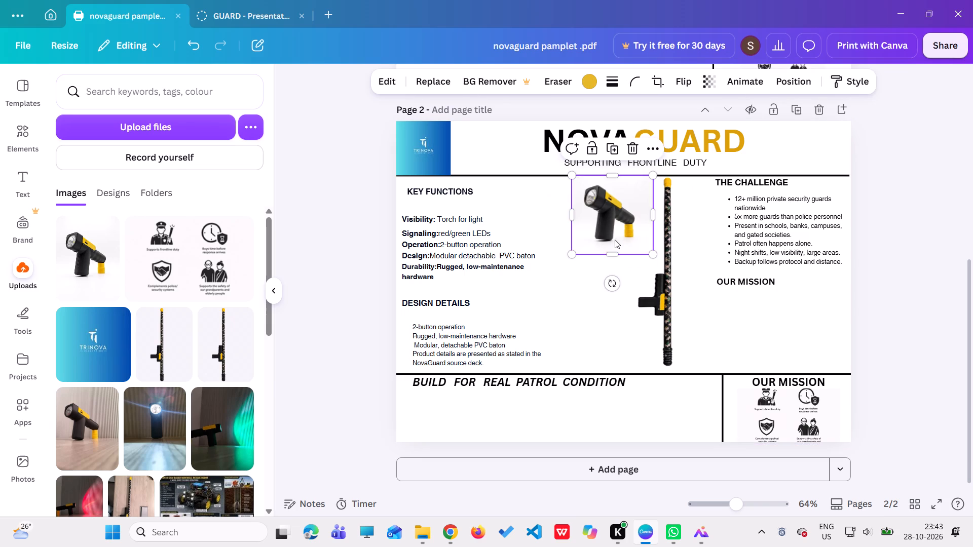
pyautogui.click(580, 281)
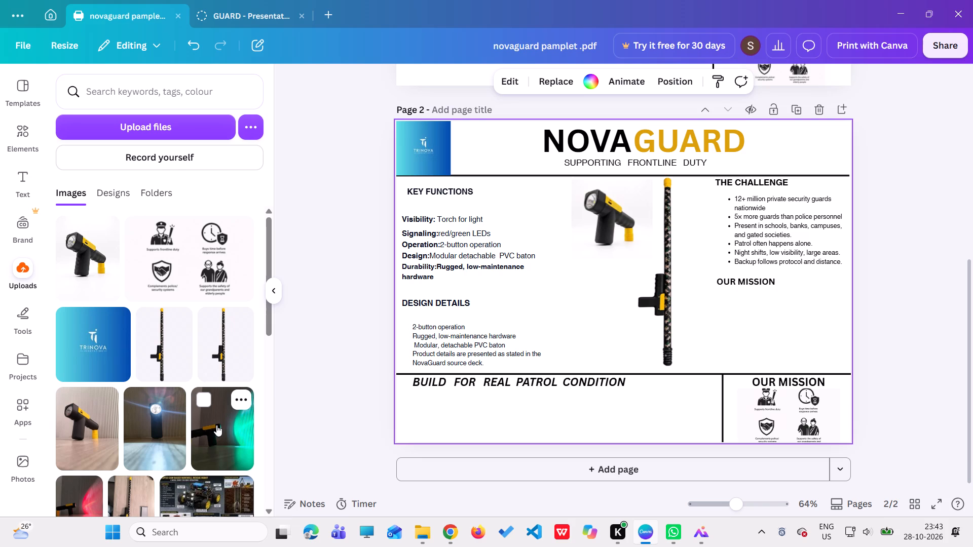
# Add a black elbow connector line to page 2 and position it with one end on the torch's lamp head.
pyautogui.scroll(-1, 134, 426)
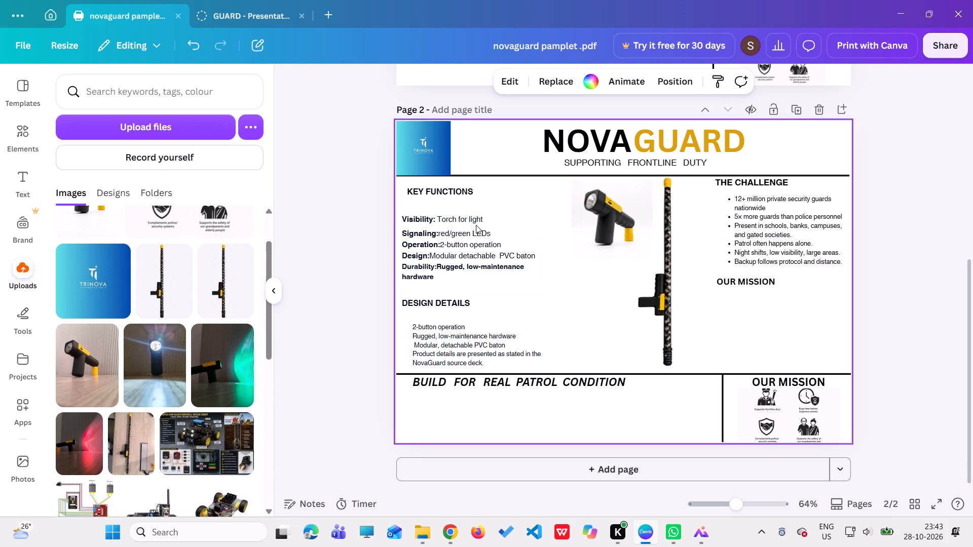
pyautogui.click(15, 325)
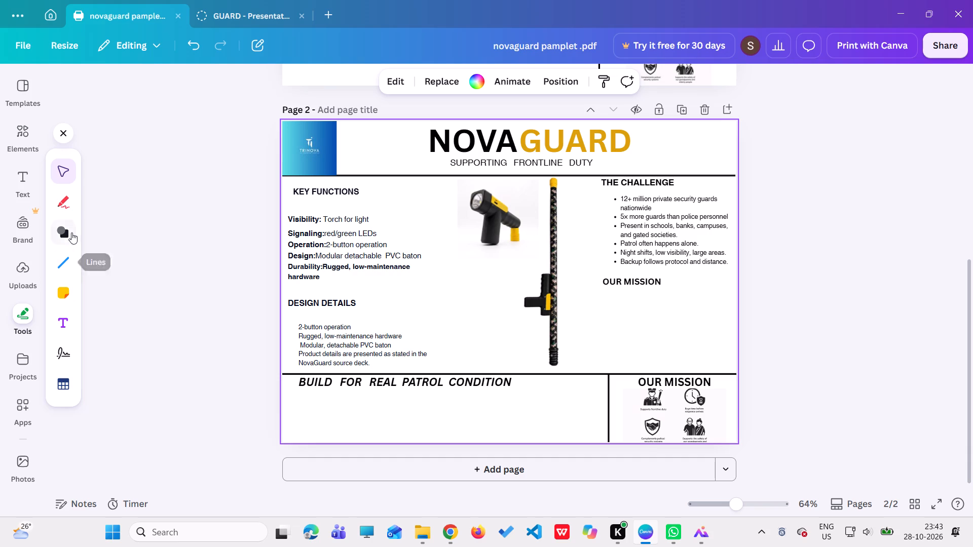
pyautogui.click(69, 260)
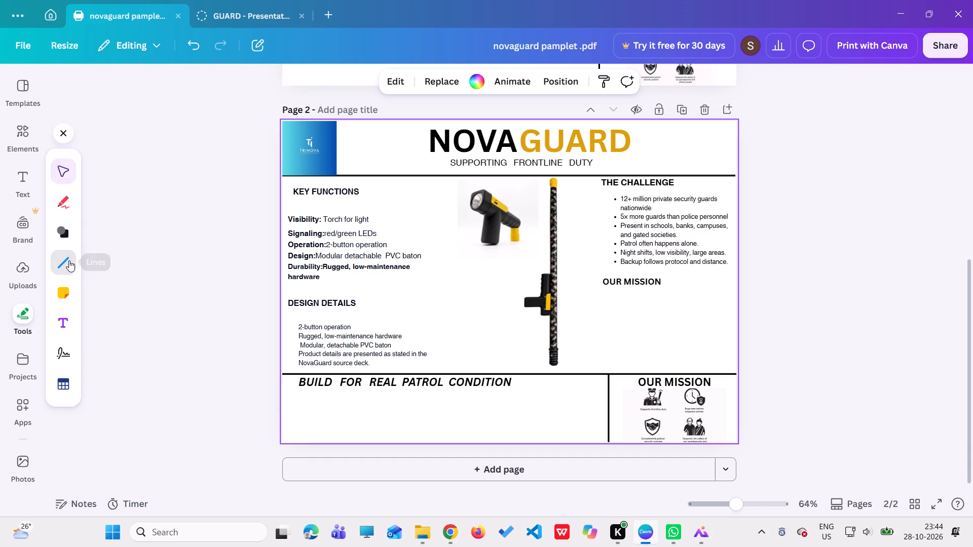
pyautogui.click(98, 277)
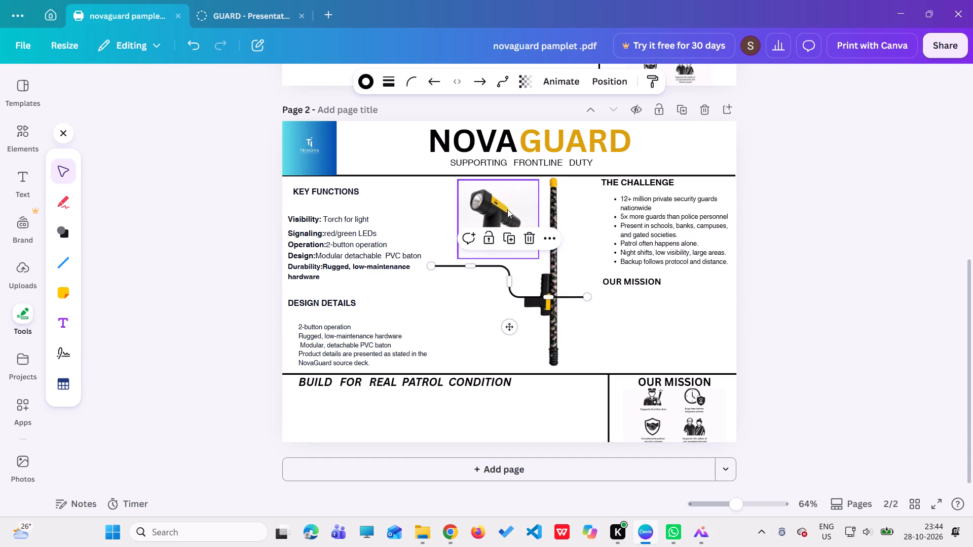
pyautogui.moveTo(508, 331); pyautogui.dragTo(393, 256)
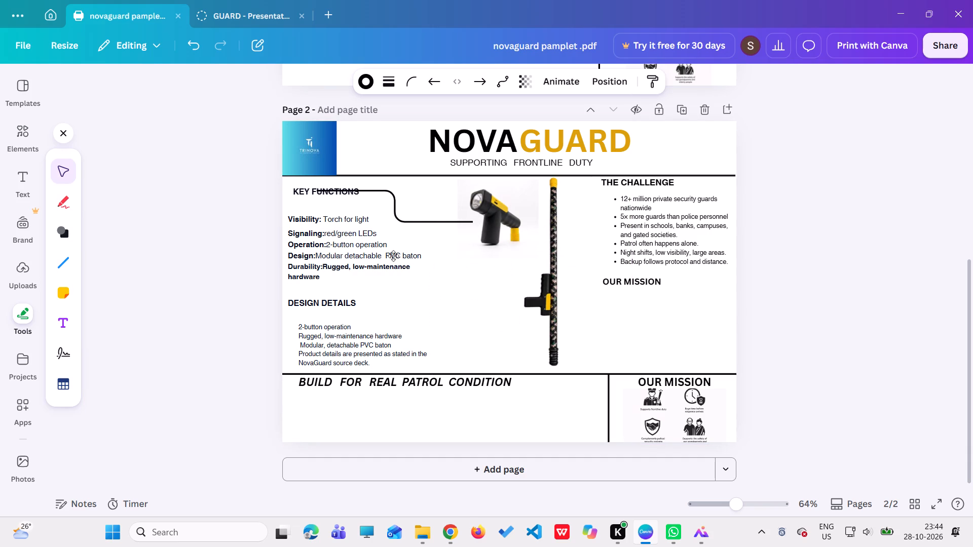
pyautogui.moveTo(393, 256); pyautogui.dragTo(398, 238)
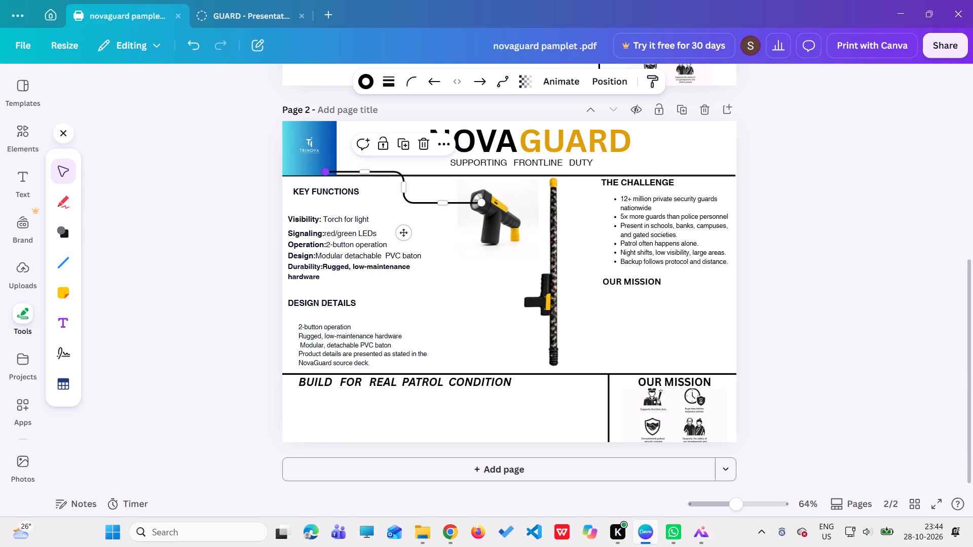
# Reroute the connector's free end from the logo area to beside the "Operation: 2-button operation" line.
pyautogui.moveTo(329, 170); pyautogui.dragTo(420, 217)
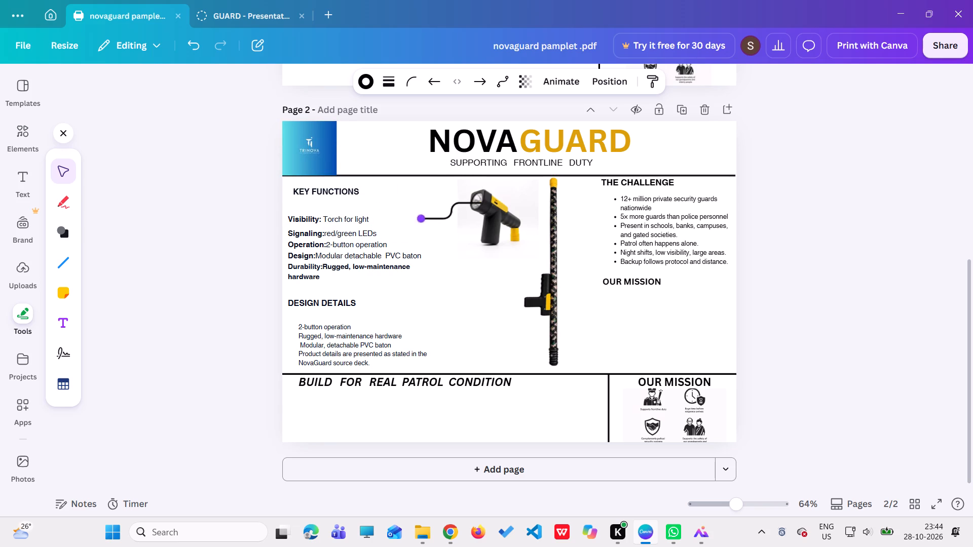
pyautogui.moveTo(420, 217); pyautogui.dragTo(384, 218)
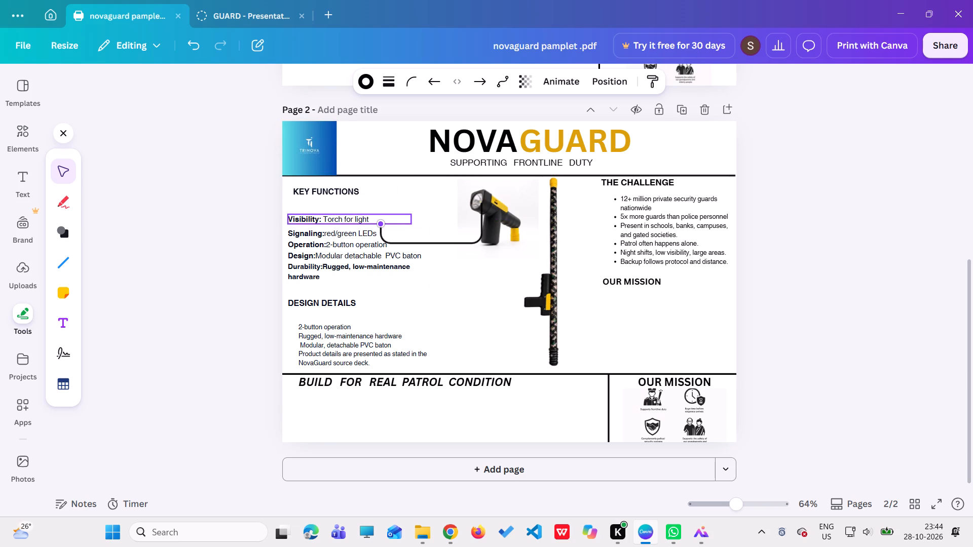
pyautogui.moveTo(384, 218); pyautogui.dragTo(456, 215)
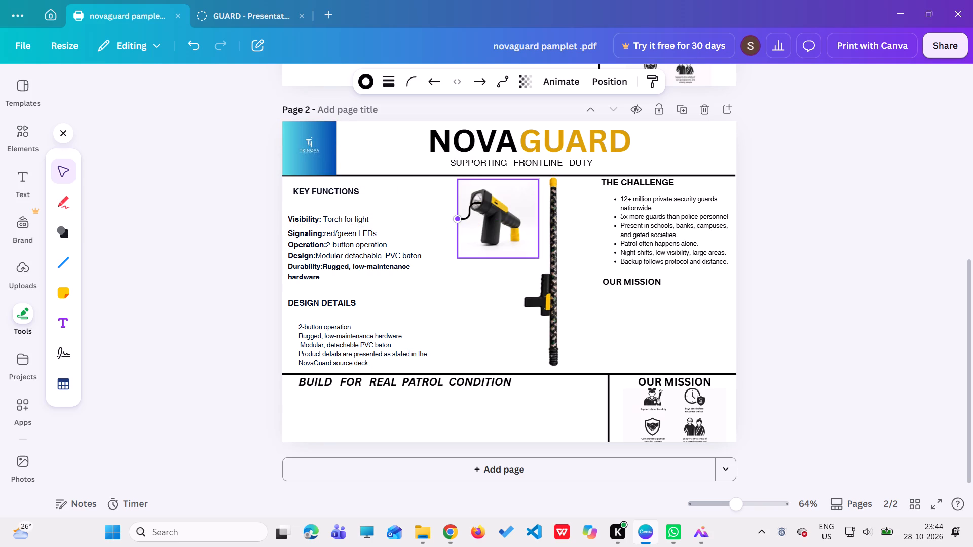
pyautogui.moveTo(458, 221); pyautogui.dragTo(454, 222)
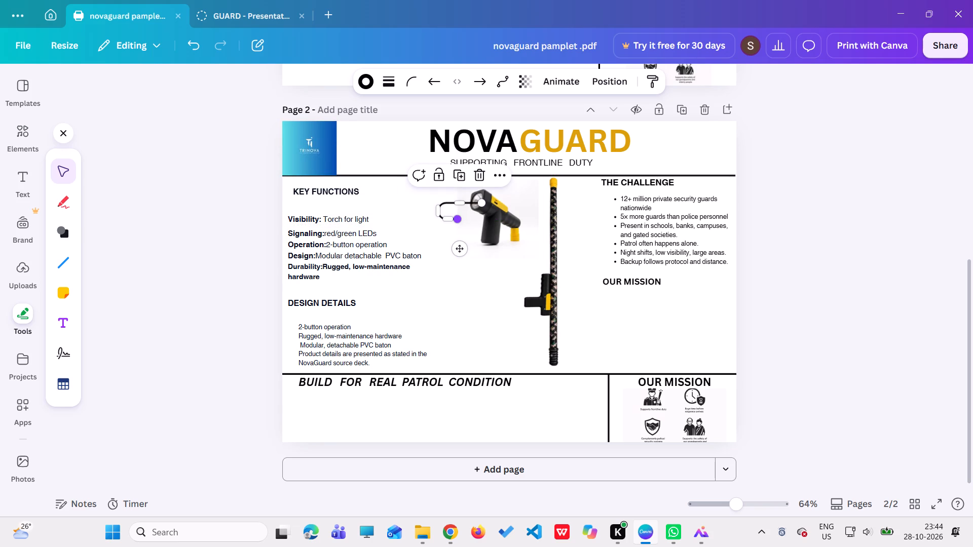
pyautogui.moveTo(454, 222); pyautogui.dragTo(379, 220)
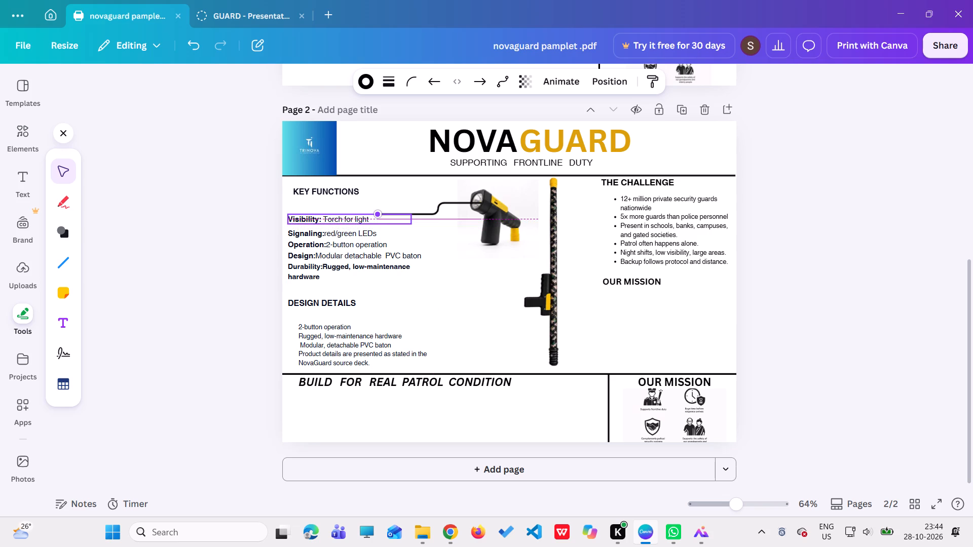
pyautogui.moveTo(379, 220); pyautogui.dragTo(379, 224)
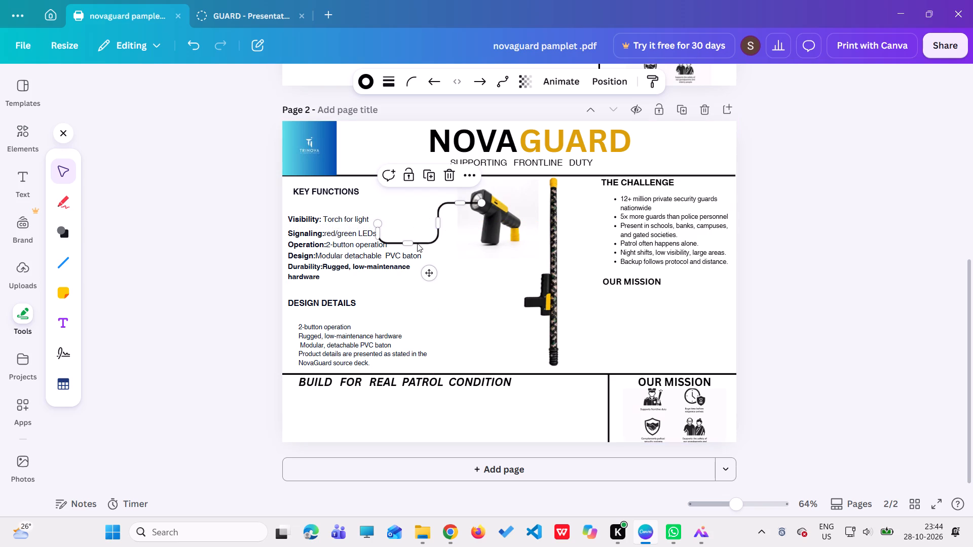
pyautogui.moveTo(379, 224); pyautogui.dragTo(366, 233)
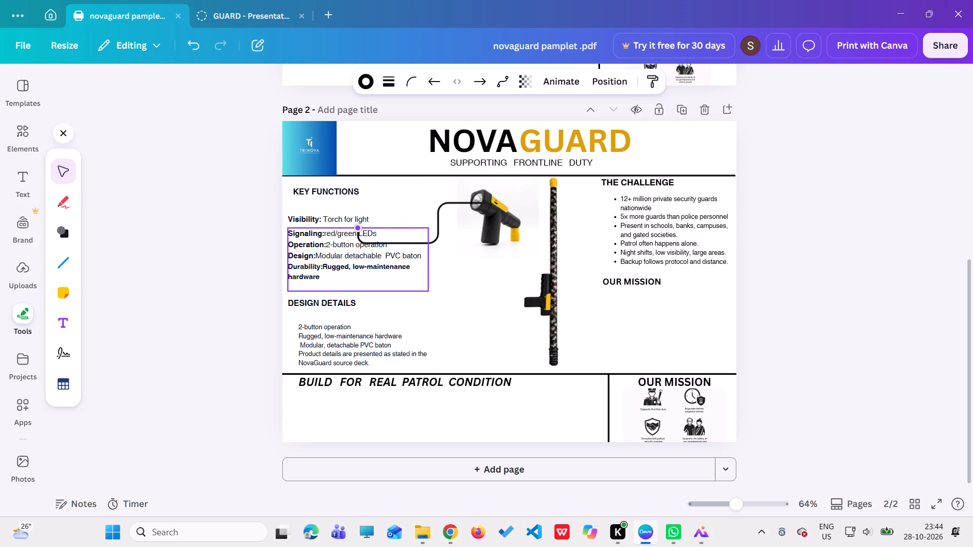
pyautogui.moveTo(366, 233); pyautogui.dragTo(406, 246)
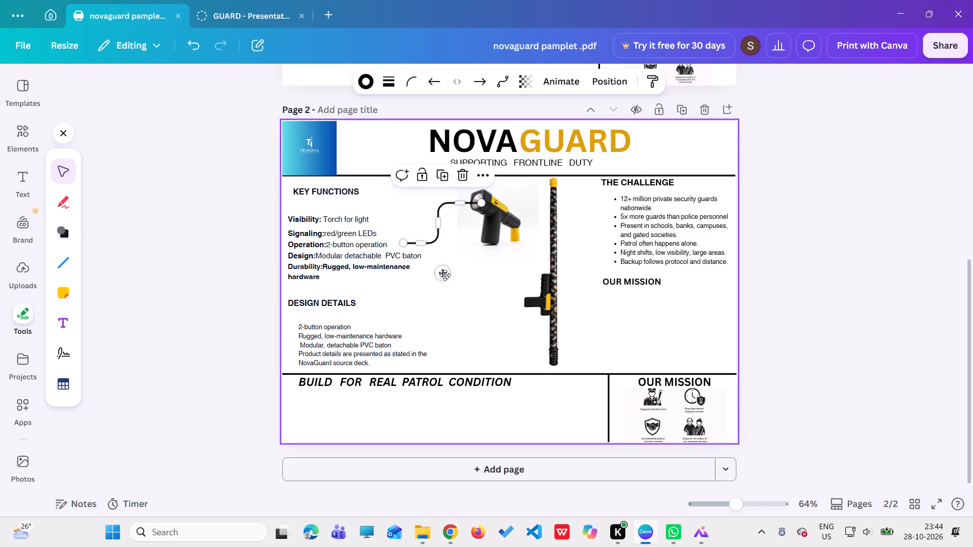
# Shift the whole connector slightly up so its free end sits beside the "Signaling" line and the other stays at the lamp head.
pyautogui.moveTo(443, 274); pyautogui.dragTo(434, 264)
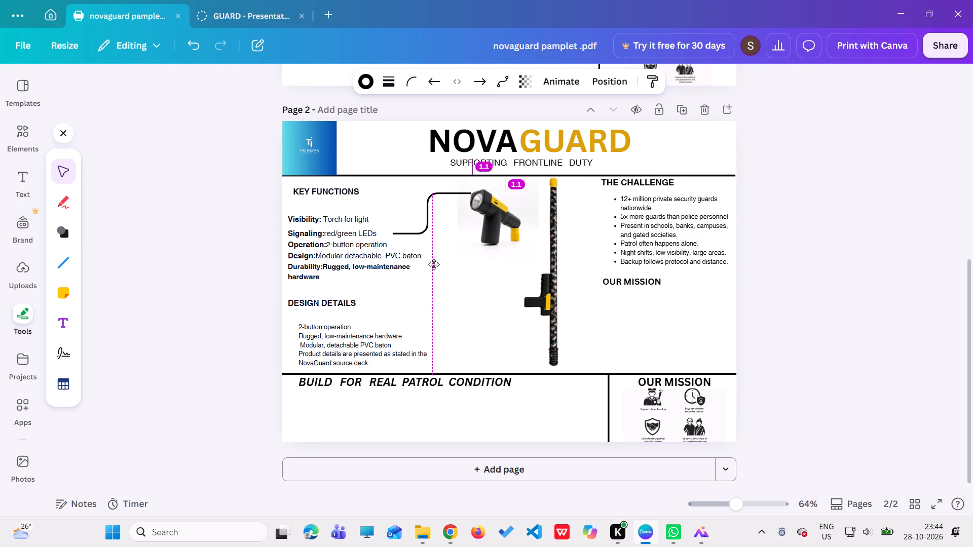
pyautogui.moveTo(434, 264); pyautogui.dragTo(435, 268)
pyautogui.click(392, 238)
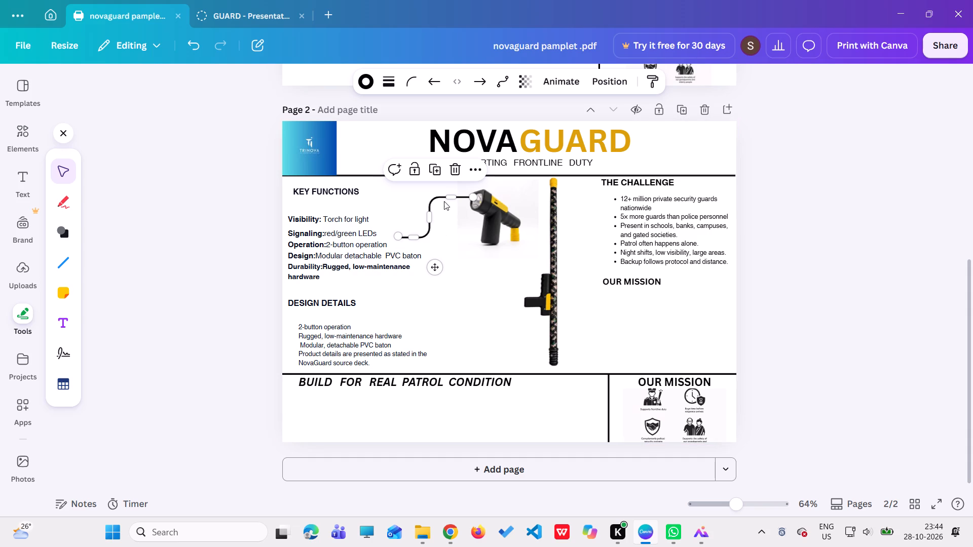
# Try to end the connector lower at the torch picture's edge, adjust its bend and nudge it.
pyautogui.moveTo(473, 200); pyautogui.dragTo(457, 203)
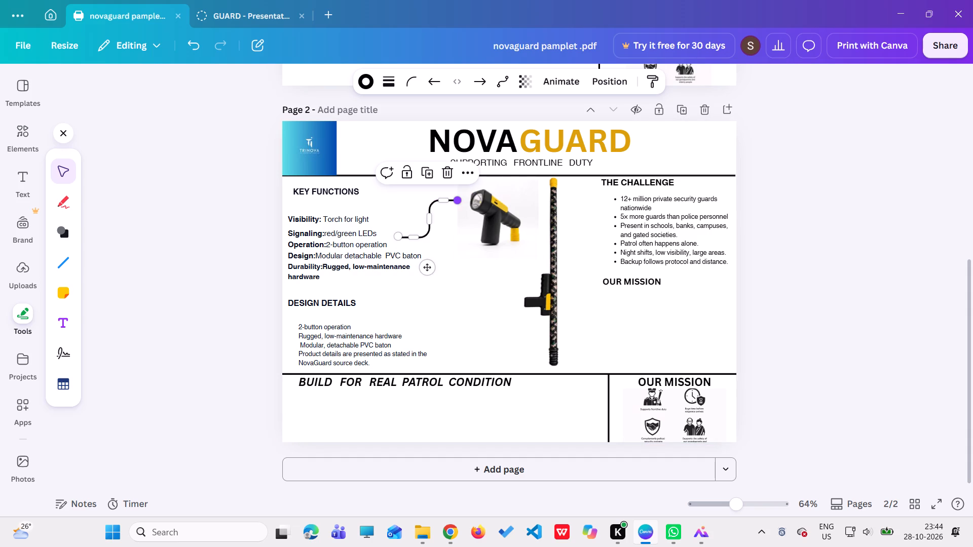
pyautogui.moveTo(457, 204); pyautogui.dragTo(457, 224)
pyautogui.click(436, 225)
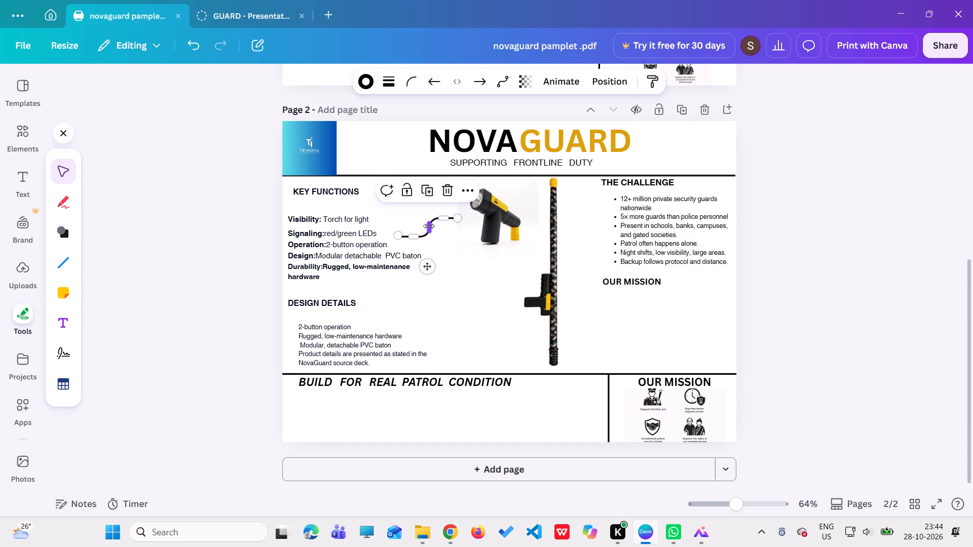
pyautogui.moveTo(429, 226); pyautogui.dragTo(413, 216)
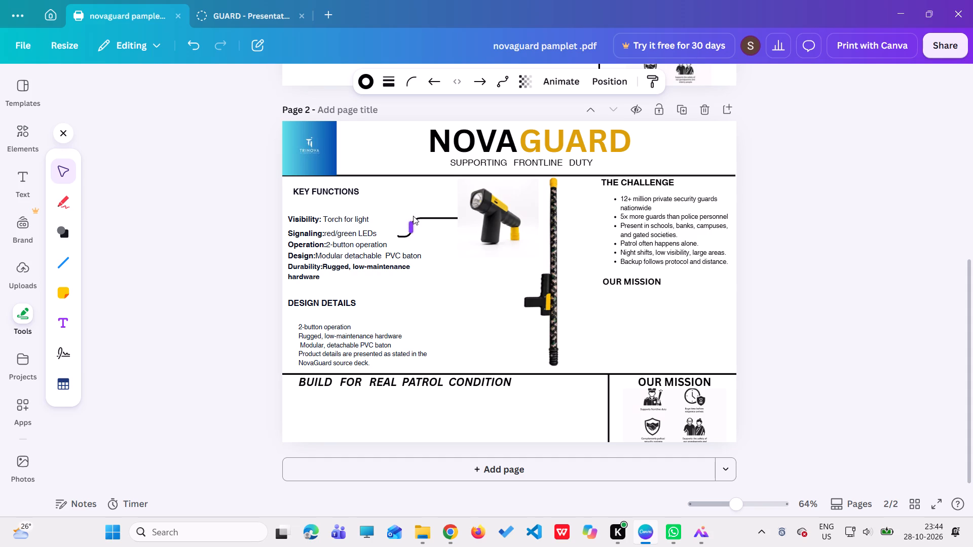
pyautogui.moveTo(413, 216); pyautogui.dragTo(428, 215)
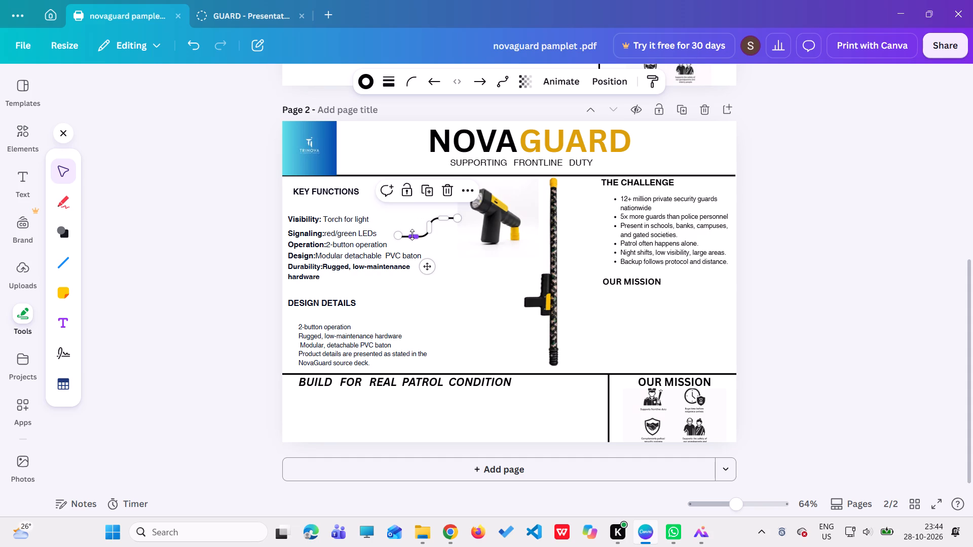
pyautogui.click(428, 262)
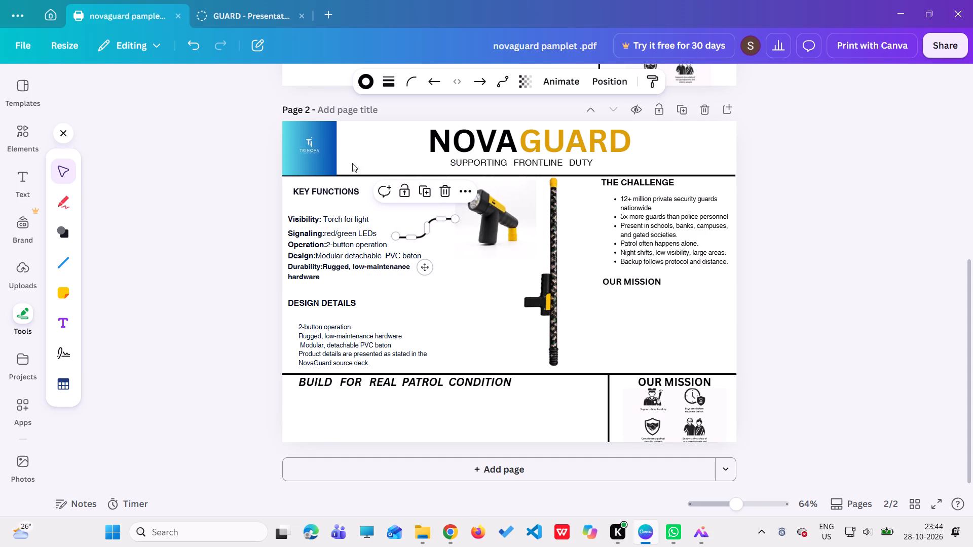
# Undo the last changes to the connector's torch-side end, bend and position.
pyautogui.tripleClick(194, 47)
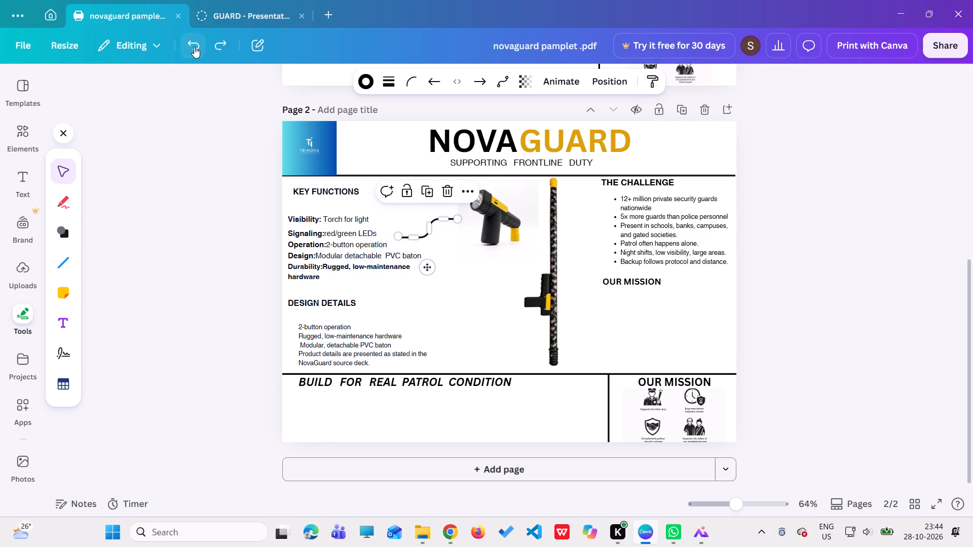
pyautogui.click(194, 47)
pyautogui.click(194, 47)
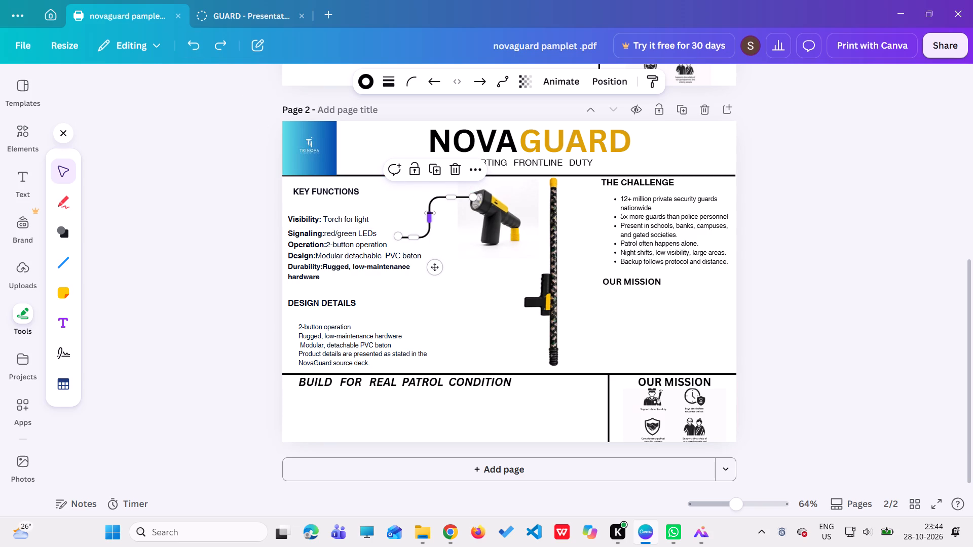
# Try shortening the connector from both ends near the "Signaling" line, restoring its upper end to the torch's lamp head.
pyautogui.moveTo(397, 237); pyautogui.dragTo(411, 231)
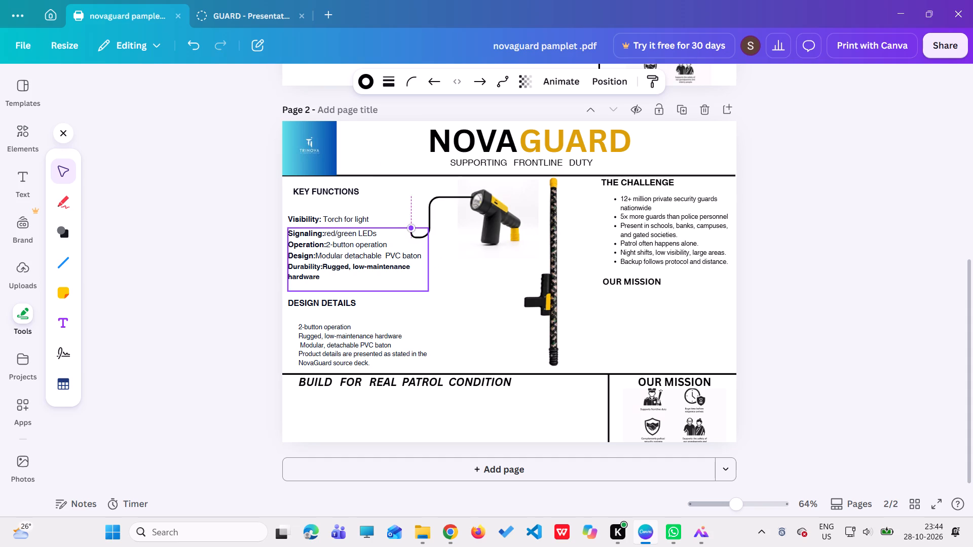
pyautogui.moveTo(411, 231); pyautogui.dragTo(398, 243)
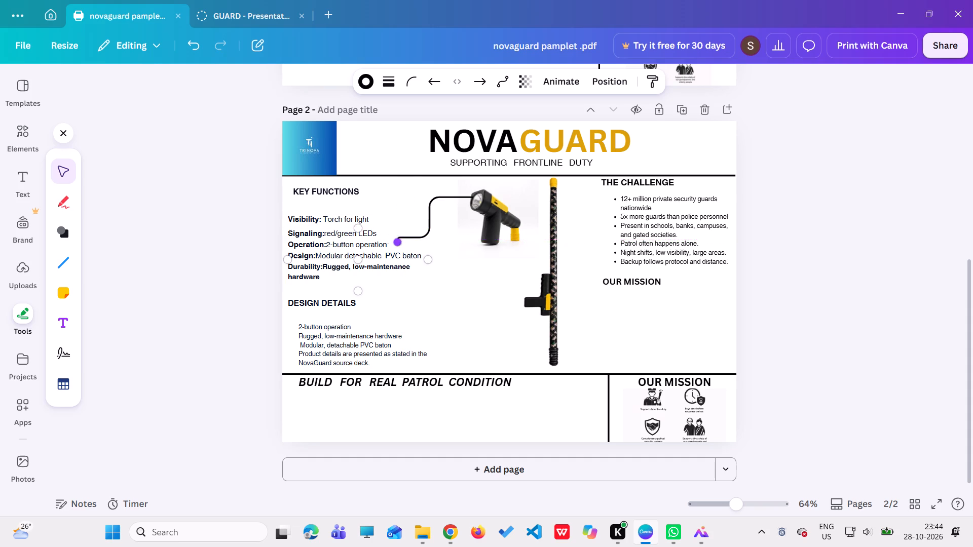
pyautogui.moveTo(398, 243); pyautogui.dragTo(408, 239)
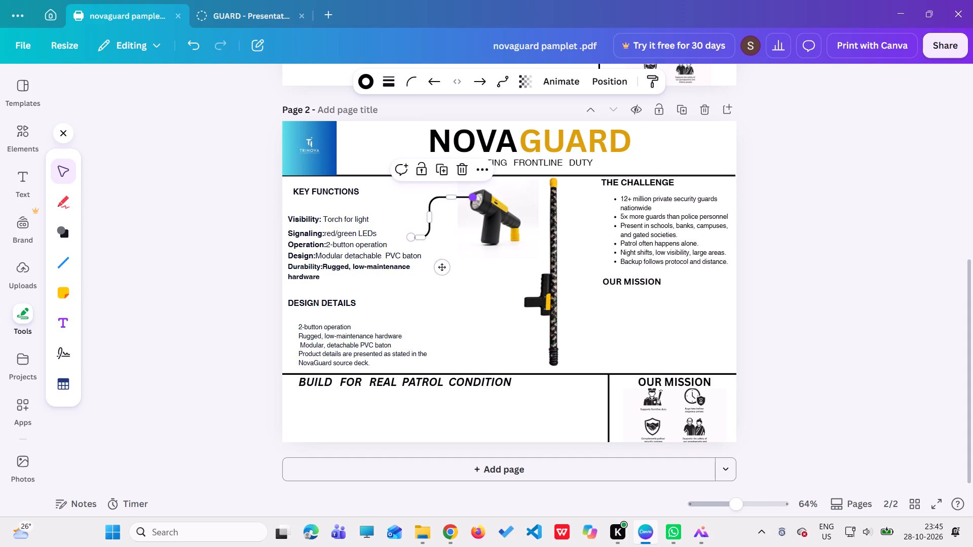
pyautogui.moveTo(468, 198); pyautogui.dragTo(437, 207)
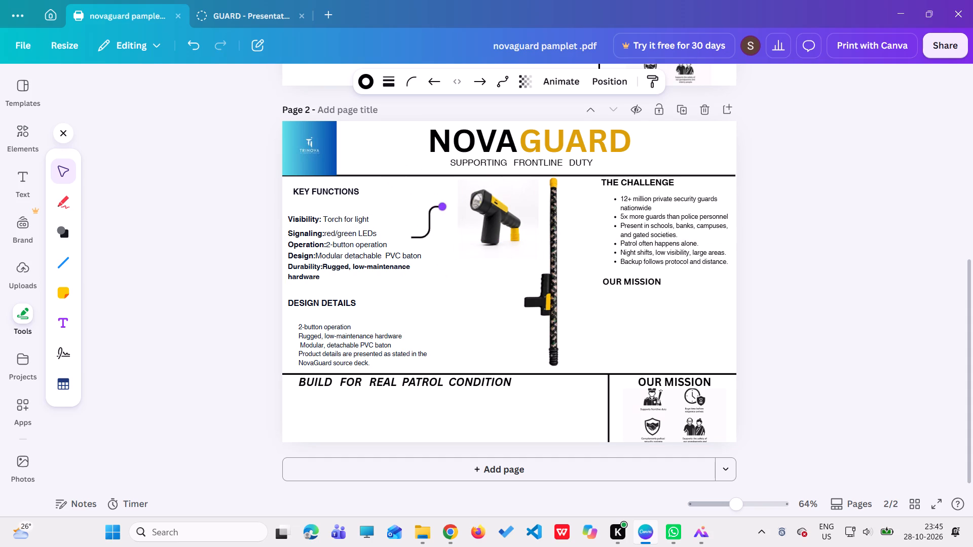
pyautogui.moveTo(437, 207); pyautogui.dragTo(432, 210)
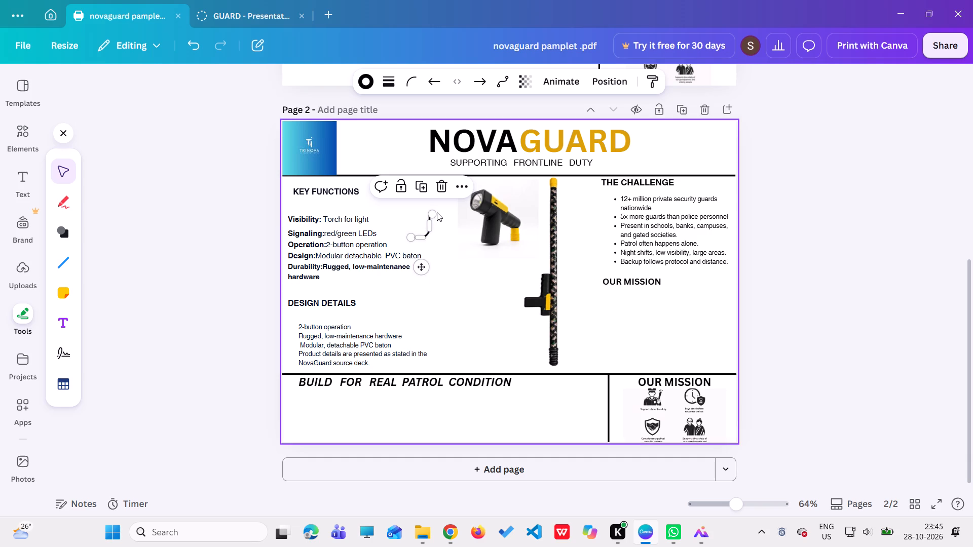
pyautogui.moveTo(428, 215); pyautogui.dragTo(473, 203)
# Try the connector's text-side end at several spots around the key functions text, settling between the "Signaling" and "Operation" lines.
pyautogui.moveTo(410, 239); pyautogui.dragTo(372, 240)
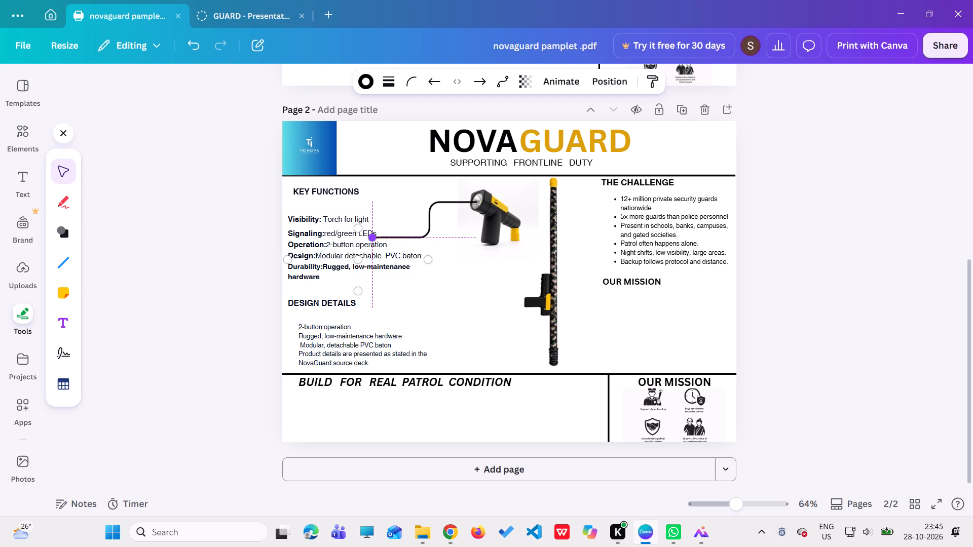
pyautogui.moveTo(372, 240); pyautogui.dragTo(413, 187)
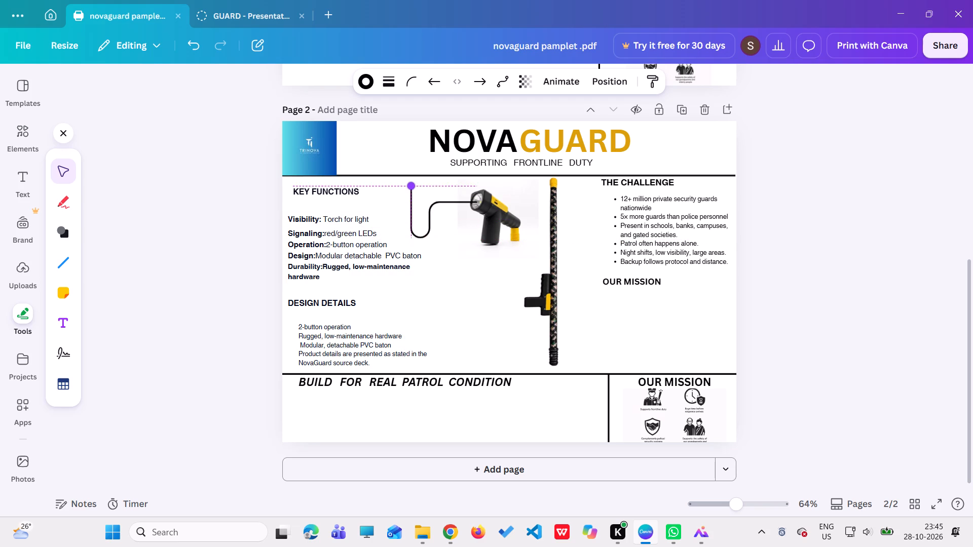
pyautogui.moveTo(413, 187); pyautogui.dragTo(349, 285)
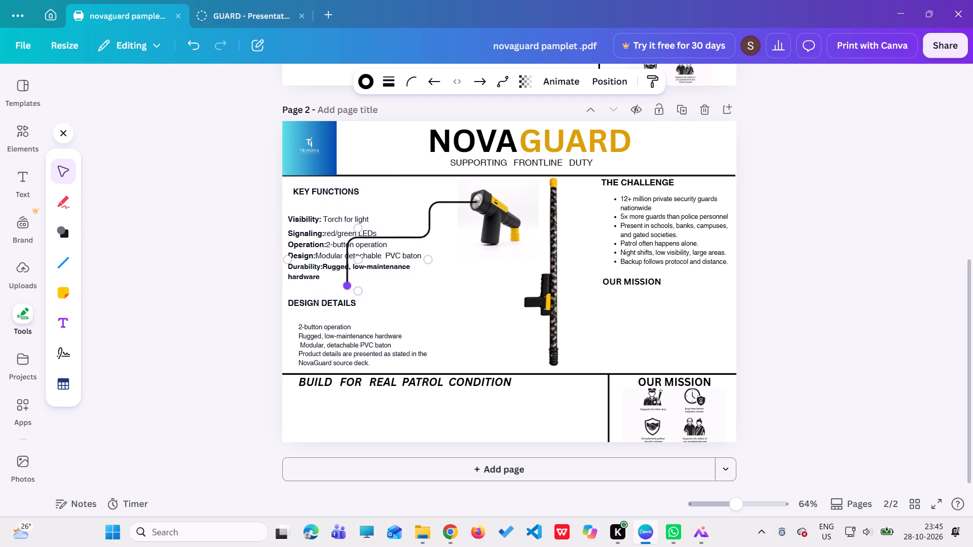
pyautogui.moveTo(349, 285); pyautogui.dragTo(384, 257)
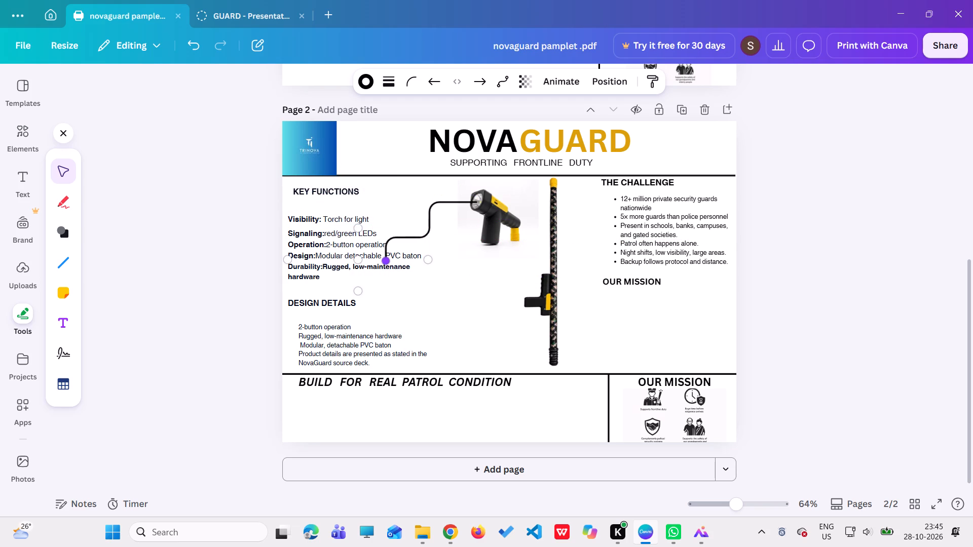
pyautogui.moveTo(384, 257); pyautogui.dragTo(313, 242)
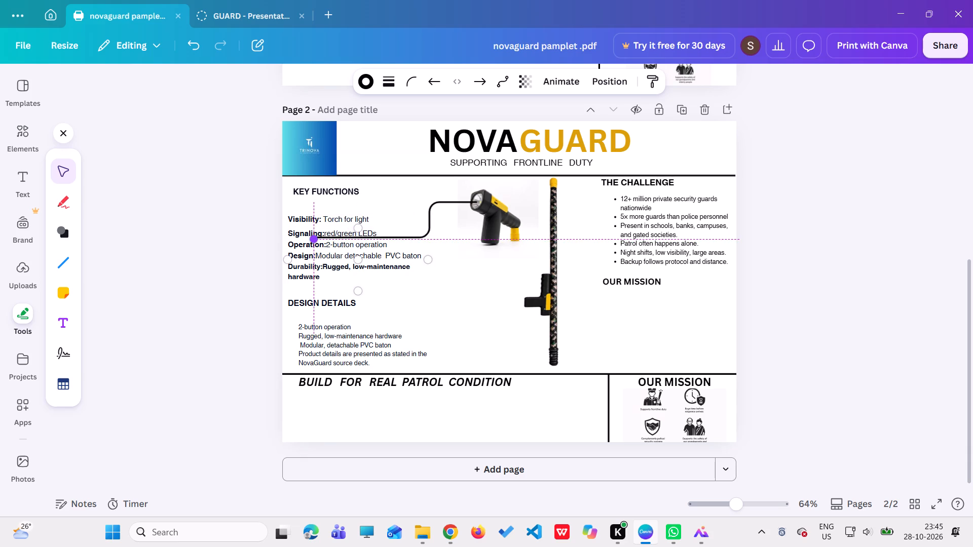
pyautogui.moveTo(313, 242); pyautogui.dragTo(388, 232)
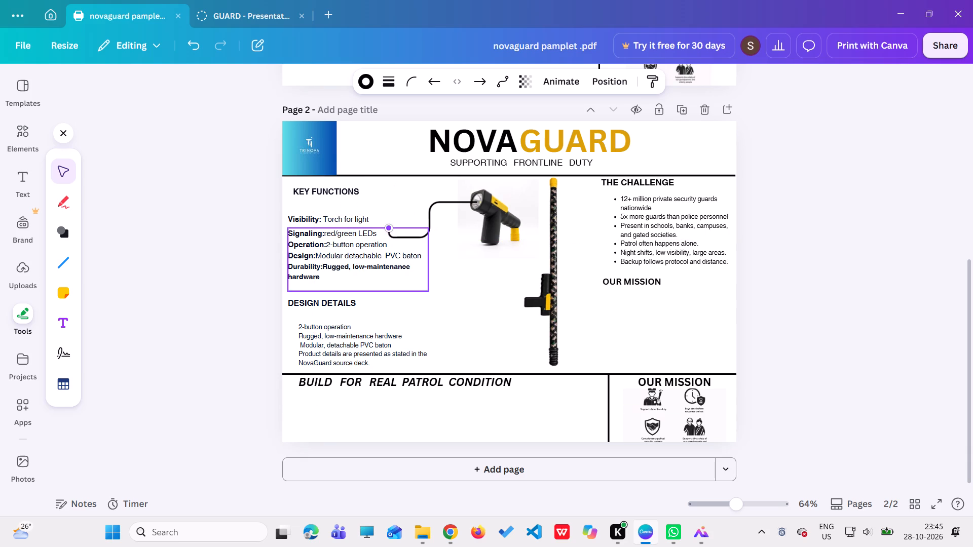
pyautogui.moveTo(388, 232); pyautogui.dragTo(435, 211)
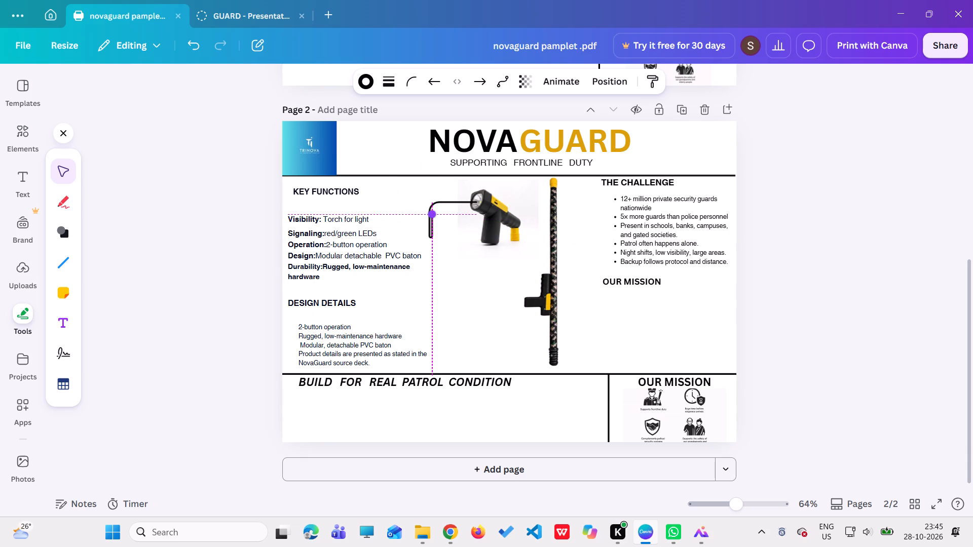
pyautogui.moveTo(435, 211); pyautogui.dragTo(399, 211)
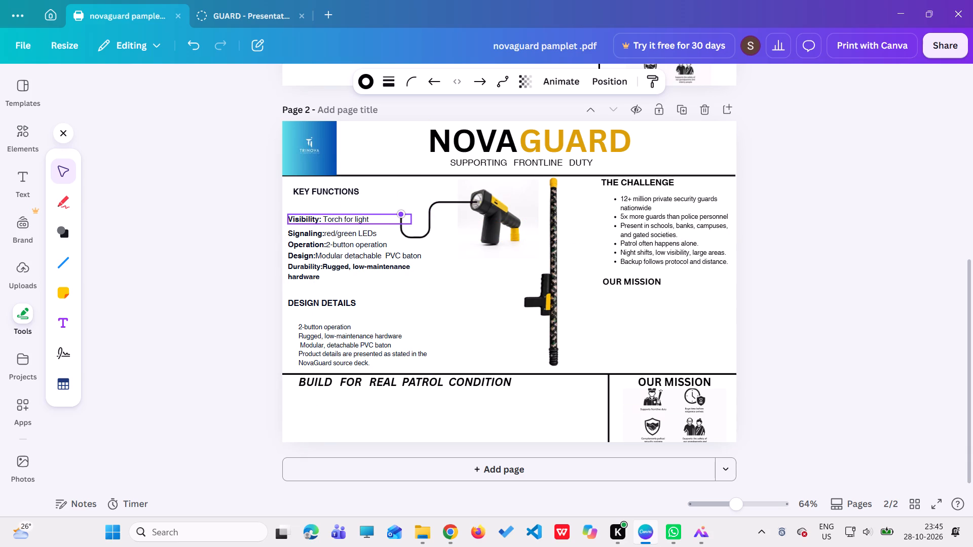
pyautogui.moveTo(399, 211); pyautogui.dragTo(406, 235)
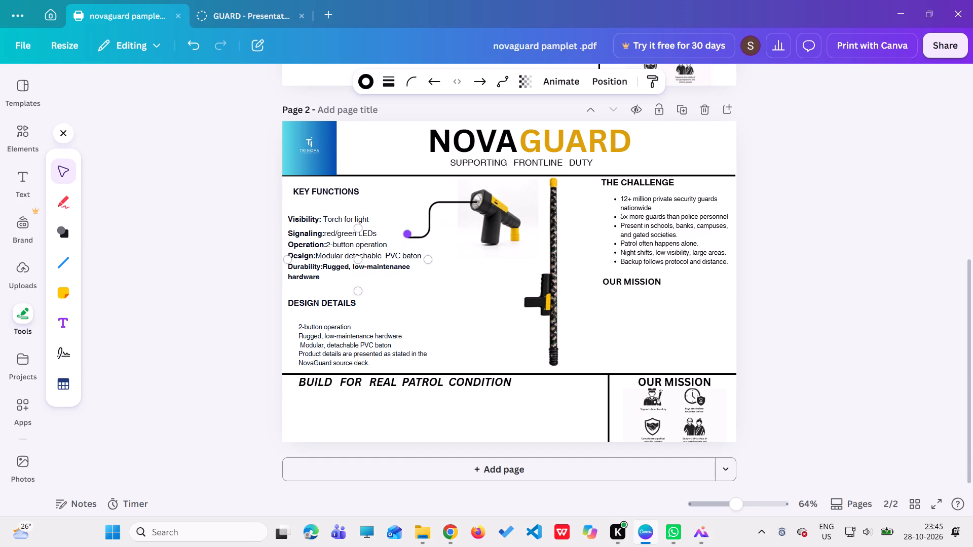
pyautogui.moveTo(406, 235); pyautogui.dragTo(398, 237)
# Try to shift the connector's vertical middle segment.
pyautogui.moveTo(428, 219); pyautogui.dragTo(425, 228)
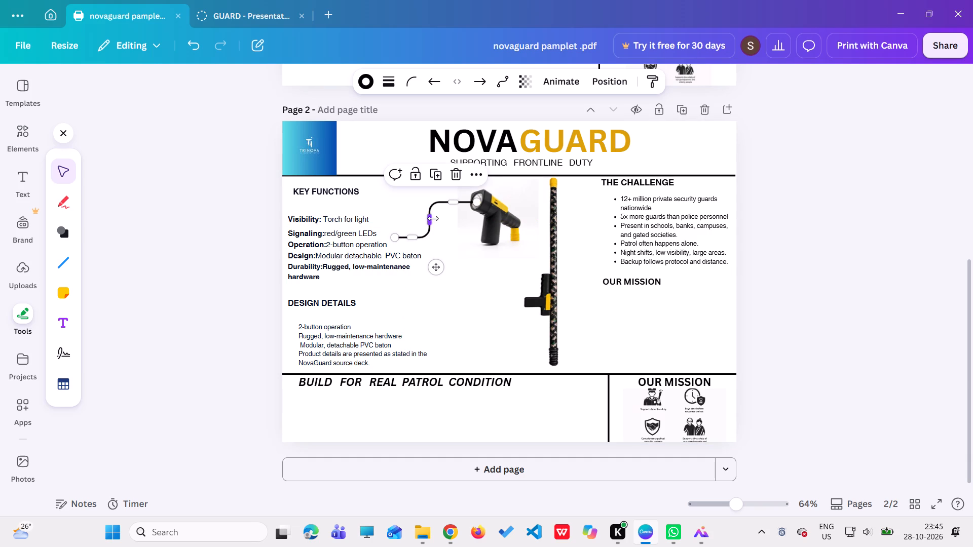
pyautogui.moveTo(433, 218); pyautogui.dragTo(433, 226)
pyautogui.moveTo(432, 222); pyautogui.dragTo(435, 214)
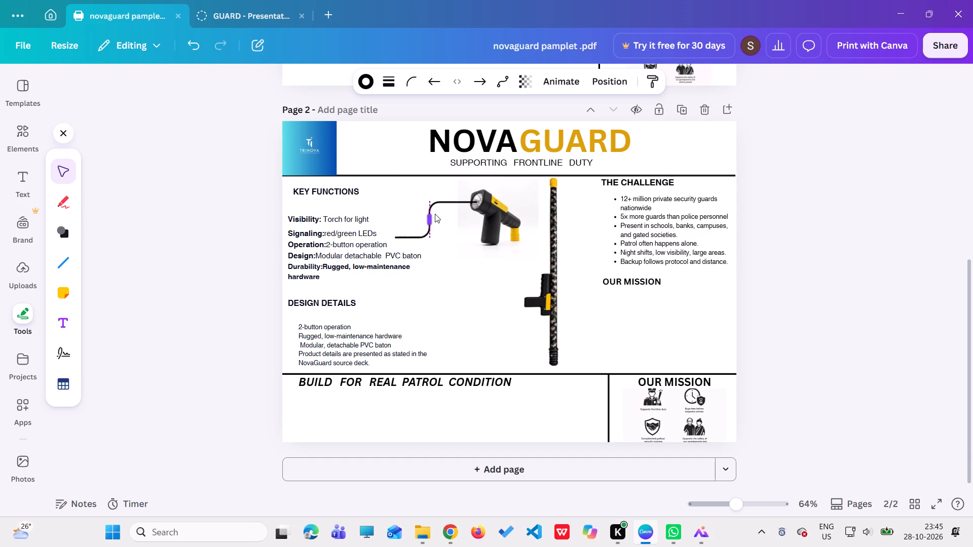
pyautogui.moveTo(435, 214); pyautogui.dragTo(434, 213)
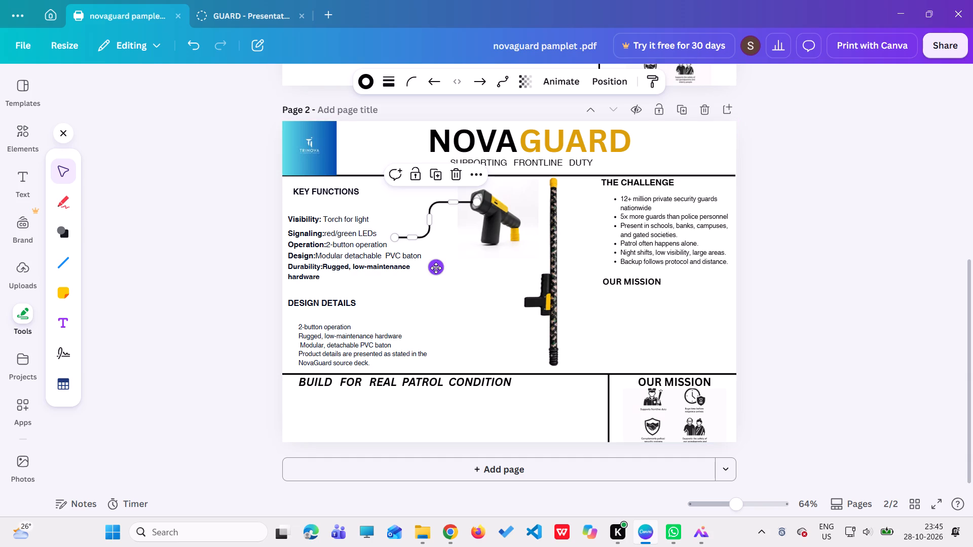
# Move the connector so it starts at the "Visibility: Torch for light" line and extend its other end to the torch's lamp head.
pyautogui.moveTo(436, 268); pyautogui.dragTo(413, 250)
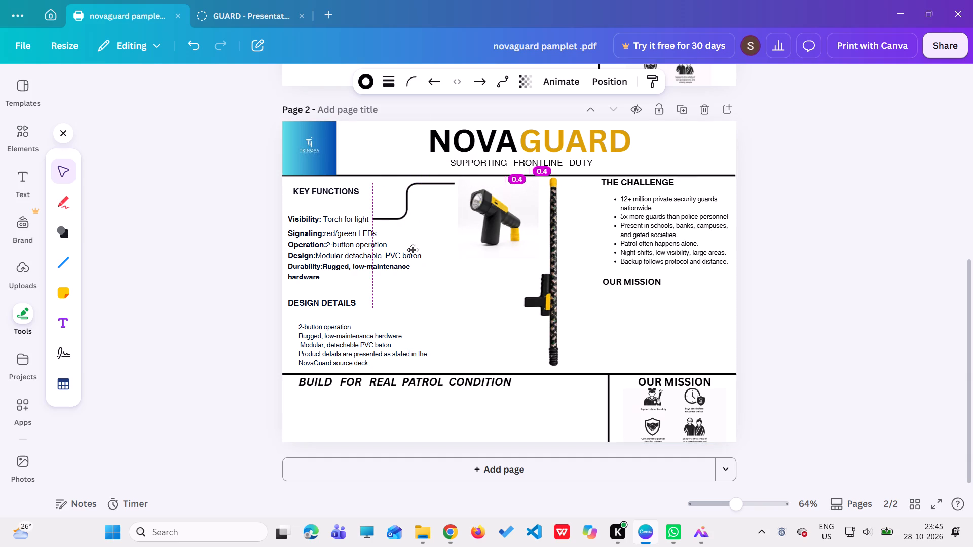
pyautogui.moveTo(413, 250); pyautogui.dragTo(410, 250)
pyautogui.moveTo(451, 184); pyautogui.dragTo(464, 202)
pyautogui.click(477, 279)
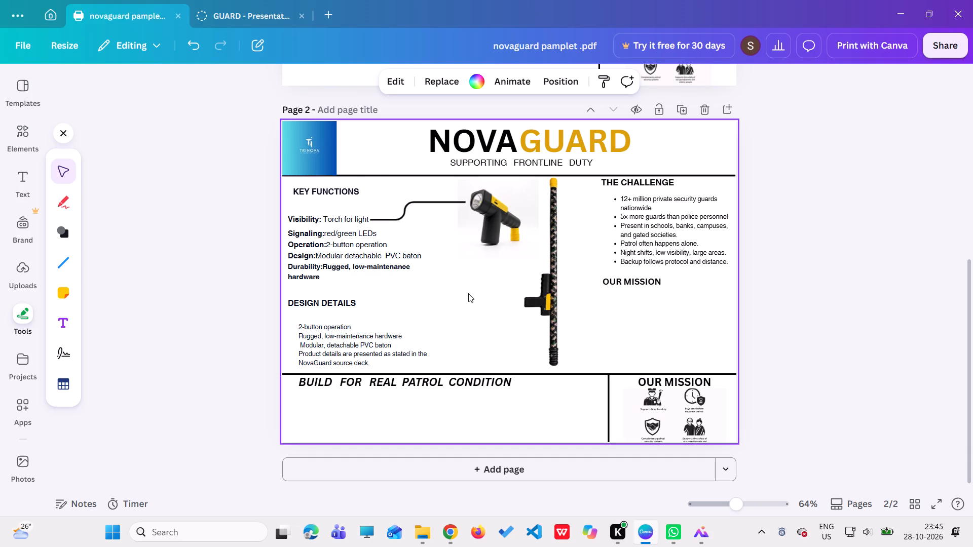
# Add a yellow sticky note to page 2, shrink it to a small square and place it beside the "Durability" text.
pyautogui.click(67, 290)
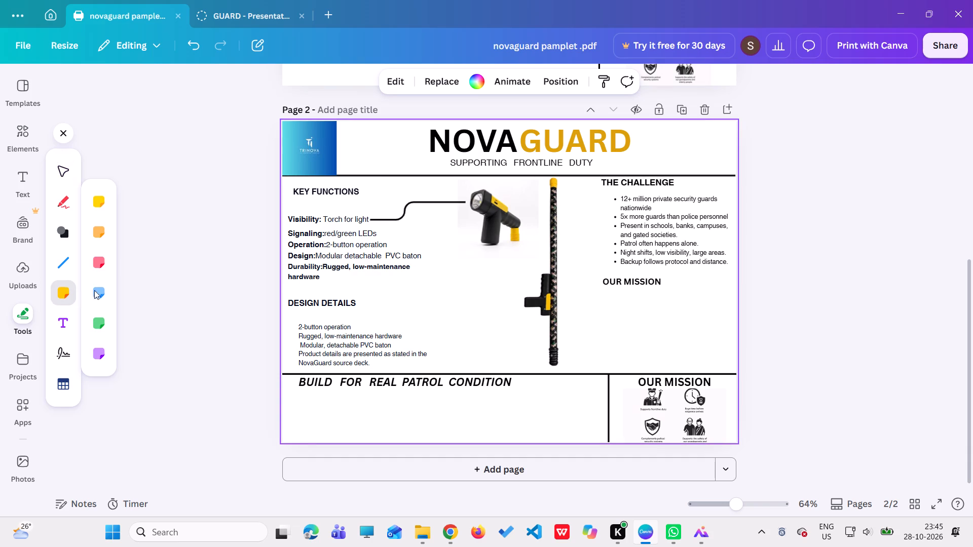
pyautogui.click(102, 208)
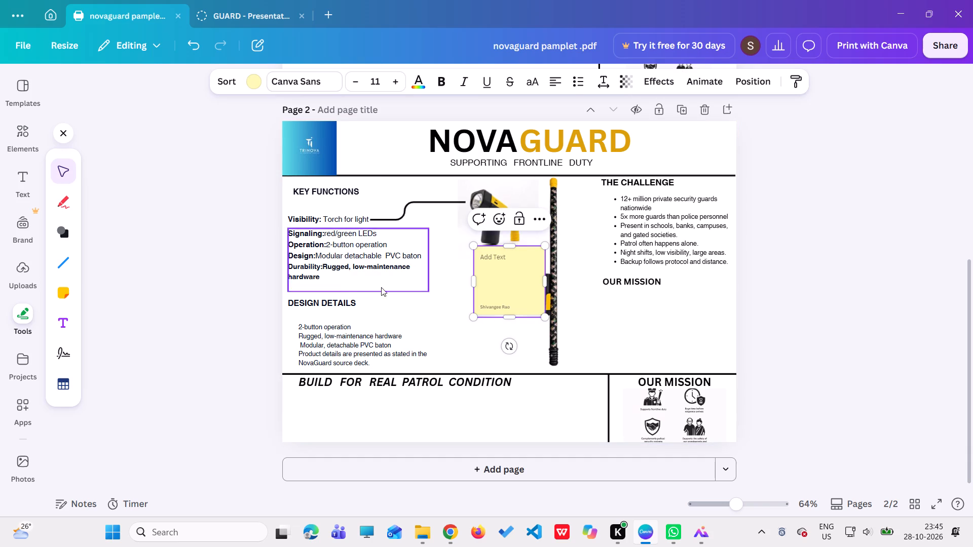
pyautogui.moveTo(542, 314); pyautogui.dragTo(521, 289)
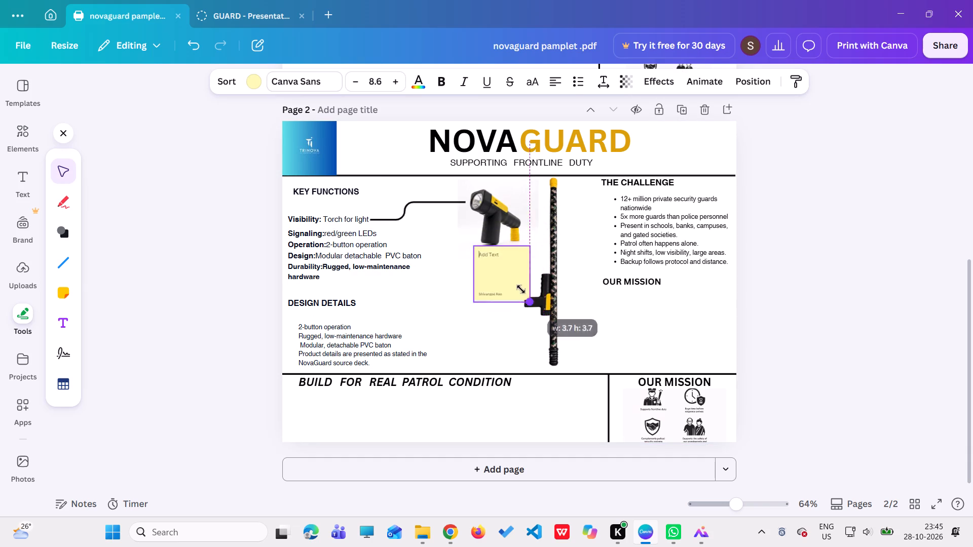
pyautogui.moveTo(521, 289); pyautogui.dragTo(507, 270)
pyautogui.moveTo(492, 267); pyautogui.dragTo(429, 262)
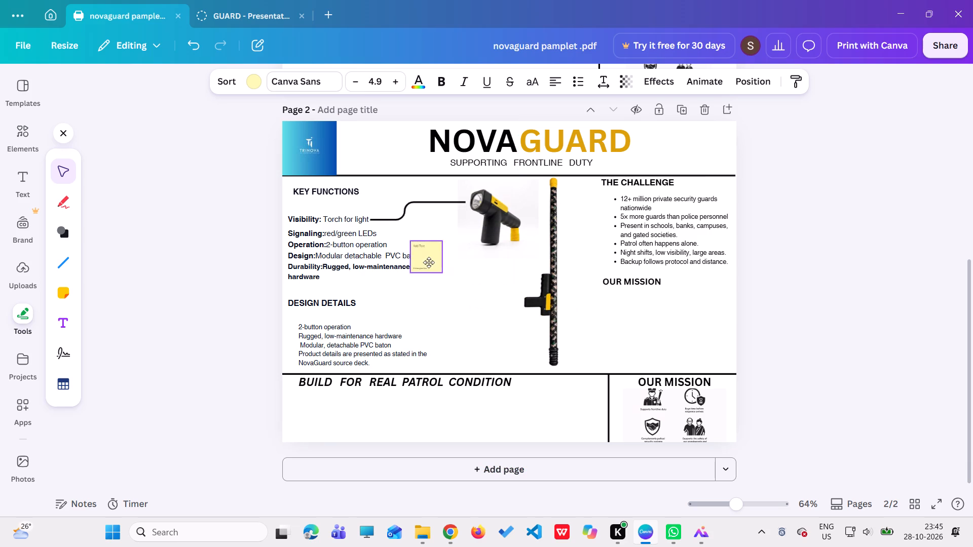
pyautogui.moveTo(429, 262); pyautogui.dragTo(311, 219)
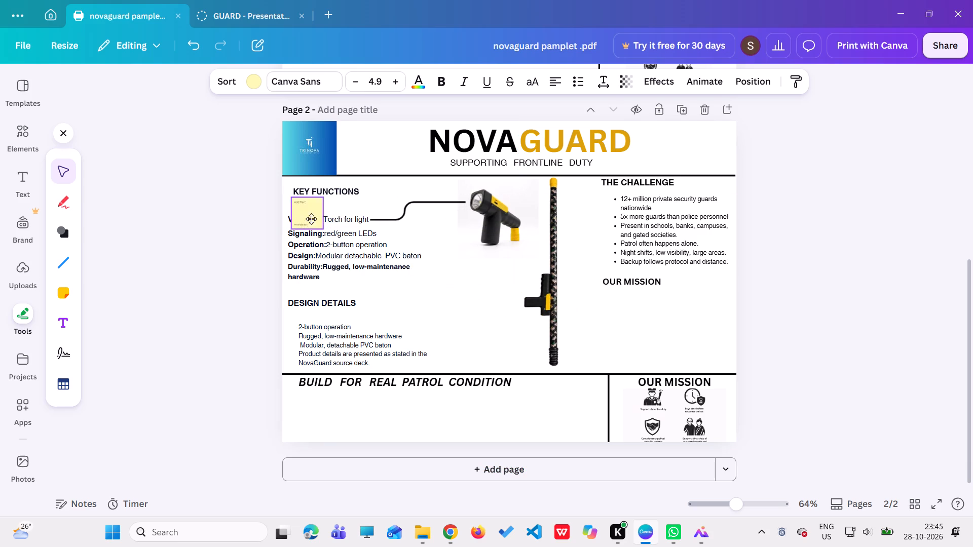
pyautogui.moveTo(311, 219); pyautogui.dragTo(428, 289)
# Stretch the sticky note into a wide, low strip beneath the torch picture, beside the "Design" and "Durability" lines.
pyautogui.moveTo(442, 286); pyautogui.dragTo(472, 281)
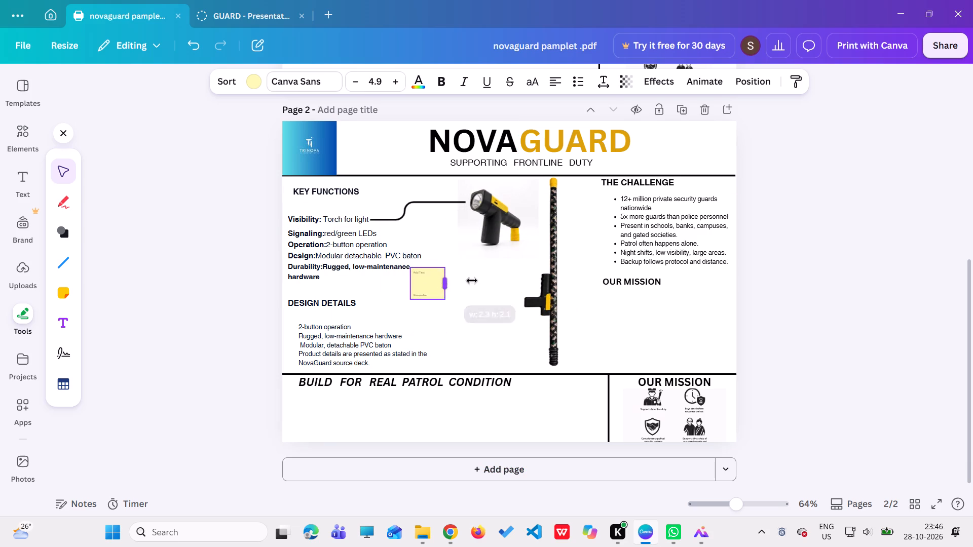
pyautogui.moveTo(472, 281); pyautogui.dragTo(497, 282)
pyautogui.moveTo(497, 295); pyautogui.dragTo(491, 285)
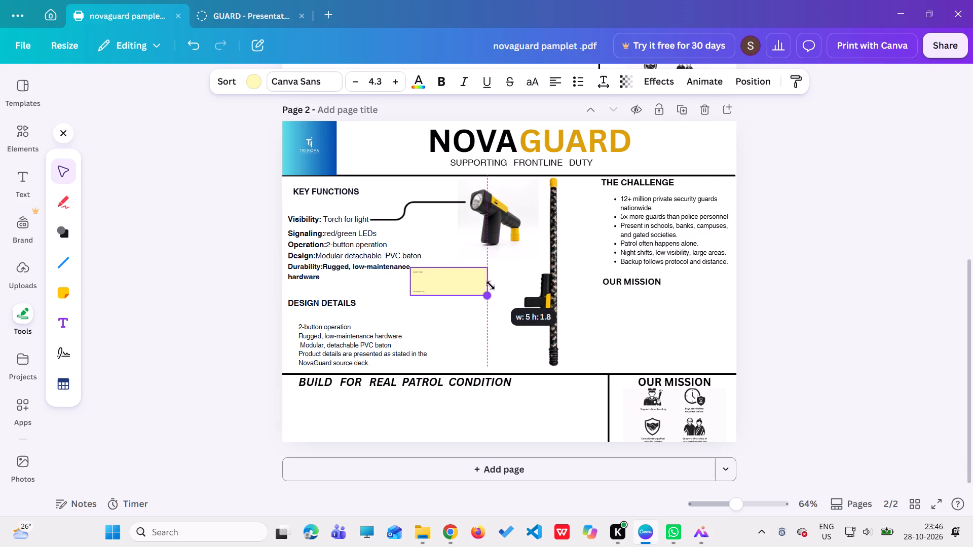
pyautogui.moveTo(491, 285); pyautogui.dragTo(451, 284)
pyautogui.moveTo(460, 271); pyautogui.dragTo(510, 270)
pyautogui.moveTo(505, 267); pyautogui.dragTo(521, 269)
pyautogui.moveTo(516, 284); pyautogui.dragTo(512, 279)
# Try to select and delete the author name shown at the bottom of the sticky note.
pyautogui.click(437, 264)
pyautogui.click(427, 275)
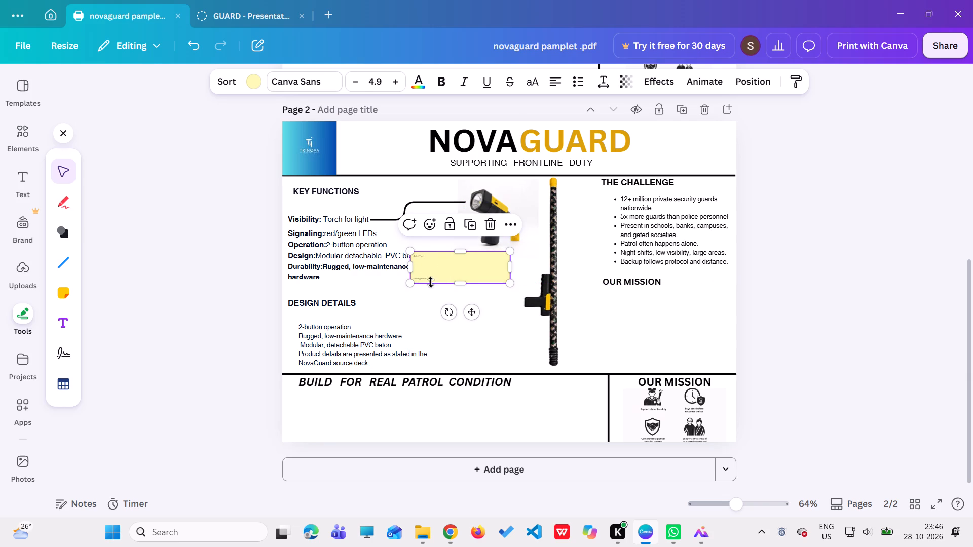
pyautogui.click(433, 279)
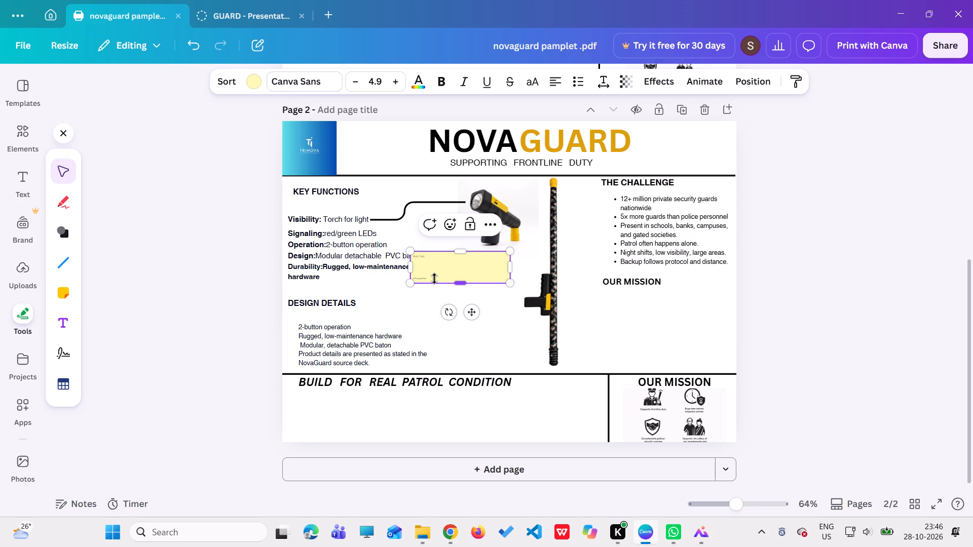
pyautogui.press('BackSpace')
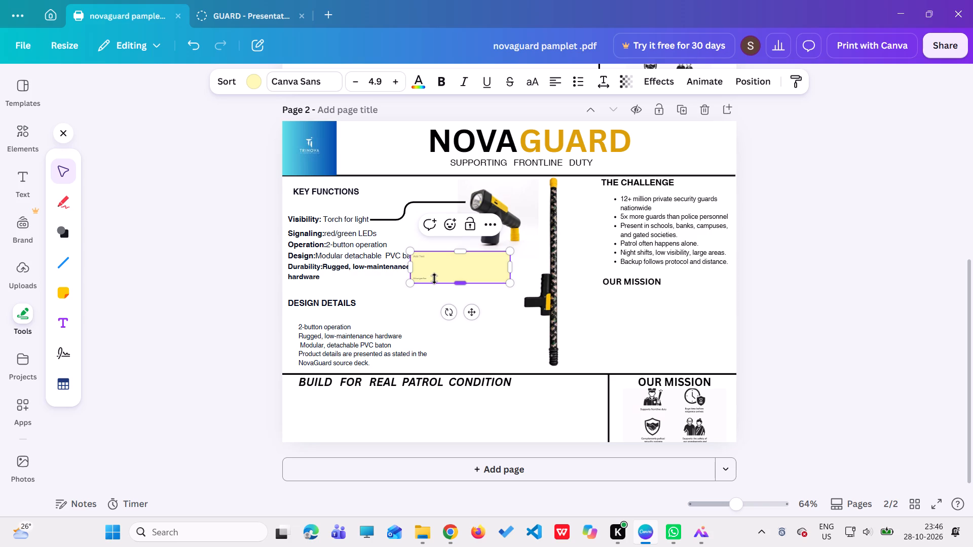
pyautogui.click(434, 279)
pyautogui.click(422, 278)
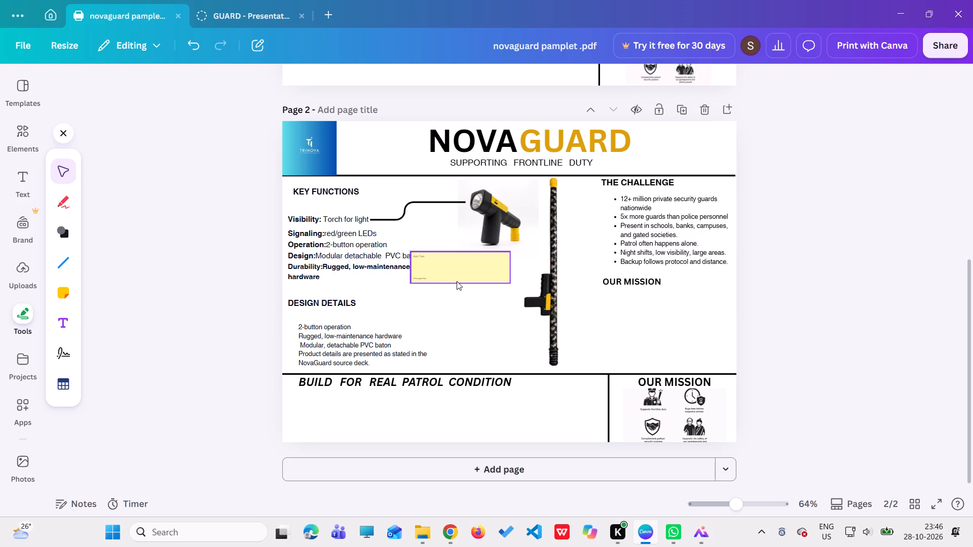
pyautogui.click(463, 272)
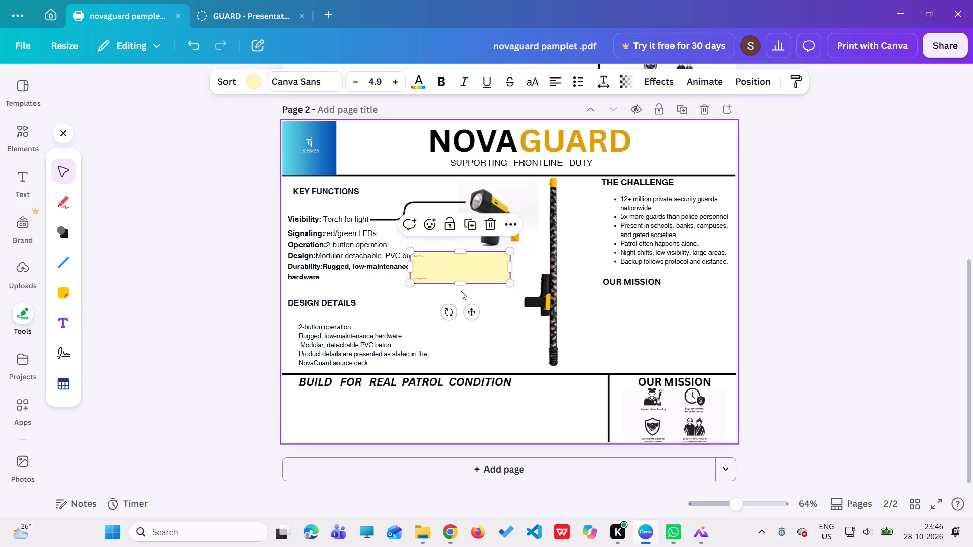
# Stretch the sticky note much taller and move it up over the ends of the key function lines.
pyautogui.moveTo(461, 284); pyautogui.dragTo(463, 337)
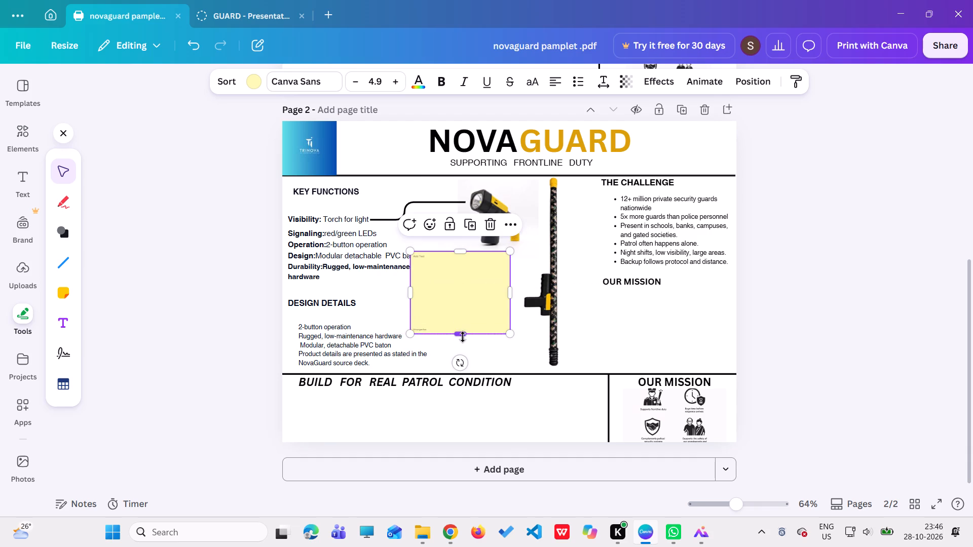
pyautogui.click(434, 324)
pyautogui.click(420, 330)
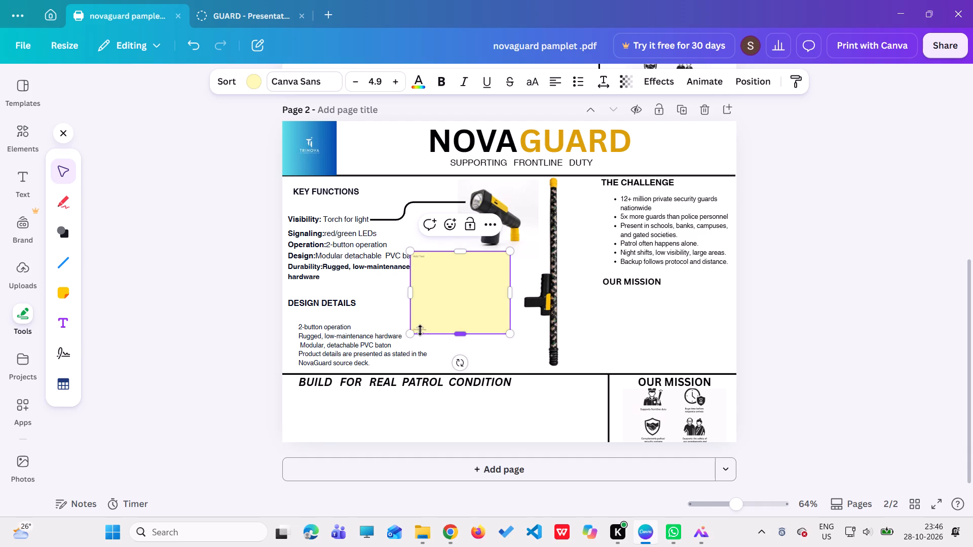
pyautogui.moveTo(429, 326); pyautogui.dragTo(409, 300)
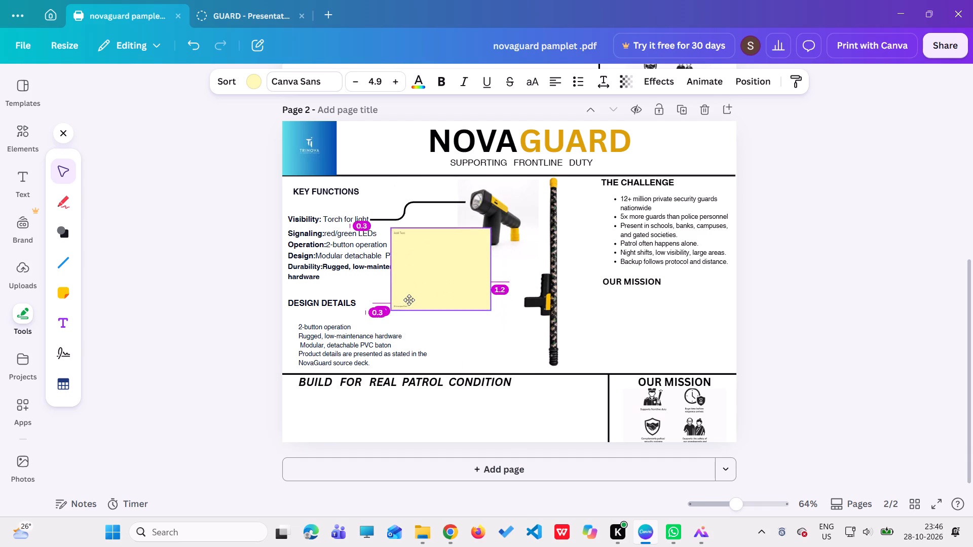
pyautogui.moveTo(409, 300); pyautogui.dragTo(406, 294)
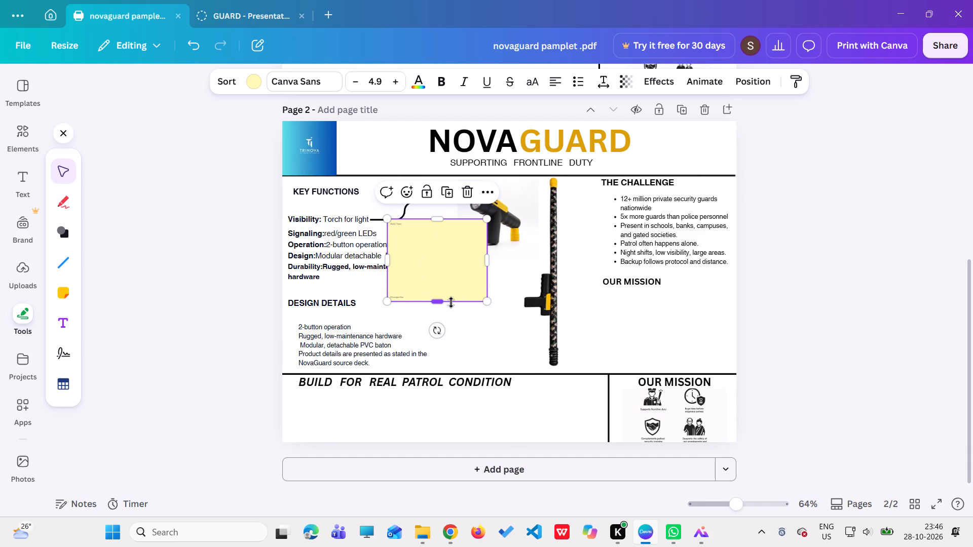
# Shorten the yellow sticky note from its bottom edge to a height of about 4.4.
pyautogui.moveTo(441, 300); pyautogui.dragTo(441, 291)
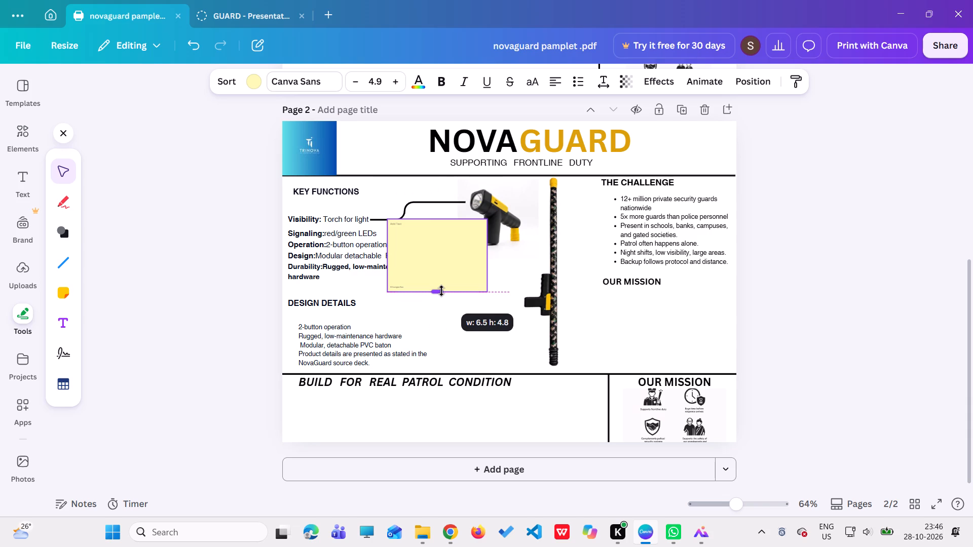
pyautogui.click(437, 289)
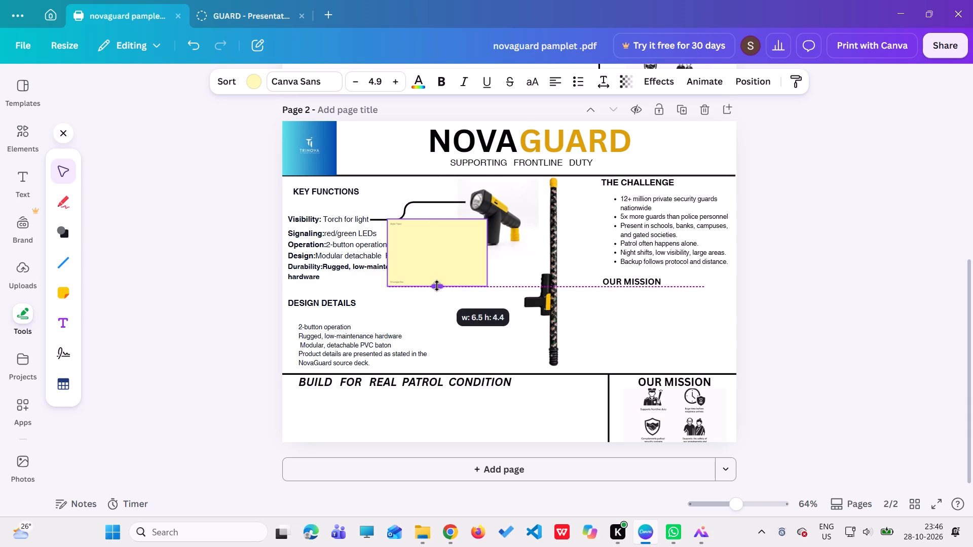
# Delete the yellow sticky note from page 2.
pyautogui.click(408, 223)
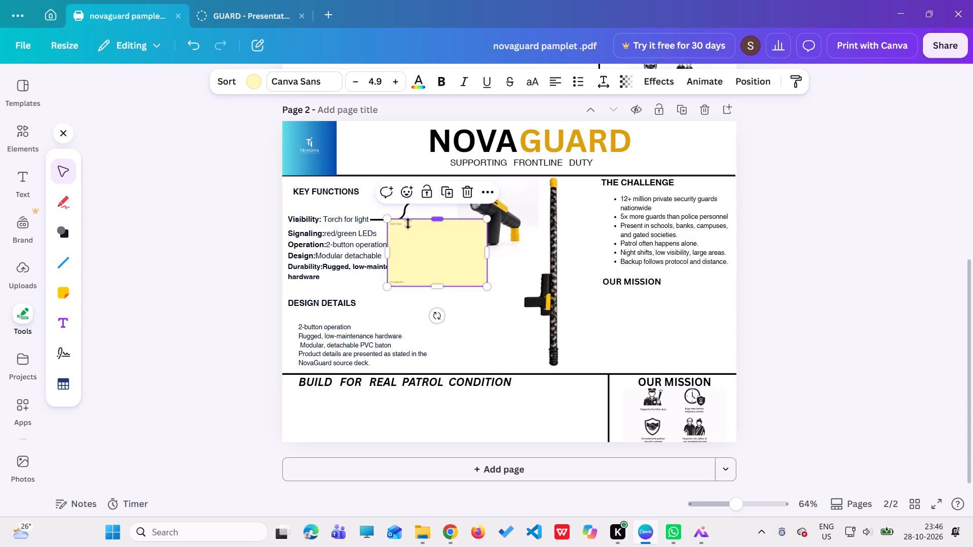
pyautogui.click(408, 223)
pyautogui.press('BackSpace')
pyautogui.press('BackSpace')
pyautogui.press('BackSpace')
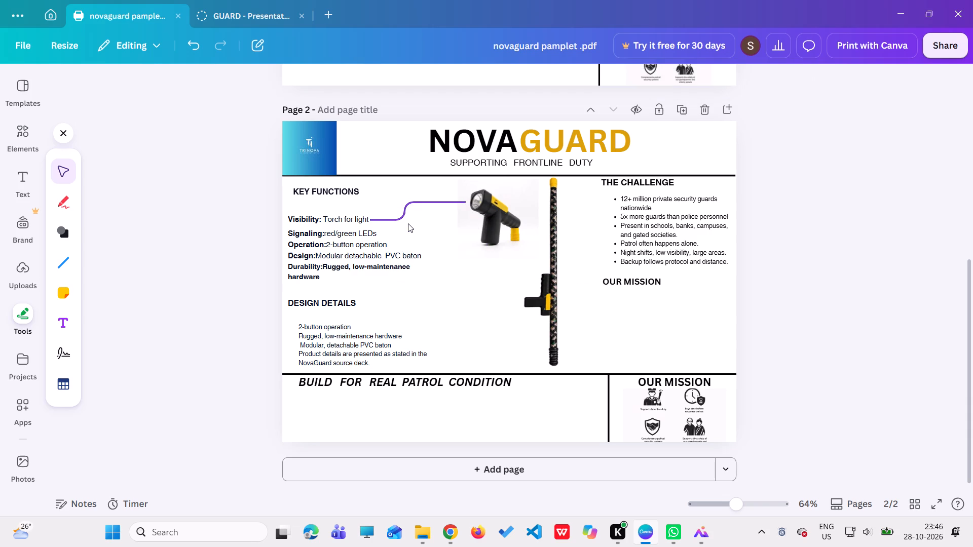
# Add an orange sticky note to page 2, widen it slightly and place it just below the torch picture.
pyautogui.click(58, 295)
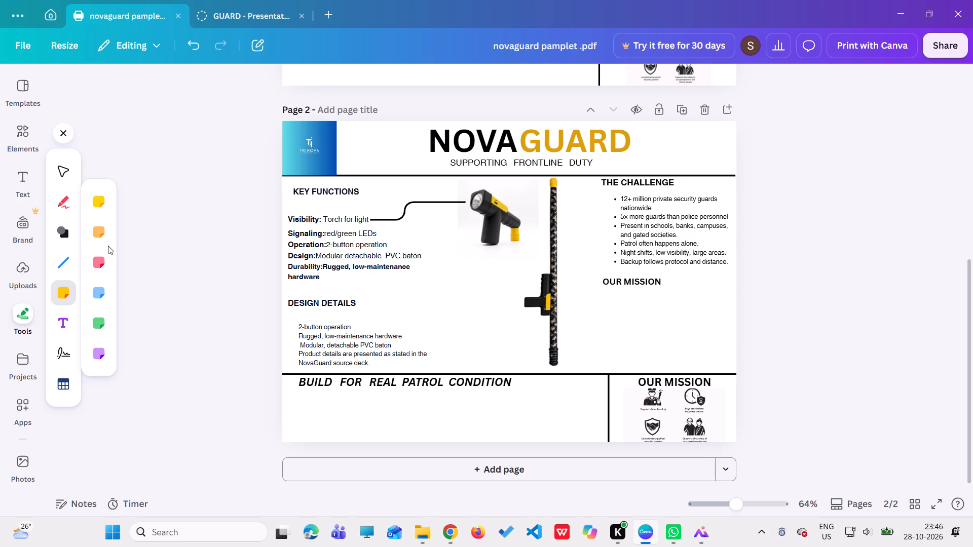
pyautogui.click(104, 235)
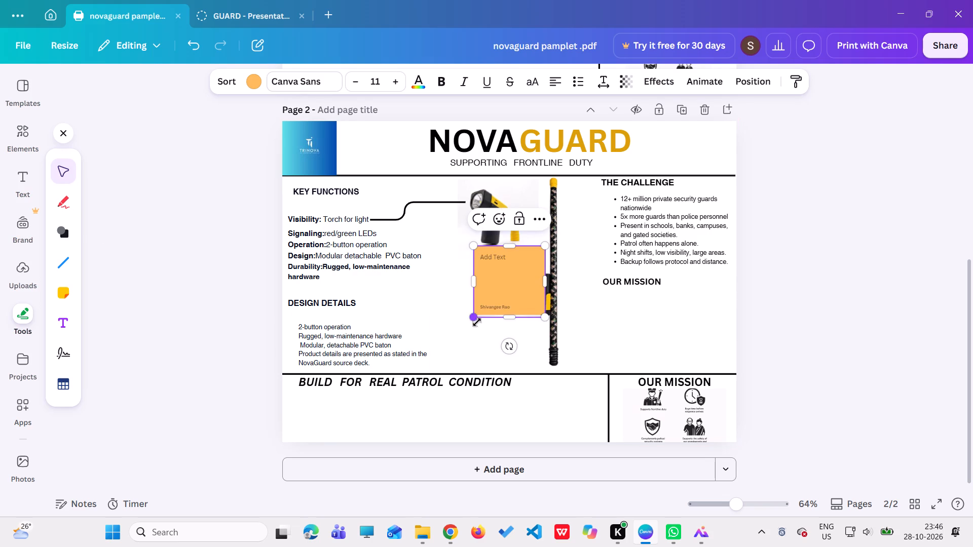
pyautogui.moveTo(473, 280); pyautogui.dragTo(466, 281)
pyautogui.click(499, 306)
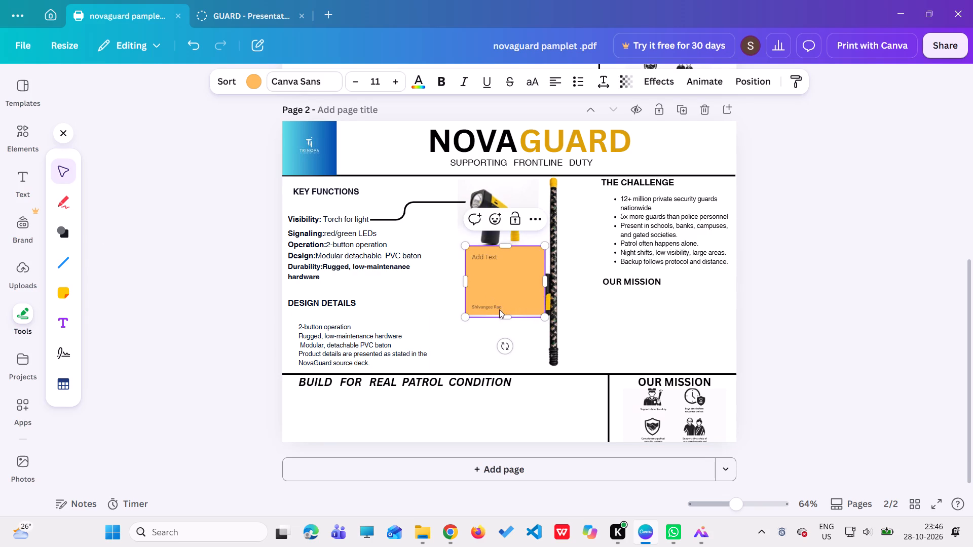
pyautogui.moveTo(501, 306); pyautogui.dragTo(488, 310)
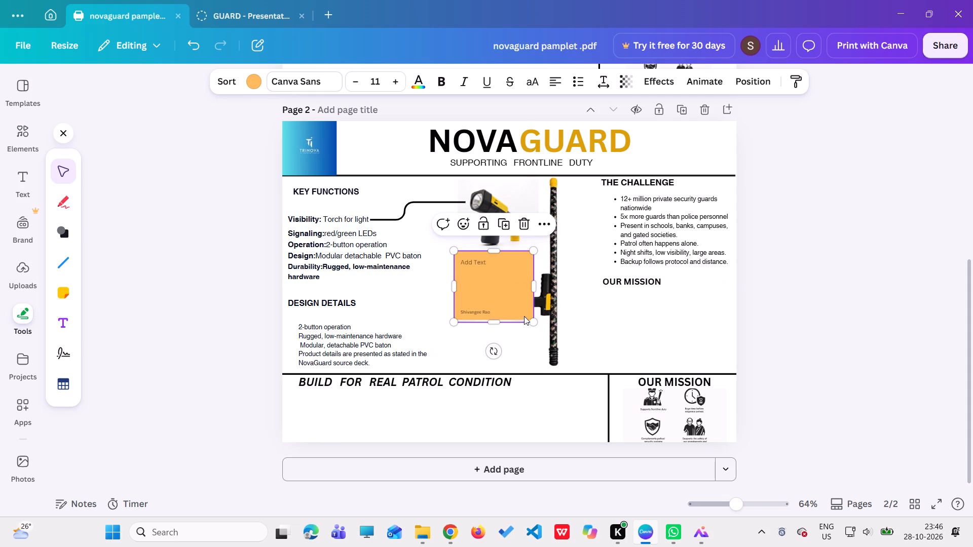
# Reshape the orange sticky note into a small, wide, low strip over the ends of the "Design" and "Durability" lines.
pyautogui.moveTo(532, 320); pyautogui.dragTo(535, 309)
pyautogui.moveTo(532, 288); pyautogui.dragTo(596, 287)
pyautogui.moveTo(592, 316); pyautogui.dragTo(592, 311)
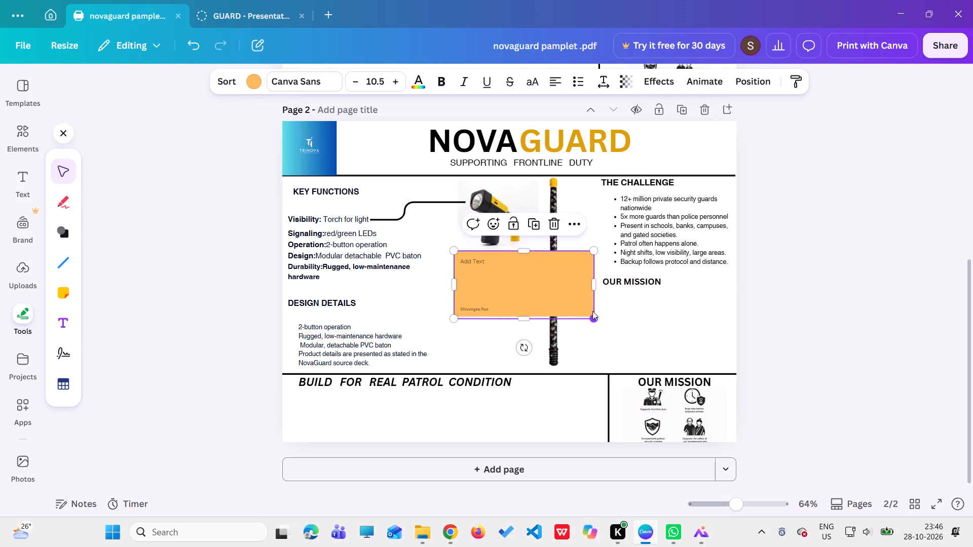
pyautogui.moveTo(592, 311); pyautogui.dragTo(574, 284)
pyautogui.moveTo(566, 279); pyautogui.dragTo(636, 279)
pyautogui.moveTo(577, 283); pyautogui.dragTo(484, 285)
pyautogui.moveTo(541, 303); pyautogui.dragTo(536, 297)
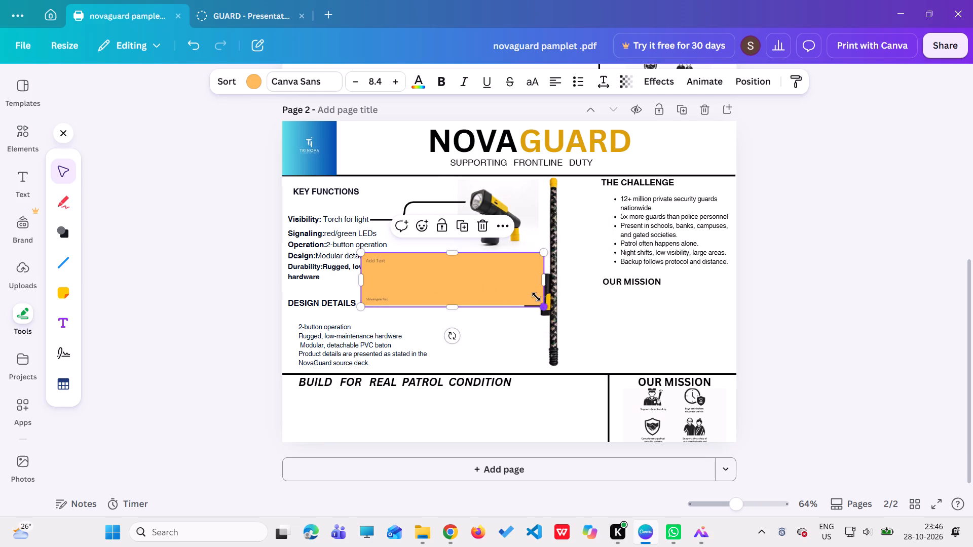
pyautogui.moveTo(536, 297); pyautogui.dragTo(490, 267)
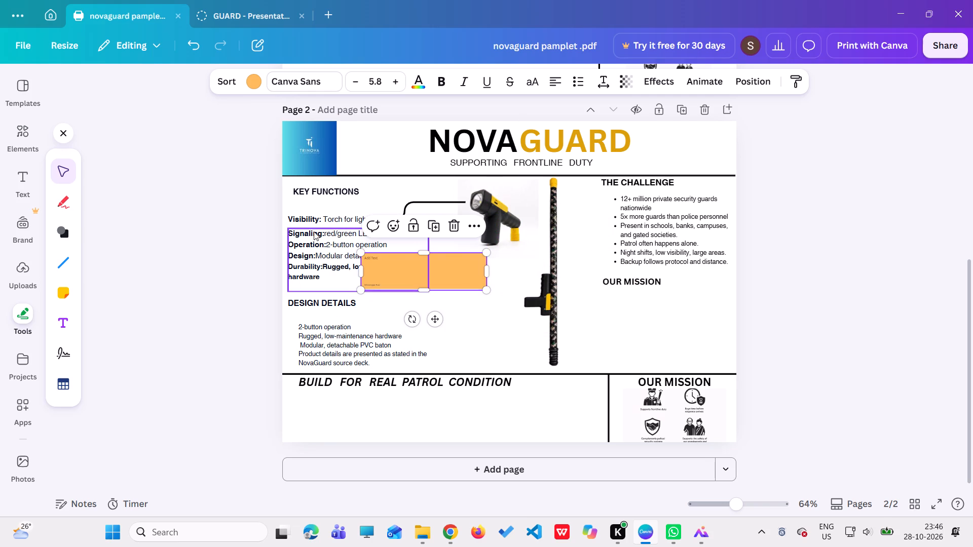
# Copy the "Visibility: Torch for light" text box and paste its text into the orange sticky note.
pyautogui.click(339, 217)
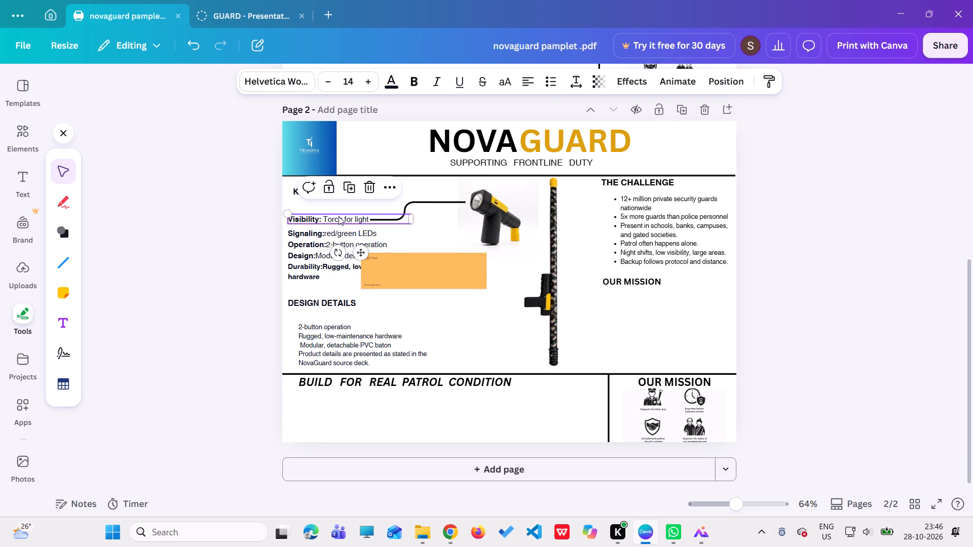
pyautogui.rightClick(339, 215)
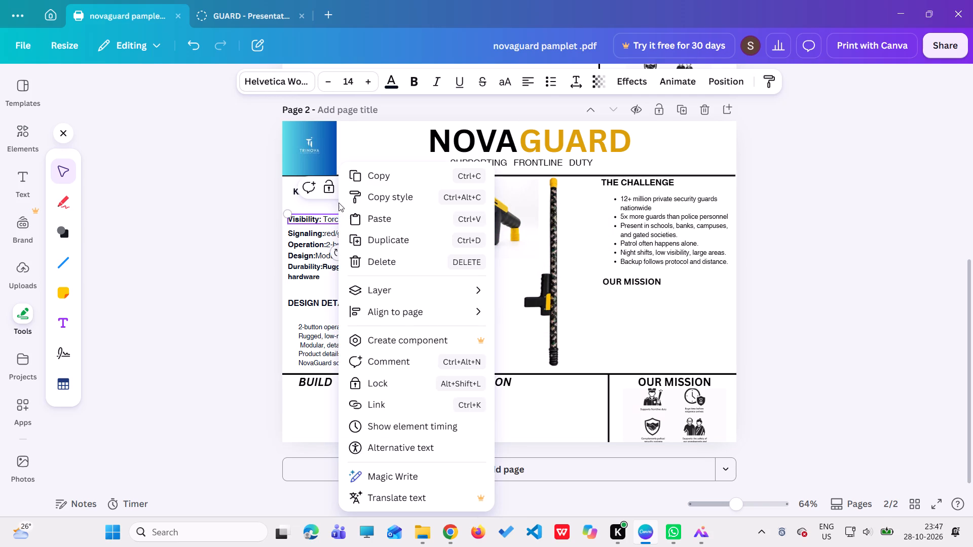
pyautogui.click(363, 181)
pyautogui.click(422, 263)
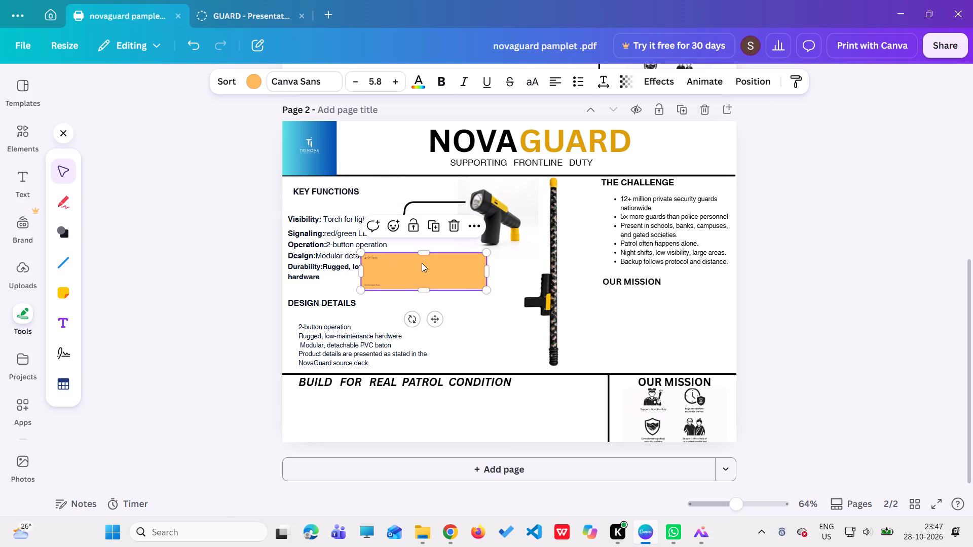
pyautogui.click(422, 263)
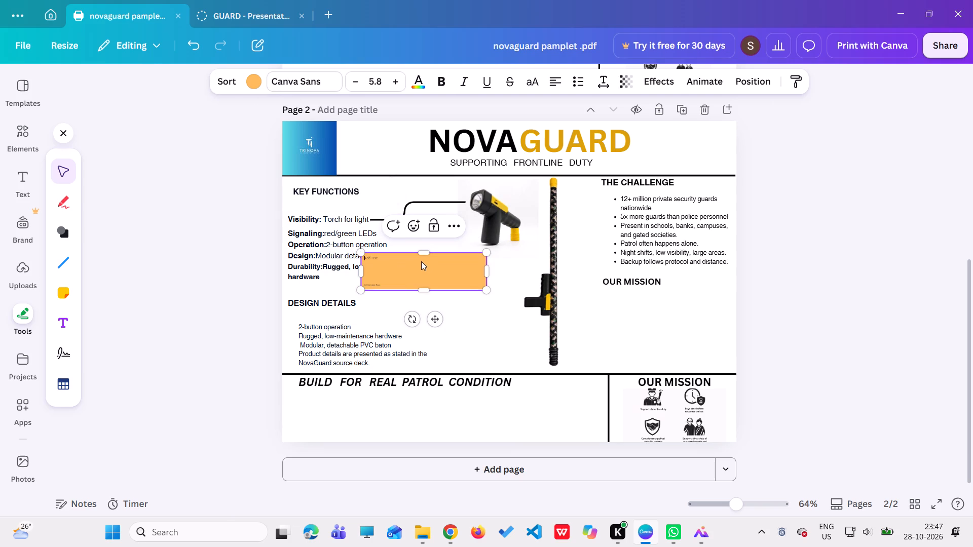
pyautogui.hotkey('ctrl', 'v')
# Reduce the height of the orange note to a thinner strip around the pasted line.
pyautogui.moveTo(400, 257); pyautogui.dragTo(368, 261)
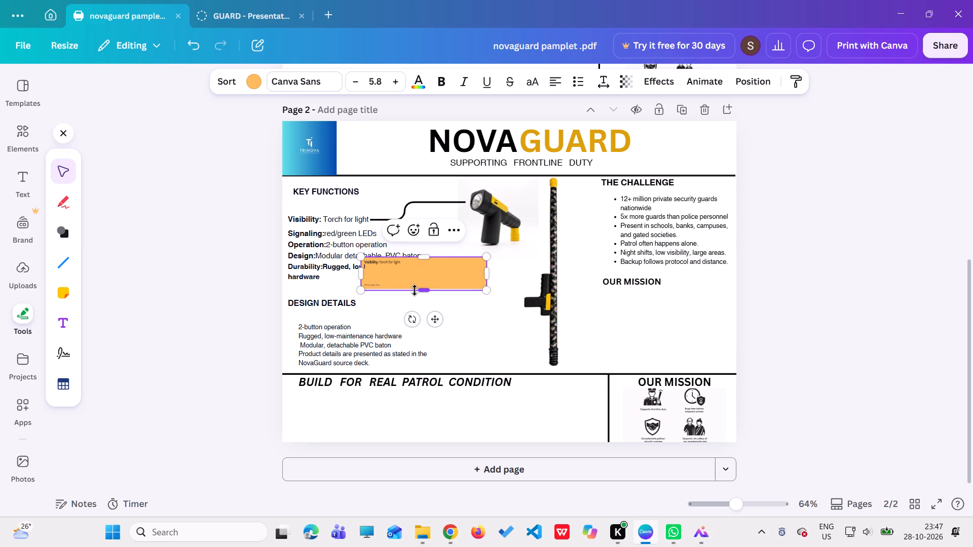
pyautogui.moveTo(422, 290); pyautogui.dragTo(420, 260)
# Select the whole "Visibility: Torch for light" line in the orange note and enlarge its font size to 20.8.
pyautogui.click(401, 262)
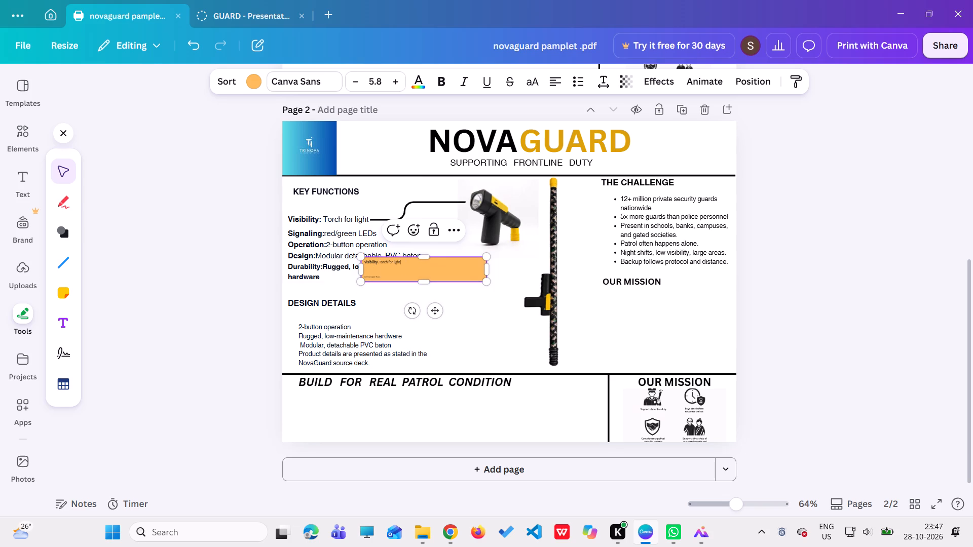
pyautogui.moveTo(401, 262); pyautogui.dragTo(378, 264)
pyautogui.moveTo(378, 264); pyautogui.dragTo(368, 263)
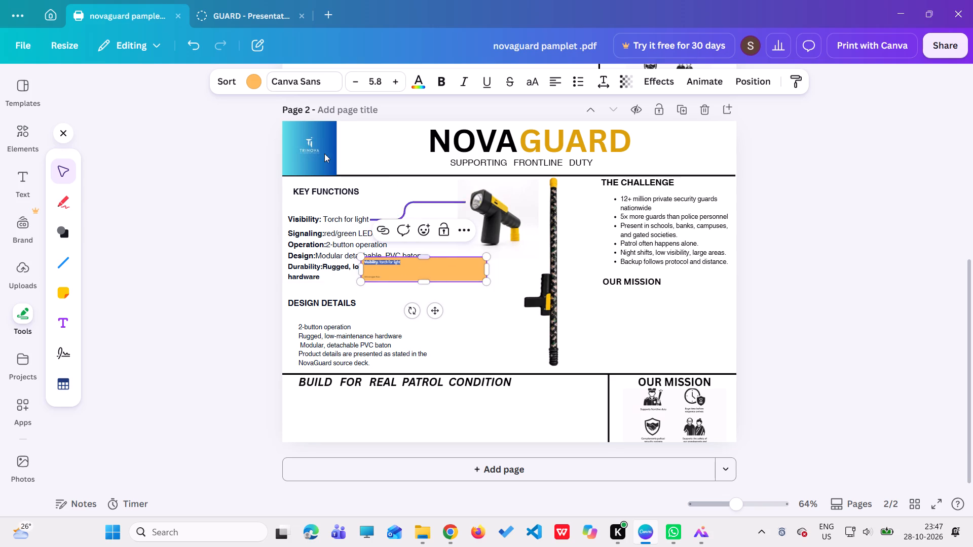
pyautogui.tripleClick(391, 77)
pyautogui.tripleClick(391, 77)
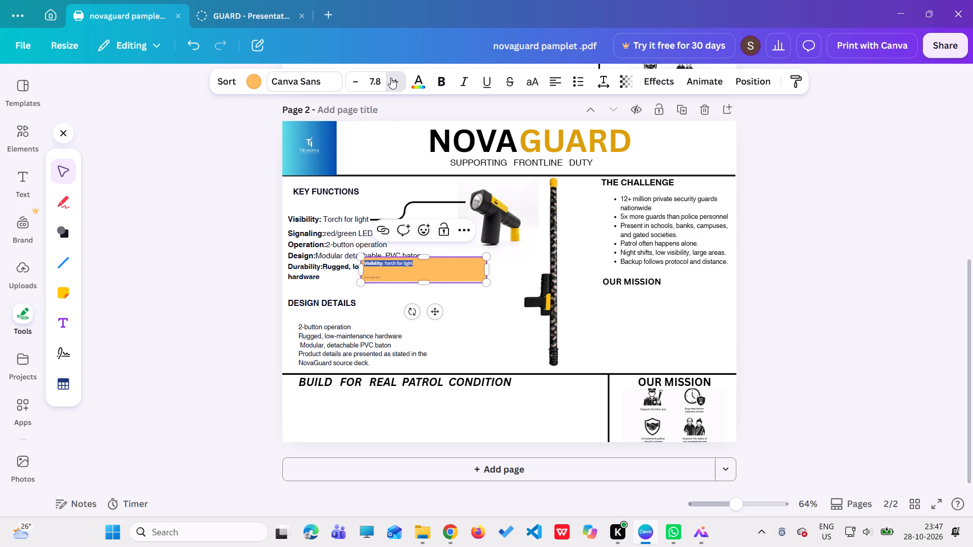
pyautogui.doubleClick(391, 77)
pyautogui.tripleClick(390, 79)
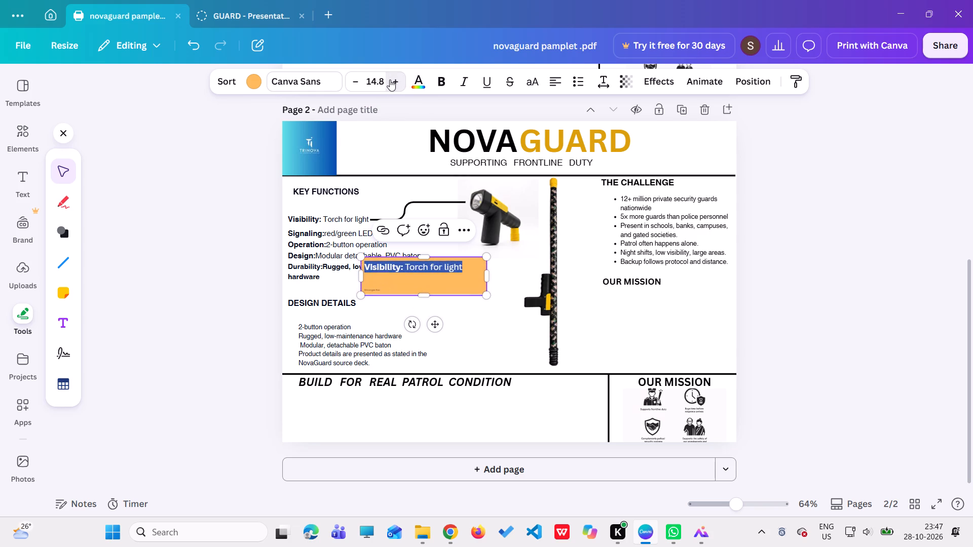
pyautogui.tripleClick(390, 80)
pyautogui.doubleClick(390, 80)
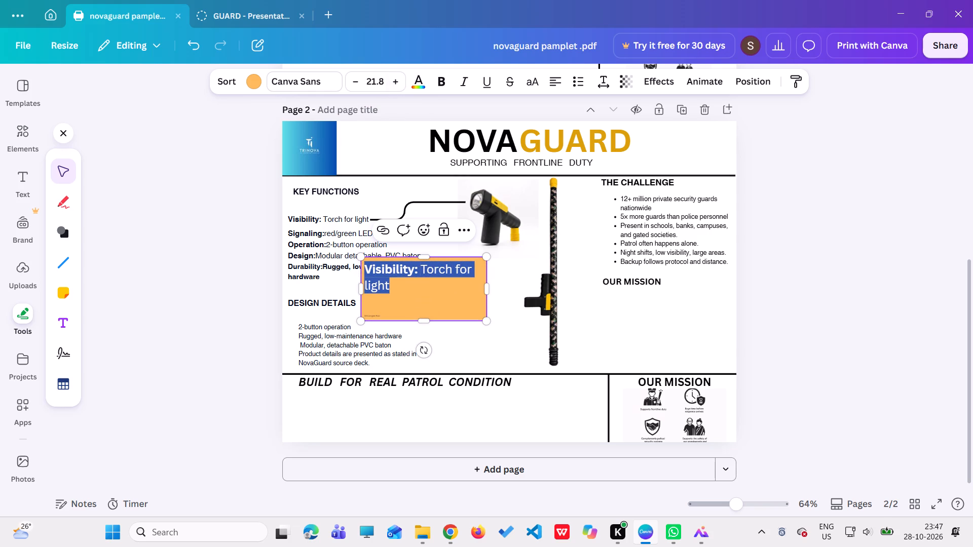
pyautogui.click(361, 81)
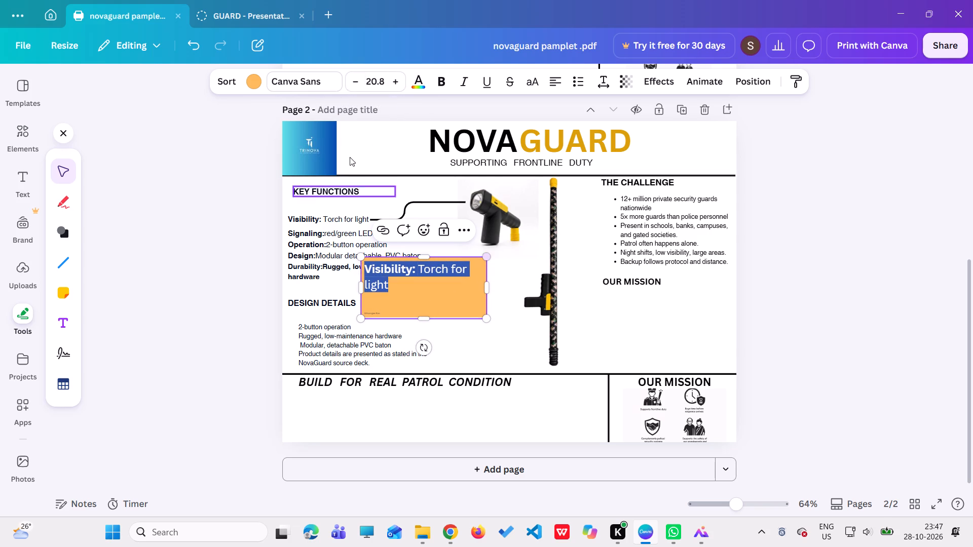
# Widen the orange note until its text fits on one line, and reduce its height as far as possible.
pyautogui.moveTo(489, 287); pyautogui.dragTo(516, 286)
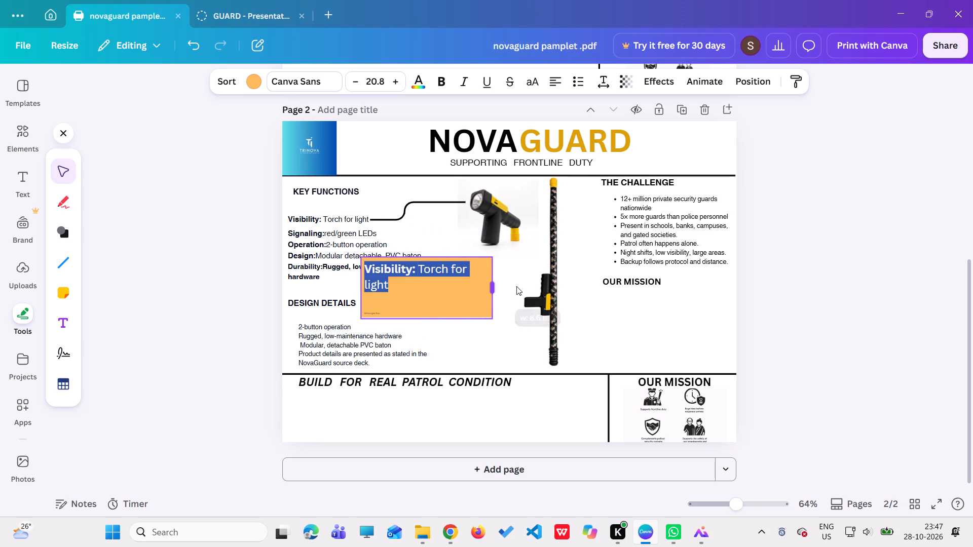
pyautogui.moveTo(516, 286); pyautogui.dragTo(541, 289)
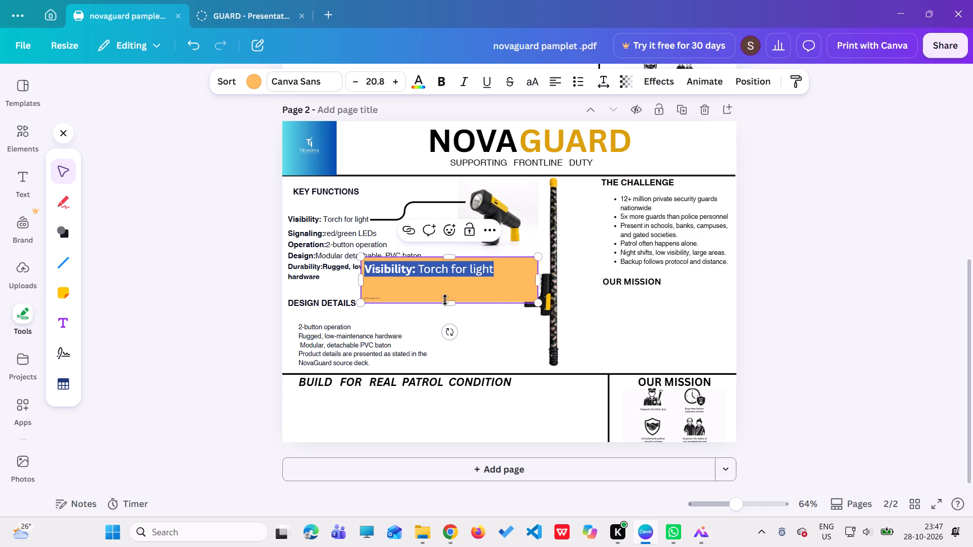
pyautogui.moveTo(445, 300); pyautogui.dragTo(451, 282)
pyautogui.click(471, 318)
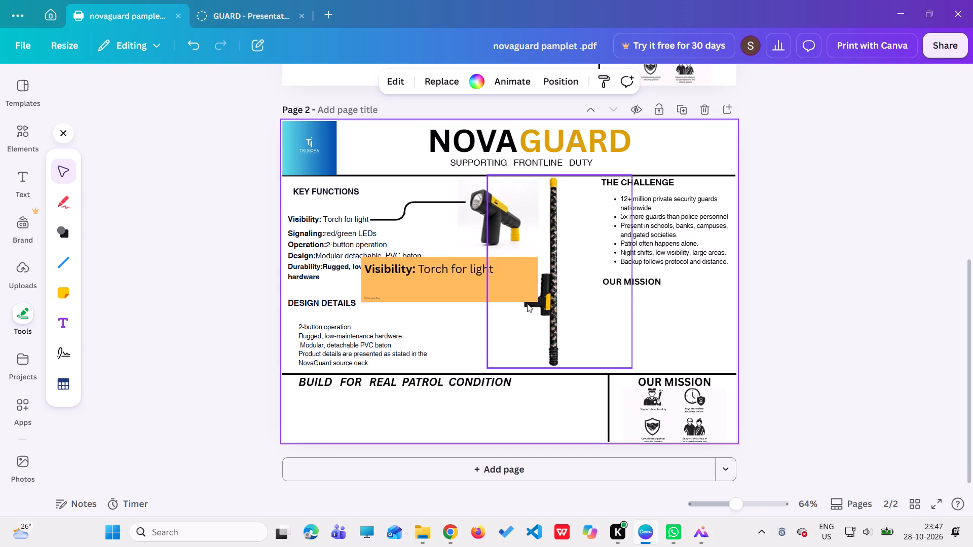
# Scale the orange note down to a small label and place it beside the "Signaling" and "Operation" lines.
pyautogui.click(515, 262)
pyautogui.moveTo(537, 300); pyautogui.dragTo(457, 265)
pyautogui.moveTo(452, 267); pyautogui.dragTo(431, 263)
pyautogui.moveTo(397, 276); pyautogui.dragTo(345, 223)
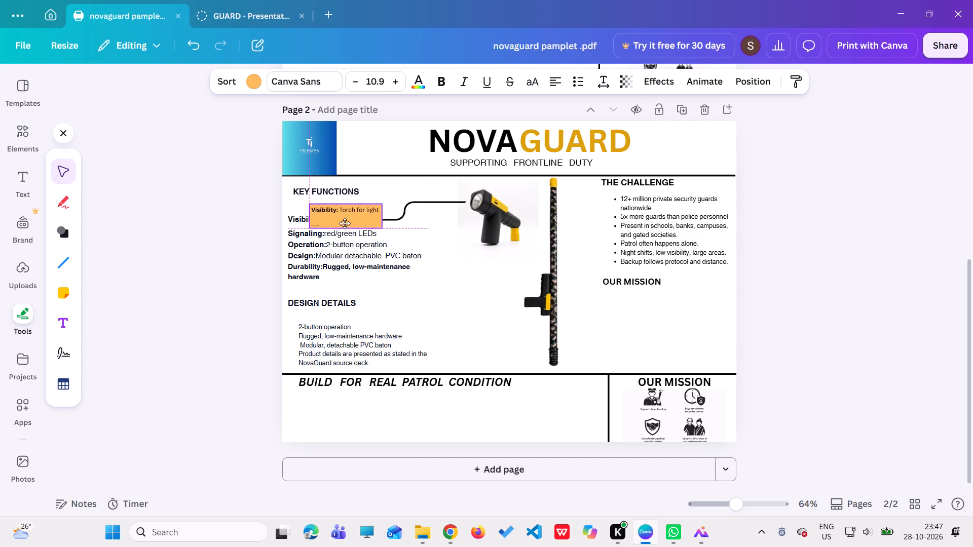
pyautogui.moveTo(345, 223); pyautogui.dragTo(410, 246)
# Delete the original "Visibility: Torch for light" text box under KEY FUNCTIONS.
pyautogui.click(331, 217)
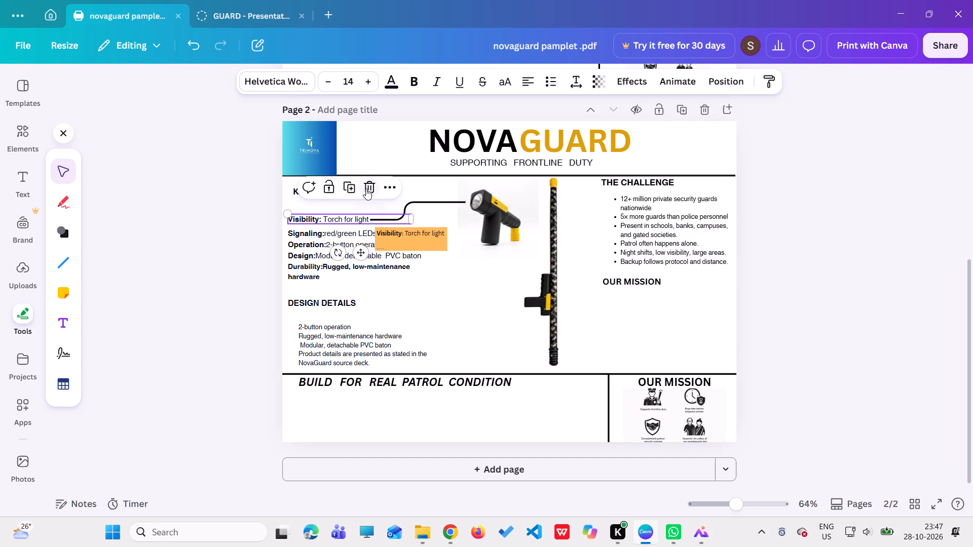
pyautogui.click(366, 188)
# Move the orange note under the KEY FUNCTIONS heading at the start of the connector, and scale it down slightly.
pyautogui.moveTo(400, 240); pyautogui.dragTo(324, 219)
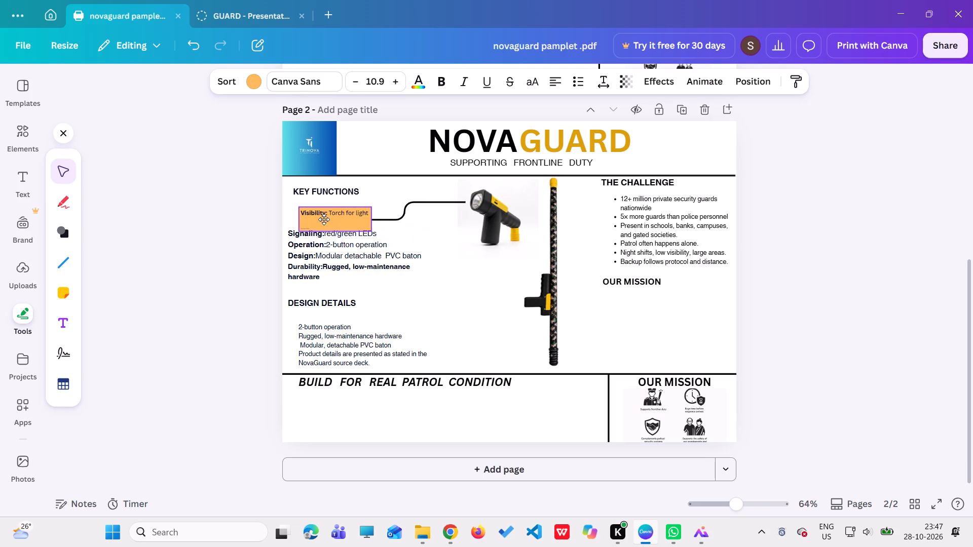
pyautogui.moveTo(324, 219); pyautogui.dragTo(318, 218)
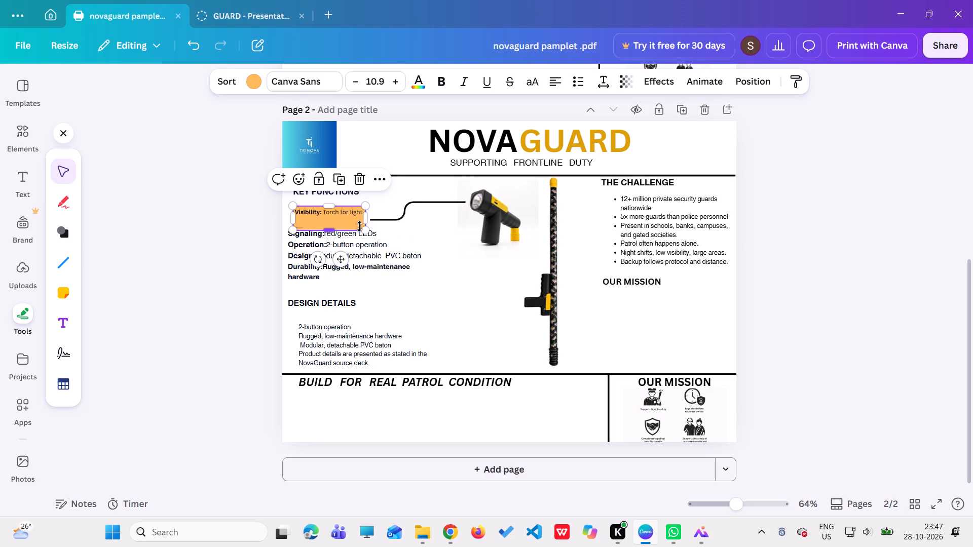
pyautogui.moveTo(367, 229); pyautogui.dragTo(361, 219)
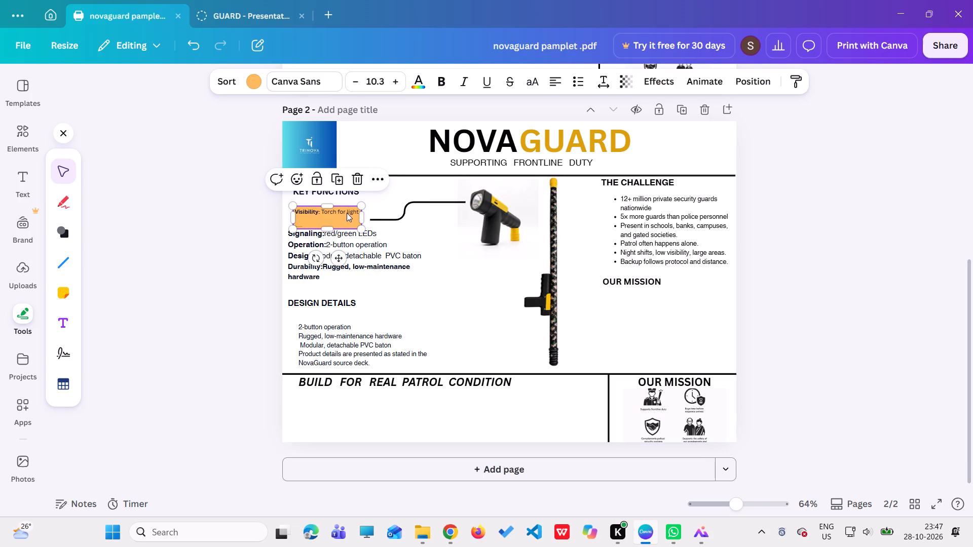
# Select the text in the orange "Visibility" note and enlarge its font size to 17.3.
pyautogui.click(345, 211)
pyautogui.doubleClick(345, 211)
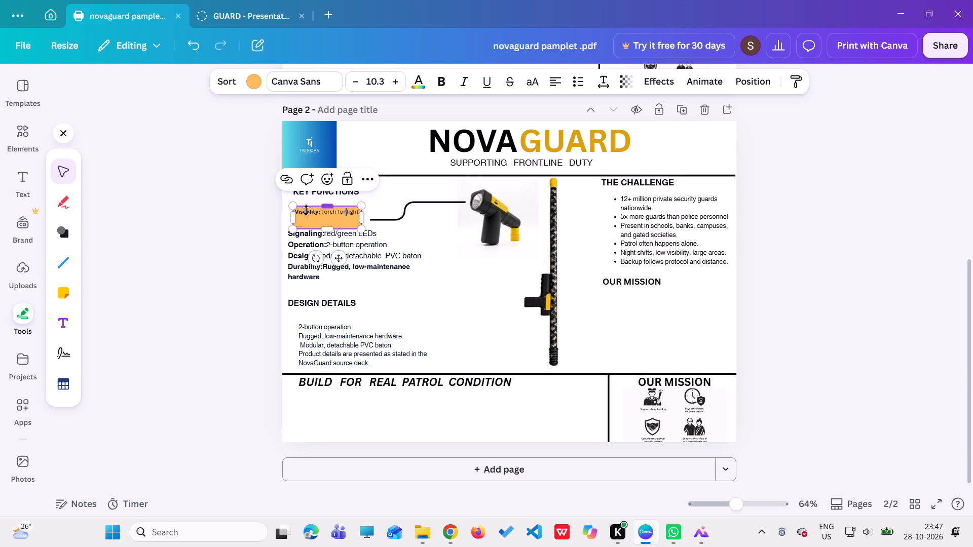
pyautogui.moveTo(298, 211); pyautogui.dragTo(303, 212)
pyautogui.moveTo(303, 212); pyautogui.dragTo(322, 216)
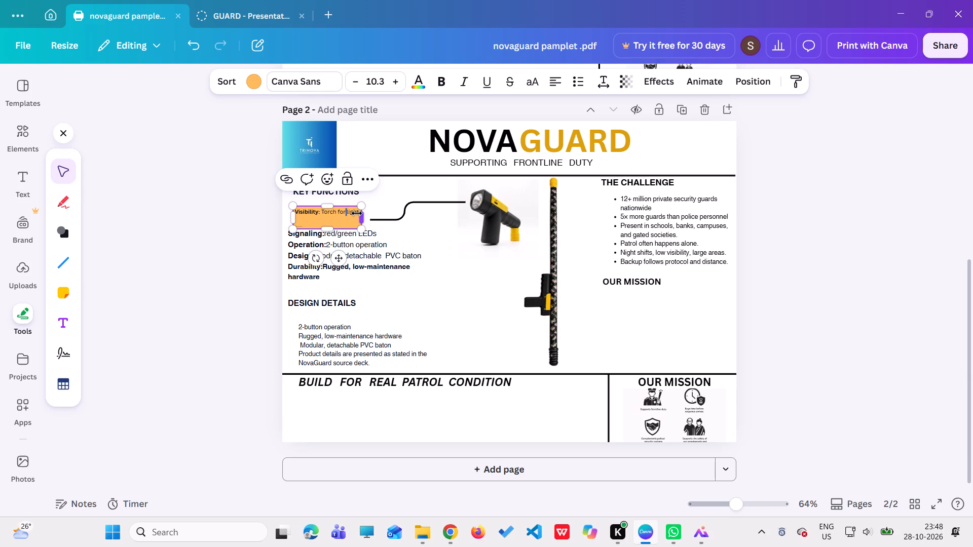
pyautogui.moveTo(356, 213); pyautogui.dragTo(296, 211)
pyautogui.moveTo(296, 211); pyautogui.dragTo(293, 211)
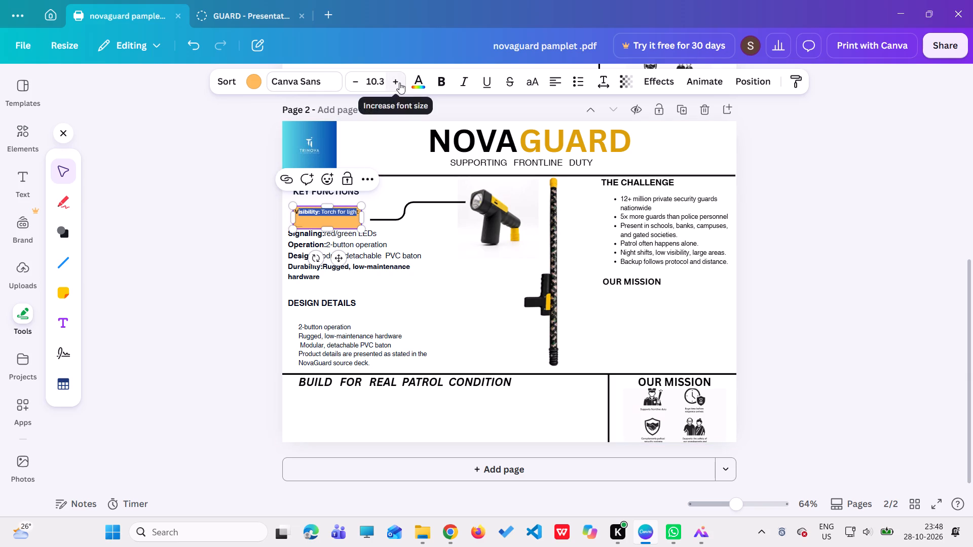
pyautogui.tripleClick(399, 83)
pyautogui.doubleClick(399, 83)
pyautogui.doubleClick(399, 83)
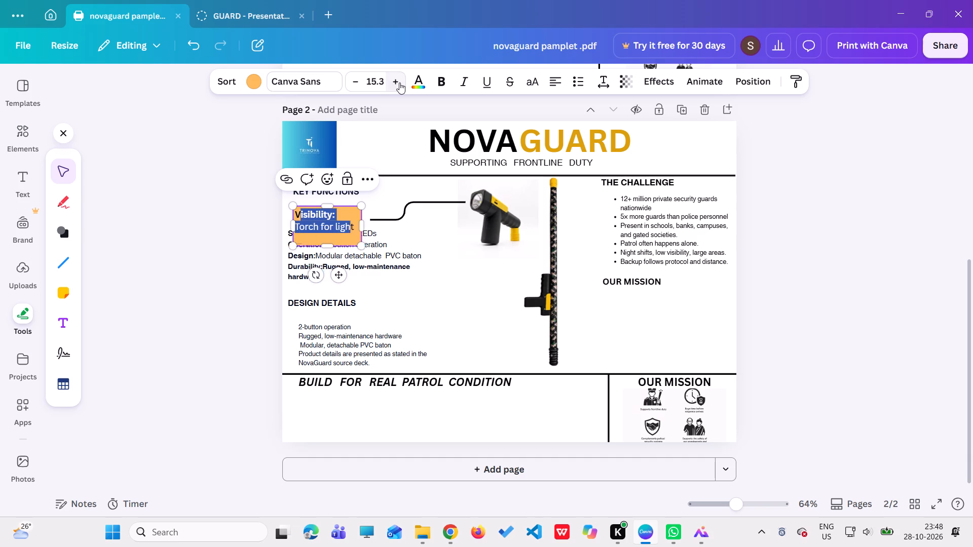
# Widen the orange note over the connector's start so that "Visibility: Torch for light" fits on one line.
pyautogui.moveTo(362, 224); pyautogui.dragTo(377, 223)
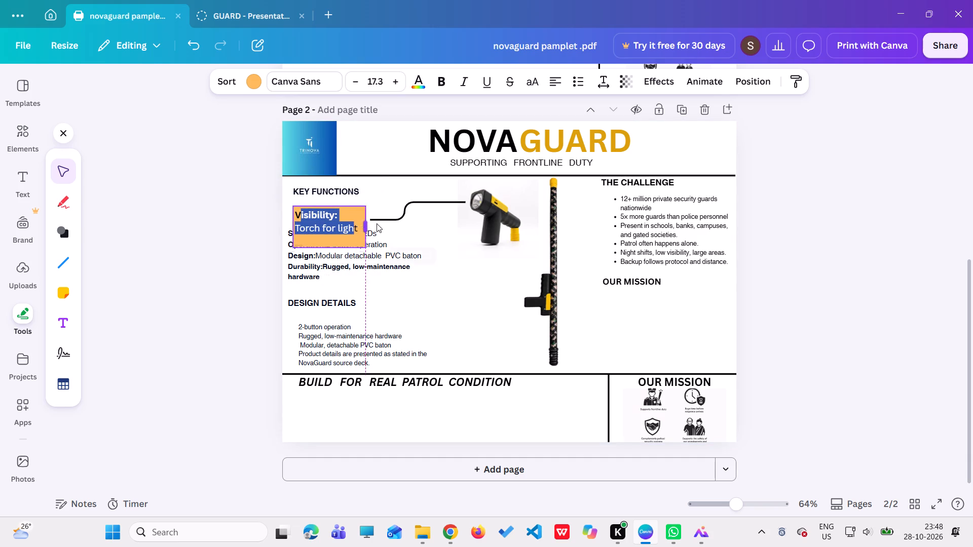
pyautogui.moveTo(377, 223); pyautogui.dragTo(425, 224)
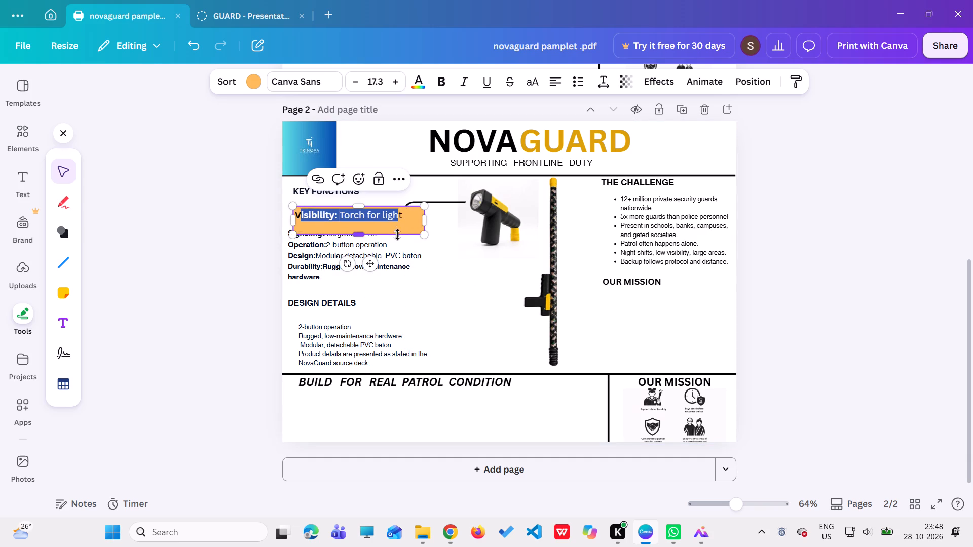
# Move the orange "Visibility" note flush with page 2's left edge, just under the KEY FUNCTIONS heading, and try to scale it down.
pyautogui.click(403, 255)
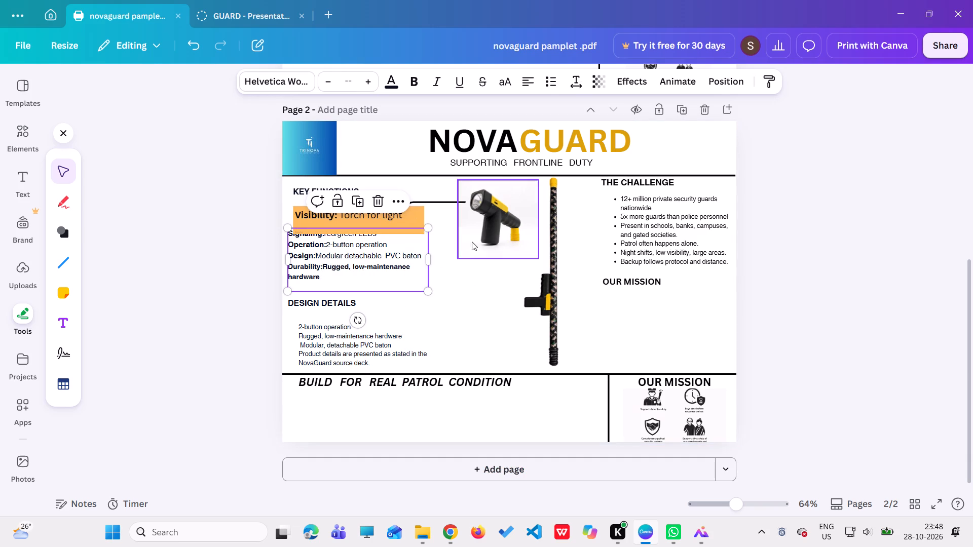
pyautogui.click(472, 241)
pyautogui.moveTo(378, 222); pyautogui.dragTo(358, 219)
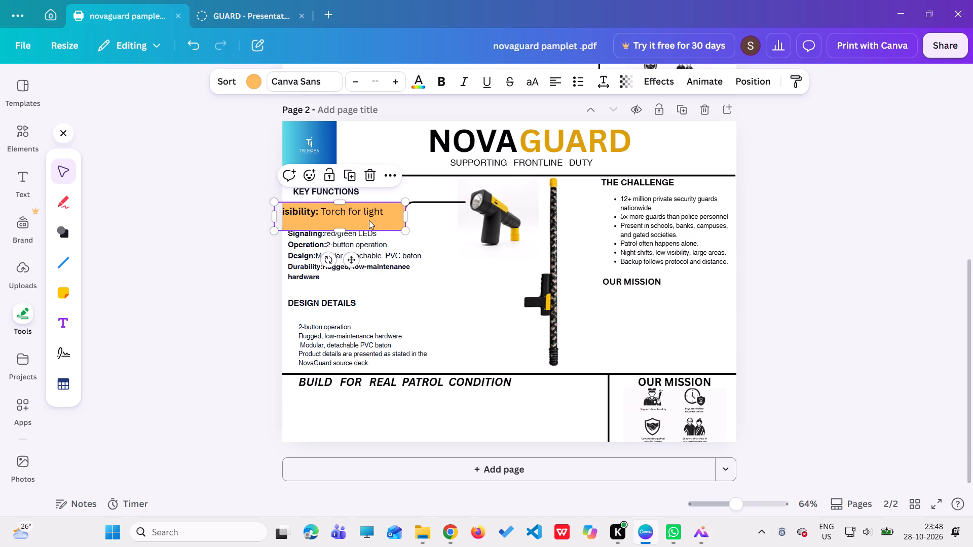
pyautogui.moveTo(407, 231); pyautogui.dragTo(392, 219)
pyautogui.moveTo(404, 229); pyautogui.dragTo(396, 220)
pyautogui.moveTo(405, 230); pyautogui.dragTo(398, 226)
pyautogui.moveTo(395, 222); pyautogui.dragTo(405, 223)
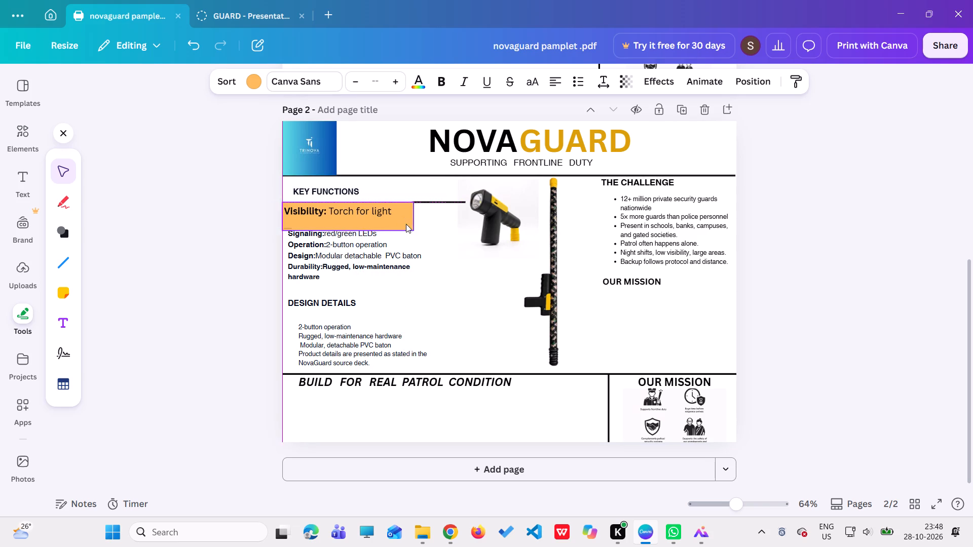
pyautogui.moveTo(413, 231); pyautogui.dragTo(408, 224)
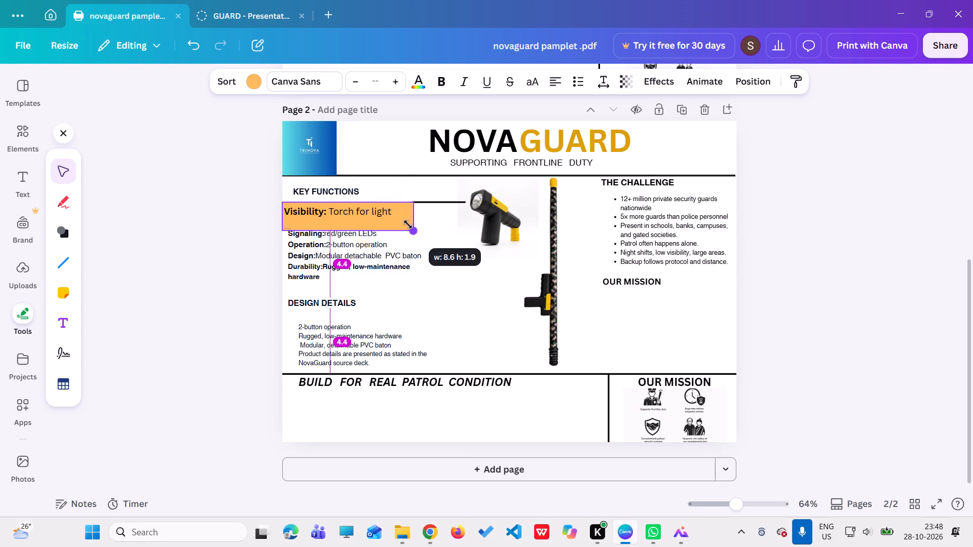
pyautogui.moveTo(408, 224); pyautogui.dragTo(407, 223)
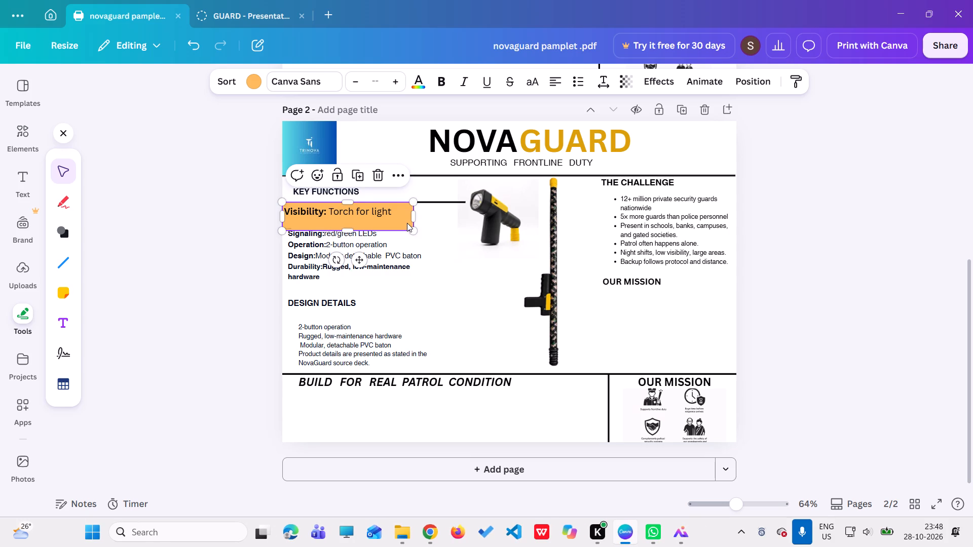
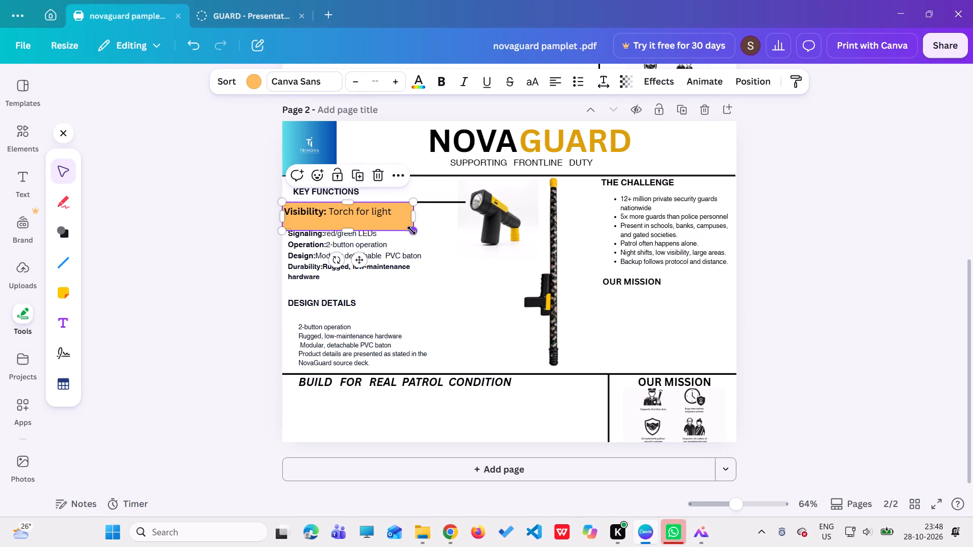
# Try to shrink the orange "Visibility" note from its lower corners, and move it slightly right and down, beneath the connector's start.
pyautogui.moveTo(411, 230); pyautogui.dragTo(386, 219)
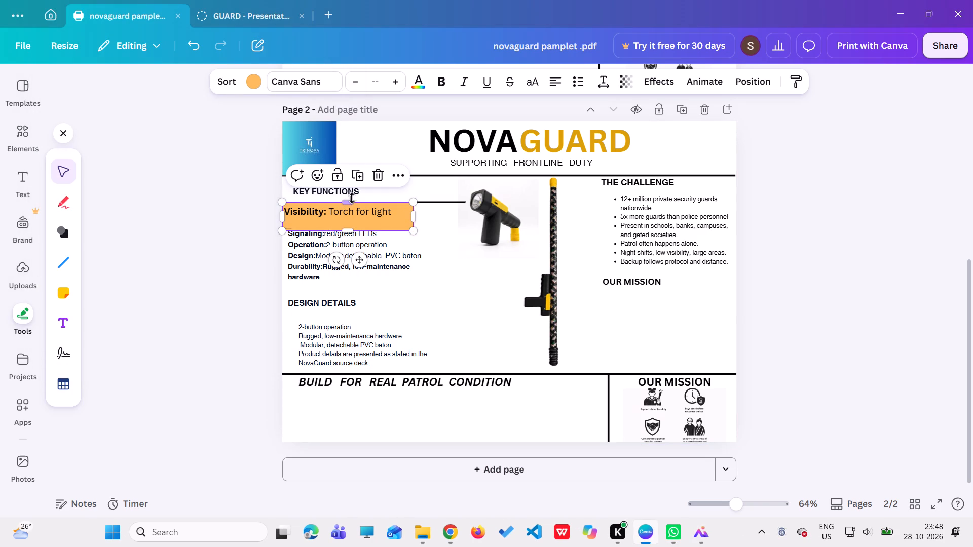
pyautogui.moveTo(286, 230); pyautogui.dragTo(299, 220)
pyautogui.moveTo(342, 212); pyautogui.dragTo(373, 223)
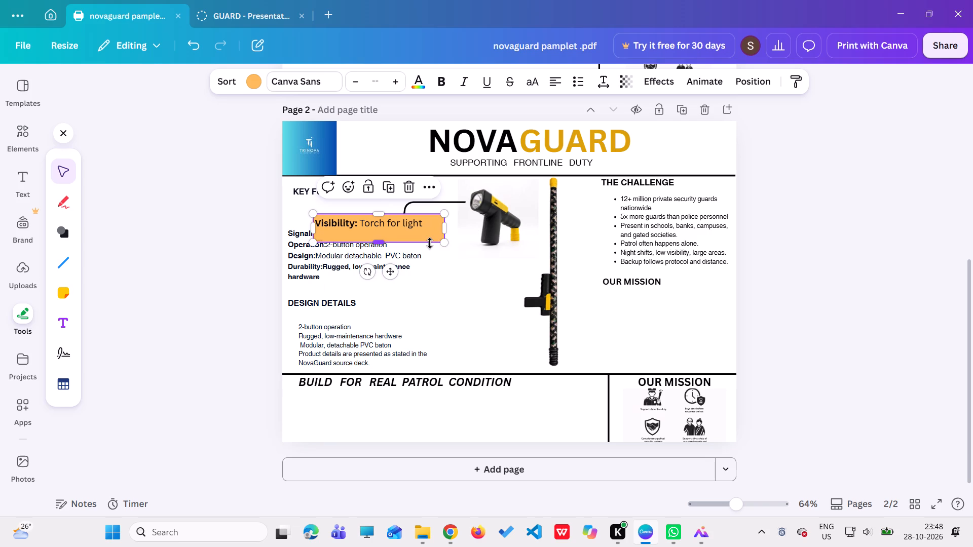
# Reduce the size of the orange "Visibility: Torch for light" note beneath the connector by narrowing it.
pyautogui.moveTo(442, 242); pyautogui.dragTo(435, 232)
pyautogui.moveTo(442, 230); pyautogui.dragTo(421, 225)
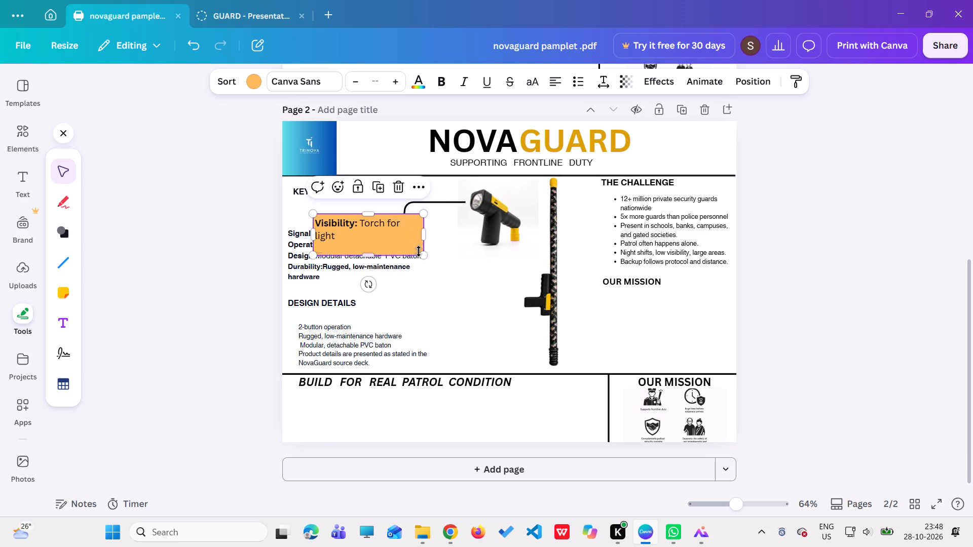
# Narrow and flatten the orange "Visibility" note, reducing its text size so that "Visibility: Torch for light" fits on one line.
pyautogui.moveTo(420, 252); pyautogui.dragTo(417, 241)
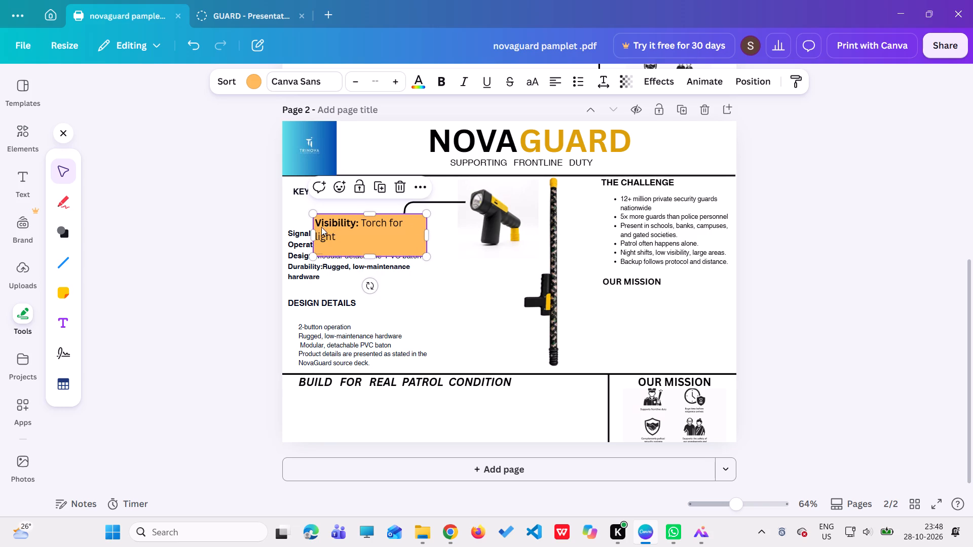
pyautogui.moveTo(310, 235); pyautogui.dragTo(327, 236)
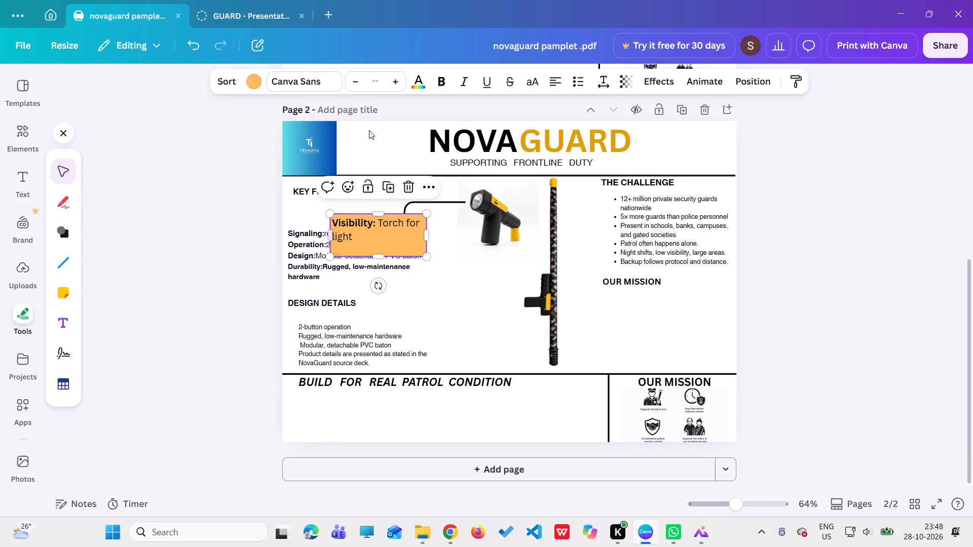
pyautogui.tripleClick(360, 84)
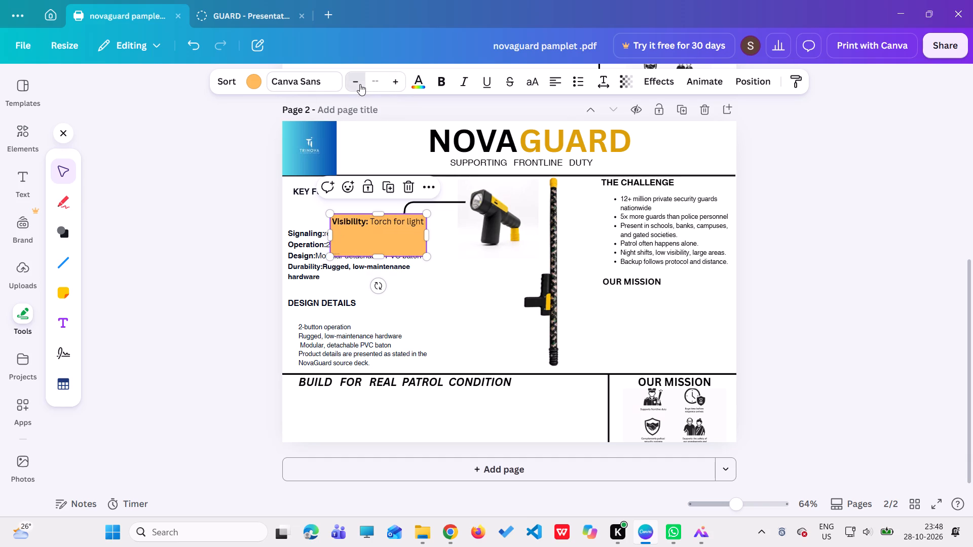
pyautogui.moveTo(378, 253); pyautogui.dragTo(385, 226)
# Move the orange "Visibility" note directly below the KEY FUNCTIONS heading, against the page's left edge.
pyautogui.moveTo(385, 226); pyautogui.dragTo(354, 213)
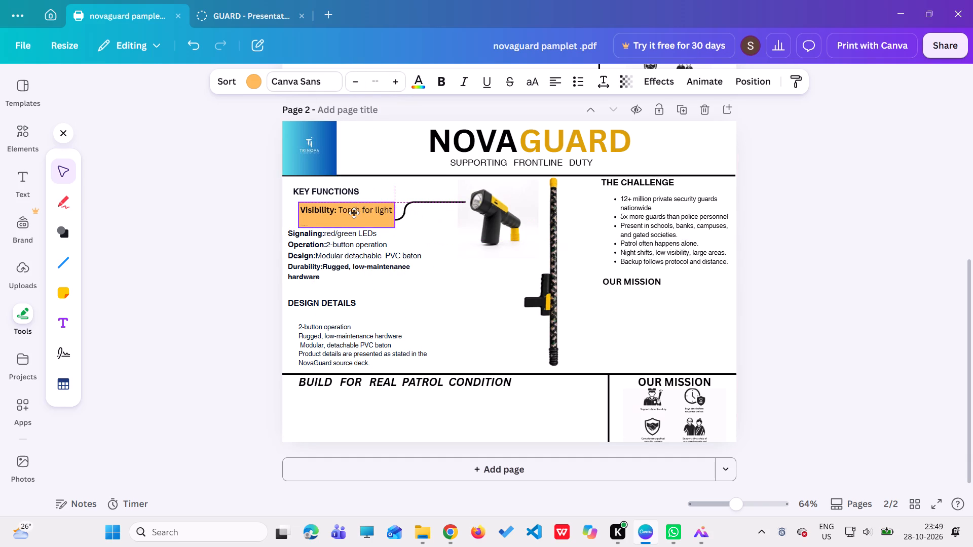
pyautogui.moveTo(354, 213); pyautogui.dragTo(337, 215)
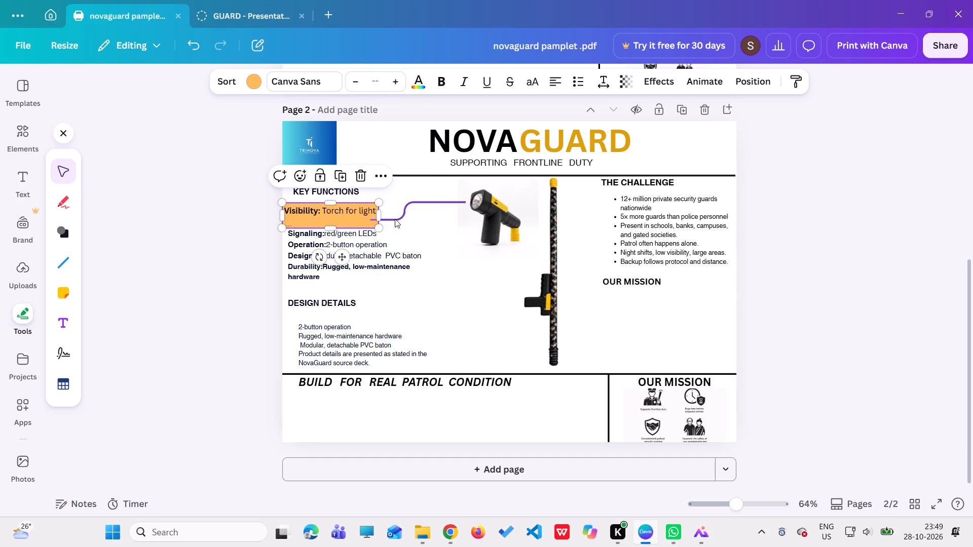
# Adjust the torch connector so that its start meets the right edge of the orange "Visibility" note.
pyautogui.click(395, 219)
pyautogui.moveTo(370, 216); pyautogui.dragTo(371, 216)
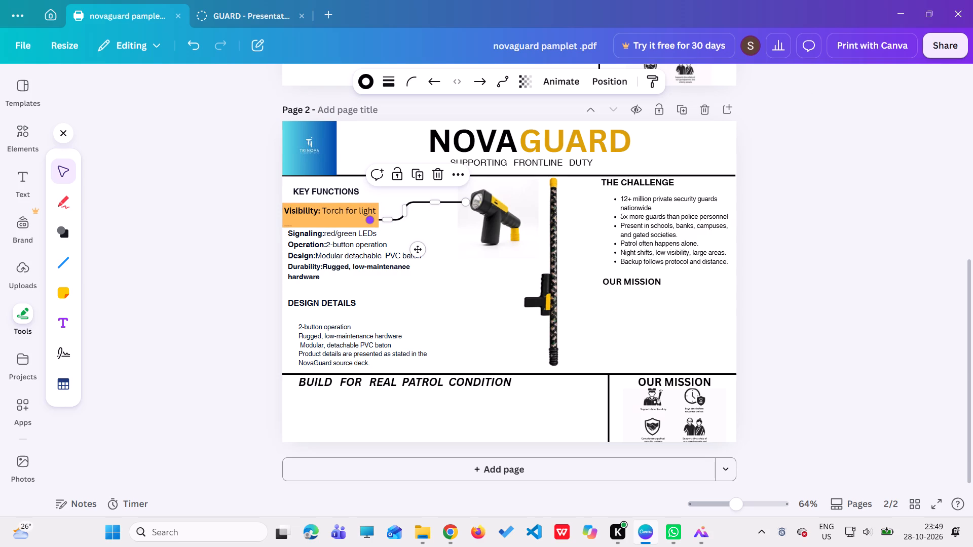
pyautogui.moveTo(371, 216); pyautogui.dragTo(385, 220)
pyautogui.click(421, 229)
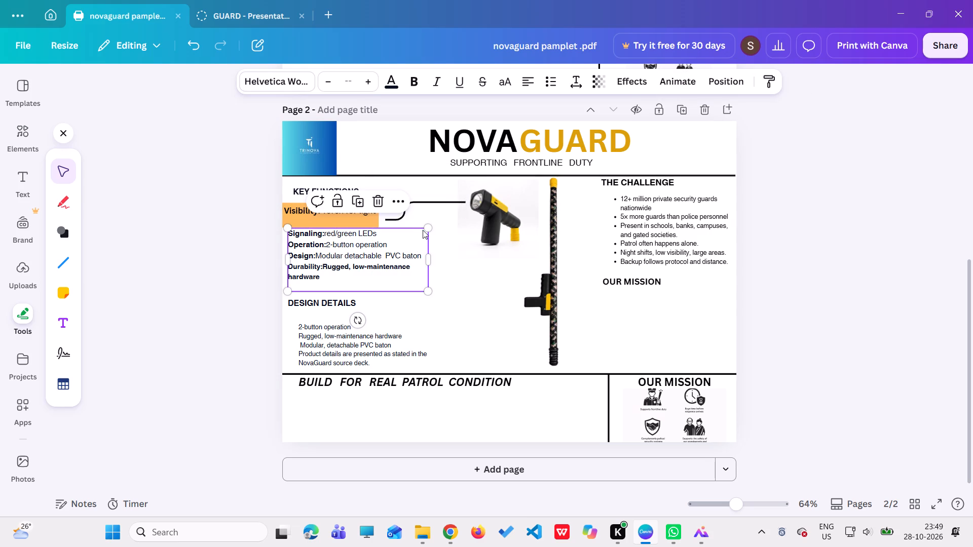
pyautogui.click(393, 220)
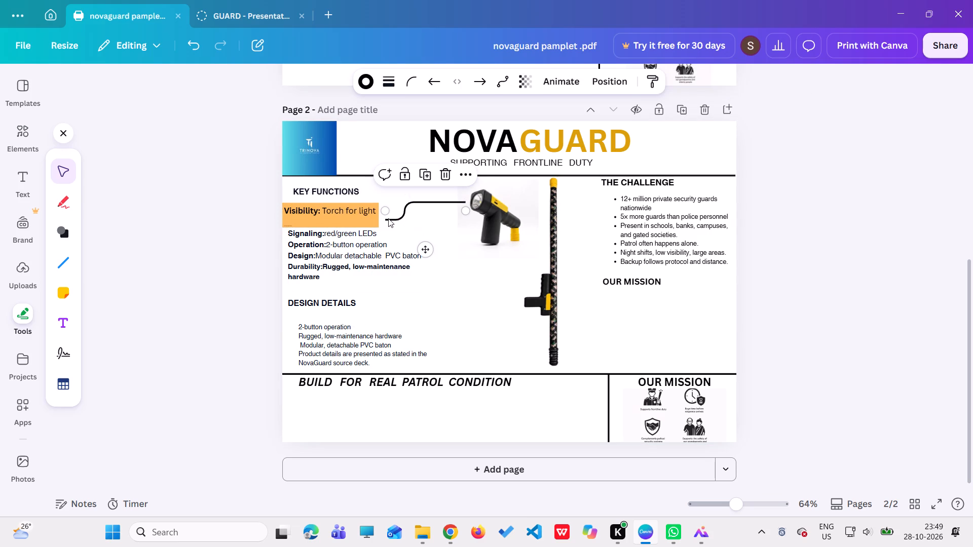
pyautogui.click(388, 218)
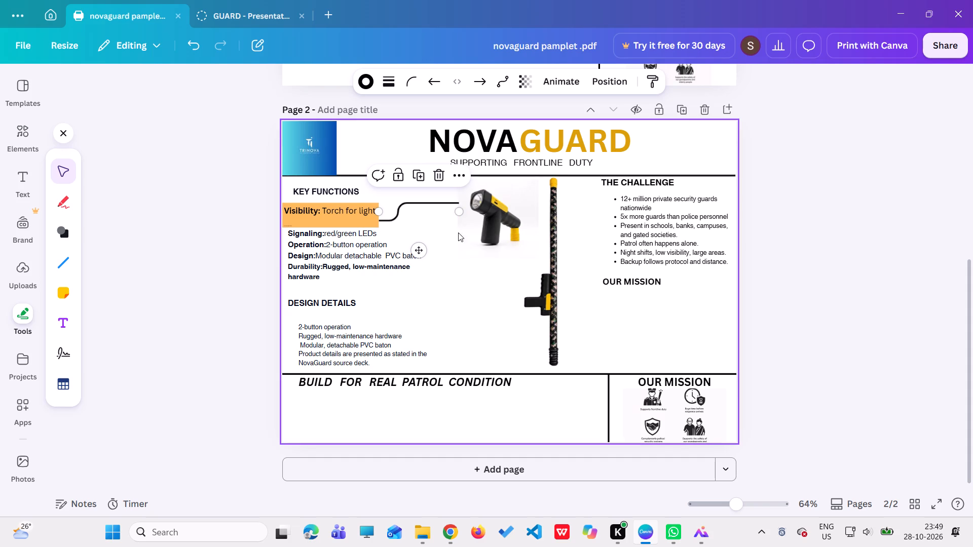
# Extend the connector's end to the head of the torch in the photo.
pyautogui.click(450, 201)
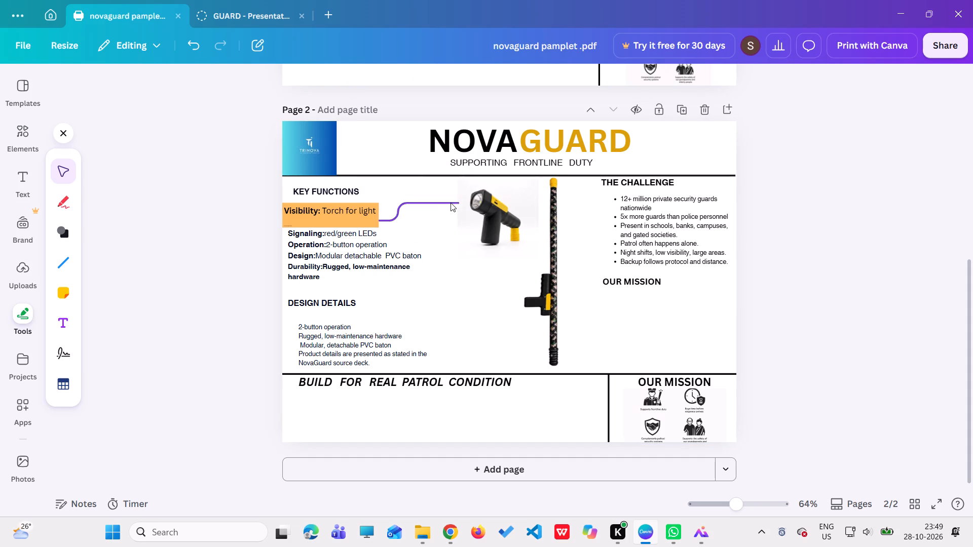
pyautogui.click(454, 203)
pyautogui.moveTo(459, 203); pyautogui.dragTo(468, 203)
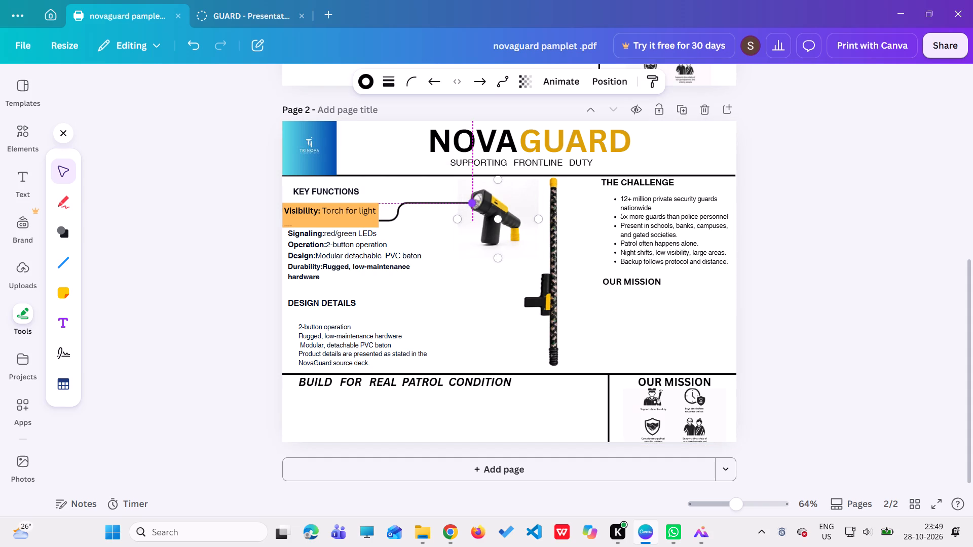
pyautogui.moveTo(468, 203); pyautogui.dragTo(469, 203)
pyautogui.click(445, 285)
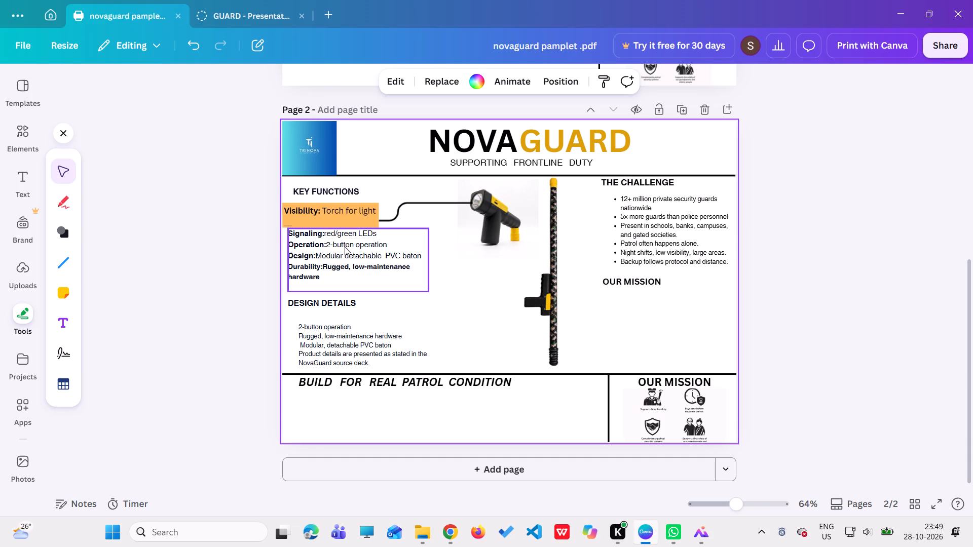
# Move the remaining key functions text beside the torch and the design details text over the baton, clearing the left column.
pyautogui.moveTo(345, 247); pyautogui.dragTo(455, 304)
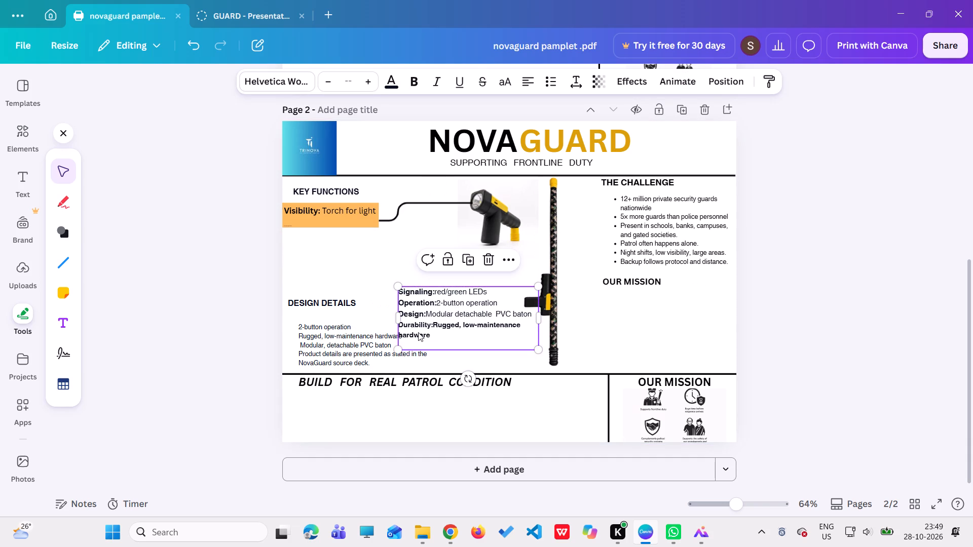
pyautogui.moveTo(339, 335); pyautogui.dragTo(335, 333)
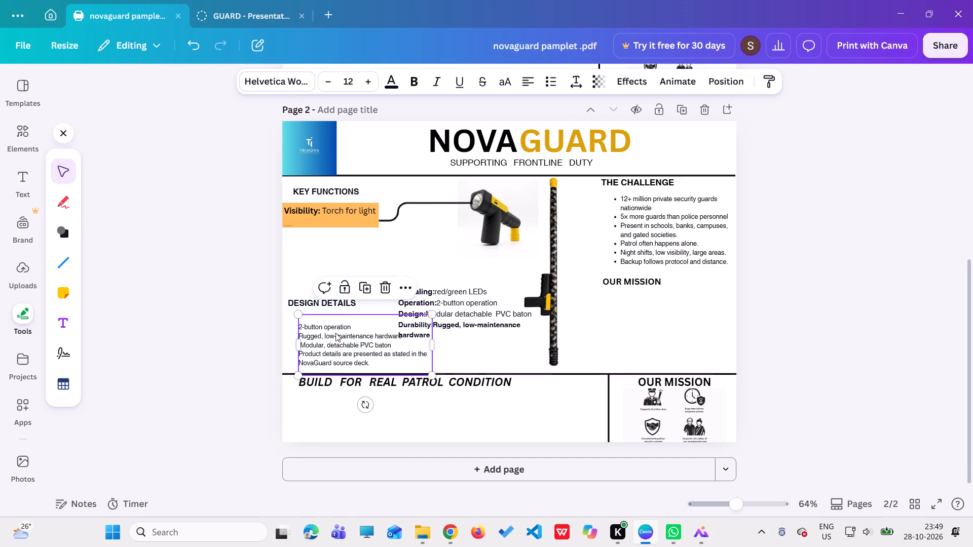
pyautogui.moveTo(335, 333); pyautogui.dragTo(336, 328)
pyautogui.moveTo(470, 313); pyautogui.dragTo(470, 296)
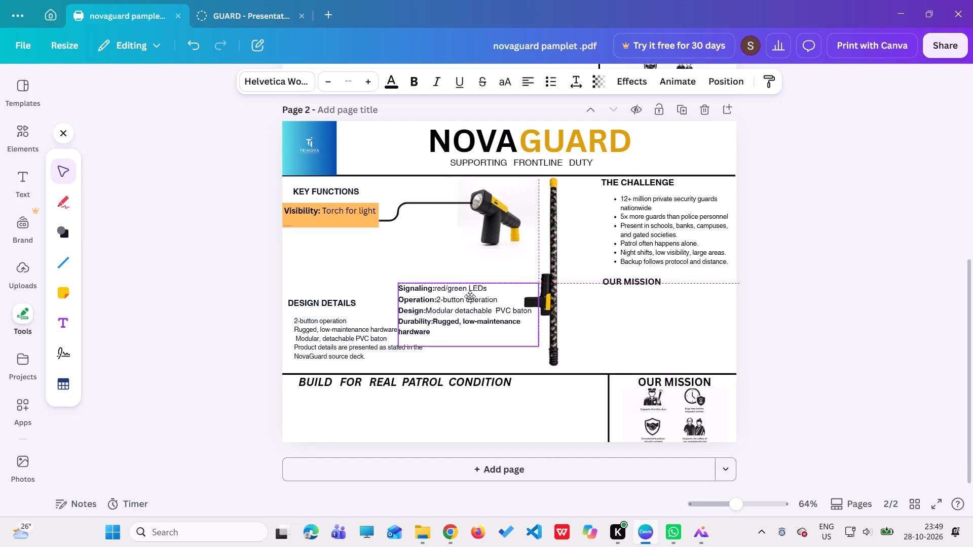
pyautogui.moveTo(470, 296); pyautogui.dragTo(425, 233)
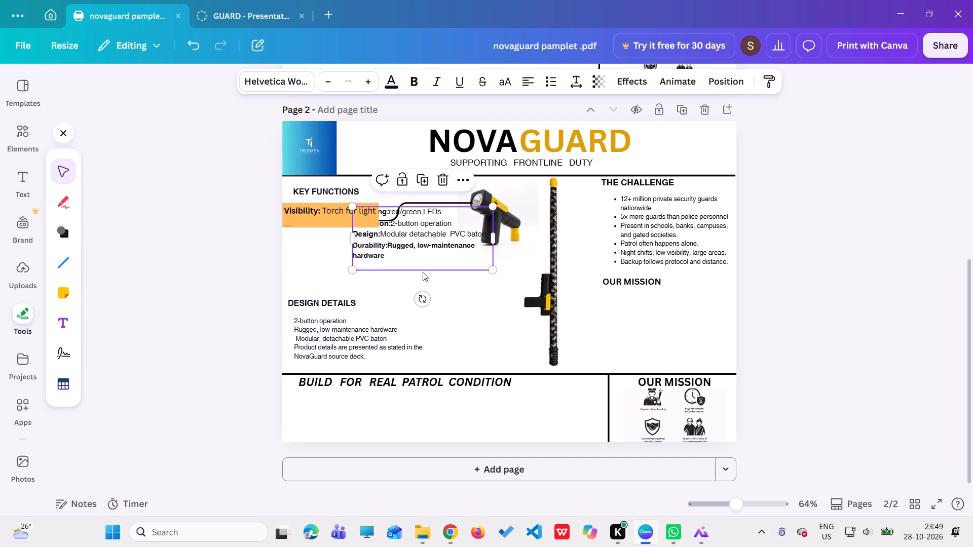
pyautogui.moveTo(328, 342); pyautogui.dragTo(448, 311)
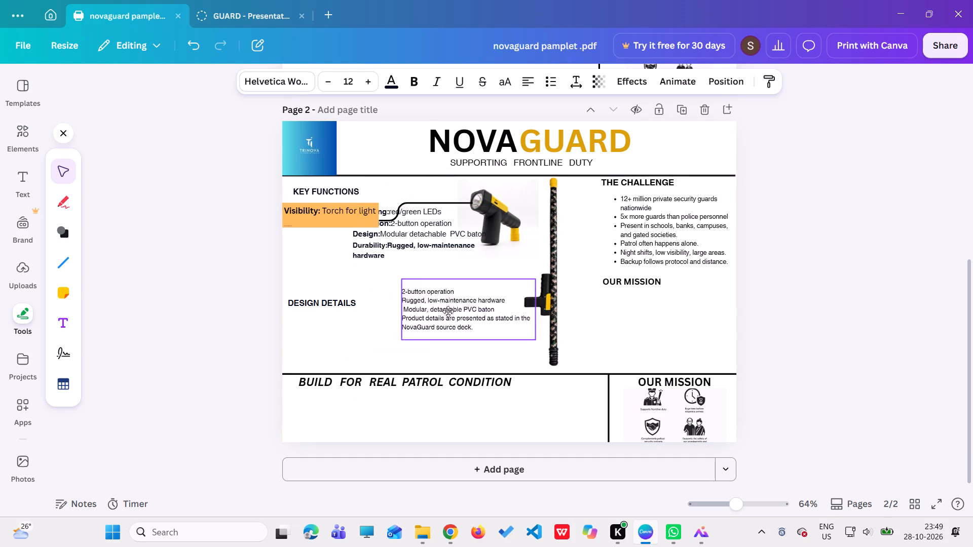
pyautogui.moveTo(448, 311); pyautogui.dragTo(474, 309)
# Add an orange sticky note below the DESIGN DETAILS heading.
pyautogui.click(55, 295)
pyautogui.click(103, 235)
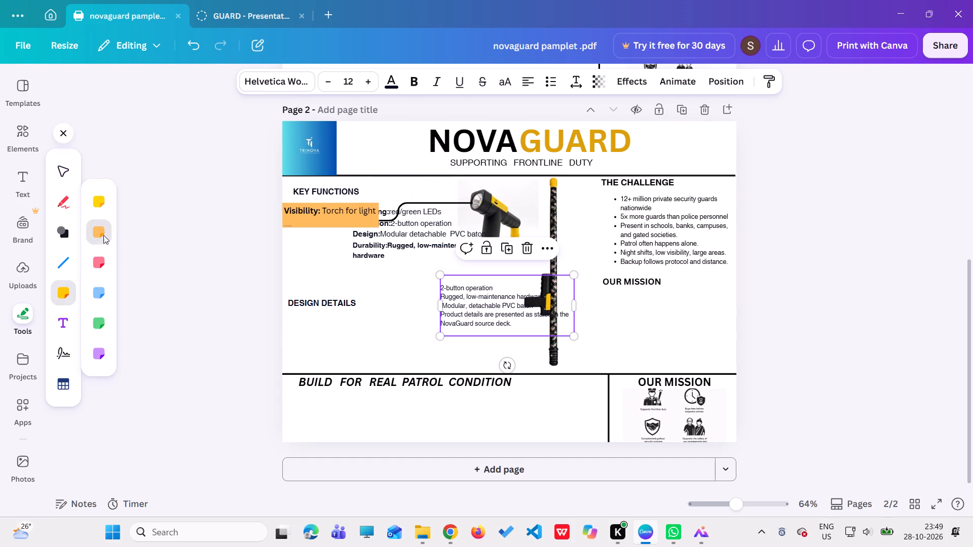
pyautogui.moveTo(519, 282); pyautogui.dragTo(363, 339)
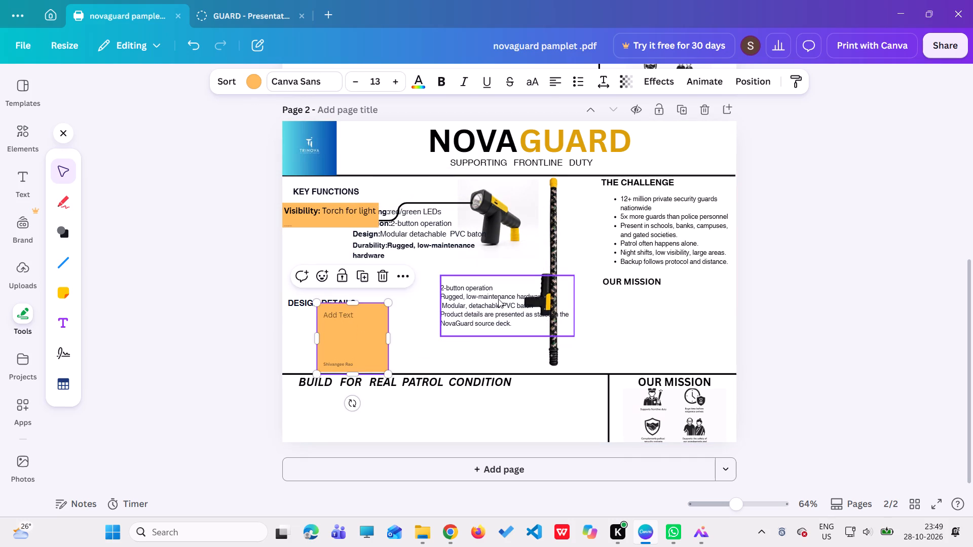
# Copy all the design details text, starting with "2-button operation", into the new orange sticky note.
pyautogui.doubleClick(498, 299)
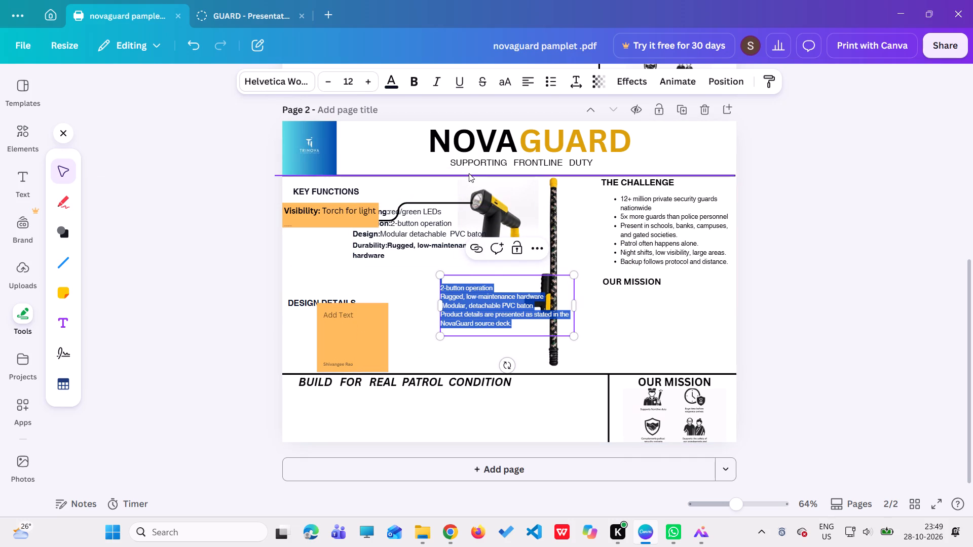
pyautogui.hotkey('ctrl', 'c')
pyautogui.click(364, 316)
pyautogui.click(364, 316)
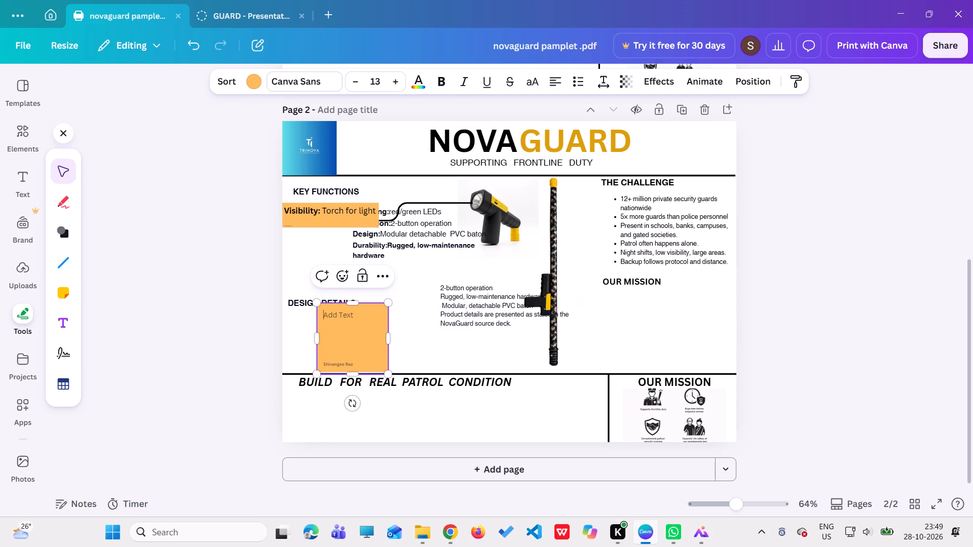
pyautogui.hotkey('ctrl', 'v')
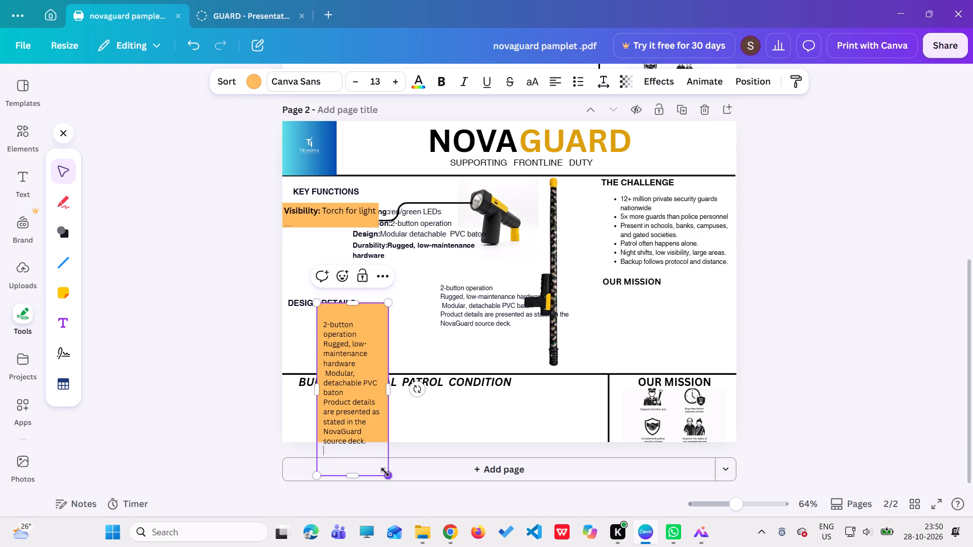
# Scale down the orange design details note, bringing its text size to 8.6.
pyautogui.moveTo(385, 472); pyautogui.dragTo(379, 402)
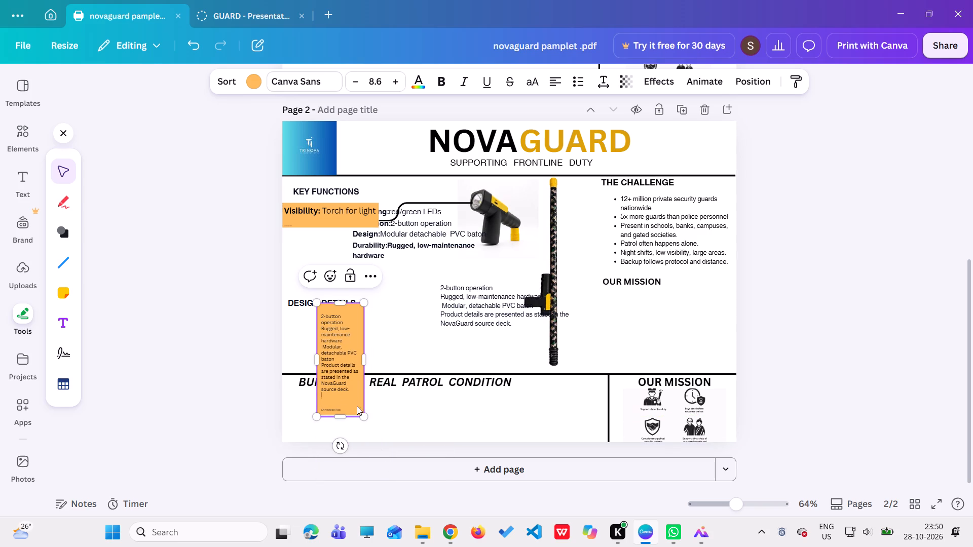
# Widen the orange design details note, scale it down to text size 5.8, and shorten its height to fit the text.
pyautogui.moveTo(363, 357); pyautogui.dragTo(449, 354)
pyautogui.moveTo(449, 421); pyautogui.dragTo(449, 393)
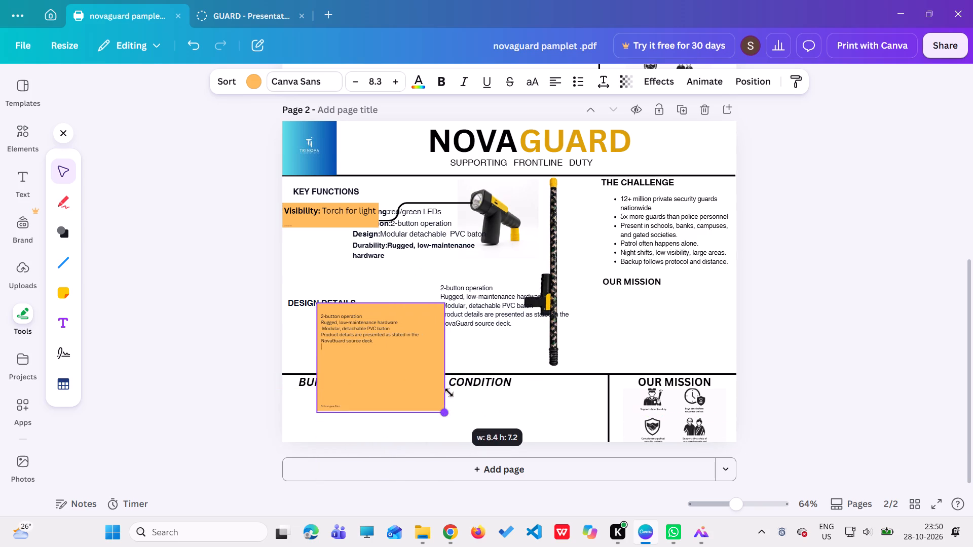
pyautogui.moveTo(449, 393); pyautogui.dragTo(435, 350)
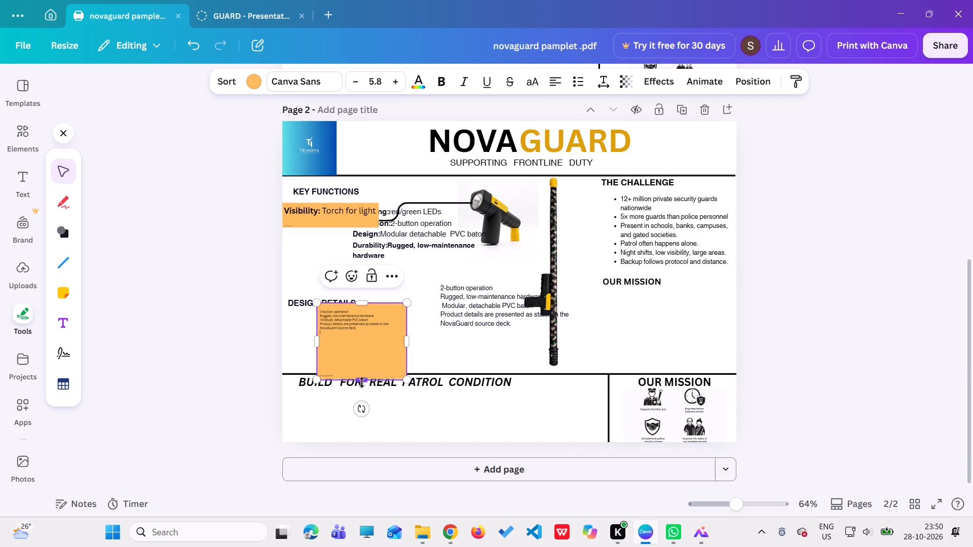
pyautogui.moveTo(367, 383); pyautogui.dragTo(373, 337)
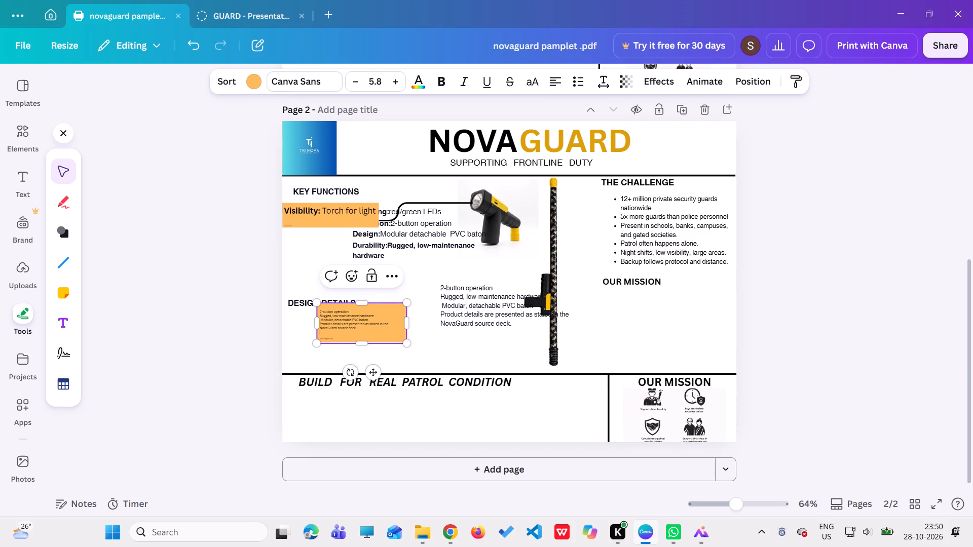
# Set the note's last paragraph, "Product details are presented as stated in the NovaGuard source deck.", to font size 12.8.
pyautogui.doubleClick(378, 316)
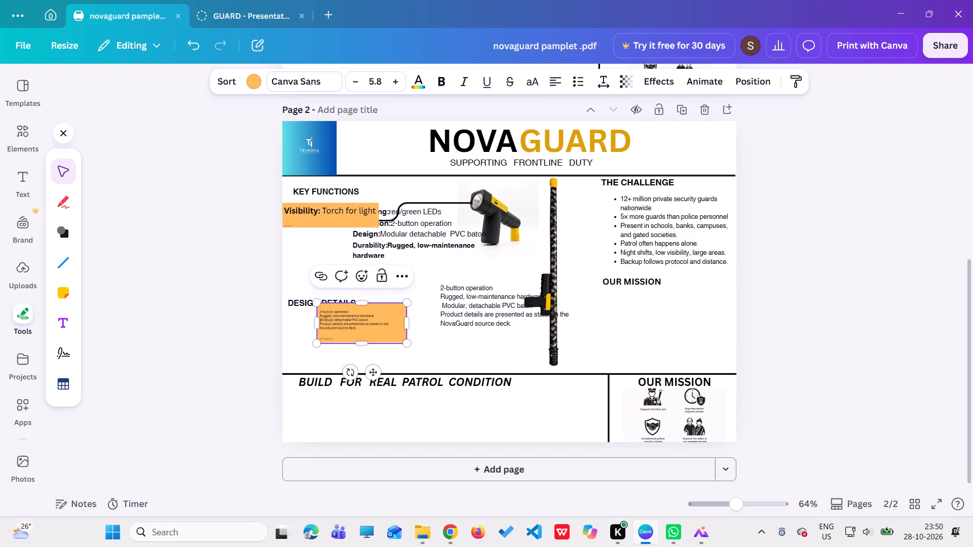
pyautogui.doubleClick(365, 324)
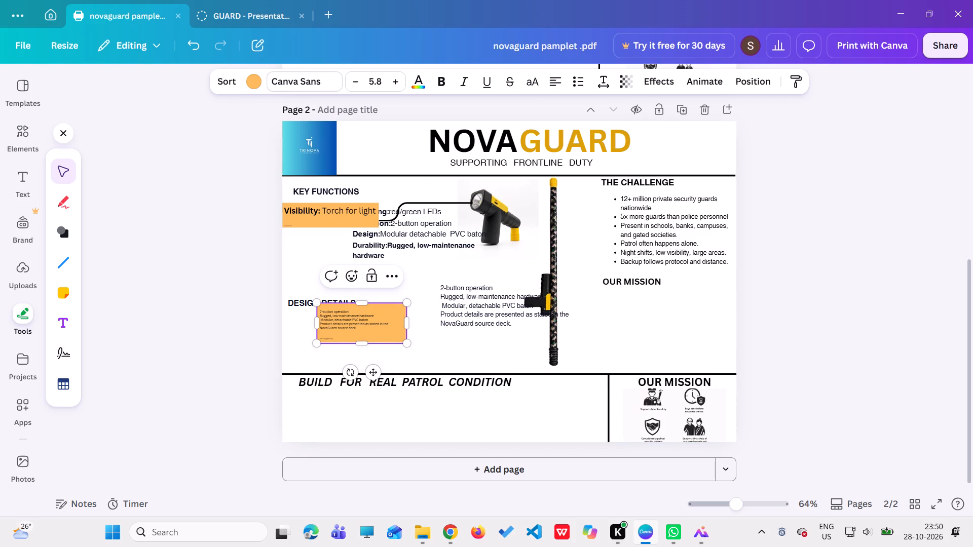
pyautogui.tripleClick(395, 74)
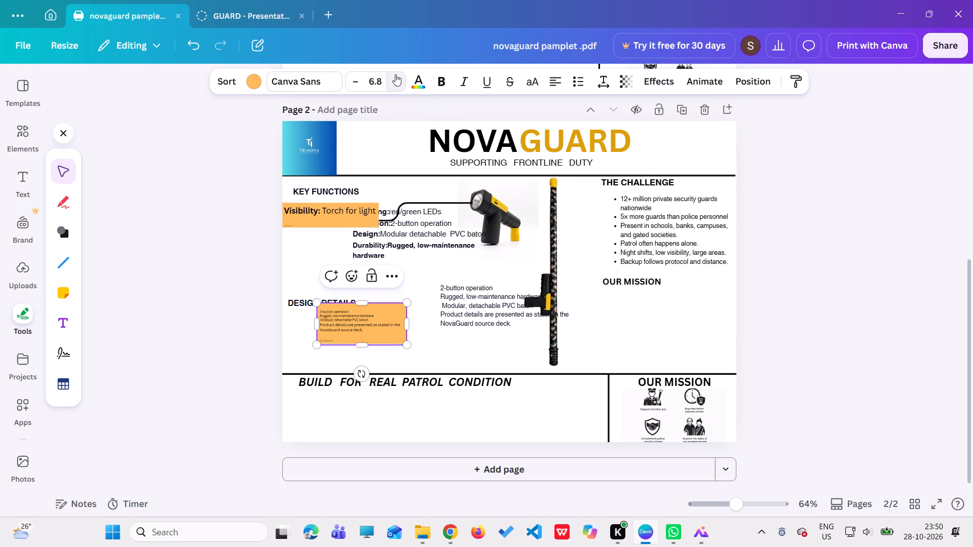
pyautogui.tripleClick(395, 74)
pyautogui.click(395, 74)
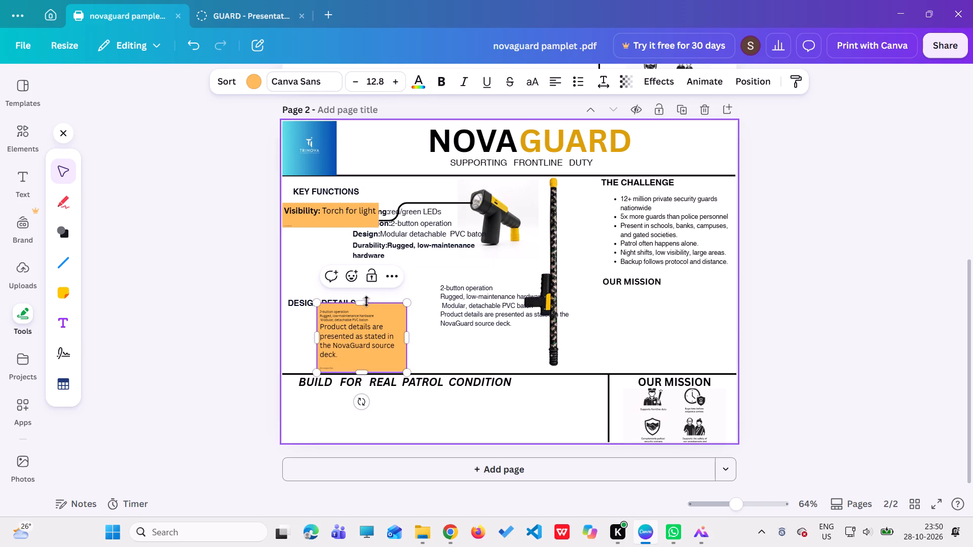
# Set the note's "2-button operation" line to font size 9.8 and slightly enlarge the "Rugged, low-maintenance hardware" line.
pyautogui.click(341, 313)
pyautogui.tripleClick(390, 81)
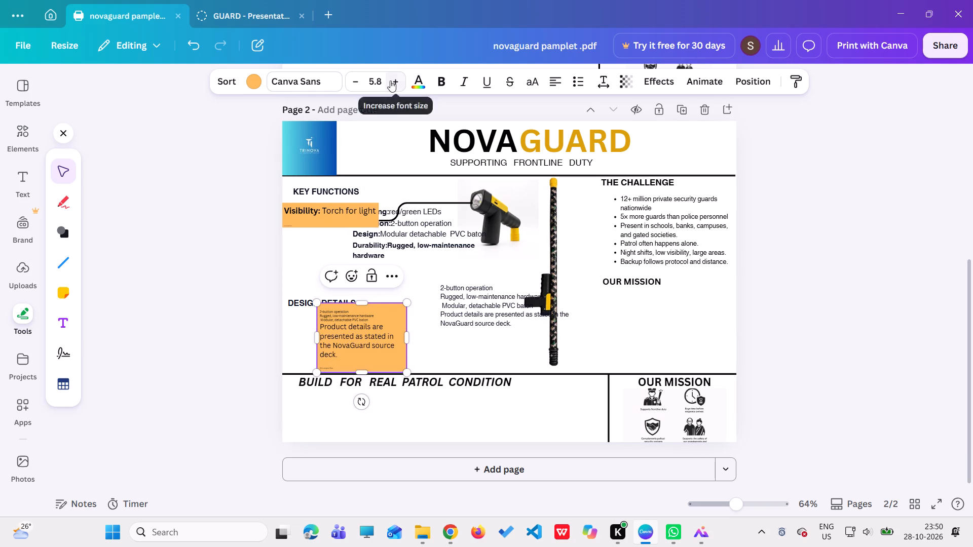
pyautogui.click(390, 81)
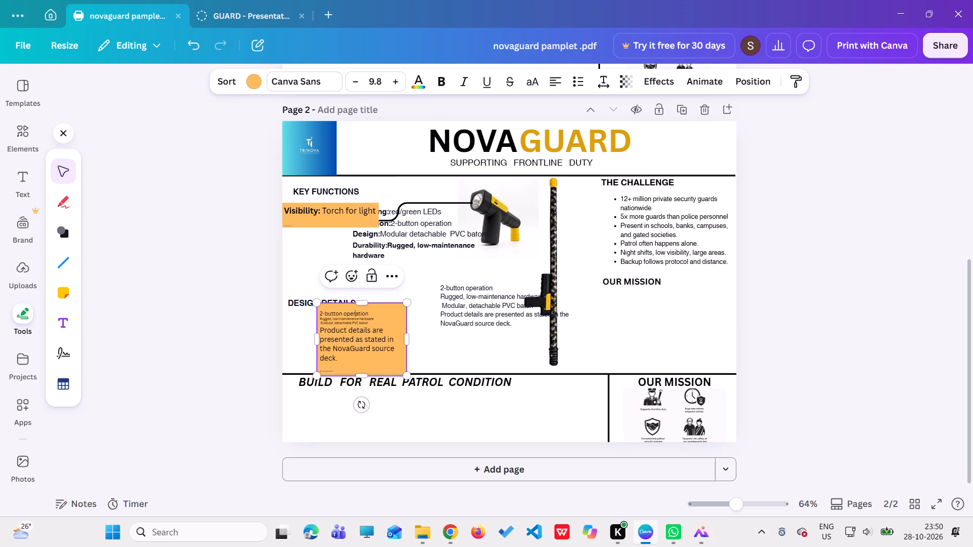
pyautogui.click(362, 319)
pyautogui.click(395, 80)
pyautogui.click(395, 80)
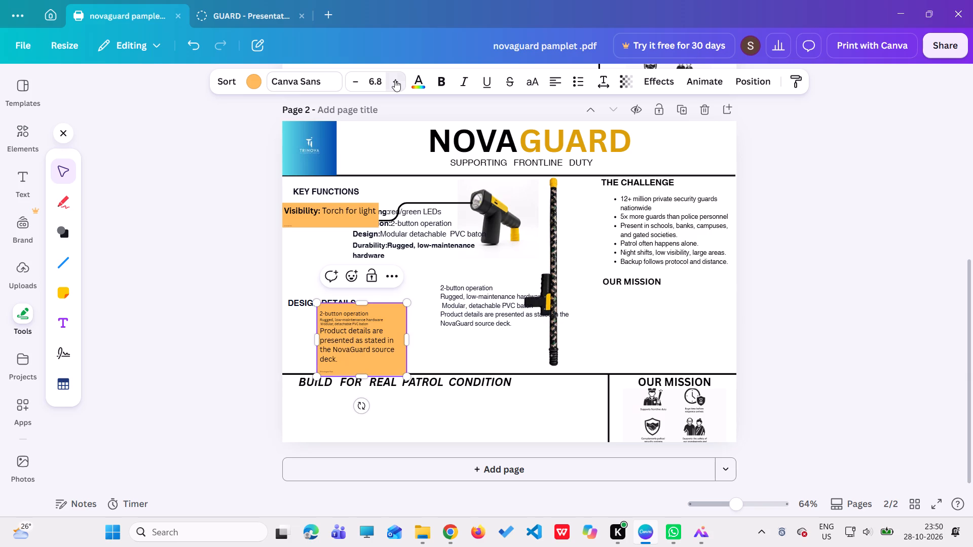
# Set the note's "Modular, detachable PVC baton" line to font size 10.8.
pyautogui.click(364, 325)
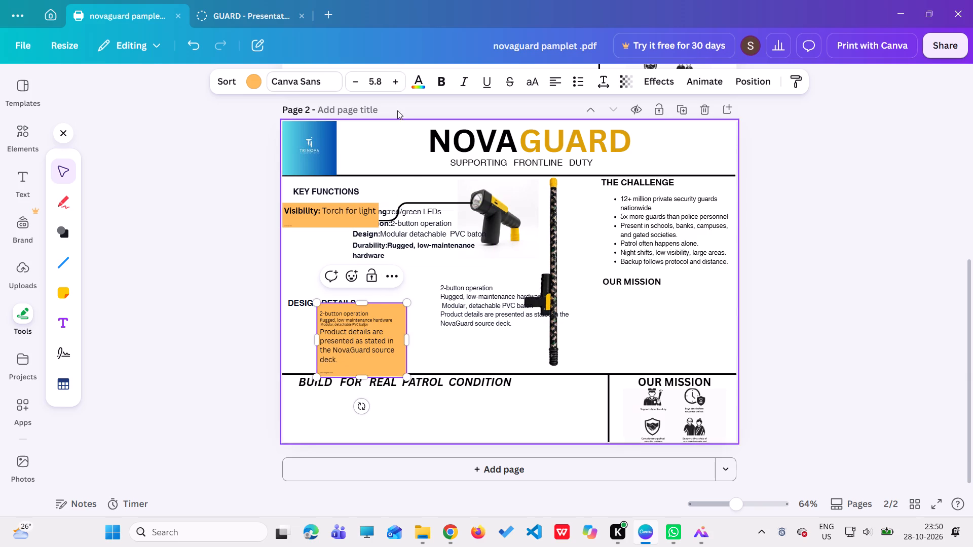
pyautogui.tripleClick(391, 74)
pyautogui.click(391, 74)
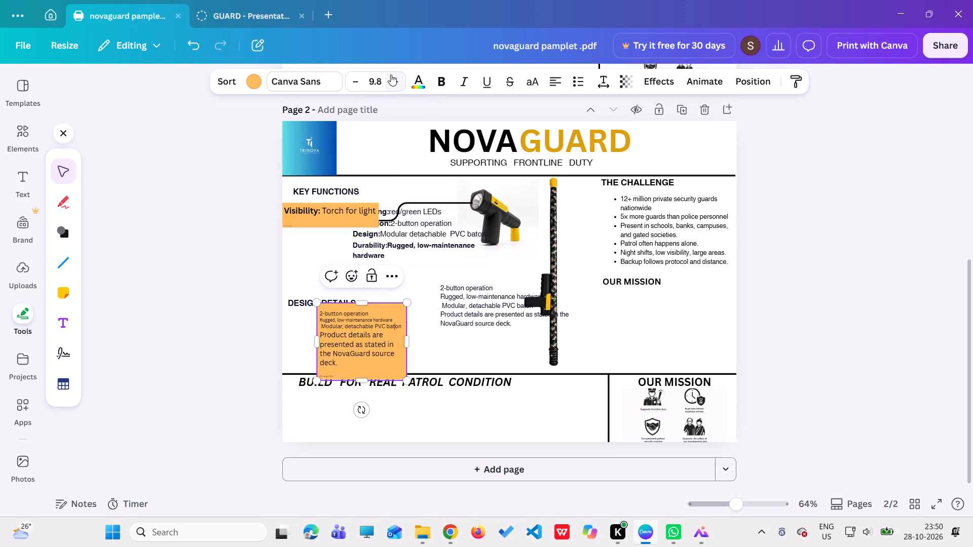
pyautogui.click(391, 74)
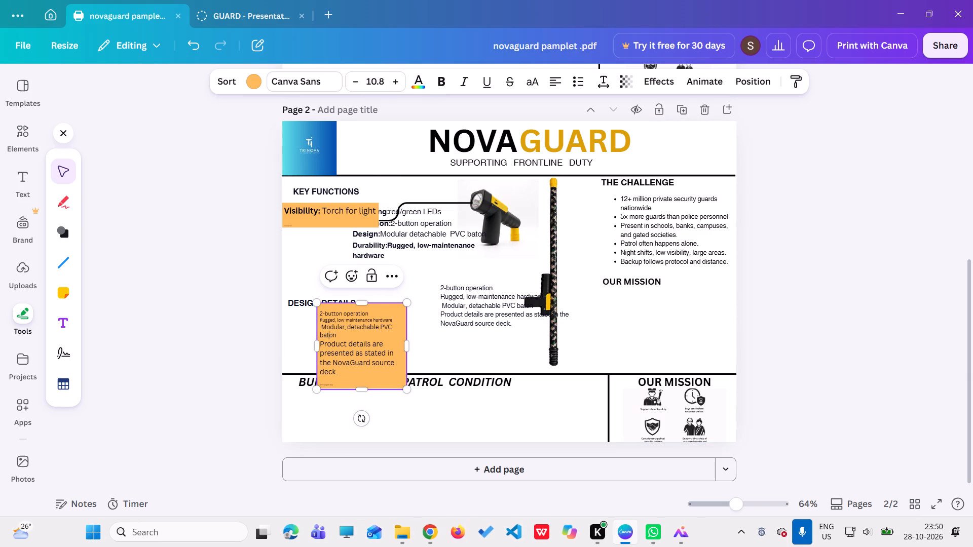
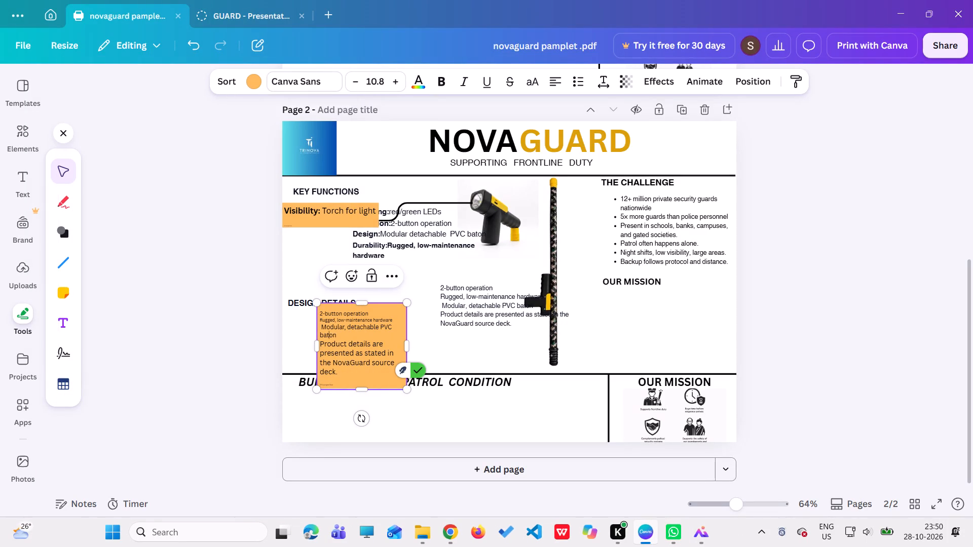
# Enlarge the small text in the orange design details note, setting "Rugged, low-maintenance hardware" to 11.8 and increasing the "2-button operation" line.
pyautogui.click(348, 322)
pyautogui.click(398, 81)
pyautogui.doubleClick(397, 81)
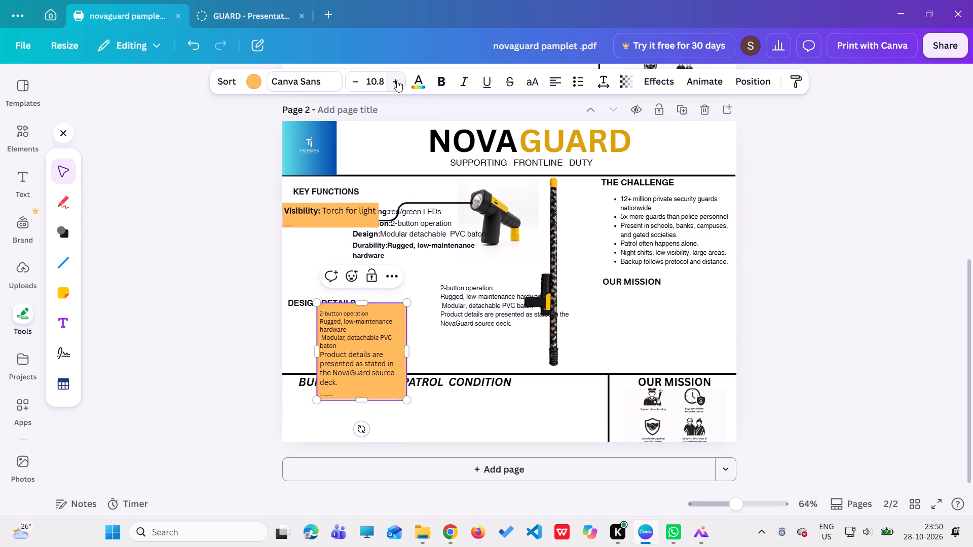
pyautogui.click(397, 81)
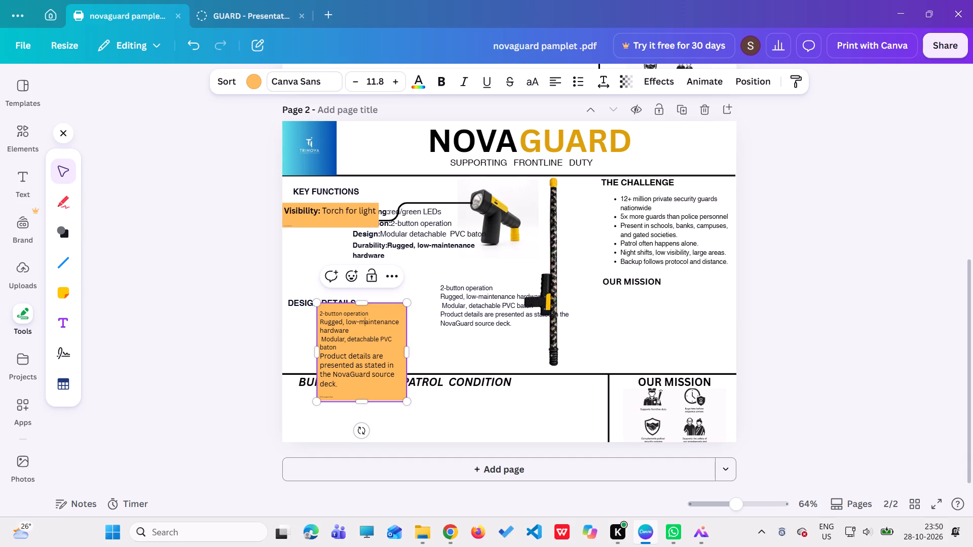
pyautogui.click(344, 311)
# Enlarge the smaller lines in the orange design details note, with "2-button operation" at 13.8 and "Modular, detachable PVC baton" at 12.8.
pyautogui.tripleClick(398, 86)
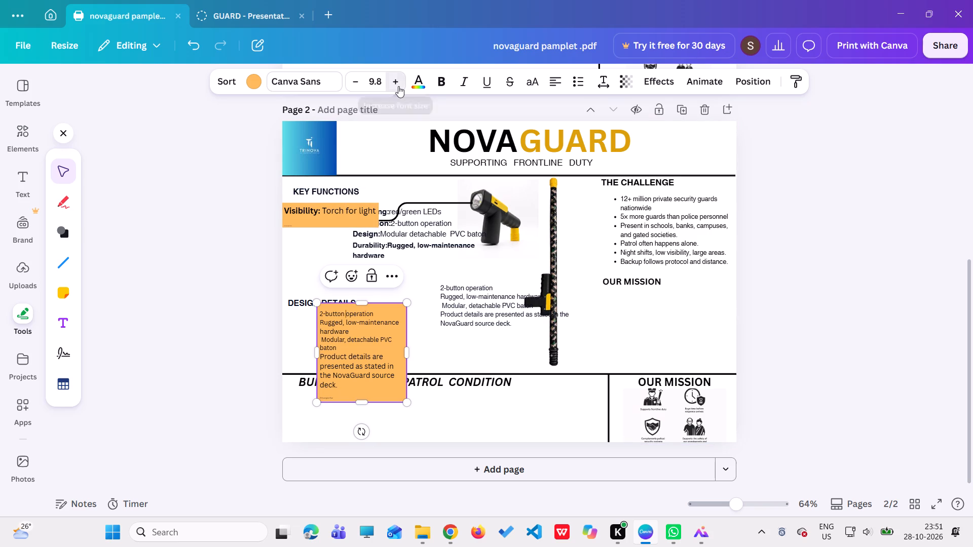
pyautogui.click(398, 86)
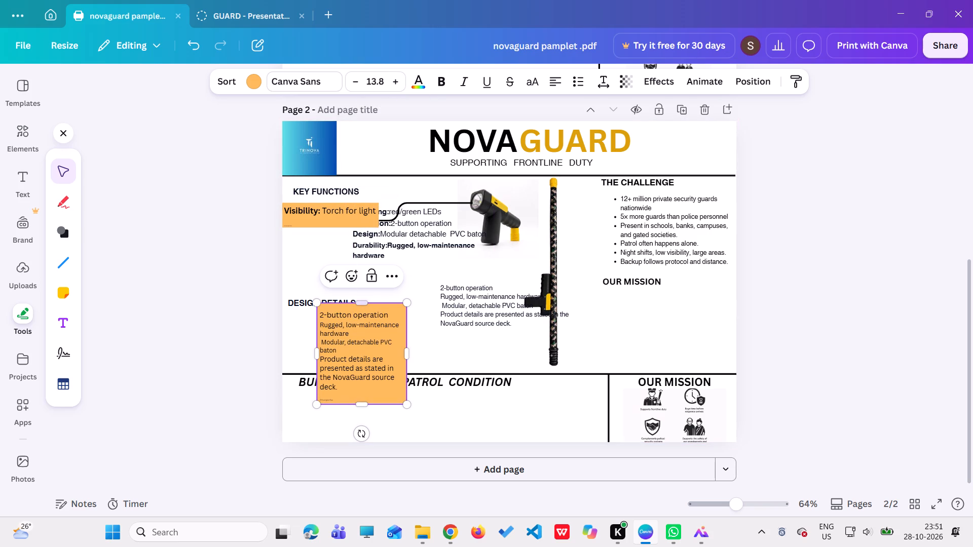
pyautogui.click(347, 329)
pyautogui.click(394, 81)
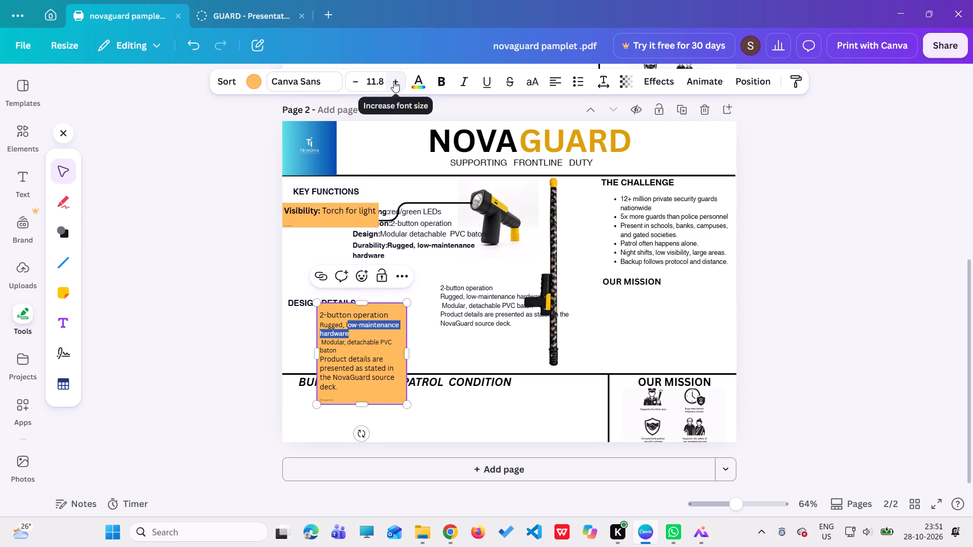
pyautogui.click(412, 327)
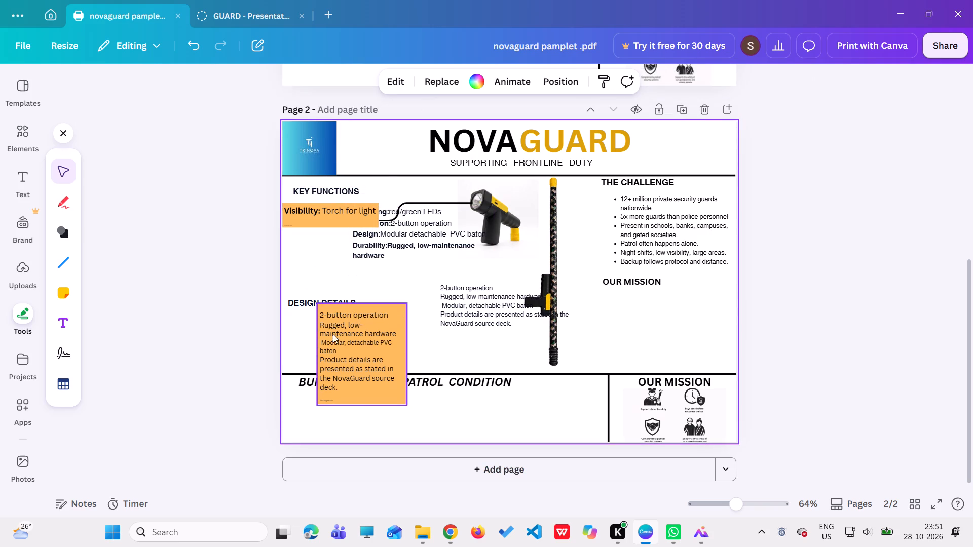
pyautogui.click(332, 324)
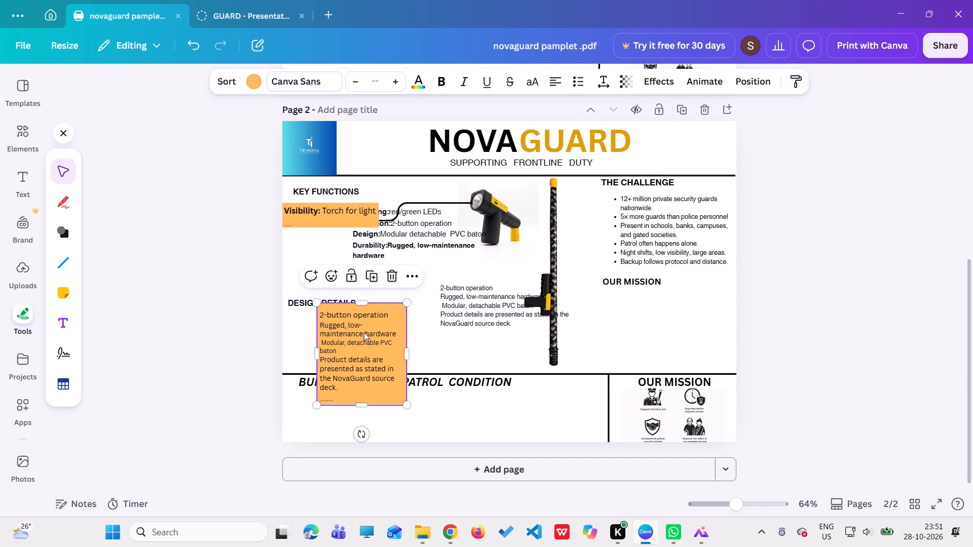
pyautogui.click(360, 327)
pyautogui.click(352, 367)
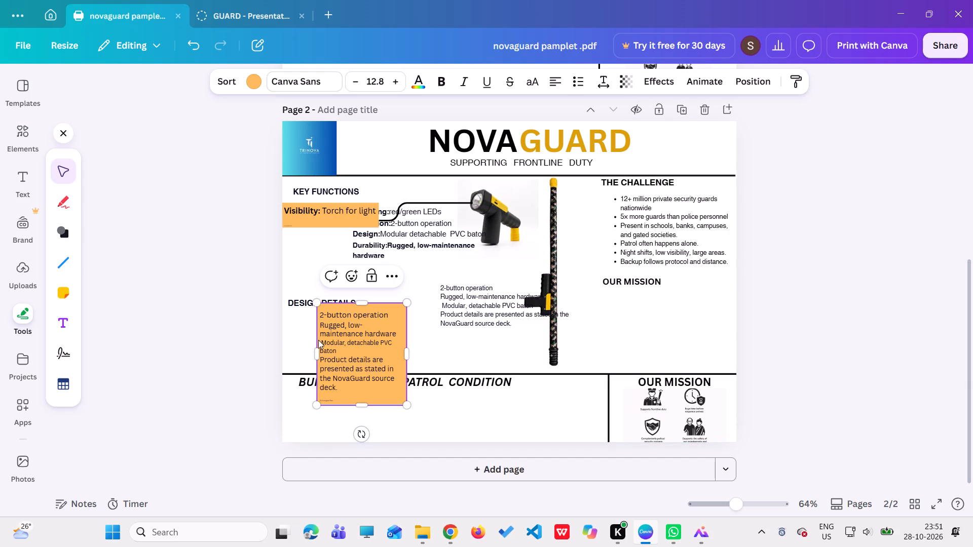
pyautogui.click(344, 349)
pyautogui.click(344, 343)
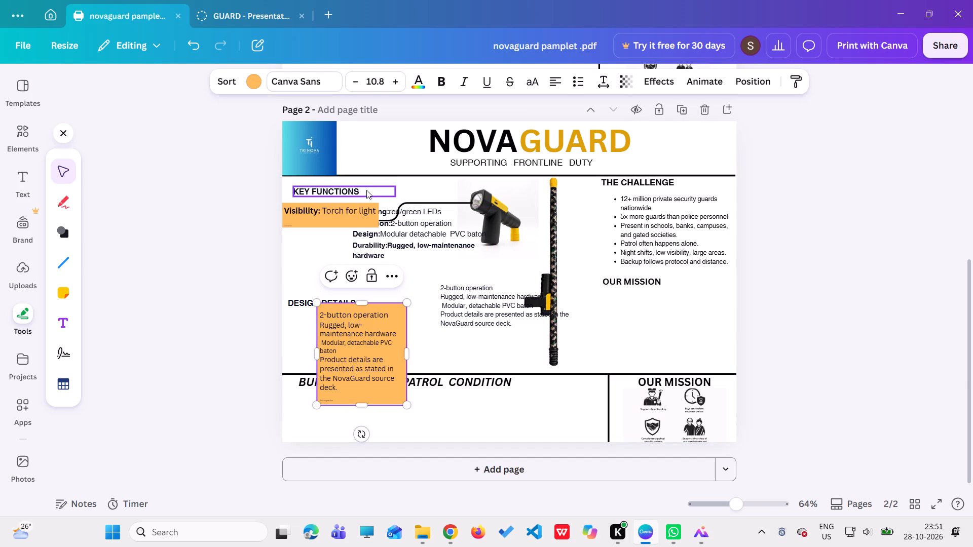
pyautogui.click(399, 83)
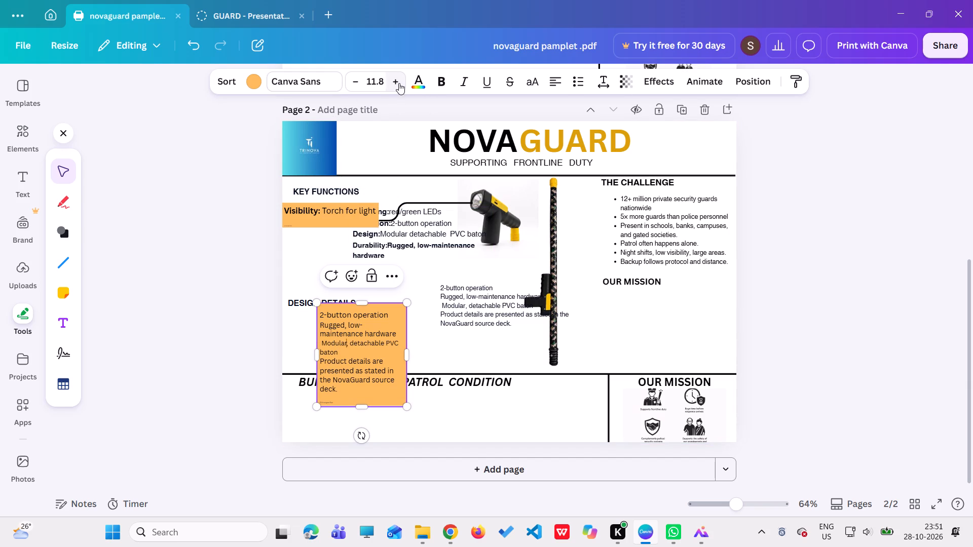
pyautogui.click(399, 83)
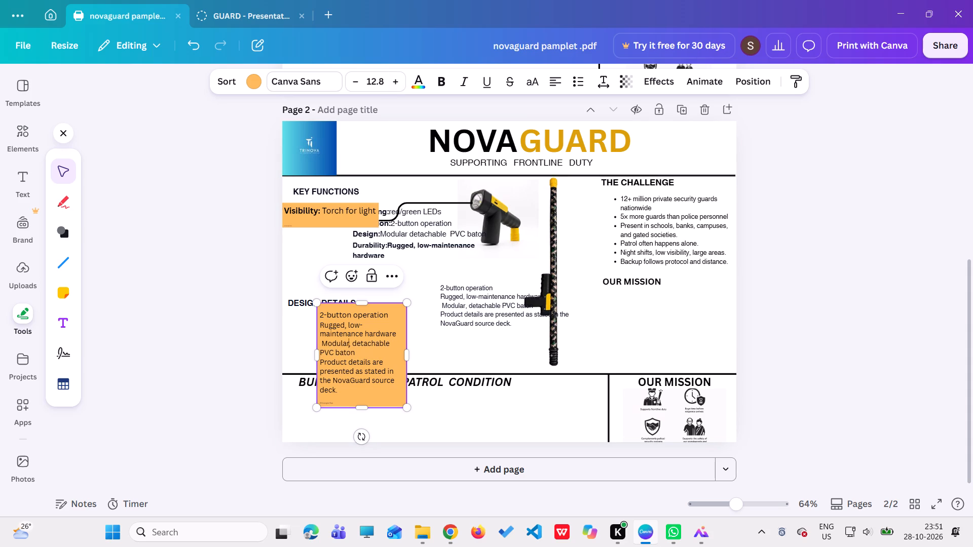
# Remove the leading space before "Modular, detachable PVC baton" in the orange design details note.
pyautogui.click(323, 343)
pyautogui.press('BackSpace')
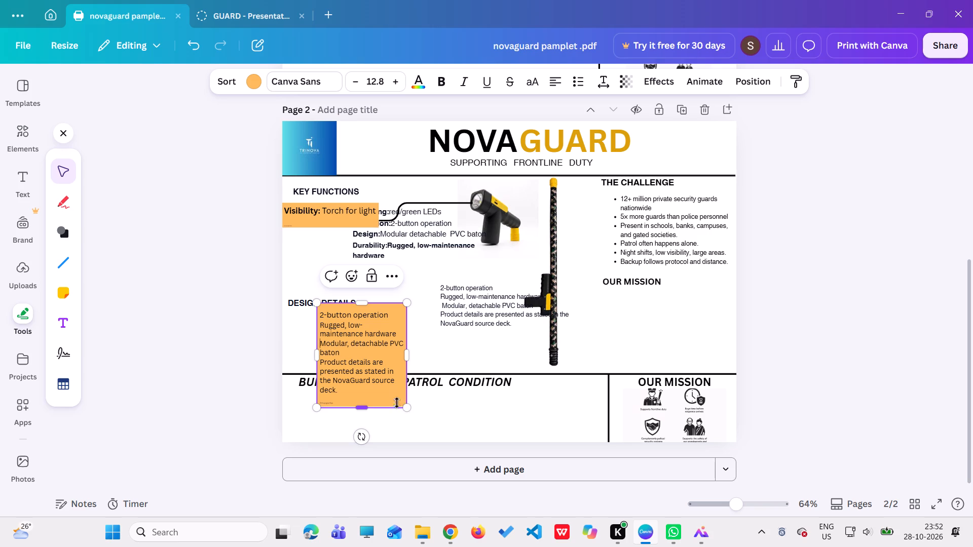
# Reshape the orange design details note into a wider, shorter block fitted to its text, scaling the product details text to 8.4.
pyautogui.moveTo(405, 409); pyautogui.dragTo(402, 373)
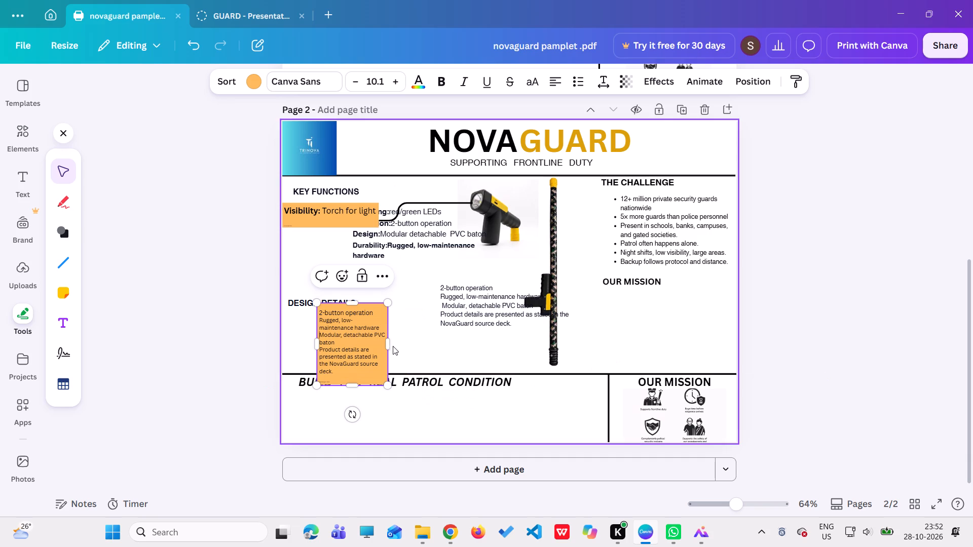
pyautogui.moveTo(390, 342); pyautogui.dragTo(429, 342)
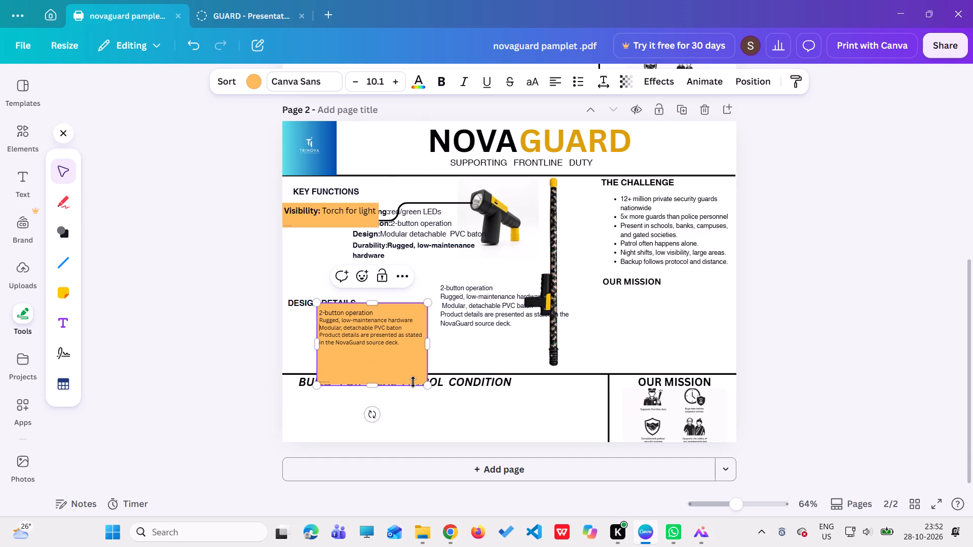
pyautogui.moveTo(425, 386); pyautogui.dragTo(423, 349)
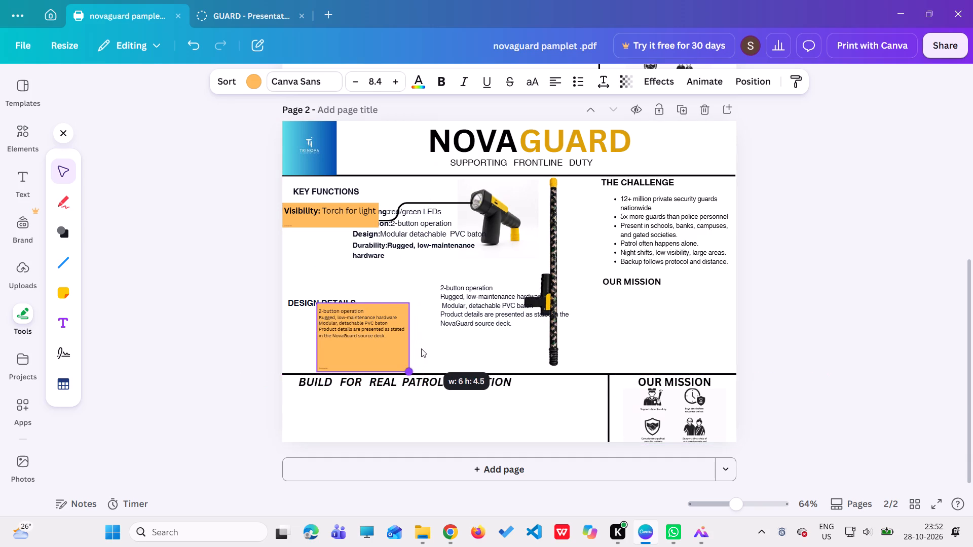
pyautogui.moveTo(360, 368); pyautogui.dragTo(364, 361)
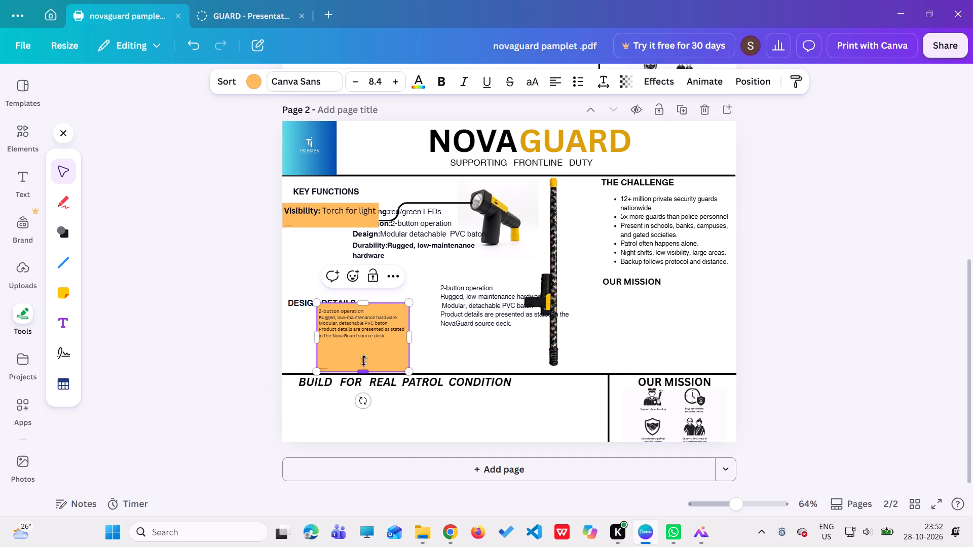
pyautogui.moveTo(364, 361); pyautogui.dragTo(369, 346)
# Move the orange design details note directly beneath the DESIGN DETAILS heading, leaving the heading uncovered.
pyautogui.moveTo(371, 325); pyautogui.dragTo(357, 334)
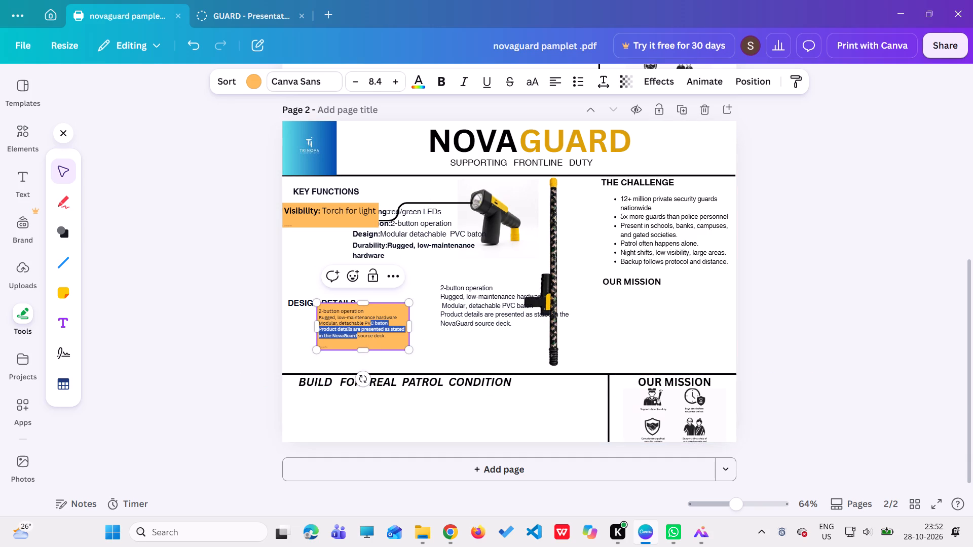
pyautogui.moveTo(357, 334); pyautogui.dragTo(355, 335)
pyautogui.click(434, 340)
pyautogui.moveTo(384, 344); pyautogui.dragTo(363, 354)
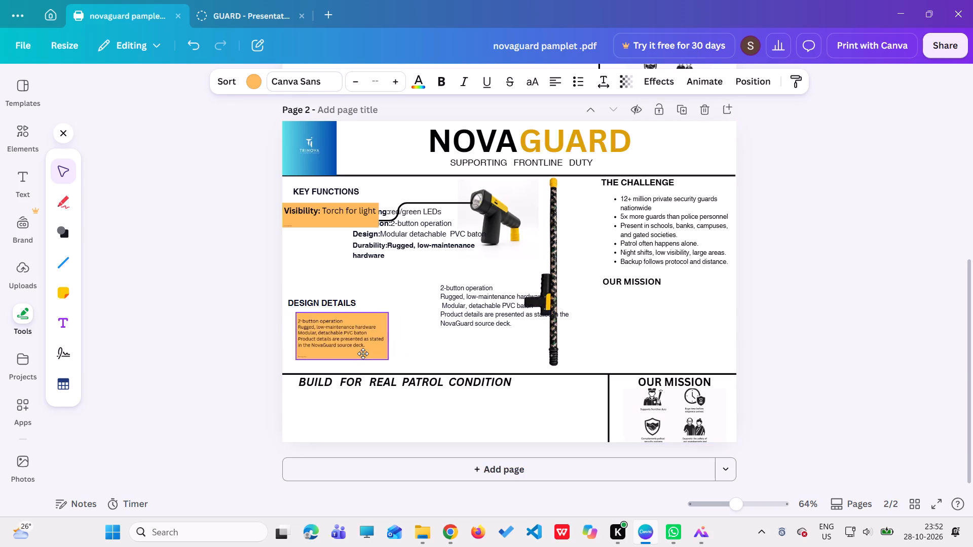
pyautogui.moveTo(363, 354); pyautogui.dragTo(366, 349)
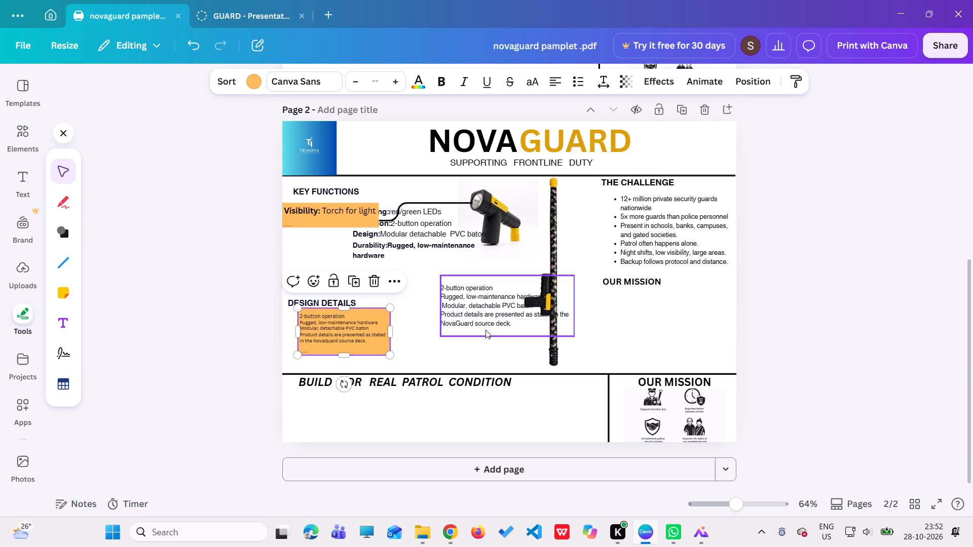
# Delete the original design details text box overlapping the baton, keeping only the orange note version.
pyautogui.moveTo(483, 315); pyautogui.dragTo(416, 275)
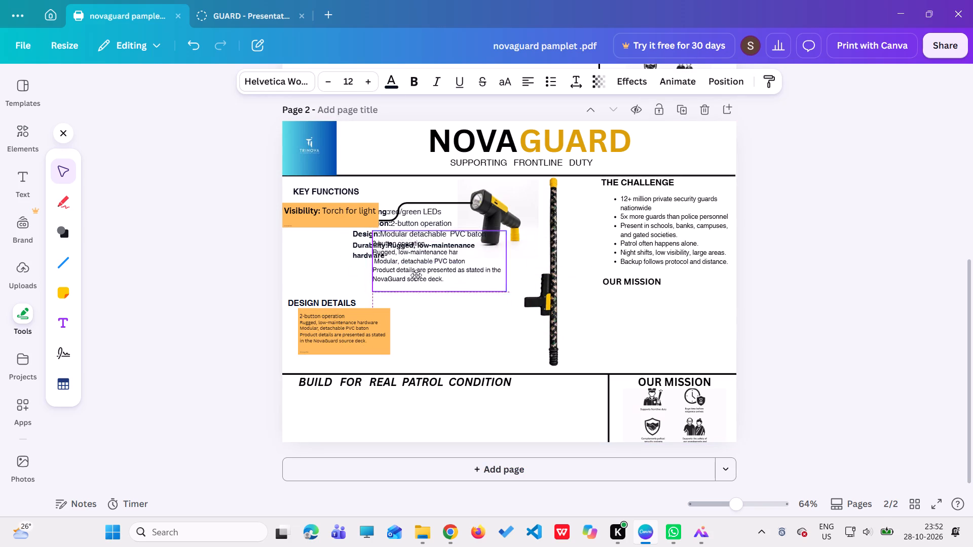
pyautogui.moveTo(416, 275); pyautogui.dragTo(426, 297)
pyautogui.click(429, 292)
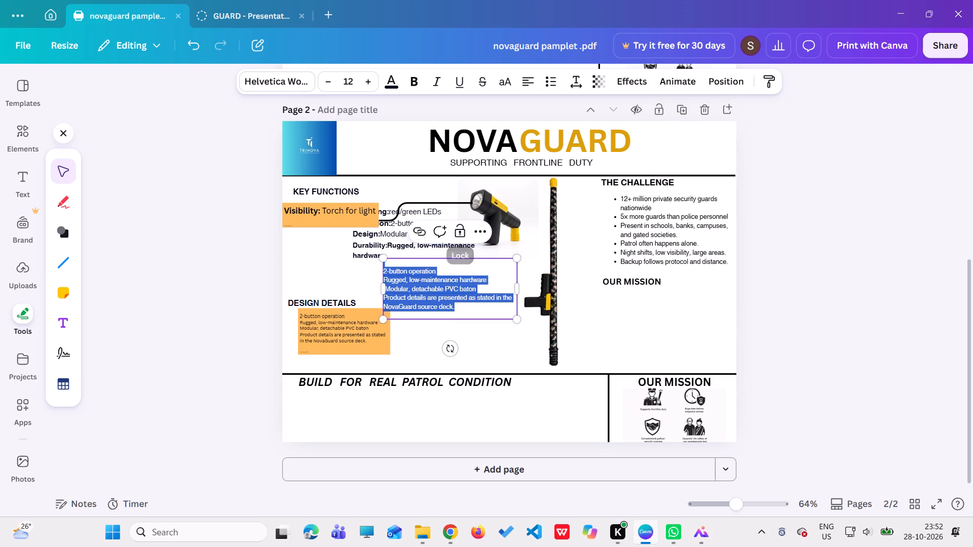
pyautogui.click(442, 282)
pyautogui.click(444, 285)
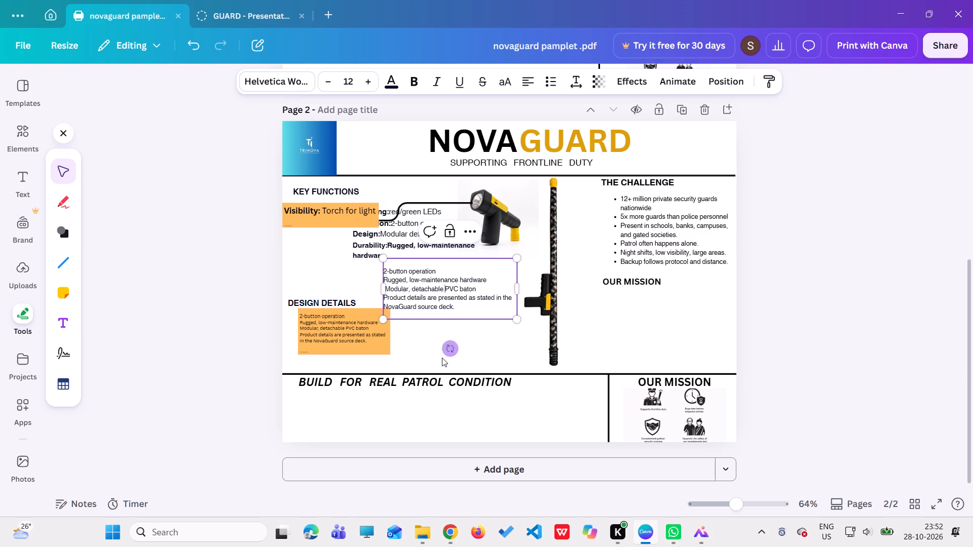
pyautogui.click(427, 358)
pyautogui.click(446, 298)
pyautogui.click(473, 238)
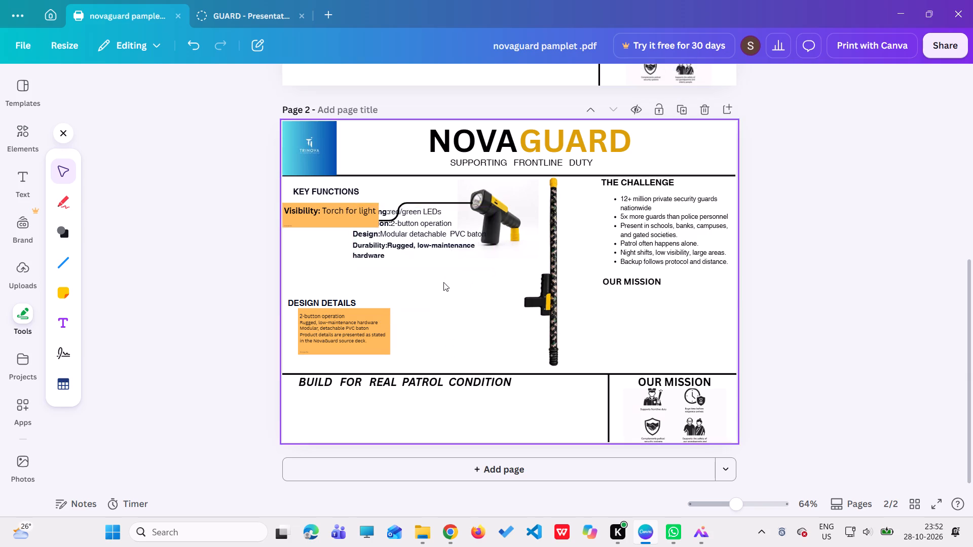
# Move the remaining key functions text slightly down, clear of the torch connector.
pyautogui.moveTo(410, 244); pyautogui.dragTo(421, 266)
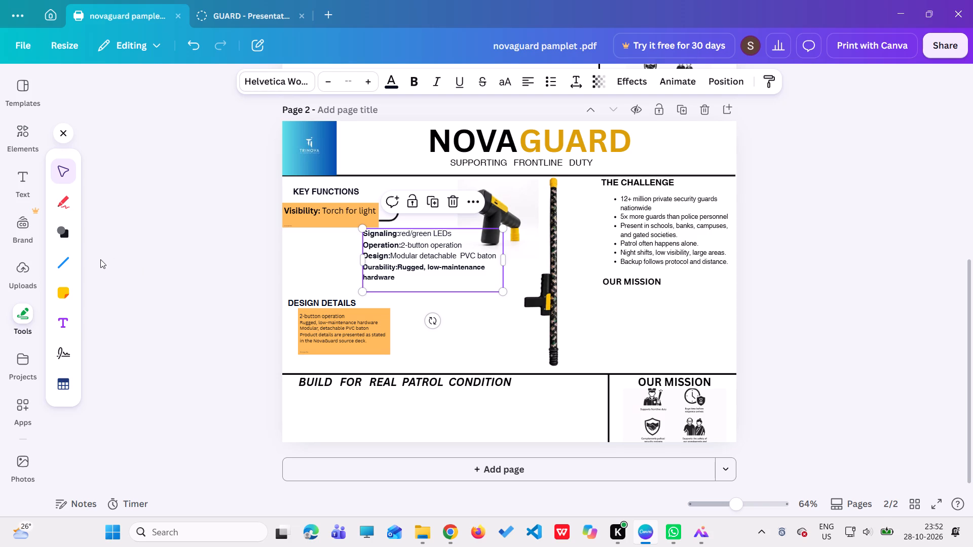
# Add an elbow connector line and place it between the orange design details note and the baton's lower end.
pyautogui.click(69, 263)
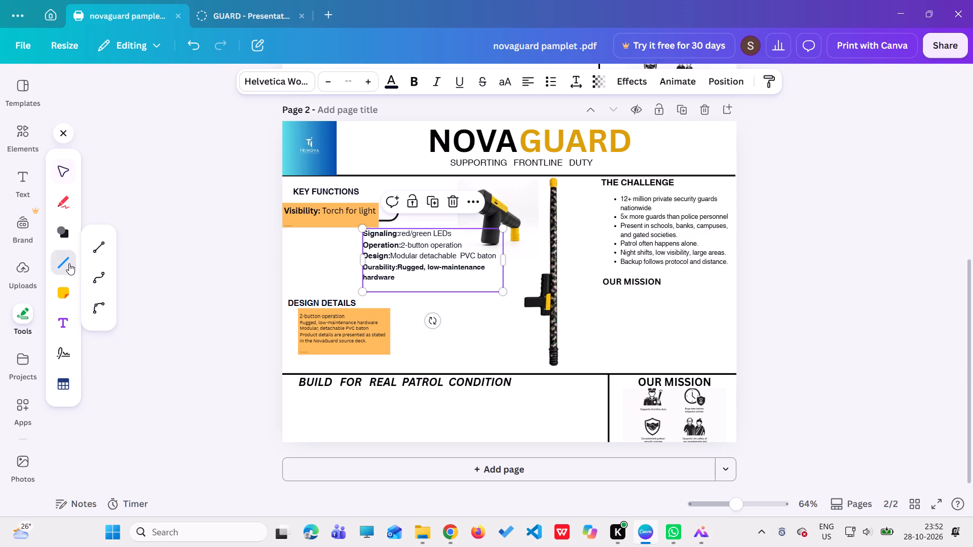
pyautogui.click(102, 269)
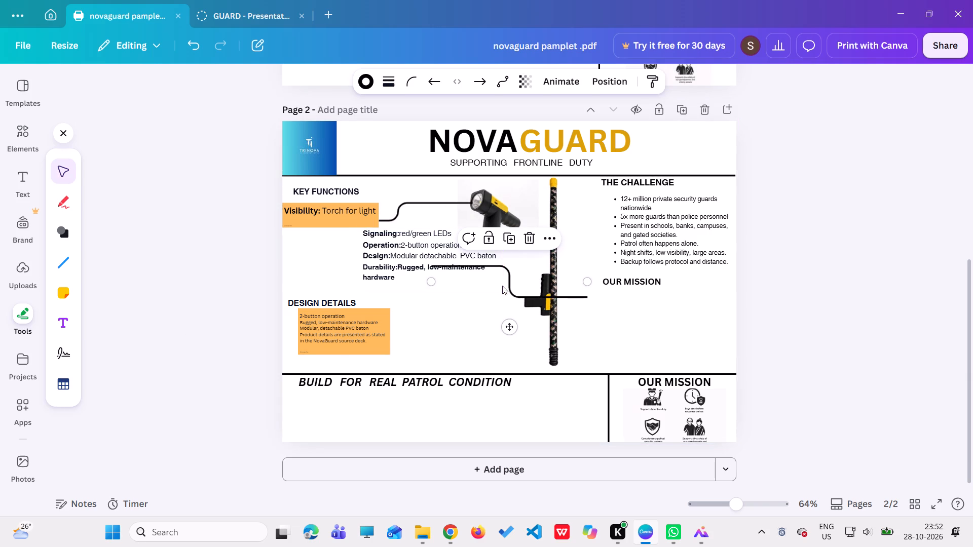
pyautogui.moveTo(517, 294); pyautogui.dragTo(482, 356)
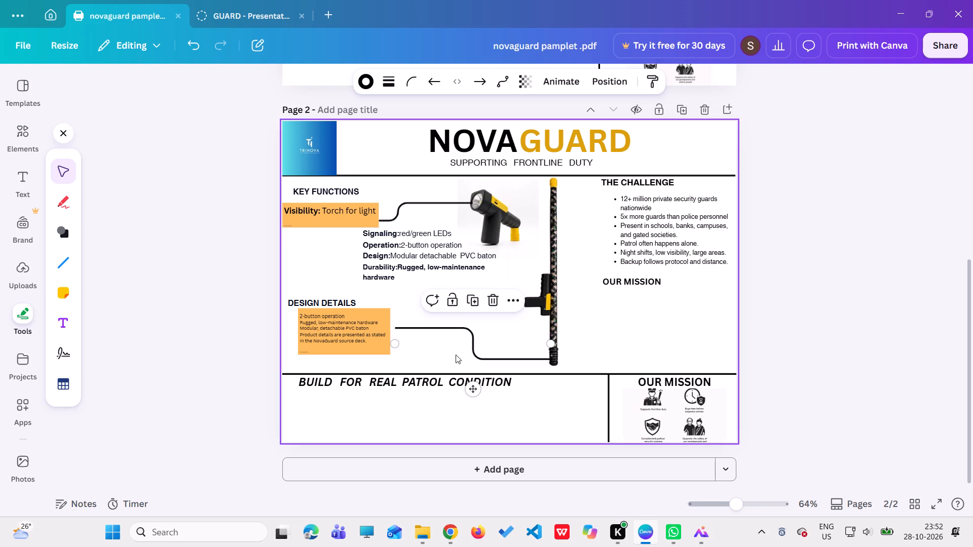
# Enlarge the orange design details note slightly, extending it to the connector's starting end.
pyautogui.click(381, 344)
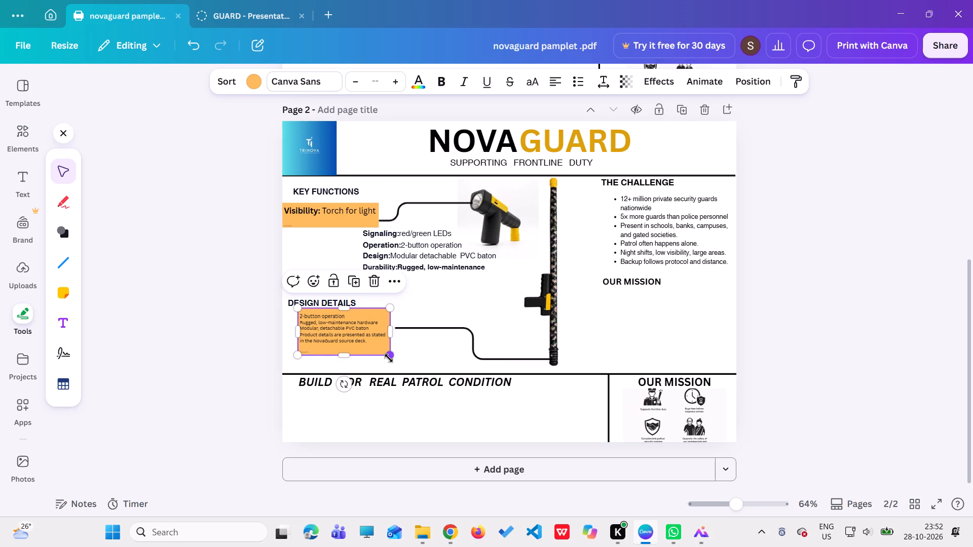
pyautogui.moveTo(389, 358); pyautogui.dragTo(404, 370)
pyautogui.click(386, 351)
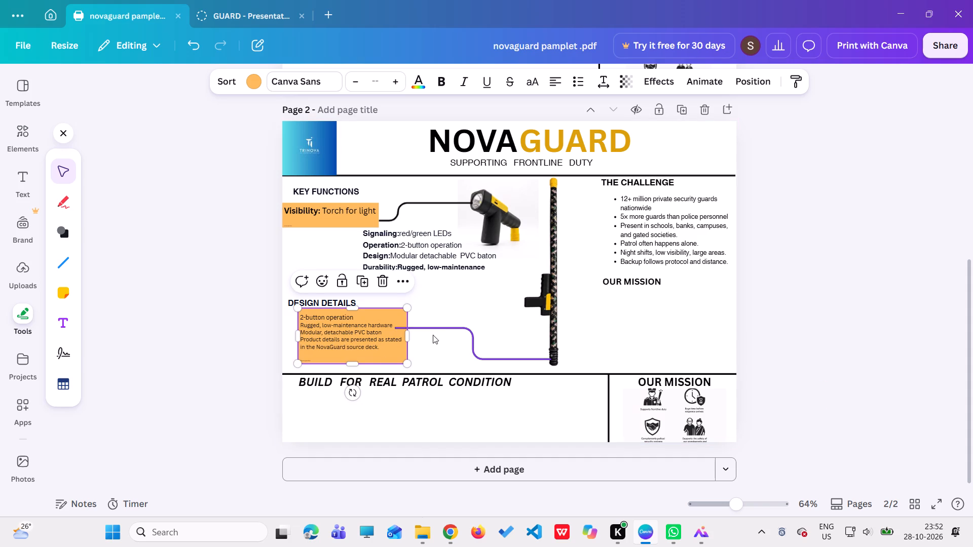
# Adjust the lower connector's position, ends and bend so it runs from just beside the design details note to the baton's lower end.
pyautogui.moveTo(439, 328); pyautogui.dragTo(448, 330)
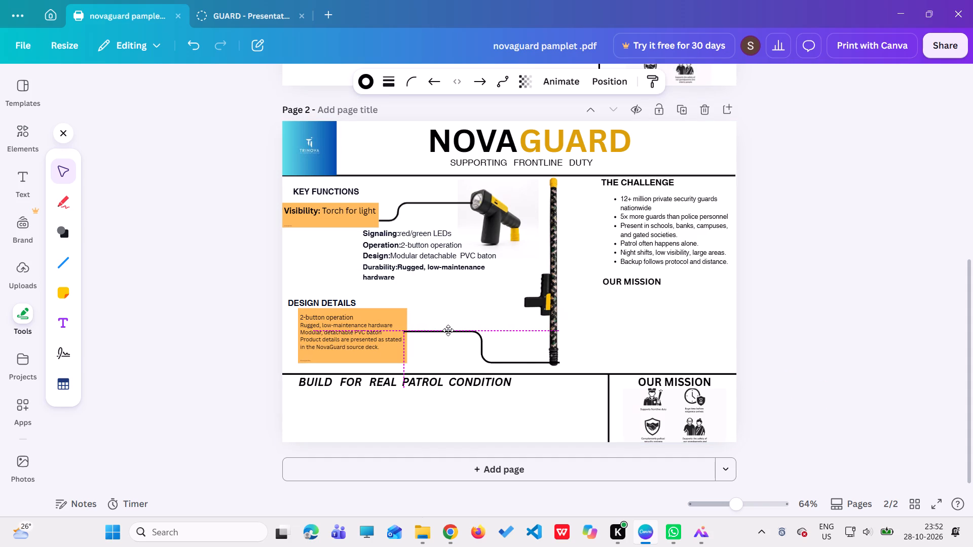
pyautogui.moveTo(448, 330); pyautogui.dragTo(450, 330)
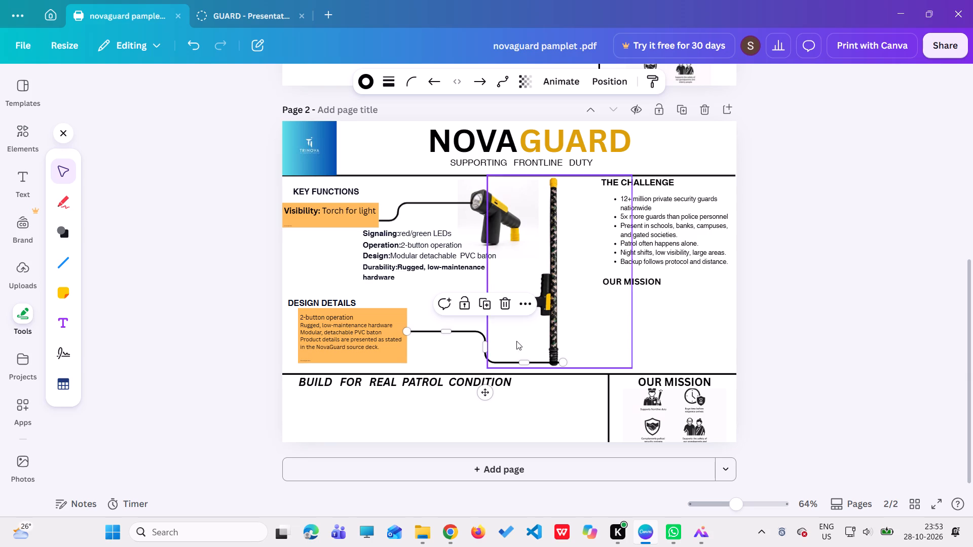
pyautogui.moveTo(562, 362); pyautogui.dragTo(548, 362)
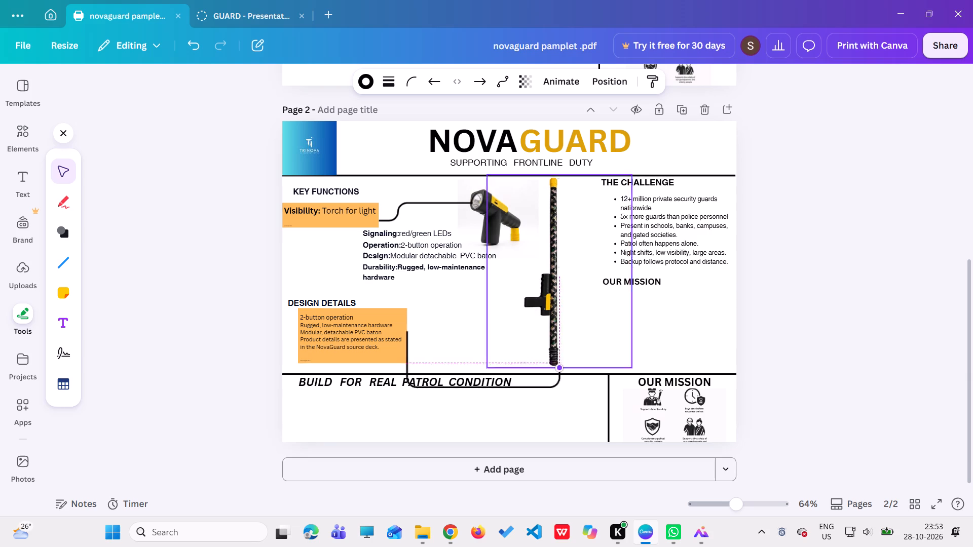
pyautogui.moveTo(548, 362); pyautogui.dragTo(527, 362)
pyautogui.moveTo(467, 350); pyautogui.dragTo(472, 350)
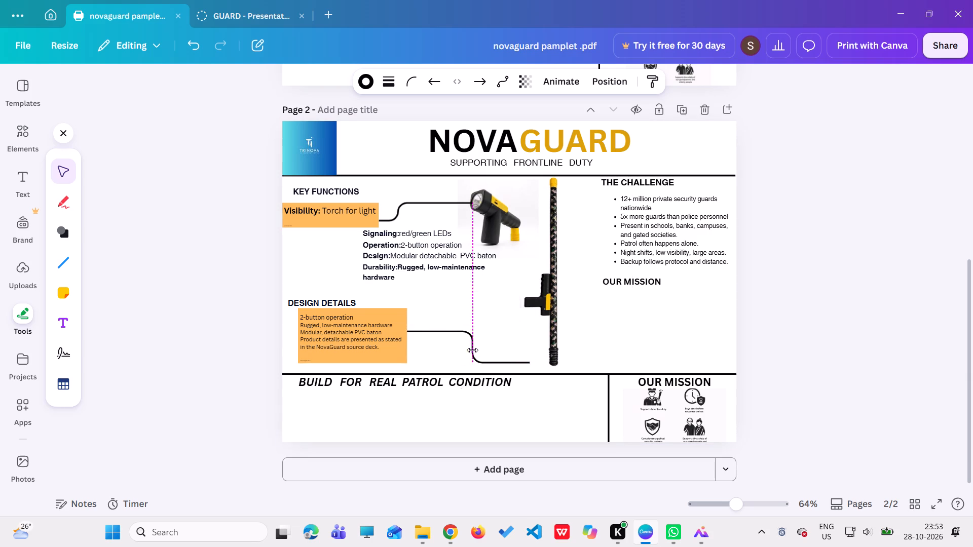
pyautogui.moveTo(472, 350); pyautogui.dragTo(463, 350)
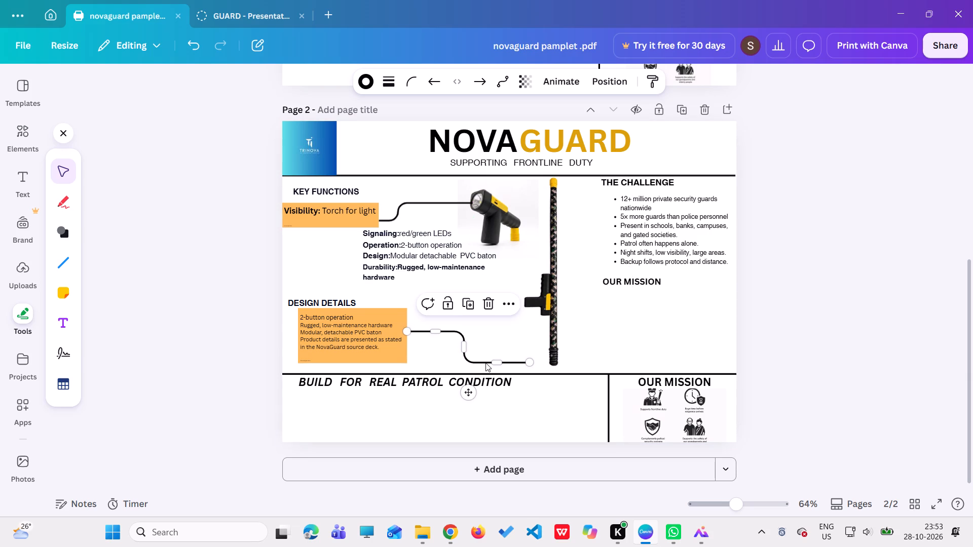
pyautogui.moveTo(485, 363); pyautogui.dragTo(501, 362)
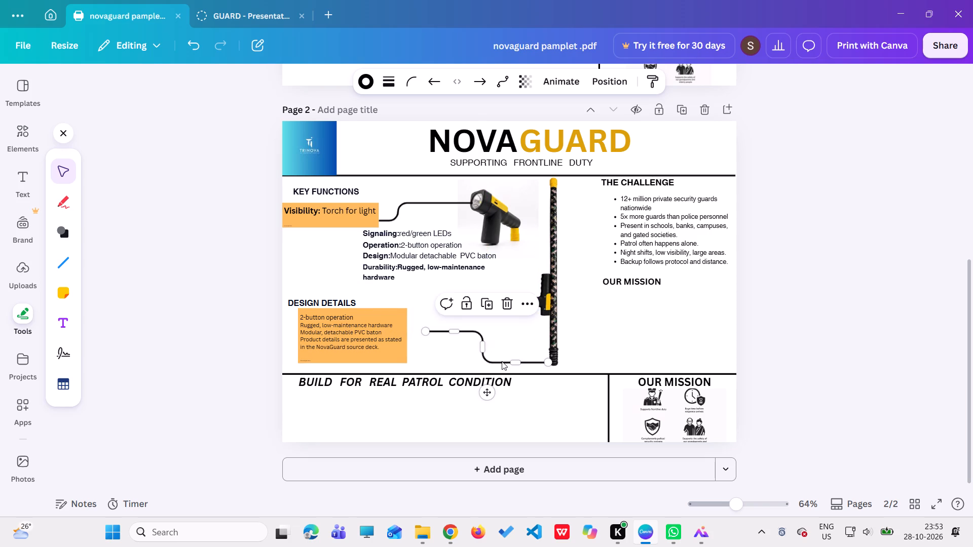
pyautogui.moveTo(502, 361); pyautogui.dragTo(501, 356)
pyautogui.moveTo(427, 329); pyautogui.dragTo(416, 333)
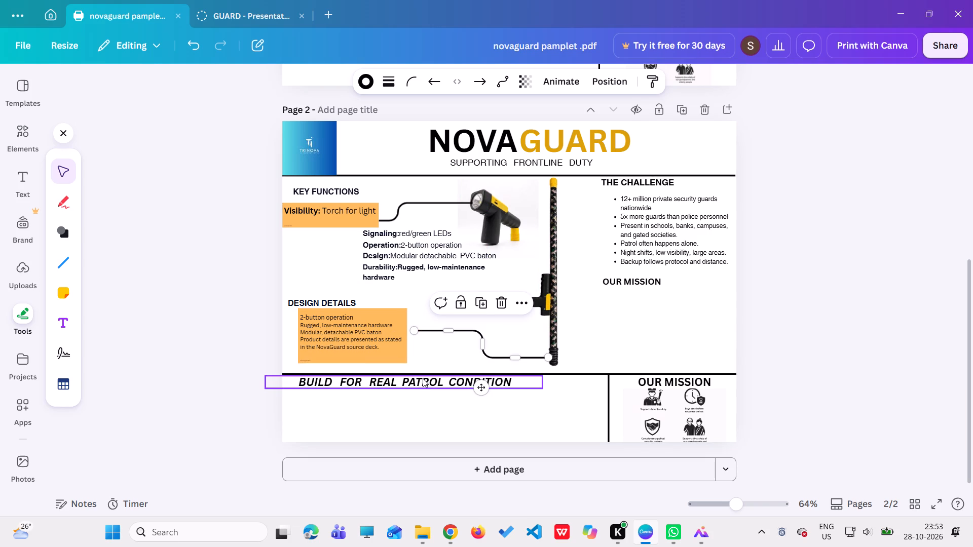
pyautogui.click(516, 339)
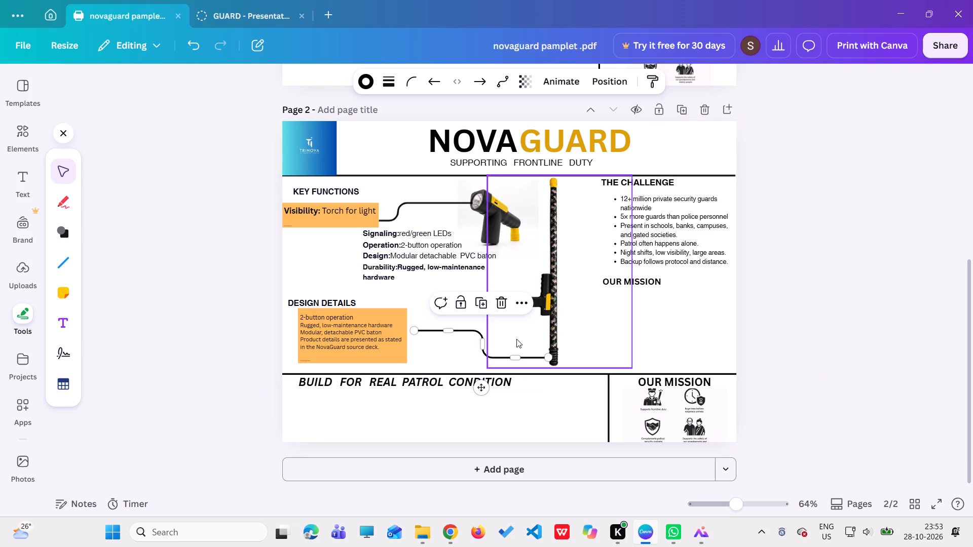
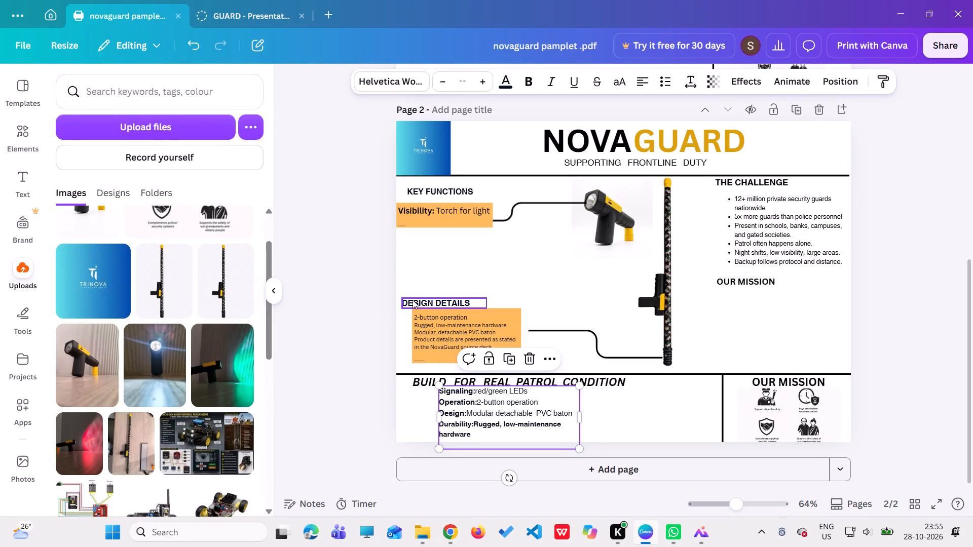
# Move the DESIGN DETAILS heading onto the lower part of the 2-button operation note and bring it to the front.
pyautogui.moveTo(413, 300); pyautogui.dragTo(416, 305)
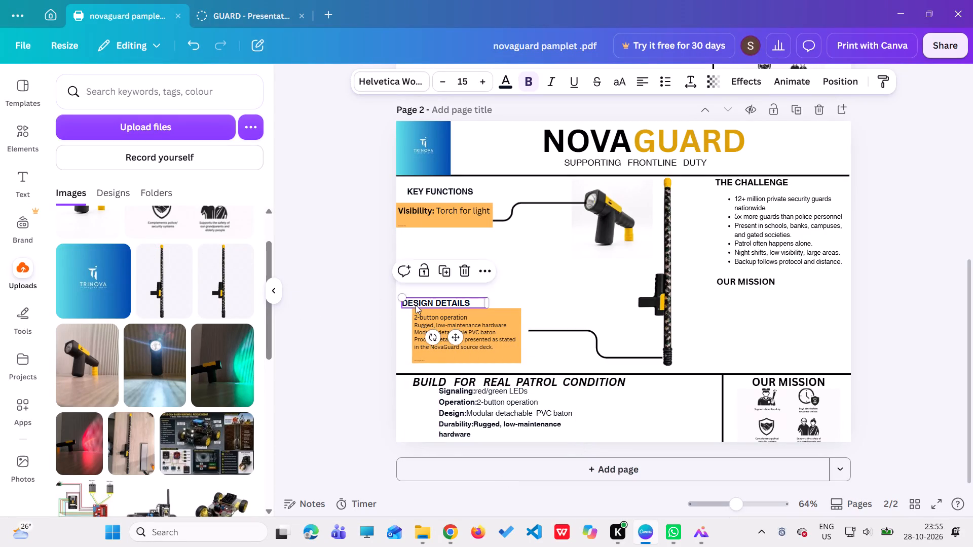
pyautogui.moveTo(416, 305); pyautogui.dragTo(422, 356)
pyautogui.rightClick(436, 355)
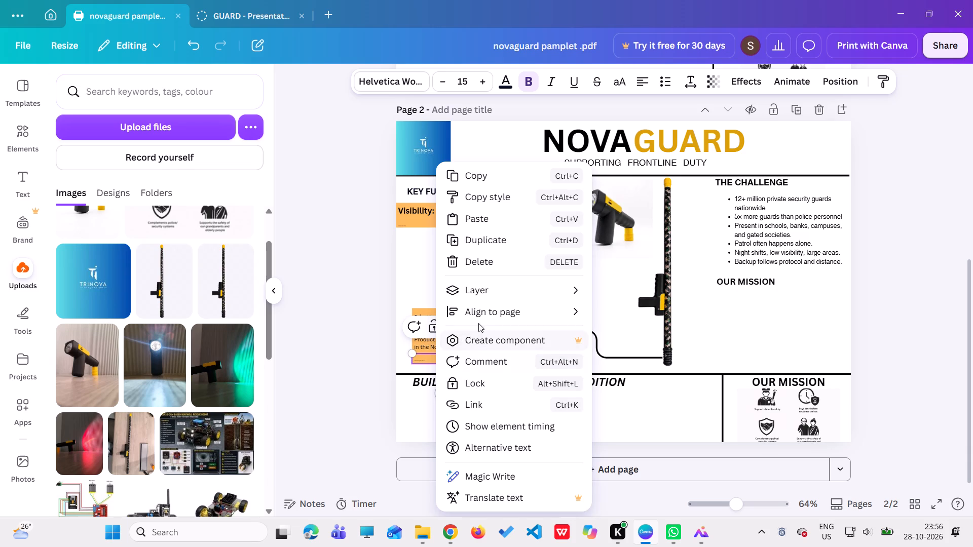
pyautogui.click(475, 294)
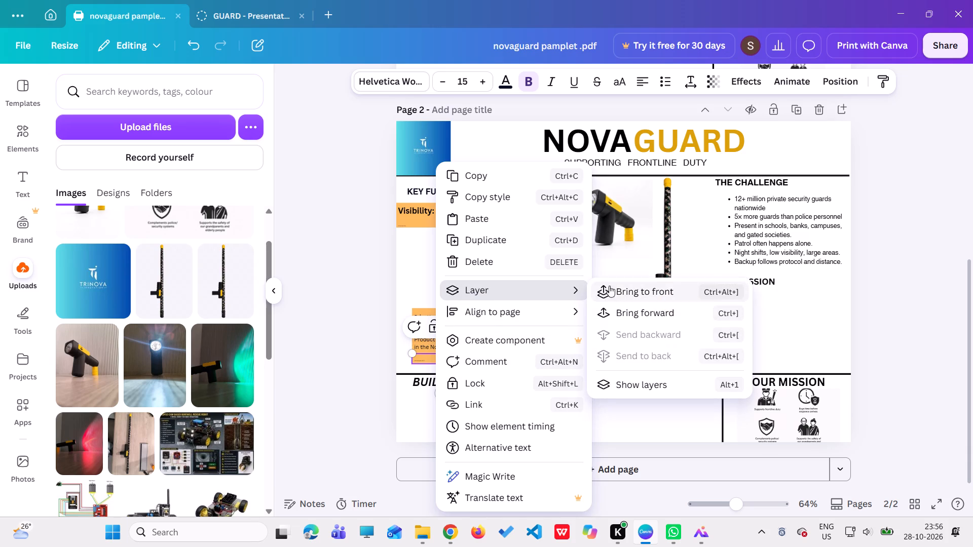
pyautogui.click(616, 288)
pyautogui.click(378, 325)
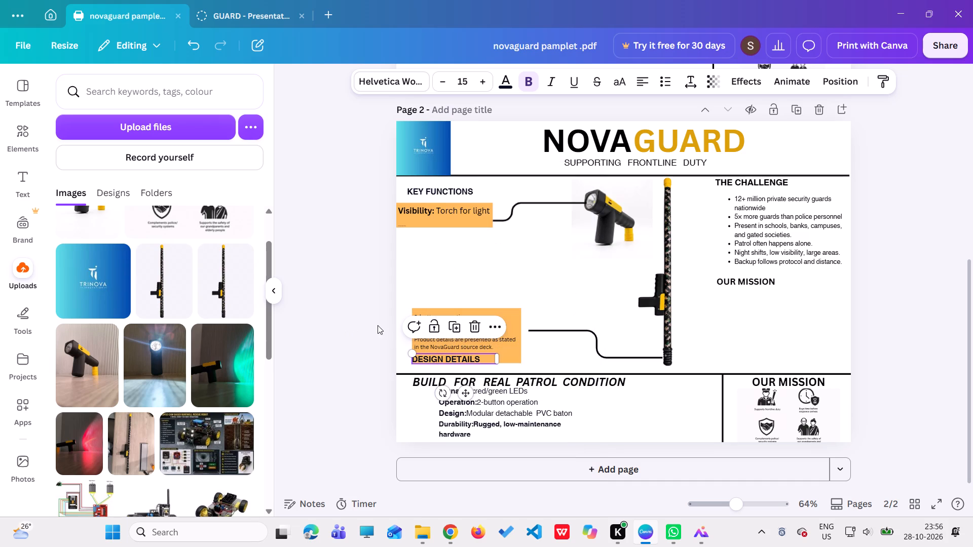
pyautogui.click(447, 253)
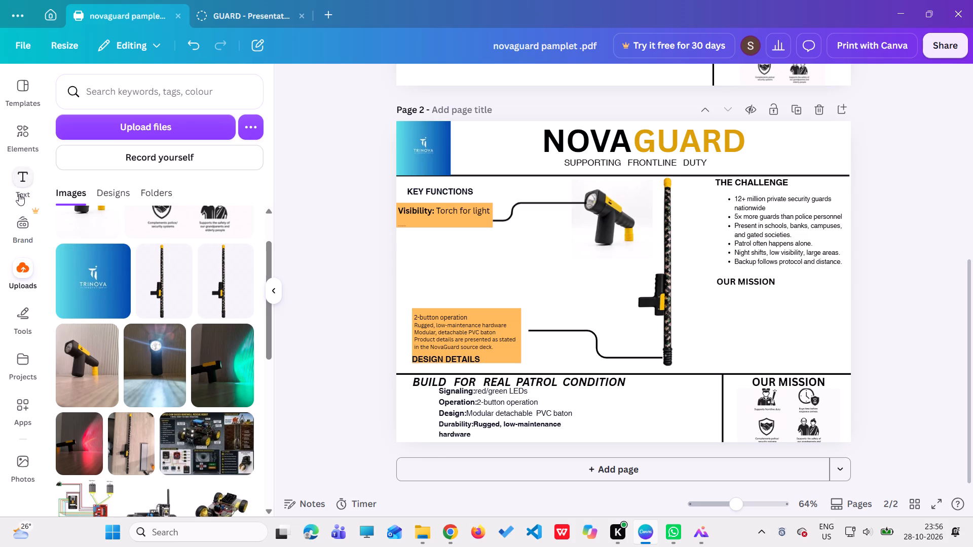
# Add a blank orange sticky note, shorten it, and place it between the Visibility note and the 2-button operation note.
pyautogui.click(13, 308)
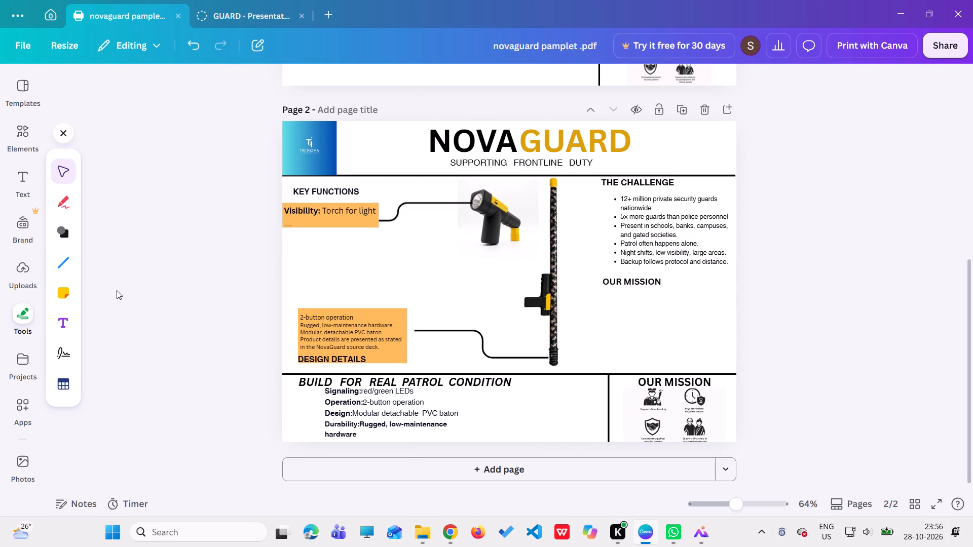
pyautogui.click(67, 295)
pyautogui.click(99, 227)
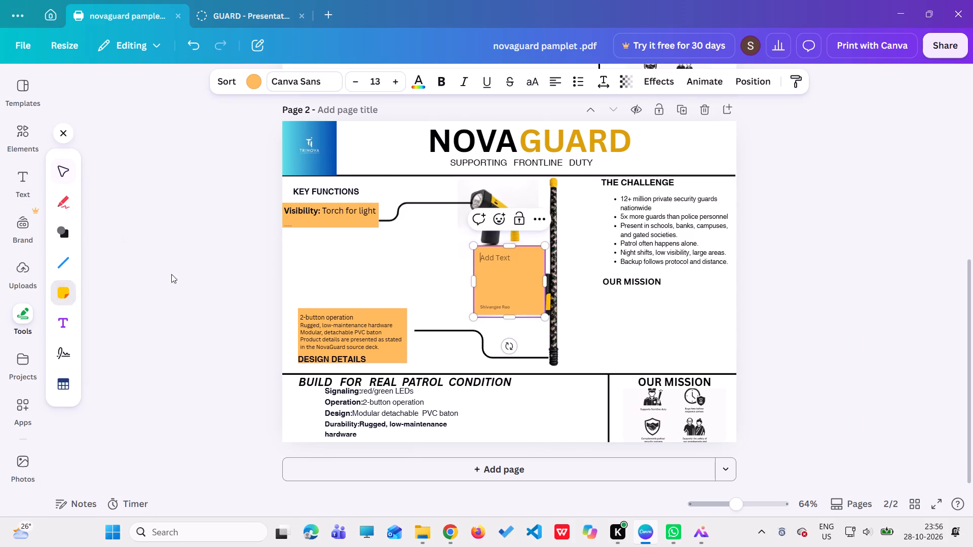
pyautogui.click(513, 312)
pyautogui.moveTo(511, 316); pyautogui.dragTo(505, 281)
pyautogui.moveTo(510, 272); pyautogui.dragTo(386, 272)
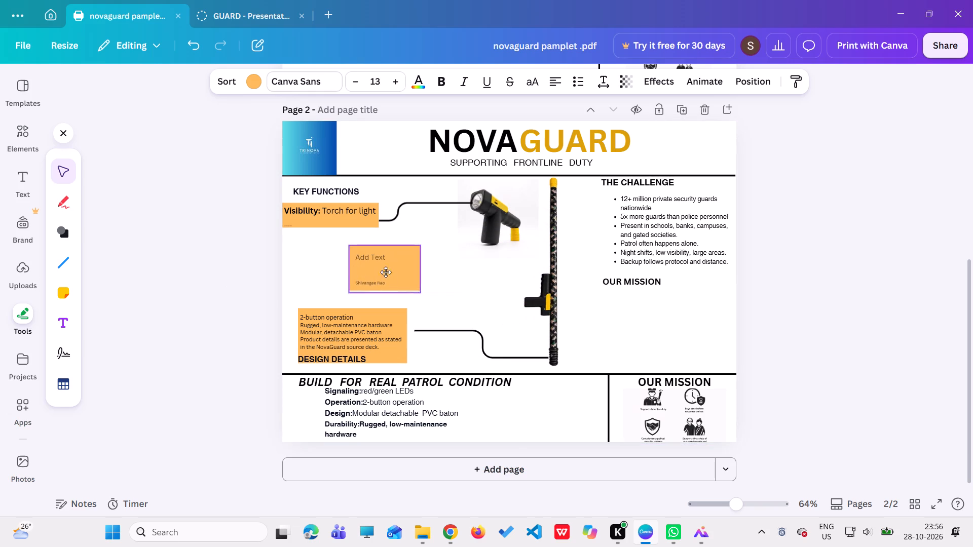
pyautogui.moveTo(386, 272); pyautogui.dragTo(335, 272)
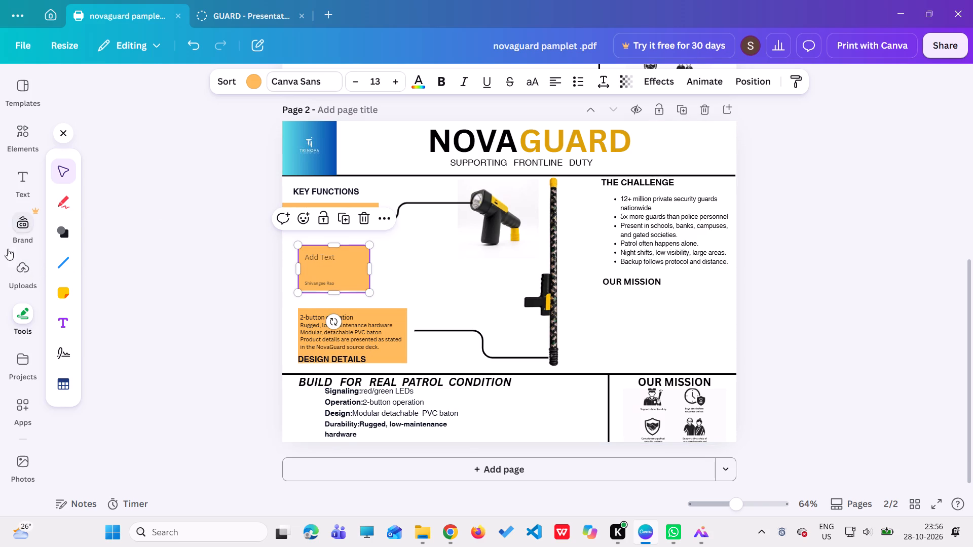
# Insert the uploaded green-light torch photo, shrink it, crop its top and bottom edges, and place it below the torch picture.
pyautogui.click(8, 274)
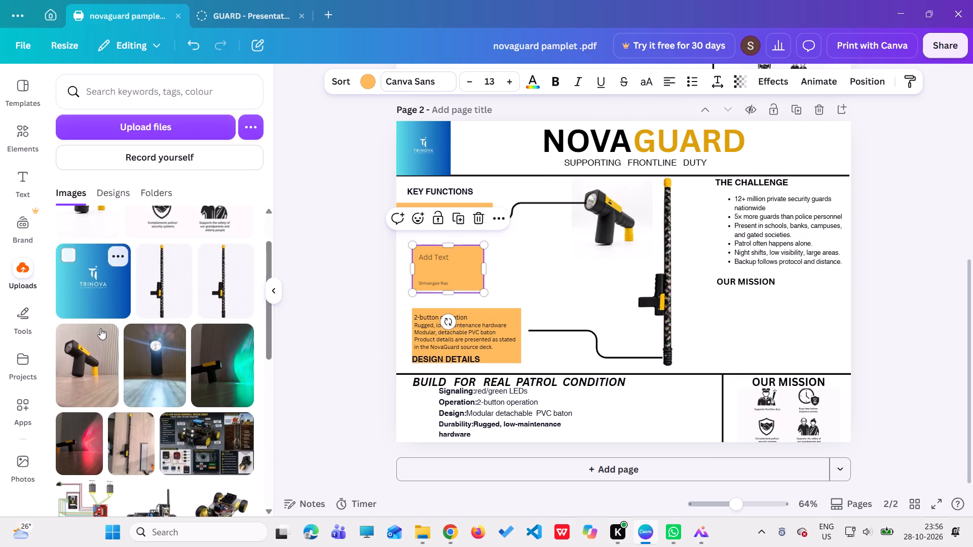
pyautogui.click(201, 357)
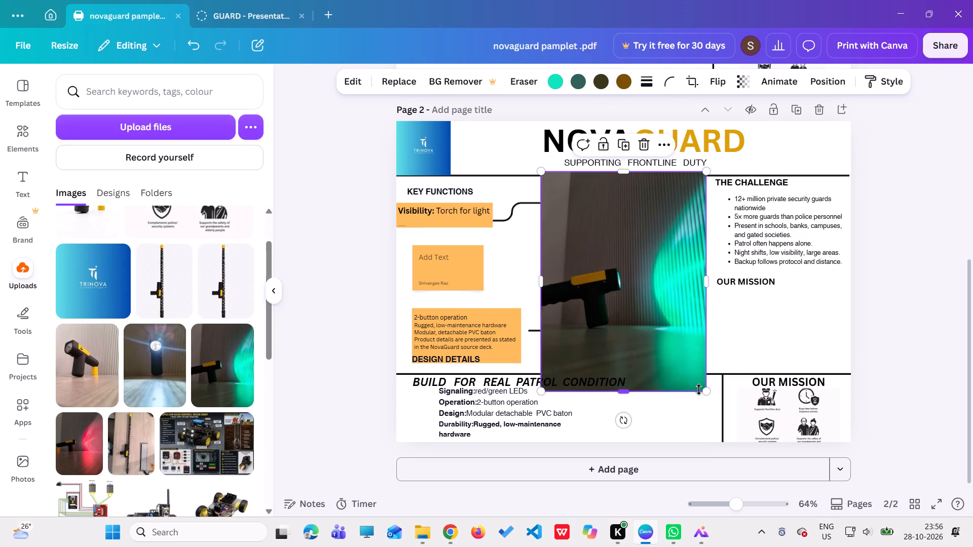
pyautogui.moveTo(707, 389); pyautogui.dragTo(642, 260)
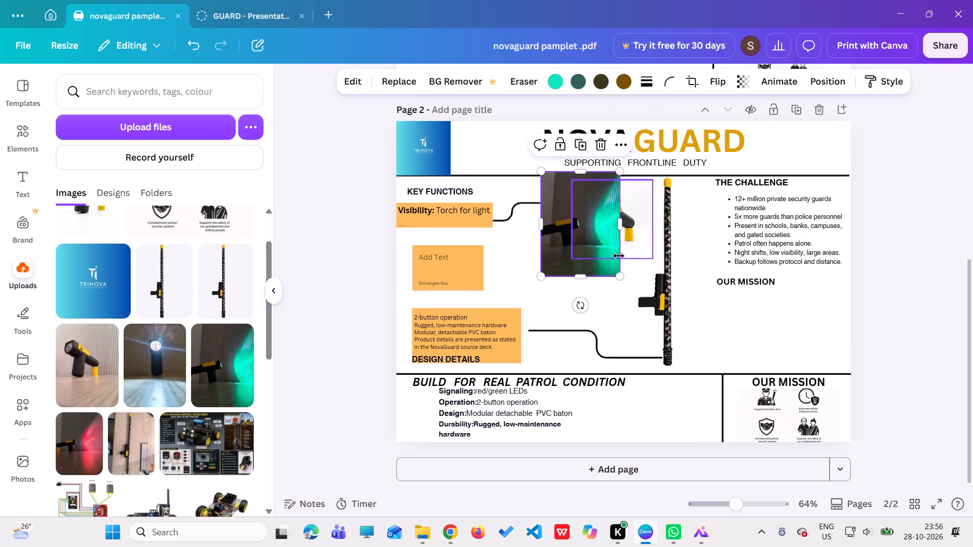
pyautogui.moveTo(585, 275); pyautogui.dragTo(584, 252)
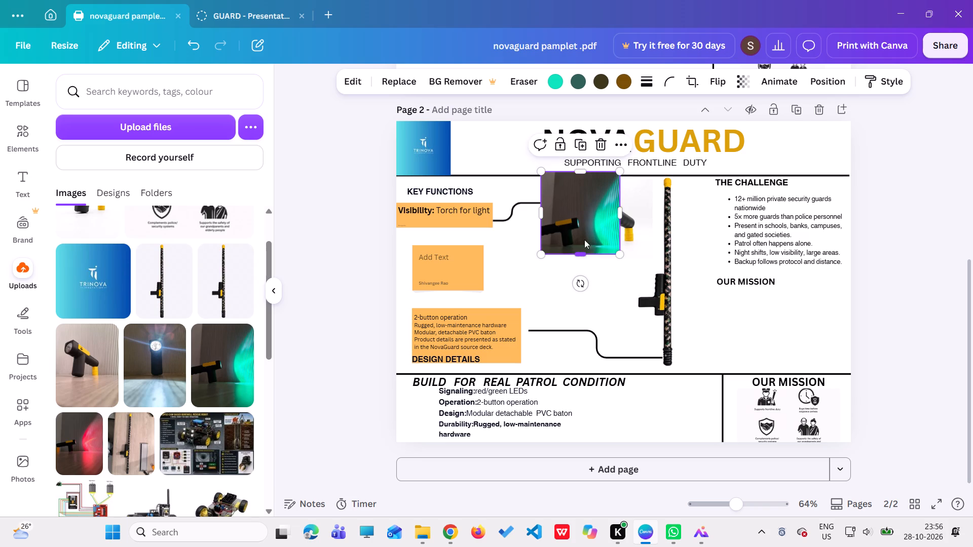
pyautogui.moveTo(579, 170); pyautogui.dragTo(579, 178)
pyautogui.moveTo(575, 198); pyautogui.dragTo(610, 271)
pyautogui.click(534, 284)
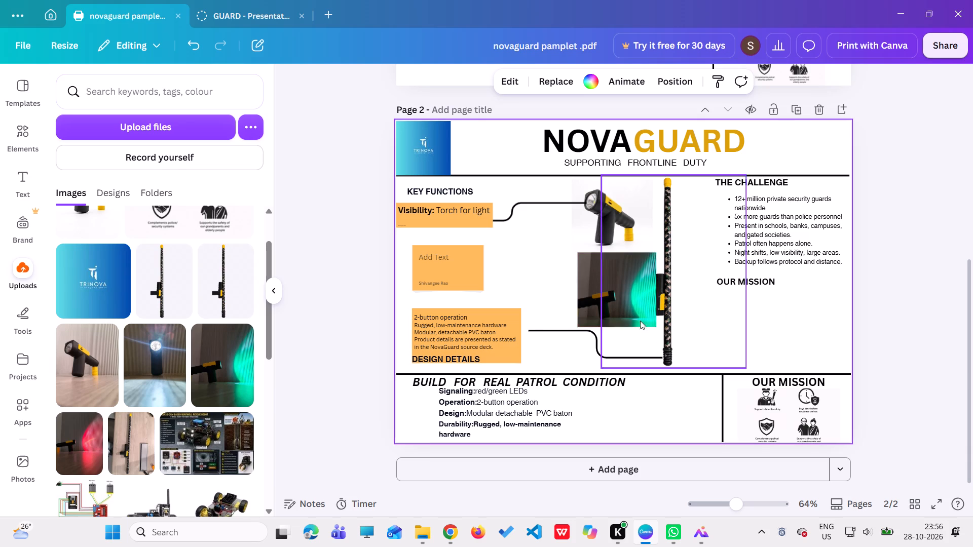
# Move the green-light photo beside the blank orange note and shrink it to roughly the note's height.
pyautogui.moveTo(620, 305); pyautogui.dragTo(577, 290)
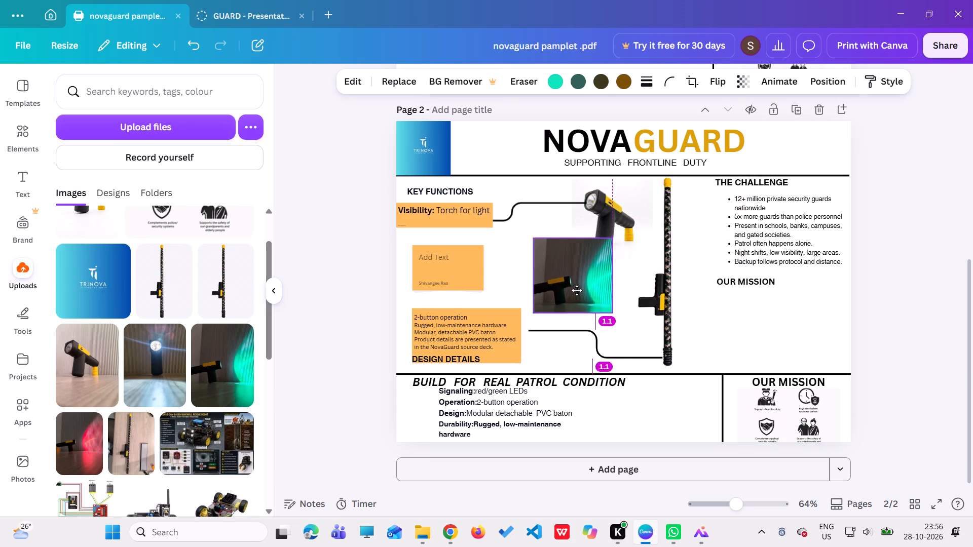
pyautogui.moveTo(577, 290); pyautogui.dragTo(570, 295)
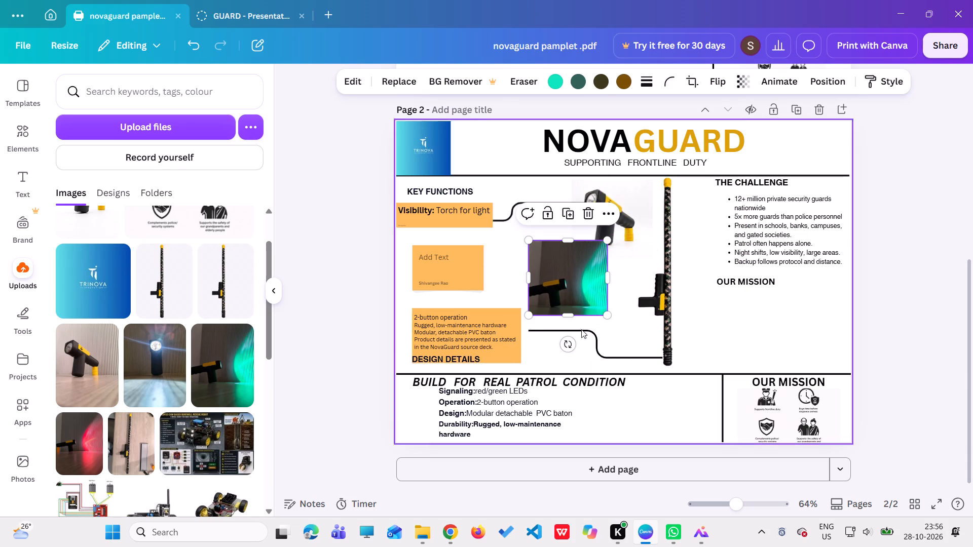
pyautogui.moveTo(604, 315); pyautogui.dragTo(599, 305)
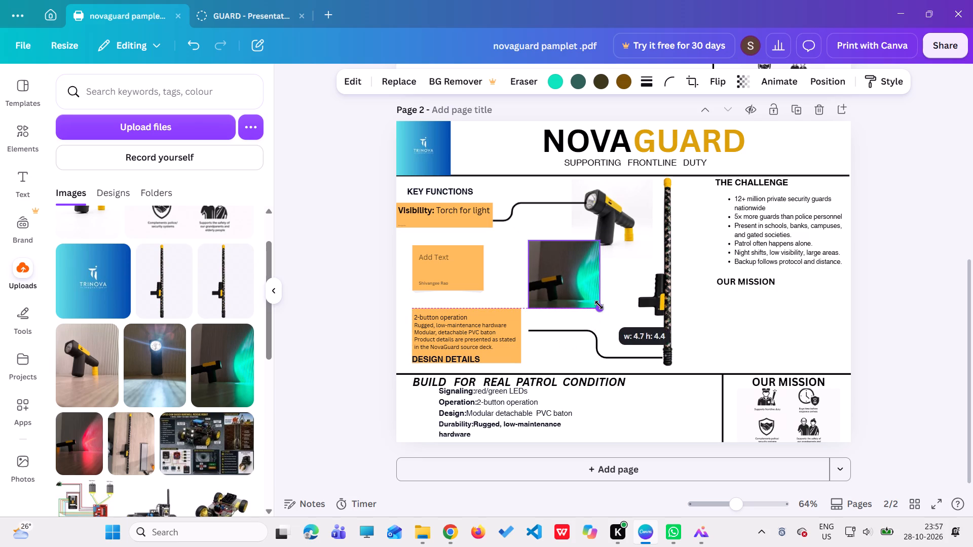
pyautogui.moveTo(599, 305); pyautogui.dragTo(587, 284)
pyautogui.click(562, 277)
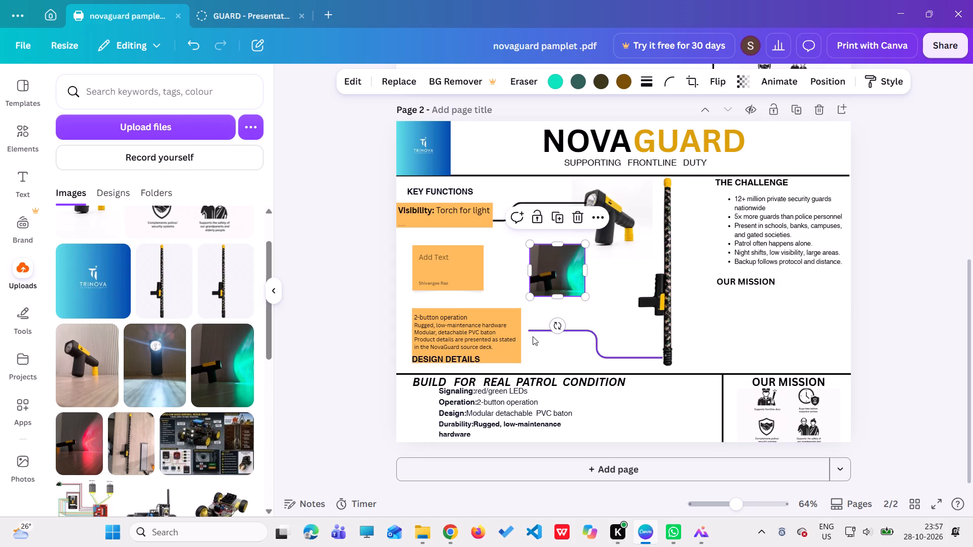
# Nudge the 2-button operation note slightly down and outward beneath its DESIGN DETAILS heading.
pyautogui.click(490, 336)
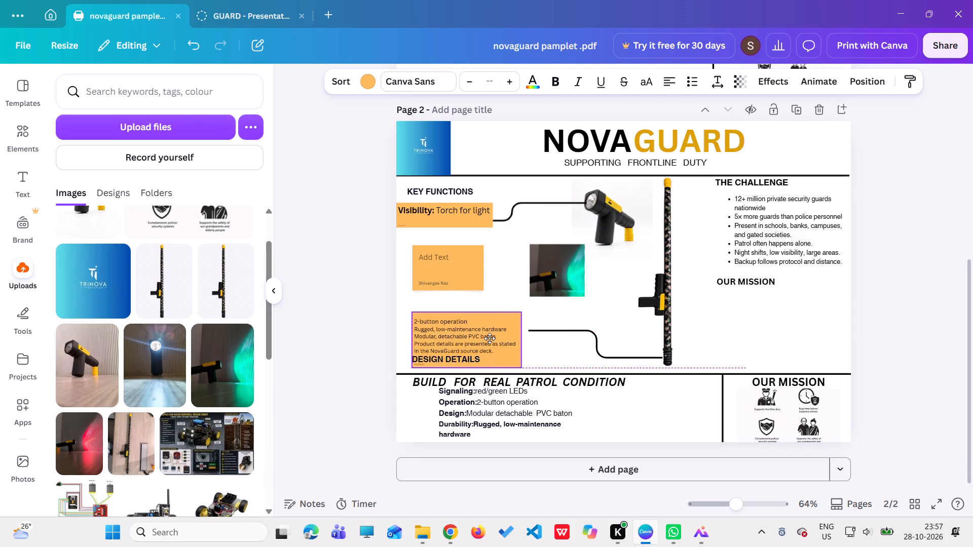
pyautogui.click(458, 353)
pyautogui.click(559, 352)
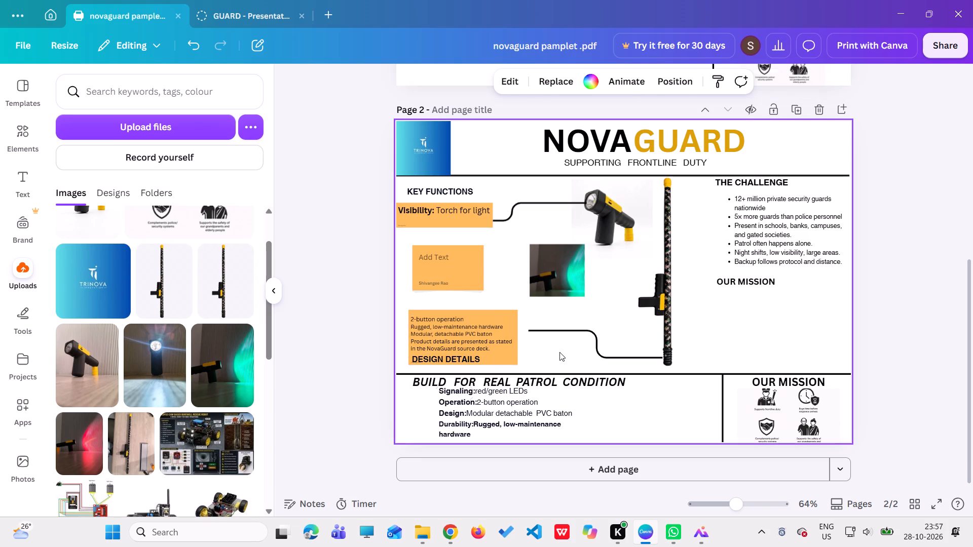
pyautogui.click(508, 334)
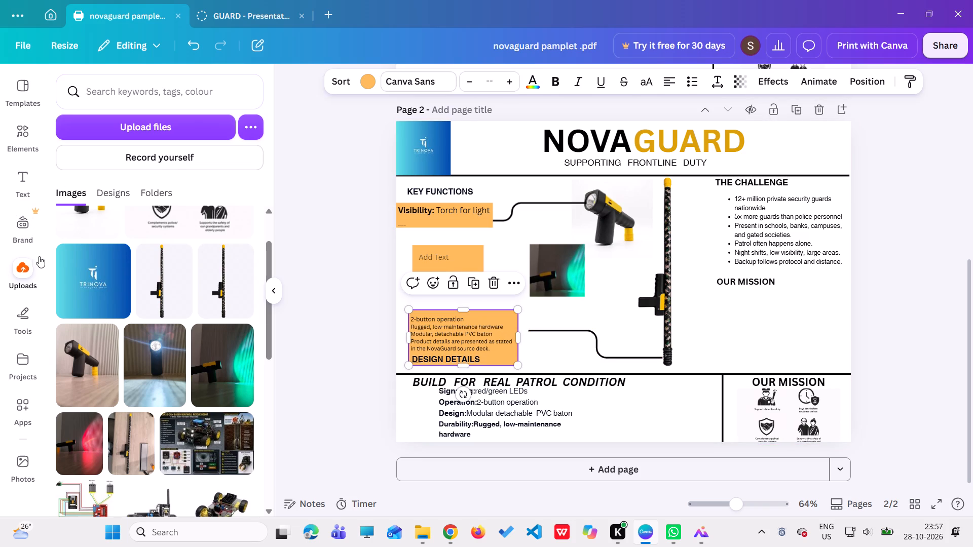
# Insert the uploaded red-light torch photo, crop its top and bottom, shrink it, and place it next to the green-light photo.
pyautogui.click(72, 425)
pyautogui.click(83, 429)
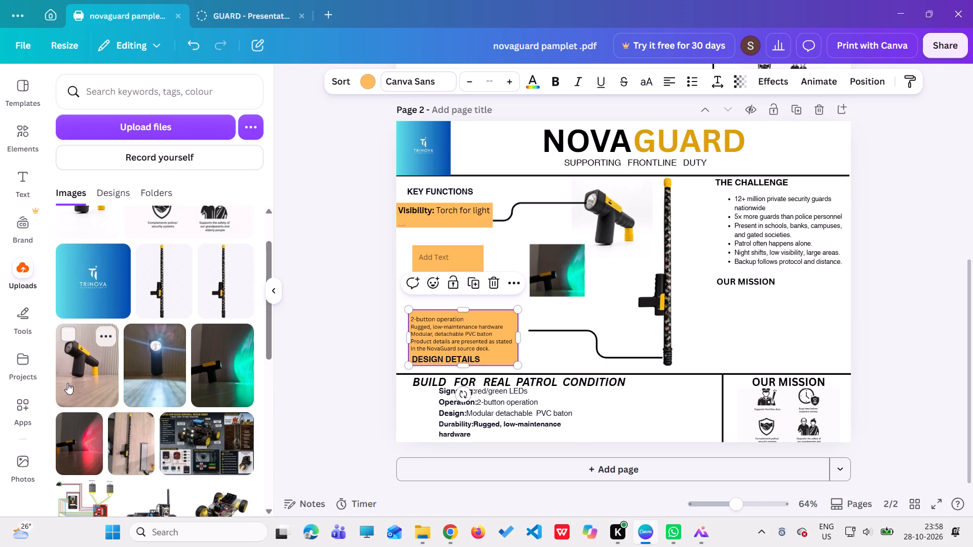
pyautogui.click(64, 434)
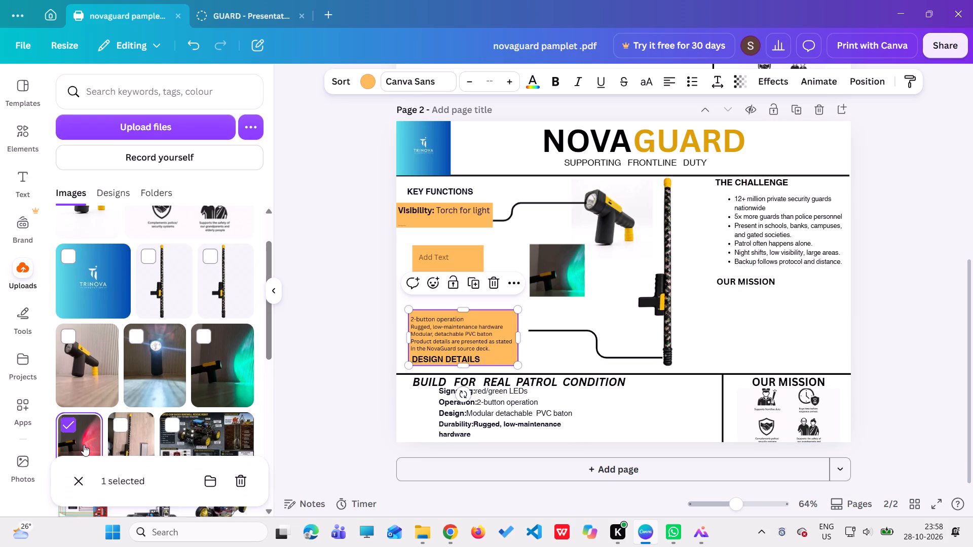
pyautogui.click(67, 445)
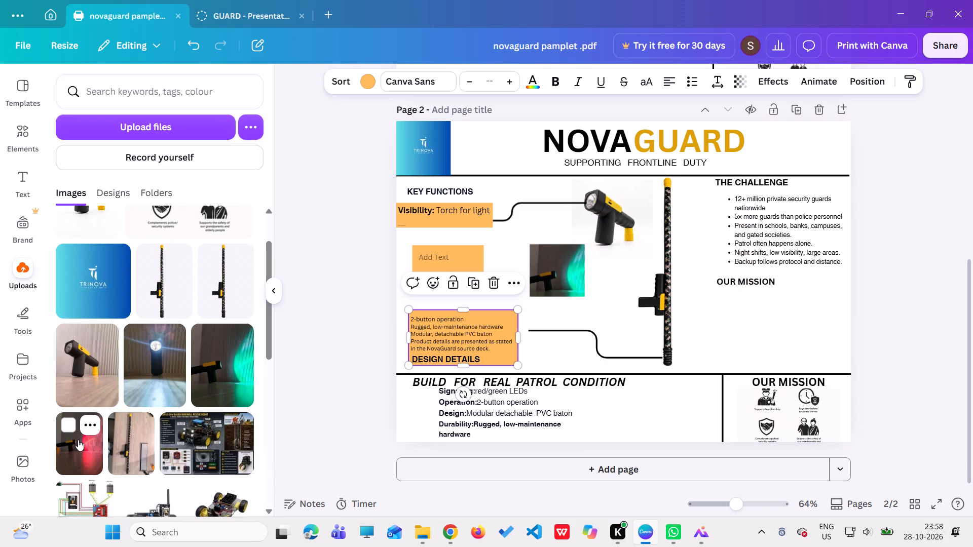
pyautogui.click(81, 451)
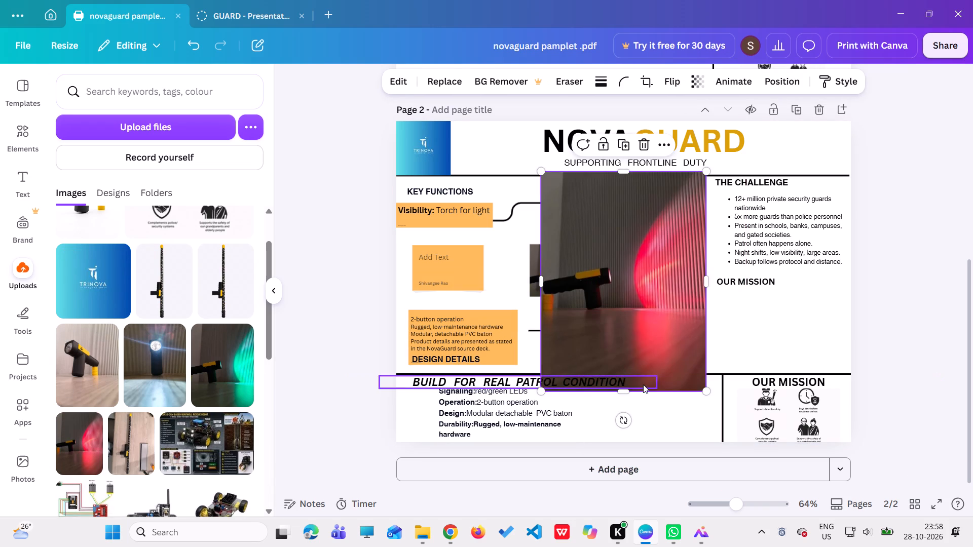
pyautogui.moveTo(620, 390); pyautogui.dragTo(629, 323)
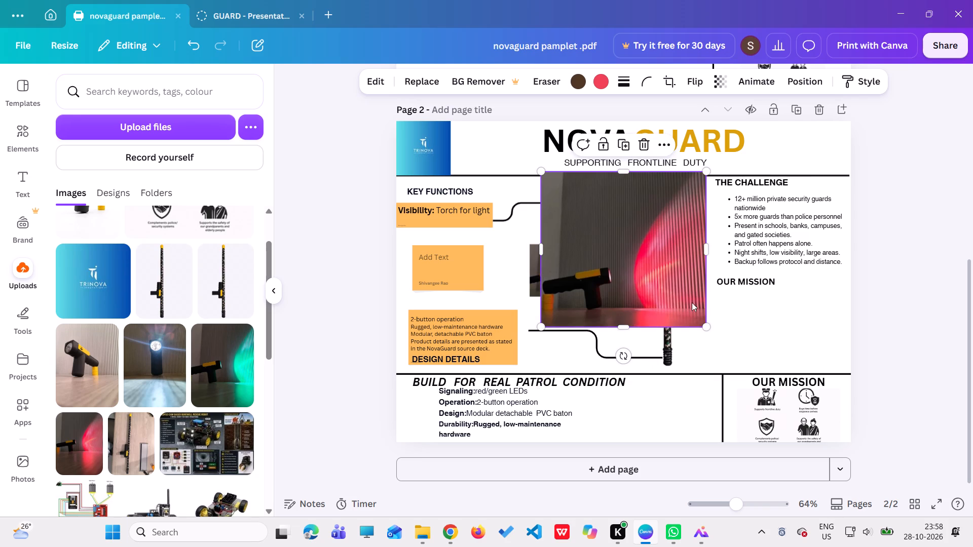
pyautogui.moveTo(621, 171); pyautogui.dragTo(618, 196)
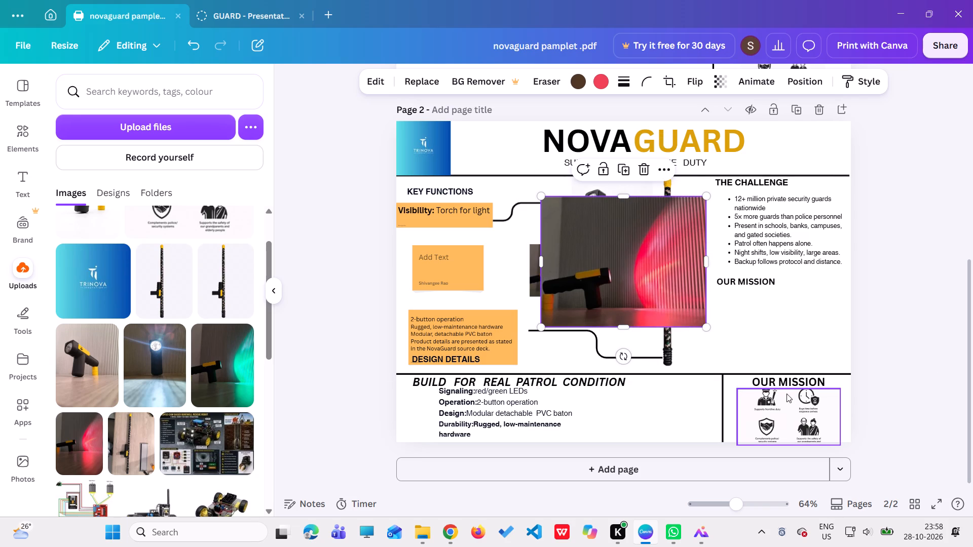
pyautogui.moveTo(704, 324); pyautogui.dragTo(611, 276)
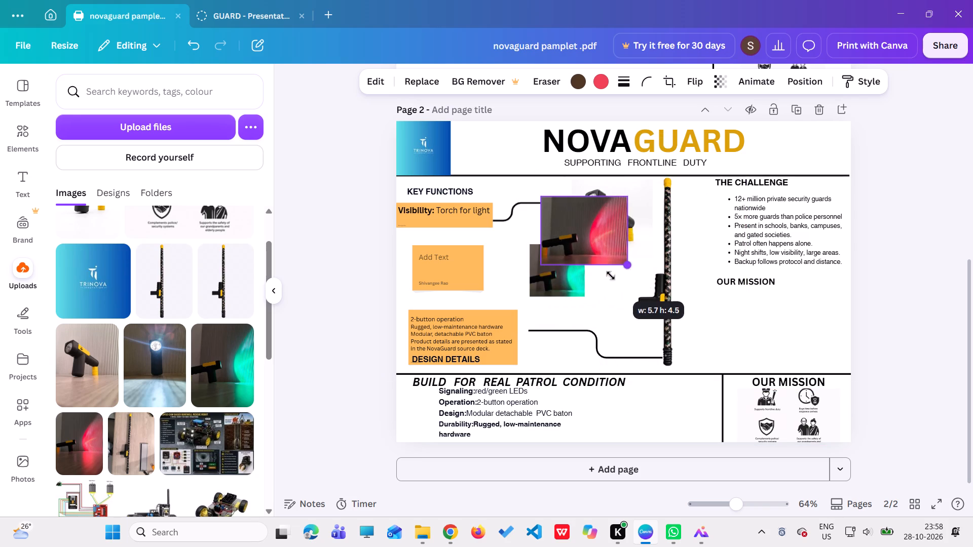
pyautogui.moveTo(611, 276); pyautogui.dragTo(605, 269)
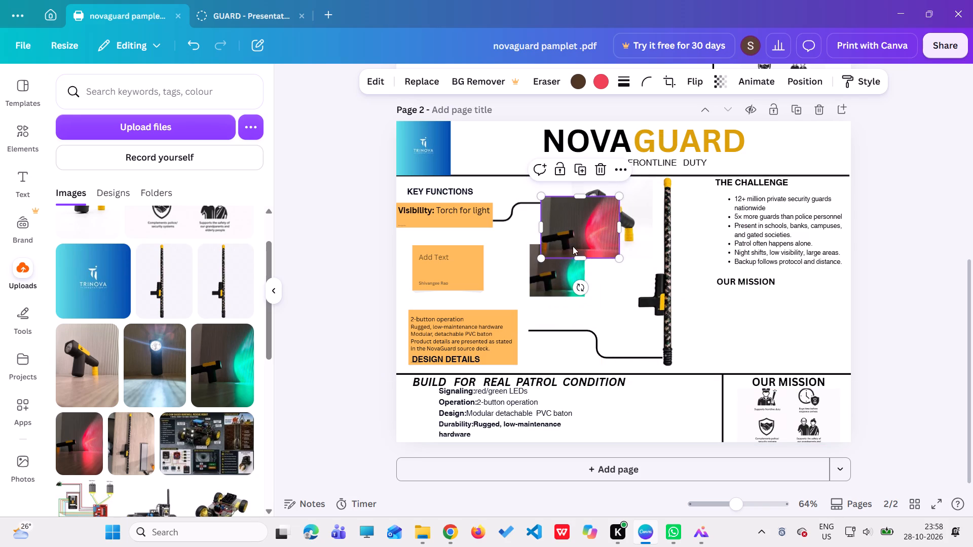
pyautogui.moveTo(581, 257); pyautogui.dragTo(579, 265)
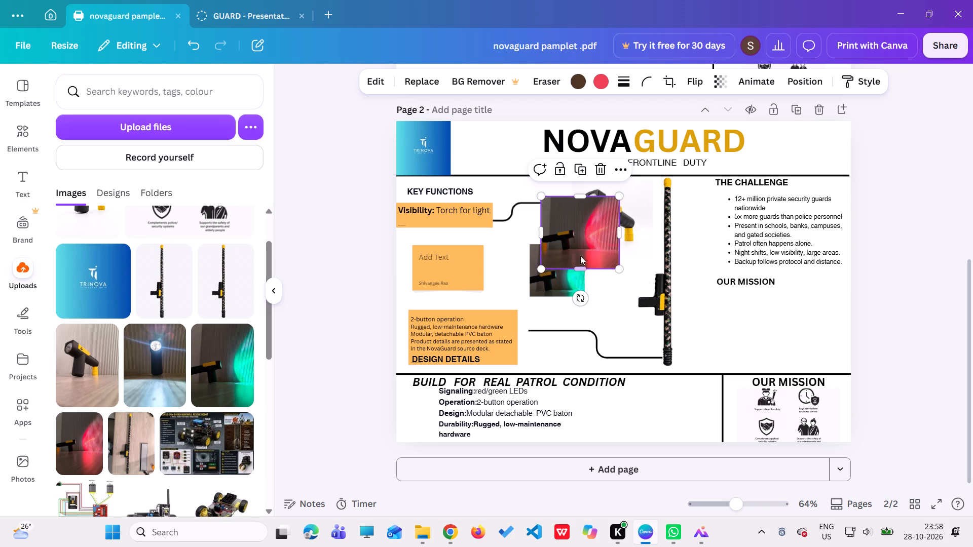
pyautogui.moveTo(581, 254); pyautogui.dragTo(625, 284)
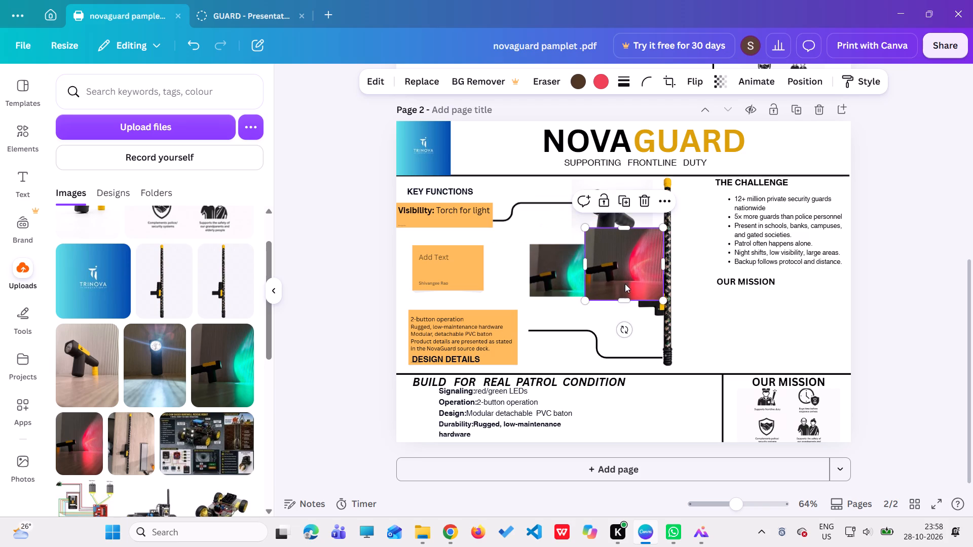
# Shrink the red-light photo to about 3.7 wide by 3.1 high and place it directly beside the green-light photo.
pyautogui.moveTo(586, 230); pyautogui.dragTo(593, 247)
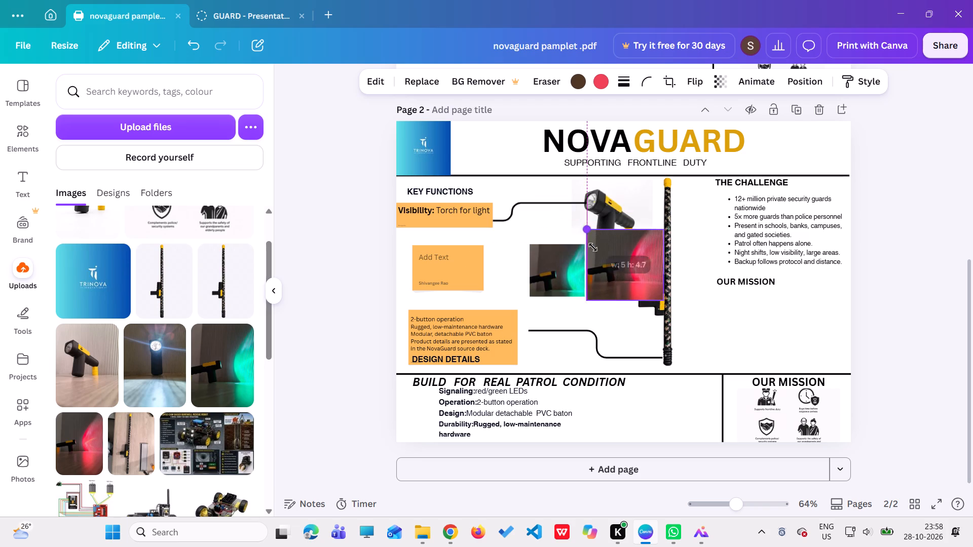
pyautogui.moveTo(593, 247); pyautogui.dragTo(598, 255)
pyautogui.moveTo(620, 270); pyautogui.dragTo(614, 275)
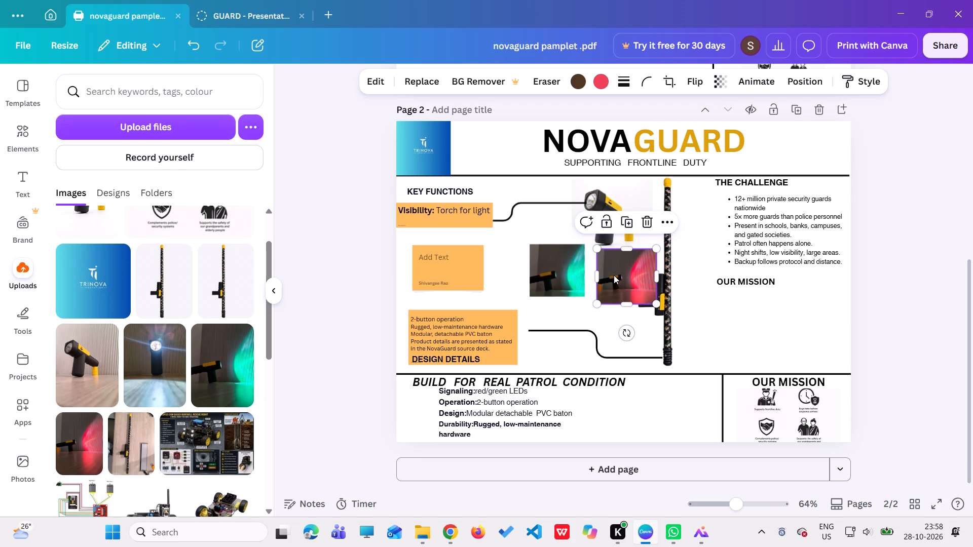
pyautogui.moveTo(653, 303); pyautogui.dragTo(636, 294)
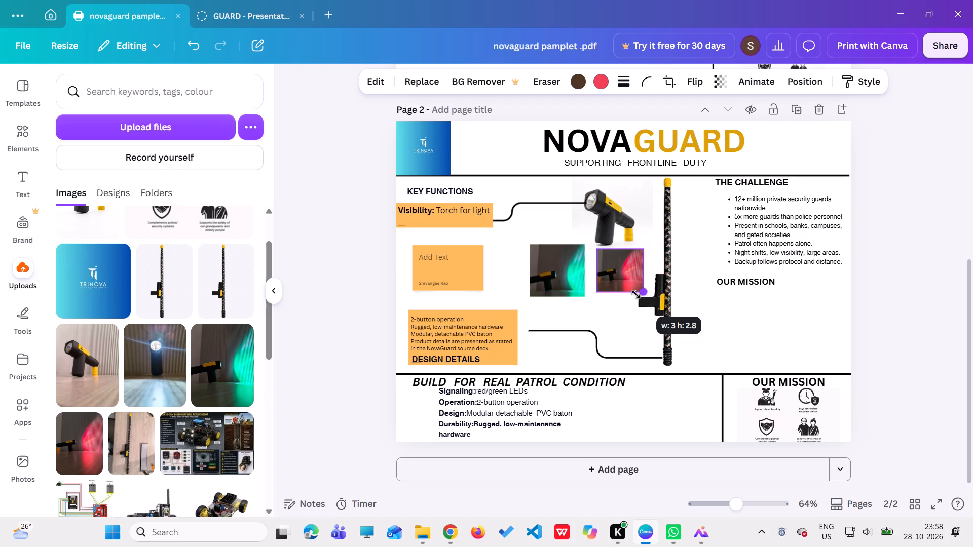
pyautogui.moveTo(636, 294); pyautogui.dragTo(640, 301)
pyautogui.moveTo(625, 296); pyautogui.dragTo(625, 290)
pyautogui.moveTo(649, 293); pyautogui.dragTo(649, 302)
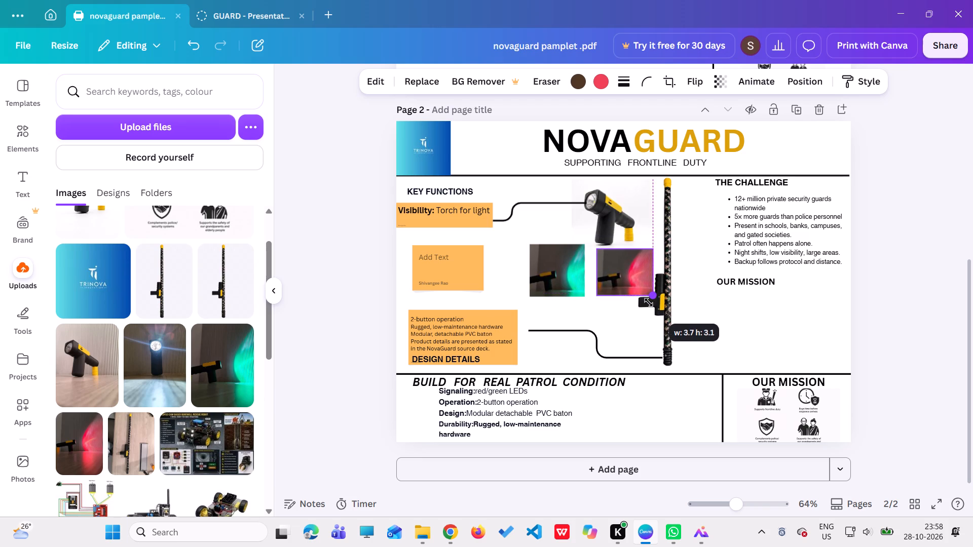
pyautogui.moveTo(649, 302); pyautogui.dragTo(649, 304)
pyautogui.moveTo(640, 283); pyautogui.dragTo(632, 279)
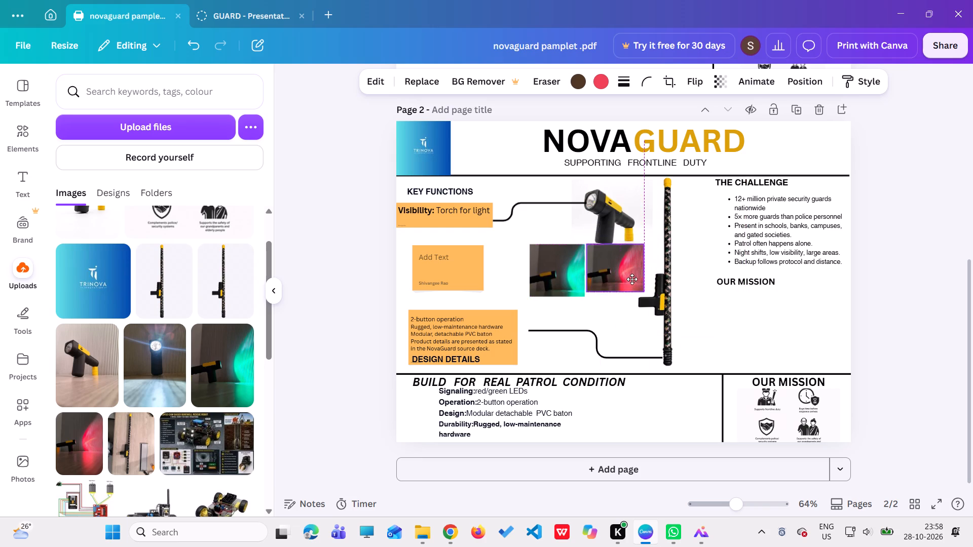
pyautogui.moveTo(632, 279); pyautogui.dragTo(632, 281)
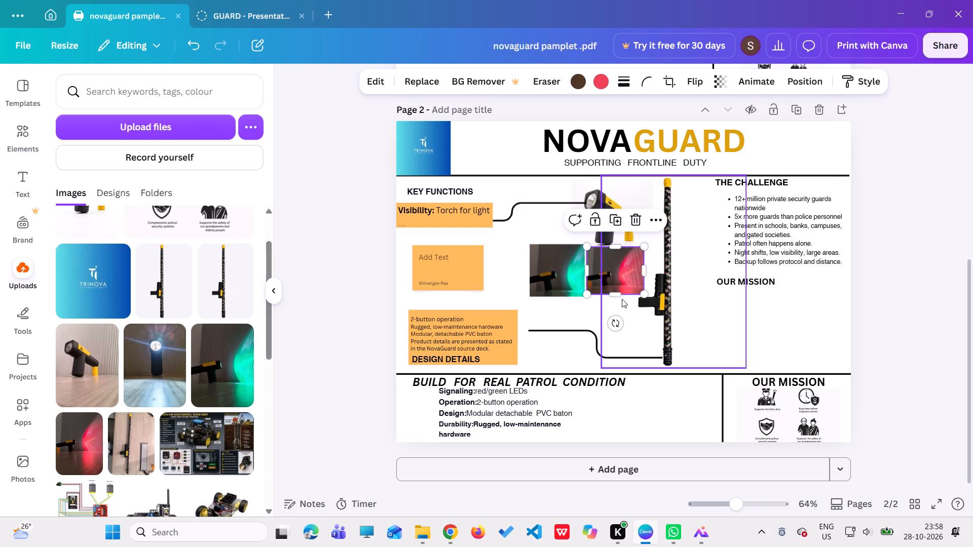
# Adjust the red-light photo's side crop and scale so its size and edges match the green-light photo.
pyautogui.click(642, 270)
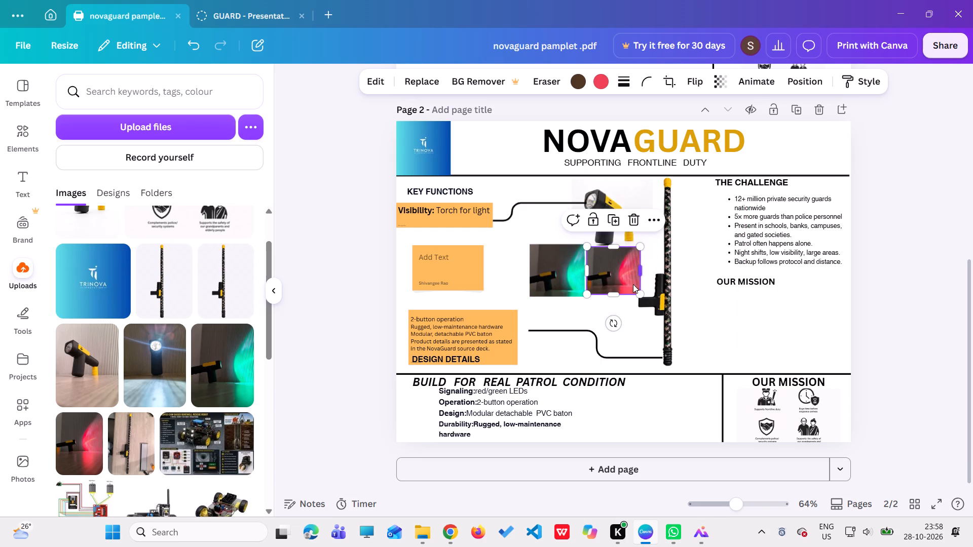
pyautogui.click(635, 269)
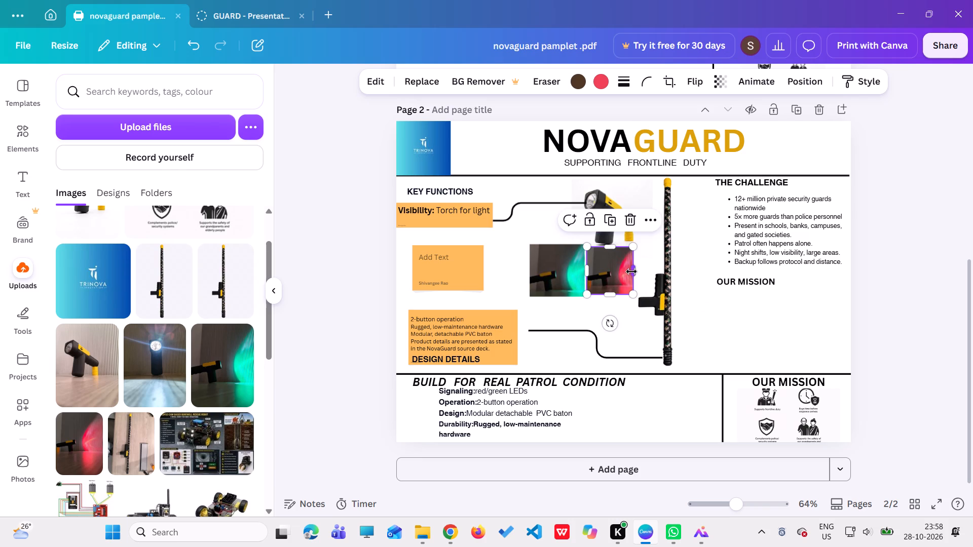
pyautogui.moveTo(629, 294); pyautogui.dragTo(632, 298)
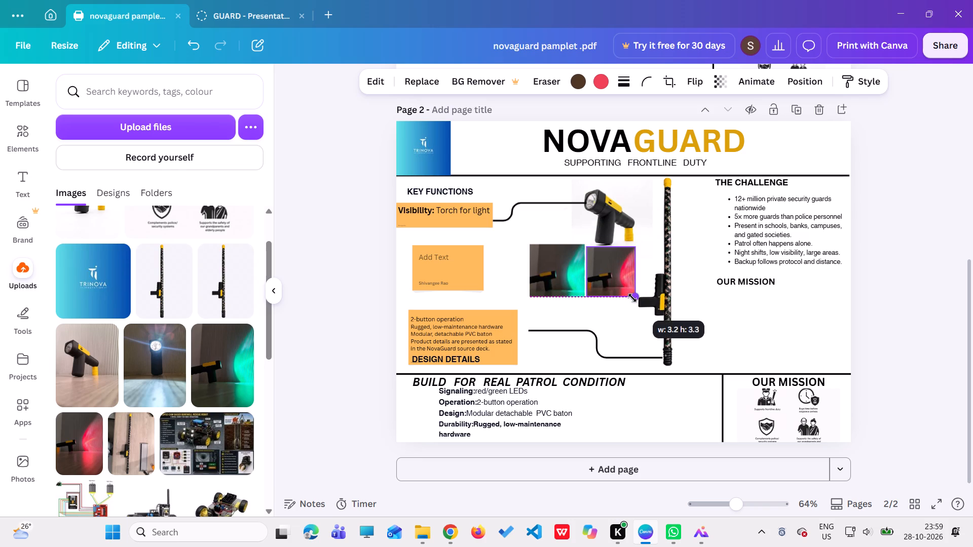
pyautogui.moveTo(632, 298); pyautogui.dragTo(633, 301)
pyautogui.click(630, 289)
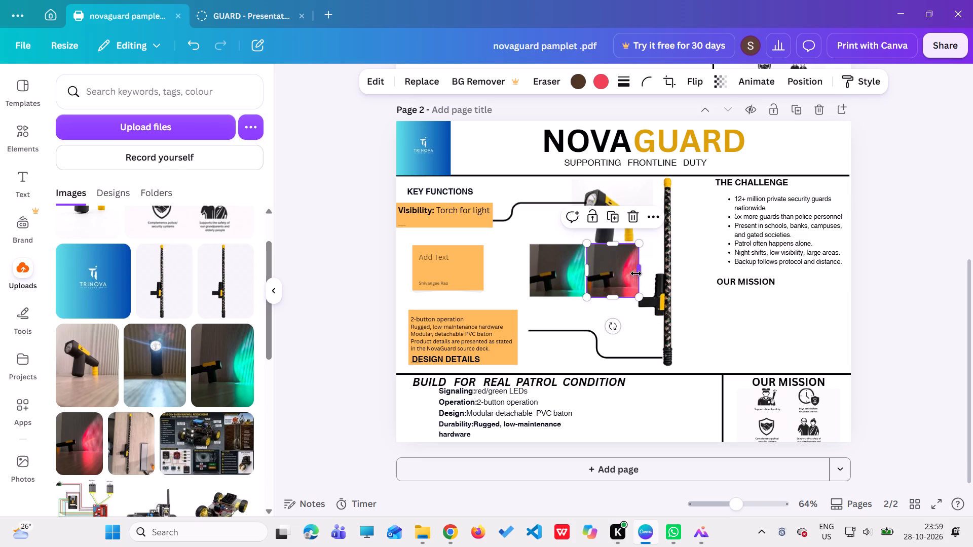
pyautogui.moveTo(636, 273); pyautogui.dragTo(641, 273)
pyautogui.click(640, 297)
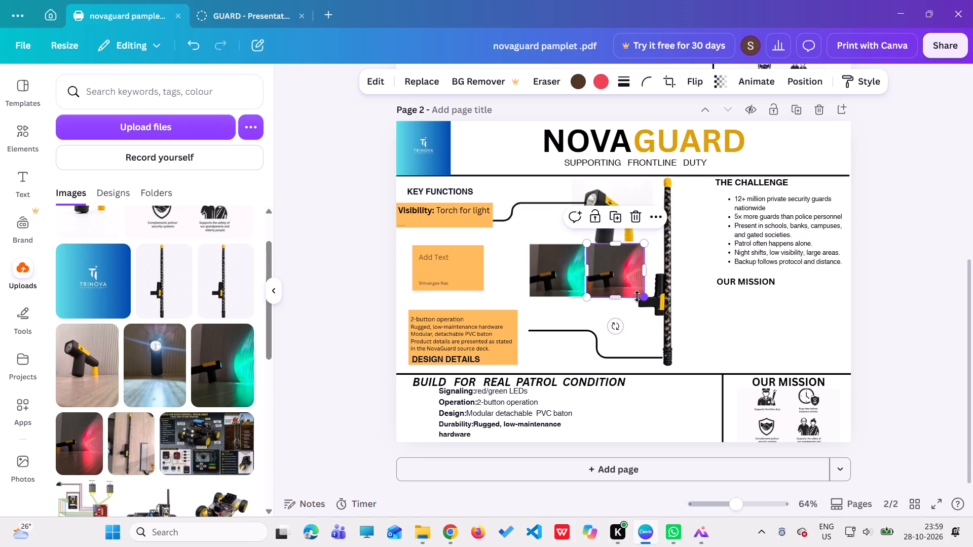
pyautogui.click(635, 295)
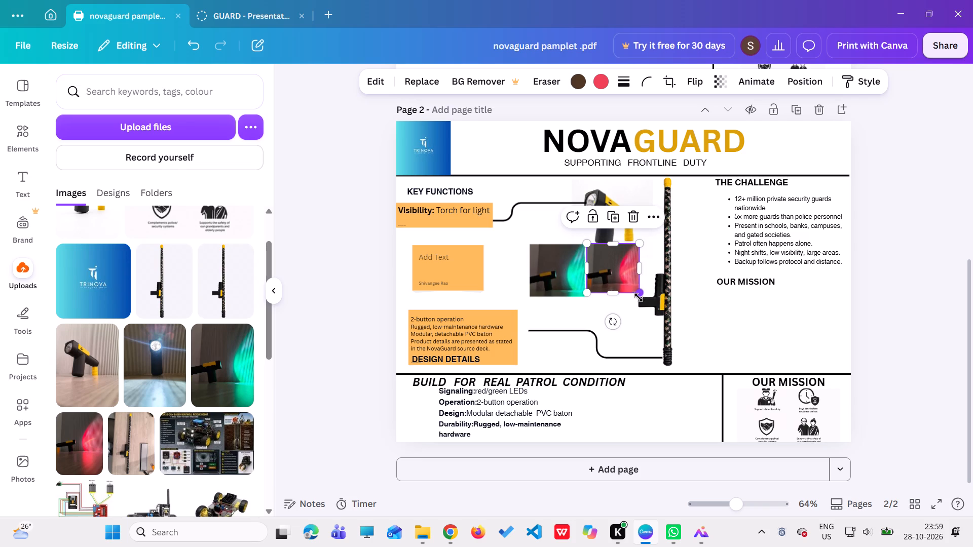
pyautogui.click(624, 278)
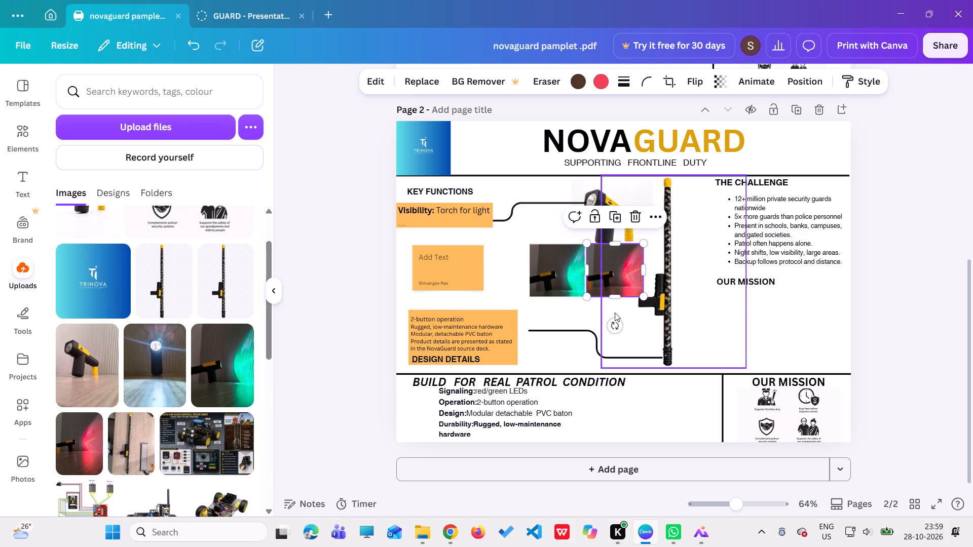
pyautogui.click(551, 314)
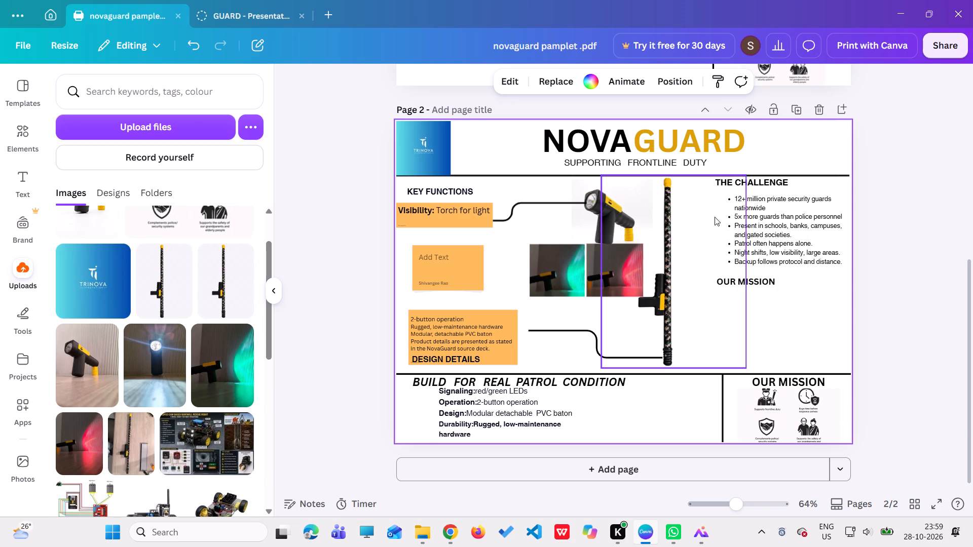
# Delete the OUR MISSION heading beneath THE CHALLENGE bullet list on page 2.
pyautogui.click(736, 279)
pyautogui.click(764, 246)
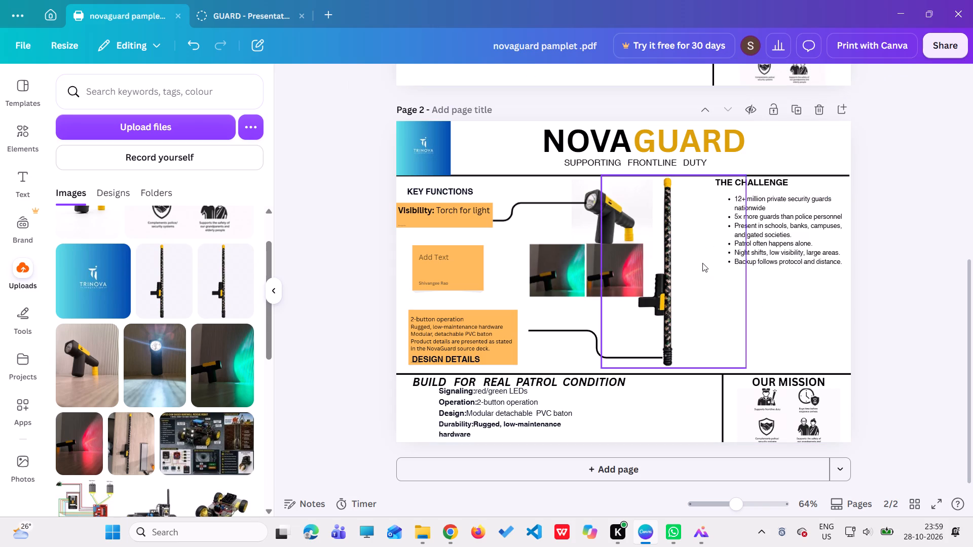
# Move the challenge bullet list and its THE CHALLENGE heading from page 2 to page 1, beside RECOGNITION & MILESTONES.
pyautogui.scroll(5, 615, 257)
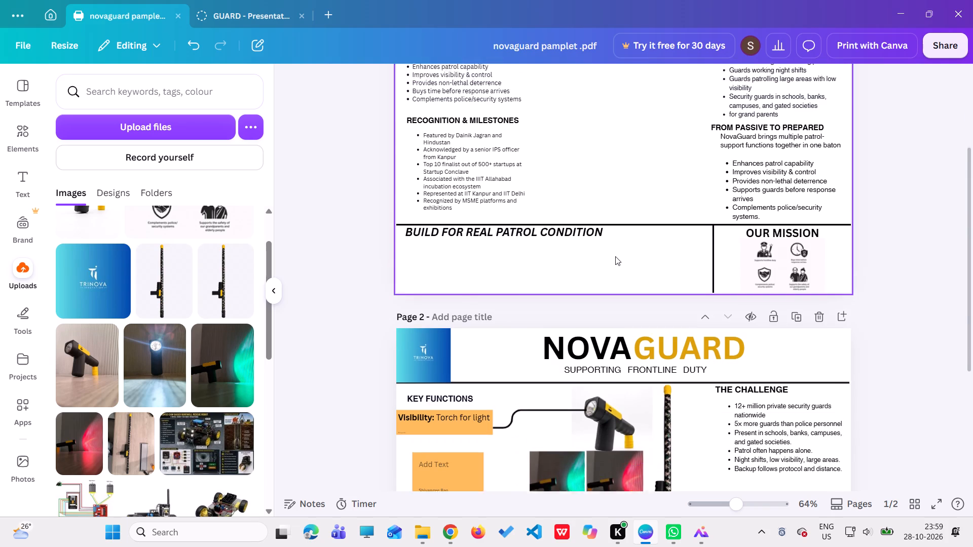
pyautogui.scroll(-1, 615, 256)
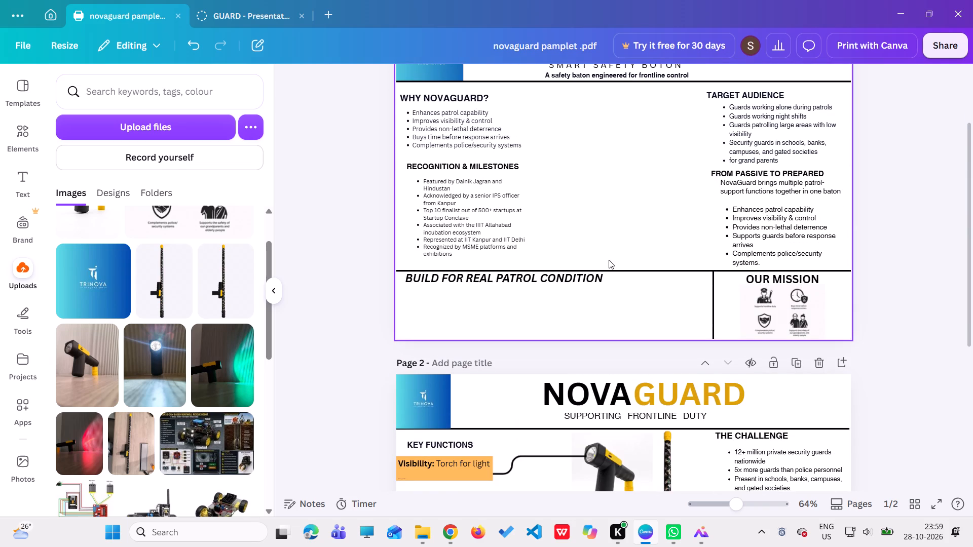
pyautogui.scroll(-4, 613, 289)
pyautogui.moveTo(744, 228); pyautogui.dragTo(588, 160)
pyautogui.scroll(3, 572, 159)
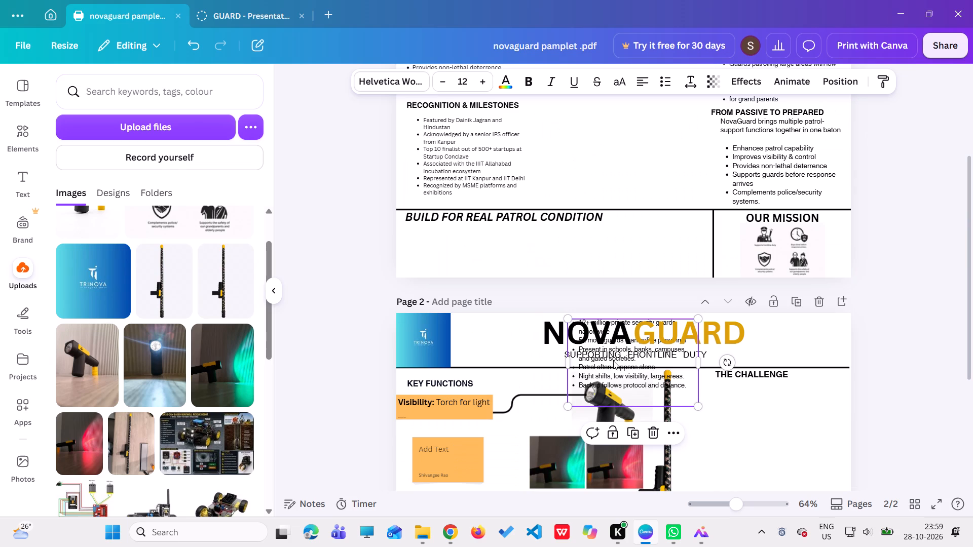
pyautogui.moveTo(613, 361); pyautogui.dragTo(604, 162)
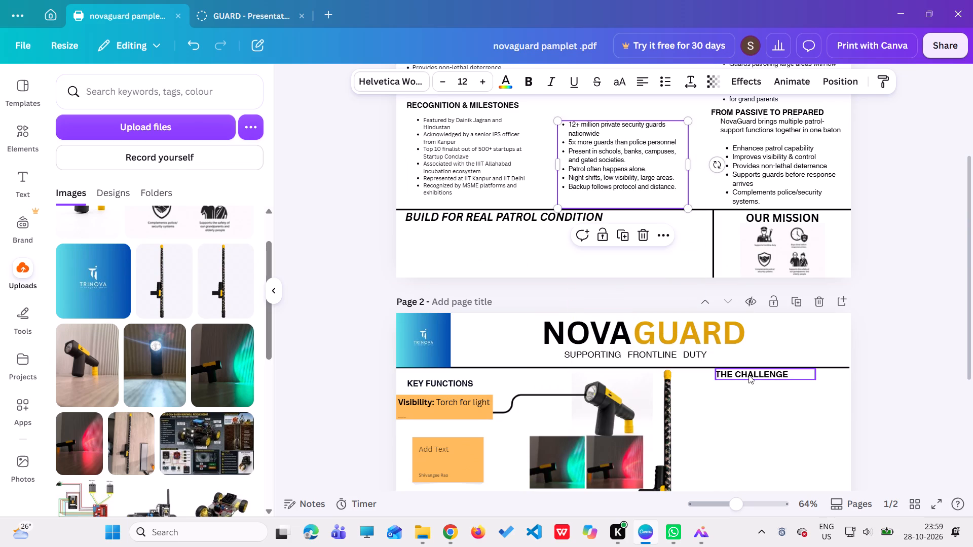
pyautogui.moveTo(750, 376); pyautogui.dragTo(605, 110)
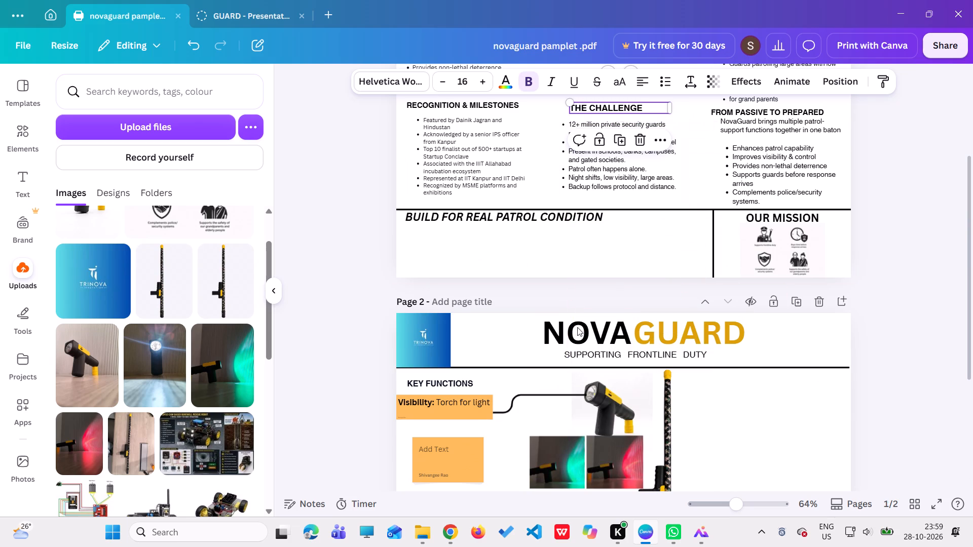
# Move the red-light and green-light photos side by side into page 2's empty area beyond the baton, aligned at the page edge.
pyautogui.scroll(-3, 586, 393)
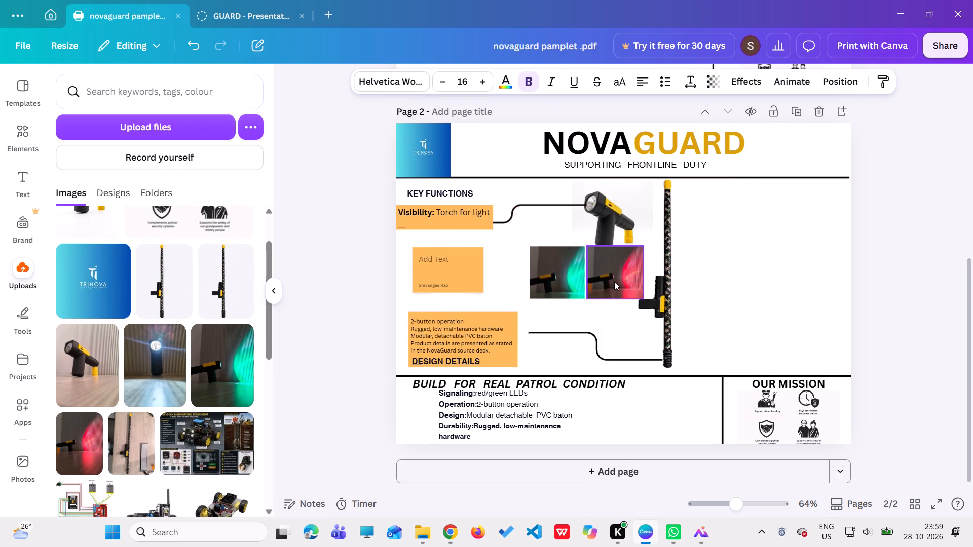
pyautogui.moveTo(614, 281); pyautogui.dragTo(770, 224)
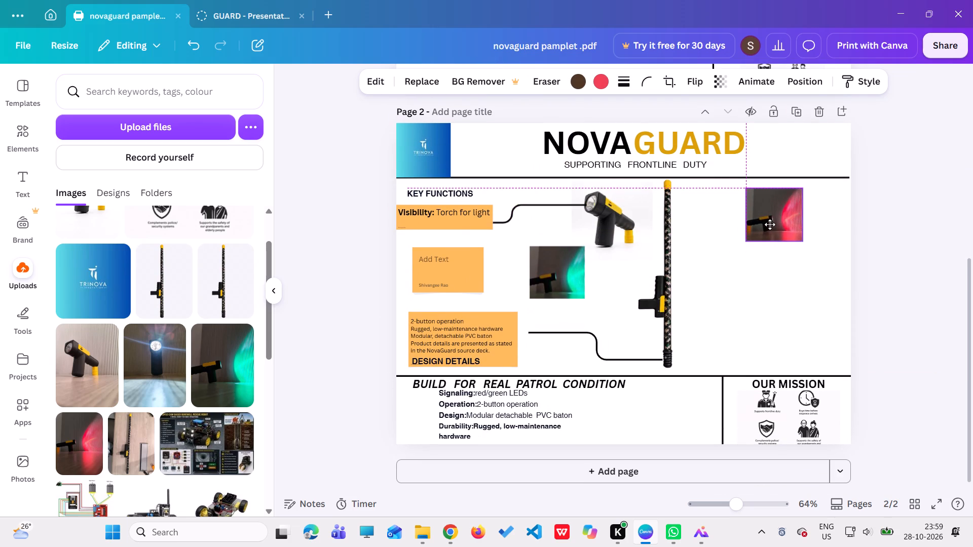
pyautogui.moveTo(770, 224); pyautogui.dragTo(768, 227)
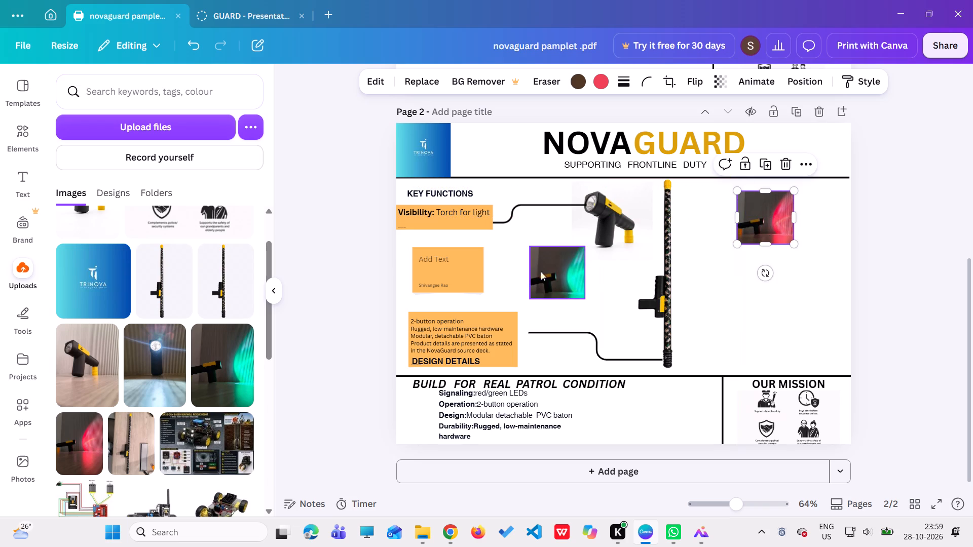
pyautogui.moveTo(544, 274); pyautogui.dragTo(760, 292)
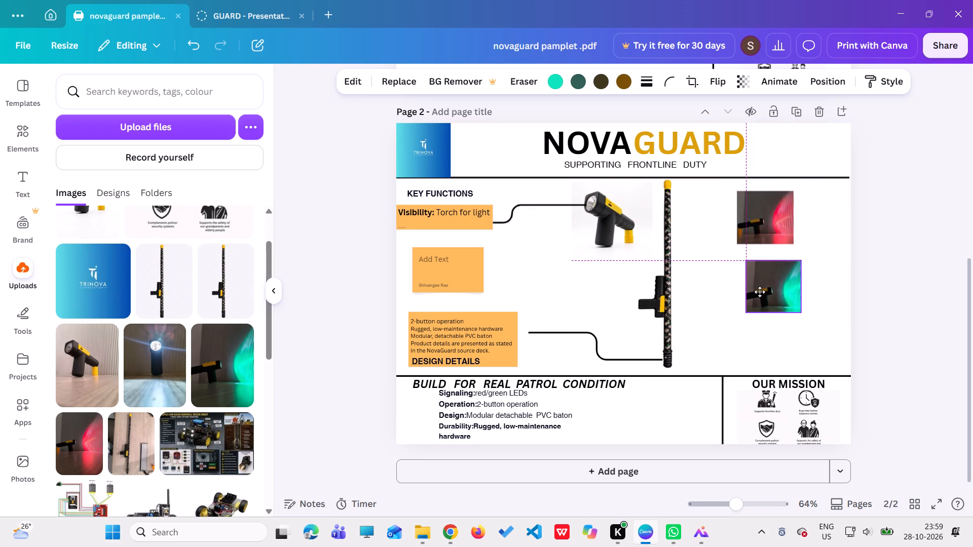
pyautogui.moveTo(760, 292); pyautogui.dragTo(809, 220)
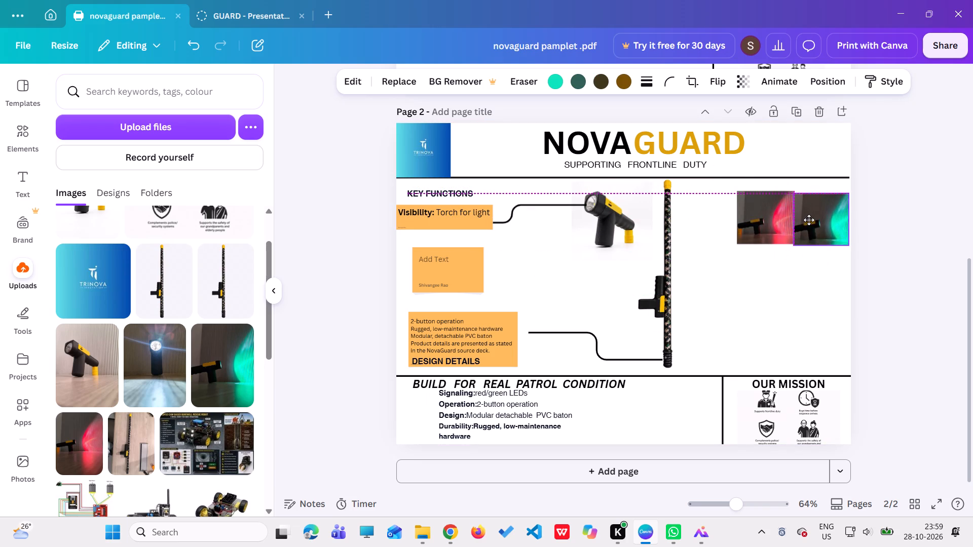
pyautogui.moveTo(809, 220); pyautogui.dragTo(808, 220)
pyautogui.moveTo(808, 220); pyautogui.dragTo(811, 221)
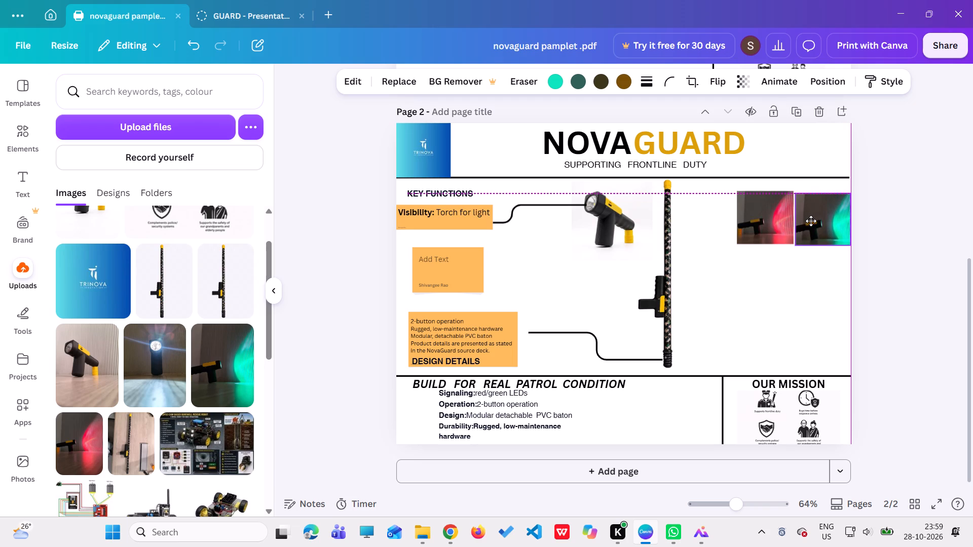
pyautogui.moveTo(811, 221); pyautogui.dragTo(811, 218)
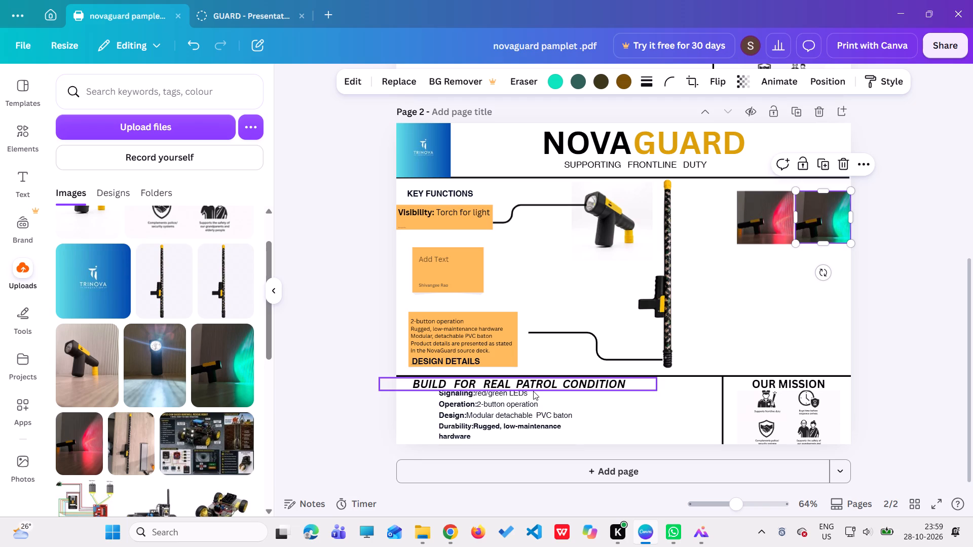
# Shift the Signaling, Operation, Design and Durability text block slightly toward the page edge under BUILD FOR REAL PATROL CONDITION.
pyautogui.moveTo(532, 392); pyautogui.dragTo(530, 392)
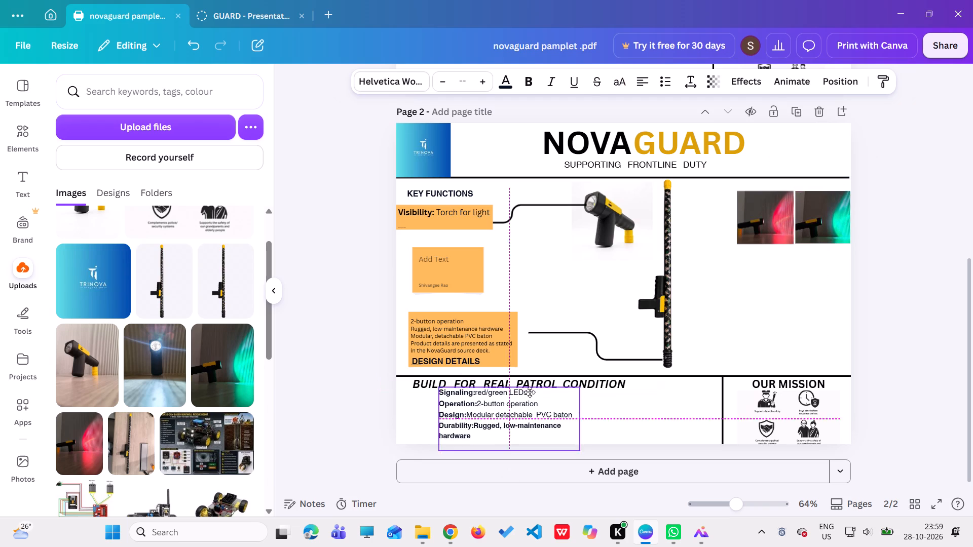
pyautogui.moveTo(530, 392); pyautogui.dragTo(519, 392)
# Copy the "Signaling:red/green LEDs" line from the text block under BUILD FOR REAL PATROL CONDITION.
pyautogui.click(514, 392)
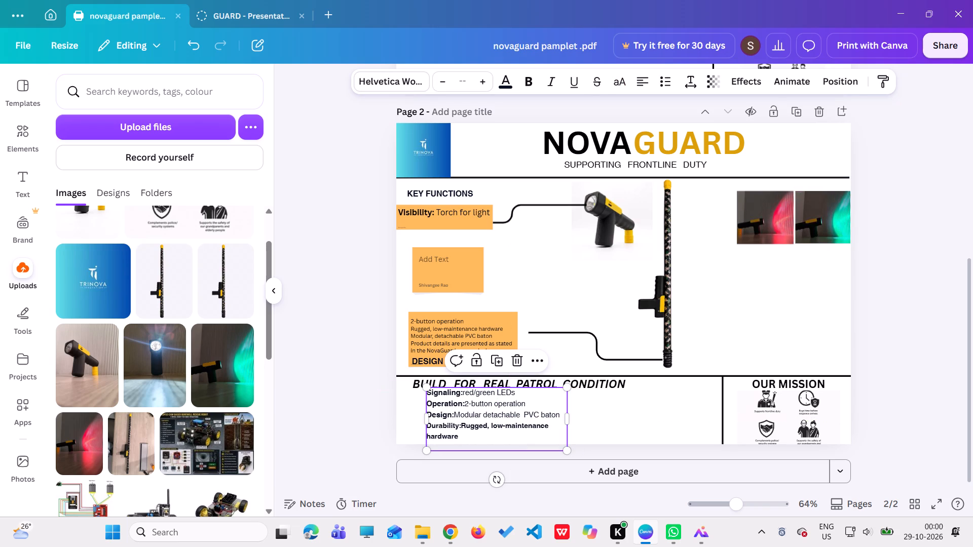
pyautogui.click(524, 392)
pyautogui.moveTo(516, 392); pyautogui.dragTo(506, 392)
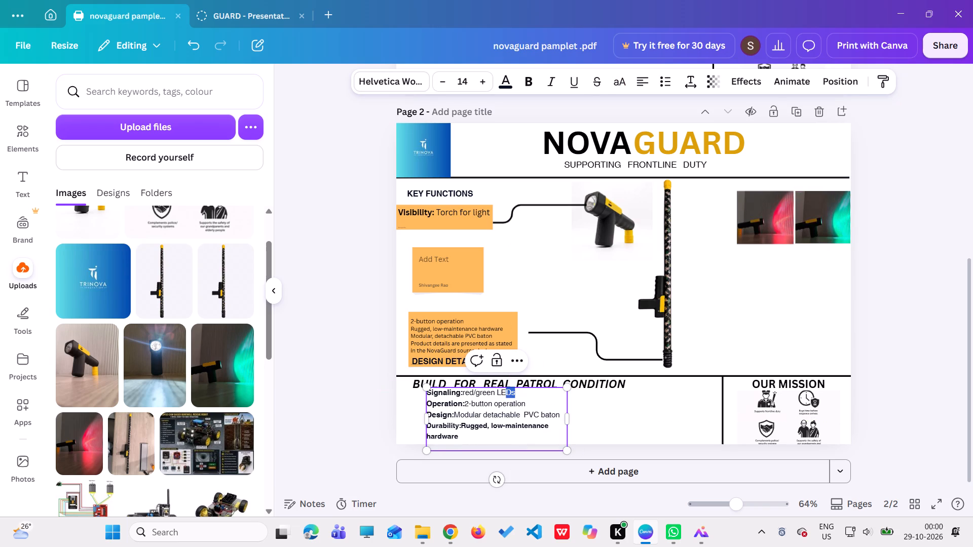
pyautogui.moveTo(506, 392); pyautogui.dragTo(447, 393)
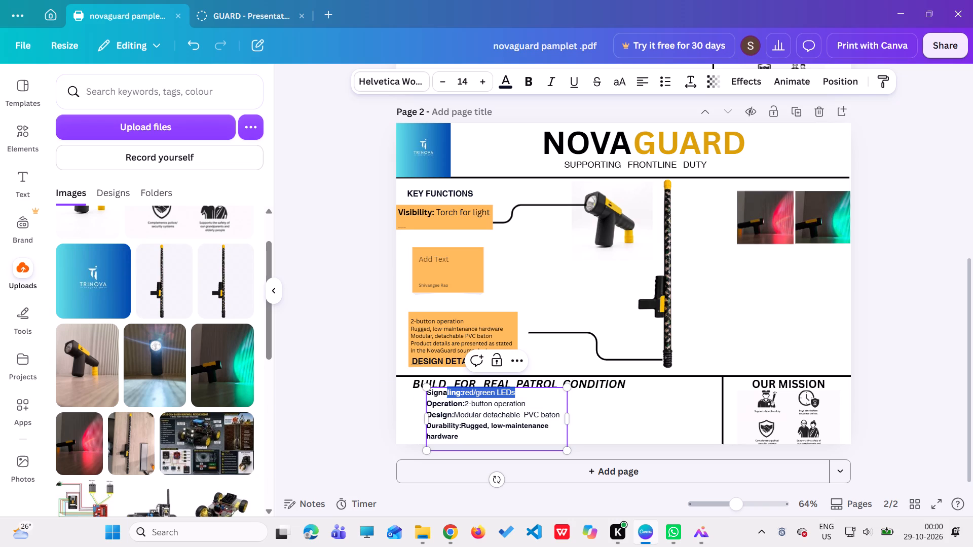
pyautogui.moveTo(447, 393); pyautogui.dragTo(426, 393)
pyautogui.hotkey('ctrl', 'c')
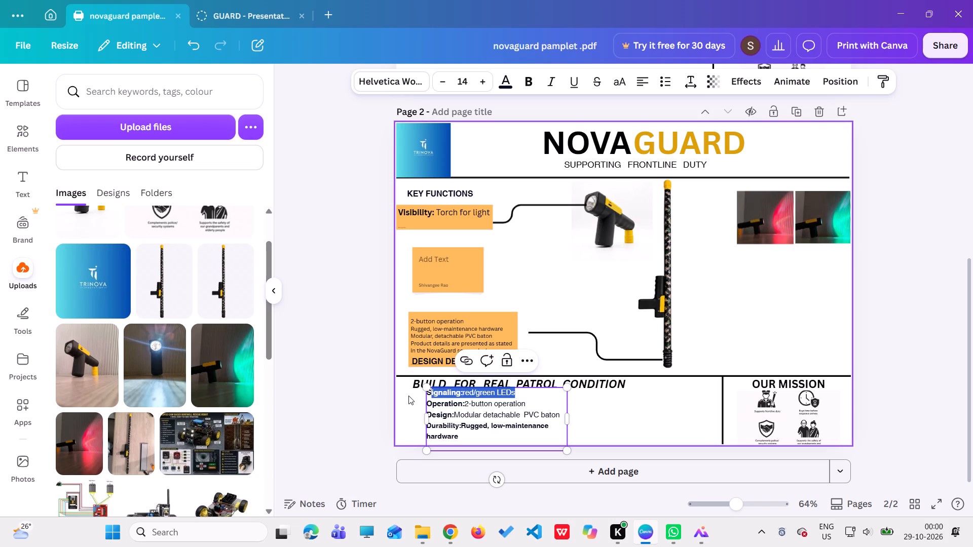
# Add an orange sticky note in the empty area beyond the baton on page 2 and shrink it to a small square.
pyautogui.click(19, 330)
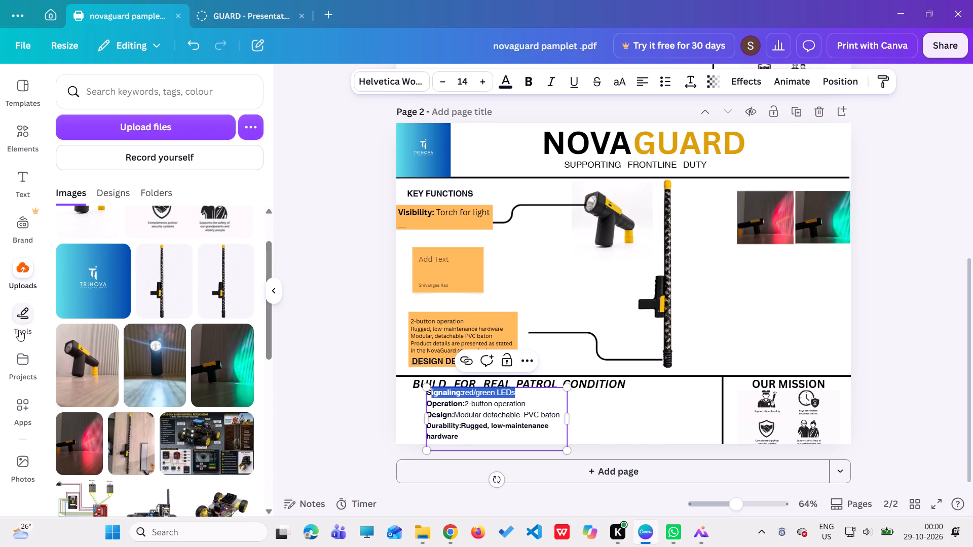
pyautogui.click(54, 297)
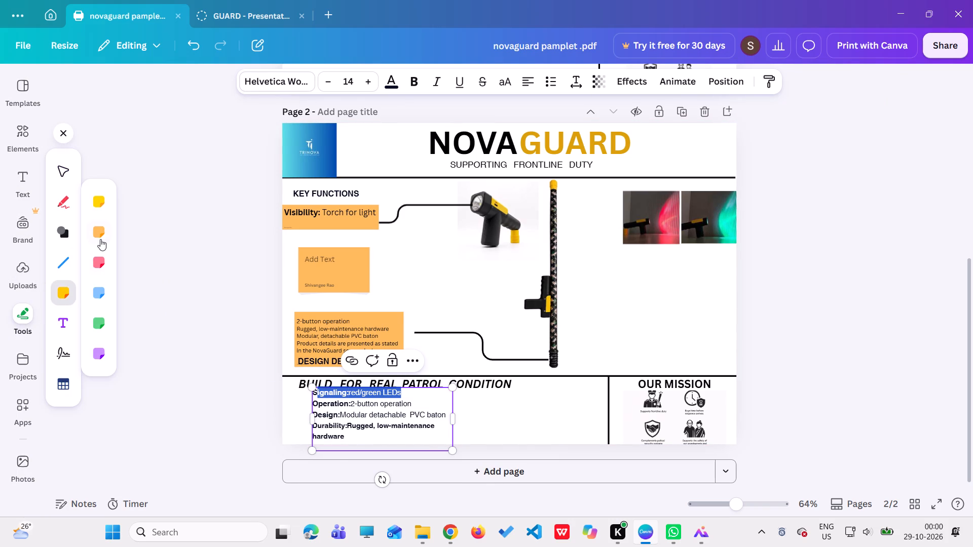
pyautogui.click(100, 236)
pyautogui.moveTo(510, 283); pyautogui.dragTo(590, 304)
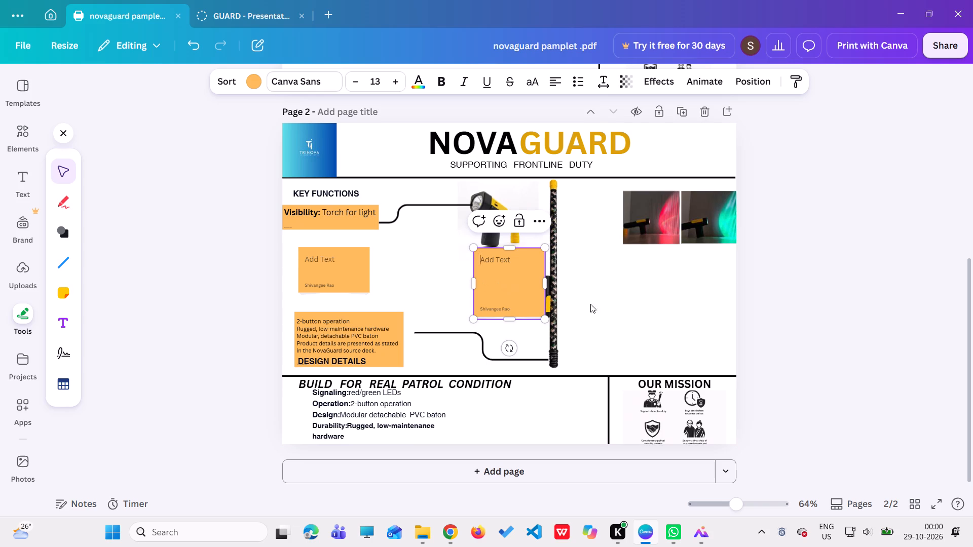
pyautogui.moveTo(590, 304); pyautogui.dragTo(624, 307)
pyautogui.moveTo(660, 342); pyautogui.dragTo(649, 337)
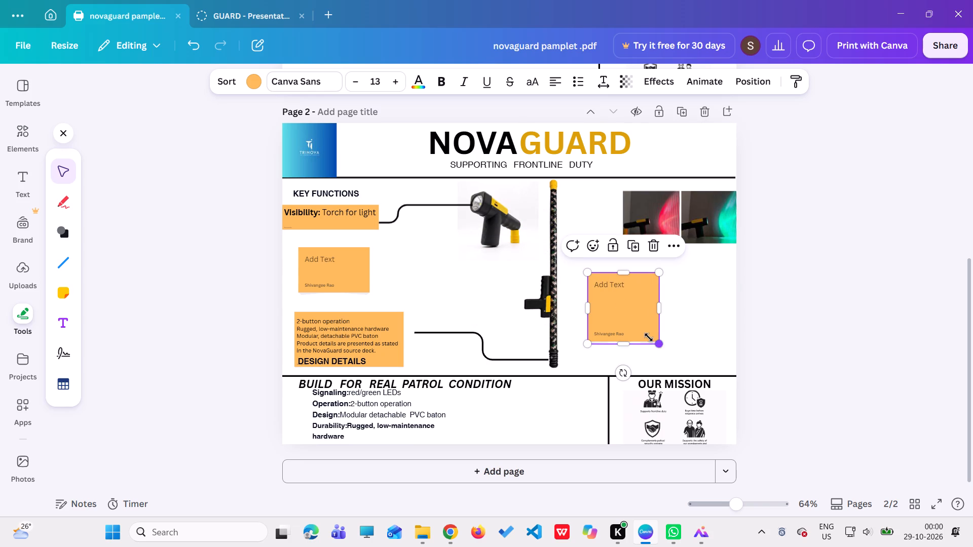
pyautogui.moveTo(649, 337); pyautogui.dragTo(632, 319)
# Paste the copied signaling line into the new orange note.
pyautogui.click(606, 292)
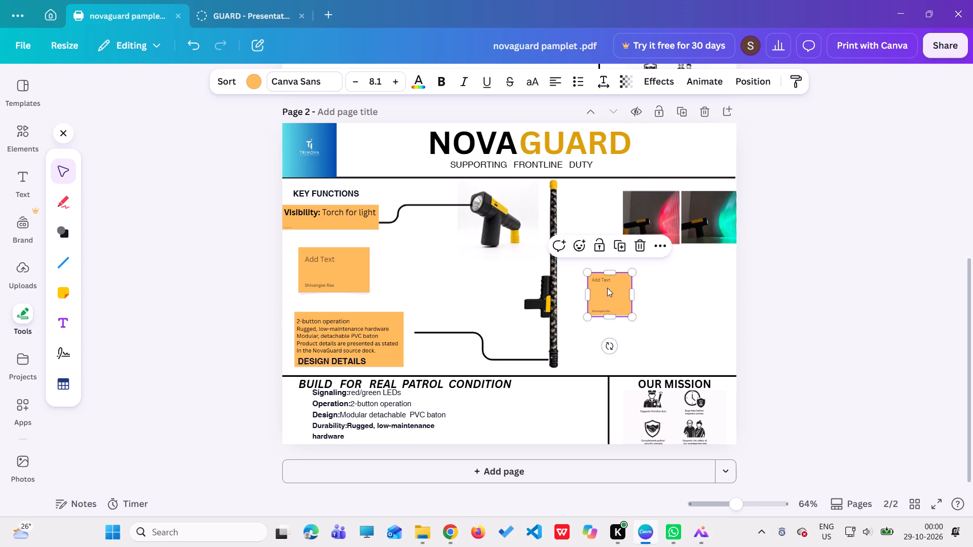
pyautogui.click(607, 287)
pyautogui.hotkey('ctrl', 'v')
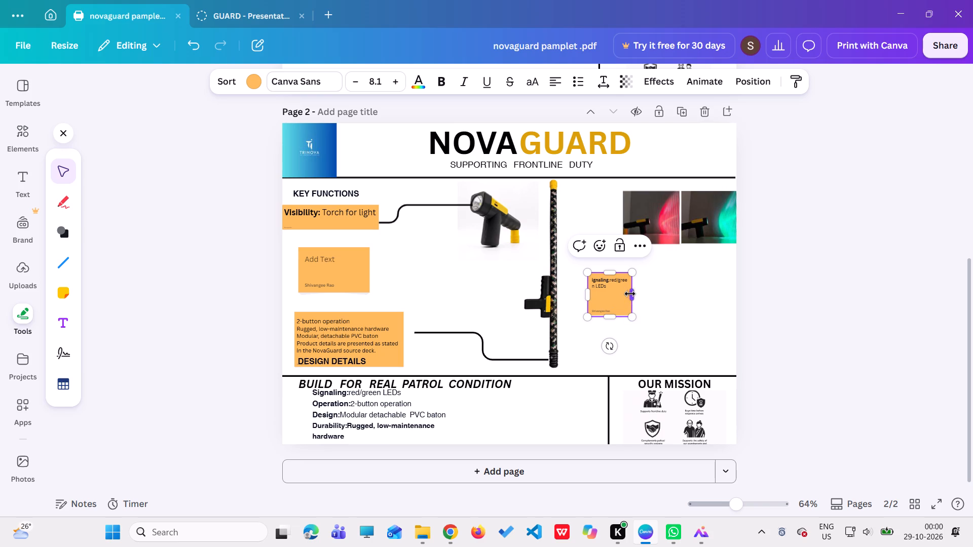
# Set the signaling note's font size to 13.1 and reshape it into a wide, flat box fitting its text on one line.
pyautogui.moveTo(630, 294); pyautogui.dragTo(680, 292)
pyautogui.moveTo(634, 317); pyautogui.dragTo(637, 291)
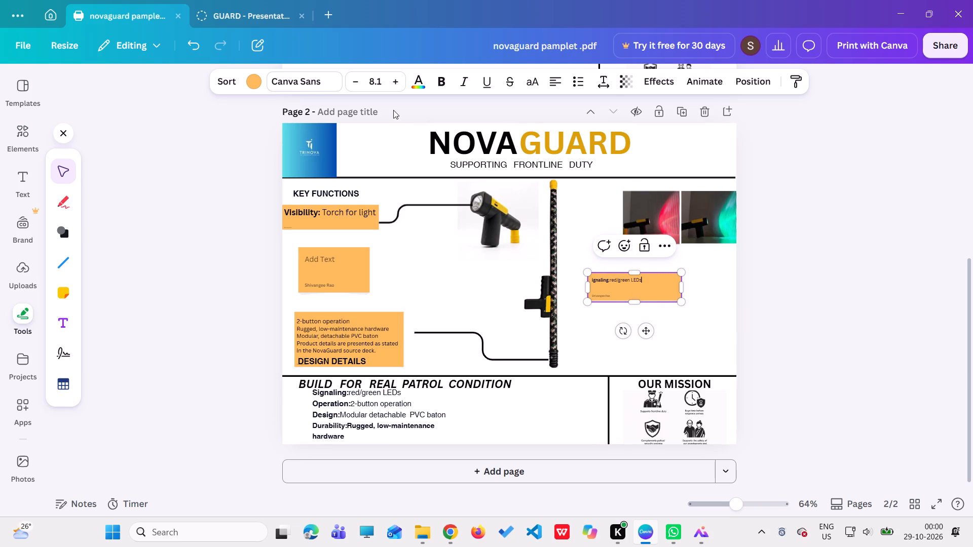
pyautogui.moveTo(680, 287); pyautogui.dragTo(659, 291)
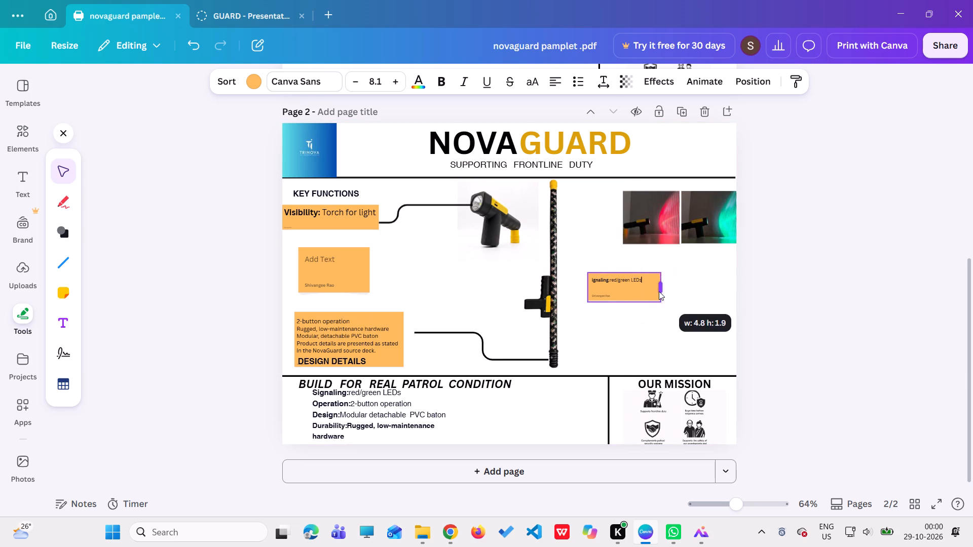
pyautogui.moveTo(659, 291); pyautogui.dragTo(646, 292)
pyautogui.tripleClick(396, 82)
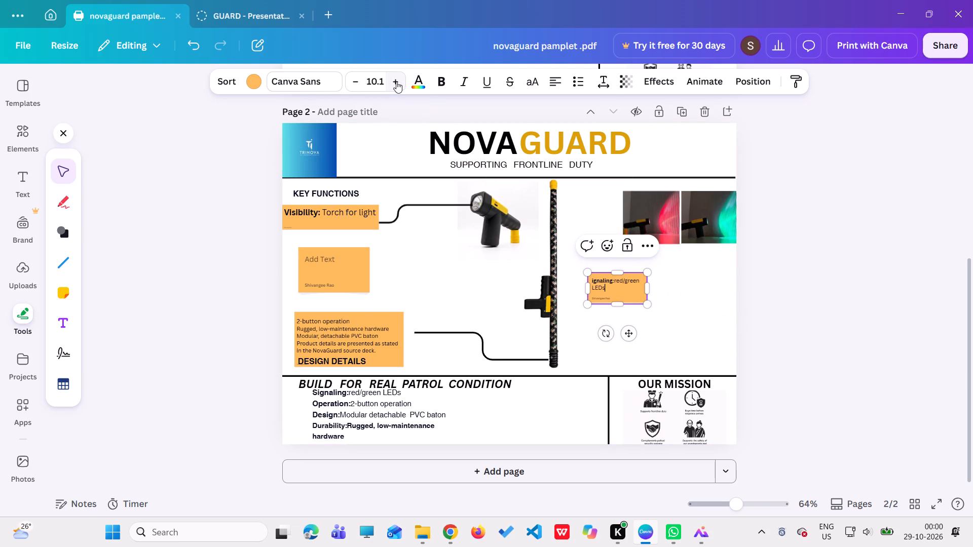
pyautogui.tripleClick(396, 82)
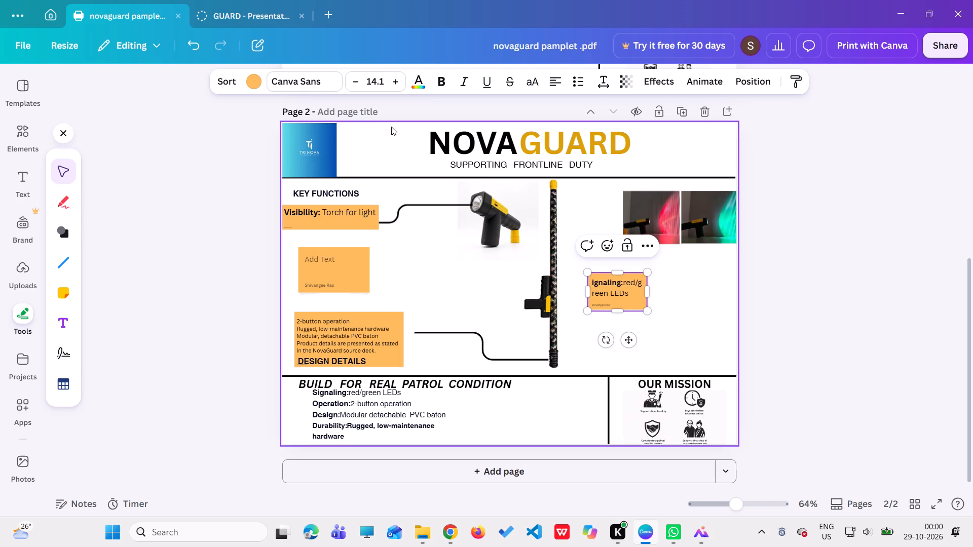
pyautogui.click(354, 86)
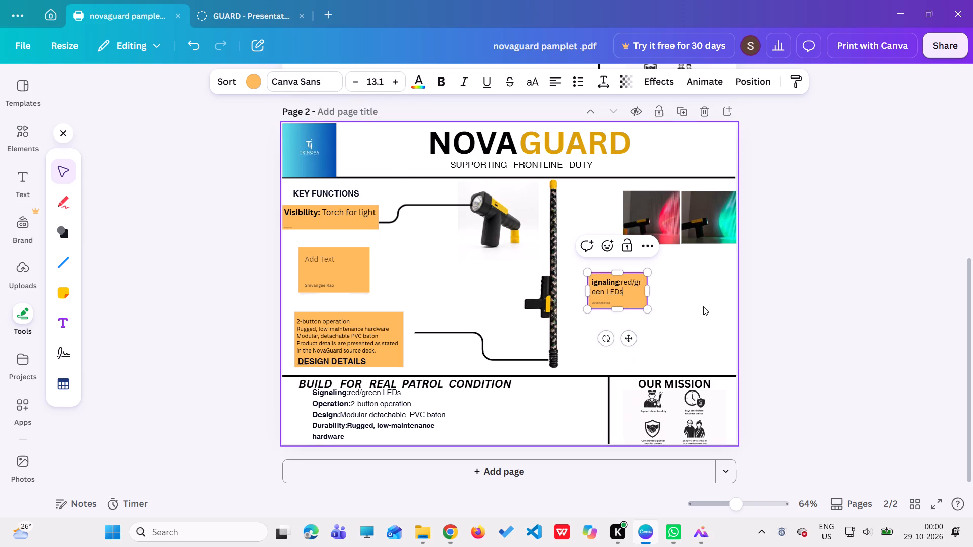
pyautogui.moveTo(648, 294); pyautogui.dragTo(680, 287)
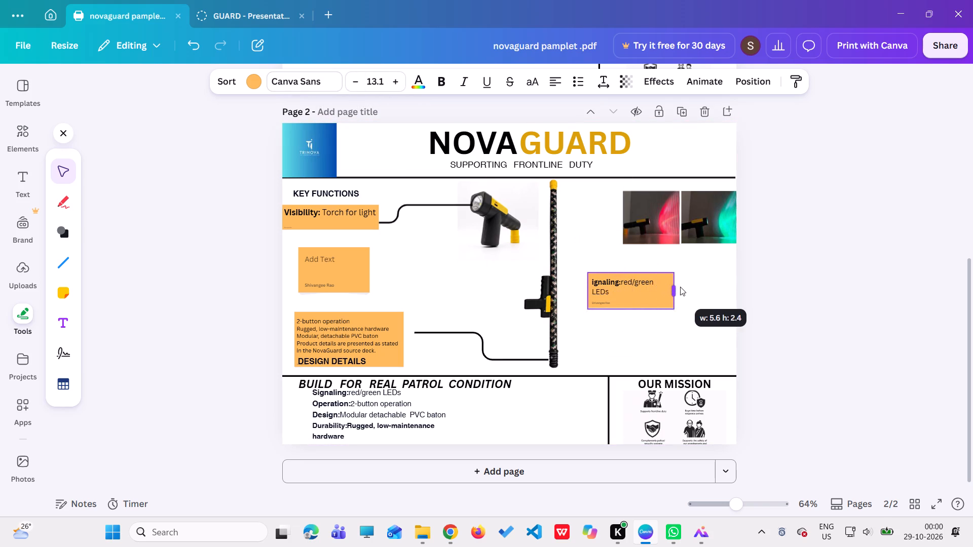
pyautogui.moveTo(680, 287); pyautogui.dragTo(681, 287)
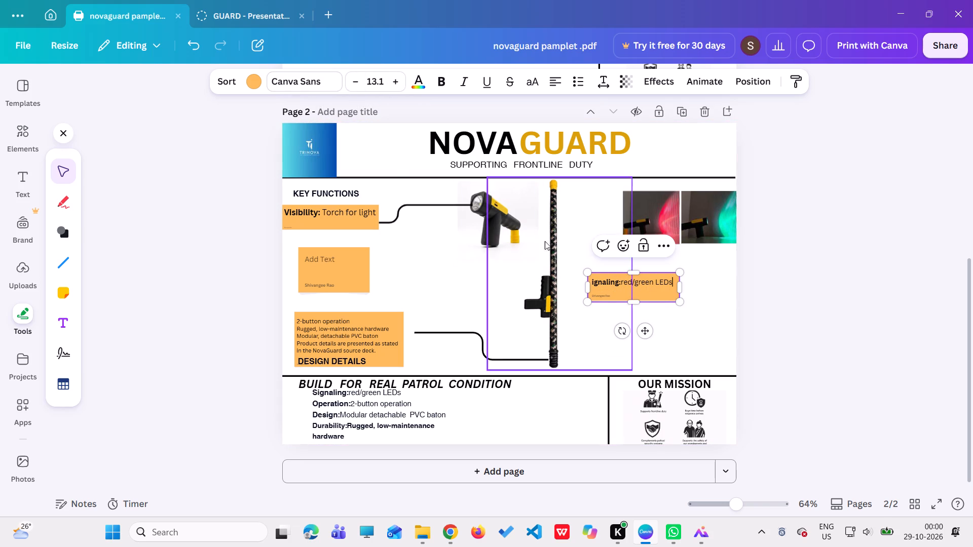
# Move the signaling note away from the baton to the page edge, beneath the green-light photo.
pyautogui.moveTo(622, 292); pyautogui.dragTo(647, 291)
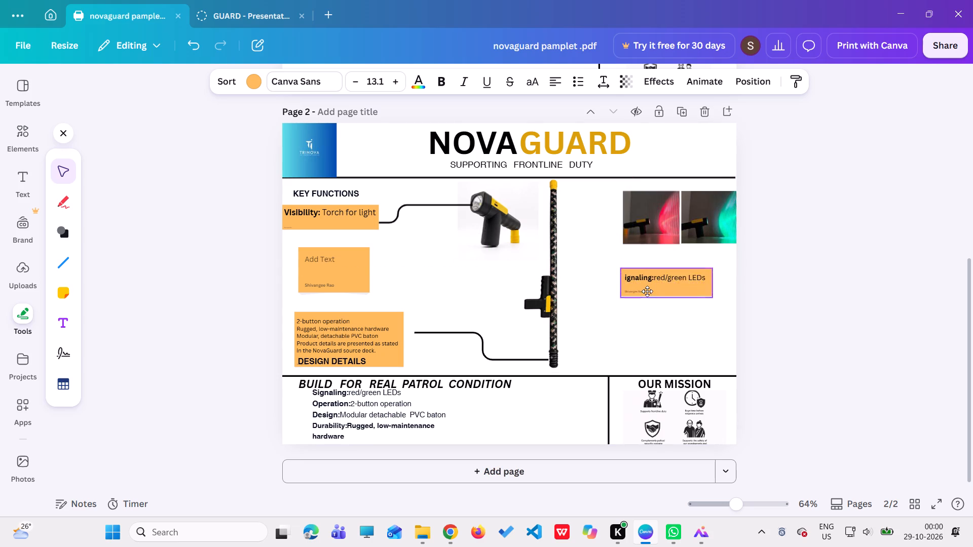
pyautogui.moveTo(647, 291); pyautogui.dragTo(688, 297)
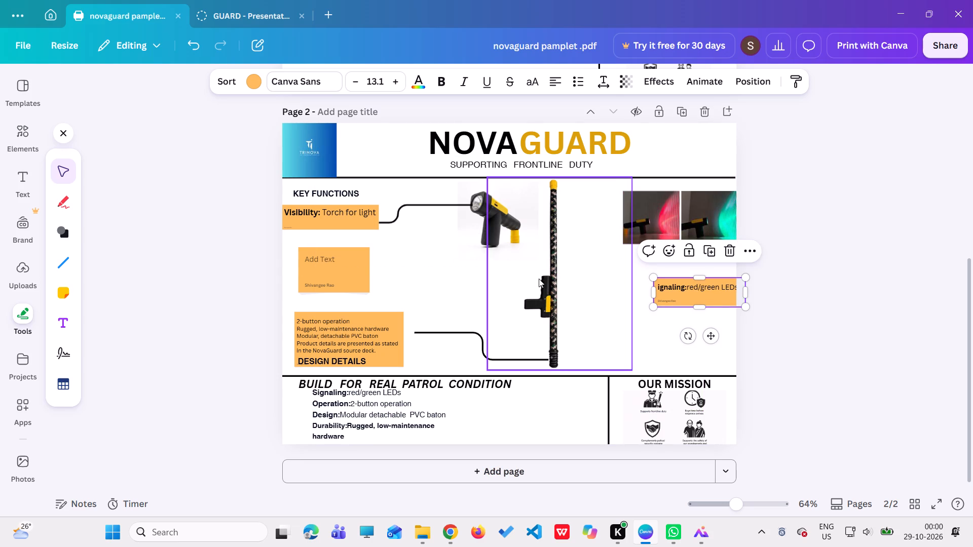
# Crop the empty margins on both sides of the baton image and shift it slightly toward the signal-light photos.
pyautogui.click(585, 276)
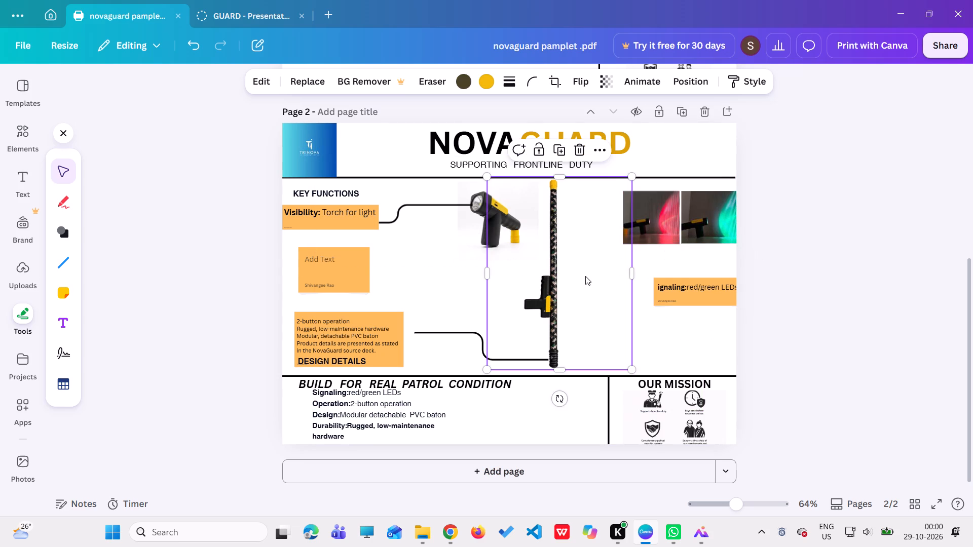
pyautogui.moveTo(631, 273); pyautogui.dragTo(579, 278)
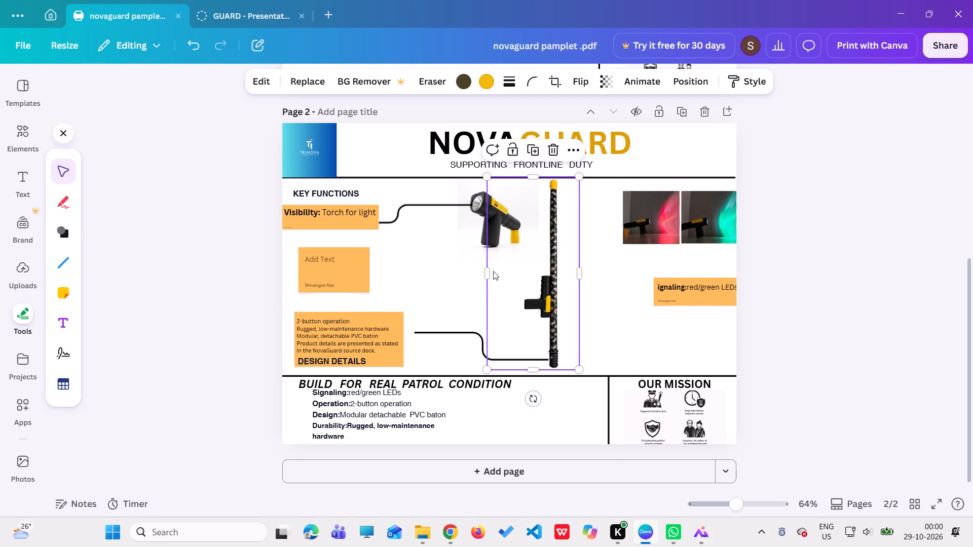
pyautogui.moveTo(485, 272); pyautogui.dragTo(525, 275)
pyautogui.moveTo(543, 267); pyautogui.dragTo(563, 269)
pyautogui.click(524, 277)
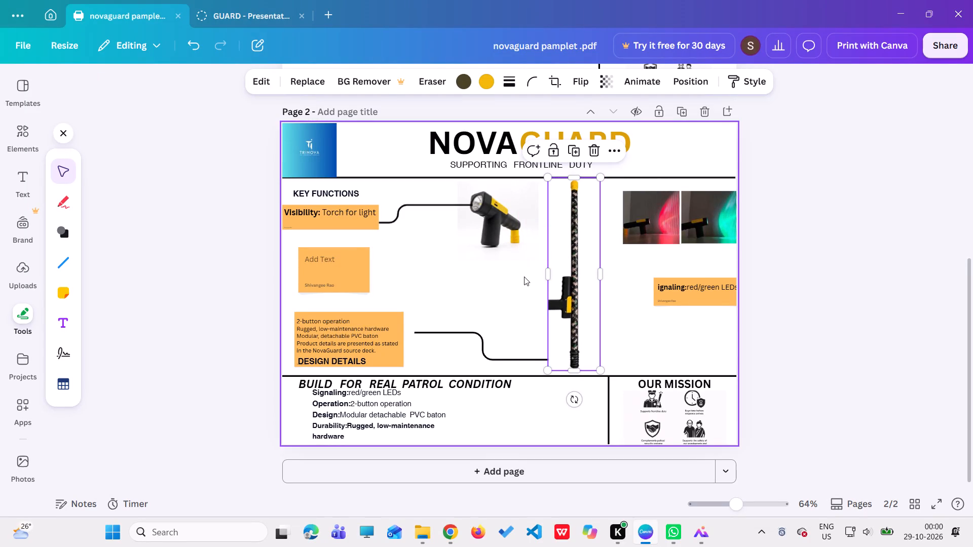
# Reposition the signaling note fully inside the page, beneath the red-light and green-light photos.
pyautogui.moveTo(683, 293); pyautogui.dragTo(652, 299)
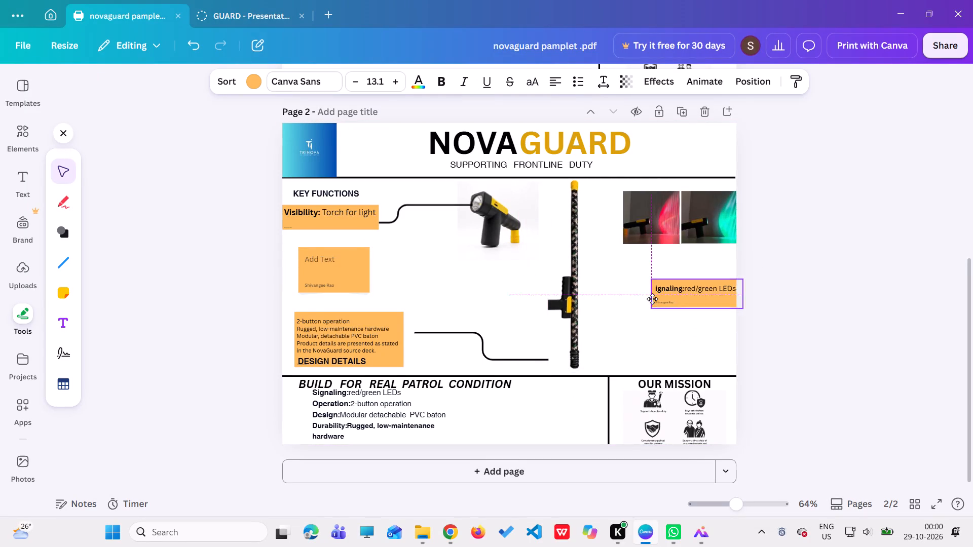
pyautogui.moveTo(652, 299); pyautogui.dragTo(666, 286)
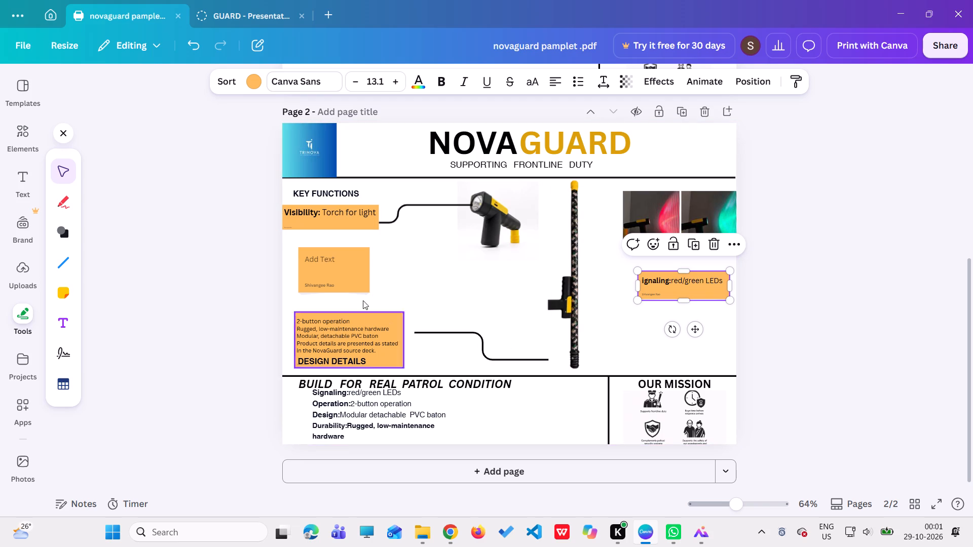
# Add an elbow connector line to page 2 for the callouts around the baton.
pyautogui.click(66, 262)
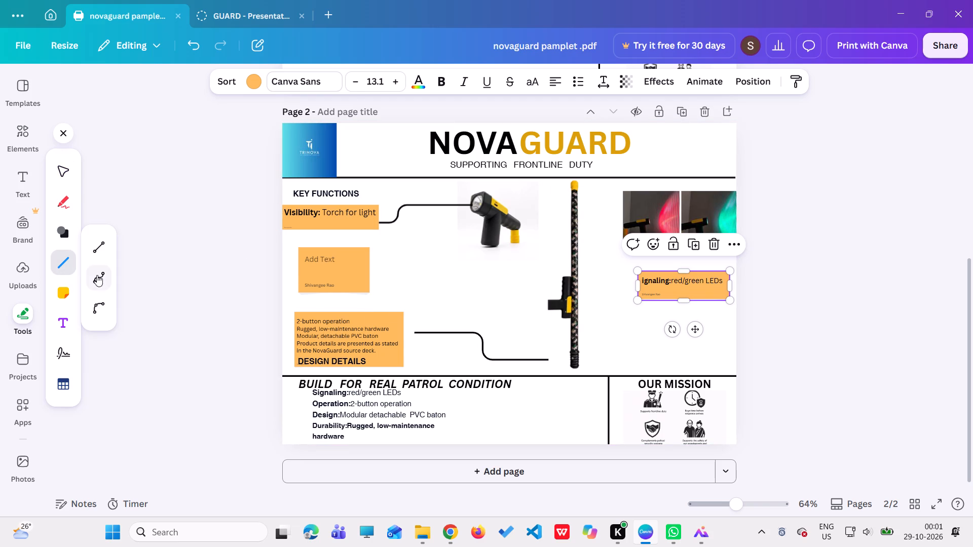
pyautogui.click(97, 275)
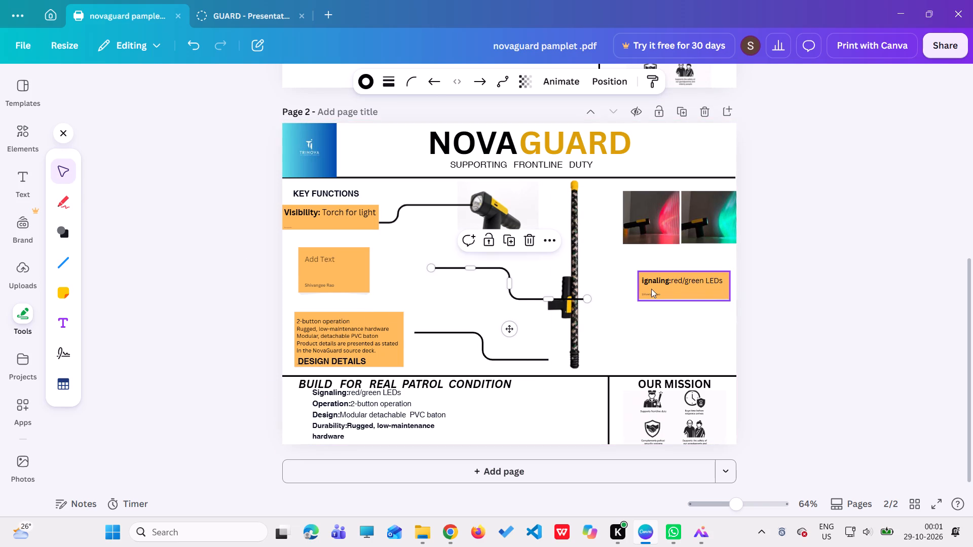
# Move the red-light and green-light photos closer to the baton, edge to edge and just under the header line.
pyautogui.moveTo(657, 218); pyautogui.dragTo(625, 219)
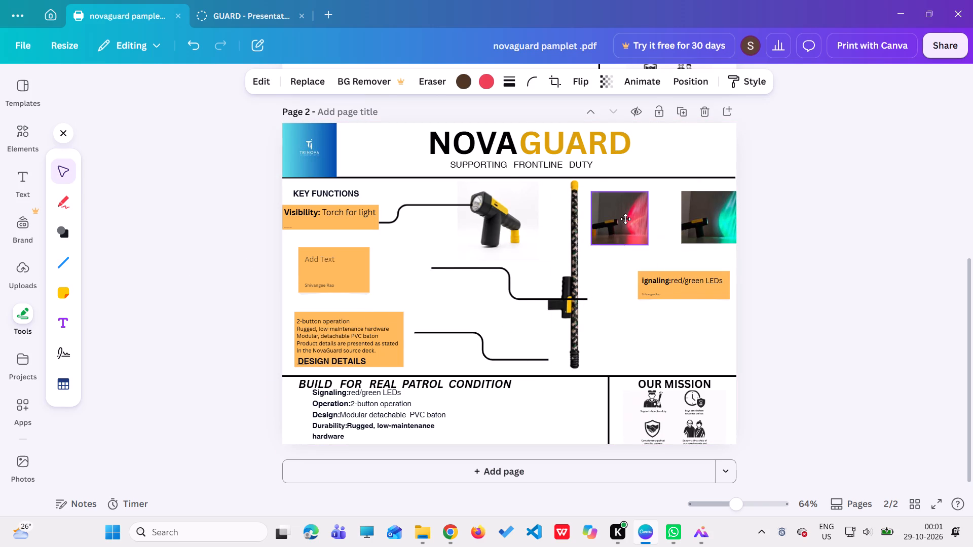
pyautogui.moveTo(625, 219); pyautogui.dragTo(628, 210)
pyautogui.moveTo(692, 208); pyautogui.dragTo(681, 205)
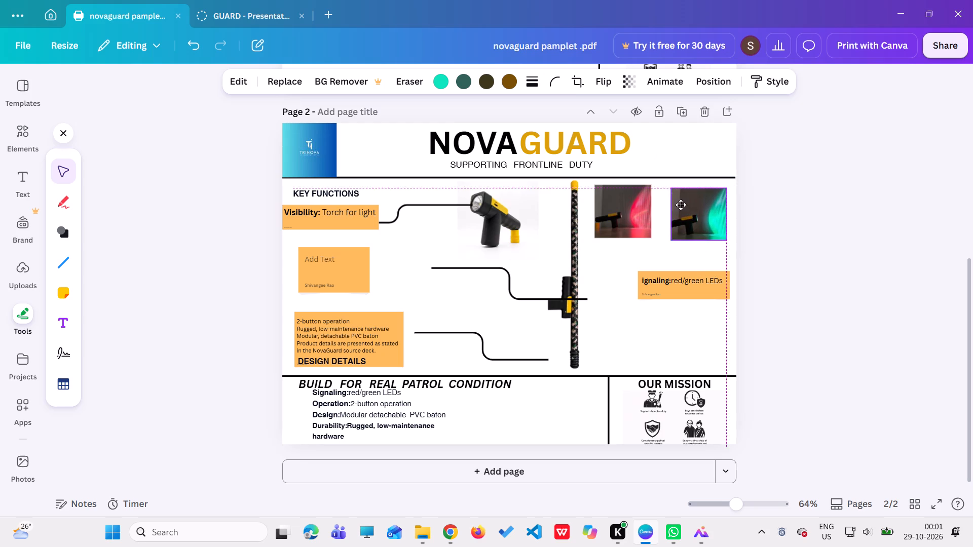
pyautogui.moveTo(681, 205); pyautogui.dragTo(662, 201)
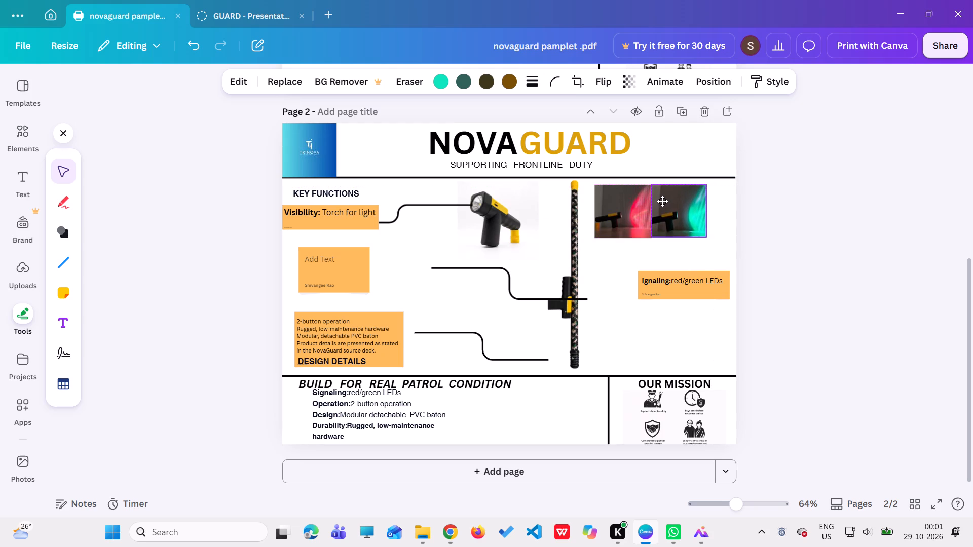
pyautogui.moveTo(662, 201); pyautogui.dragTo(666, 201)
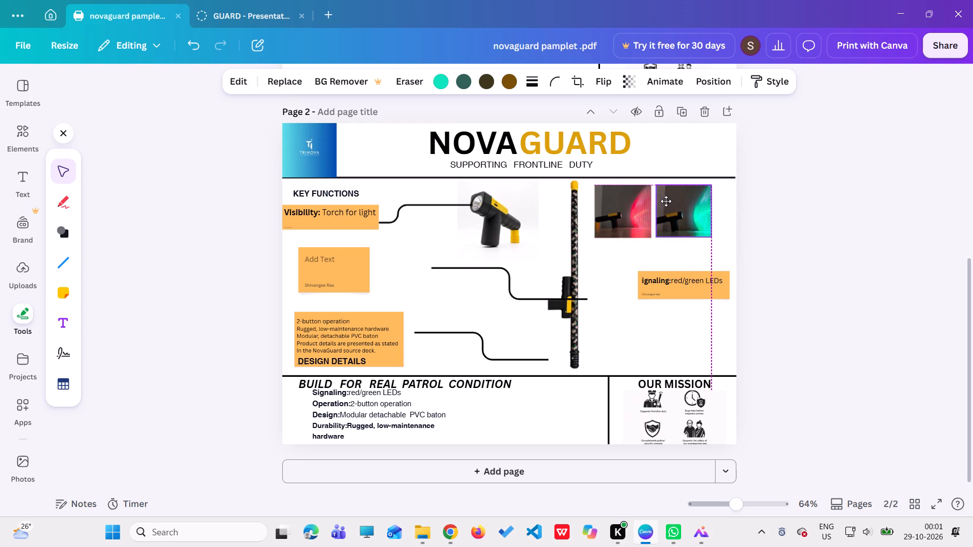
pyautogui.moveTo(666, 201); pyautogui.dragTo(662, 203)
pyautogui.click(613, 257)
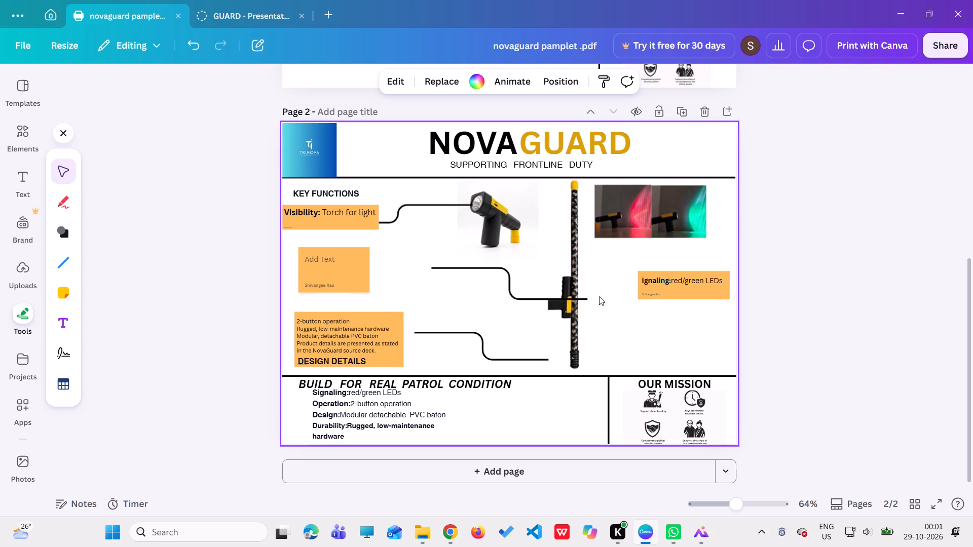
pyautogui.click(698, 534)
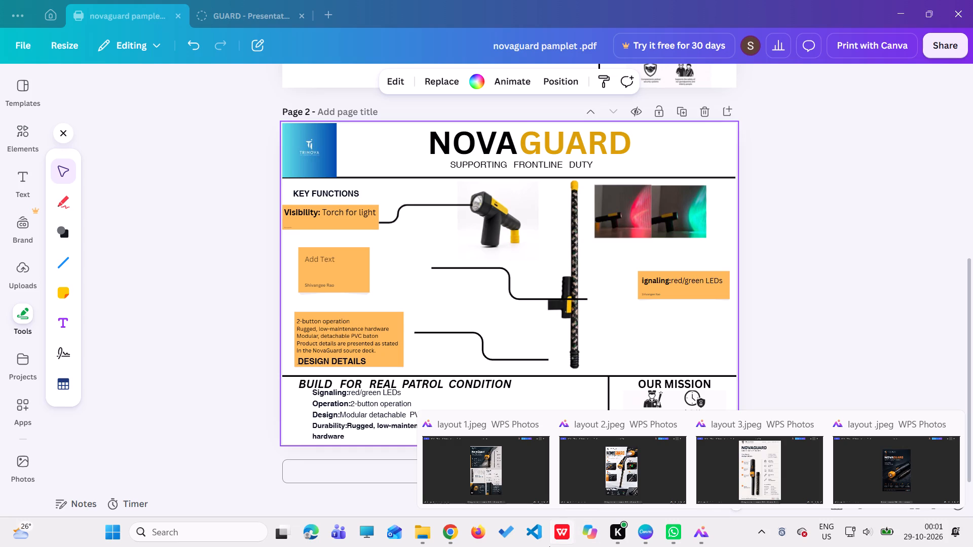
# Insert the missing S at the start of the signaling note's text so it reads "Signaling:red/green LEDs".
pyautogui.click(655, 281)
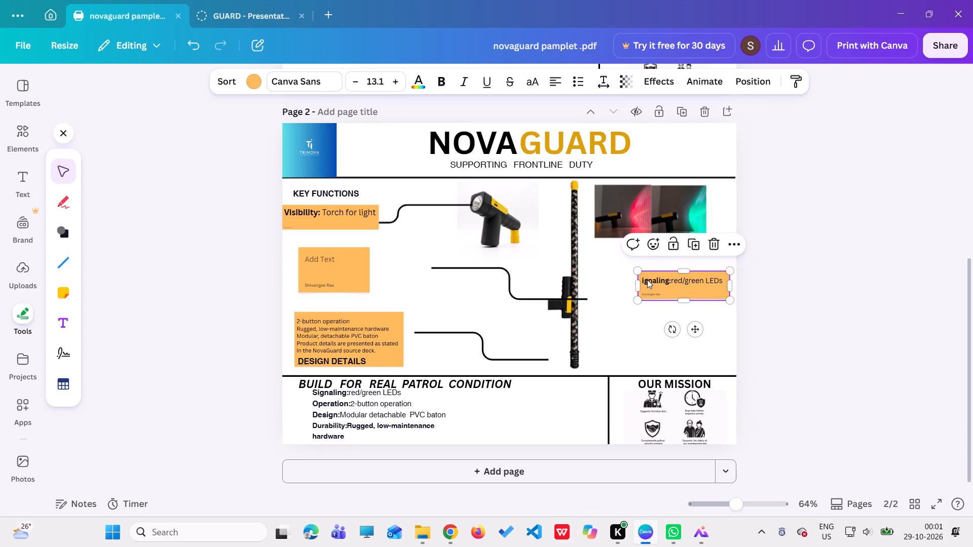
pyautogui.click(647, 280)
pyautogui.press('Left')
pyautogui.press('Left')
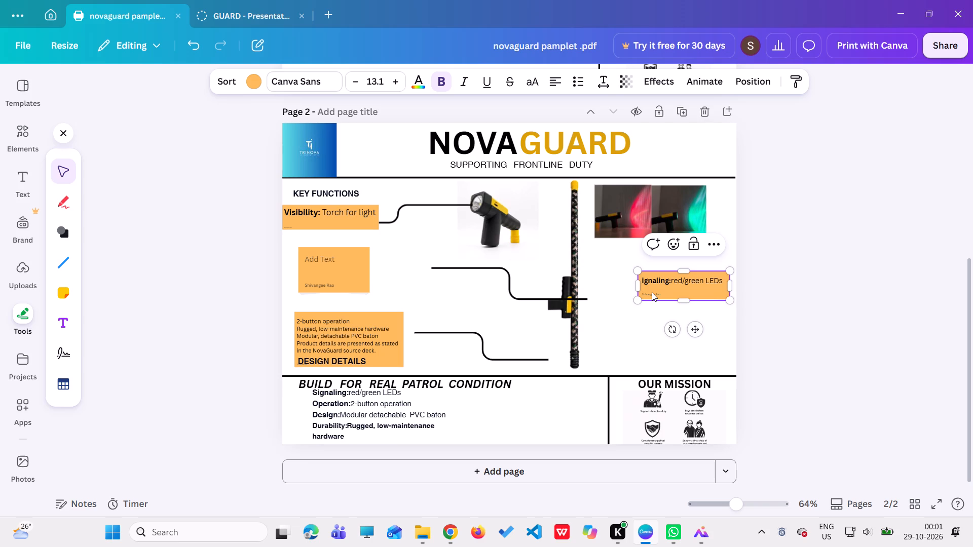
pyautogui.press('s')
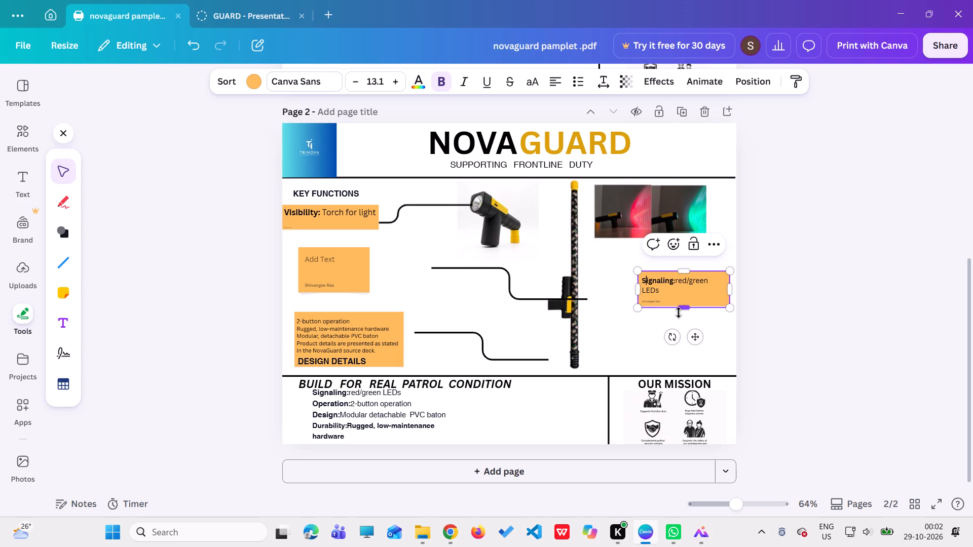
# Widen the signaling note toward the baton so its text fits on a single line.
pyautogui.moveTo(639, 291); pyautogui.dragTo(630, 293)
pyautogui.moveTo(630, 293); pyautogui.dragTo(626, 293)
pyautogui.click(621, 322)
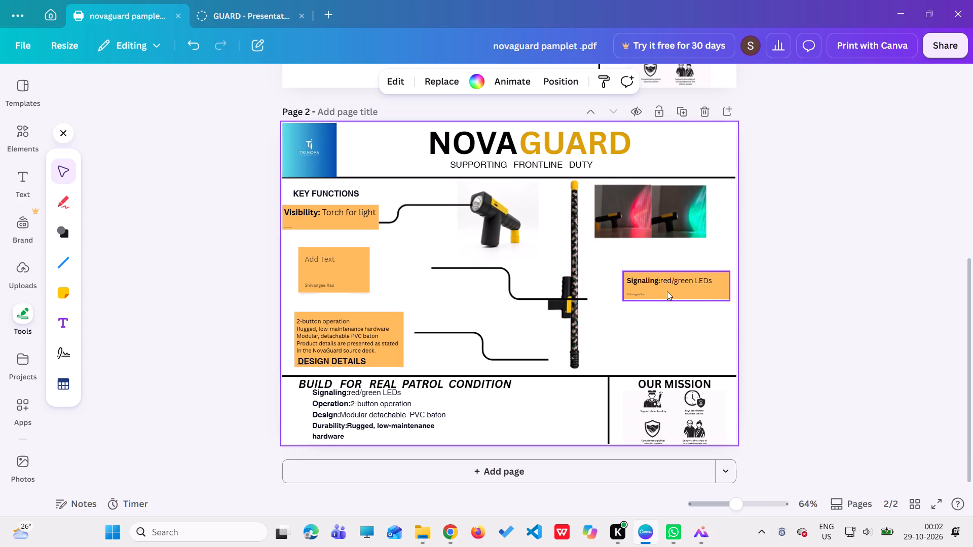
pyautogui.click(620, 317)
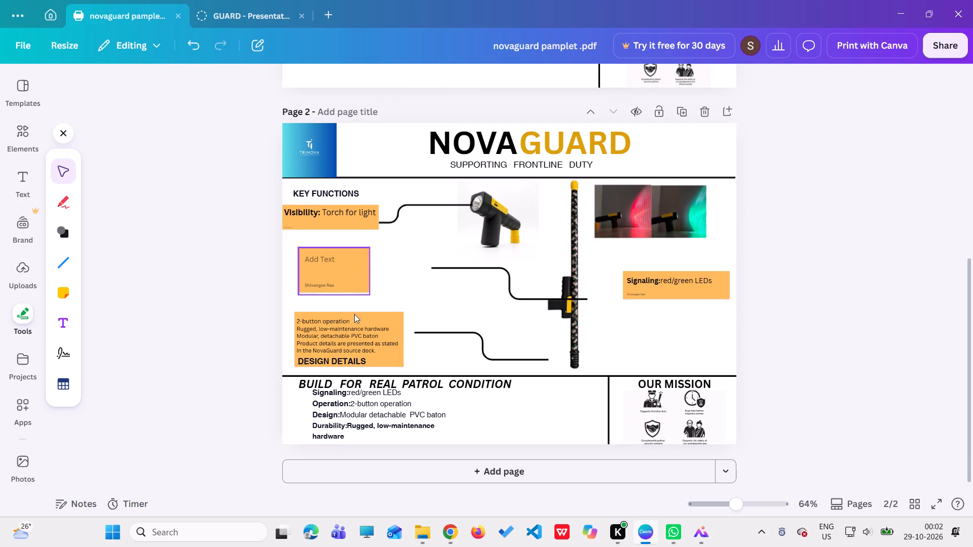
# Shift the feature list under "BUILD FOR REAL PATROL CONDITION" slightly toward the page's left edge.
pyautogui.moveTo(417, 403); pyautogui.dragTo(398, 403)
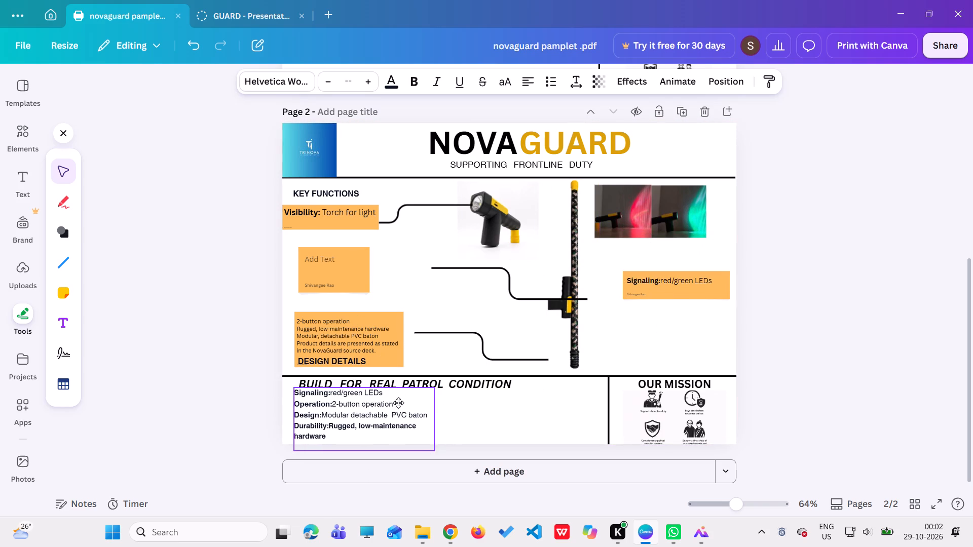
pyautogui.moveTo(398, 403); pyautogui.dragTo(408, 402)
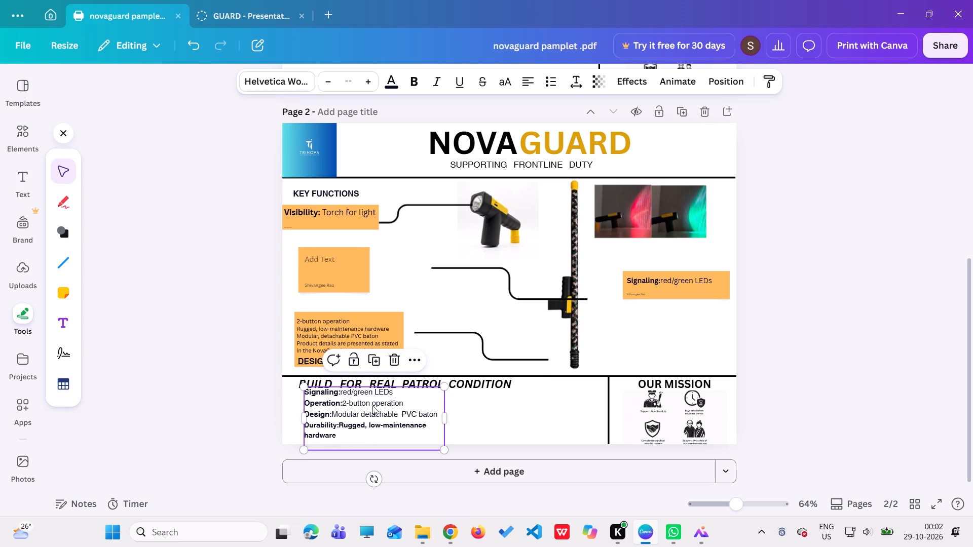
# Delete the orange product-details note and the "DESIGN DETAILS" heading at its bottom edge.
pyautogui.click(366, 327)
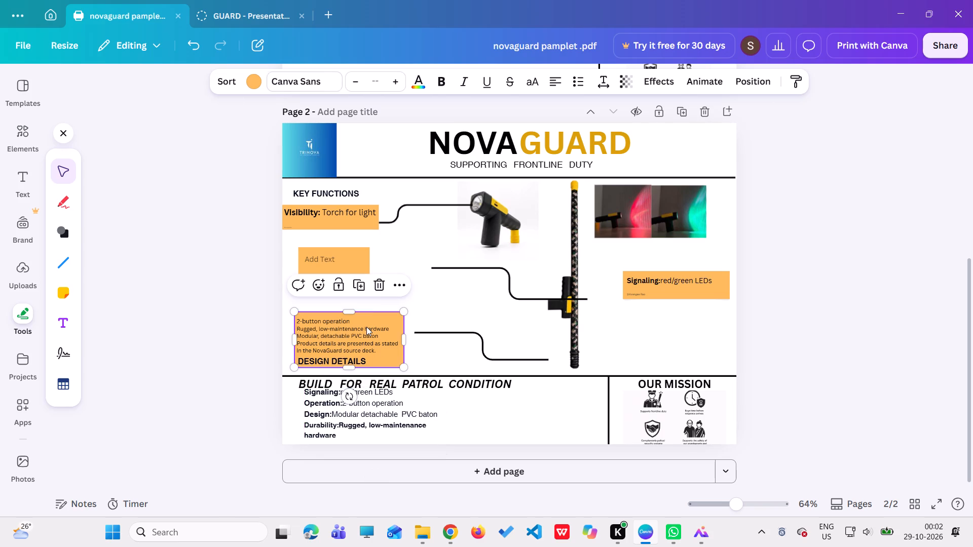
pyautogui.click(377, 288)
pyautogui.click(334, 354)
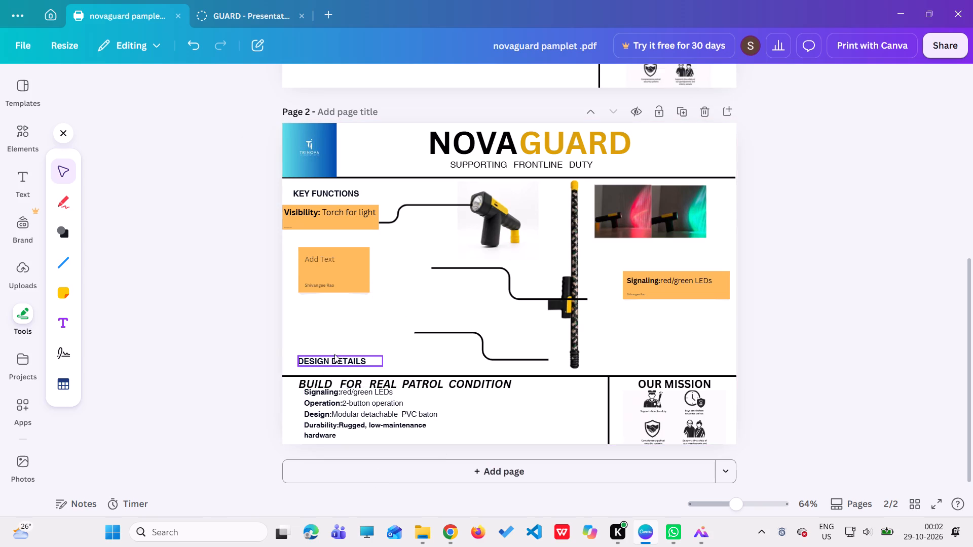
pyautogui.click(358, 328)
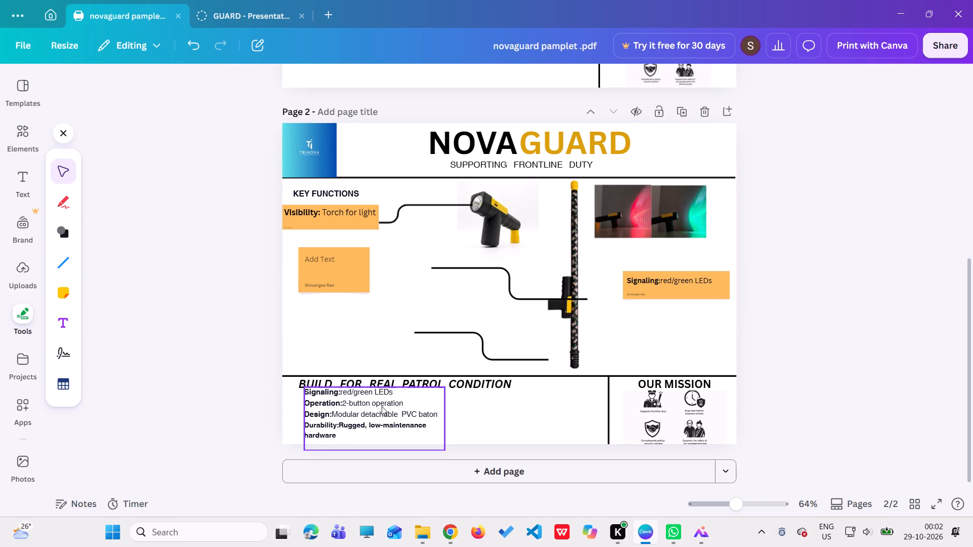
# Nudge the bottom feature list toward the page's left edge and copy its "Operation:2-button operation" line into the empty orange note.
pyautogui.moveTo(403, 401); pyautogui.dragTo(393, 403)
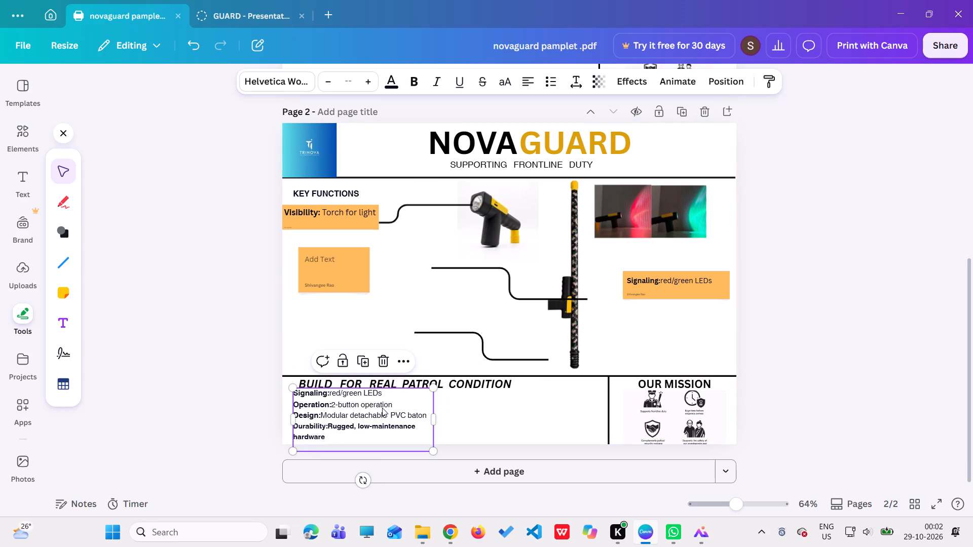
pyautogui.click(382, 408)
pyautogui.click(393, 399)
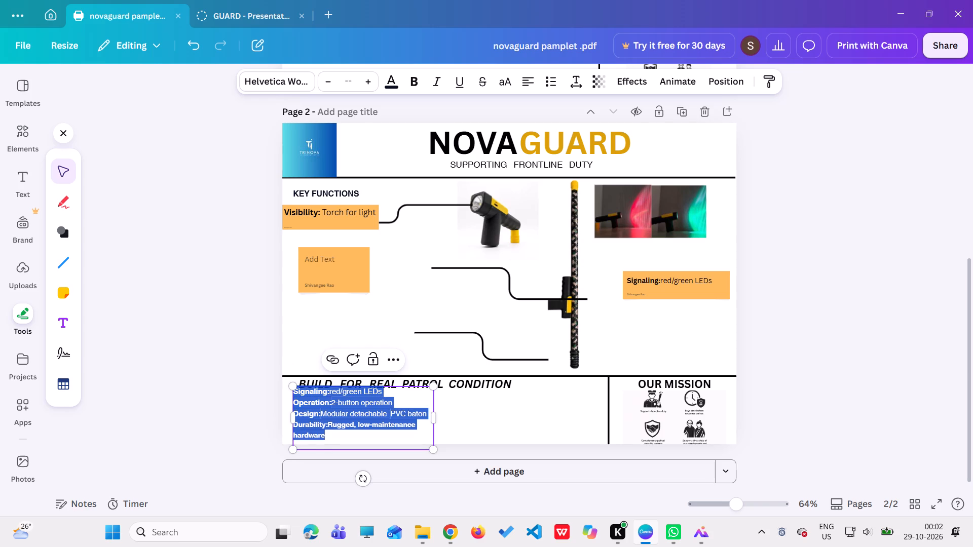
pyautogui.click(391, 403)
pyautogui.moveTo(391, 403); pyautogui.dragTo(310, 399)
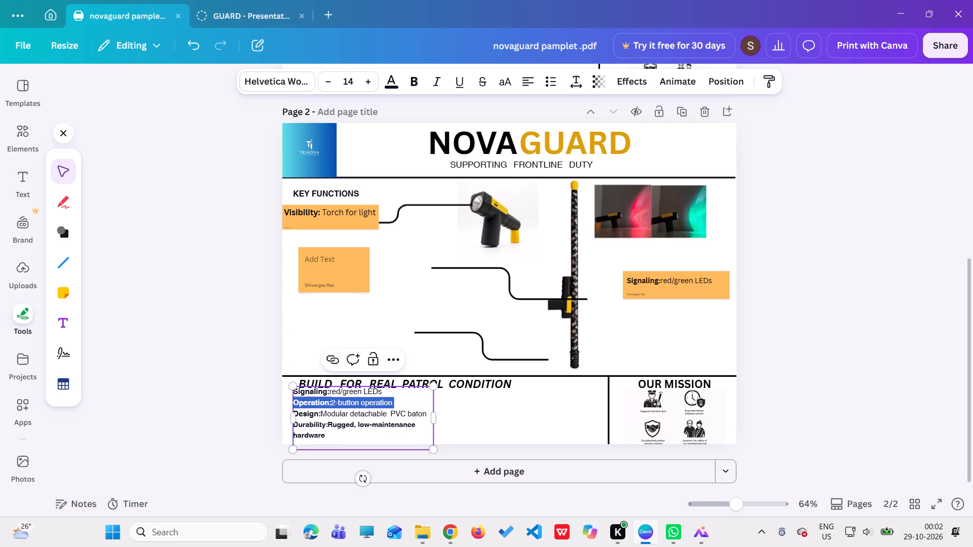
pyautogui.hotkey('ctrl', 'c')
pyautogui.click(346, 255)
pyautogui.click(342, 267)
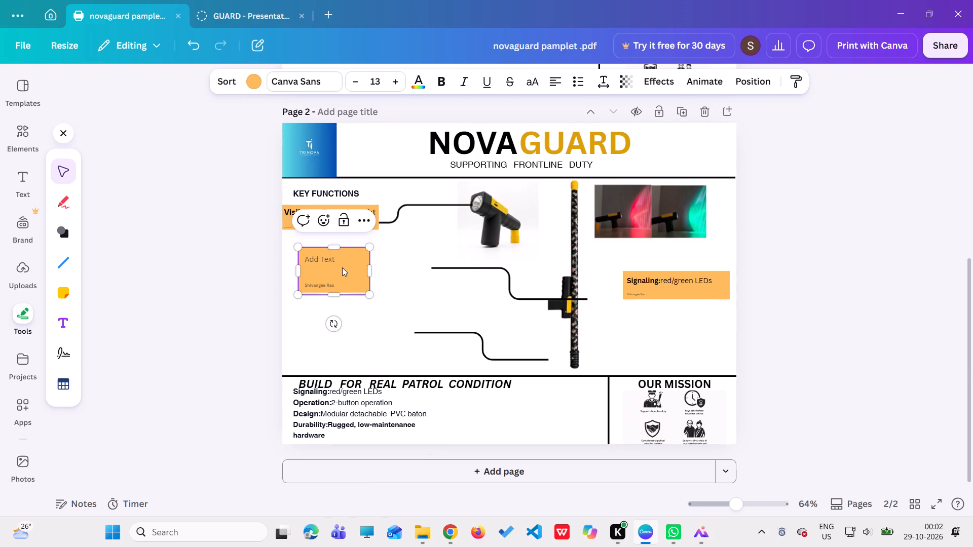
pyautogui.hotkey('ctrl', 'v')
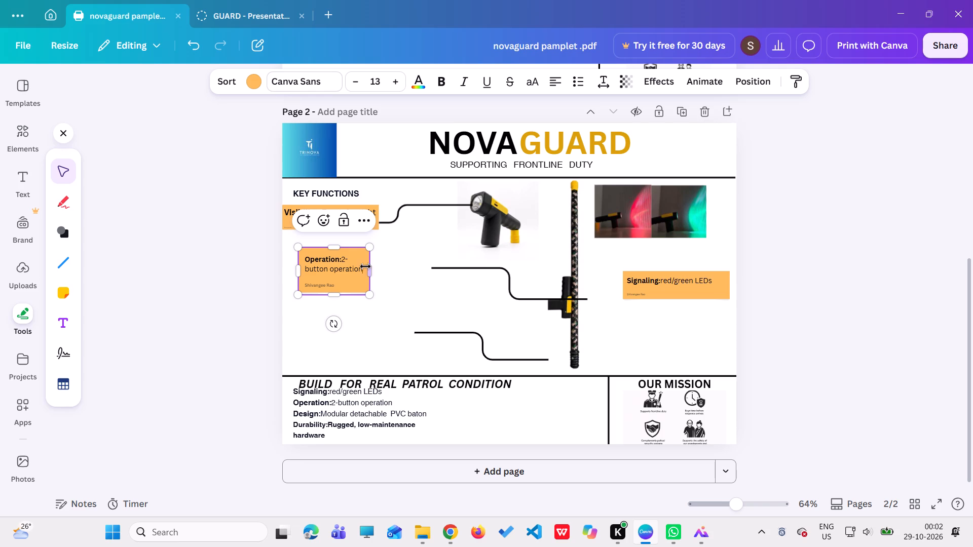
# Widen the Operation note so its text fits on one line, and try to reduce its height.
pyautogui.moveTo(369, 272); pyautogui.dragTo(427, 272)
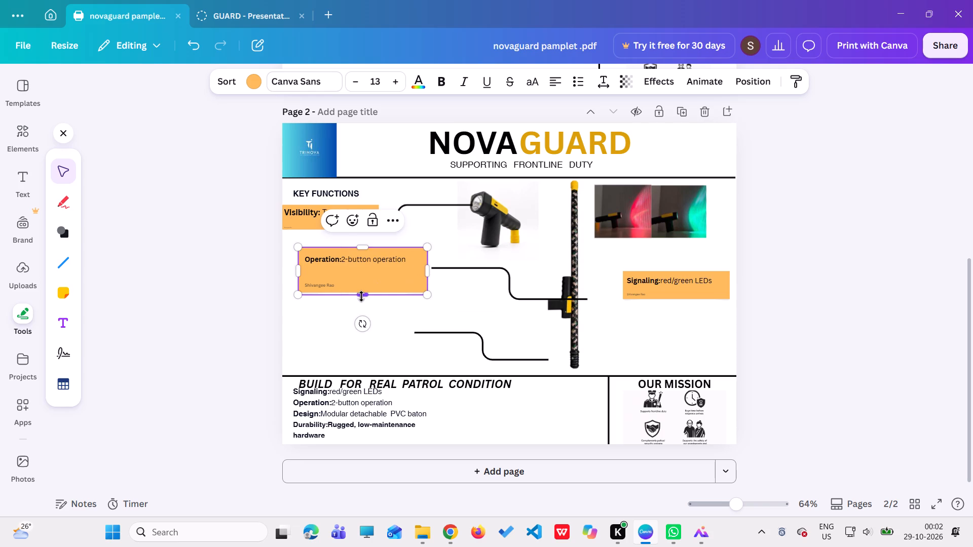
pyautogui.moveTo(361, 296); pyautogui.dragTo(366, 287)
pyautogui.moveTo(361, 294); pyautogui.dragTo(361, 286)
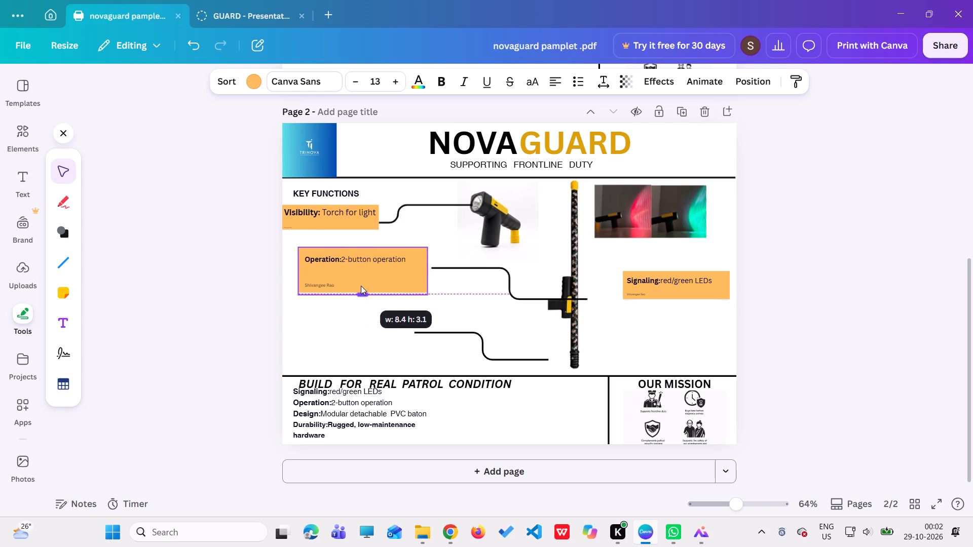
pyautogui.moveTo(361, 286); pyautogui.dragTo(364, 280)
pyautogui.moveTo(366, 295); pyautogui.dragTo(368, 282)
pyautogui.moveTo(363, 290); pyautogui.dragTo(363, 281)
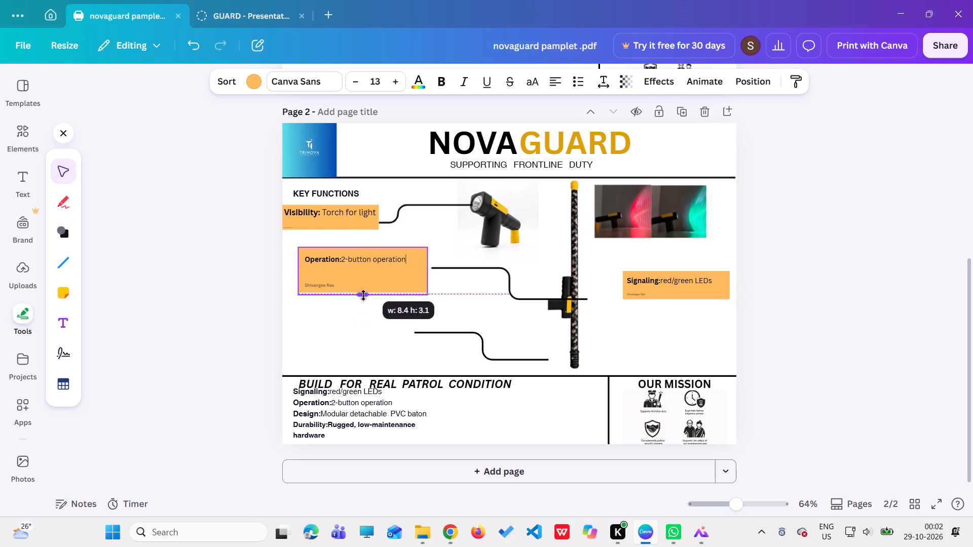
pyautogui.moveTo(427, 297); pyautogui.dragTo(427, 282)
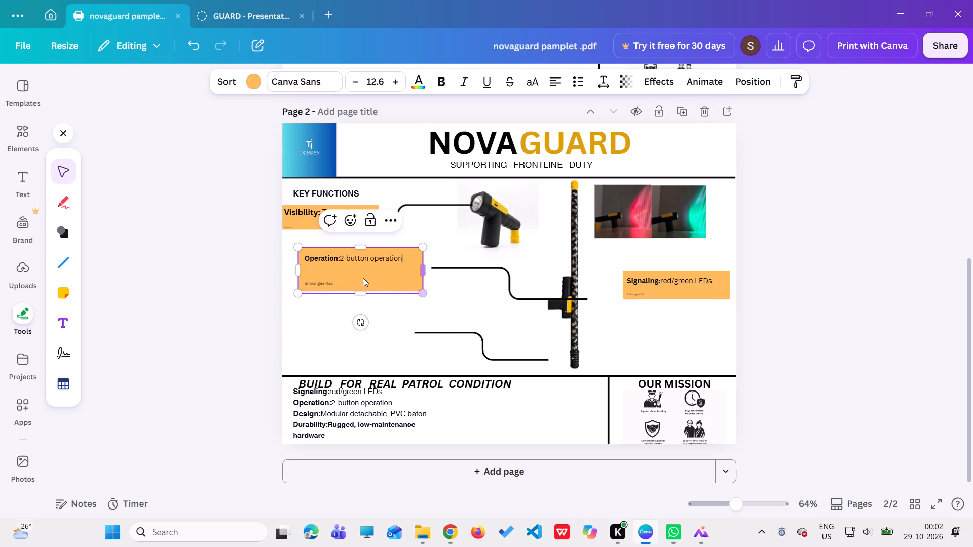
pyautogui.moveTo(366, 249); pyautogui.dragTo(362, 257)
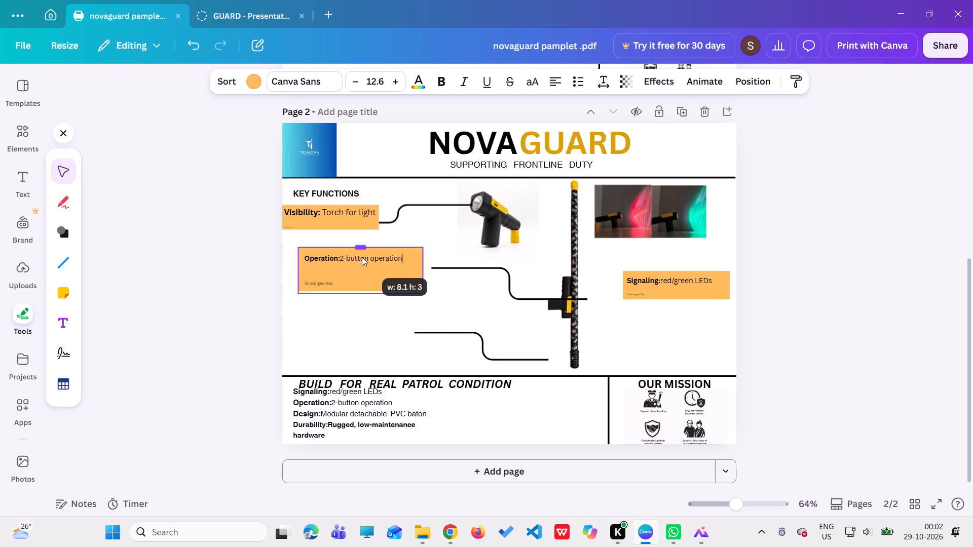
pyautogui.moveTo(362, 257); pyautogui.dragTo(360, 261)
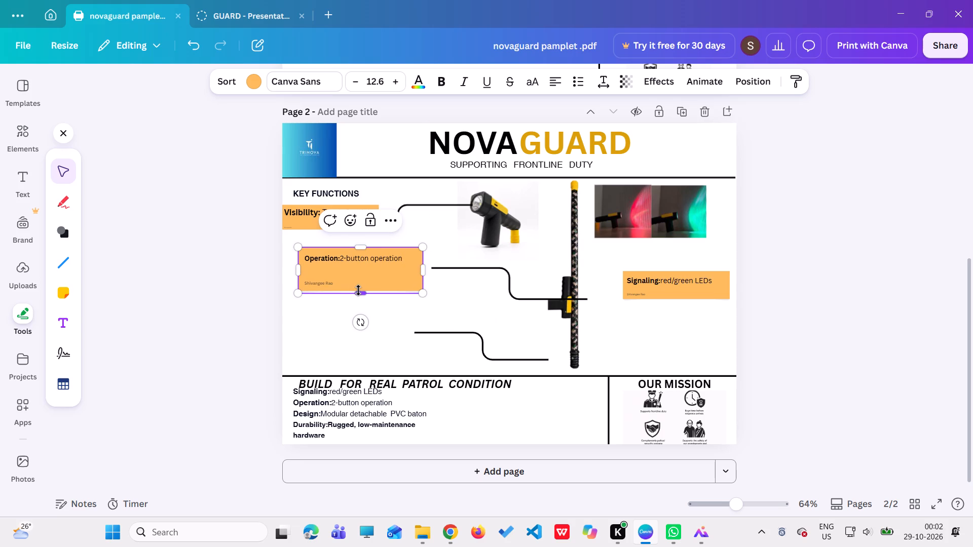
pyautogui.moveTo(358, 290); pyautogui.dragTo(362, 278)
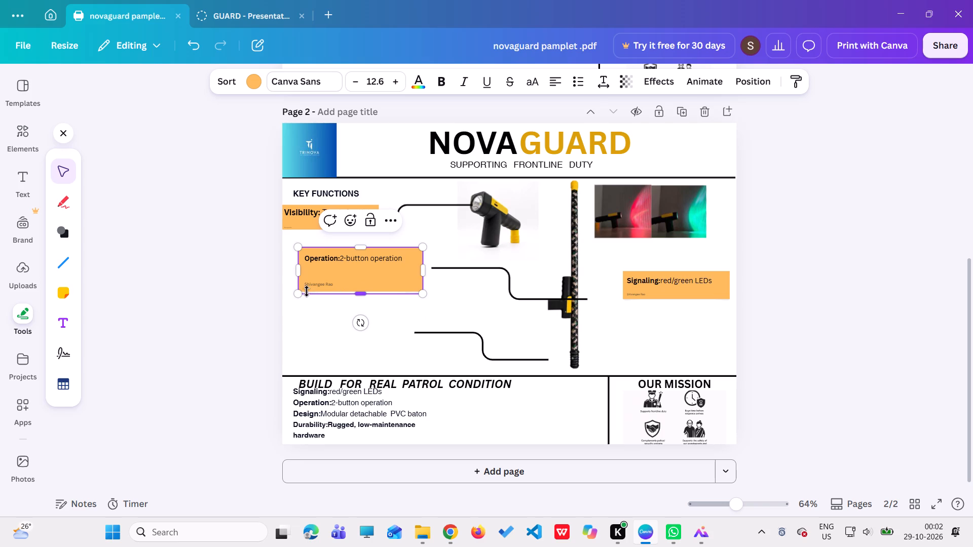
# Raise the Operation note's font size to 18.6 and widen the note so its text fits on one line.
pyautogui.tripleClick(398, 84)
pyautogui.tripleClick(398, 84)
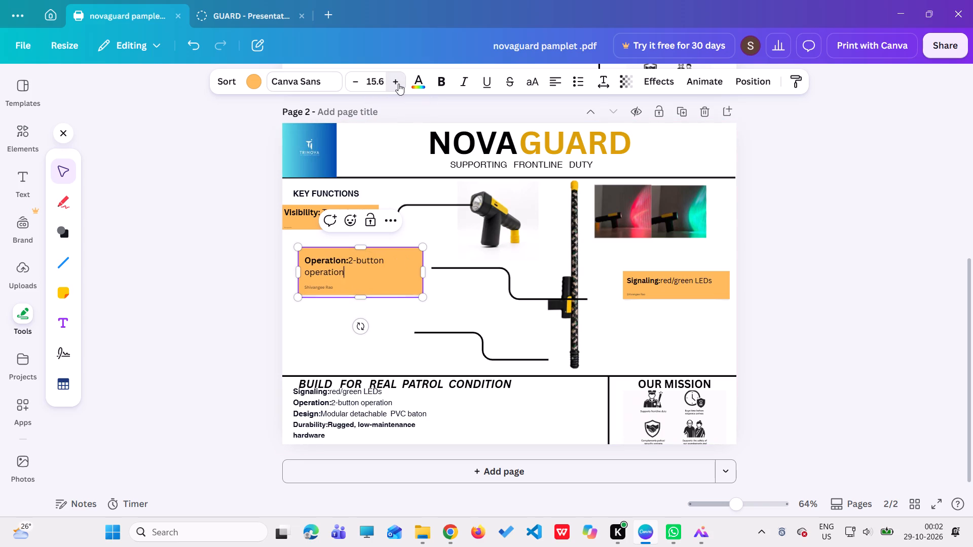
pyautogui.moveTo(422, 275); pyautogui.dragTo(449, 270)
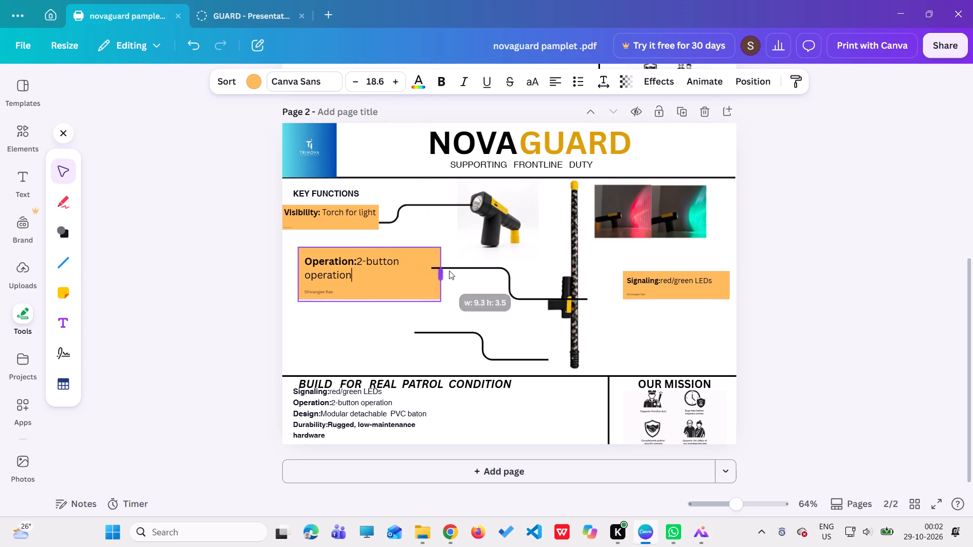
pyautogui.moveTo(449, 270); pyautogui.dragTo(462, 270)
# Scale the whole Operation note down until its text size is 11.8.
pyautogui.moveTo(464, 293); pyautogui.dragTo(461, 286)
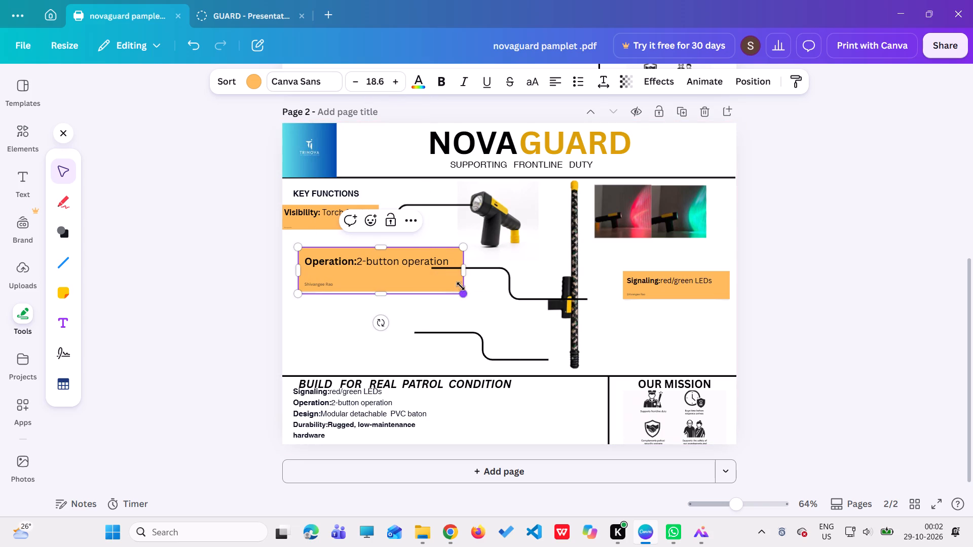
pyautogui.moveTo(461, 286); pyautogui.dragTo(428, 274)
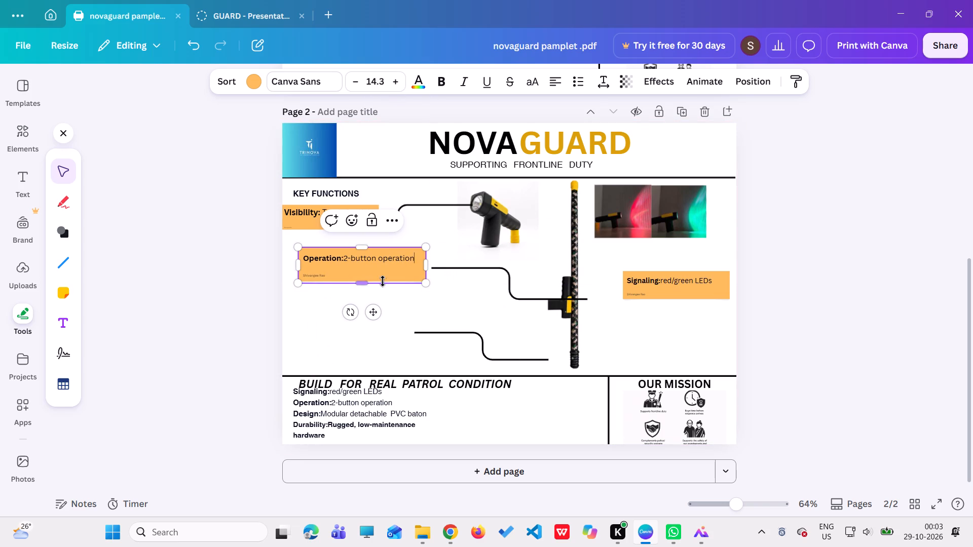
pyautogui.moveTo(365, 281); pyautogui.dragTo(364, 272)
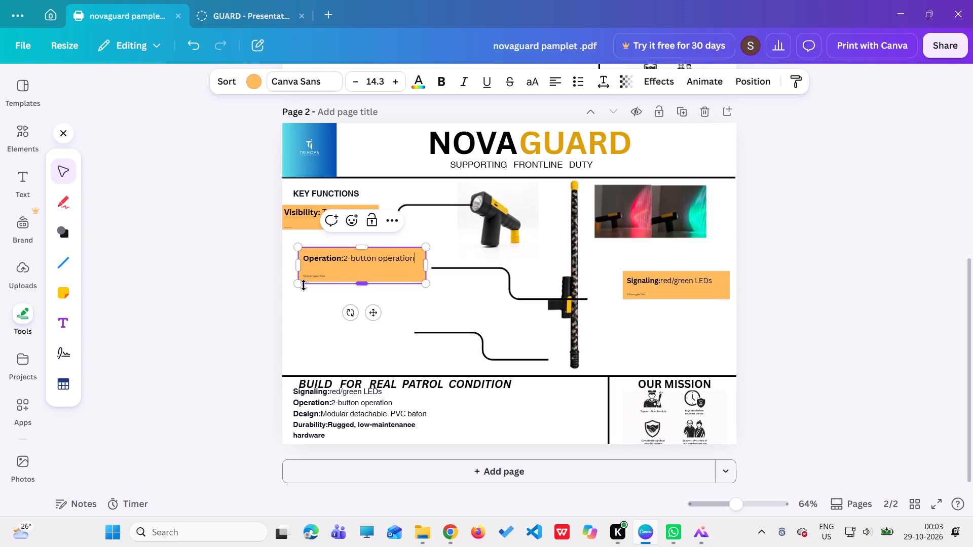
pyautogui.moveTo(301, 280); pyautogui.dragTo(322, 266)
# Move the Operation note just beneath the Visibility note, against the page's left edge.
pyautogui.moveTo(374, 268); pyautogui.dragTo(348, 273)
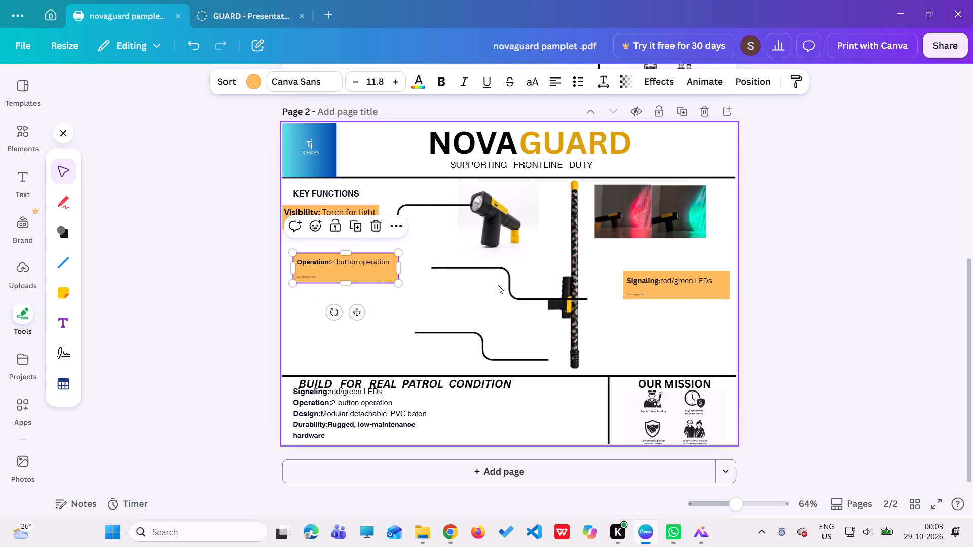
pyautogui.moveTo(351, 273); pyautogui.dragTo(348, 267)
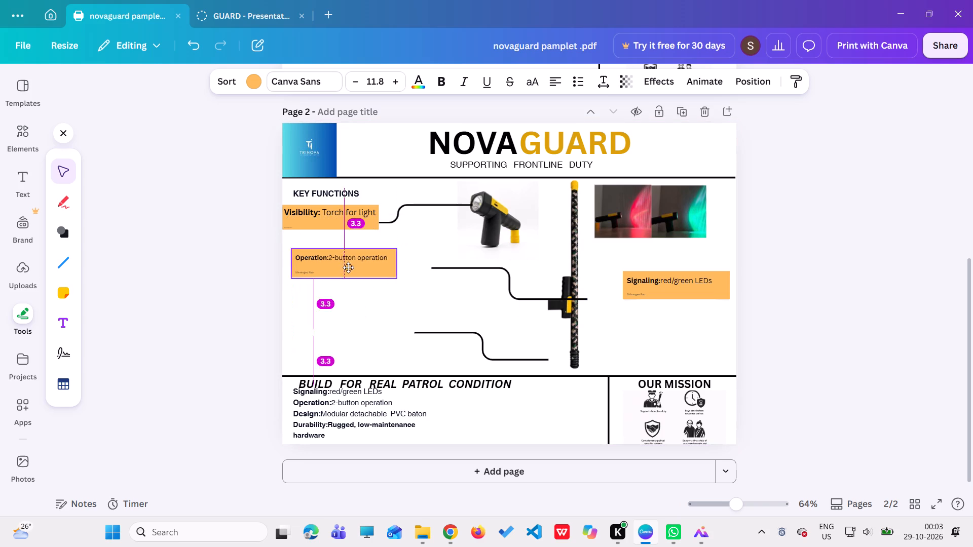
pyautogui.moveTo(348, 267); pyautogui.dragTo(338, 261)
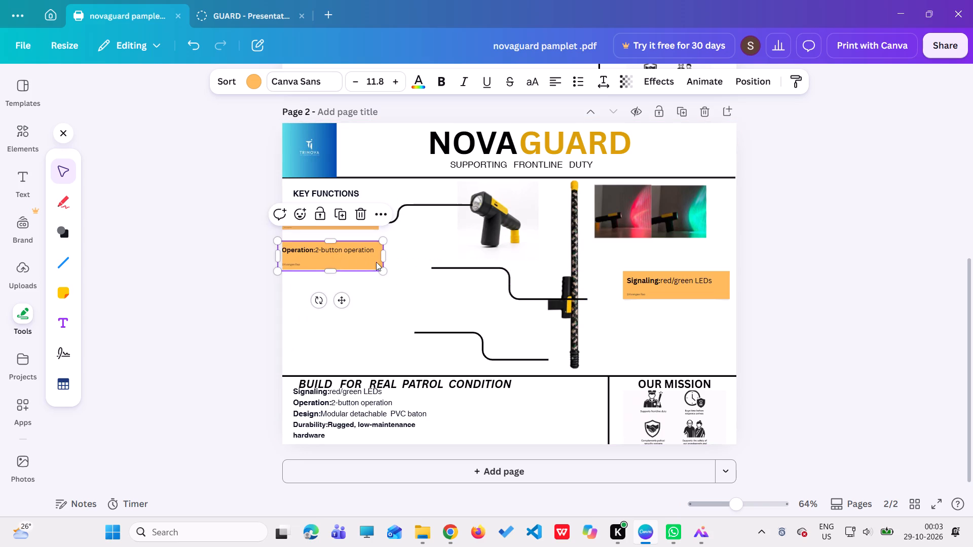
pyautogui.click(390, 302)
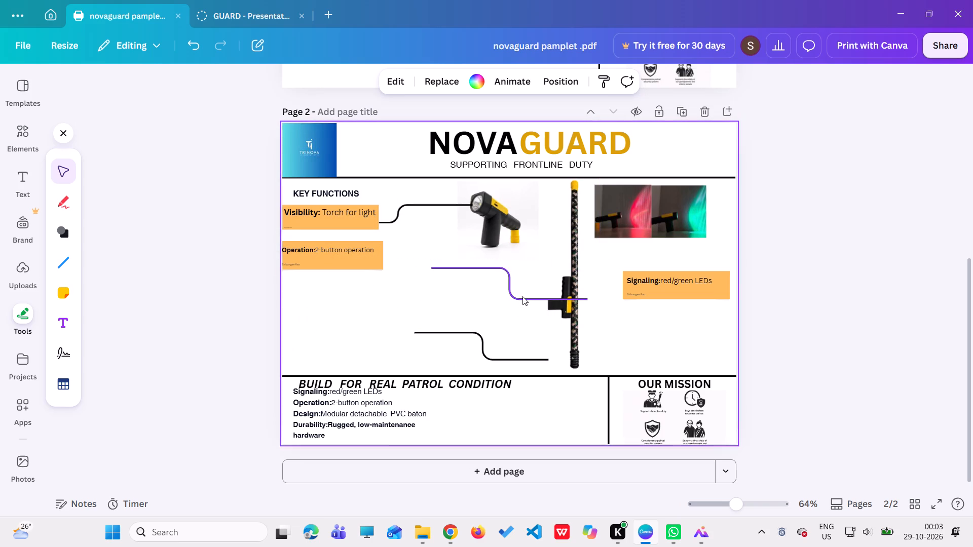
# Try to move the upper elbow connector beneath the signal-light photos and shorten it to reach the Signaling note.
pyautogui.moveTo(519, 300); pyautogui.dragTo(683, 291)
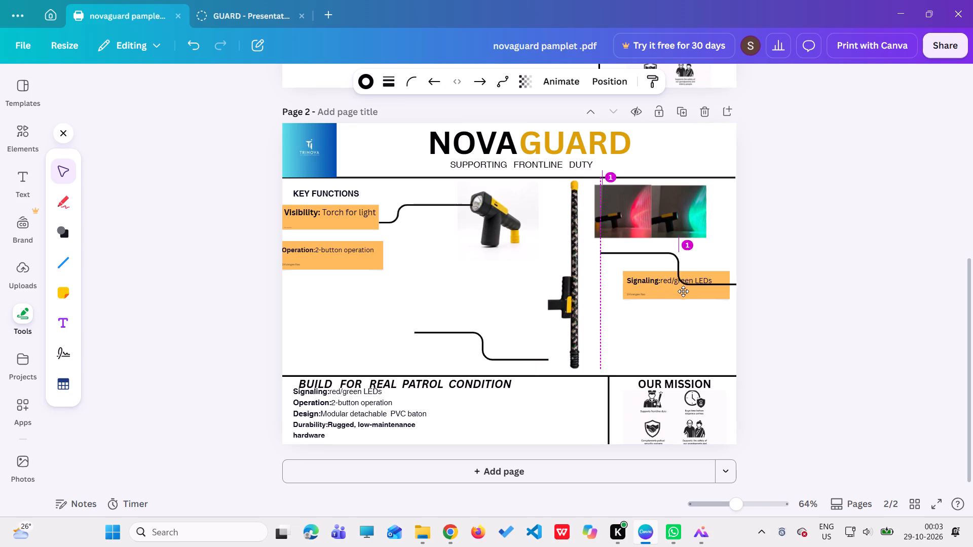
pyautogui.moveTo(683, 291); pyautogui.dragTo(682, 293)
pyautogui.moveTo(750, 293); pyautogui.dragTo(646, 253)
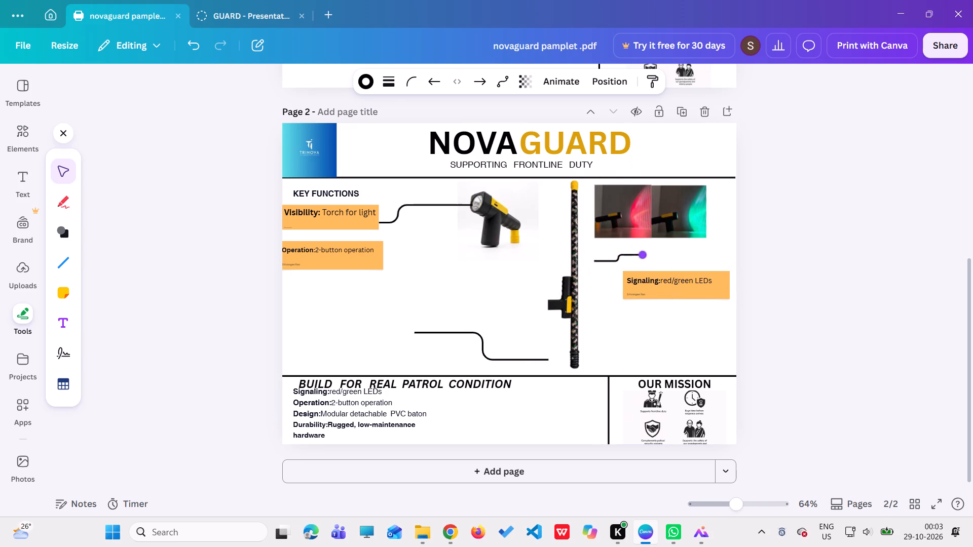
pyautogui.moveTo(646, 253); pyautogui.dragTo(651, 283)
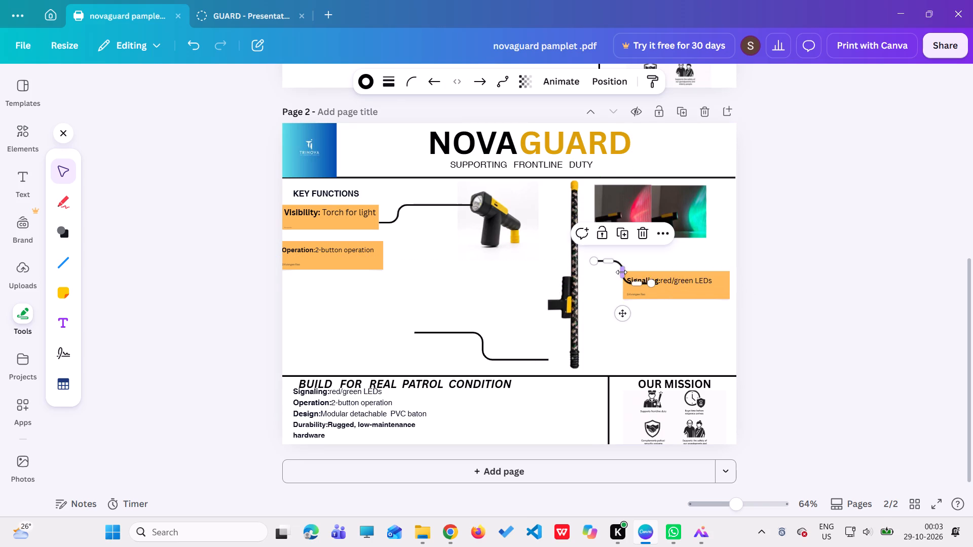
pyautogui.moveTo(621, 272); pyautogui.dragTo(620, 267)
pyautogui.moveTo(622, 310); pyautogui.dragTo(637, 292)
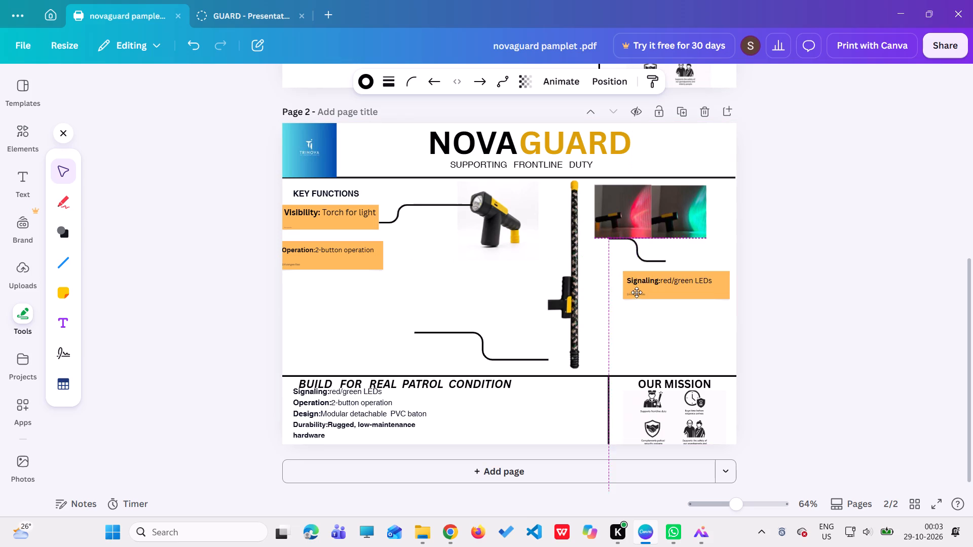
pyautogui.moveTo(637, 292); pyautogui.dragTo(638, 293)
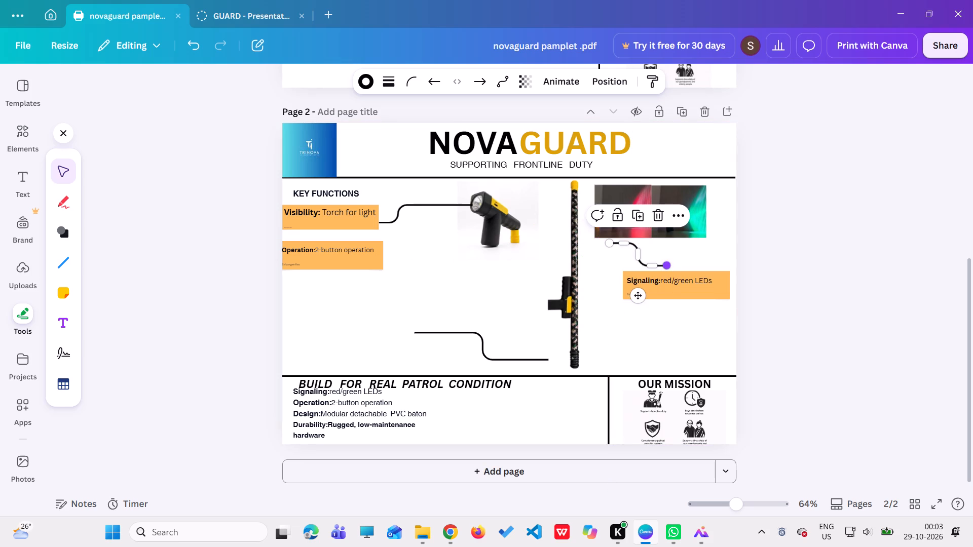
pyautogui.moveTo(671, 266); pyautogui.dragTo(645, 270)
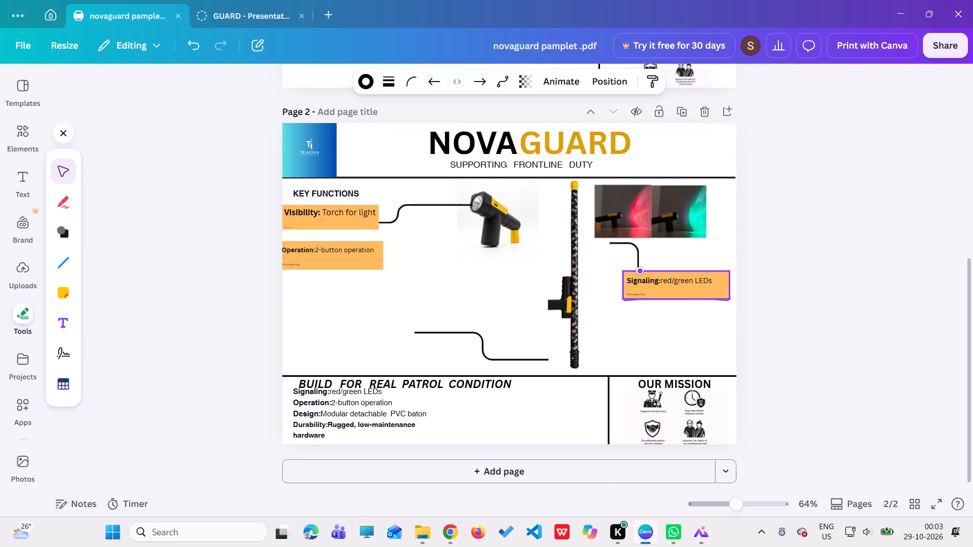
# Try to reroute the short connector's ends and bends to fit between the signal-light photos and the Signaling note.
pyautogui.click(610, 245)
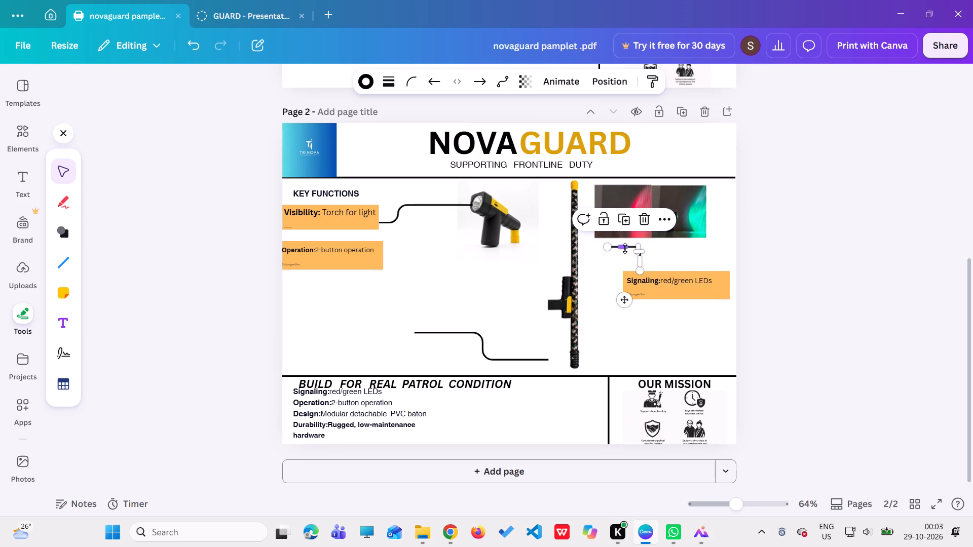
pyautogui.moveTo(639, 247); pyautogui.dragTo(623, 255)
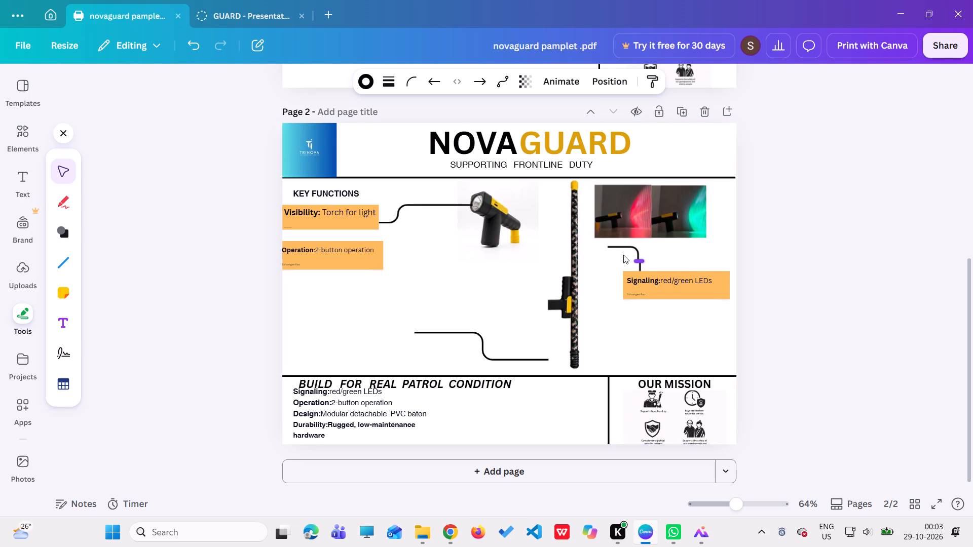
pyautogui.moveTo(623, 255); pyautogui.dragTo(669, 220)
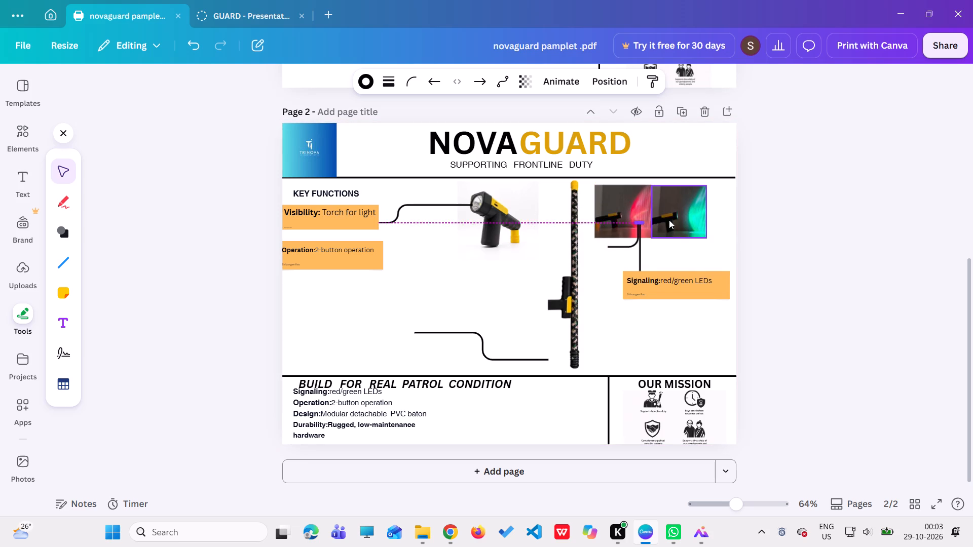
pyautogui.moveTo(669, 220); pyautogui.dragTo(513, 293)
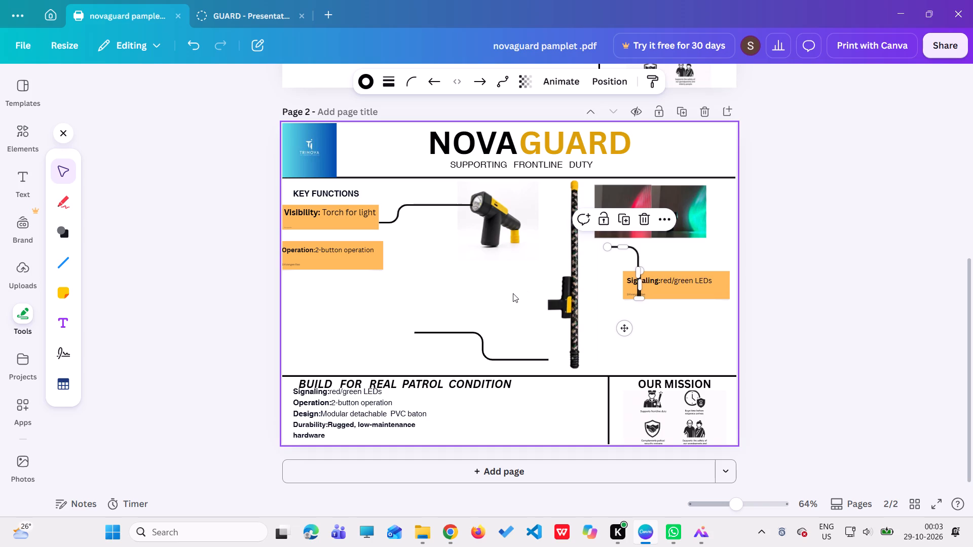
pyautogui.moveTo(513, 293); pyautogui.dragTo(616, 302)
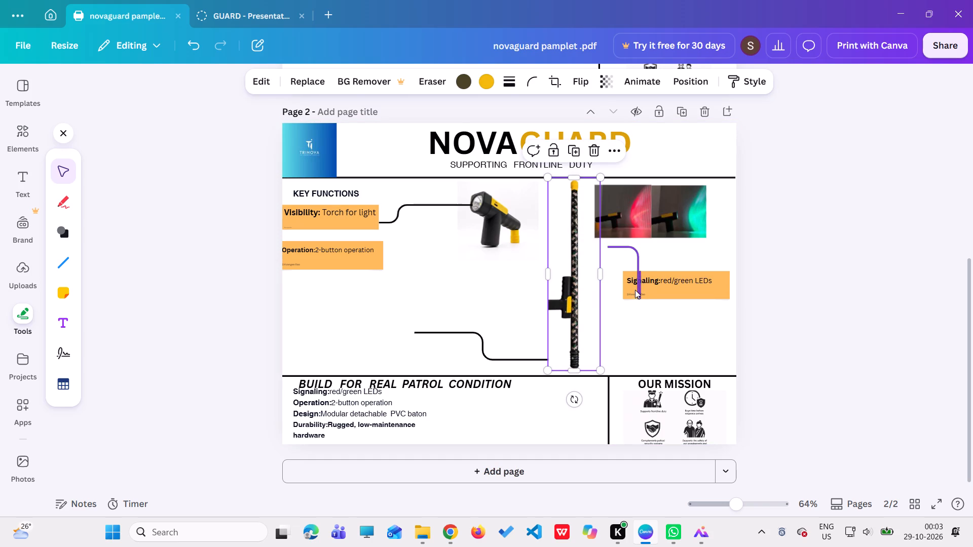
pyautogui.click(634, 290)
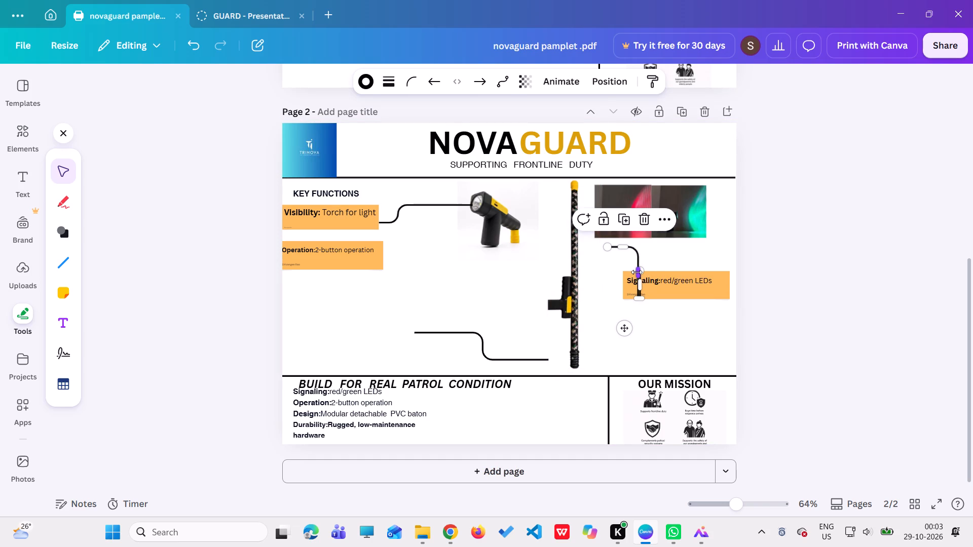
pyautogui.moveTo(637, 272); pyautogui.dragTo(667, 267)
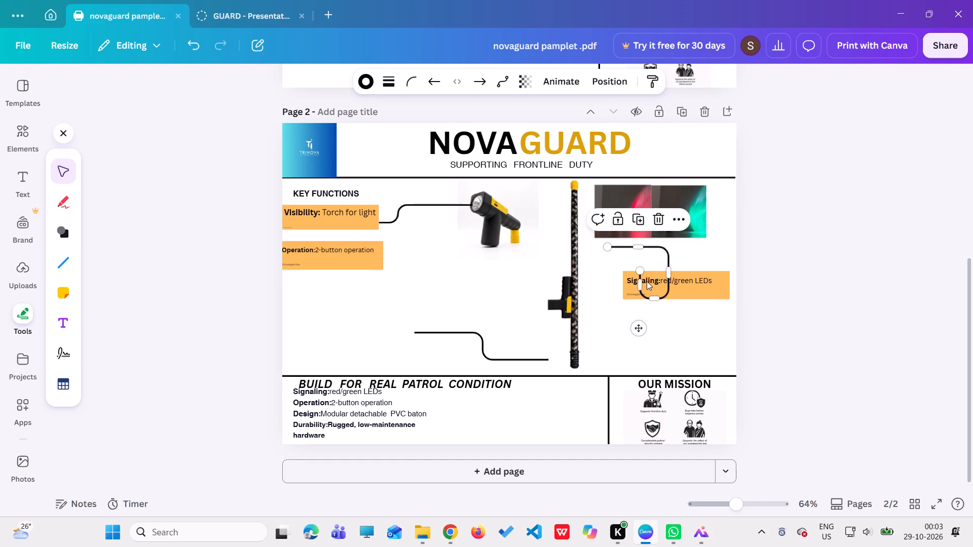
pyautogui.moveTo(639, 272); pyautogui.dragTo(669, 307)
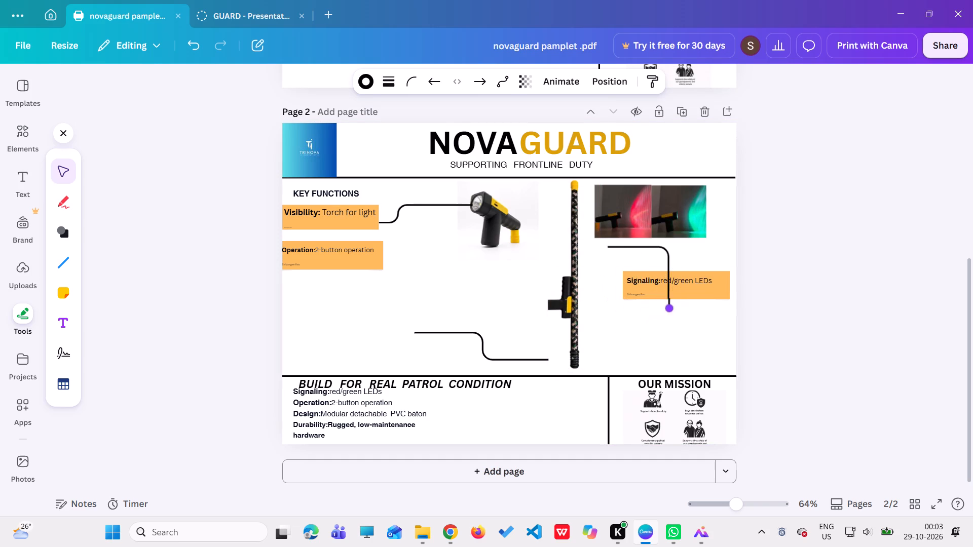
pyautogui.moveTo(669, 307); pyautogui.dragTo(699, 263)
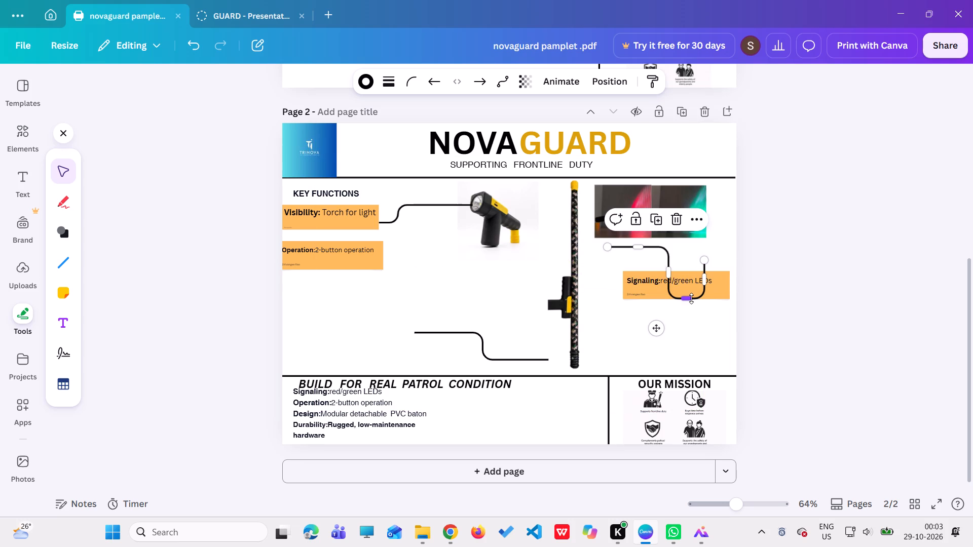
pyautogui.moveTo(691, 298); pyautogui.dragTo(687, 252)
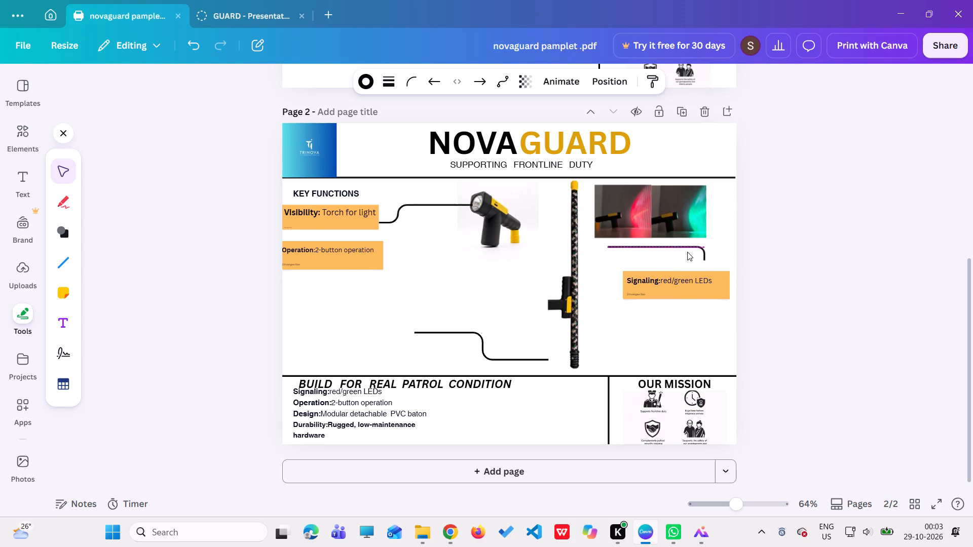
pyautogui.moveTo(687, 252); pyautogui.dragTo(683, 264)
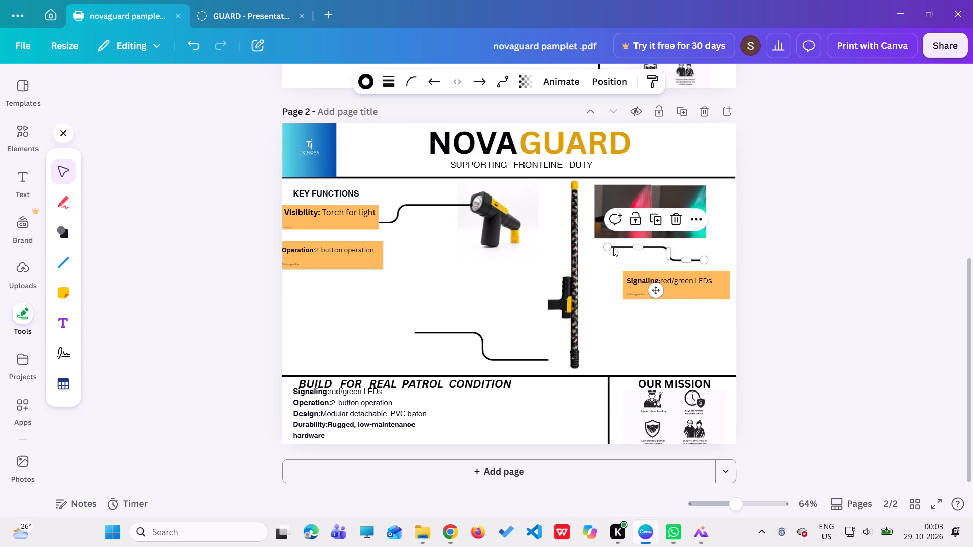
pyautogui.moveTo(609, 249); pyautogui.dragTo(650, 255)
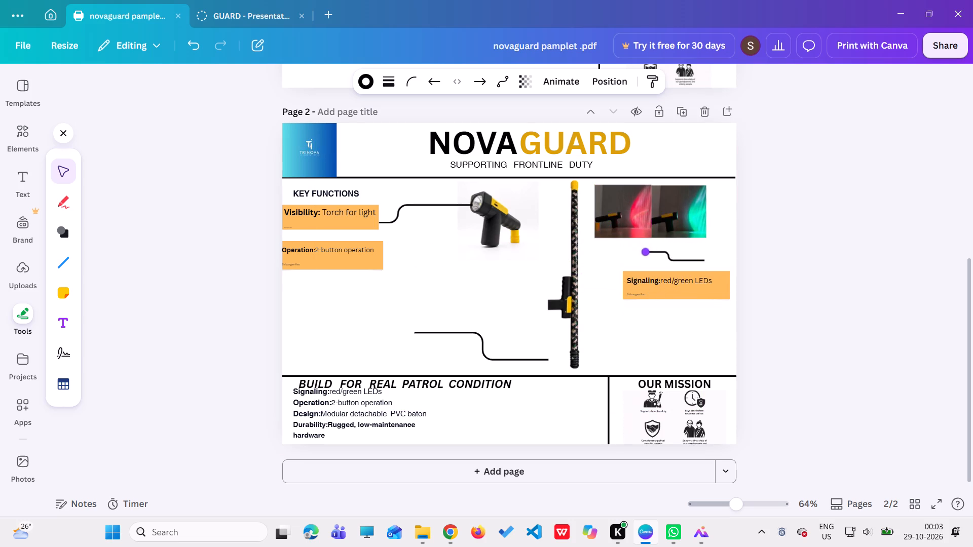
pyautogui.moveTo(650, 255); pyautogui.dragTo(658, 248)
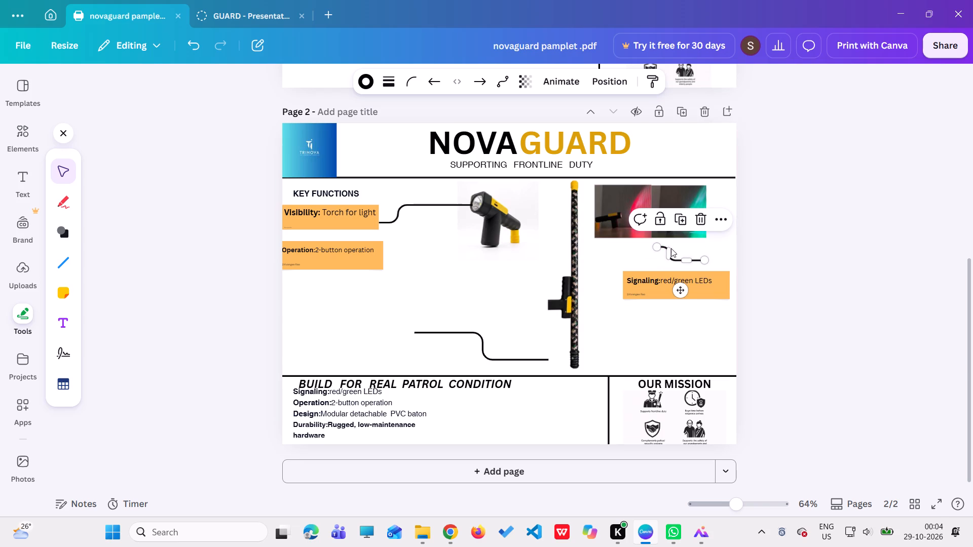
# Delete the elbow connector between the signal-light photos and the Signaling note.
pyautogui.click(694, 222)
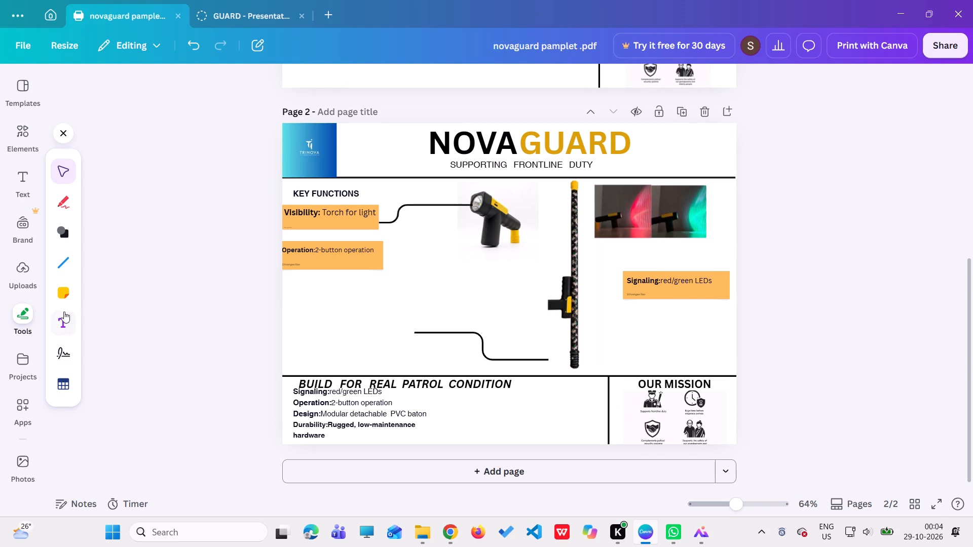
# Add a curved line and place it with one end on the bottom edge of the signal-light photos.
pyautogui.click(71, 293)
pyautogui.click(70, 261)
pyautogui.click(98, 300)
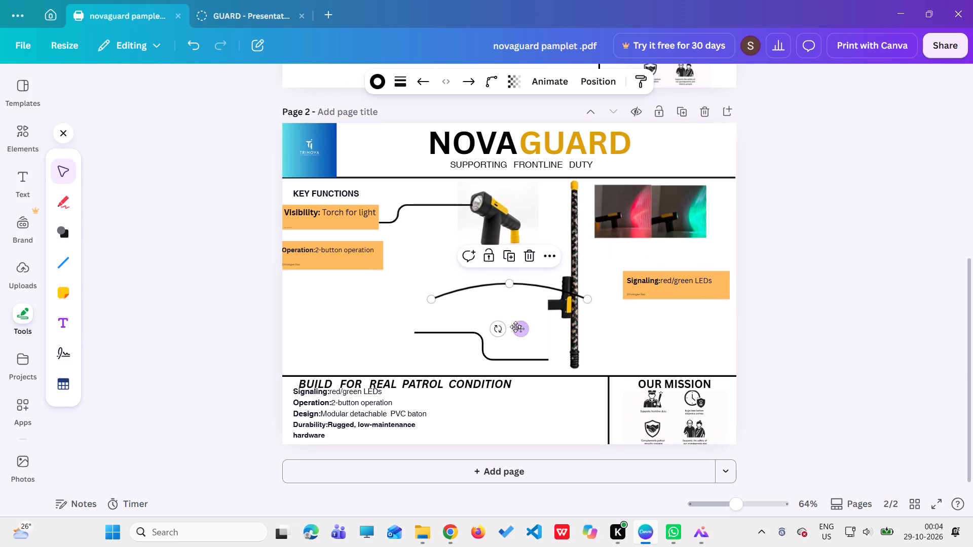
pyautogui.moveTo(520, 331); pyautogui.dragTo(649, 335)
pyautogui.moveTo(559, 303); pyautogui.dragTo(600, 254)
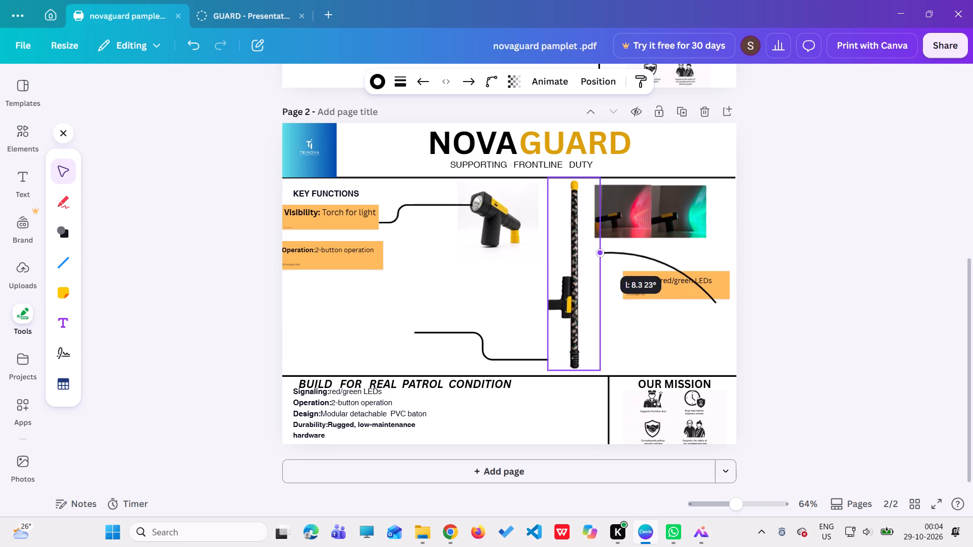
pyautogui.moveTo(600, 254); pyautogui.dragTo(648, 242)
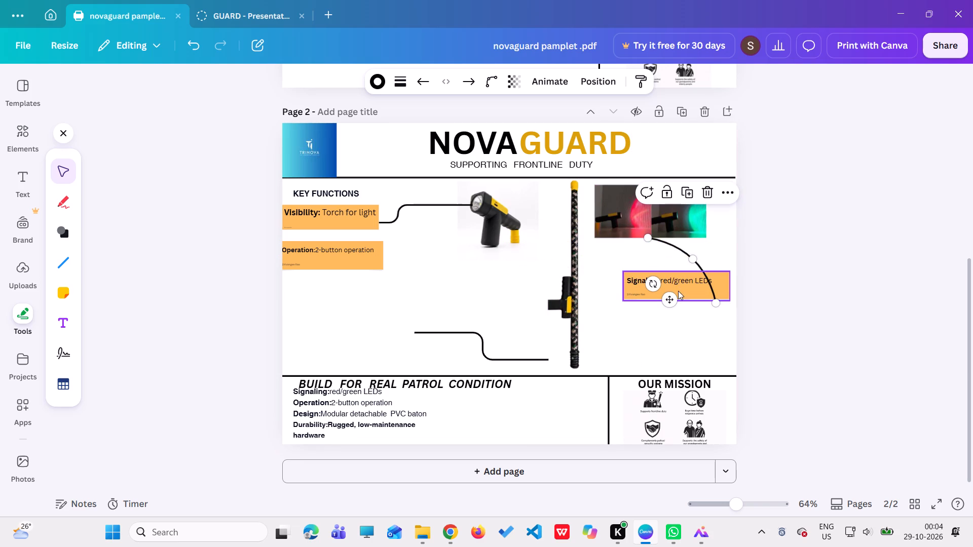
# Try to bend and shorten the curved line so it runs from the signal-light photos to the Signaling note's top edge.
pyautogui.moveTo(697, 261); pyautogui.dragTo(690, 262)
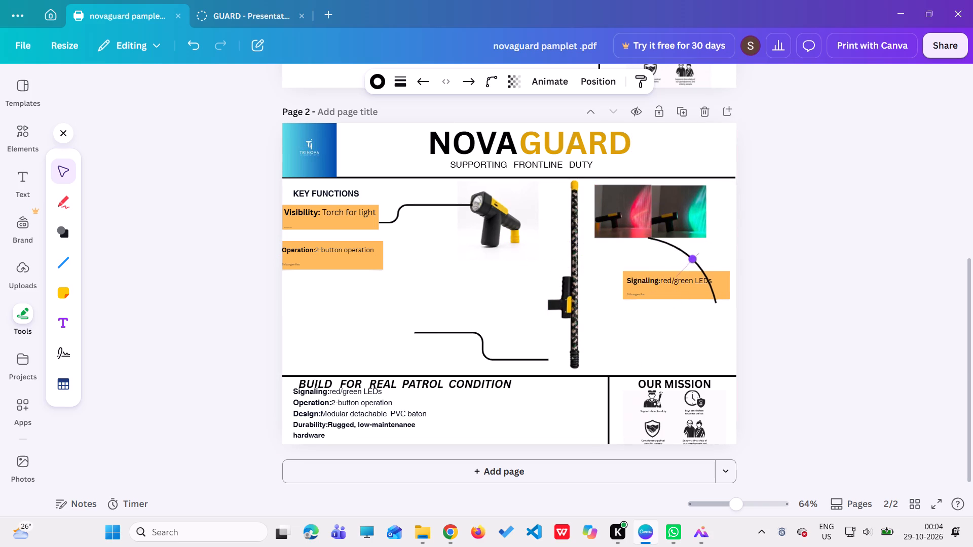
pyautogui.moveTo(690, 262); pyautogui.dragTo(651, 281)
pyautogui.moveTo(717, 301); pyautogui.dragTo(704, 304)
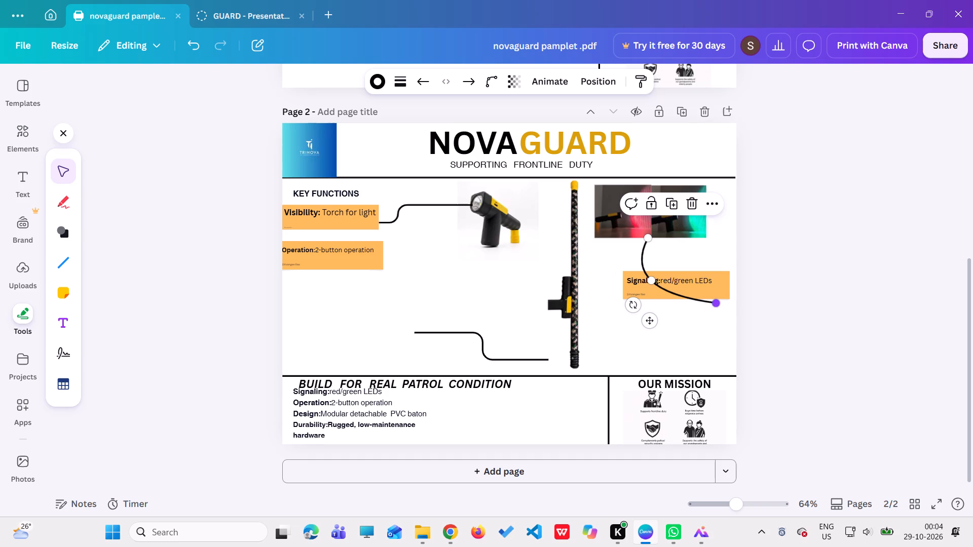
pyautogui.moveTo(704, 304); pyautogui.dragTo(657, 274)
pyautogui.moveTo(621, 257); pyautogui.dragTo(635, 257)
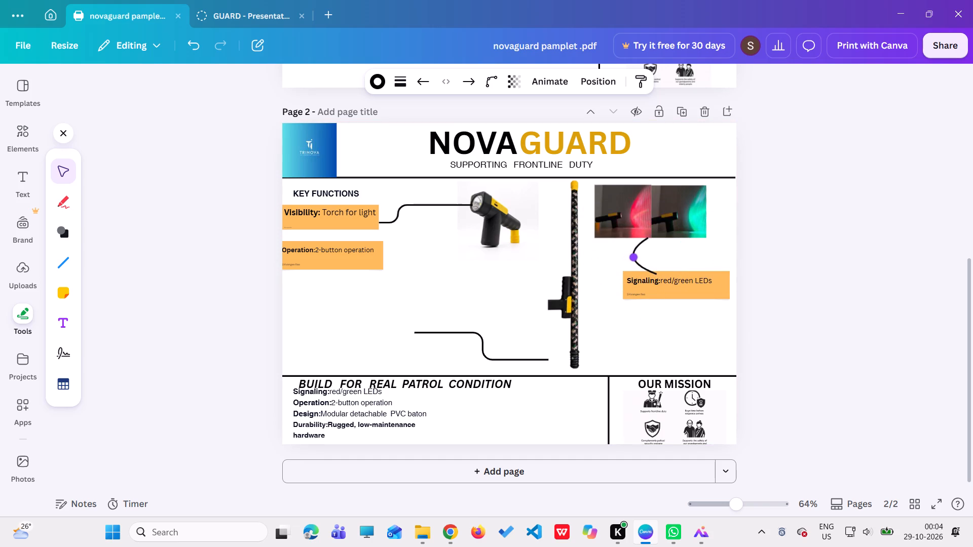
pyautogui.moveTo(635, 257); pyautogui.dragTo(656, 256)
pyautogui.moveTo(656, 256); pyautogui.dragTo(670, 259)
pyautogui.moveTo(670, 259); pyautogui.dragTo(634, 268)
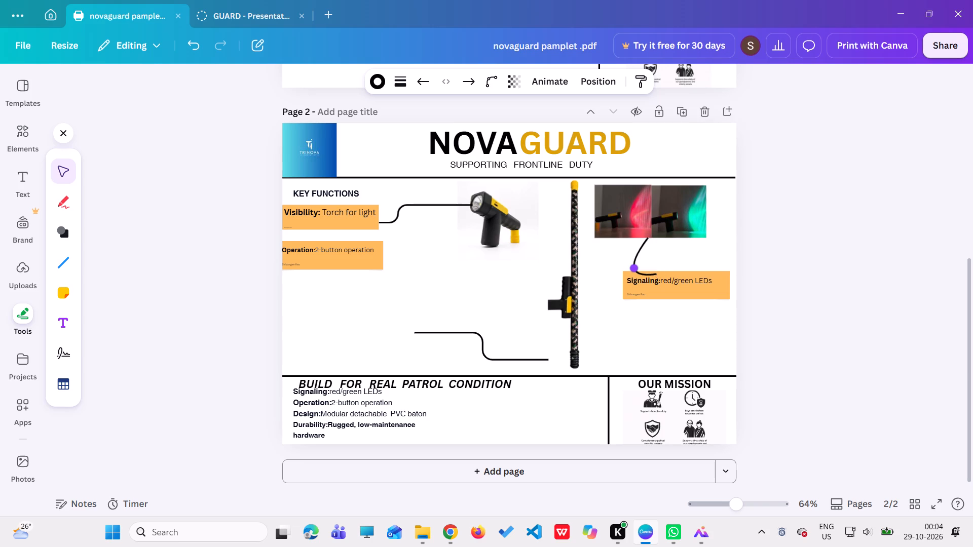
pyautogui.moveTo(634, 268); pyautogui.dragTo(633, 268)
# Shape the curved line into a U, with its ends beneath the red and green photos and its bend touching the Signaling note.
pyautogui.moveTo(659, 273); pyautogui.dragTo(670, 253)
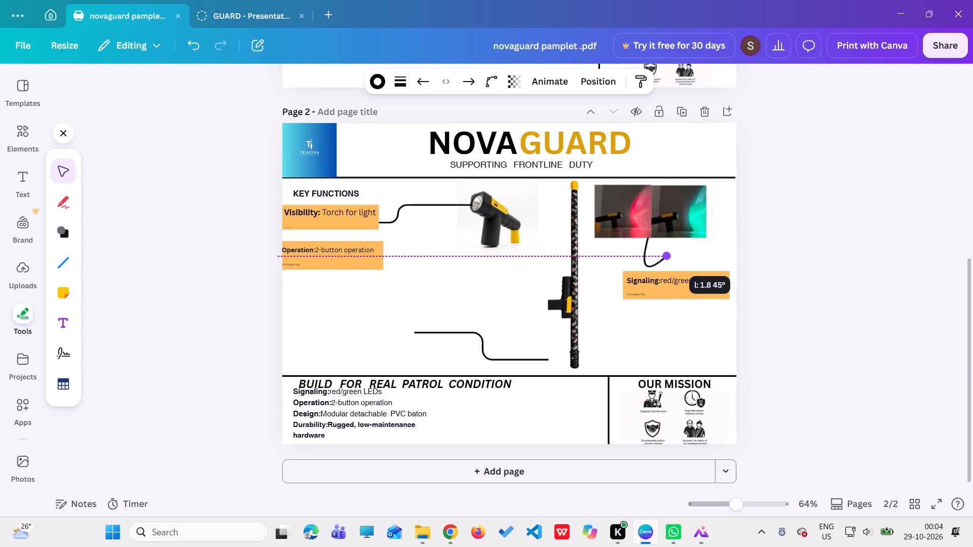
pyautogui.moveTo(670, 253); pyautogui.dragTo(676, 243)
pyautogui.moveTo(670, 258); pyautogui.dragTo(665, 269)
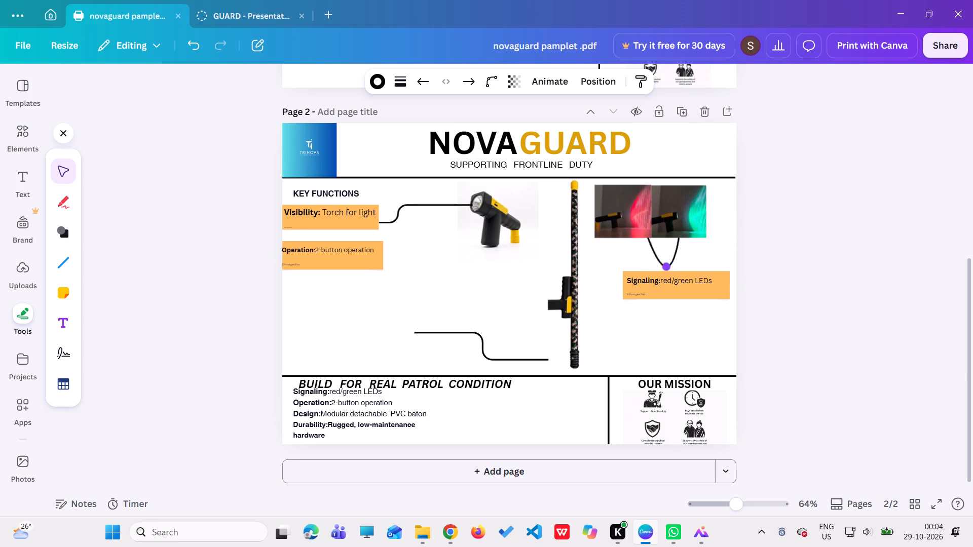
pyautogui.moveTo(665, 269); pyautogui.dragTo(662, 274)
pyautogui.moveTo(648, 240); pyautogui.dragTo(640, 242)
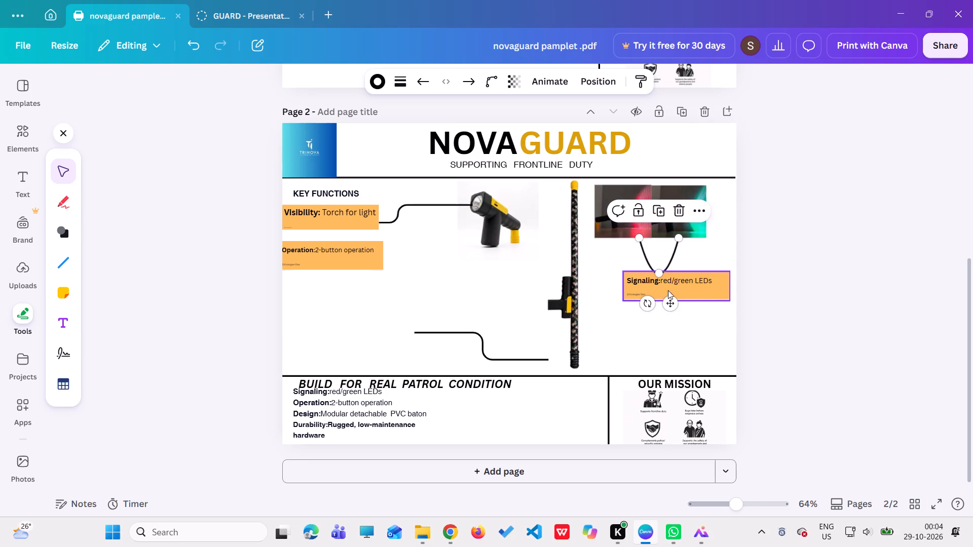
pyautogui.click(656, 340)
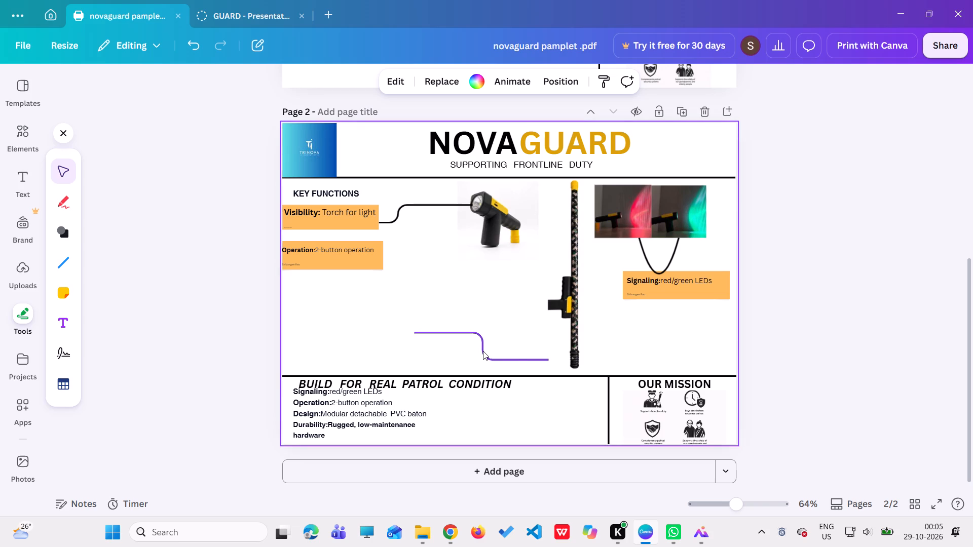
# Move the remaining lower elbow connector up so its lower end reaches the grip on the baton.
pyautogui.moveTo(483, 351); pyautogui.dragTo(503, 291)
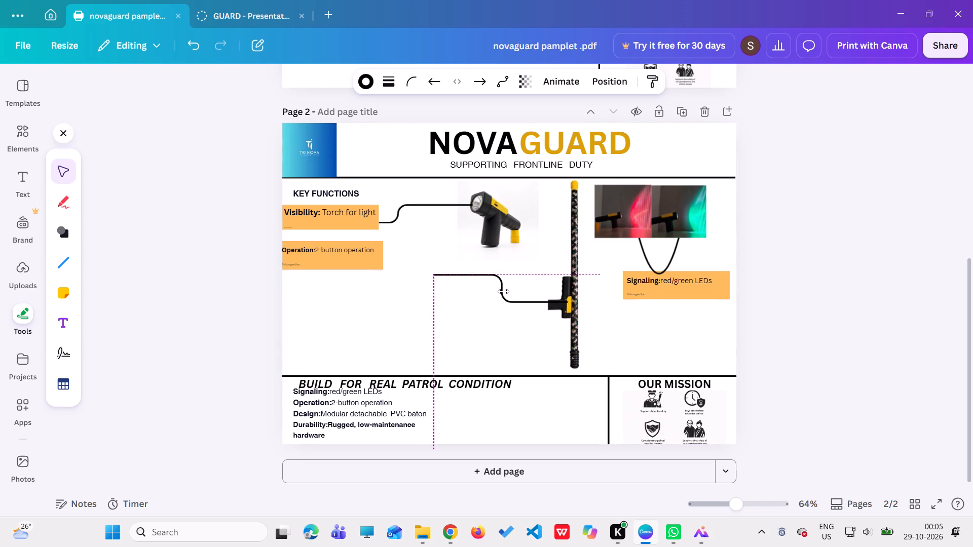
pyautogui.moveTo(503, 291); pyautogui.dragTo(510, 296)
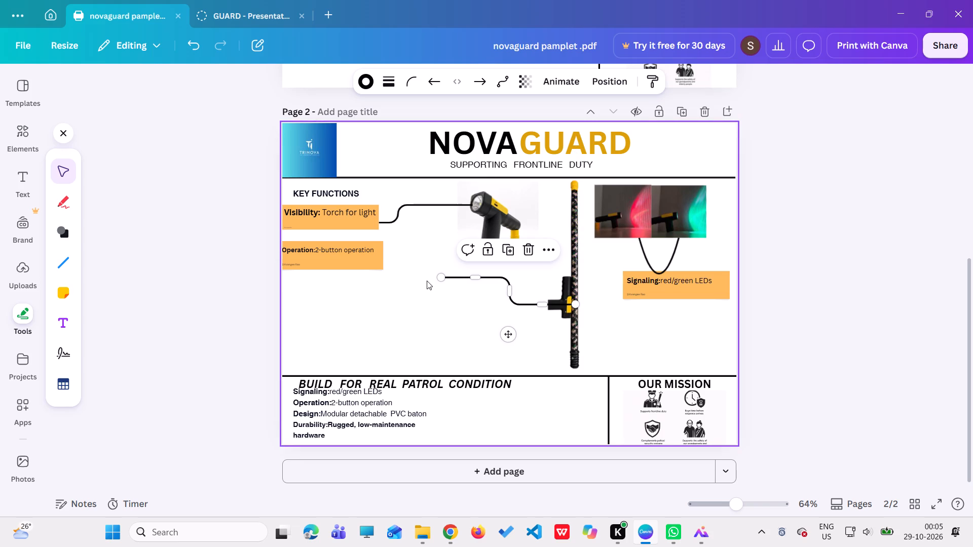
# Move the Operation note so its right edge meets the free end of the baton's connector.
pyautogui.moveTo(349, 258); pyautogui.dragTo(402, 278)
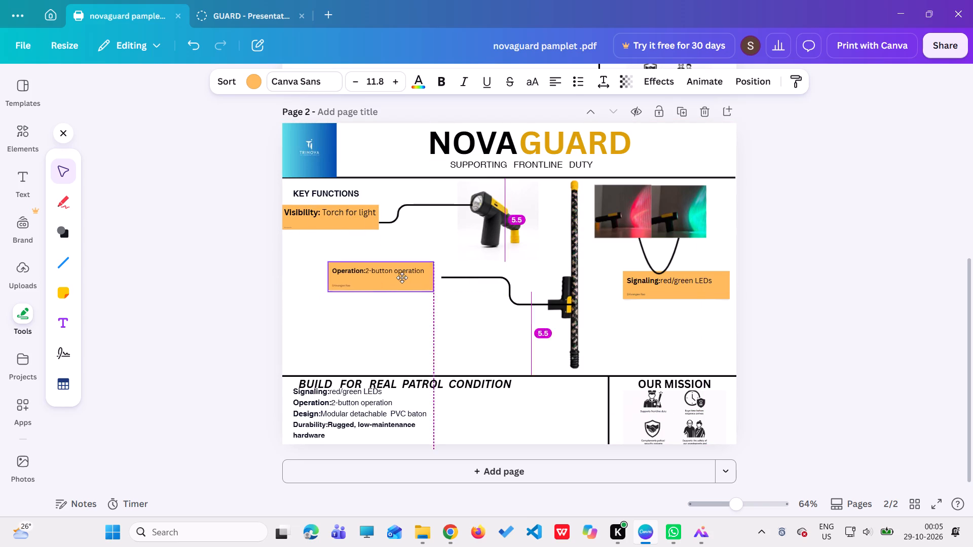
pyautogui.moveTo(402, 278); pyautogui.dragTo(408, 275)
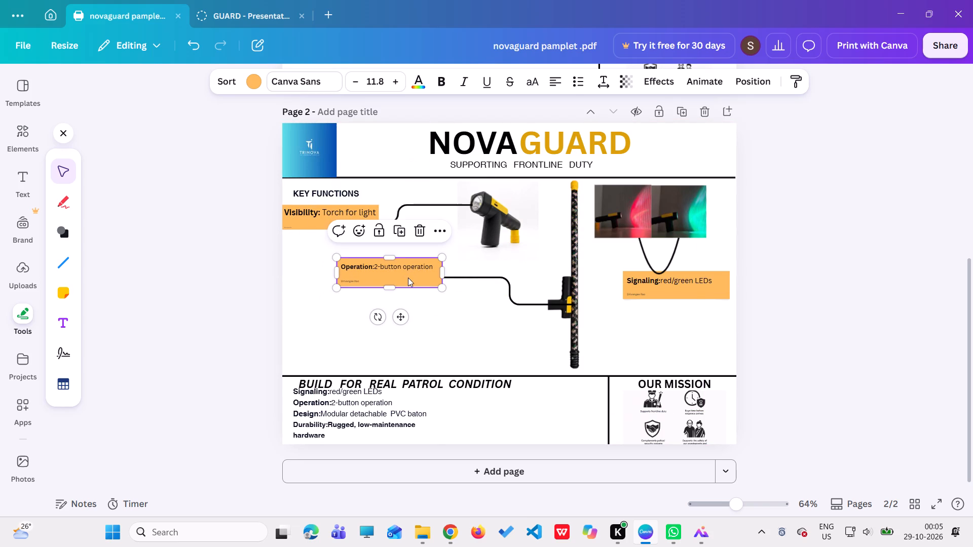
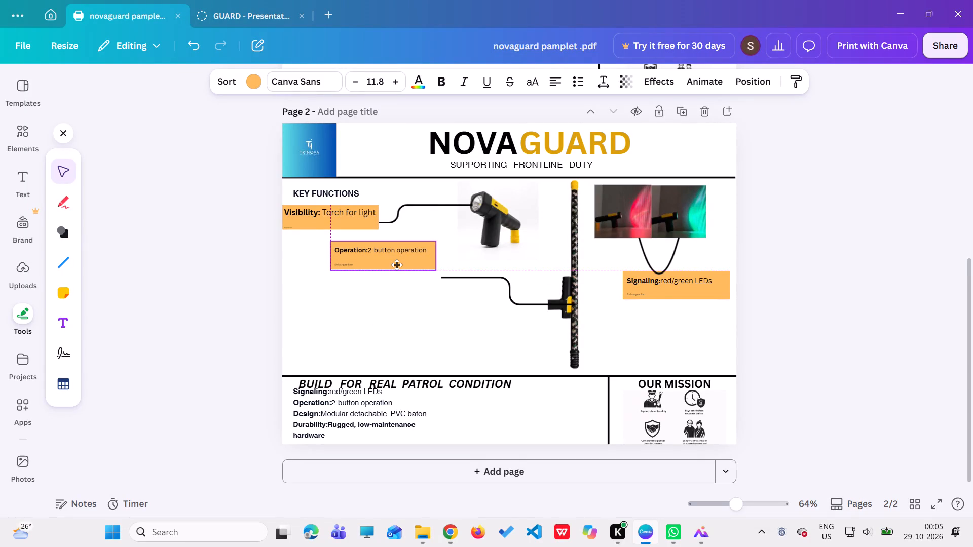
# Raise the upper run of the baton's connector and try to line its free end up with the Operation note's right edge.
pyautogui.moveTo(444, 277); pyautogui.dragTo(444, 266)
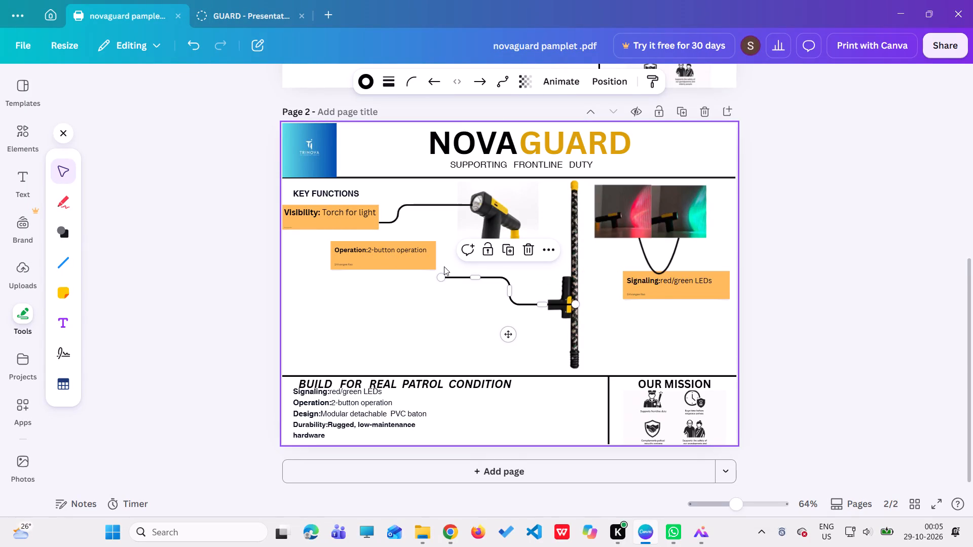
pyautogui.moveTo(444, 266); pyautogui.dragTo(443, 266)
pyautogui.moveTo(474, 277); pyautogui.dragTo(469, 262)
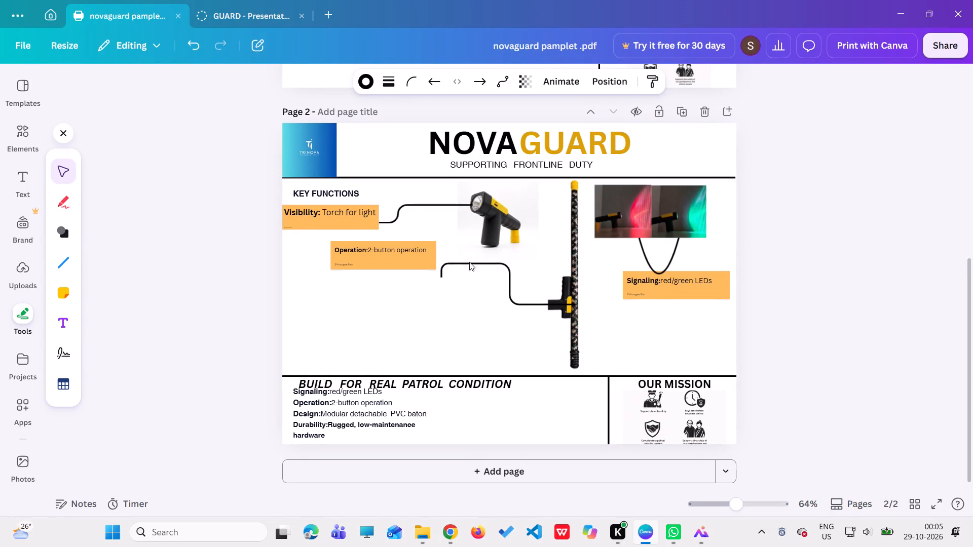
pyautogui.moveTo(469, 262); pyautogui.dragTo(462, 269)
pyautogui.moveTo(443, 277); pyautogui.dragTo(440, 267)
pyautogui.moveTo(479, 270); pyautogui.dragTo(480, 261)
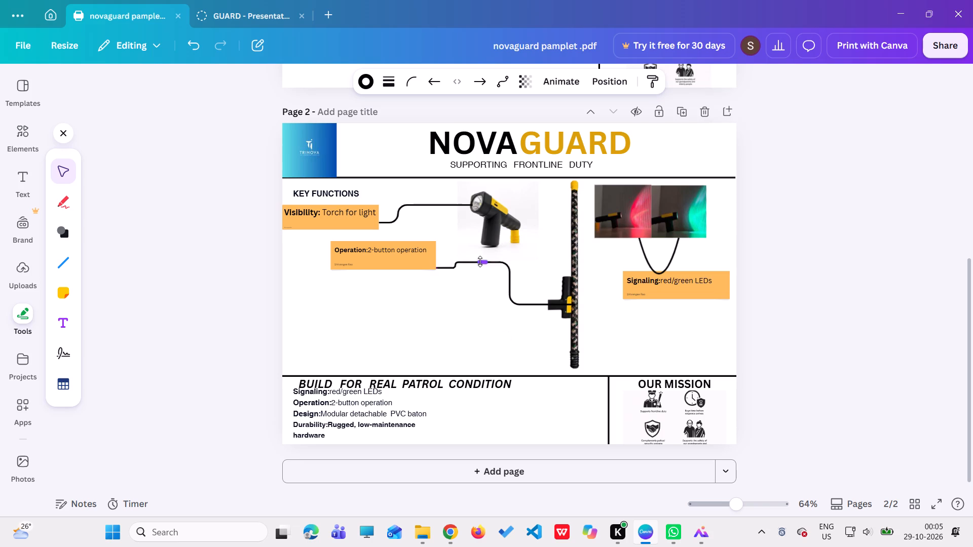
pyautogui.moveTo(480, 261); pyautogui.dragTo(480, 259)
pyautogui.click(437, 268)
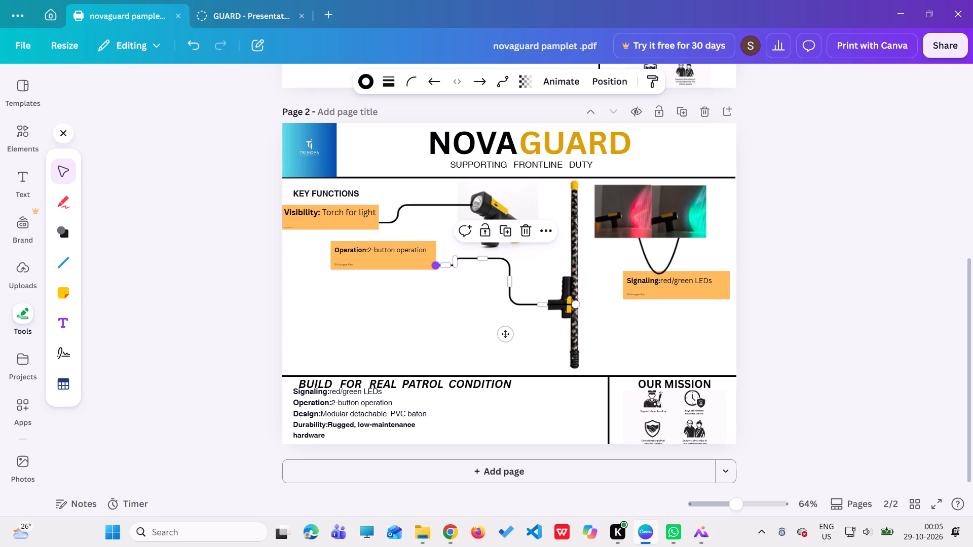
pyautogui.moveTo(437, 263); pyautogui.dragTo(437, 261)
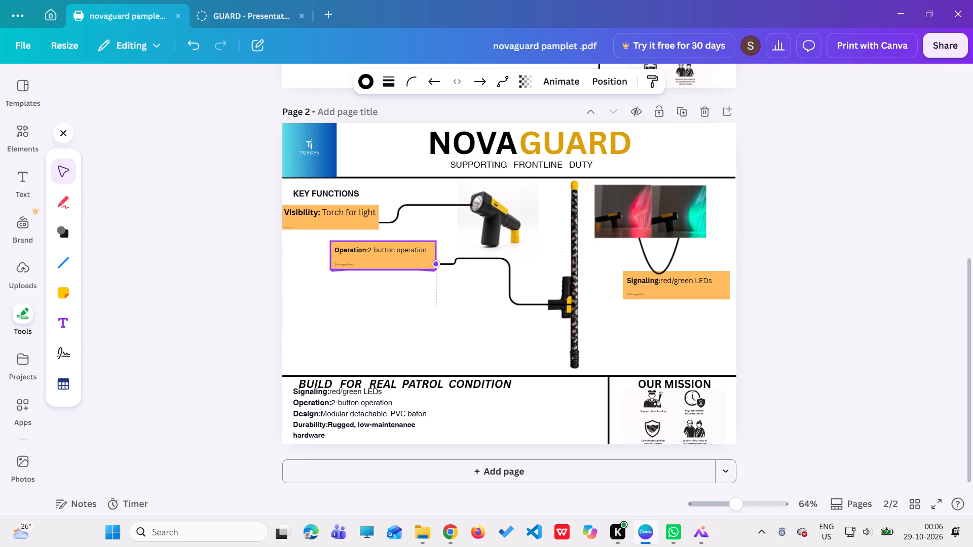
pyautogui.moveTo(437, 261); pyautogui.dragTo(457, 258)
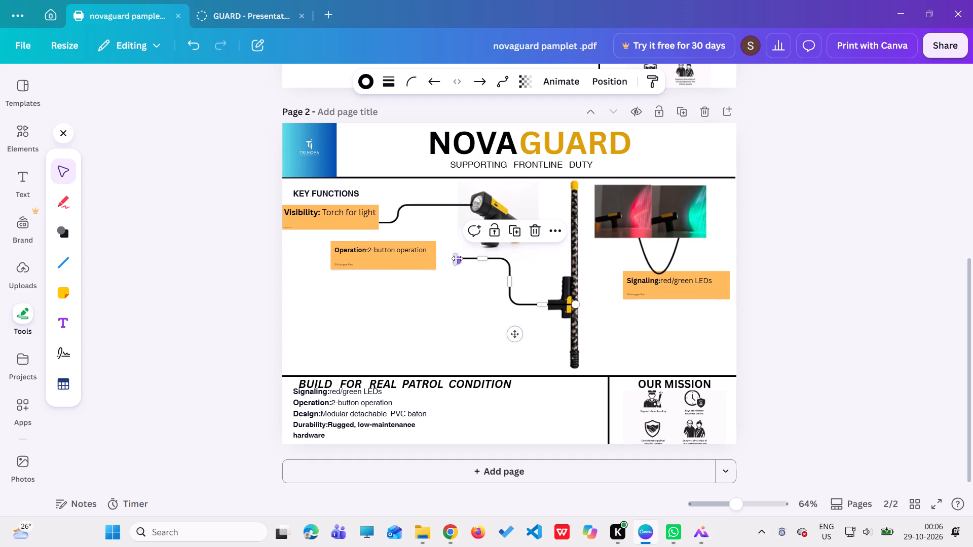
pyautogui.moveTo(456, 262); pyautogui.dragTo(432, 257)
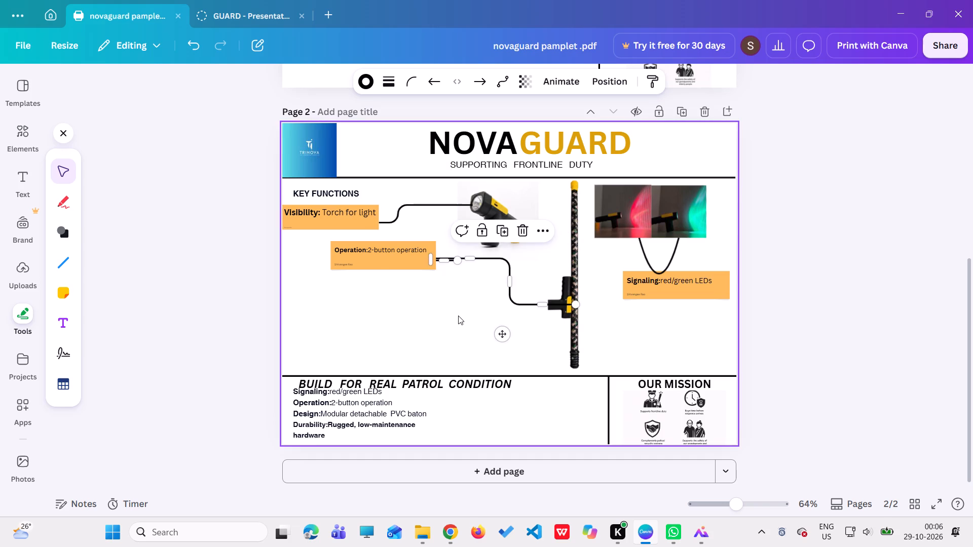
pyautogui.click(458, 320)
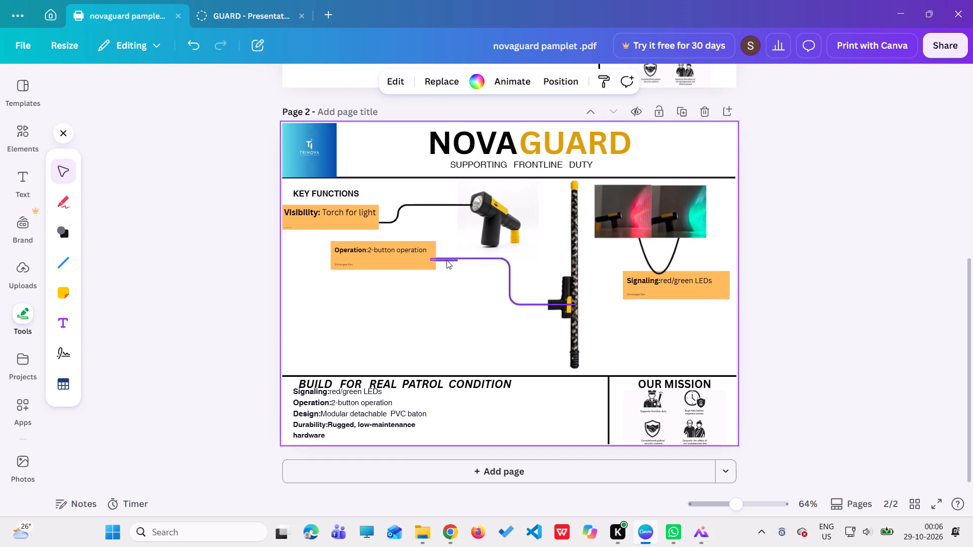
# Shift the baton's connector together with the torch photo slightly to the right and straighten the connector's doubled-back free end.
pyautogui.moveTo(452, 260); pyautogui.dragTo(461, 263)
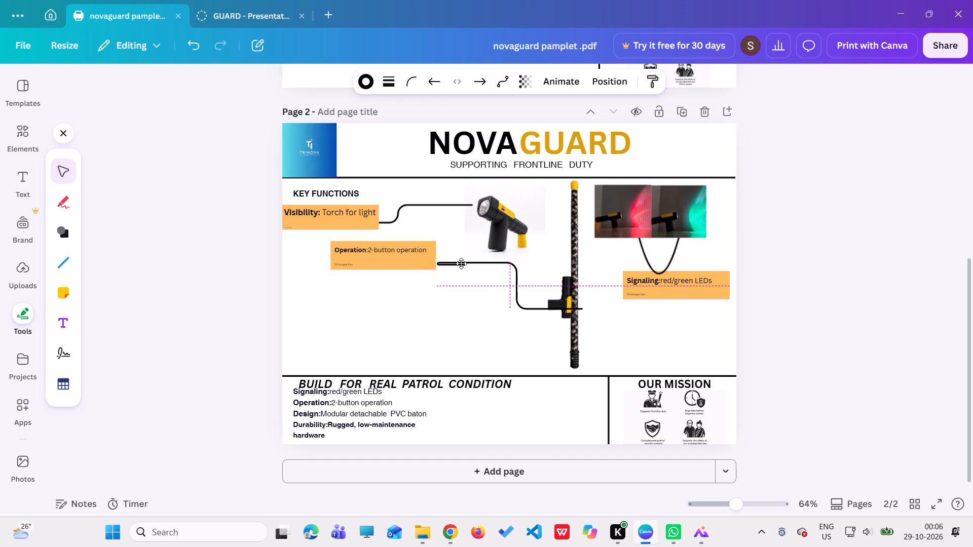
pyautogui.moveTo(461, 263); pyautogui.dragTo(467, 262)
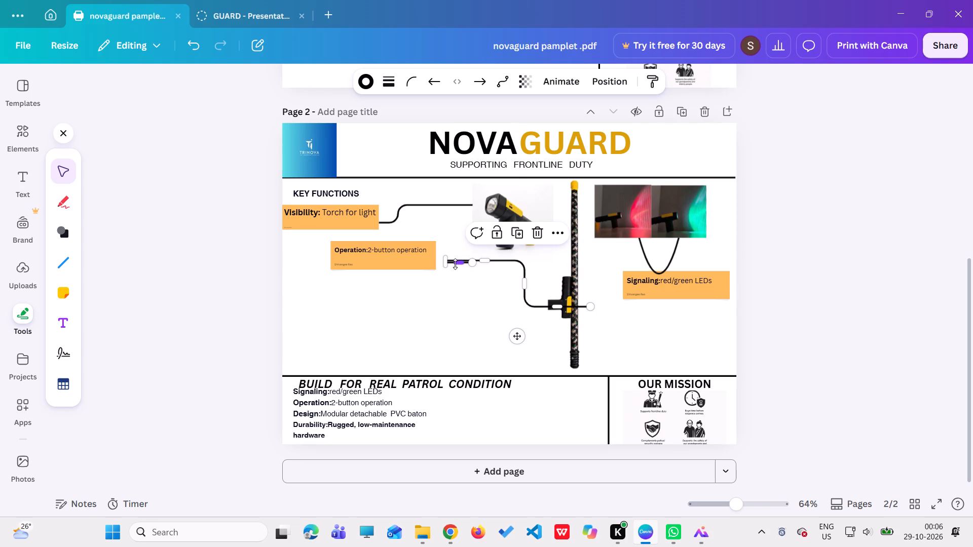
pyautogui.moveTo(473, 265); pyautogui.dragTo(463, 275)
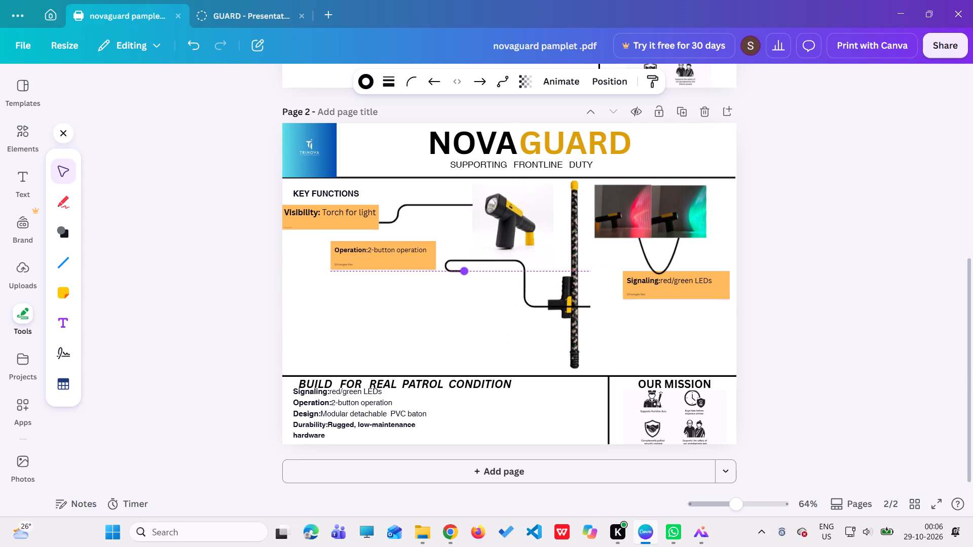
pyautogui.moveTo(463, 275); pyautogui.dragTo(450, 263)
# Move the Operation note so its right edge touches the free end of the baton's connector, vertically centred on it.
pyautogui.moveTo(419, 261); pyautogui.dragTo(427, 263)
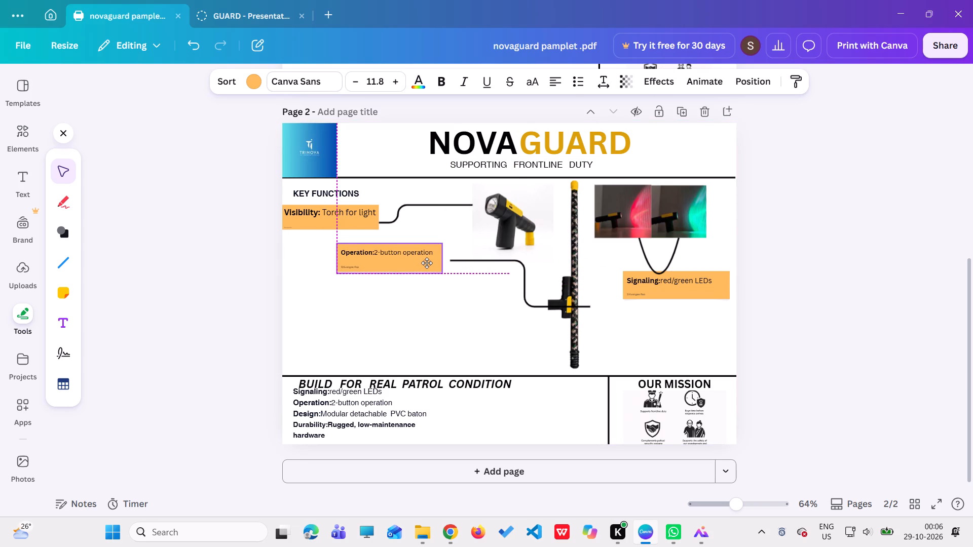
pyautogui.moveTo(427, 263); pyautogui.dragTo(432, 264)
pyautogui.click(433, 299)
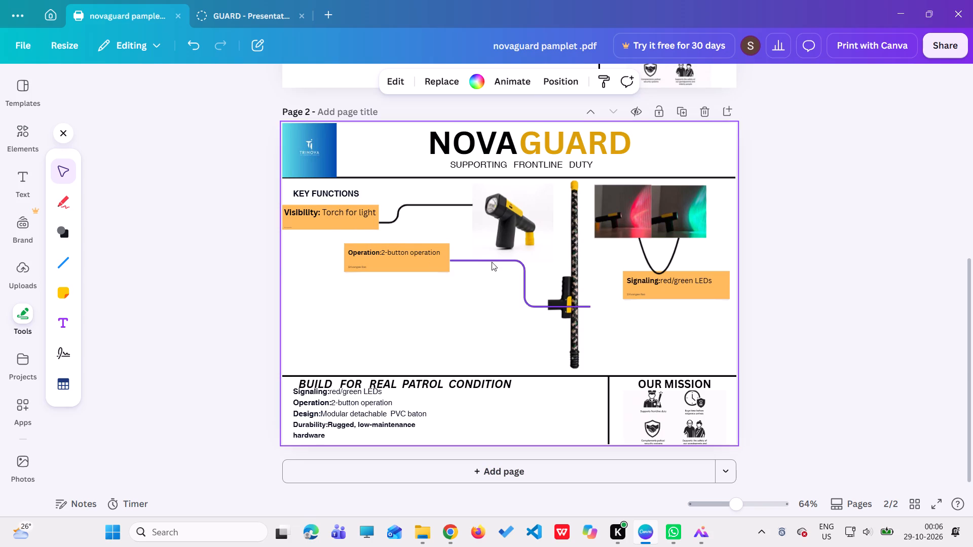
pyautogui.moveTo(415, 260); pyautogui.dragTo(412, 251)
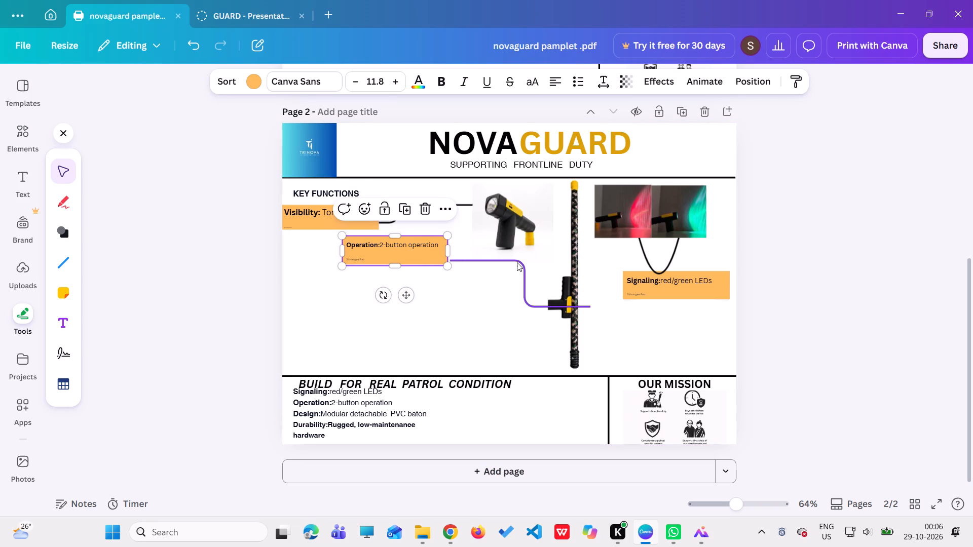
pyautogui.moveTo(407, 250); pyautogui.dragTo(408, 260)
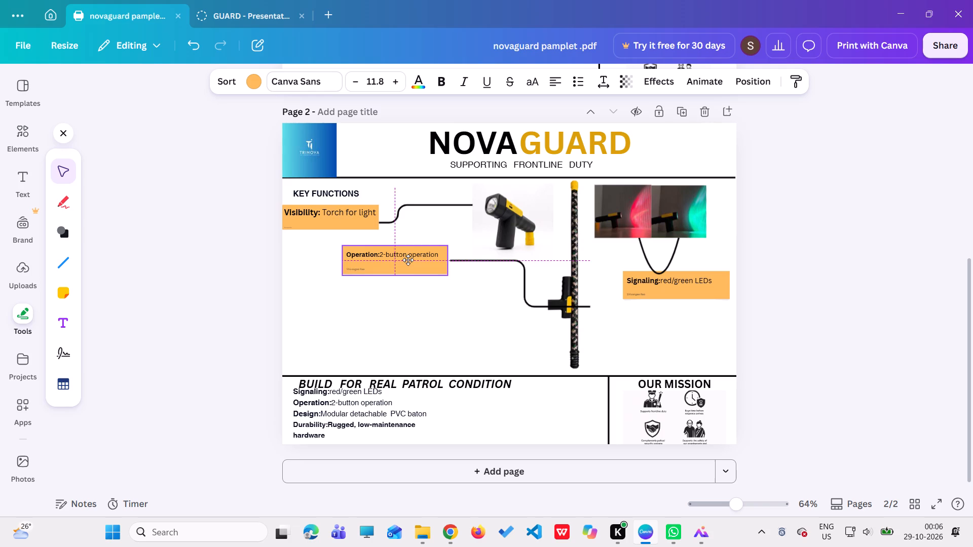
pyautogui.moveTo(408, 260); pyautogui.dragTo(408, 260)
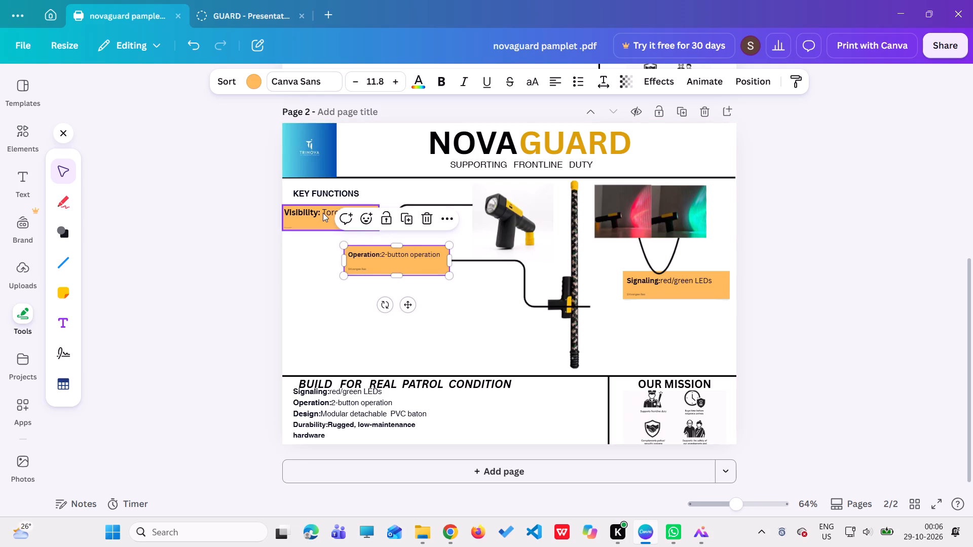
# Move the Visibility note slightly down below the KEY FUNCTIONS heading and lower its torch connector to match.
pyautogui.moveTo(323, 213); pyautogui.dragTo(323, 220)
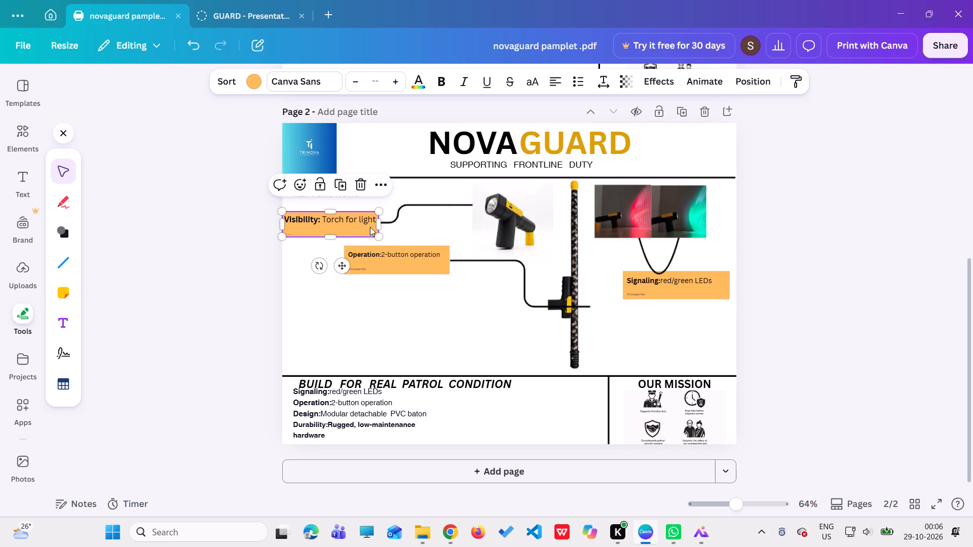
pyautogui.moveTo(394, 220); pyautogui.dragTo(397, 223)
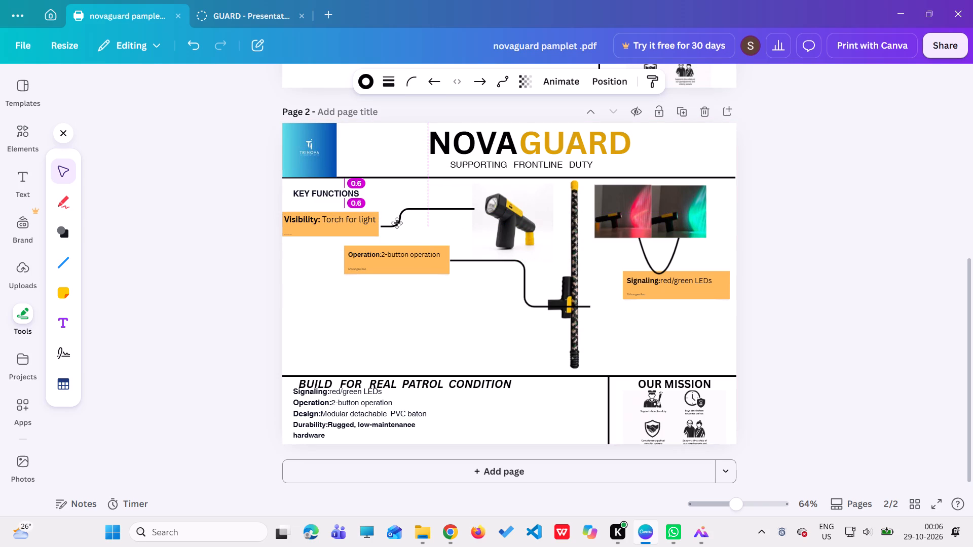
pyautogui.moveTo(397, 223); pyautogui.dragTo(398, 224)
pyautogui.moveTo(402, 215); pyautogui.dragTo(402, 209)
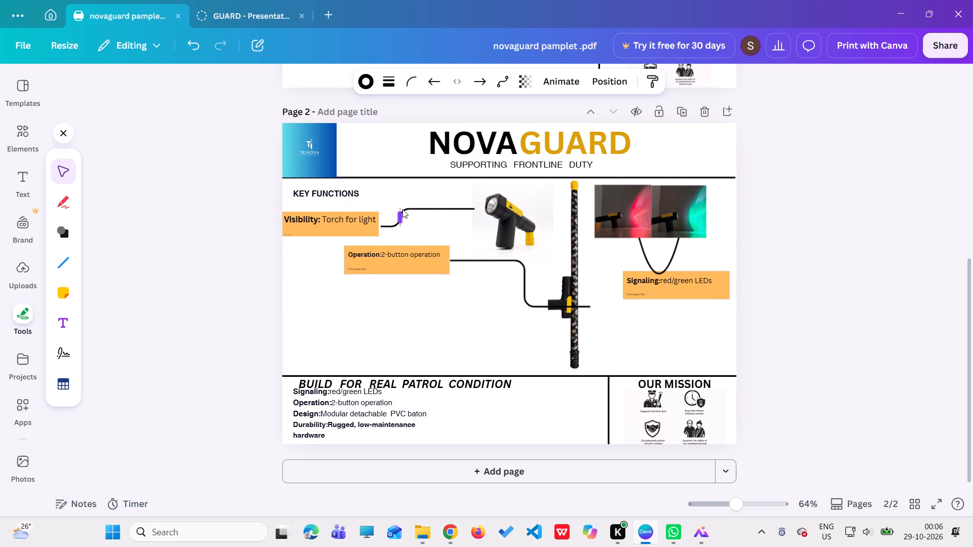
pyautogui.moveTo(402, 209); pyautogui.dragTo(402, 206)
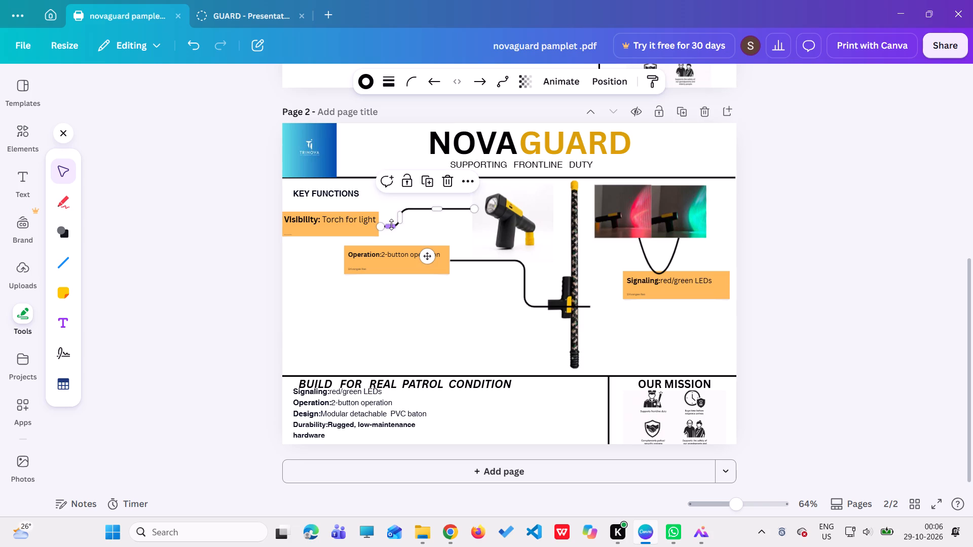
pyautogui.moveTo(392, 225); pyautogui.dragTo(387, 231)
pyautogui.moveTo(388, 231); pyautogui.dragTo(394, 224)
# Raise the upper run of the Visibility connector and attach its end to the torch photo's left edge as one straight line.
pyautogui.moveTo(432, 209); pyautogui.dragTo(433, 201)
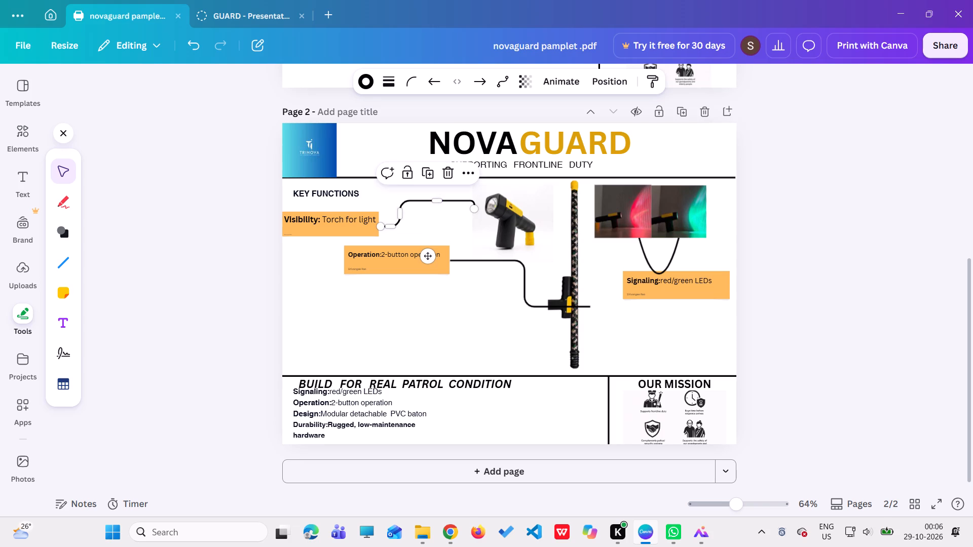
pyautogui.moveTo(474, 209); pyautogui.dragTo(476, 203)
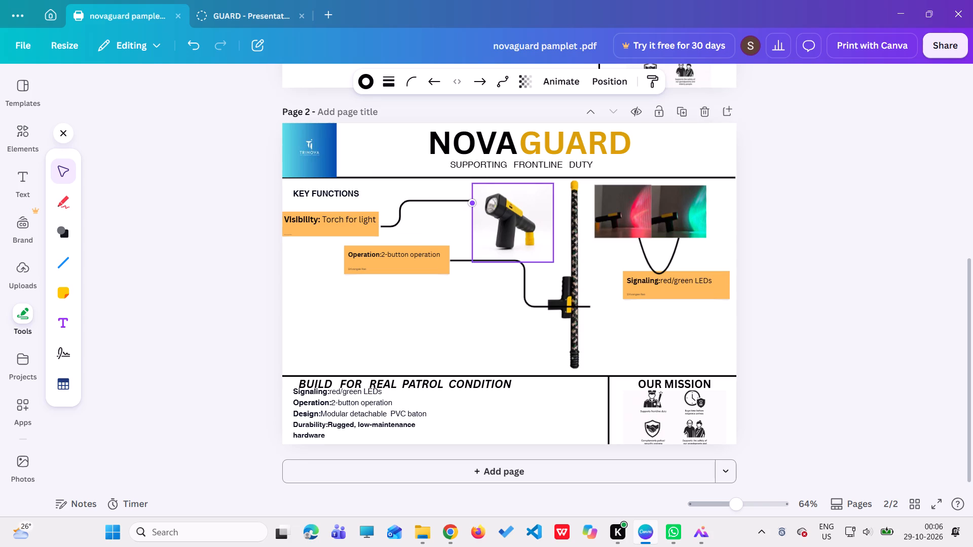
pyautogui.moveTo(476, 203); pyautogui.dragTo(476, 202)
pyautogui.click(435, 216)
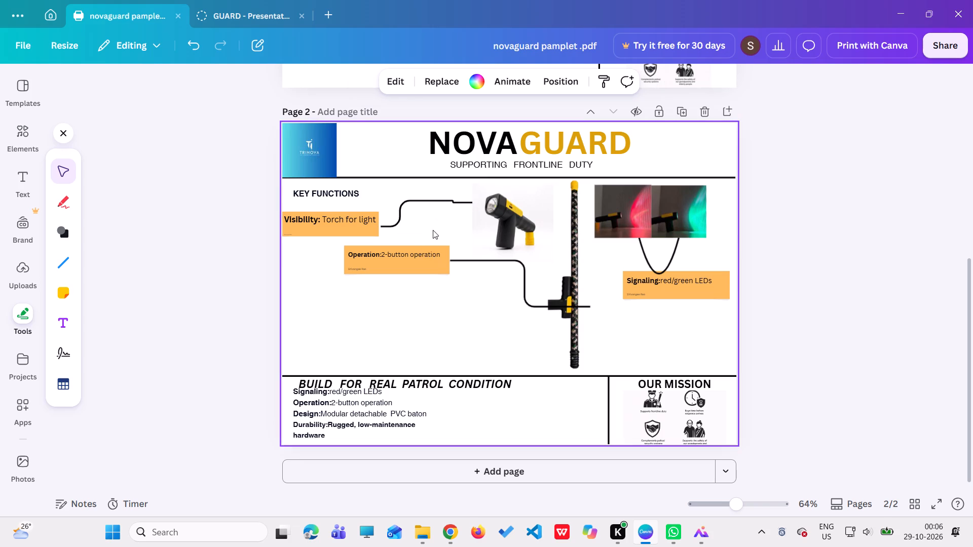
pyautogui.click(461, 200)
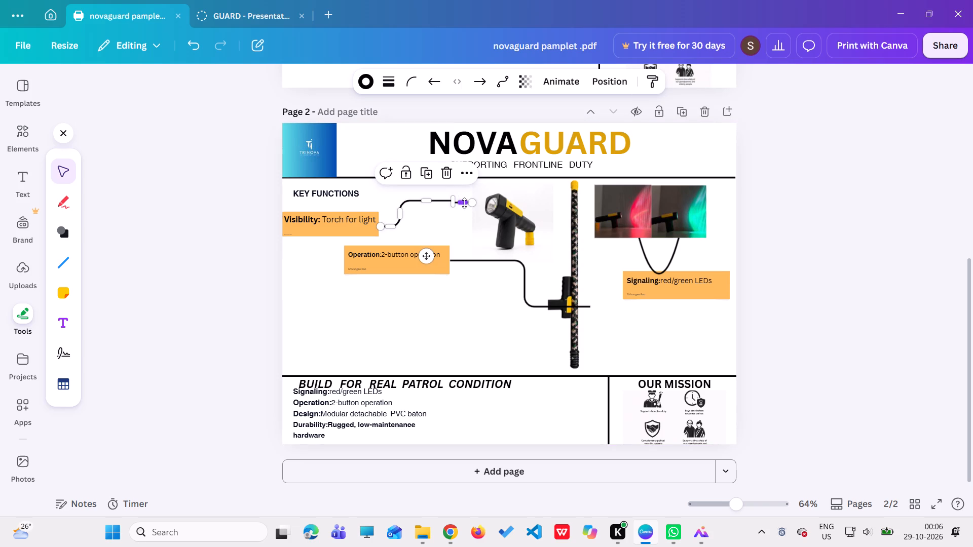
pyautogui.moveTo(464, 203); pyautogui.dragTo(465, 199)
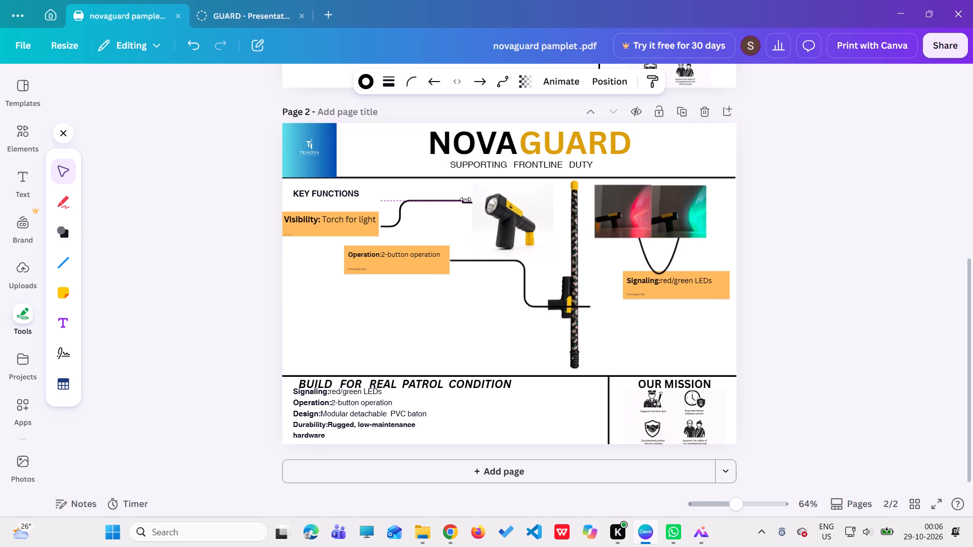
pyautogui.moveTo(465, 199); pyautogui.dragTo(473, 197)
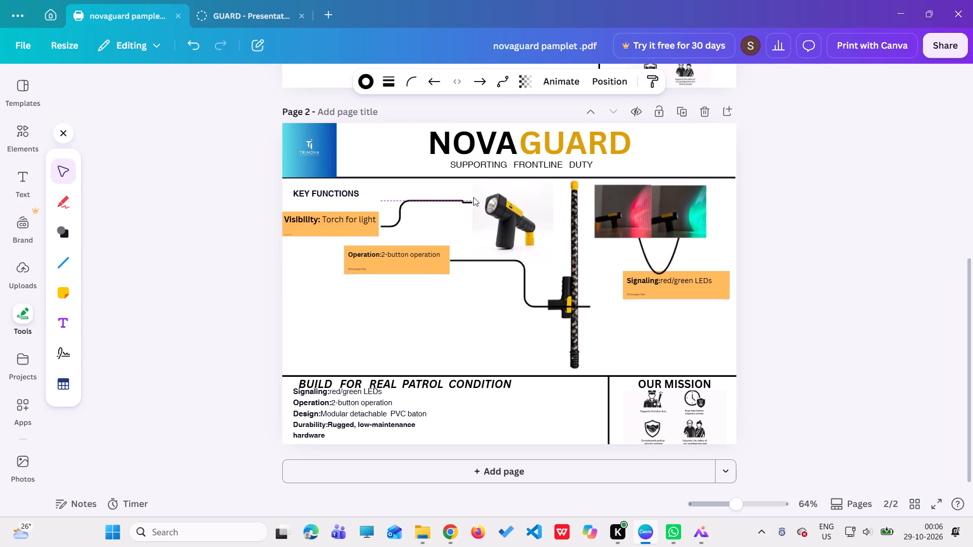
pyautogui.moveTo(473, 197); pyautogui.dragTo(461, 198)
pyautogui.click(471, 204)
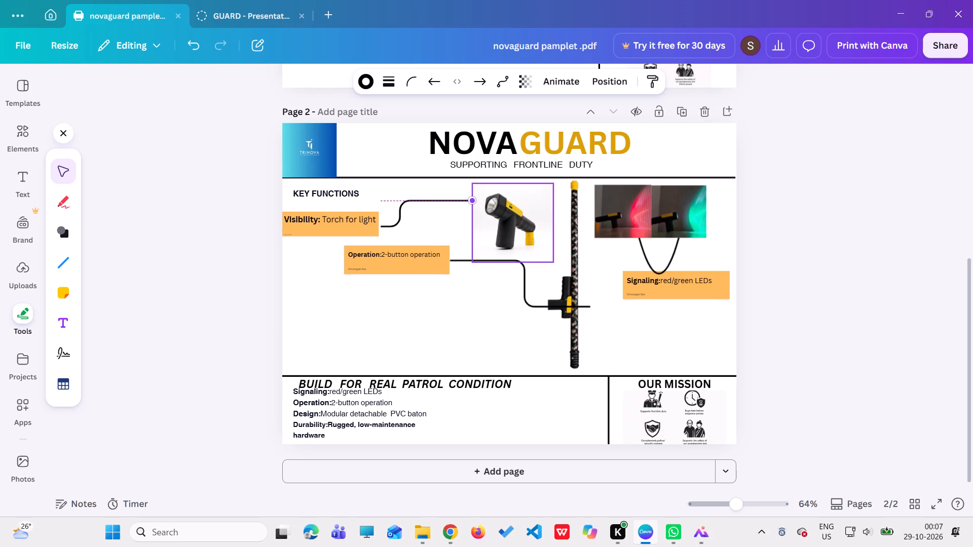
pyautogui.click(445, 218)
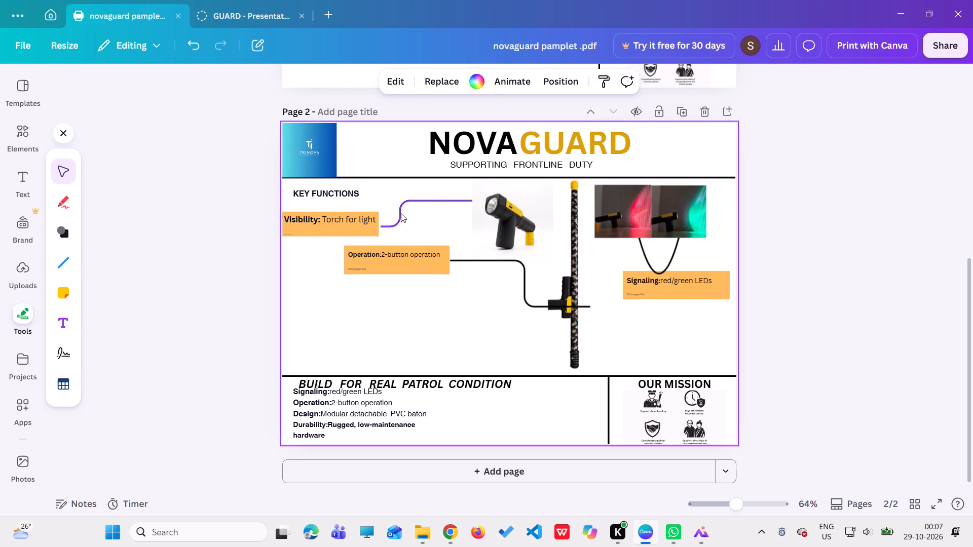
# Shift the vertical bend of the Visibility connector to midway between the note and the torch photo.
pyautogui.click(401, 213)
pyautogui.moveTo(400, 215); pyautogui.dragTo(427, 212)
pyautogui.click(401, 210)
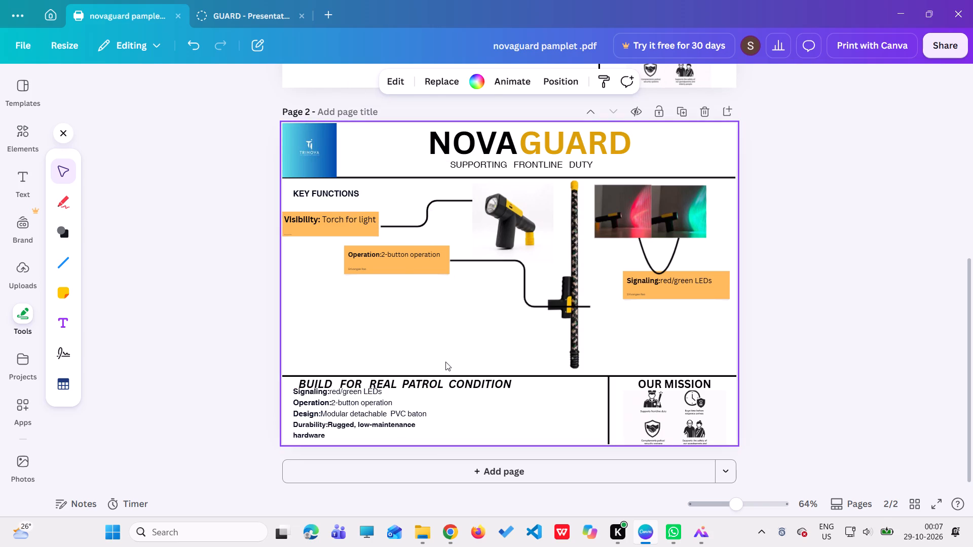
pyautogui.click(381, 226)
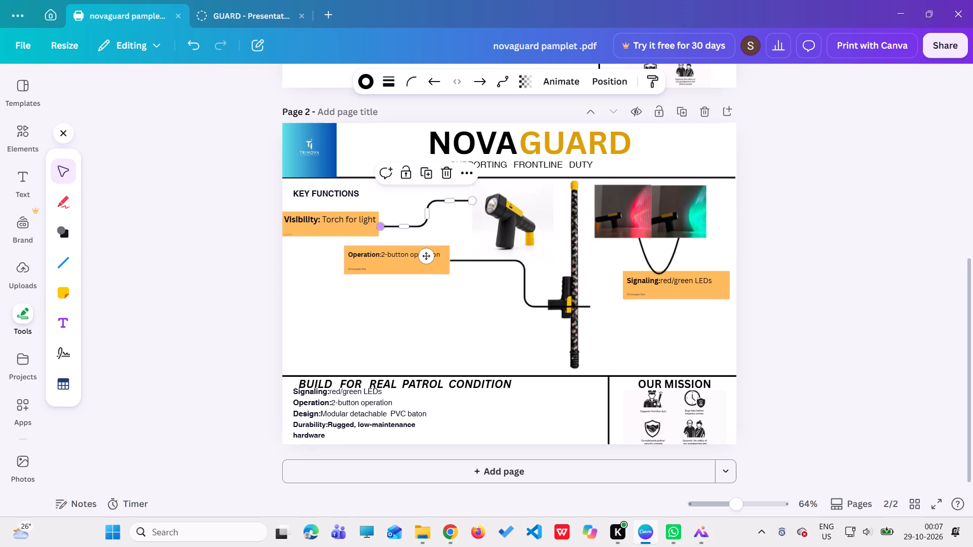
pyautogui.click(339, 292)
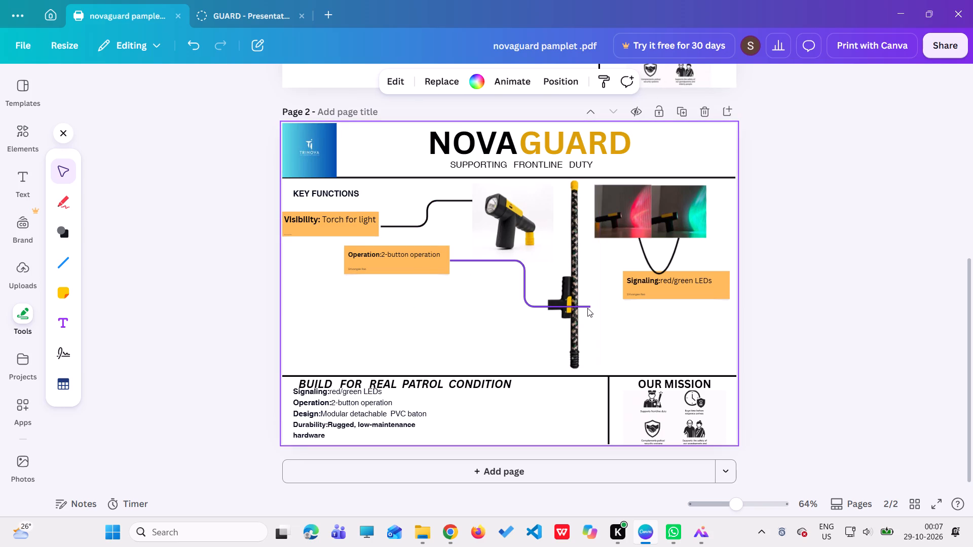
# Move the Operation connector to the left so its lower end stops at the baton instead of extending past it.
pyautogui.moveTo(581, 306); pyautogui.dragTo(562, 307)
pyautogui.click(544, 335)
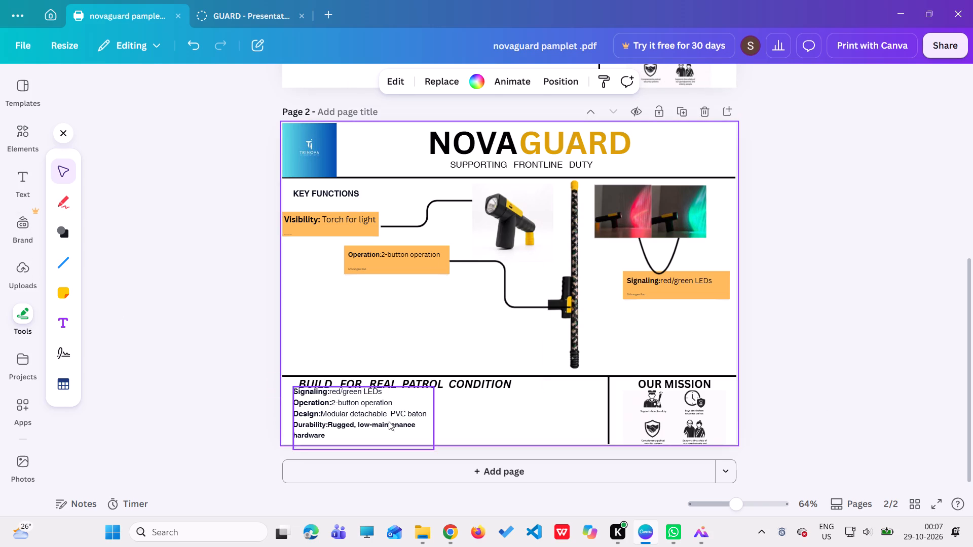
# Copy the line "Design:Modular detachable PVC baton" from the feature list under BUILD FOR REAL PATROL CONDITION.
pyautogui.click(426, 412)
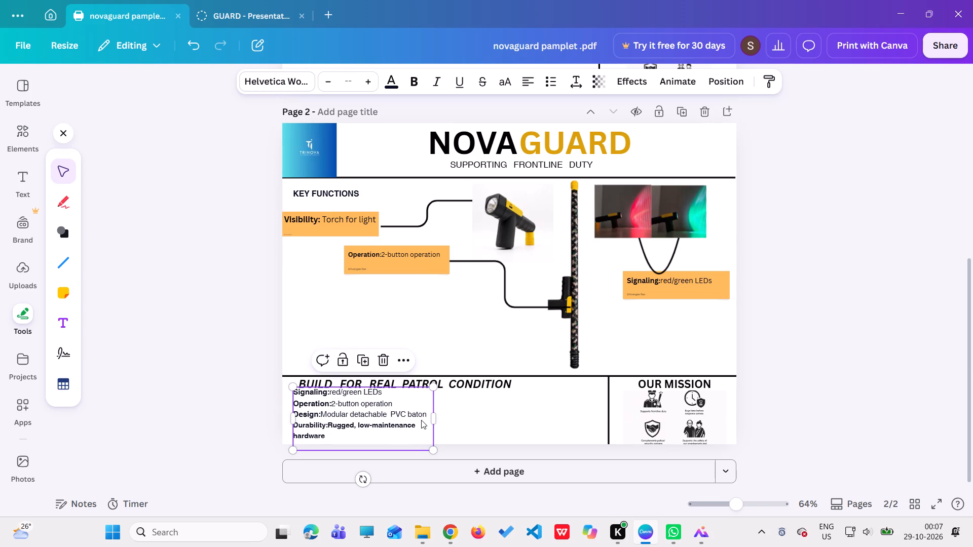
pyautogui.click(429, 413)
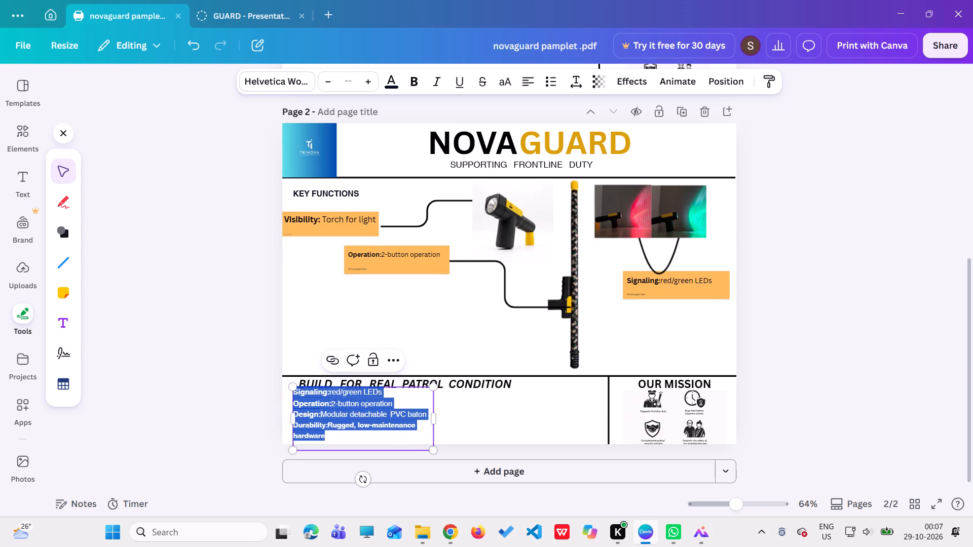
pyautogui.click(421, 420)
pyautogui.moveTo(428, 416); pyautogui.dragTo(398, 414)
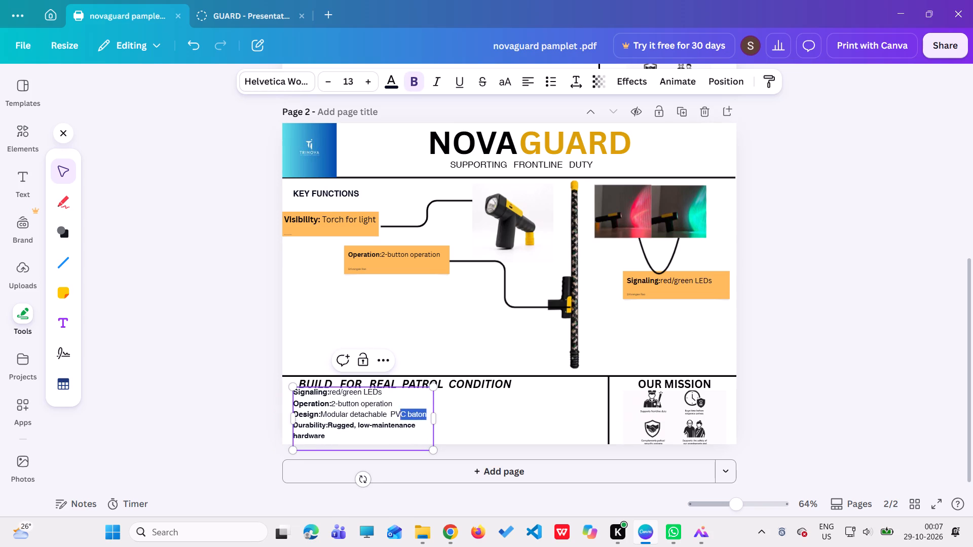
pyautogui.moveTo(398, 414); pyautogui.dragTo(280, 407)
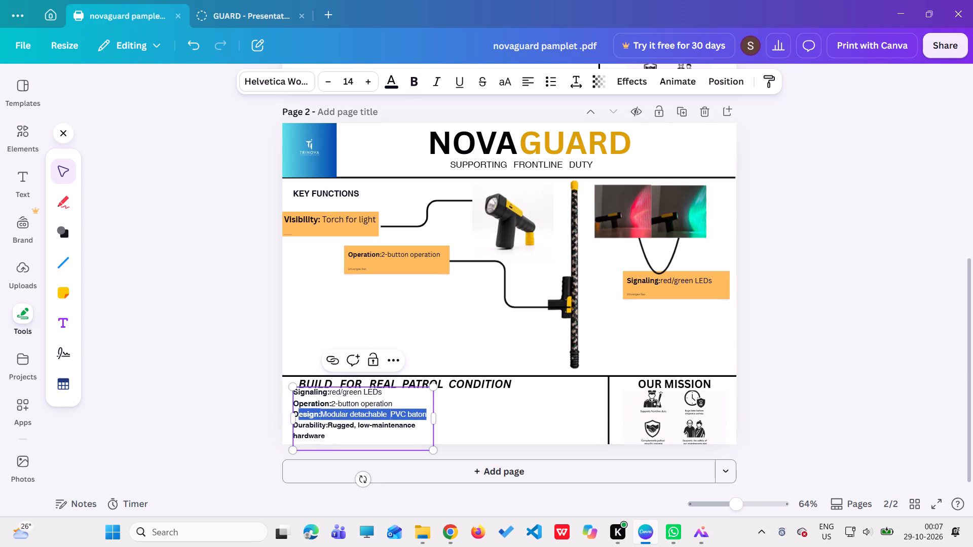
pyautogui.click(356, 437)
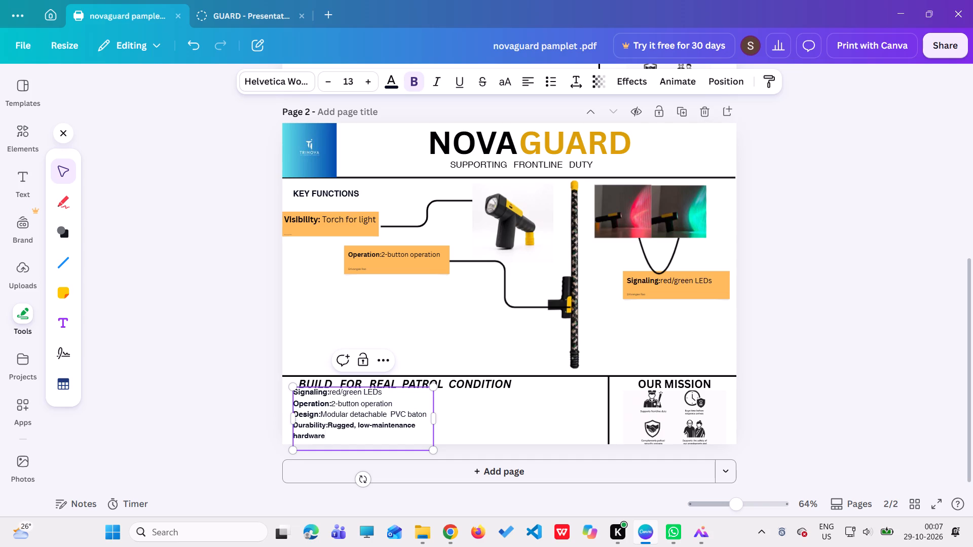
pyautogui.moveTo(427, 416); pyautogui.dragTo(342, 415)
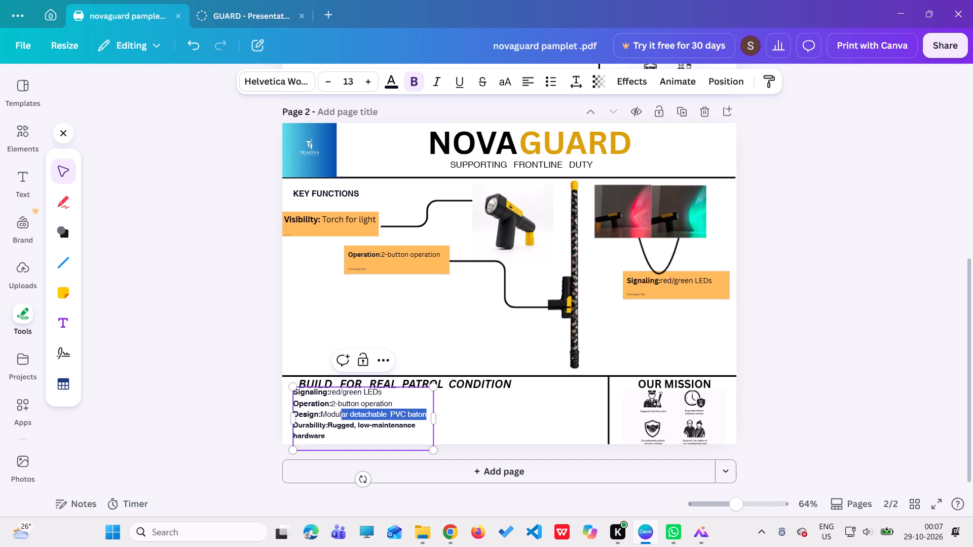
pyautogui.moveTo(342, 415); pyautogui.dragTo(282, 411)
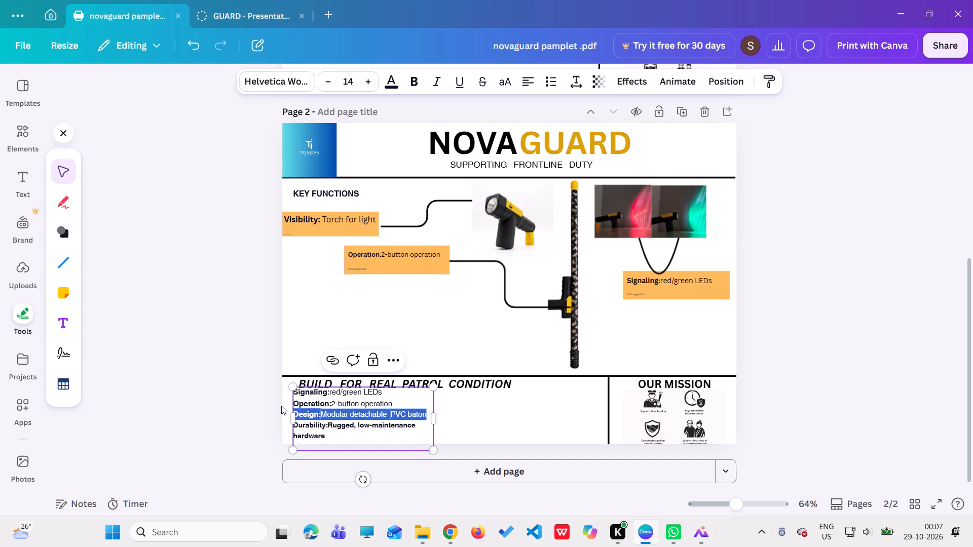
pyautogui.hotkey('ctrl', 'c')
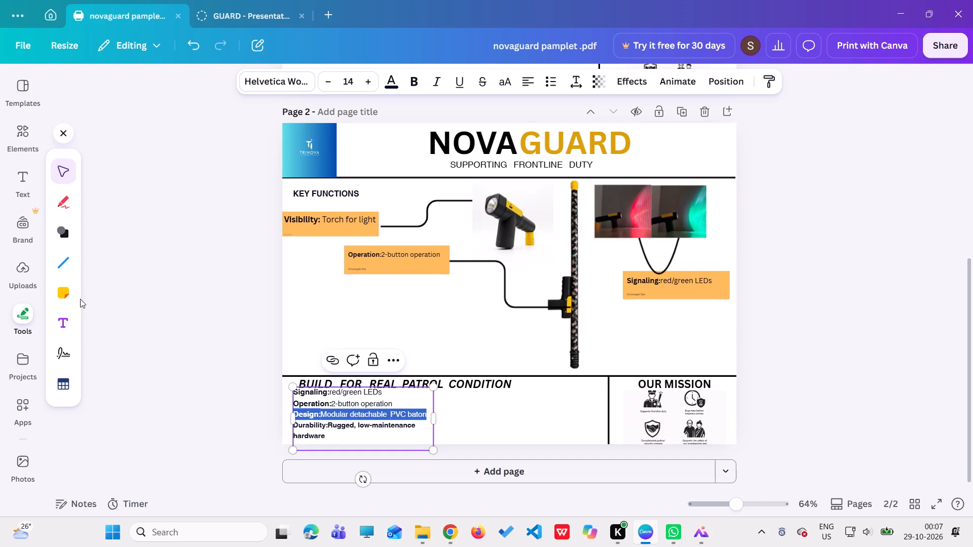
# Add a blank orange sticky note, make it a small wide rectangle, and place it below the Operation note, slightly further left.
pyautogui.click(74, 290)
pyautogui.click(99, 235)
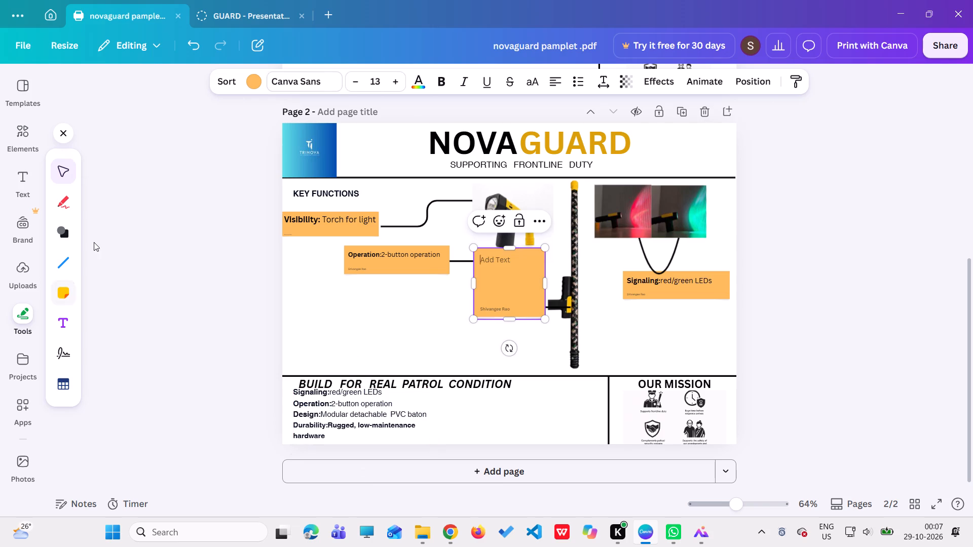
pyautogui.moveTo(506, 284); pyautogui.dragTo(368, 317)
pyautogui.moveTo(407, 314); pyautogui.dragTo(512, 318)
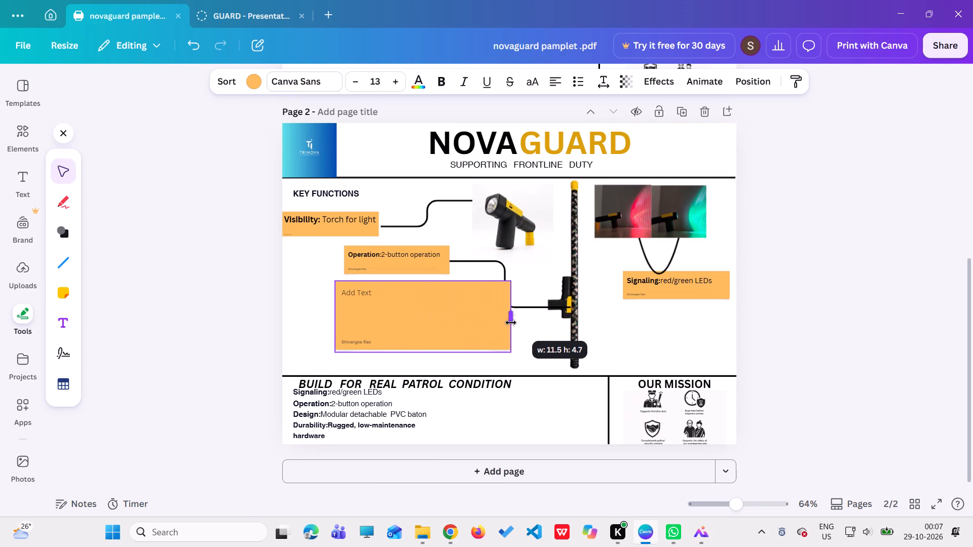
pyautogui.moveTo(507, 350); pyautogui.dragTo(450, 313)
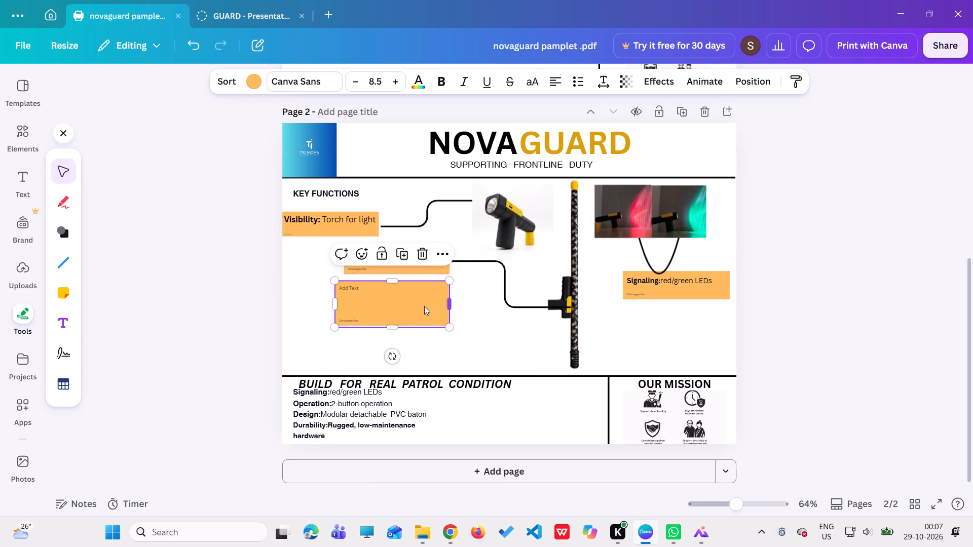
pyautogui.moveTo(413, 301); pyautogui.dragTo(380, 308)
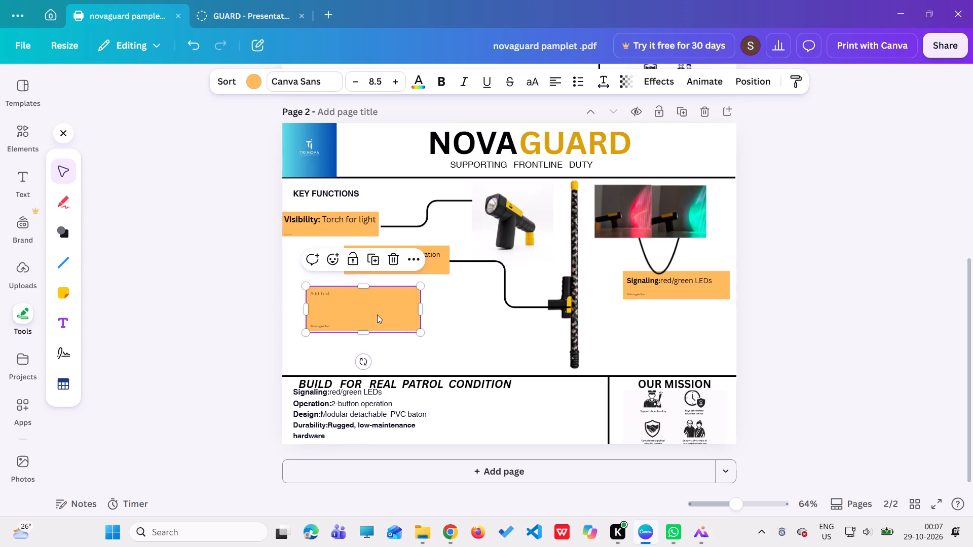
# Add an elbow connector and position it from the blank note's lower right edge to the baton's bottom end.
pyautogui.click(55, 257)
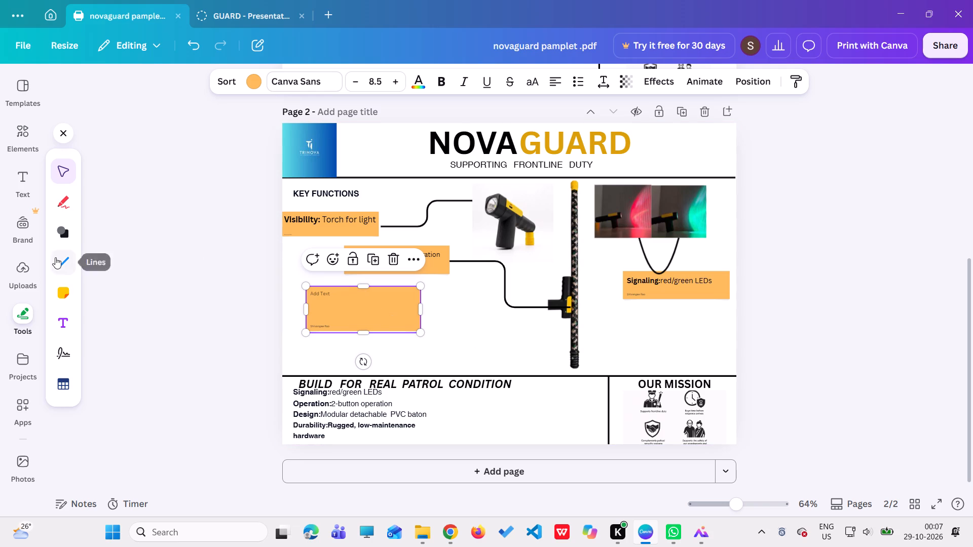
pyautogui.click(92, 271)
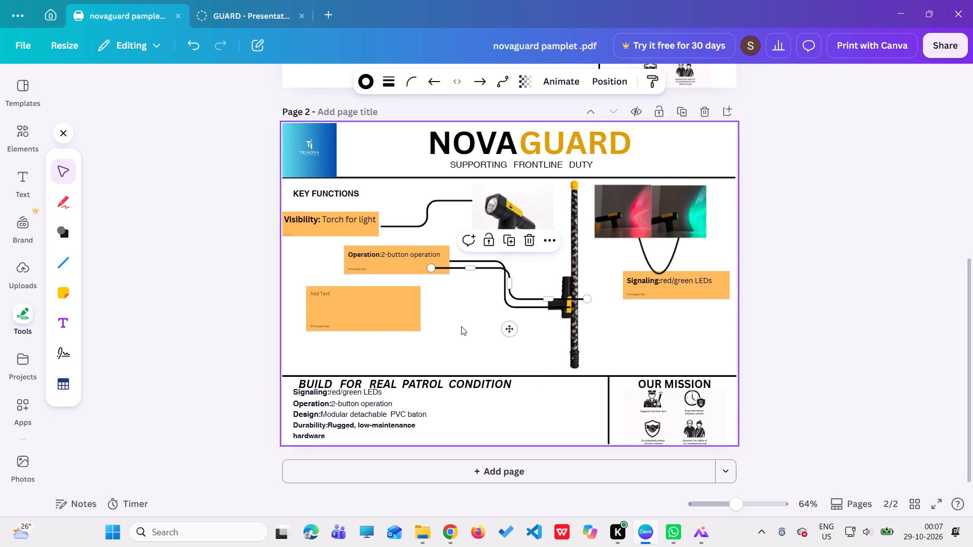
pyautogui.moveTo(505, 301); pyautogui.dragTo(491, 334)
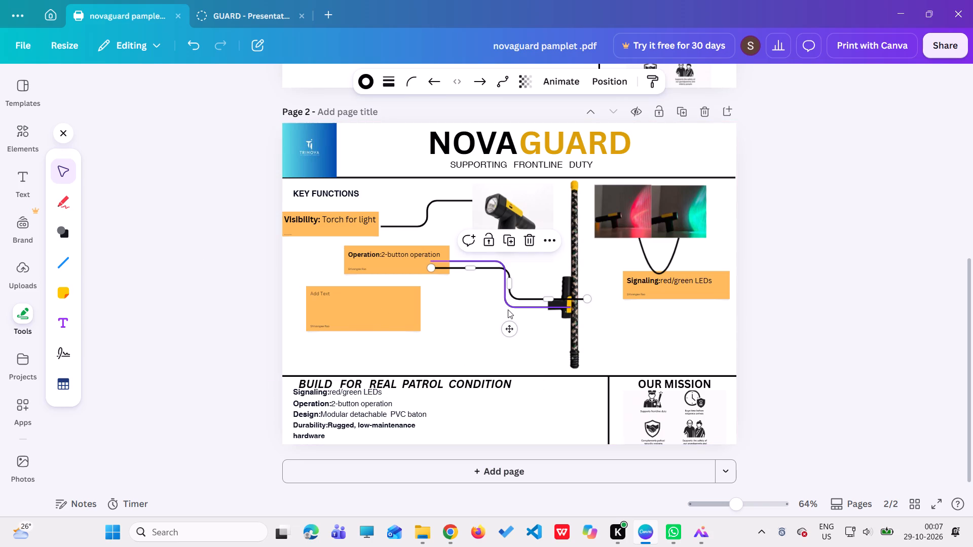
pyautogui.moveTo(506, 332); pyautogui.dragTo(494, 389)
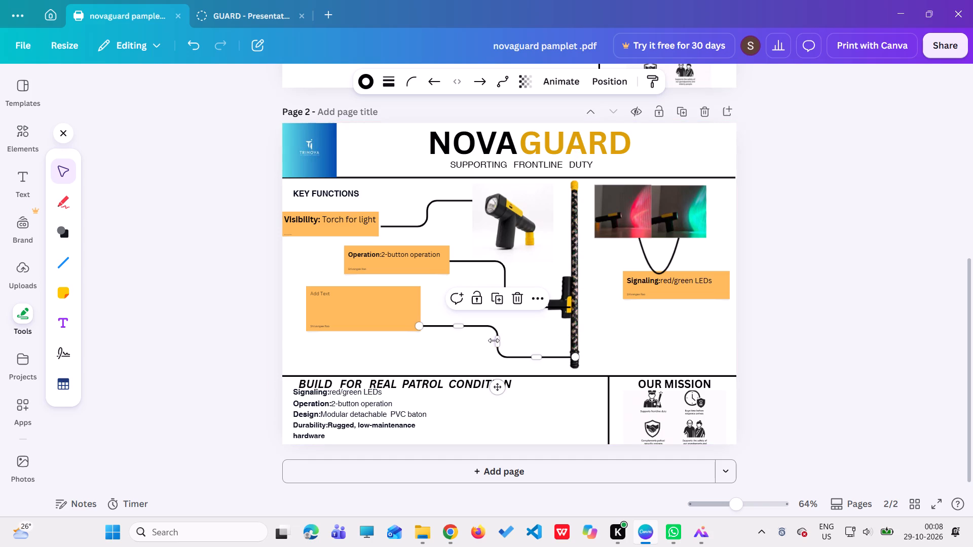
# Raise the new connector's upper run and level its note end with it, leaving a small gap from the blank note's right edge.
pyautogui.moveTo(496, 341); pyautogui.dragTo(494, 323)
pyautogui.moveTo(496, 343); pyautogui.dragTo(488, 329)
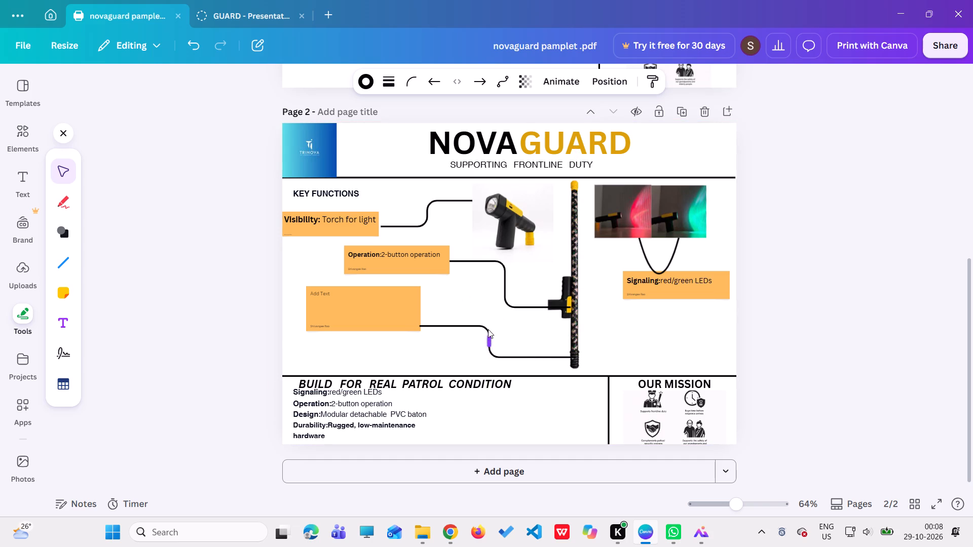
pyautogui.moveTo(488, 329); pyautogui.dragTo(497, 317)
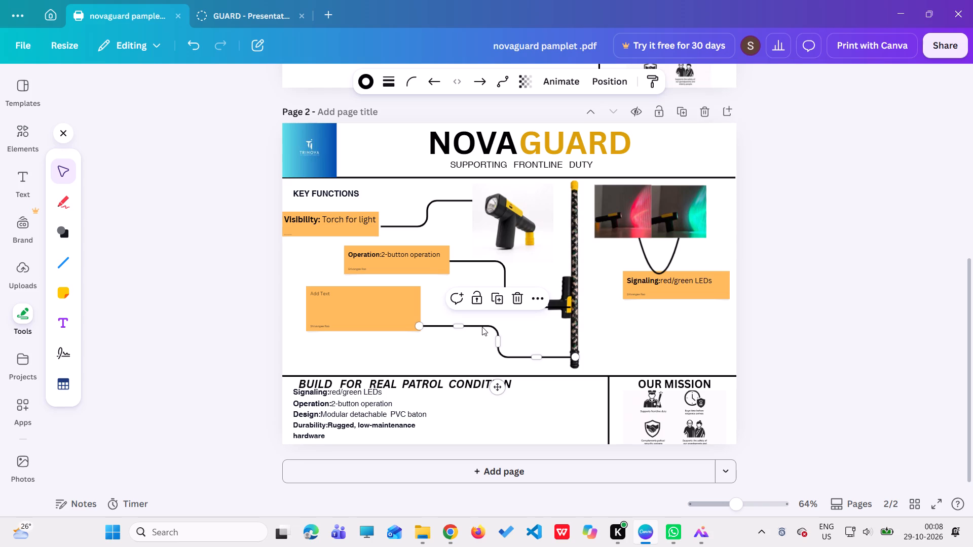
pyautogui.moveTo(459, 326); pyautogui.dragTo(457, 316)
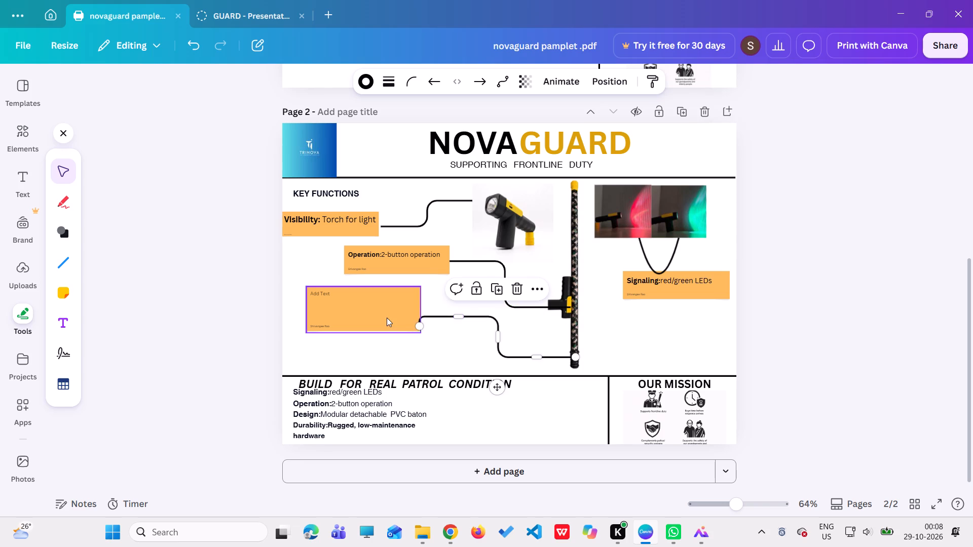
pyautogui.moveTo(420, 326); pyautogui.dragTo(419, 316)
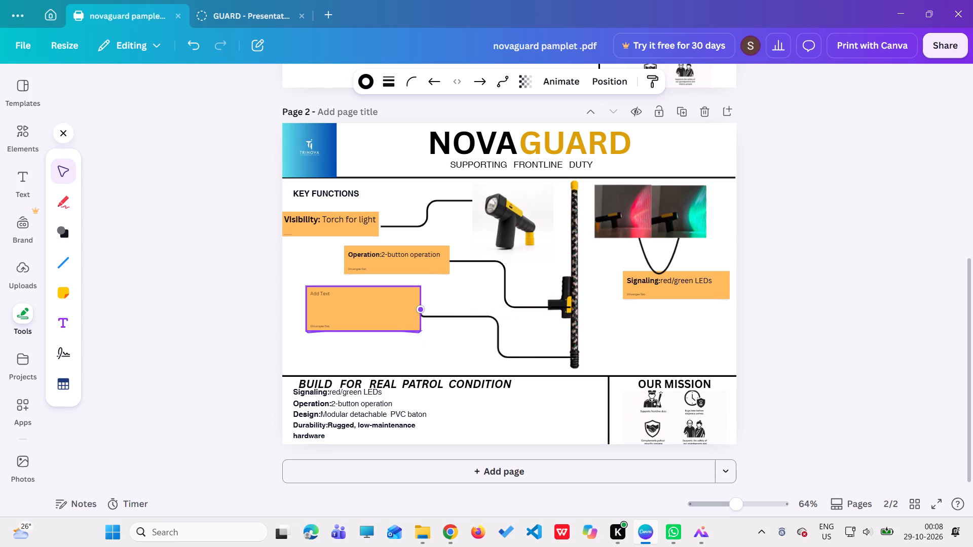
pyautogui.moveTo(419, 316); pyautogui.dragTo(422, 318)
pyautogui.moveTo(422, 318); pyautogui.dragTo(424, 319)
pyautogui.moveTo(424, 319); pyautogui.dragTo(425, 318)
pyautogui.click(443, 328)
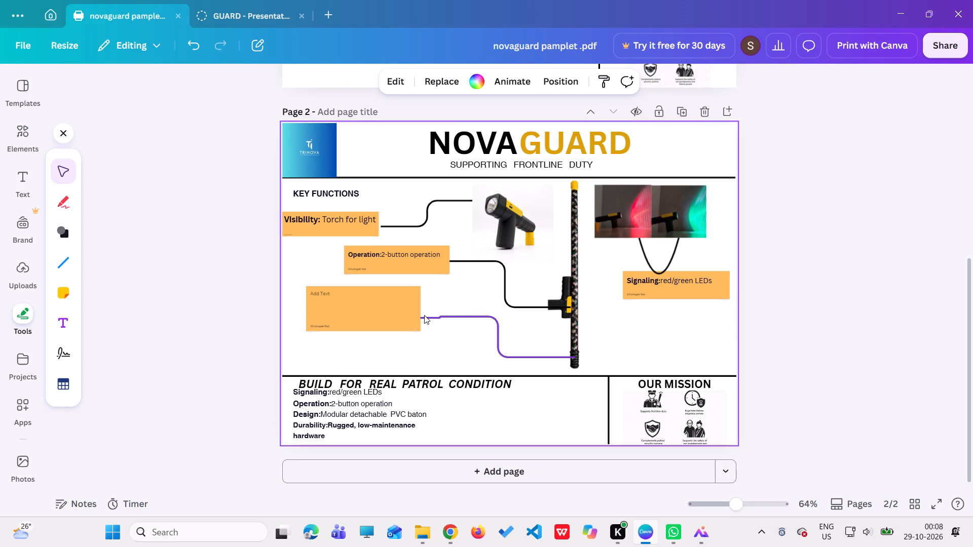
pyautogui.click(424, 315)
pyautogui.moveTo(424, 315); pyautogui.dragTo(424, 313)
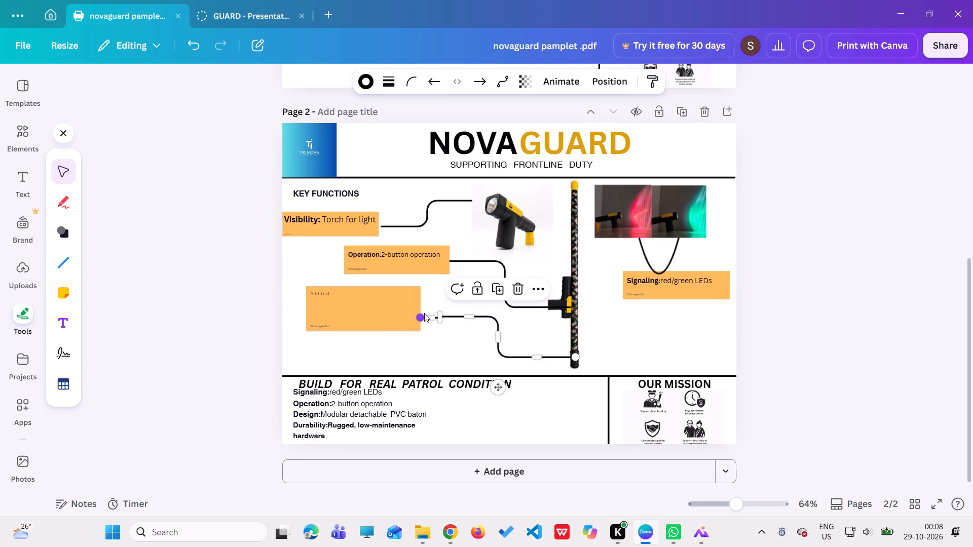
pyautogui.moveTo(424, 313); pyautogui.dragTo(426, 315)
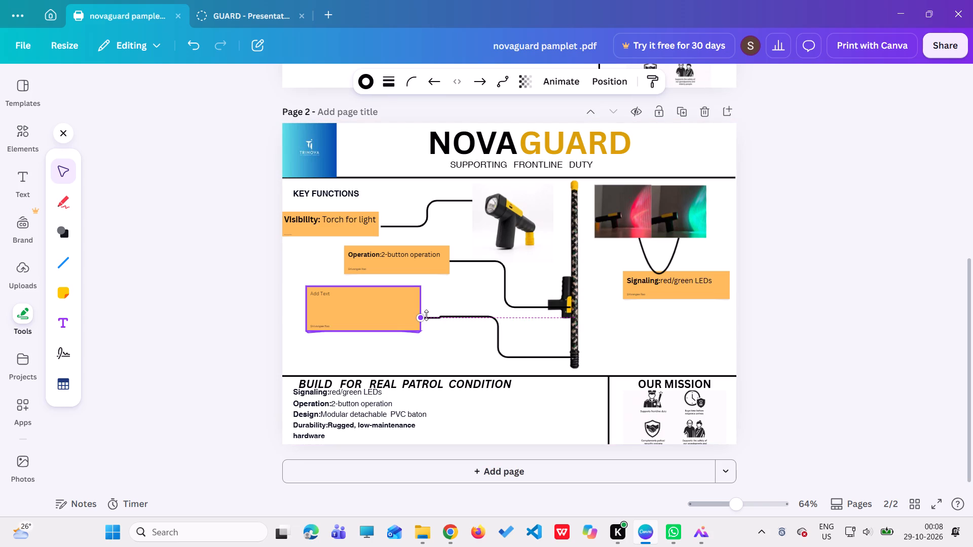
pyautogui.moveTo(426, 315); pyautogui.dragTo(429, 313)
pyautogui.click(439, 326)
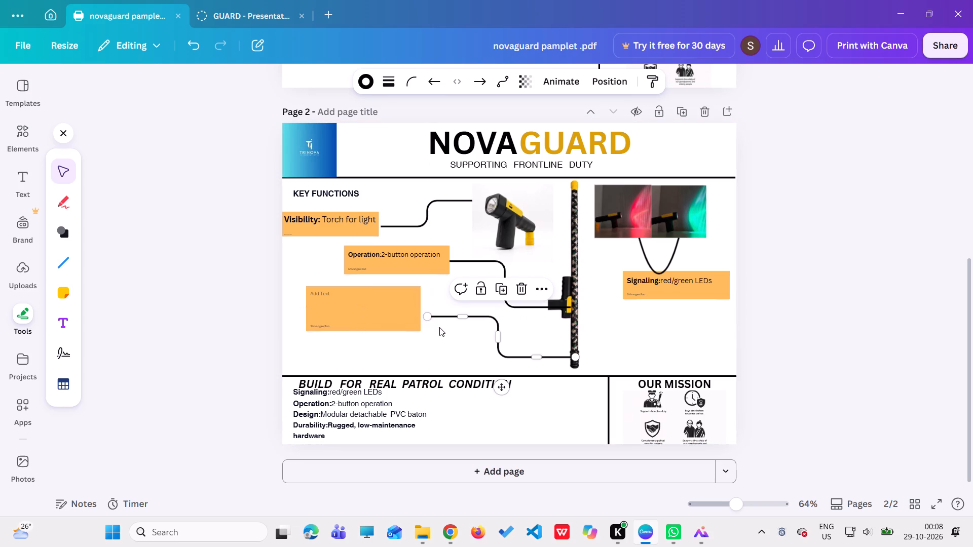
# Duplicate the blank orange note and move the copy down so it sits just above the BUILD FOR REAL PATROL CONDITION divider.
pyautogui.click(361, 305)
pyautogui.hotkey('ctrl', 'c')
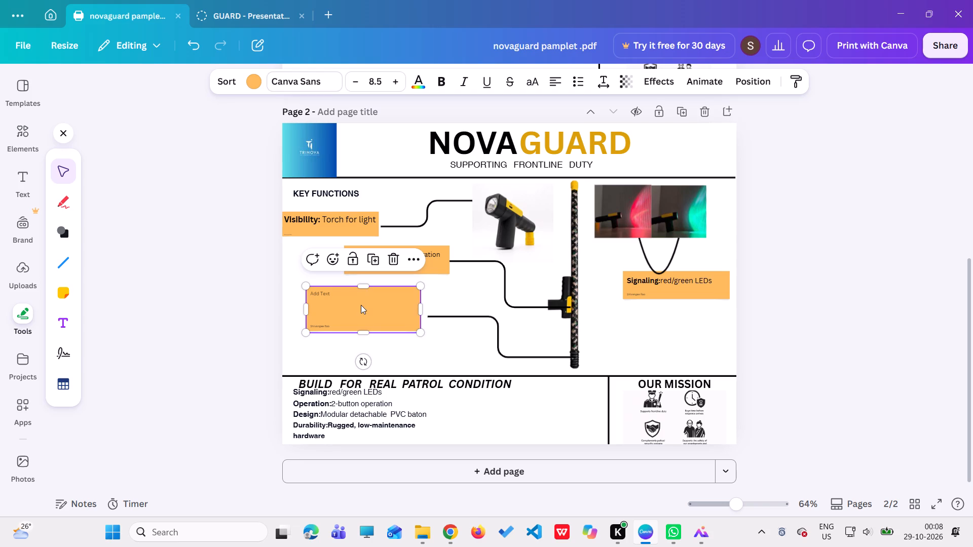
pyautogui.hotkey('ctrl', 'v')
pyautogui.moveTo(361, 305); pyautogui.dragTo(360, 327)
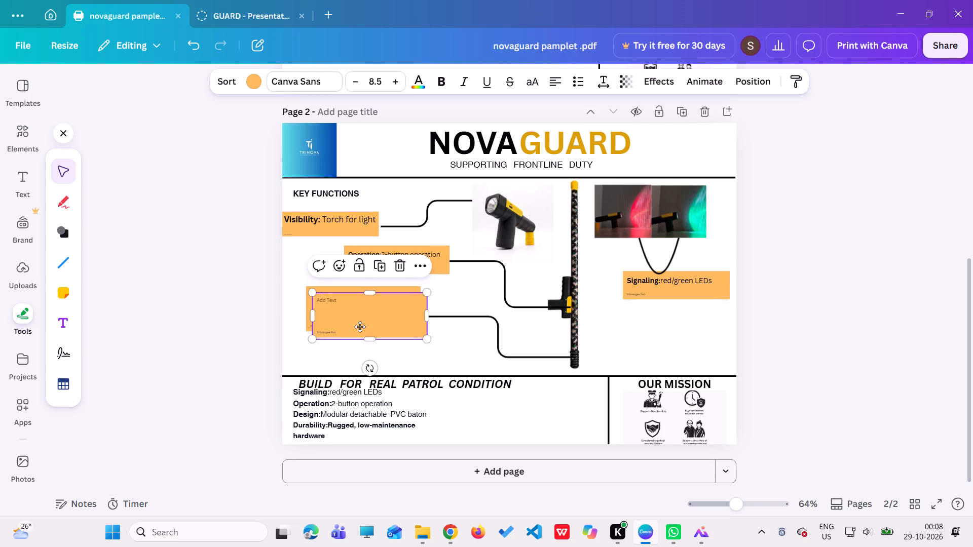
pyautogui.moveTo(360, 327); pyautogui.dragTo(360, 338)
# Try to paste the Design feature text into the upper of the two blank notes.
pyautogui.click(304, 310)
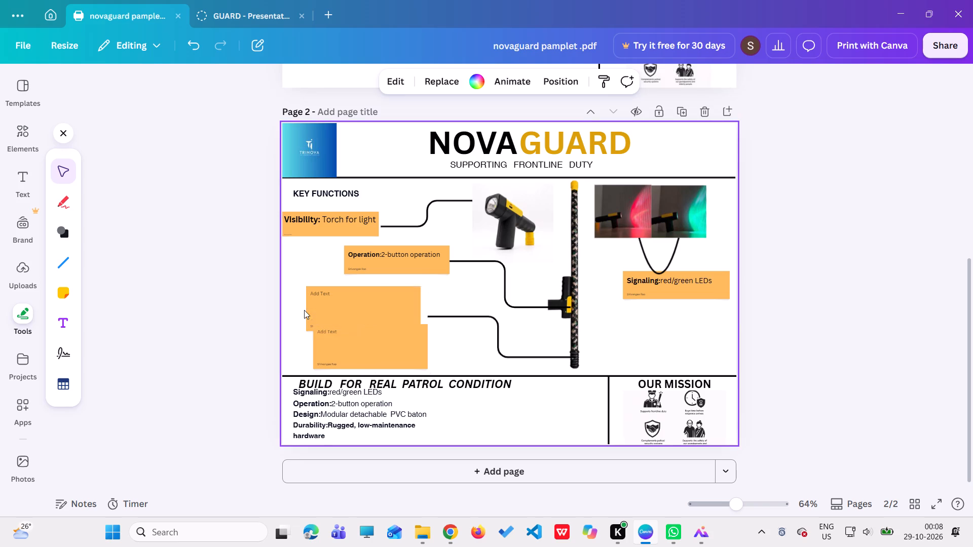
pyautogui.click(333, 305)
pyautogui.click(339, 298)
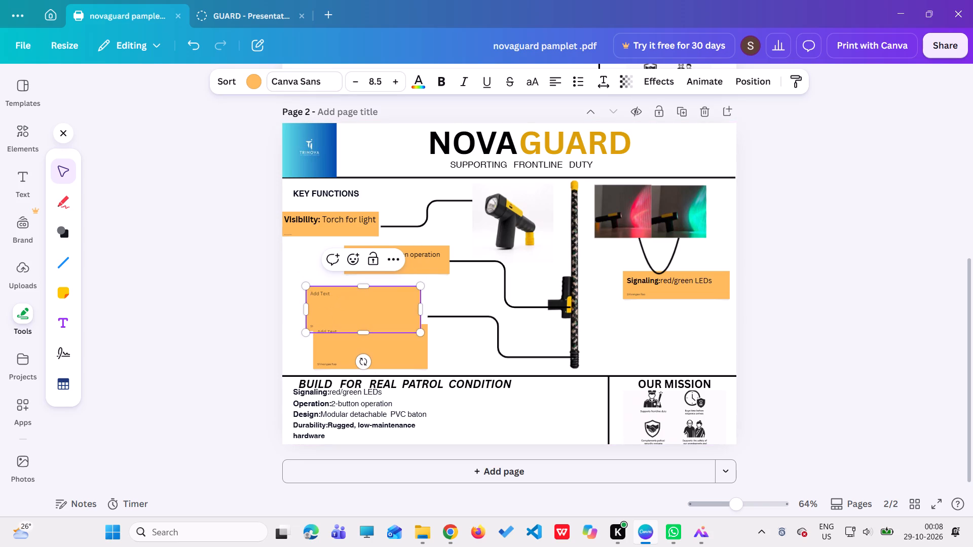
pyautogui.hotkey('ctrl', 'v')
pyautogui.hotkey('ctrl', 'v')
# Copy the line "Design:Modular detachable PVC baton" from the feature text and paste it into the upper blank orange note.
pyautogui.click(428, 413)
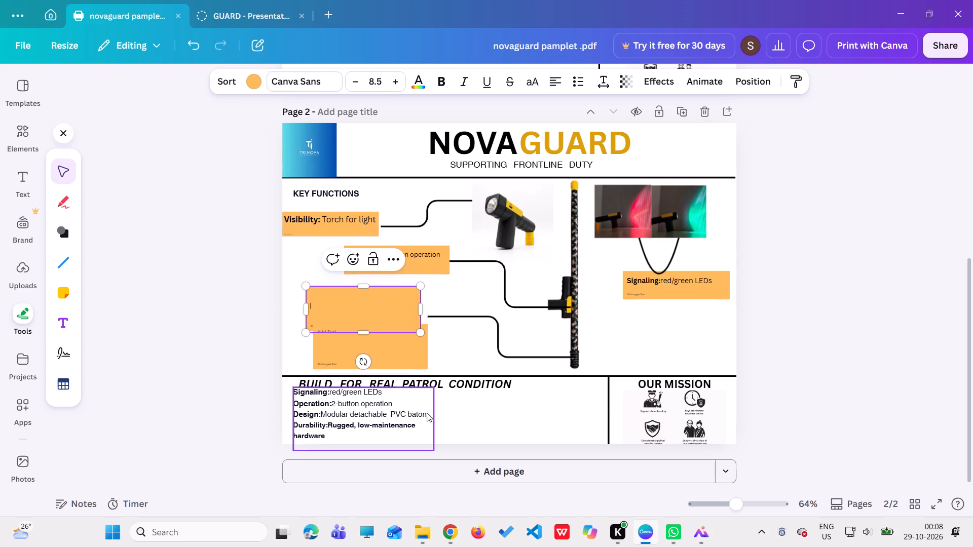
pyautogui.click(422, 410)
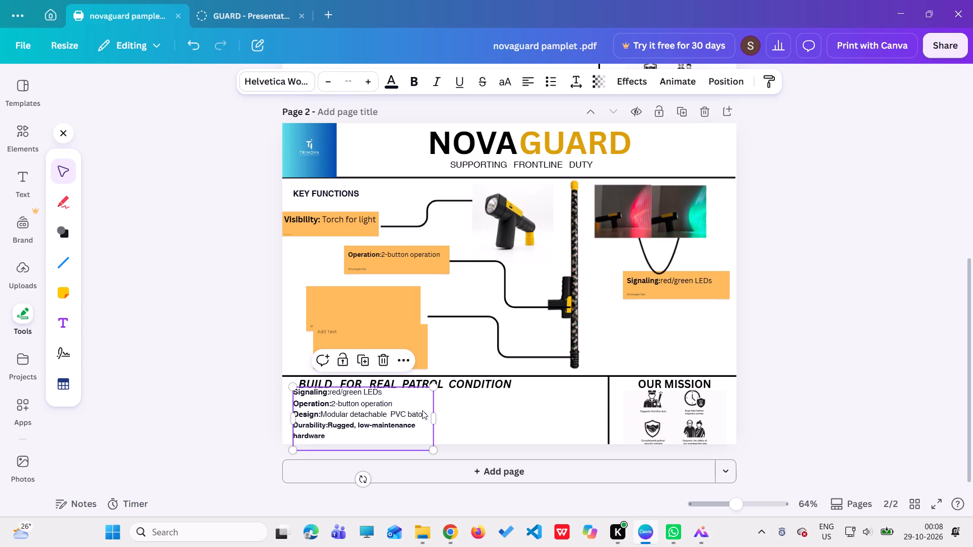
pyautogui.click(422, 421)
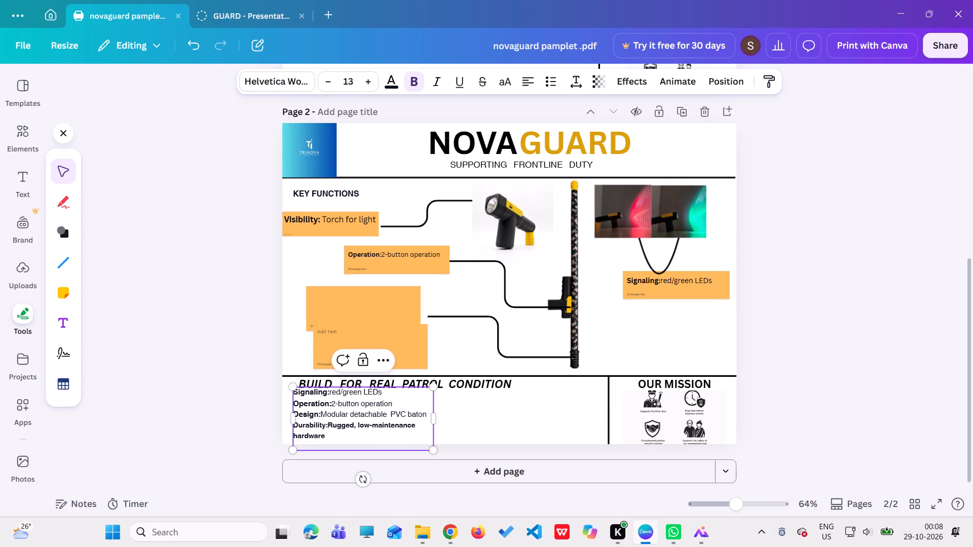
pyautogui.moveTo(427, 415); pyautogui.dragTo(294, 414)
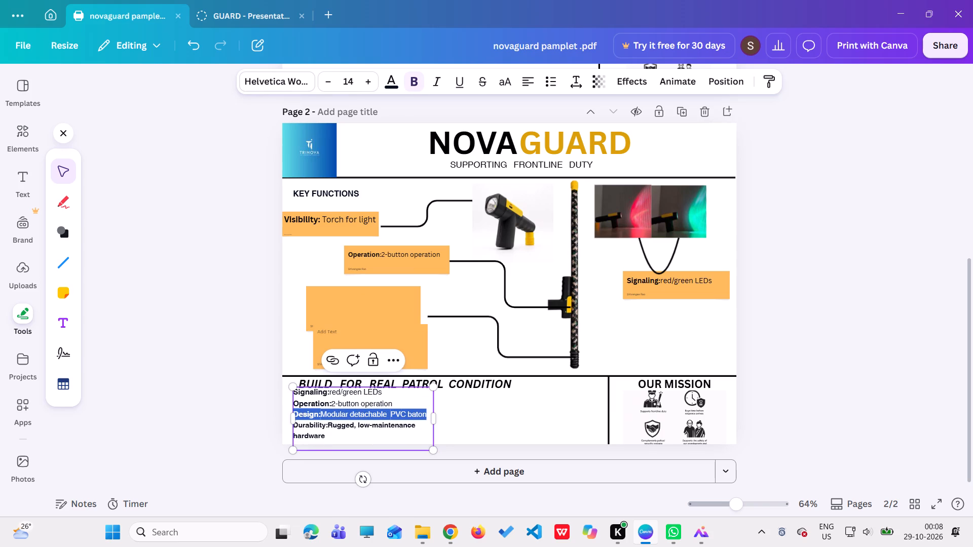
pyautogui.hotkey('ctrl', 'c')
pyautogui.click(343, 298)
pyautogui.click(326, 305)
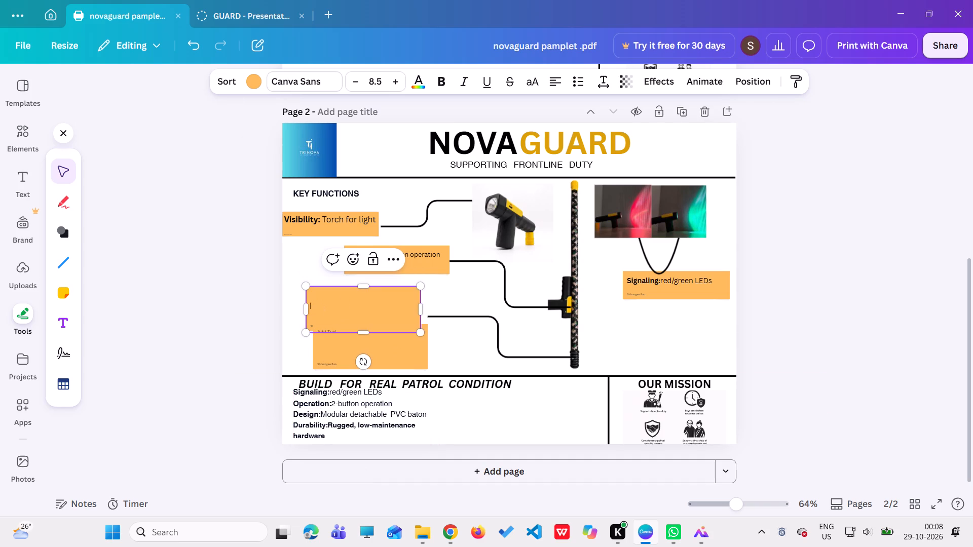
pyautogui.hotkey('ctrl', 'v')
# Tighten the Design note's height around its text and scale the note so its right edge reaches the baton connector's end.
pyautogui.moveTo(345, 308); pyautogui.dragTo(345, 313)
pyautogui.moveTo(363, 331); pyautogui.dragTo(365, 316)
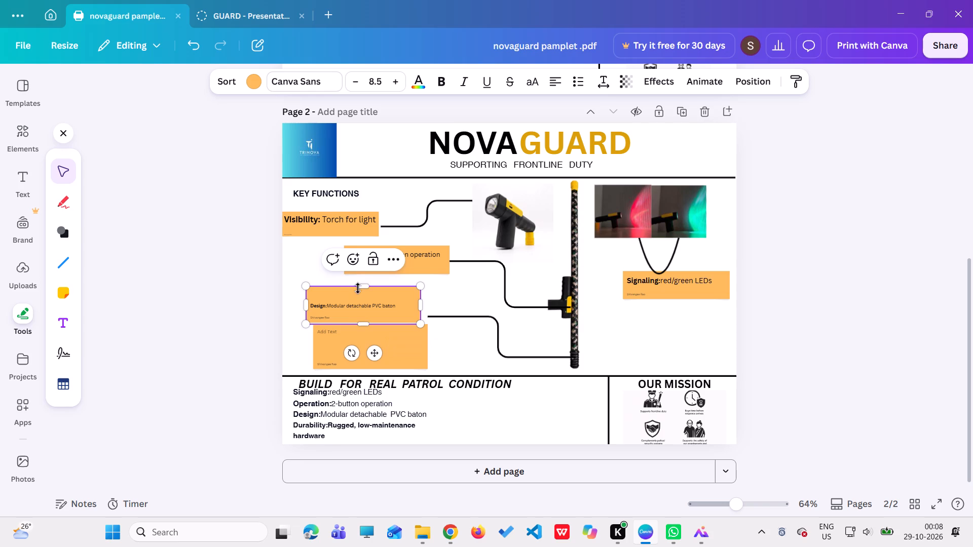
pyautogui.moveTo(357, 285); pyautogui.dragTo(353, 297)
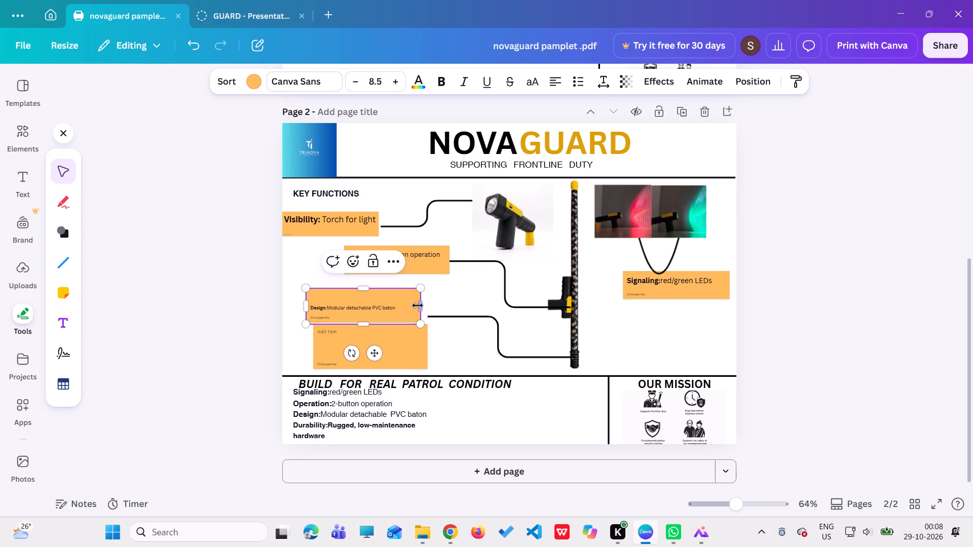
pyautogui.moveTo(418, 305); pyautogui.dragTo(400, 310)
pyautogui.moveTo(398, 322); pyautogui.dragTo(420, 337)
# Increase the Design note's text size to 16.6.
pyautogui.tripleClick(397, 83)
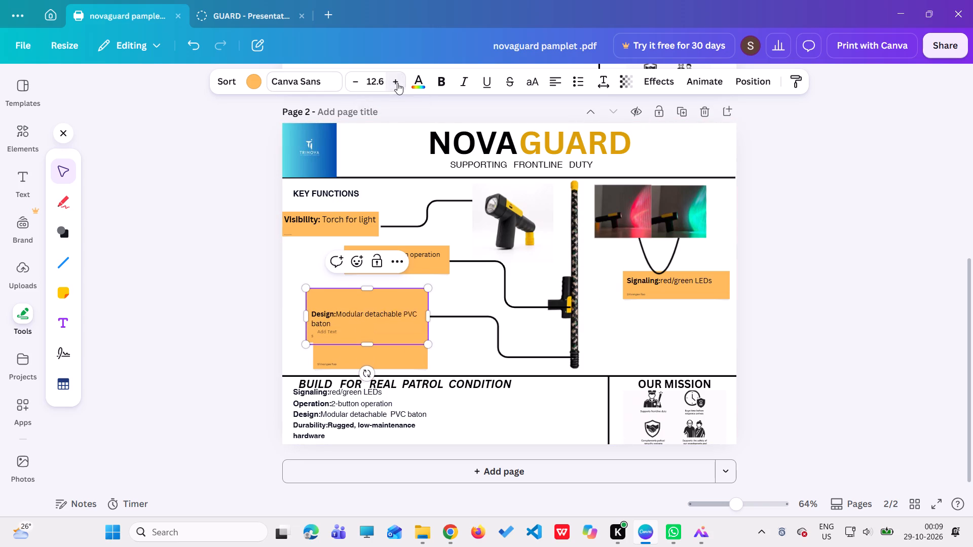
pyautogui.doubleClick(397, 84)
pyautogui.click(396, 84)
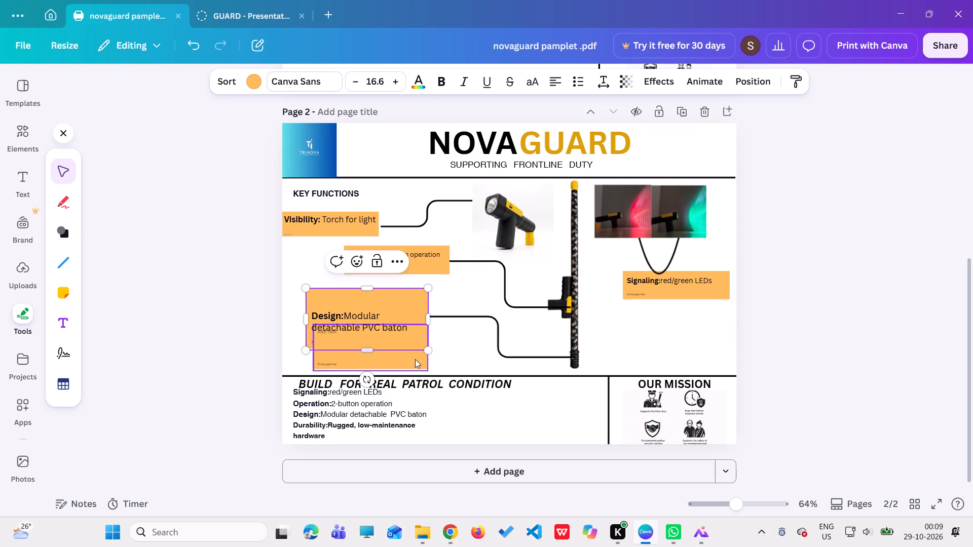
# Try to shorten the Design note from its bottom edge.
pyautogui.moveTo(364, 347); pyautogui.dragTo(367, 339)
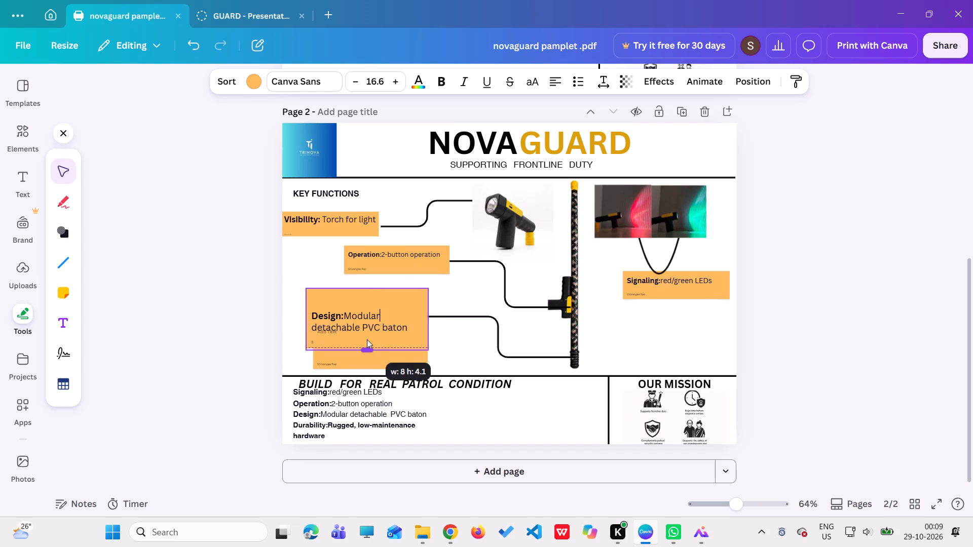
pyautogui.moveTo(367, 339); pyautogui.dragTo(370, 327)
# Move the overlapping blank note clear of the Design text, to the Design note's lower right over the section divider.
pyautogui.click(335, 330)
pyautogui.click(339, 334)
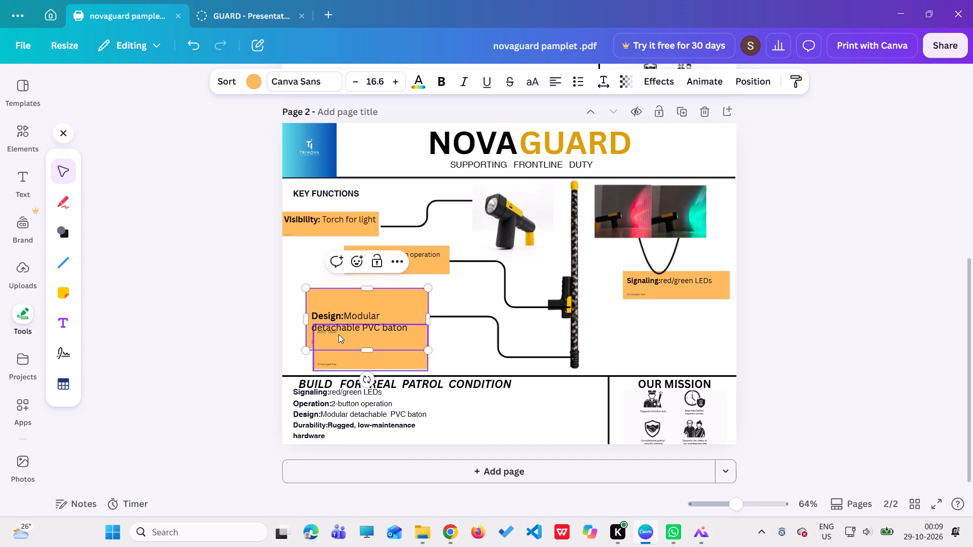
pyautogui.moveTo(346, 343); pyautogui.dragTo(452, 361)
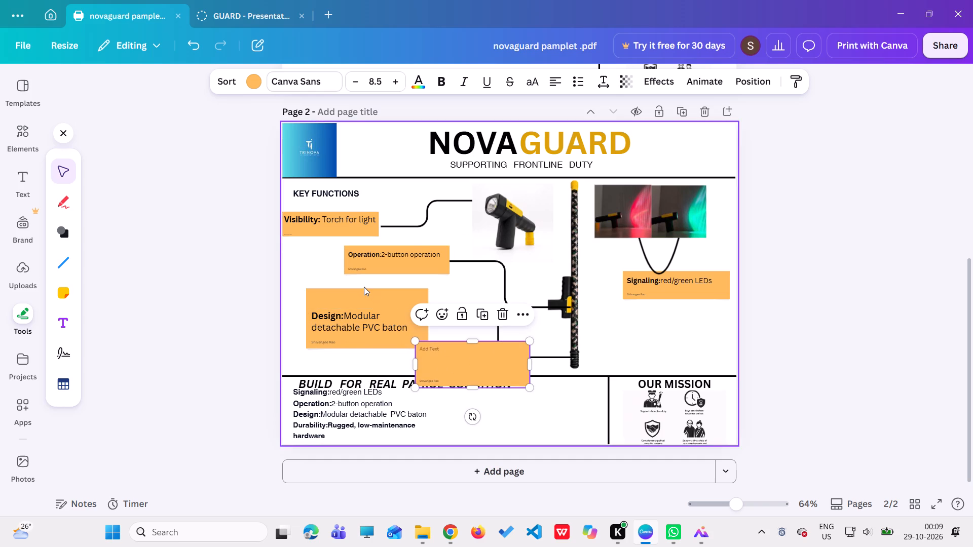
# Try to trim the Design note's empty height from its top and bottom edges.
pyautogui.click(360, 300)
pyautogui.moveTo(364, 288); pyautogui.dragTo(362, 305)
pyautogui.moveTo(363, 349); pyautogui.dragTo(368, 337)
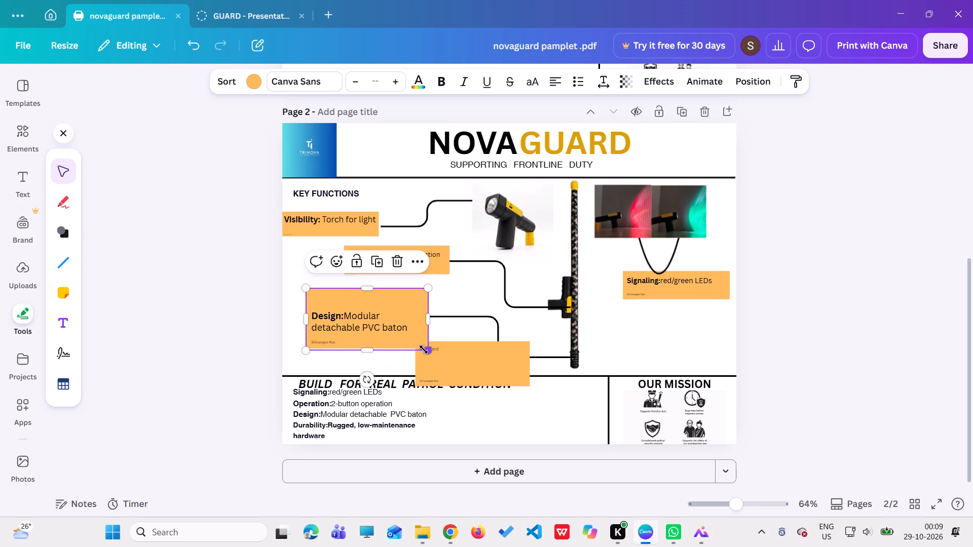
# Scale the Design note down proportionally and move it right so its right edge meets the end of the baton connector.
pyautogui.moveTo(424, 349); pyautogui.dragTo(393, 332)
pyautogui.moveTo(365, 315); pyautogui.dragTo(382, 315)
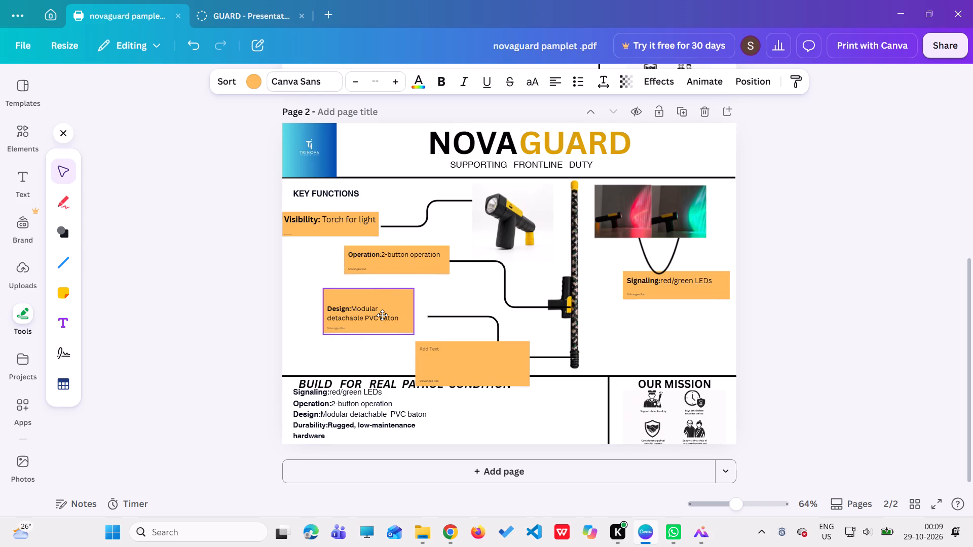
pyautogui.moveTo(382, 315); pyautogui.dragTo(395, 314)
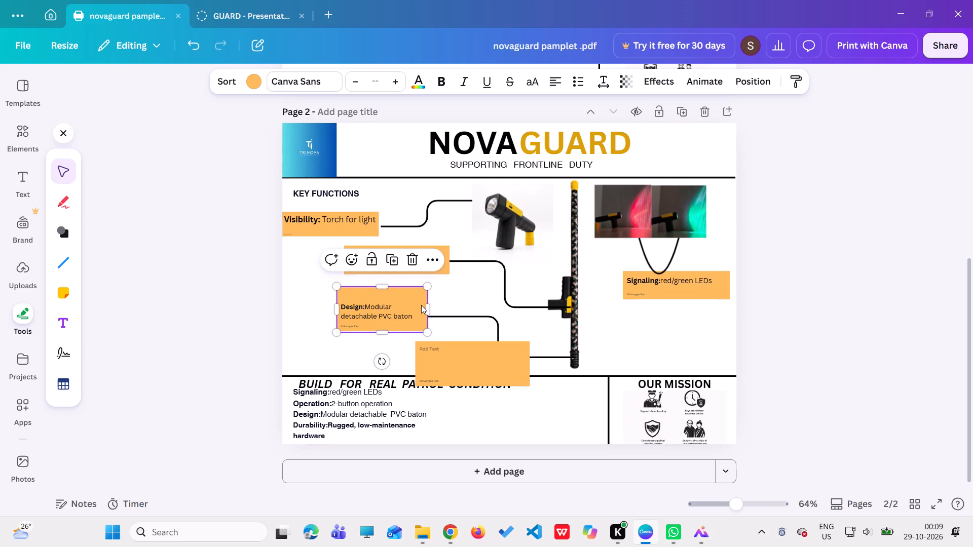
pyautogui.moveTo(427, 287); pyautogui.dragTo(418, 295)
pyautogui.moveTo(388, 312); pyautogui.dragTo(400, 312)
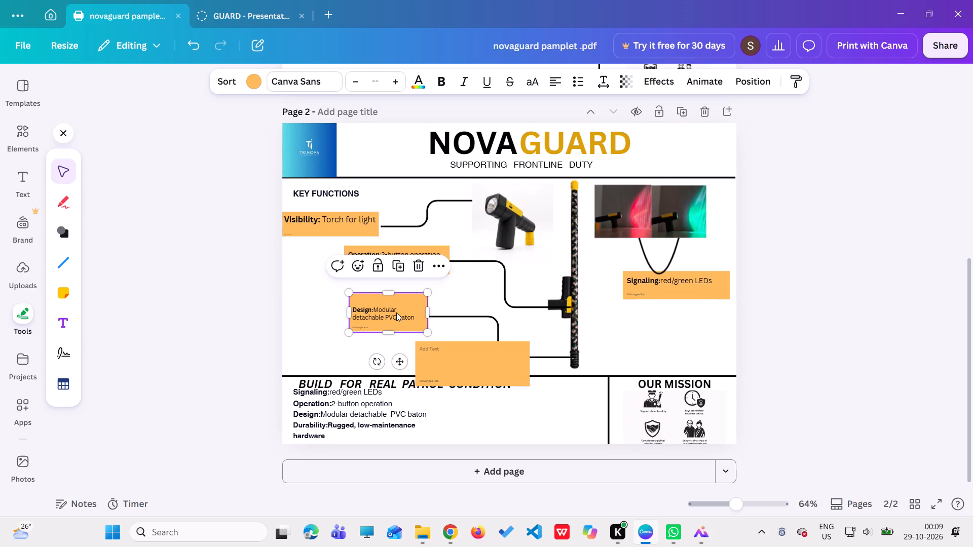
# Widen the Design note leftward to just under the KEY FUNCTIONS heading's left edge so its text fits on one line.
pyautogui.click(270, 278)
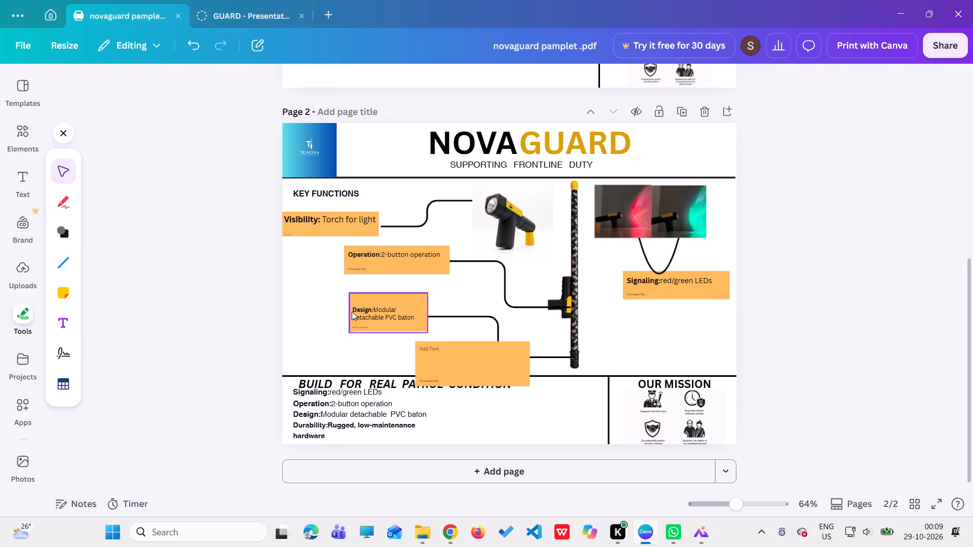
pyautogui.click(386, 301)
pyautogui.moveTo(352, 311); pyautogui.dragTo(347, 311)
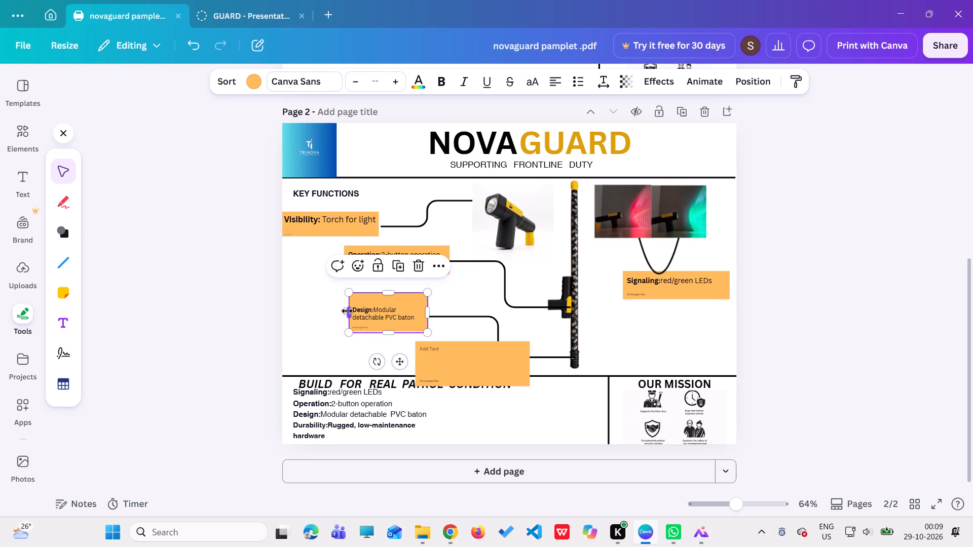
pyautogui.moveTo(347, 311); pyautogui.dragTo(296, 308)
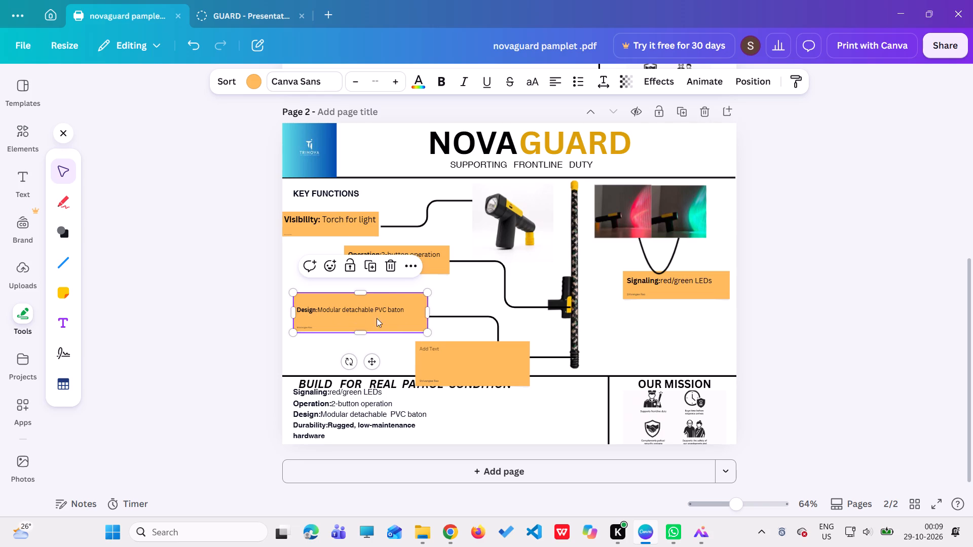
# Trim the Design note's empty height from its bottom edge and shift it up to sit just above the baton connector's start.
pyautogui.moveTo(361, 330); pyautogui.dragTo(364, 318)
pyautogui.click(370, 310)
pyautogui.click(448, 289)
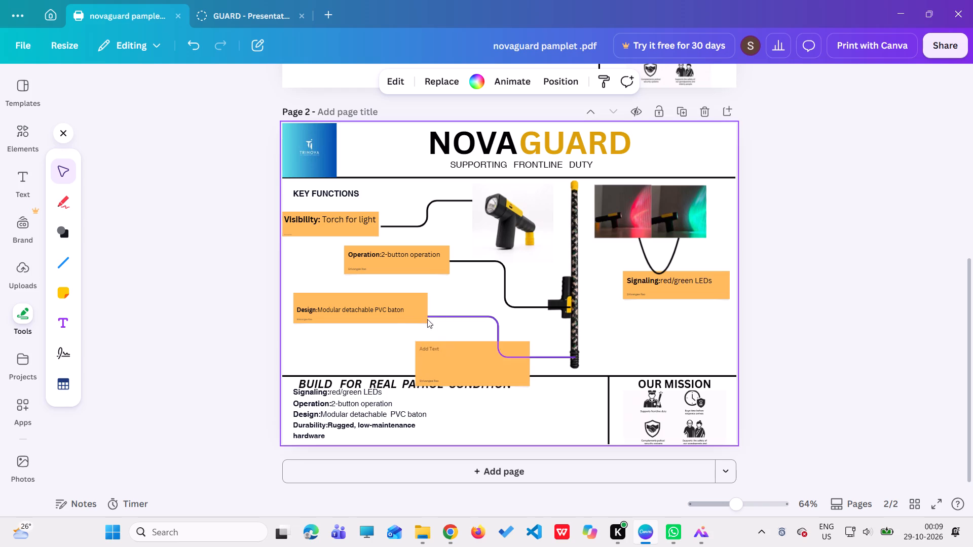
pyautogui.moveTo(358, 307); pyautogui.dragTo(359, 298)
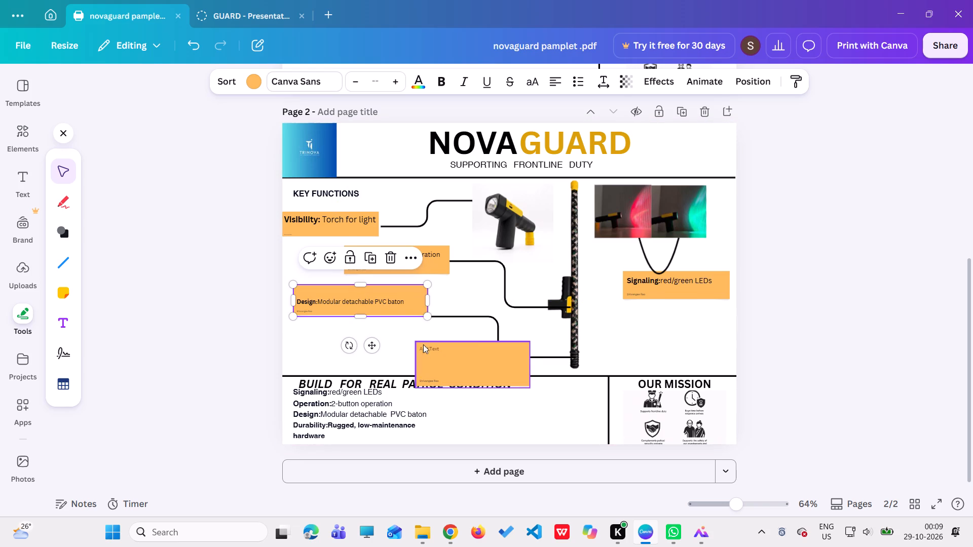
# Move the blank note down and left over the section divider, clear of the baton connector.
pyautogui.moveTo(439, 350); pyautogui.dragTo(414, 371)
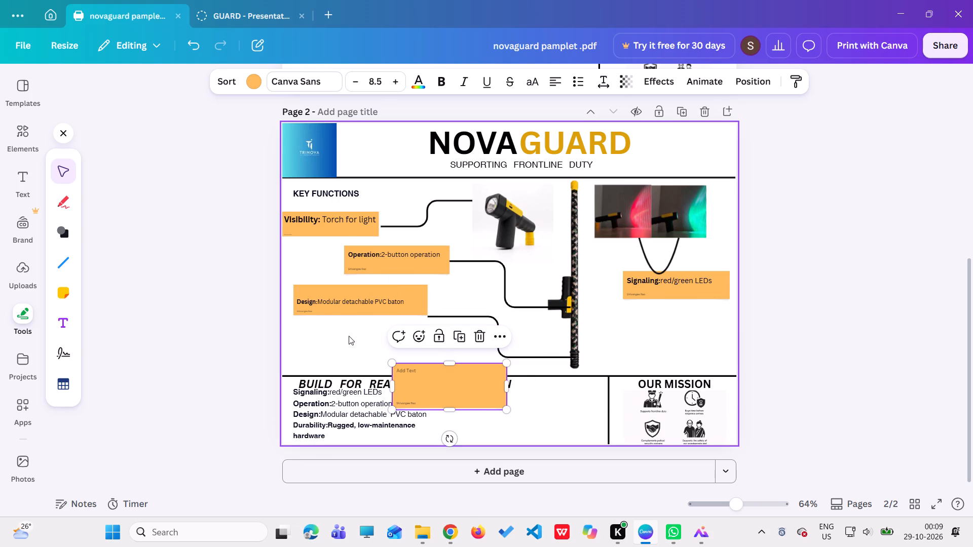
pyautogui.click(349, 336)
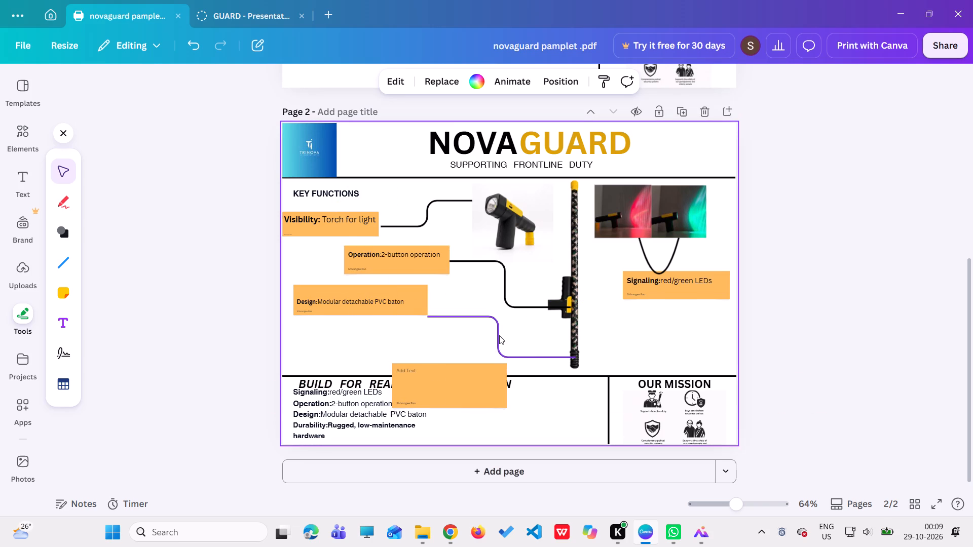
# Reposition the lower connector so it runs from the Design note's lower right corner to the baton's base.
pyautogui.moveTo(498, 336); pyautogui.dragTo(497, 324)
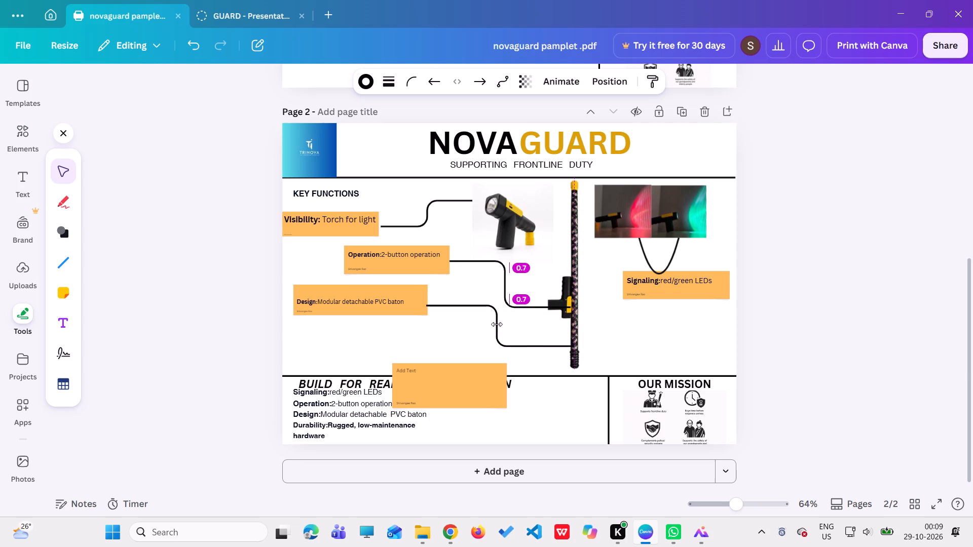
pyautogui.moveTo(501, 378); pyautogui.dragTo(564, 373)
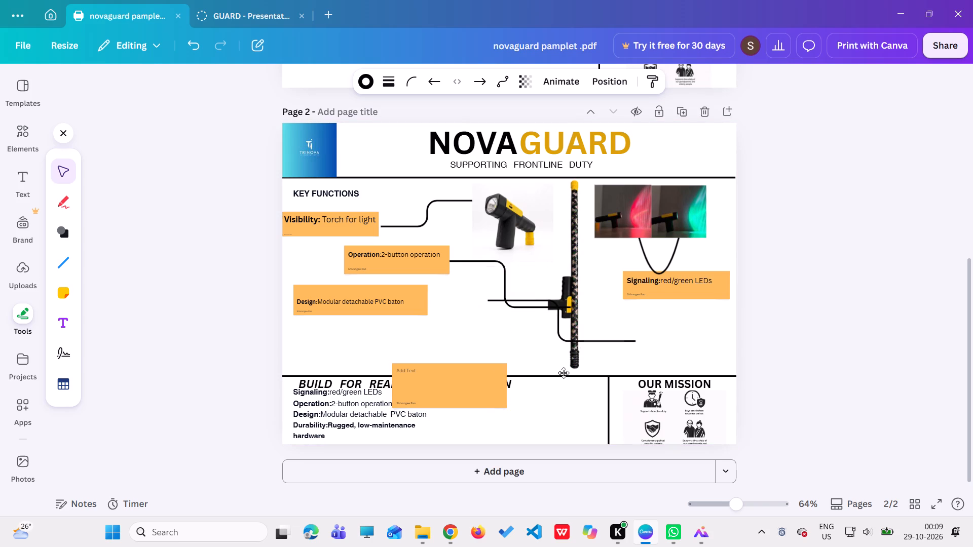
pyautogui.moveTo(564, 373); pyautogui.dragTo(489, 378)
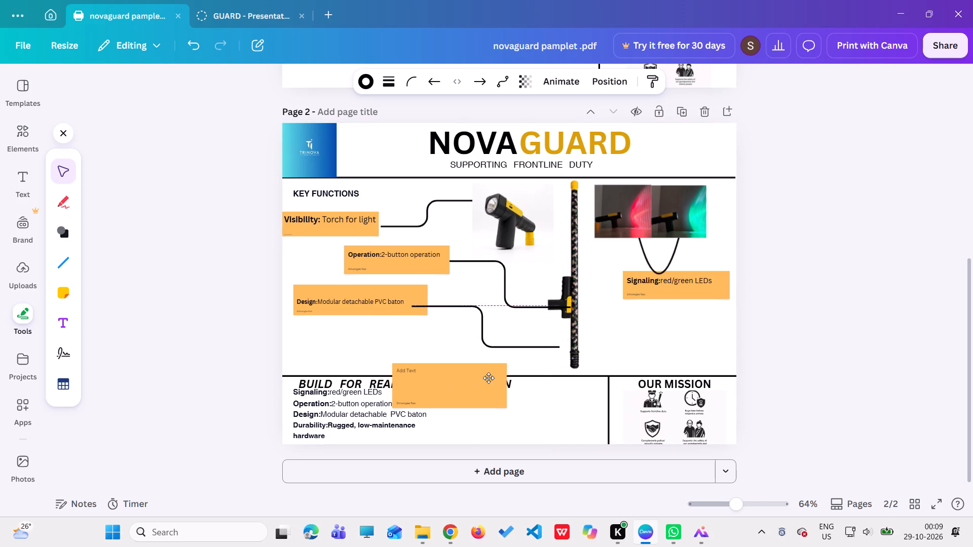
pyautogui.moveTo(489, 378); pyautogui.dragTo(498, 394)
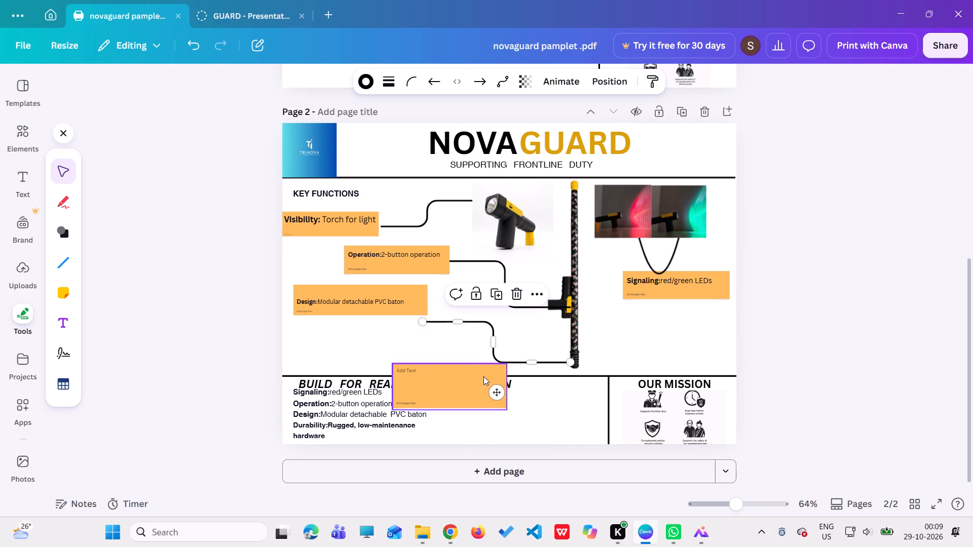
pyautogui.moveTo(491, 344); pyautogui.dragTo(495, 334)
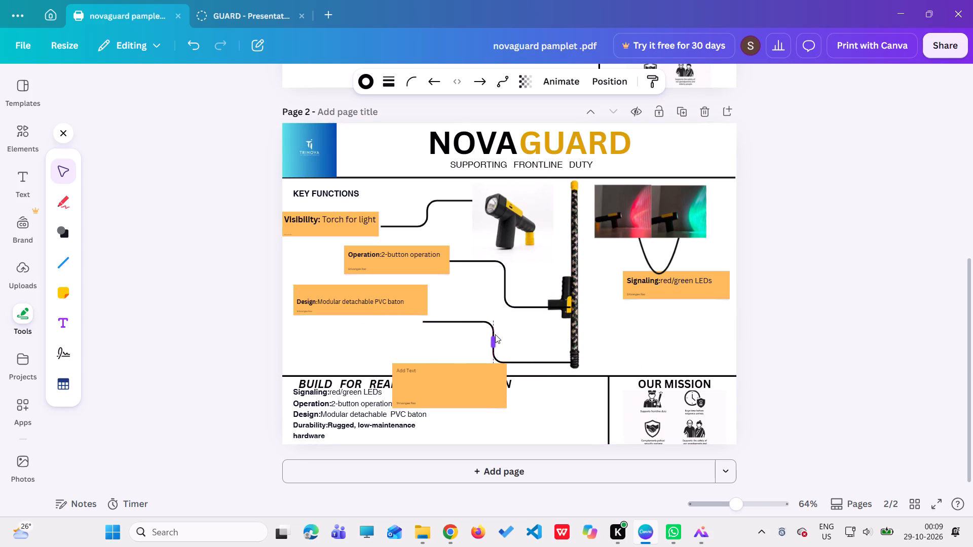
pyautogui.moveTo(495, 334); pyautogui.dragTo(497, 329)
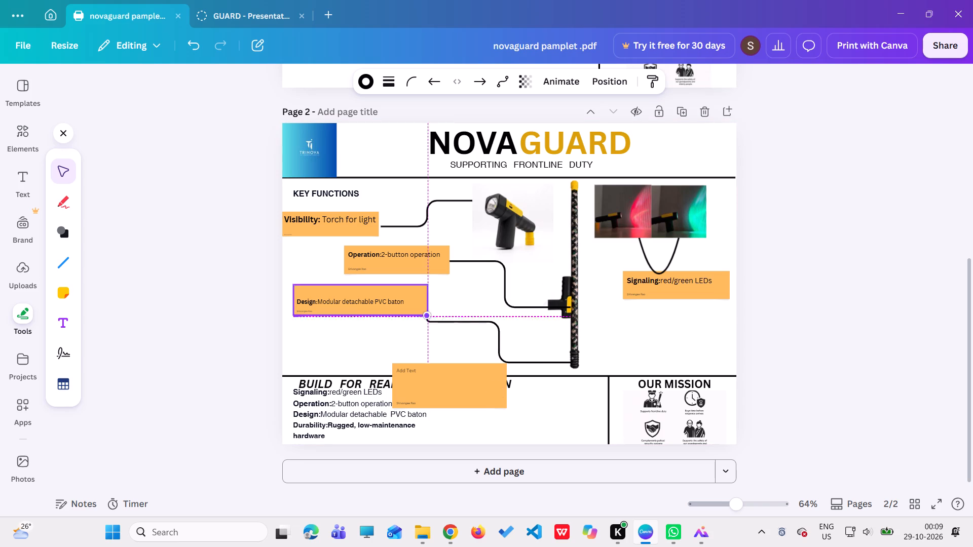
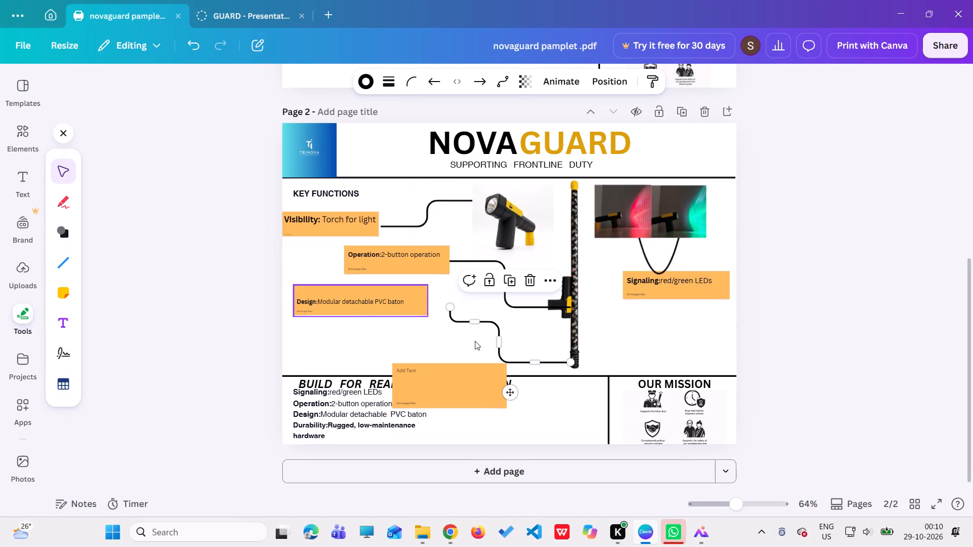
# Reshape the note-side end of the lower baton connector so it runs straight and level into its first horizontal segment.
pyautogui.moveTo(448, 304); pyautogui.dragTo(430, 309)
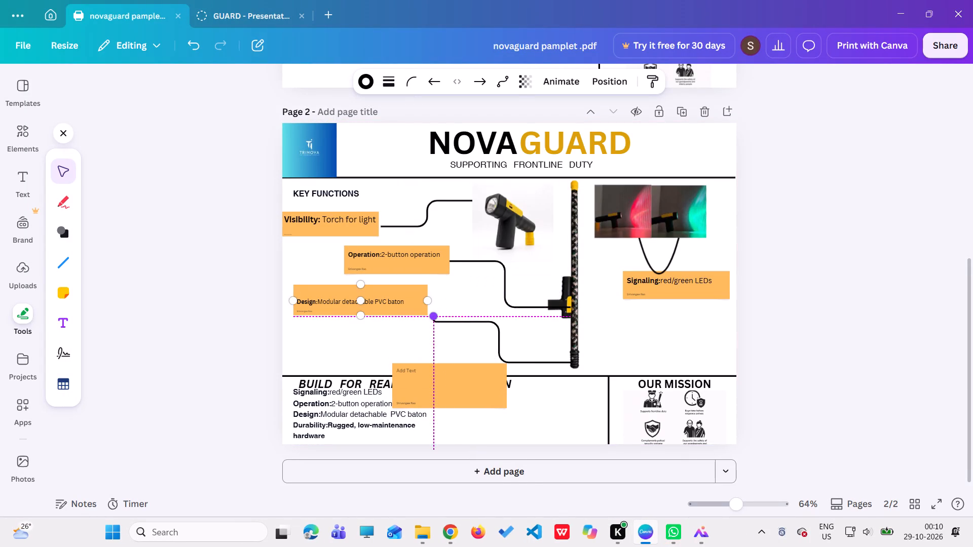
pyautogui.moveTo(430, 309); pyautogui.dragTo(427, 309)
pyautogui.click(457, 328)
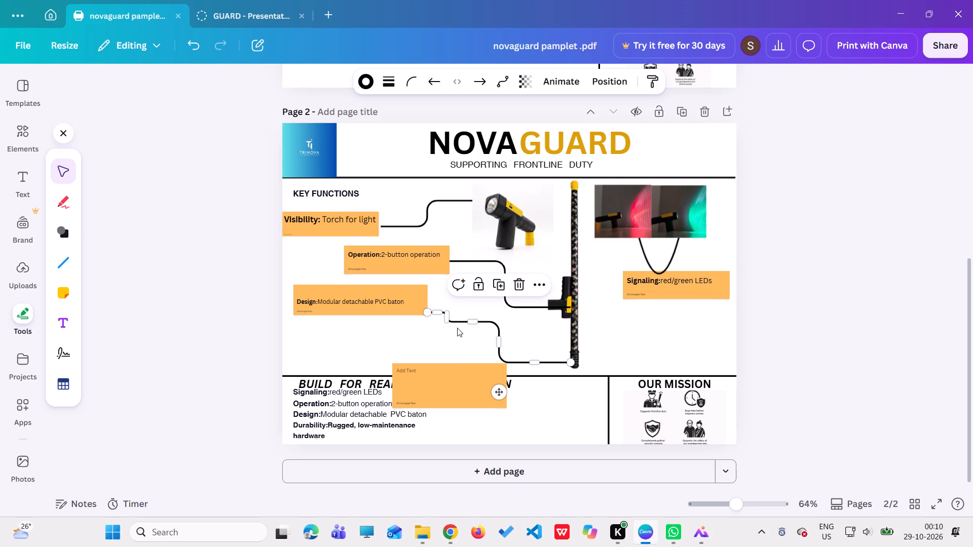
pyautogui.click(432, 312)
pyautogui.moveTo(430, 312); pyautogui.dragTo(452, 322)
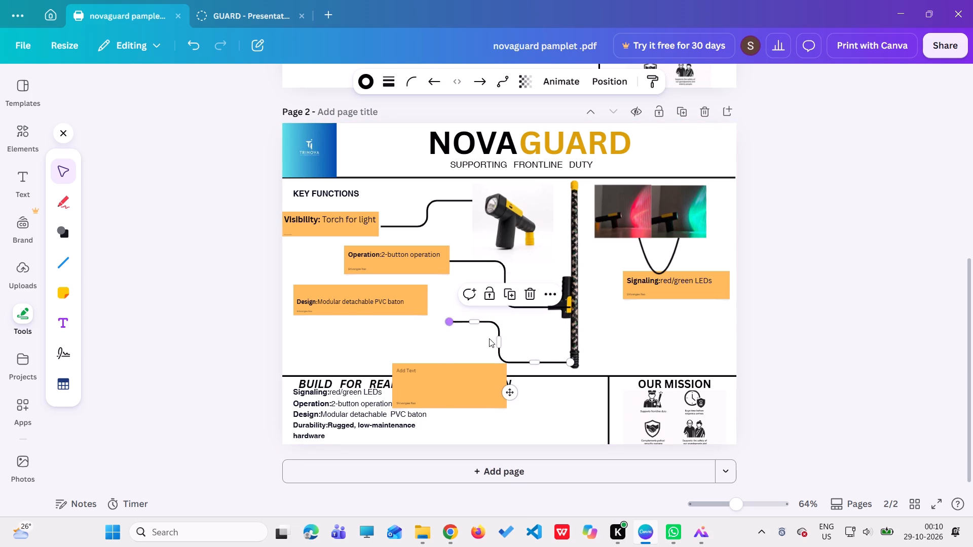
# Move the lower connector up to start at the Design note's right edge and extend its other end to the baton's bottom tip.
pyautogui.moveTo(498, 349); pyautogui.dragTo(479, 327)
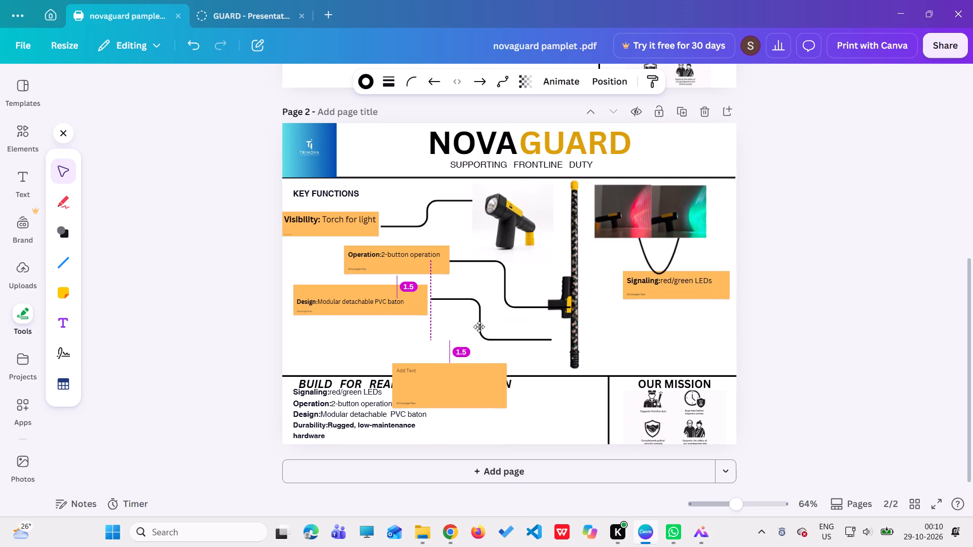
pyautogui.moveTo(479, 327); pyautogui.dragTo(478, 328)
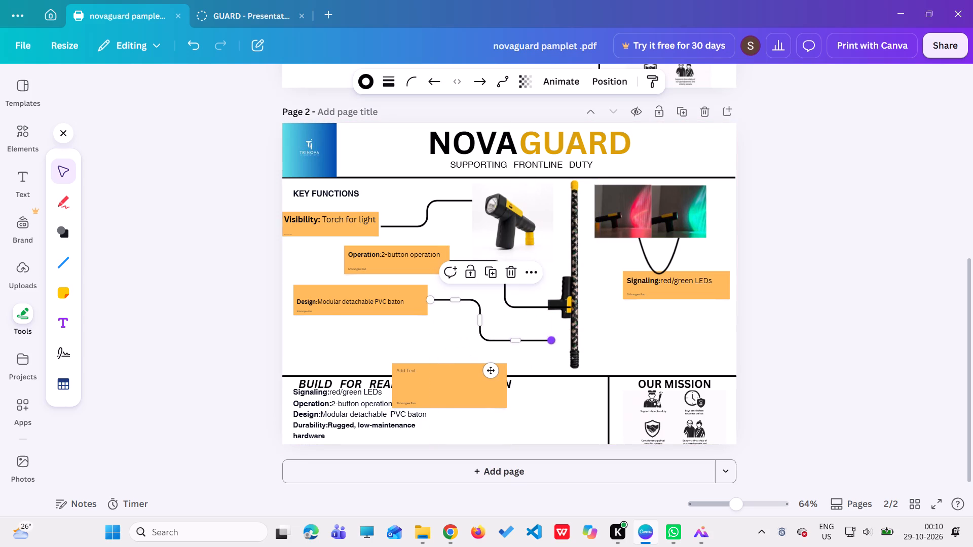
pyautogui.moveTo(548, 338); pyautogui.dragTo(569, 353)
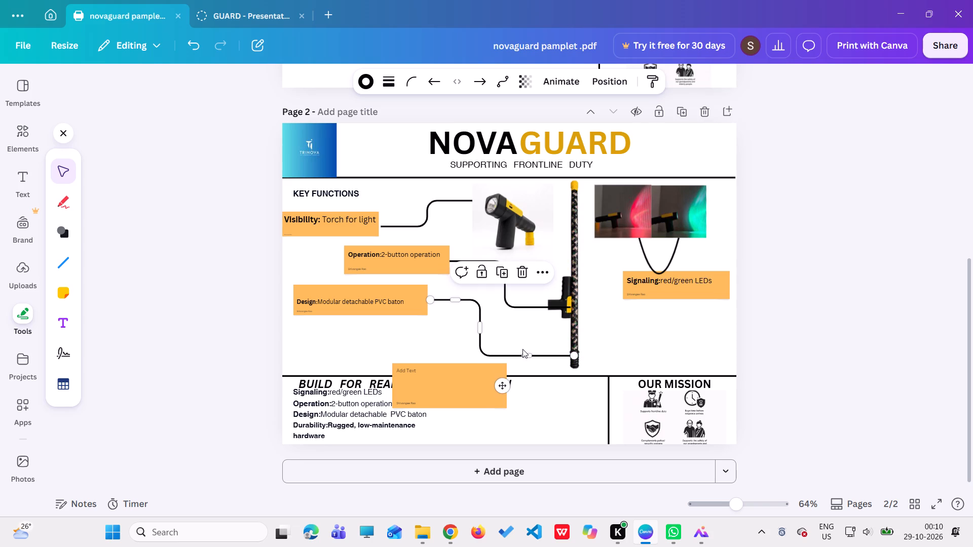
pyautogui.click(509, 327)
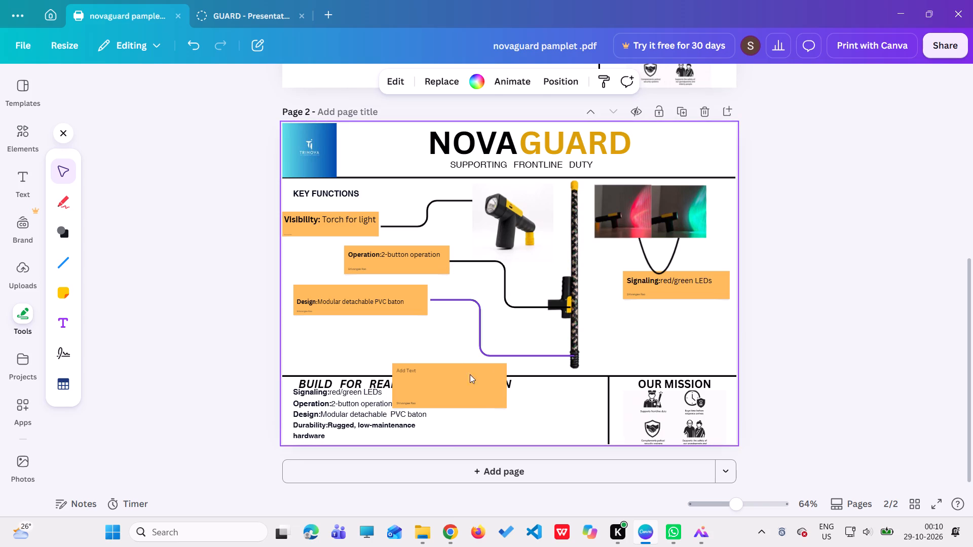
# Move the blank orange note off the BUILD FOR REAL PATROL CONDITION heading to just below the Design note, above the section divider.
pyautogui.click(462, 399)
pyautogui.moveTo(458, 395); pyautogui.dragTo(382, 358)
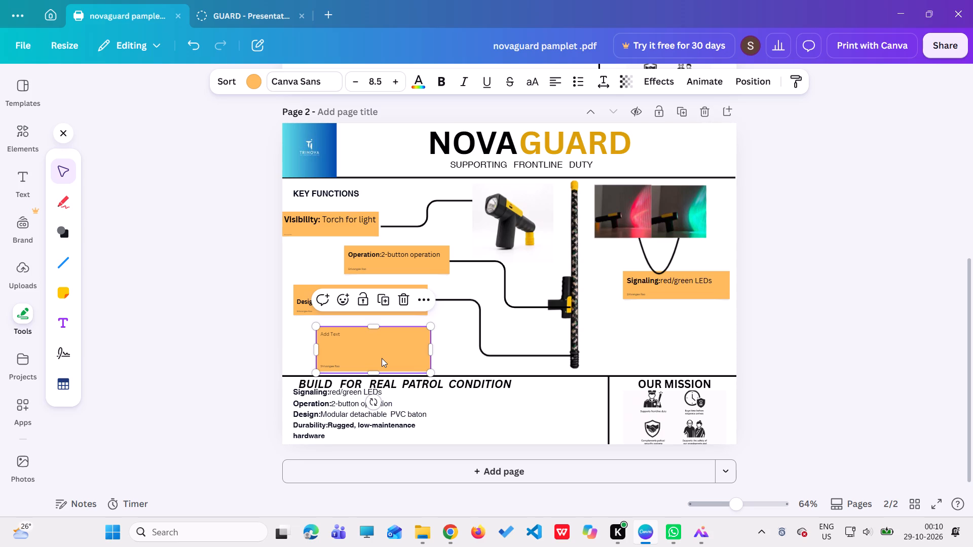
# Delete the Signaling, Operation and Design lines from the feature text box below the section divider, keeping only the Durability text.
pyautogui.click(392, 401)
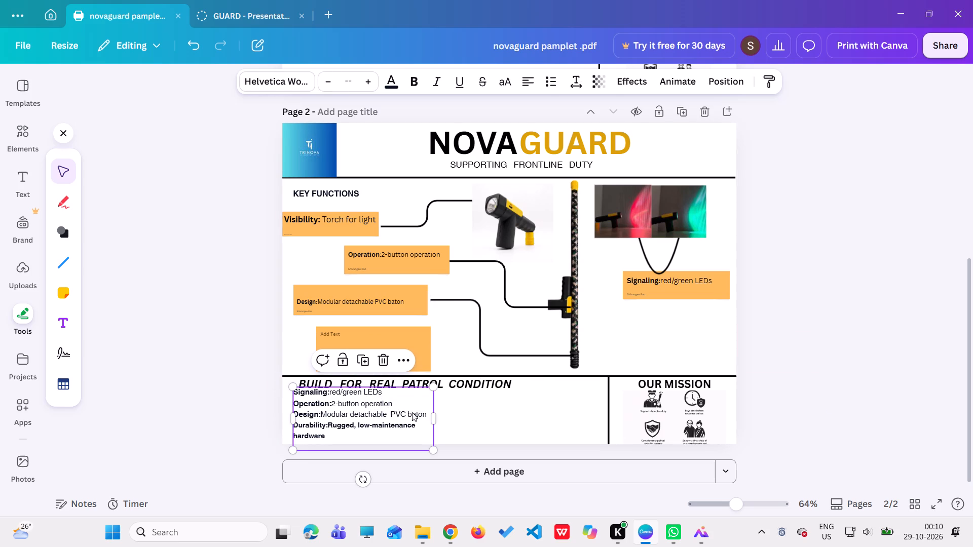
pyautogui.click(429, 410)
pyautogui.click(426, 411)
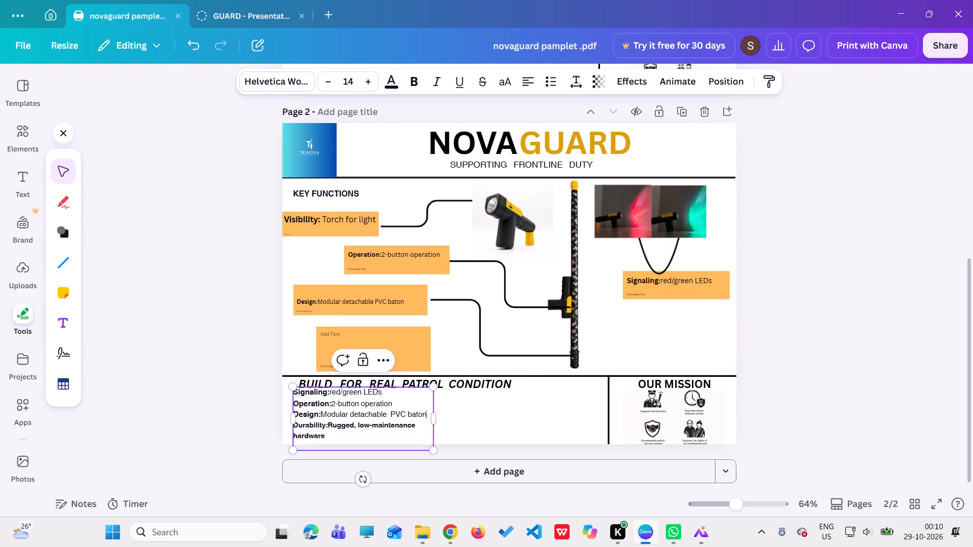
pyautogui.press('BackSpace')
pyautogui.press('BackSpace')
pyautogui.press('BackSpace')
pyautogui.press('BackSpace')
pyautogui.press('BackSpace')
pyautogui.press('BackSpace')
pyautogui.press('BackSpace')
pyautogui.press('BackSpace')
pyautogui.press('BackSpace')
pyautogui.press('BackSpace')
pyautogui.press('BackSpace')
pyautogui.press('BackSpace')
pyautogui.press('BackSpace')
pyautogui.press('BackSpace')
pyautogui.press('BackSpace')
pyautogui.press('BackSpace')
pyautogui.press('BackSpace')
pyautogui.press('BackSpace')
pyautogui.press('BackSpace')
pyautogui.press('BackSpace')
pyautogui.press('BackSpace')
pyautogui.press('BackSpace')
pyautogui.press('BackSpace')
pyautogui.press('BackSpace')
pyautogui.press('BackSpace')
pyautogui.press('BackSpace')
pyautogui.press('BackSpace')
pyautogui.press('BackSpace')
pyautogui.press('BackSpace')
pyautogui.press('BackSpace')
pyautogui.press('BackSpace')
pyautogui.press('BackSpace')
pyautogui.press('BackSpace')
pyautogui.press('BackSpace')
pyautogui.press('BackSpace')
pyautogui.press('BackSpace')
pyautogui.press('BackSpace')
pyautogui.press('BackSpace')
pyautogui.press('BackSpace')
pyautogui.press('BackSpace')
pyautogui.press('BackSpace')
pyautogui.press('BackSpace')
pyautogui.press('BackSpace')
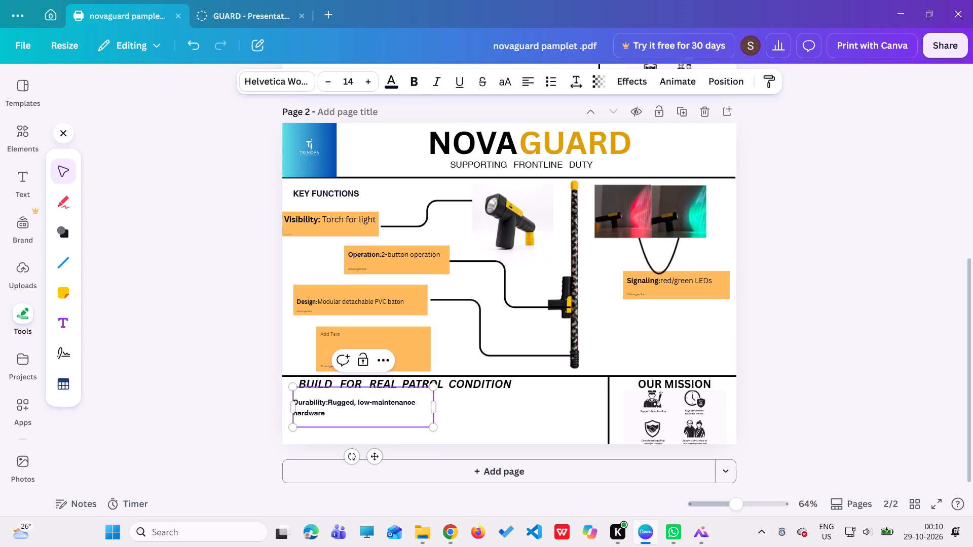
# Remove the bold from "Rugged, low-maintenance hardware" in the remaining feature text, keeping the Durability label bold.
pyautogui.moveTo(328, 402); pyautogui.dragTo(397, 418)
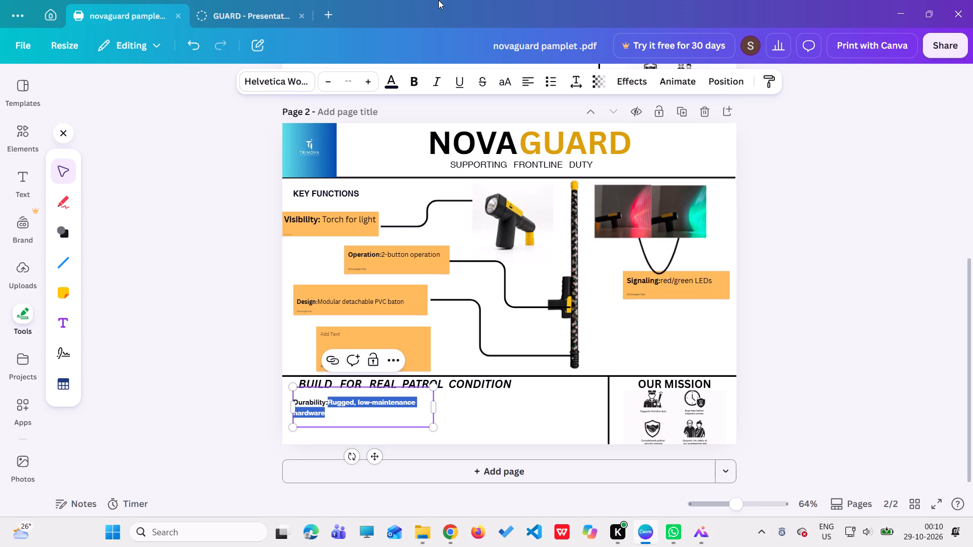
pyautogui.click(418, 76)
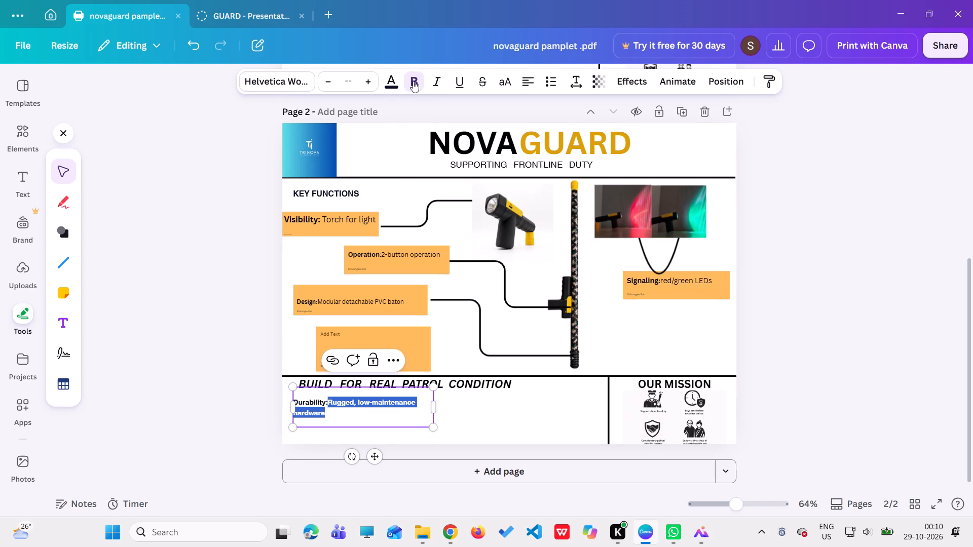
pyautogui.click(413, 81)
pyautogui.click(405, 415)
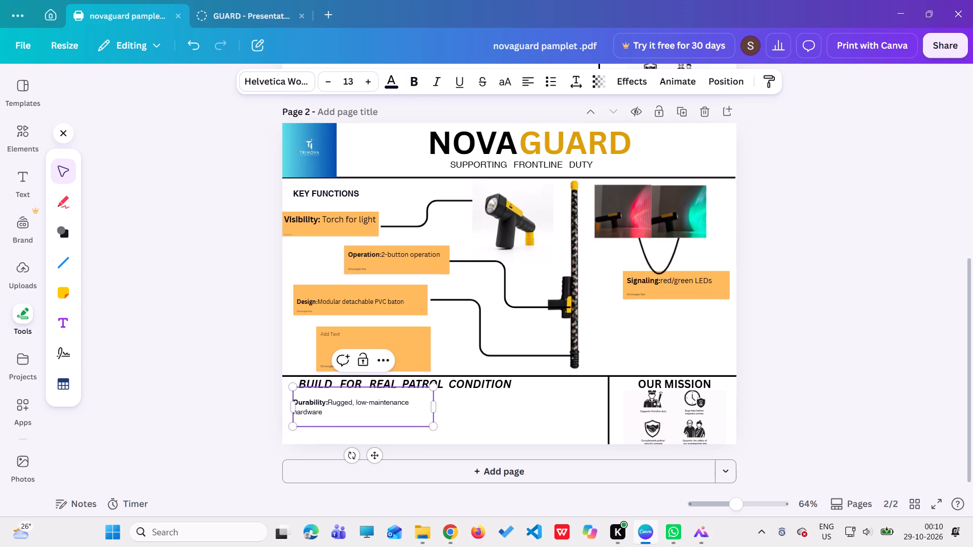
# Copy the full "Durability:Rugged, low-maintenance hardware" text into the blank orange note below the Design note.
pyautogui.moveTo(409, 402); pyautogui.dragTo(290, 403)
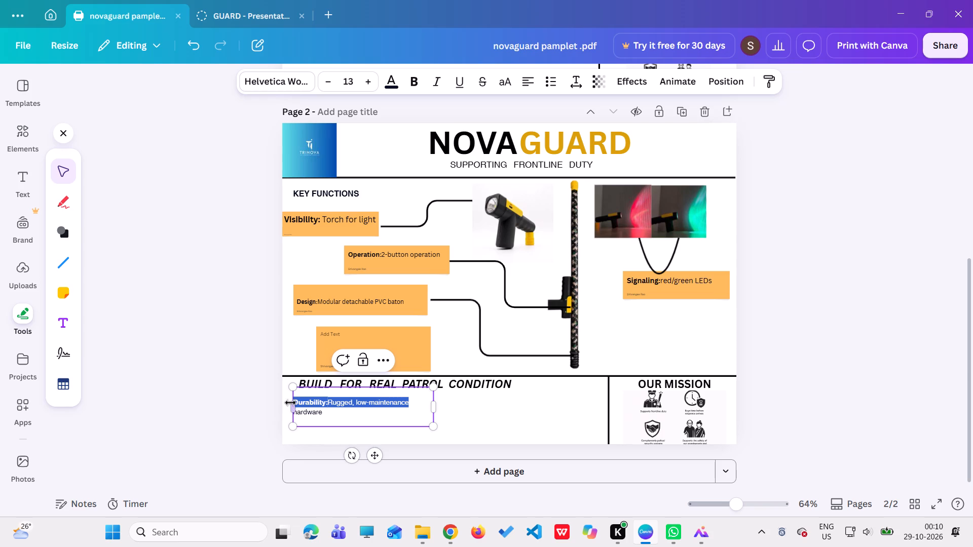
pyautogui.moveTo(290, 403); pyautogui.dragTo(287, 420)
pyautogui.moveTo(323, 415); pyautogui.dragTo(291, 396)
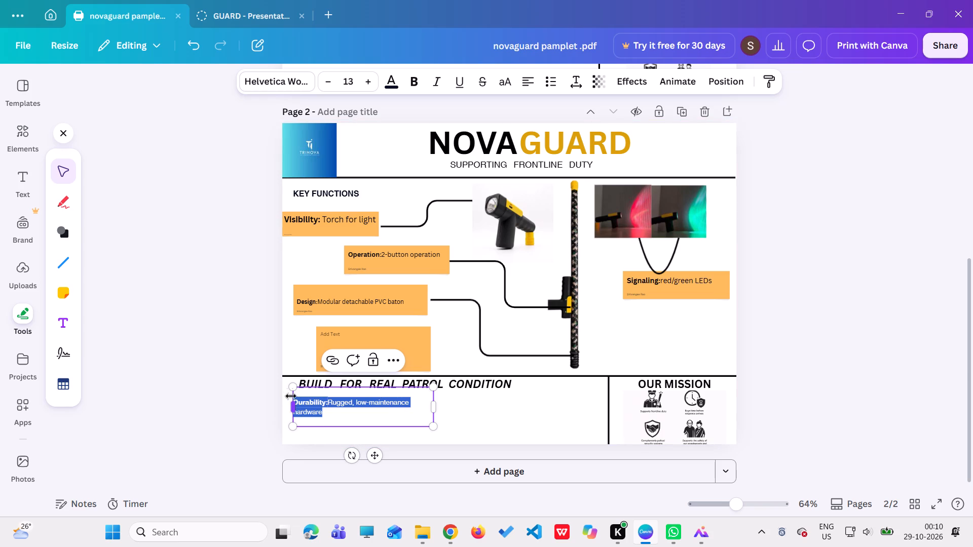
pyautogui.moveTo(291, 396); pyautogui.dragTo(290, 390)
pyautogui.hotkey('ctrl', 'c')
pyautogui.click(368, 331)
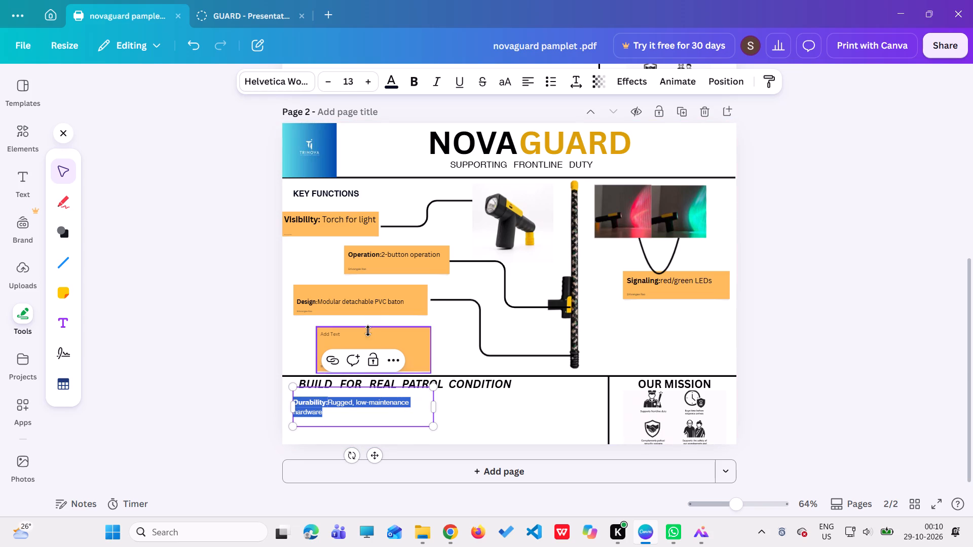
pyautogui.click(358, 340)
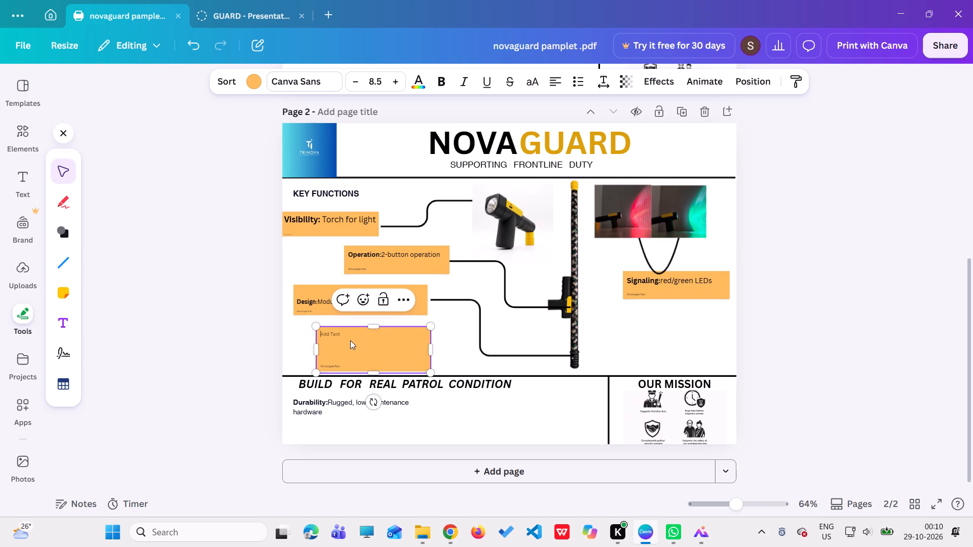
pyautogui.press('Right')
pyautogui.hotkey('ctrl', 'v')
# Trim the Durability note's empty height from its bottom edge and set its text size to 11.5.
pyautogui.moveTo(376, 375); pyautogui.dragTo(380, 340)
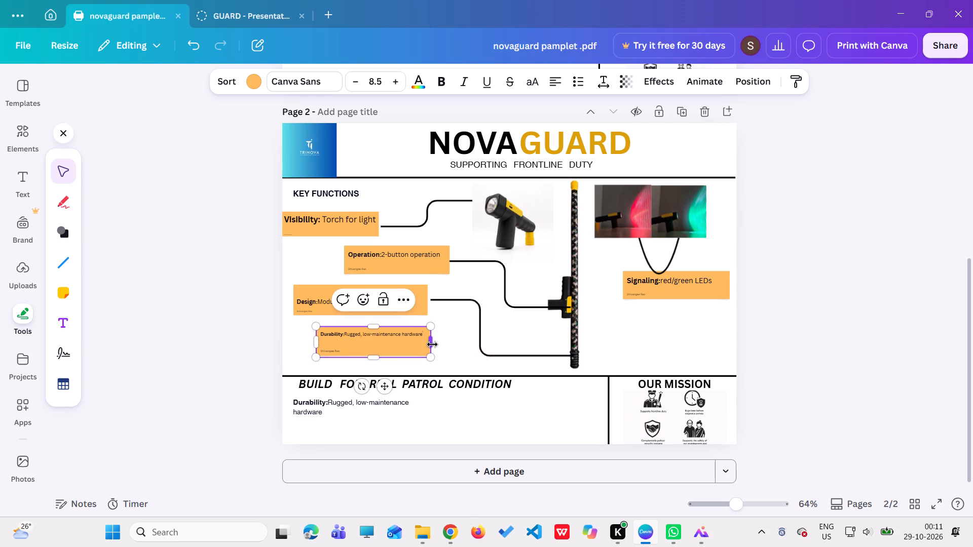
pyautogui.tripleClick(396, 82)
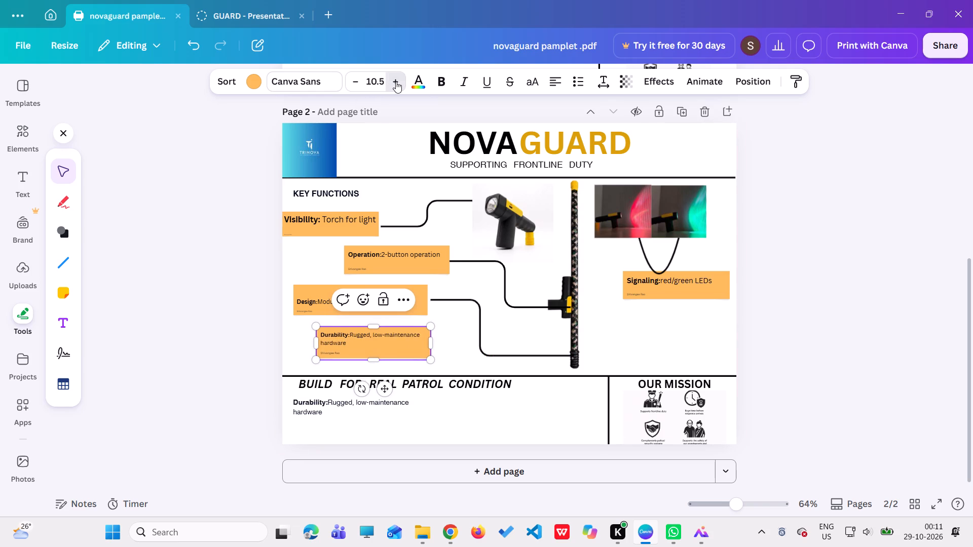
pyautogui.click(396, 82)
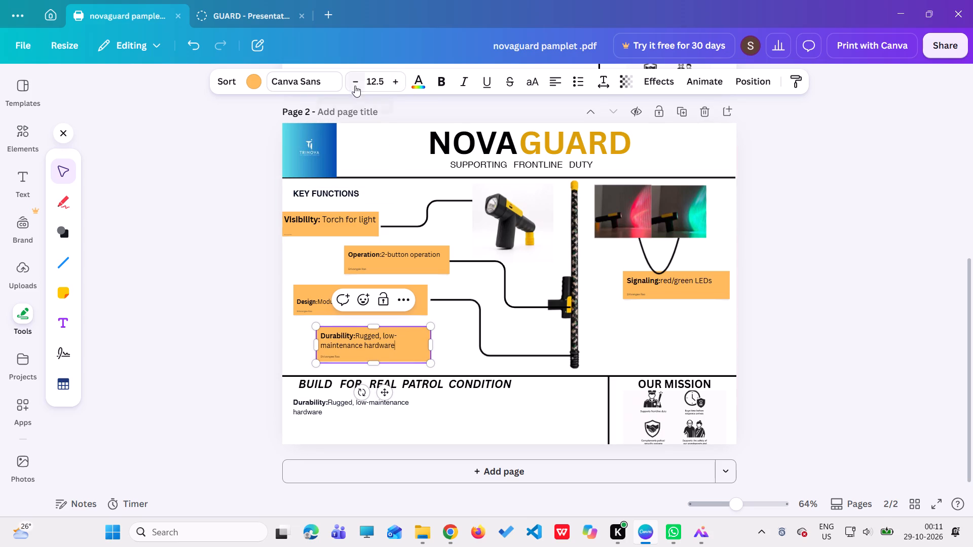
pyautogui.click(355, 86)
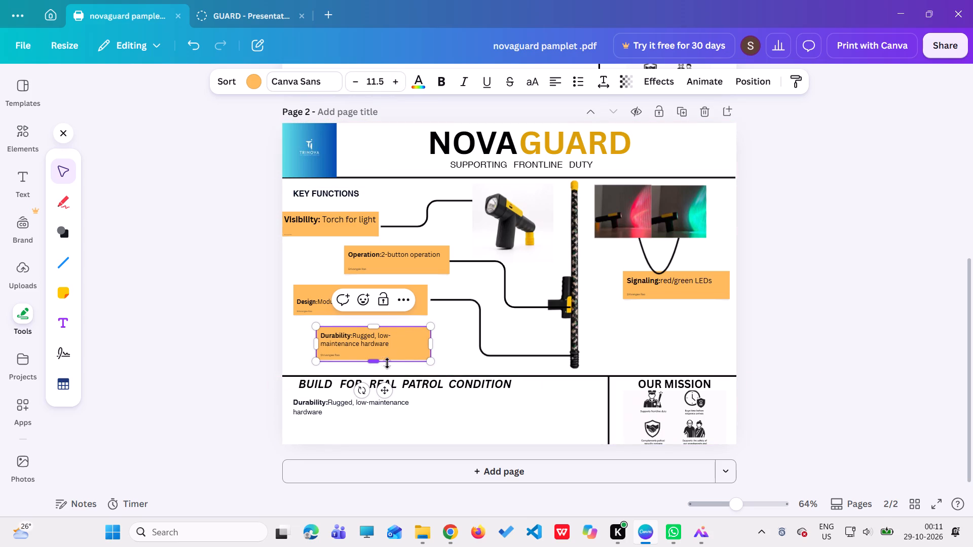
# Narrow the Durability note from its right edge so it fits closer around the two-line text.
pyautogui.moveTo(372, 364); pyautogui.dragTo(373, 356)
pyautogui.moveTo(429, 344); pyautogui.dragTo(414, 349)
pyautogui.moveTo(414, 343); pyautogui.dragTo(408, 343)
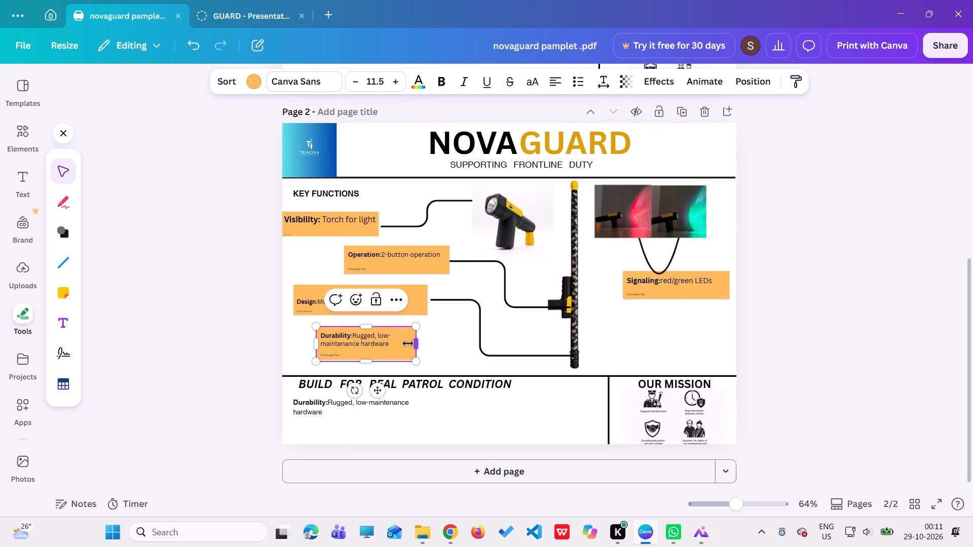
pyautogui.moveTo(408, 343); pyautogui.dragTo(405, 343)
# Reduce the Durability note's text size to 10.5 and trim the note's bottom edge slightly.
pyautogui.moveTo(352, 344); pyautogui.dragTo(387, 344)
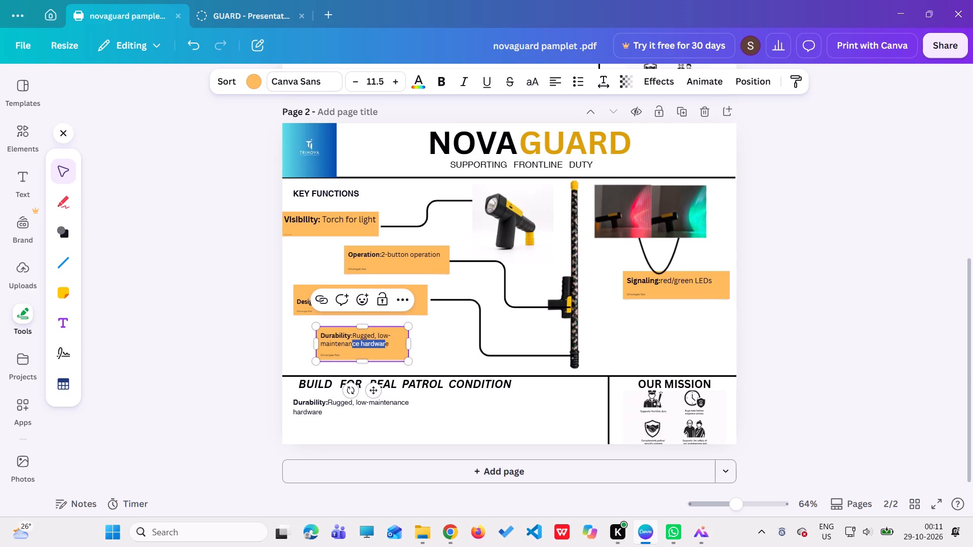
pyautogui.click(379, 356)
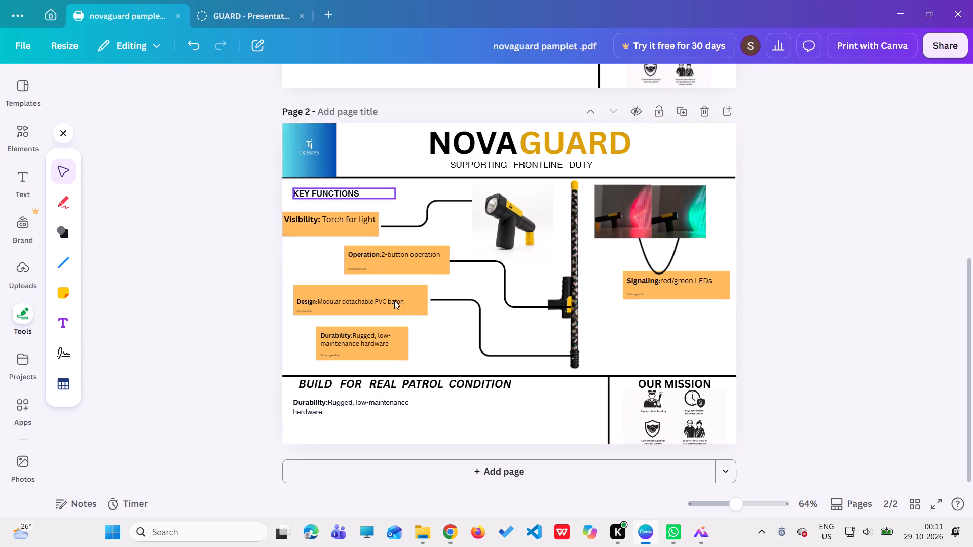
pyautogui.click(384, 332)
pyautogui.doubleClick(379, 341)
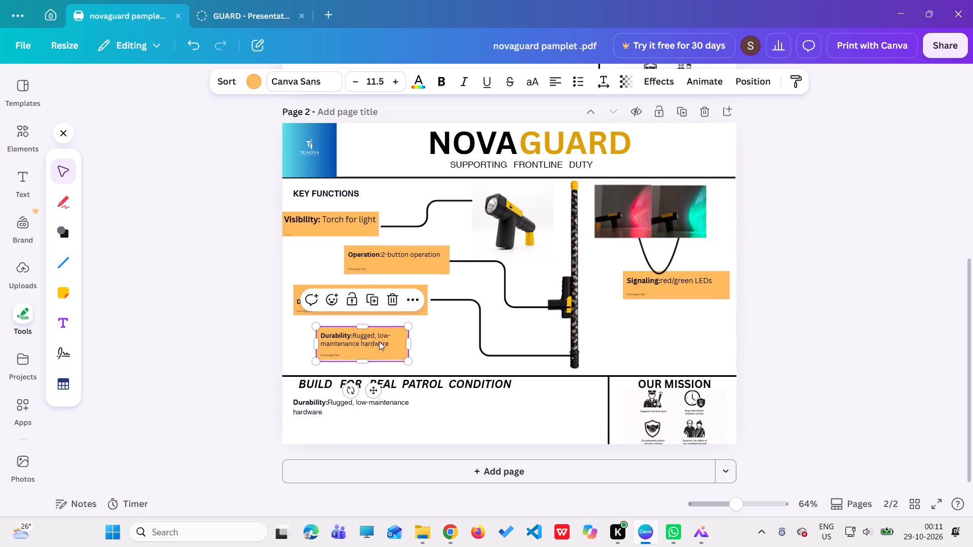
pyautogui.click(392, 342)
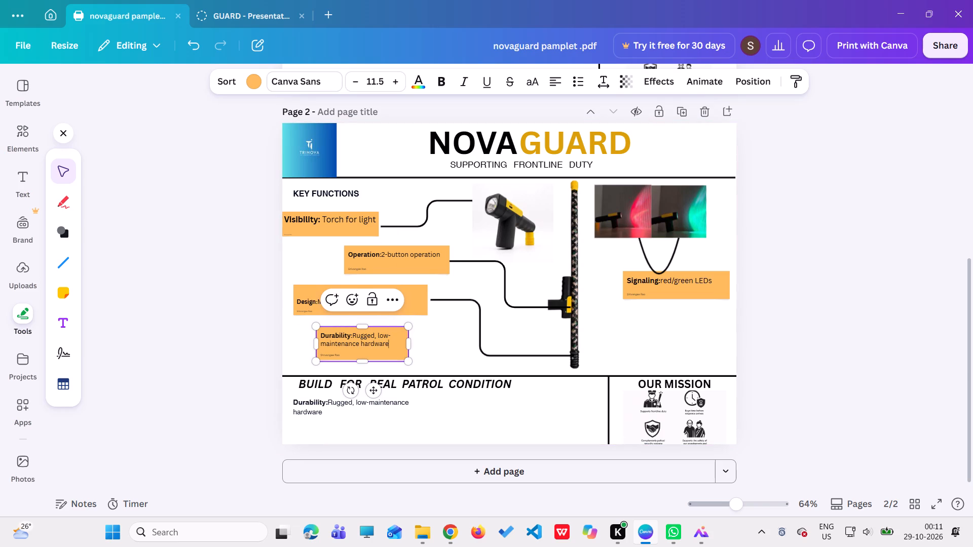
pyautogui.click(392, 342)
pyautogui.moveTo(392, 342); pyautogui.dragTo(347, 332)
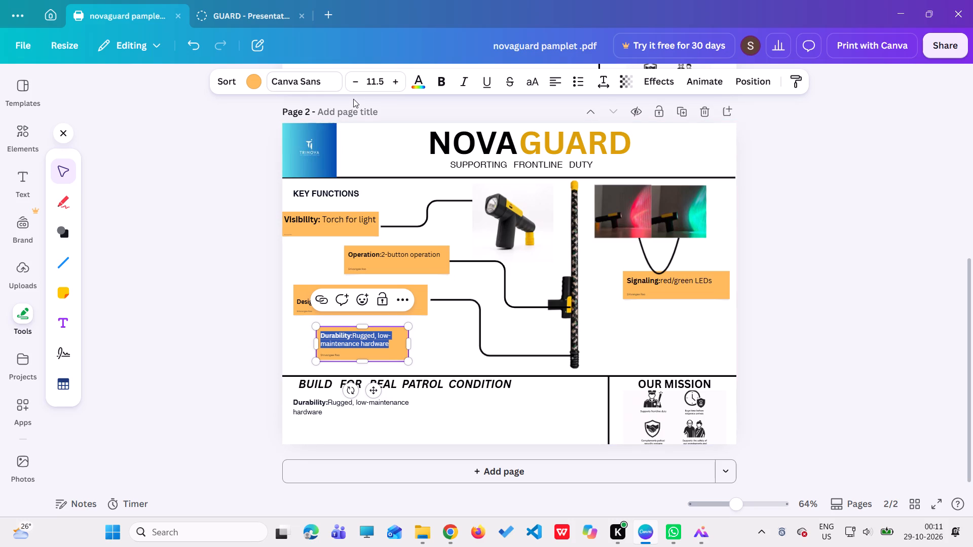
pyautogui.click(354, 86)
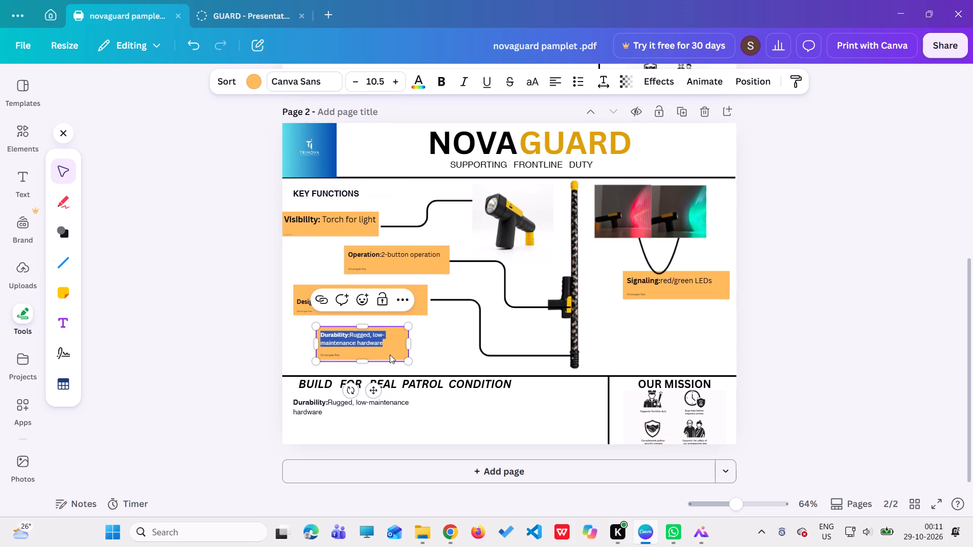
pyautogui.click(390, 355)
pyautogui.click(365, 350)
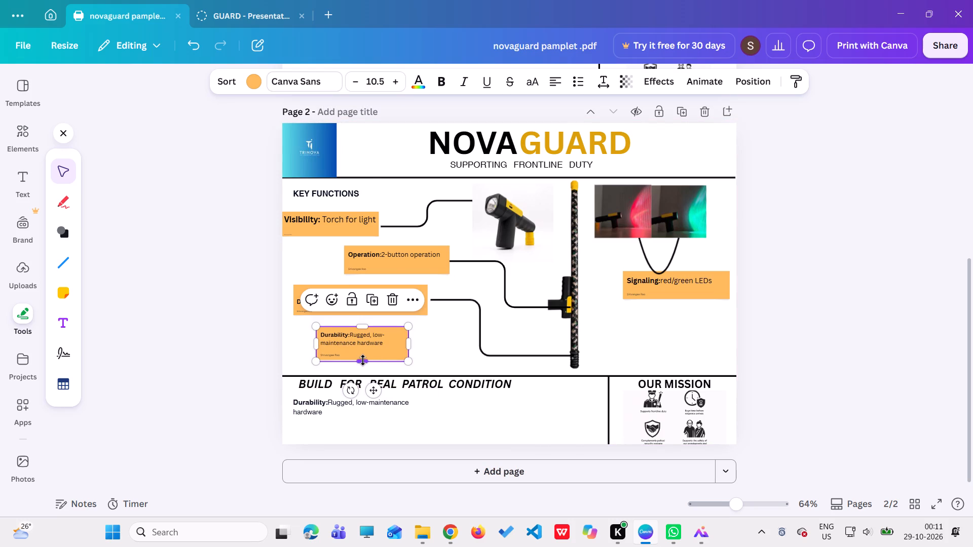
pyautogui.moveTo(363, 360); pyautogui.dragTo(364, 349)
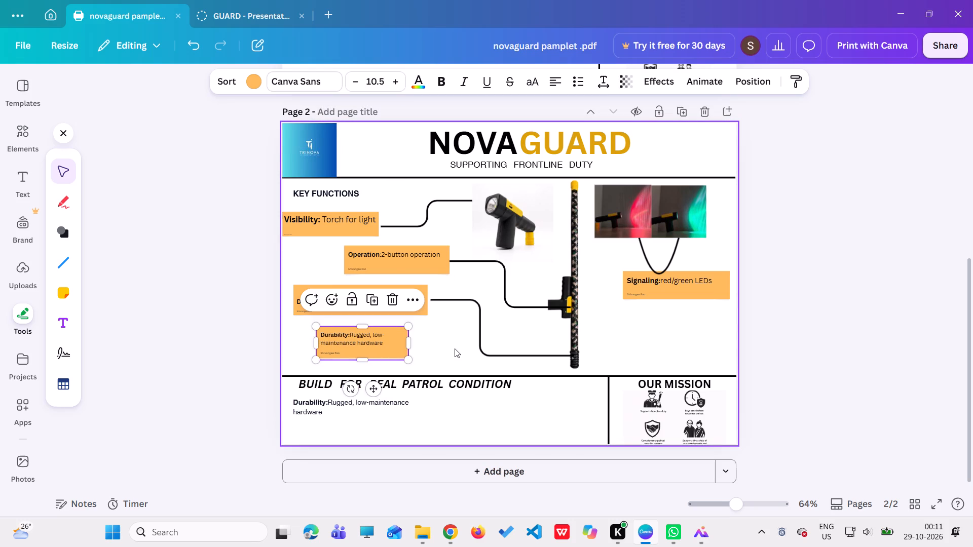
# Move the Durability note to the other side of the baton, below the Signaling note and above OUR MISSION.
pyautogui.moveTo(383, 346); pyautogui.dragTo(423, 358)
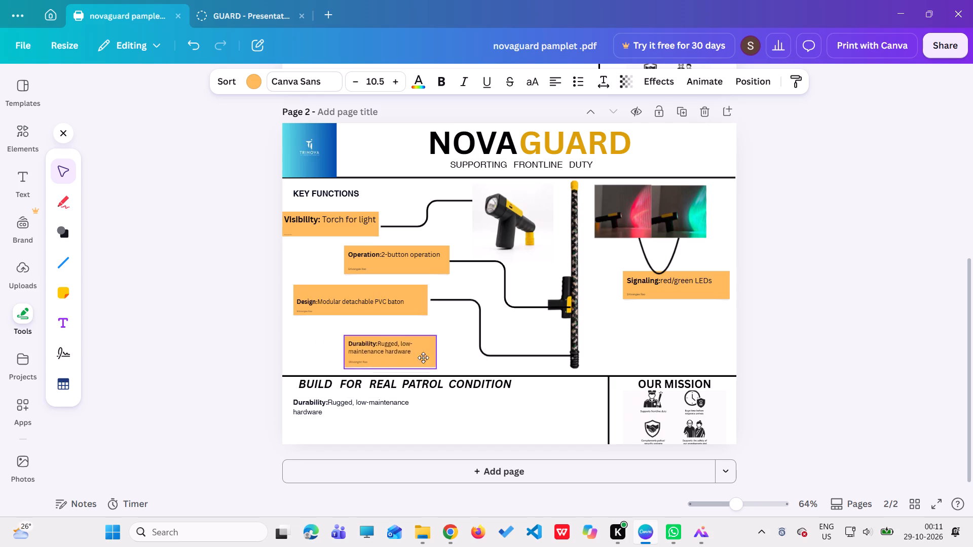
pyautogui.moveTo(423, 358); pyautogui.dragTo(698, 349)
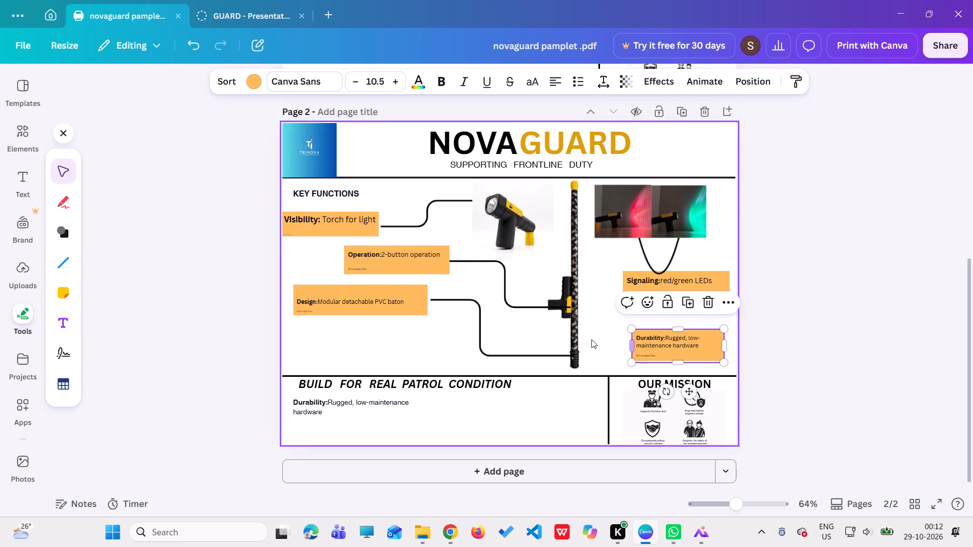
# Nudge the Signaling note down slightly so its top edge meets the curved connector.
pyautogui.click(638, 284)
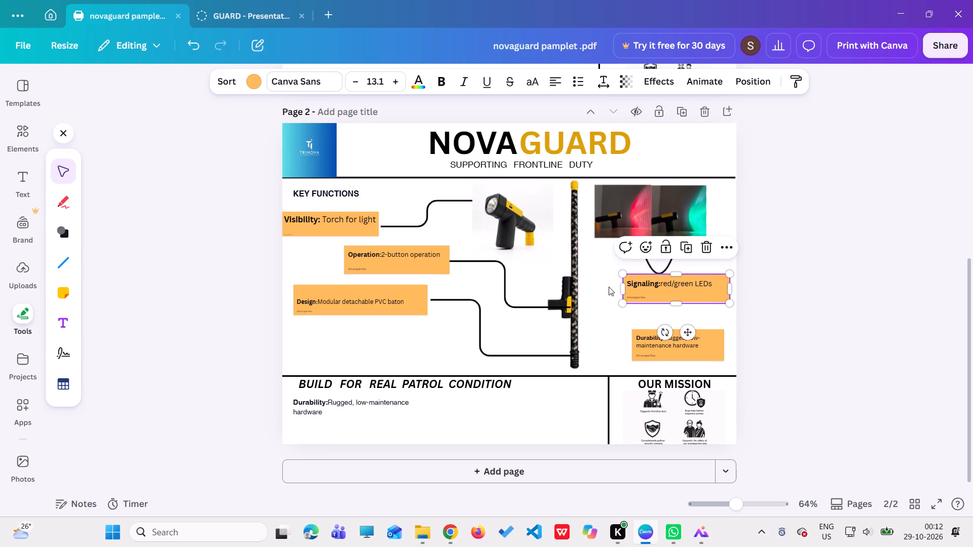
pyautogui.click(603, 286)
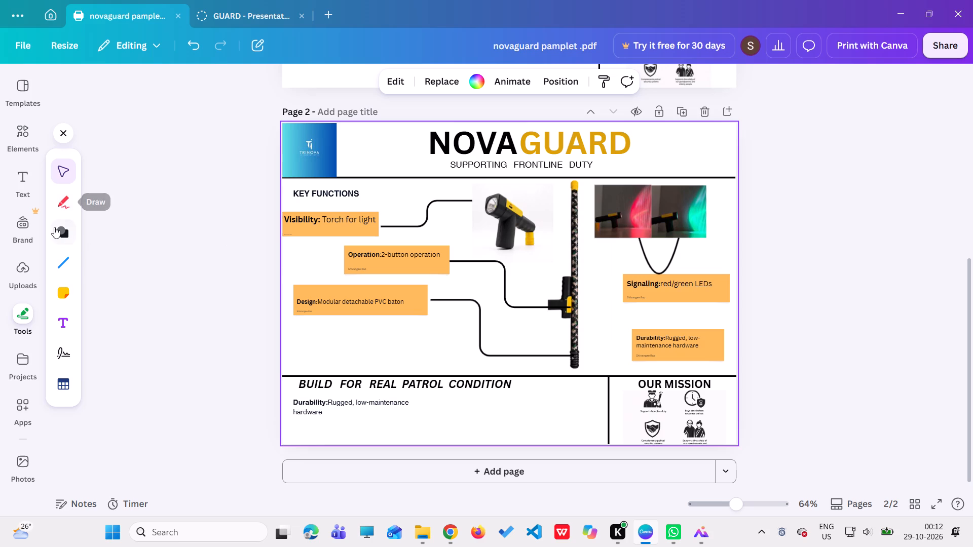
# Add a curved connector line from the torch handle on the baton to just above the Durability note's top edge.
pyautogui.click(58, 287)
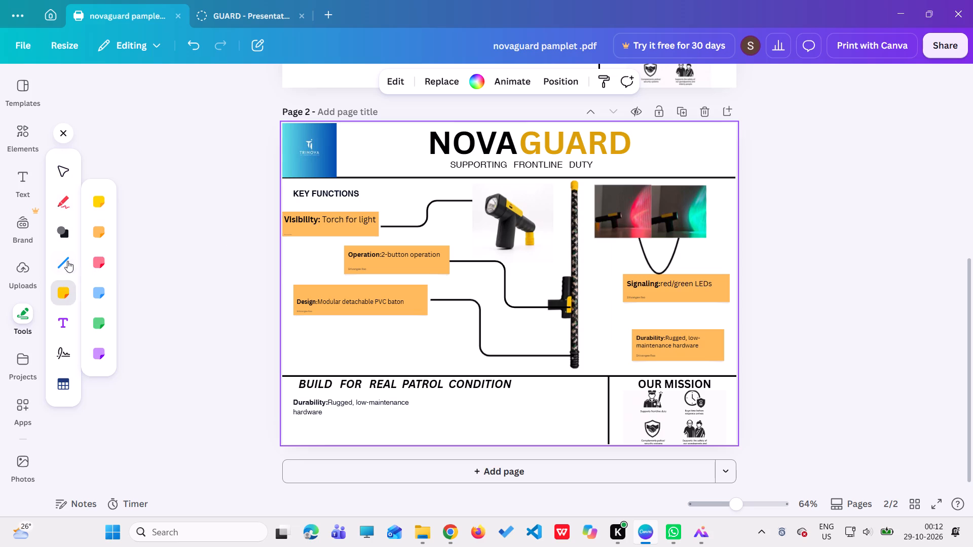
pyautogui.click(66, 261)
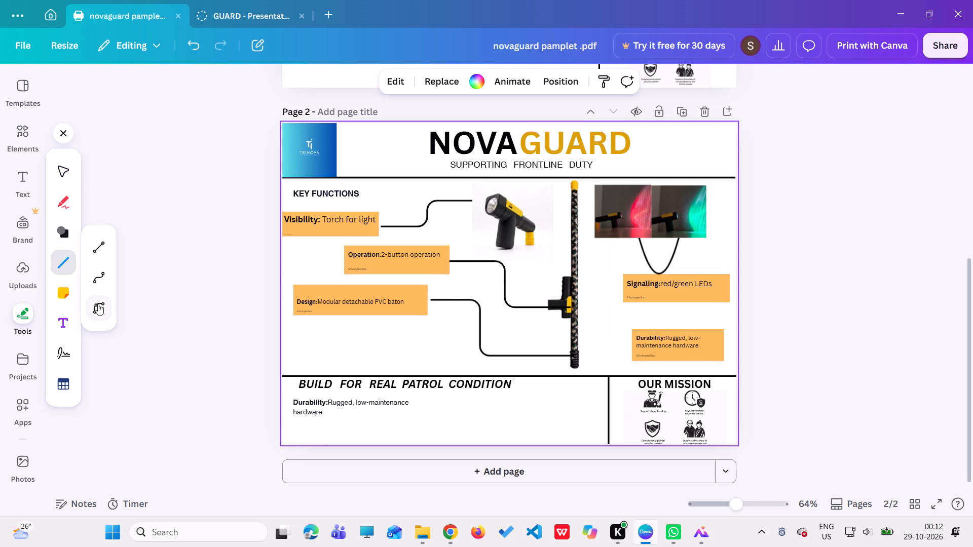
pyautogui.click(98, 304)
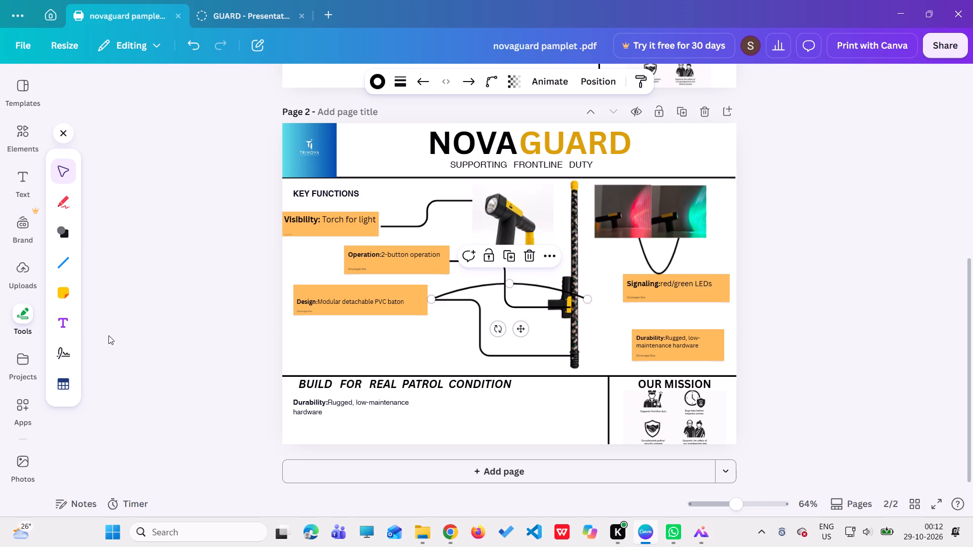
pyautogui.moveTo(483, 282); pyautogui.dragTo(578, 328)
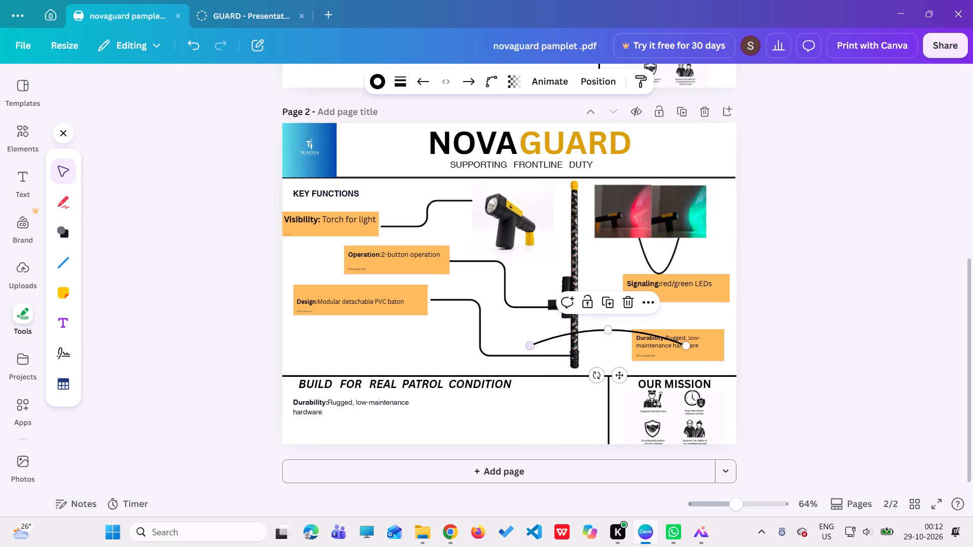
pyautogui.moveTo(531, 344); pyautogui.dragTo(587, 303)
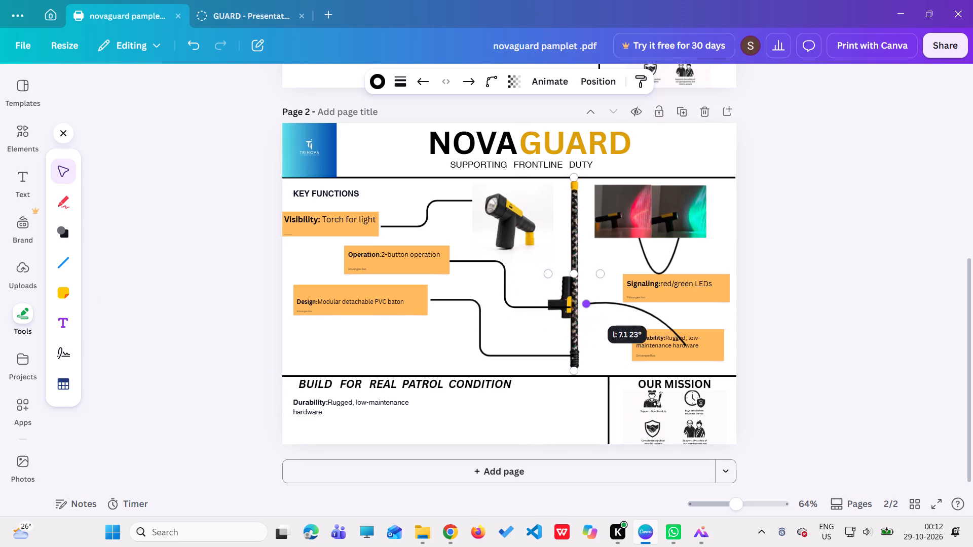
pyautogui.moveTo(587, 303); pyautogui.dragTo(579, 298)
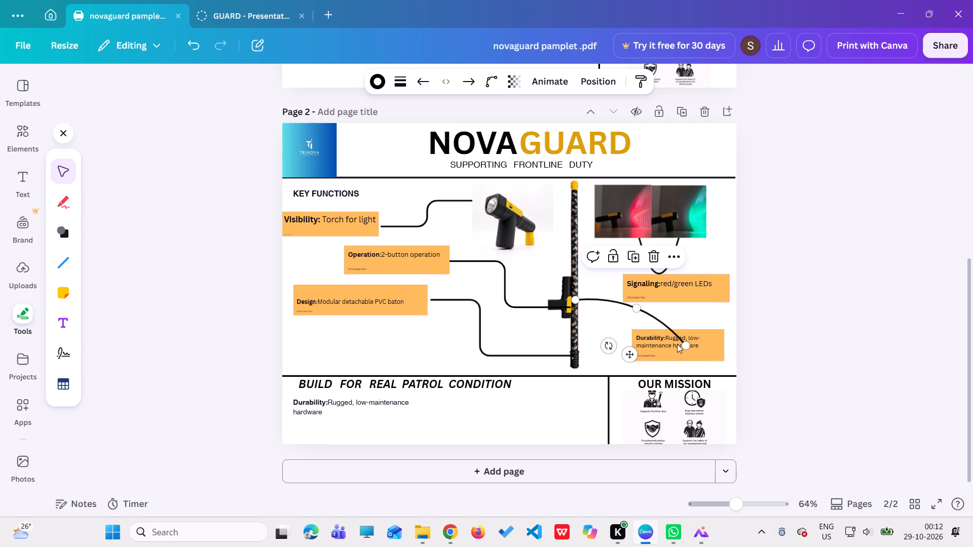
pyautogui.click(681, 344)
pyautogui.moveTo(688, 346); pyautogui.dragTo(698, 325)
# Reshape the Durability connector by flattening its bend into a nearly straight slope between the baton and the note.
pyautogui.moveTo(639, 298); pyautogui.dragTo(617, 313)
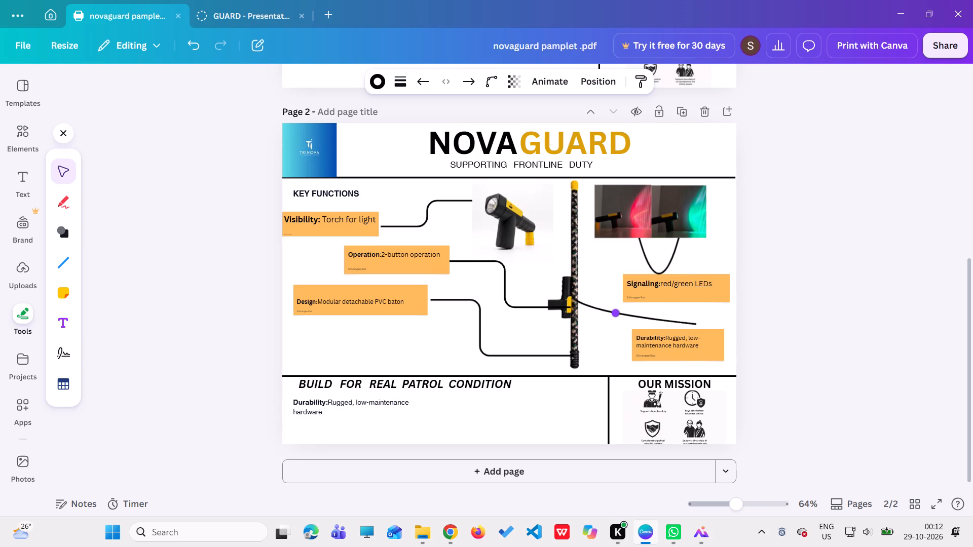
pyautogui.moveTo(617, 313); pyautogui.dragTo(634, 316)
pyautogui.click(637, 315)
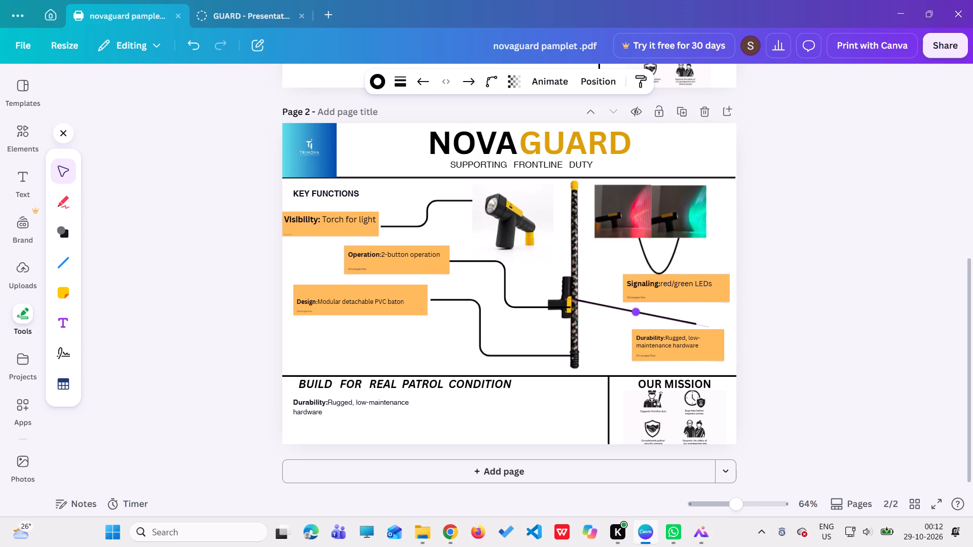
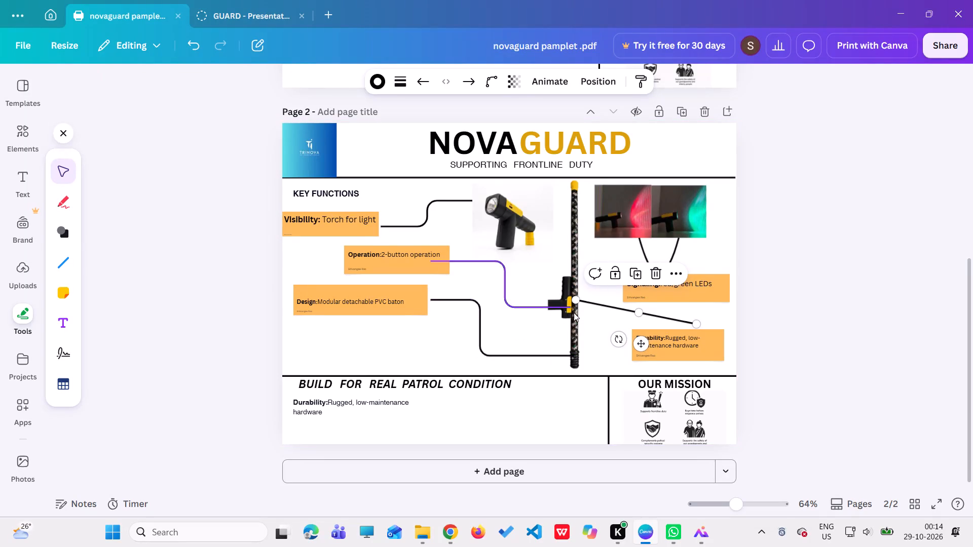
# Delete the sloped connector line between the baton and the Durability note.
pyautogui.click(634, 315)
pyautogui.click(650, 277)
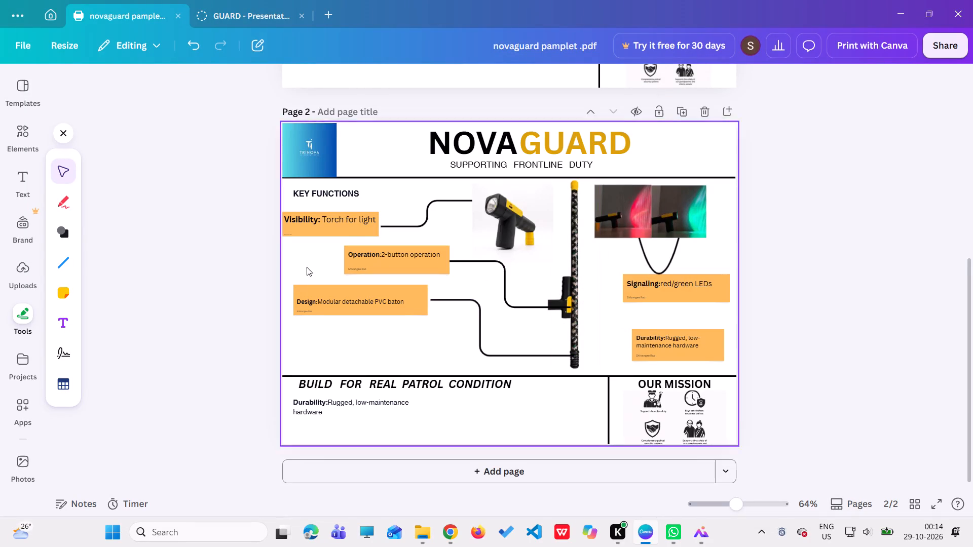
# Add an elbow connector line and move it across the gap between the baton's torch handle and the Durability note.
pyautogui.click(59, 258)
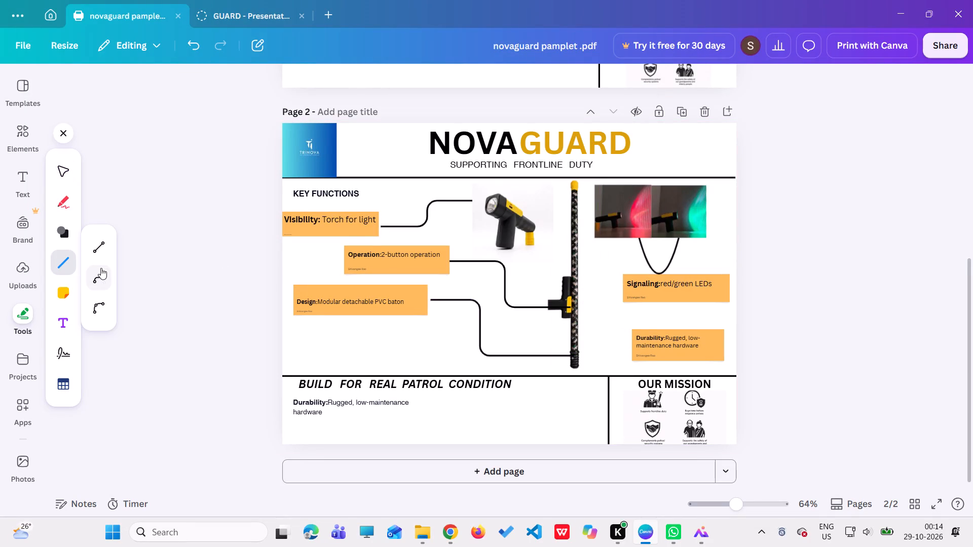
pyautogui.click(97, 276)
pyautogui.moveTo(534, 295); pyautogui.dragTo(570, 305)
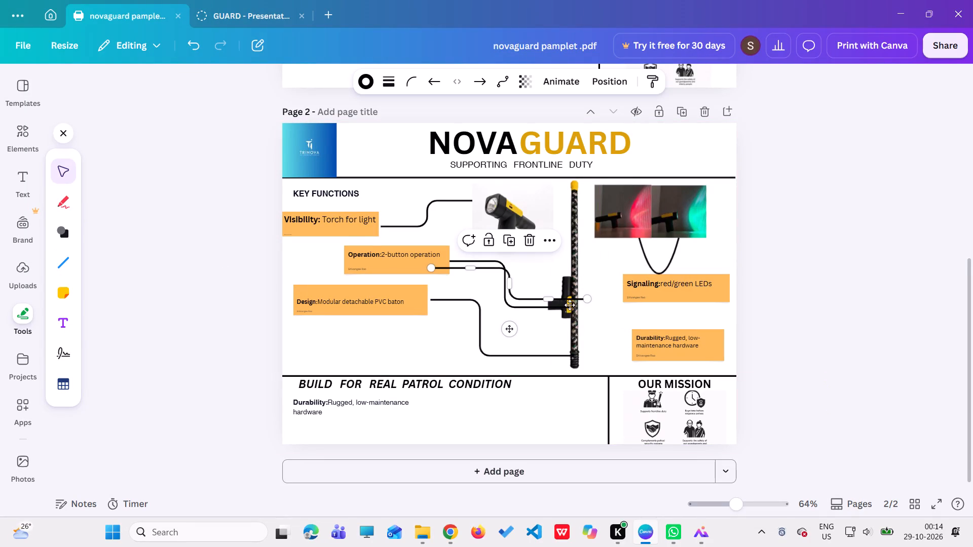
pyautogui.moveTo(570, 305); pyautogui.dragTo(612, 348)
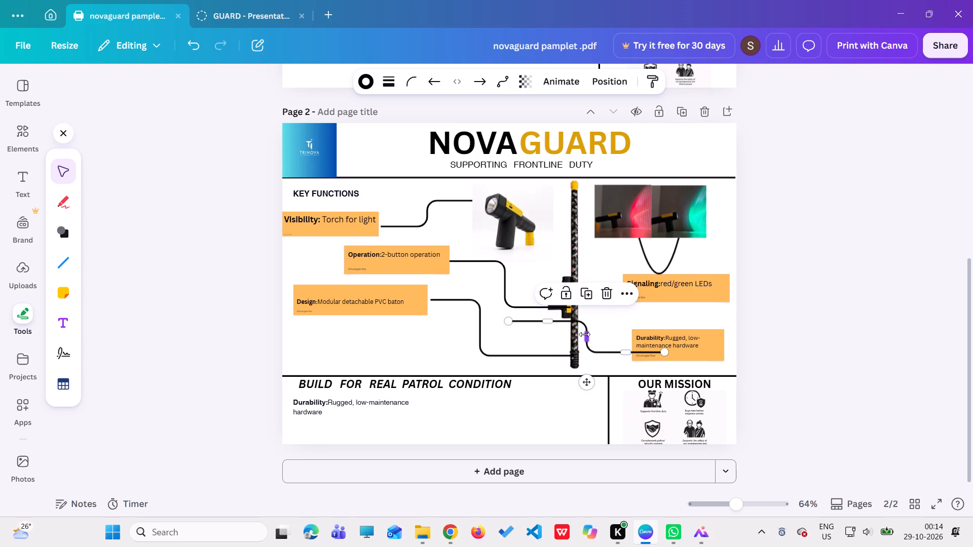
pyautogui.moveTo(584, 337); pyautogui.dragTo(601, 330)
pyautogui.click(597, 333)
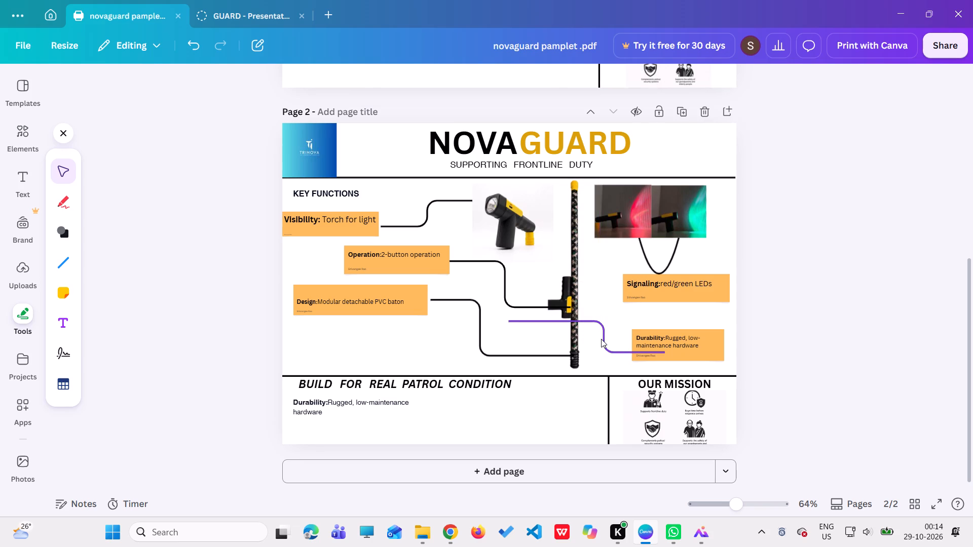
pyautogui.moveTo(602, 339); pyautogui.dragTo(650, 327)
pyautogui.click(665, 323)
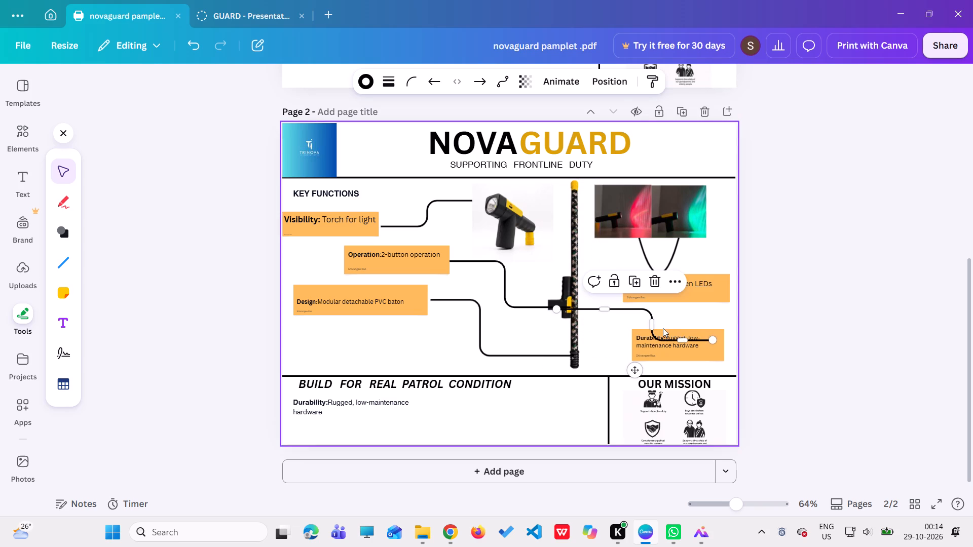
# Adjust the elbow connector's ends, bend and position so it runs from the torch handle to the Durability note's near edge.
pyautogui.moveTo(652, 326); pyautogui.dragTo(698, 322)
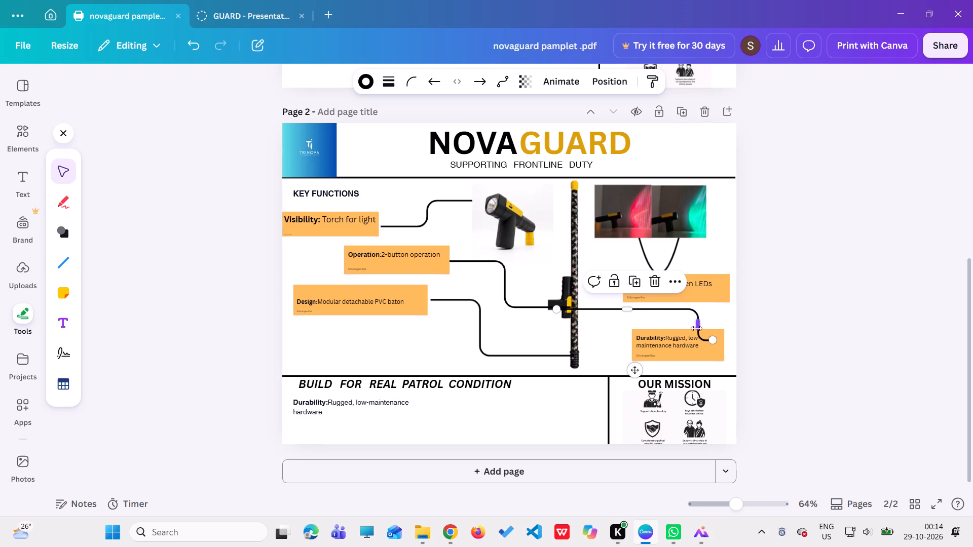
pyautogui.moveTo(696, 323); pyautogui.dragTo(634, 330)
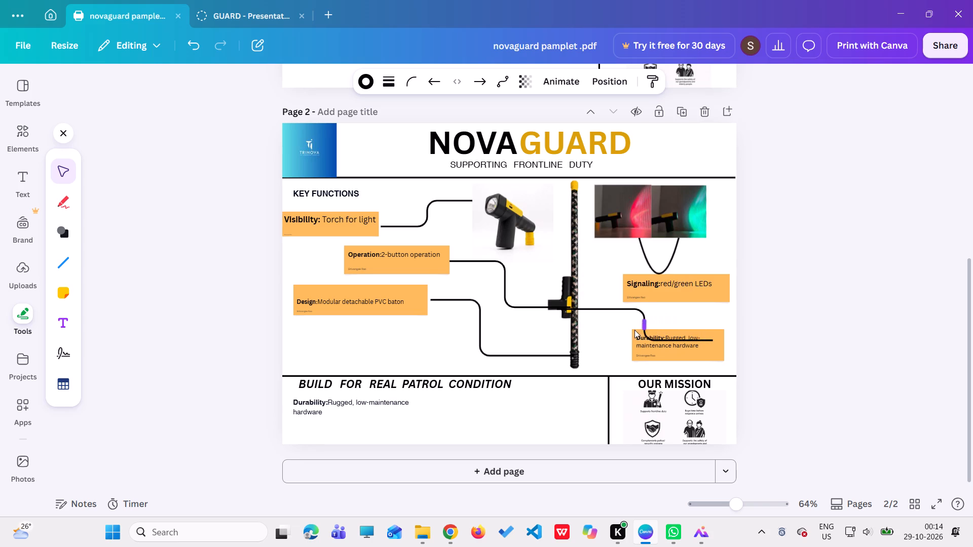
pyautogui.moveTo(634, 330); pyautogui.dragTo(623, 327)
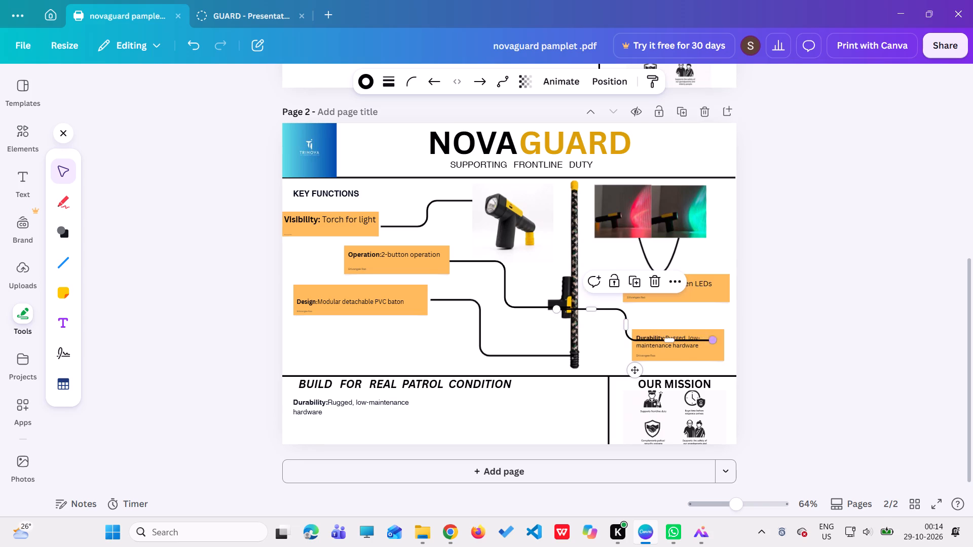
pyautogui.moveTo(712, 338); pyautogui.dragTo(650, 349)
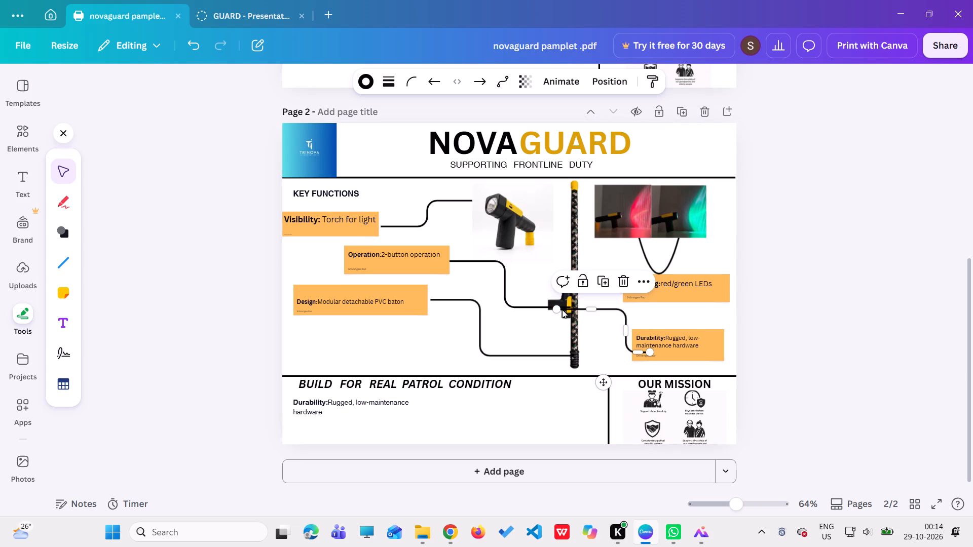
pyautogui.moveTo(558, 307); pyautogui.dragTo(592, 312)
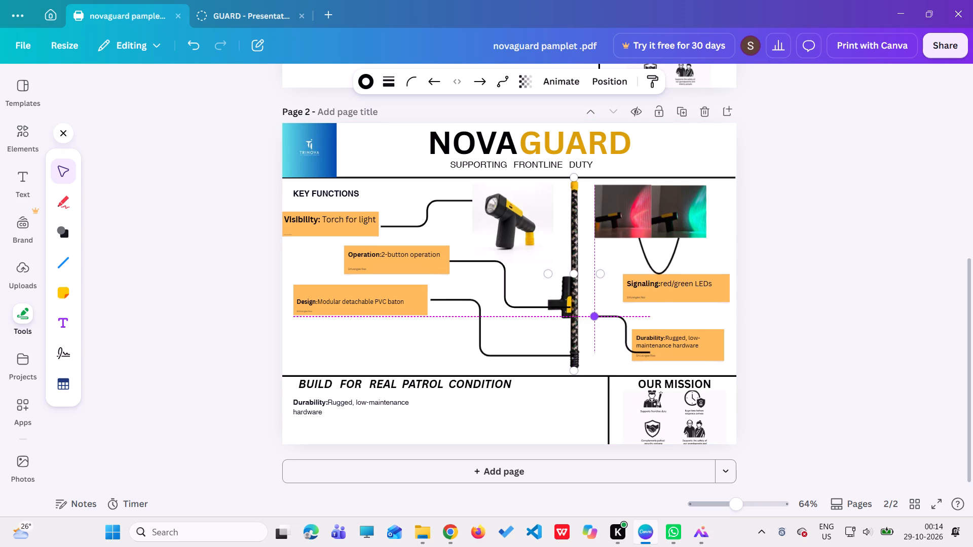
pyautogui.moveTo(592, 312); pyautogui.dragTo(592, 312)
pyautogui.moveTo(623, 335); pyautogui.dragTo(618, 326)
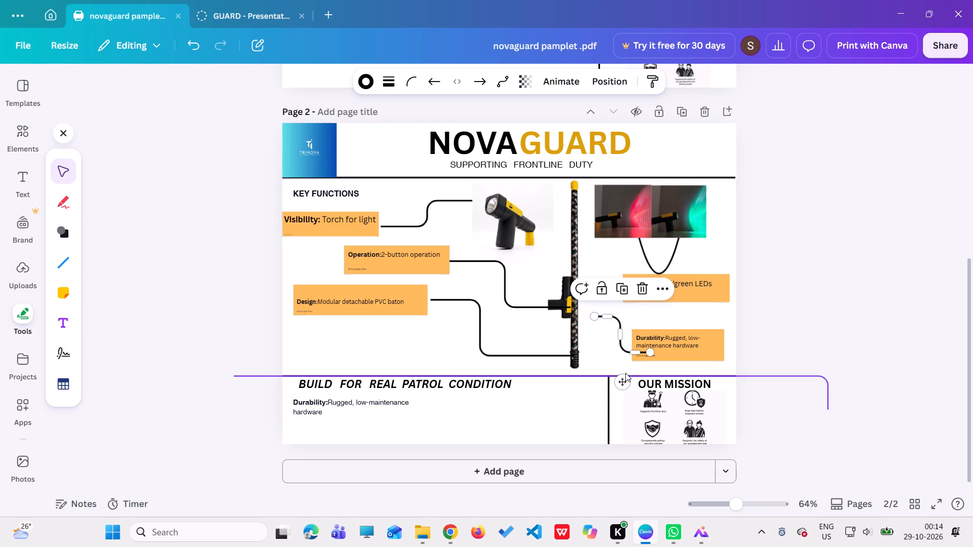
pyautogui.moveTo(623, 383); pyautogui.dragTo(610, 369)
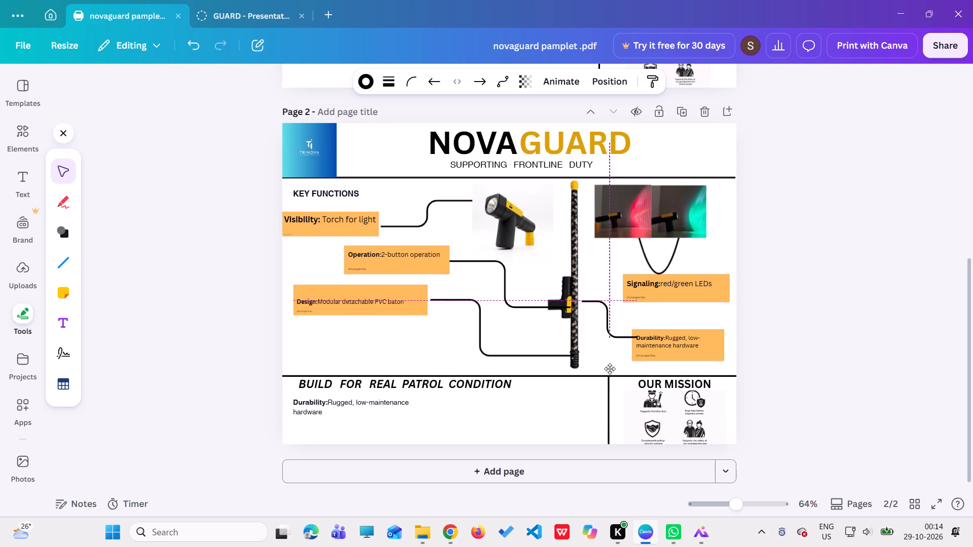
pyautogui.moveTo(610, 369); pyautogui.dragTo(606, 370)
pyautogui.click(627, 316)
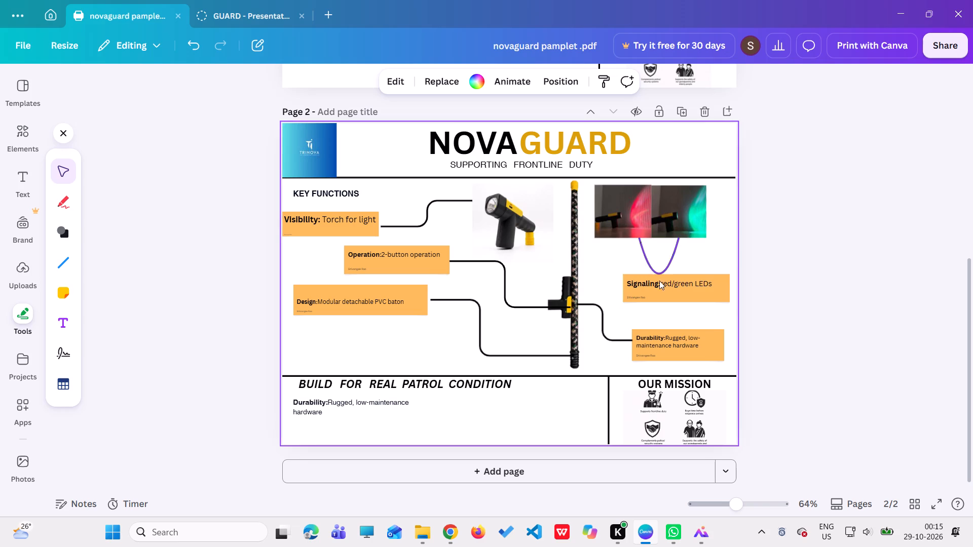
# Delete the red and green LED photos and the curved connector above the Signaling note.
pyautogui.click(628, 227)
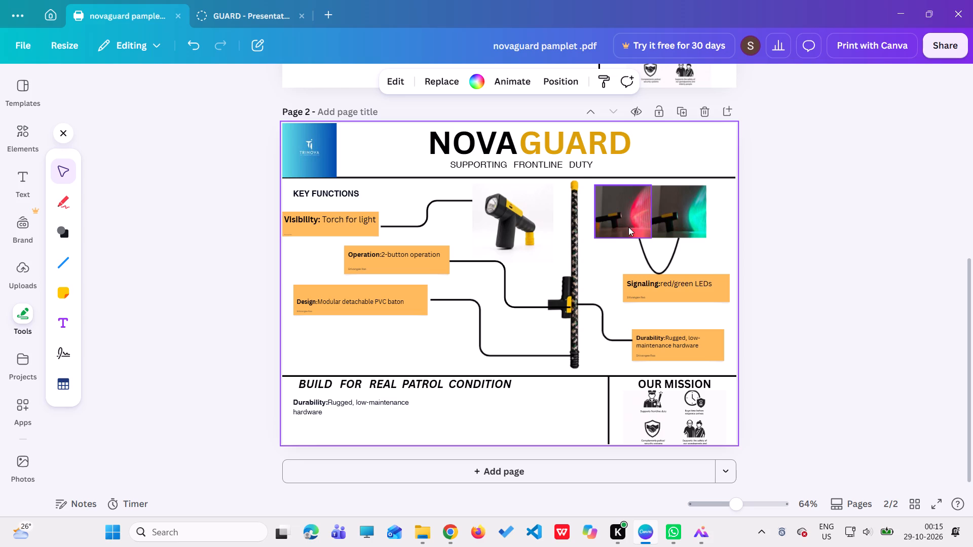
pyautogui.click(675, 220)
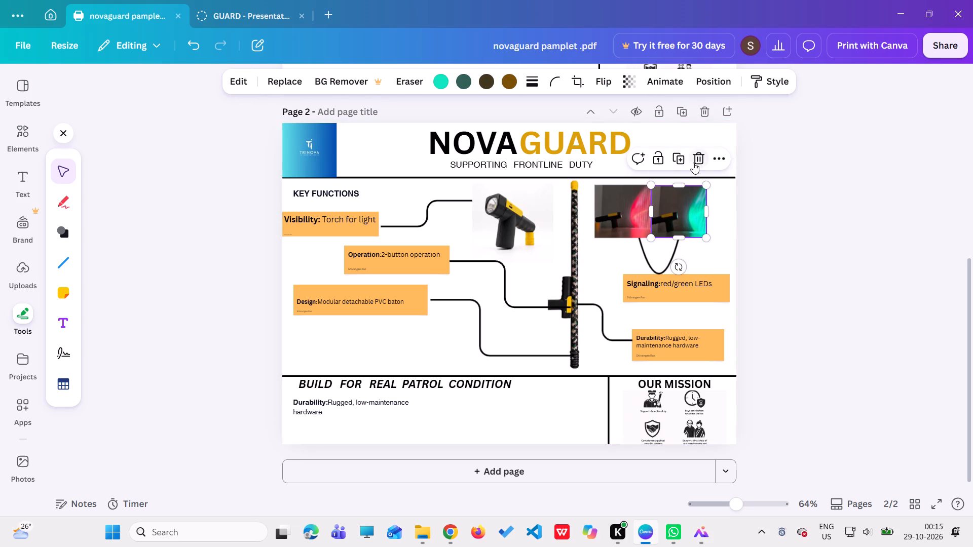
pyautogui.click(693, 163)
pyautogui.click(628, 212)
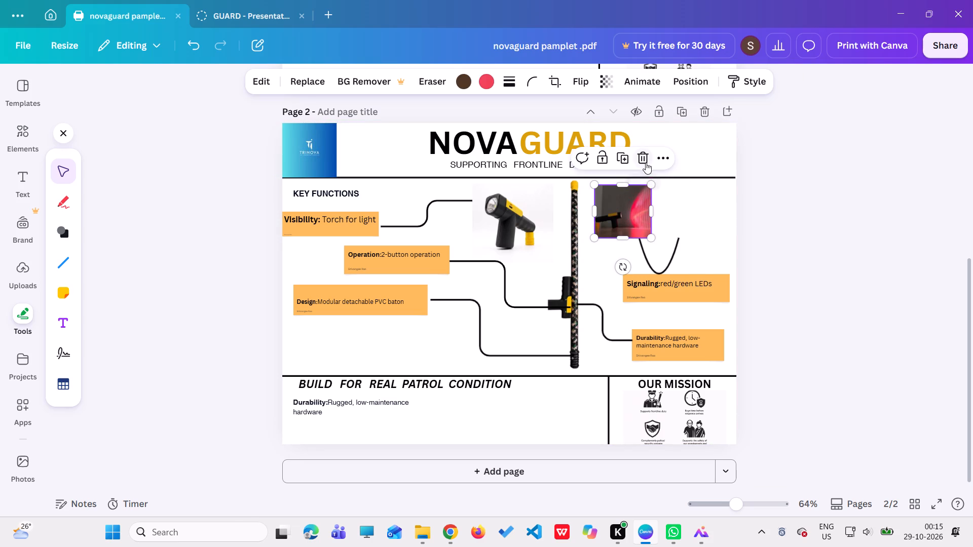
pyautogui.click(646, 162)
pyautogui.click(653, 261)
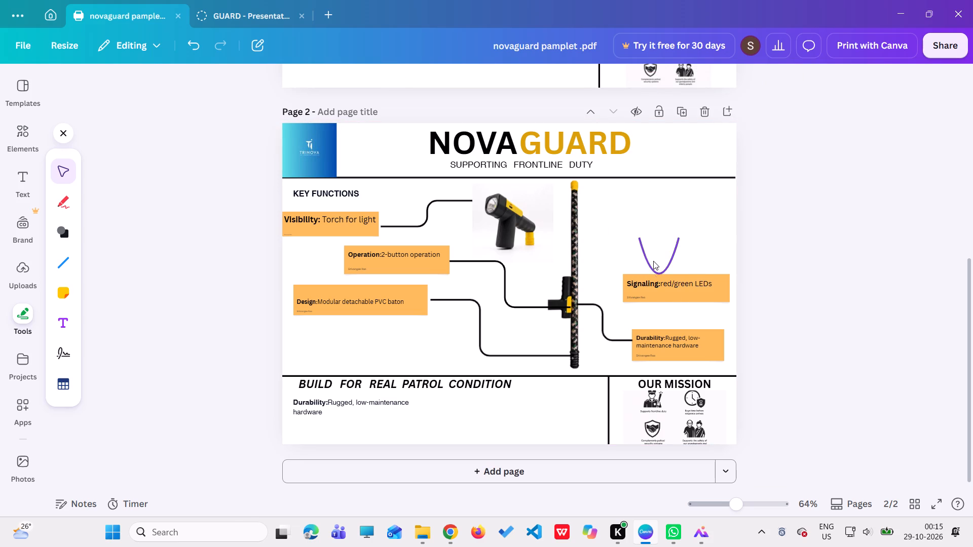
pyautogui.click(677, 209)
# Enlarge the KEY FUNCTIONS heading beyond size 27, shift it slightly up, and widen its text box to fit one line.
pyautogui.click(321, 191)
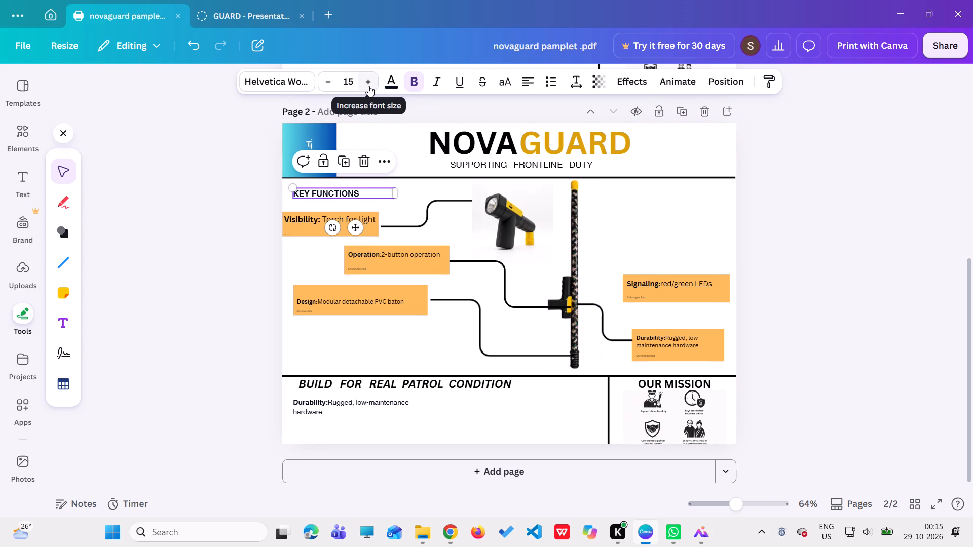
pyautogui.tripleClick(368, 86)
pyautogui.tripleClick(368, 86)
pyautogui.doubleClick(368, 86)
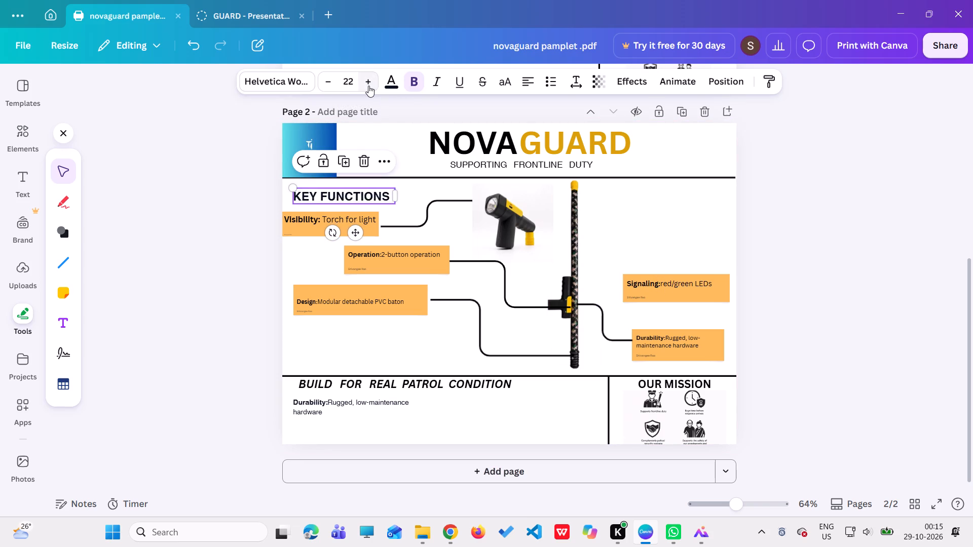
pyautogui.moveTo(335, 193); pyautogui.dragTo(334, 188)
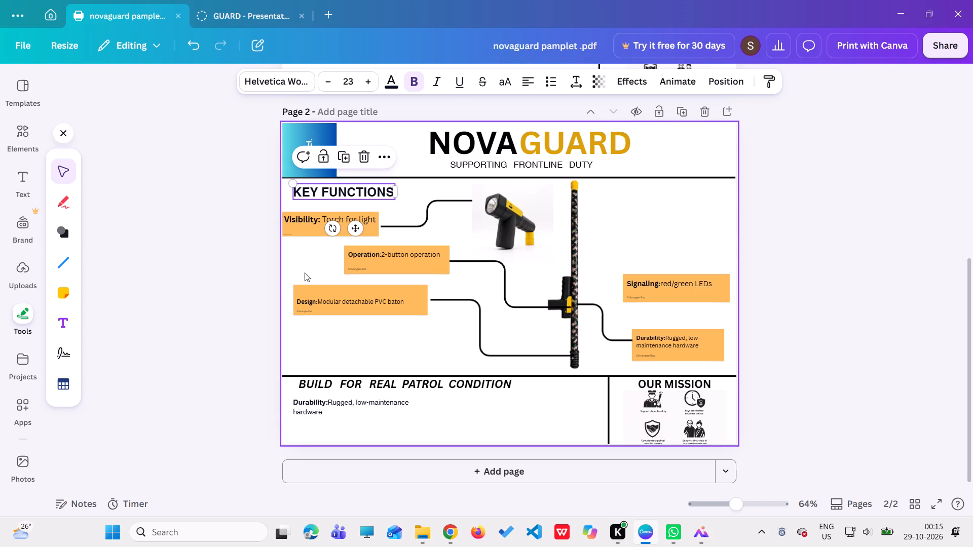
pyautogui.click(305, 265)
pyautogui.click(341, 190)
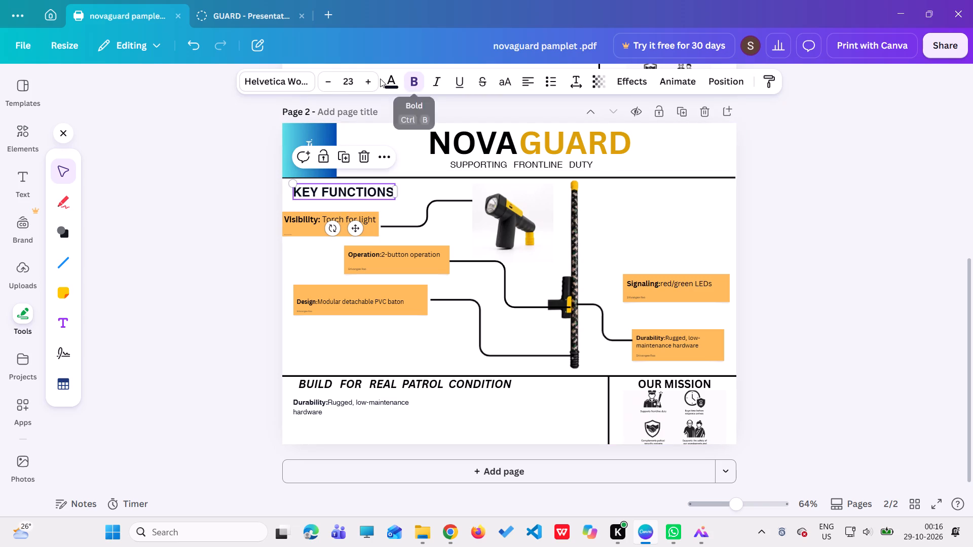
pyautogui.tripleClick(365, 75)
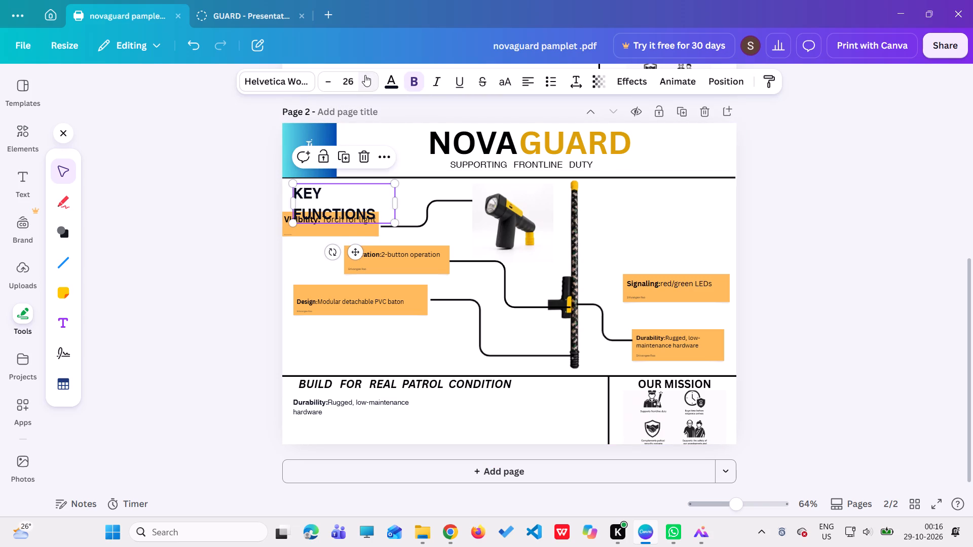
pyautogui.click(365, 75)
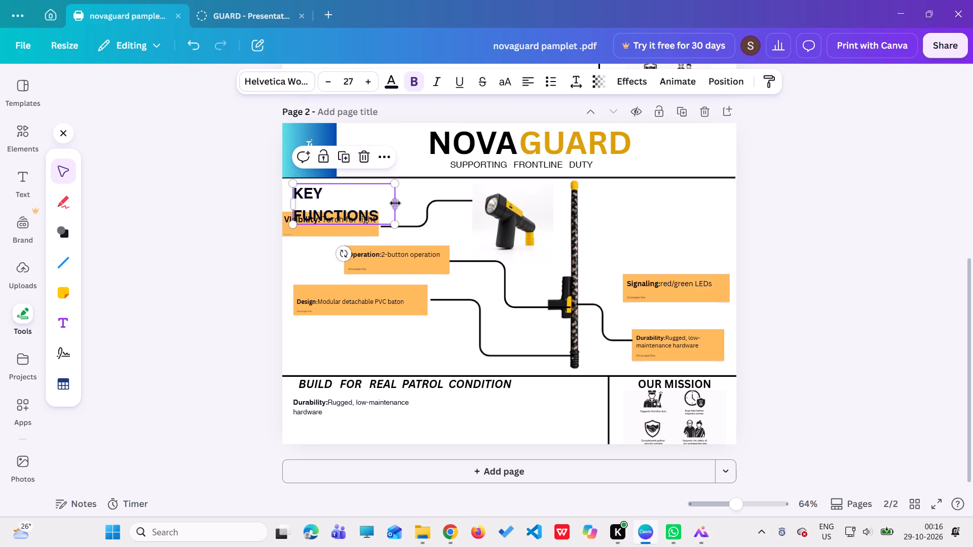
pyautogui.moveTo(395, 203); pyautogui.dragTo(425, 194)
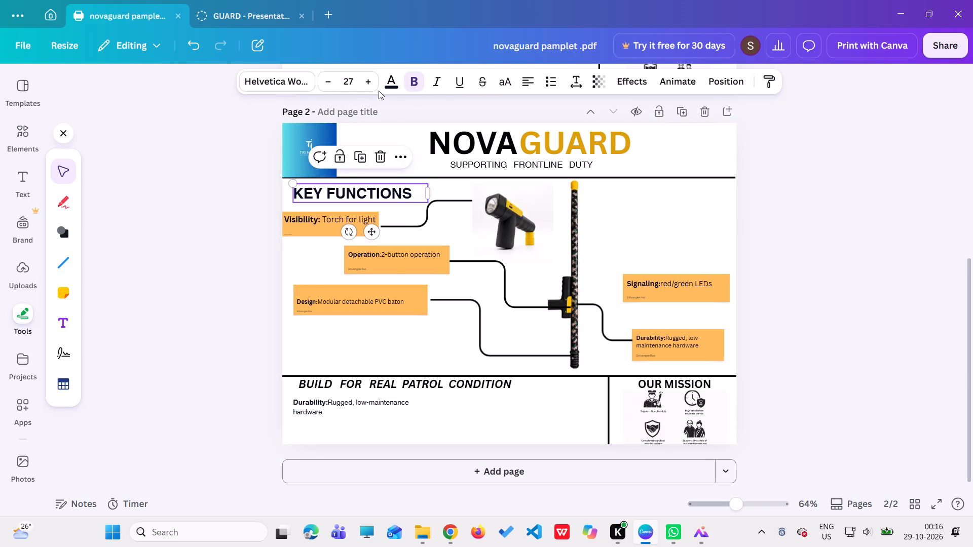
pyautogui.doubleClick(375, 85)
pyautogui.click(375, 85)
pyautogui.click(332, 254)
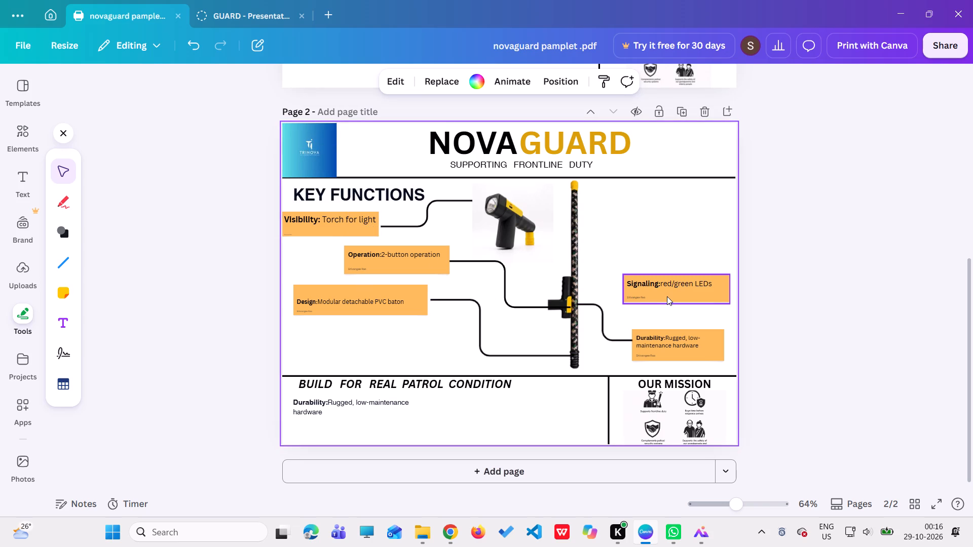
# Move the Signaling note up into the space beside the baton's top, level with the Visibility note.
pyautogui.moveTo(667, 296); pyautogui.dragTo(669, 220)
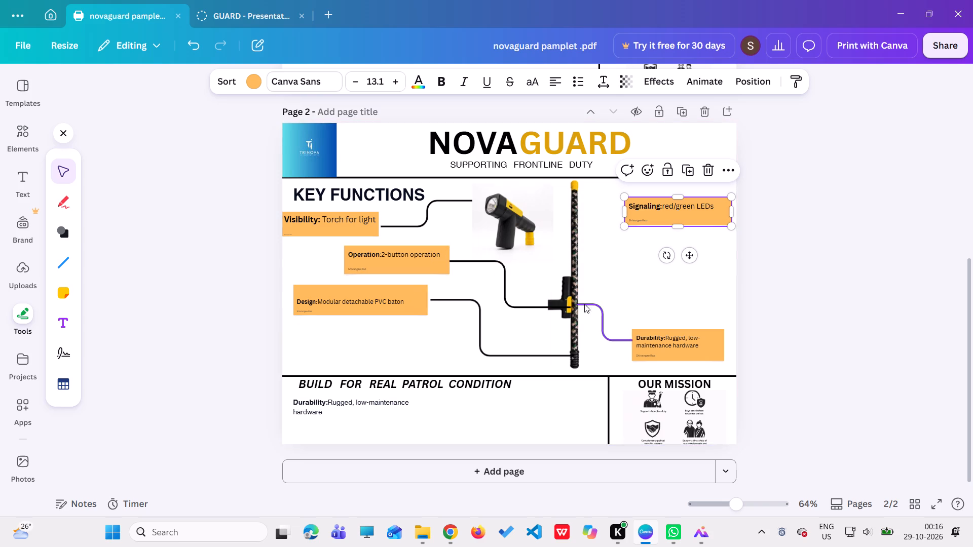
# Delete the leftover Durability text under BUILD FOR REAL PATROL CONDITION on page 2.
pyautogui.click(399, 405)
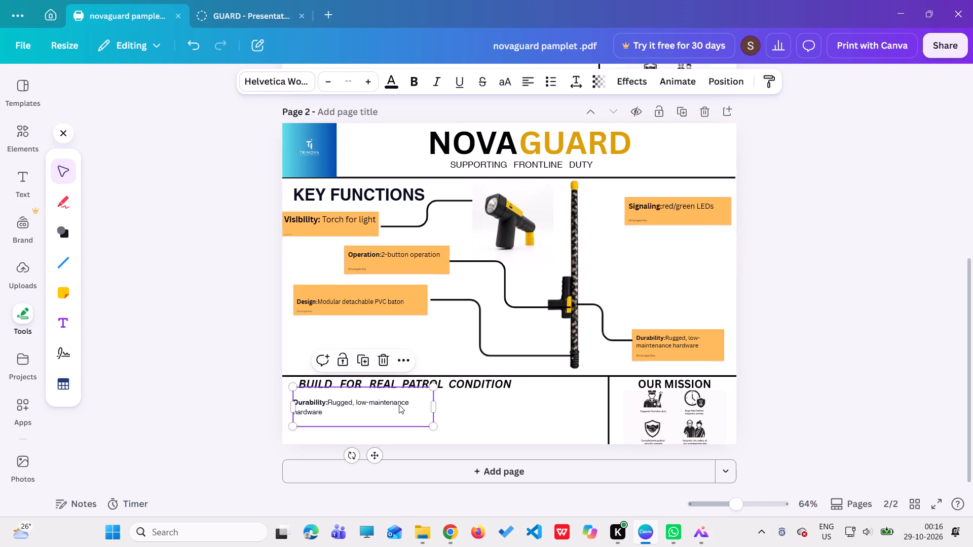
pyautogui.click(375, 363)
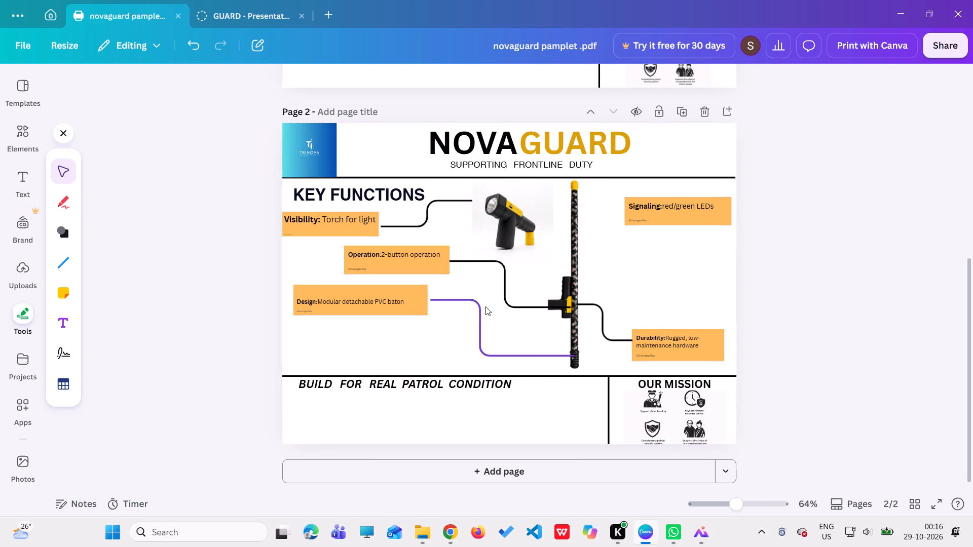
# Move THE CHALLENGE heading and its bullet list up to the top of page 1's middle column, level with TARGET AUDIENCE.
pyautogui.scroll(6, 485, 306)
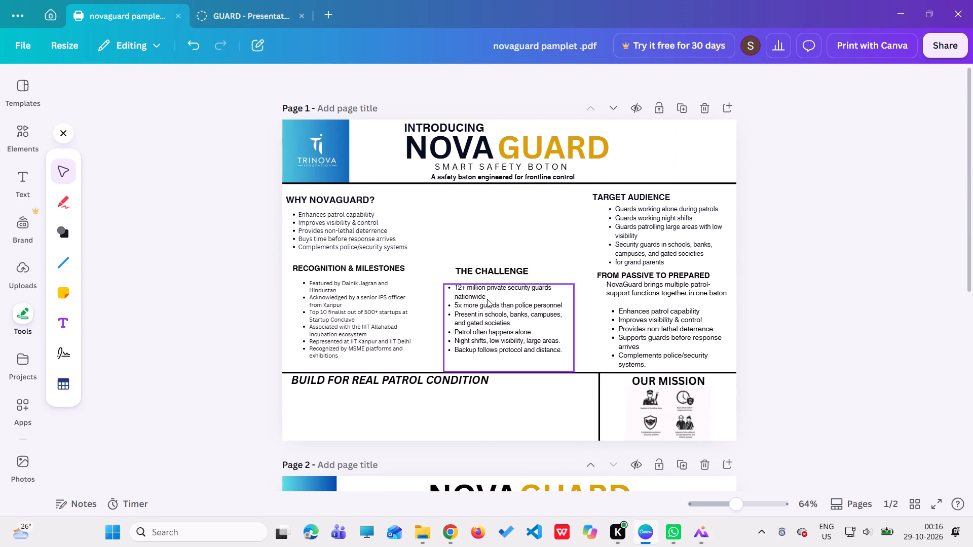
pyautogui.moveTo(490, 271); pyautogui.dragTo(487, 202)
pyautogui.moveTo(492, 322); pyautogui.dragTo(498, 250)
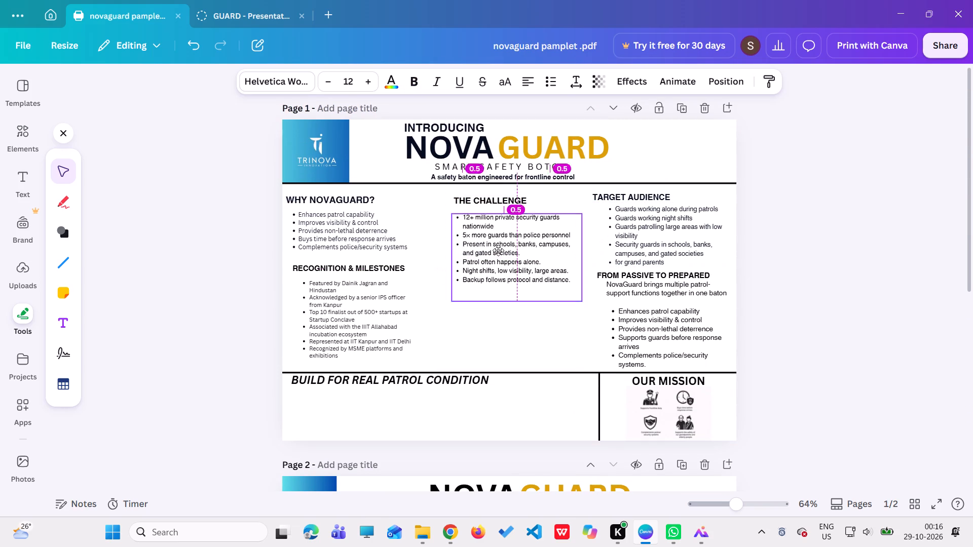
pyautogui.moveTo(498, 250); pyautogui.dragTo(497, 249)
pyautogui.moveTo(483, 203); pyautogui.dragTo(482, 198)
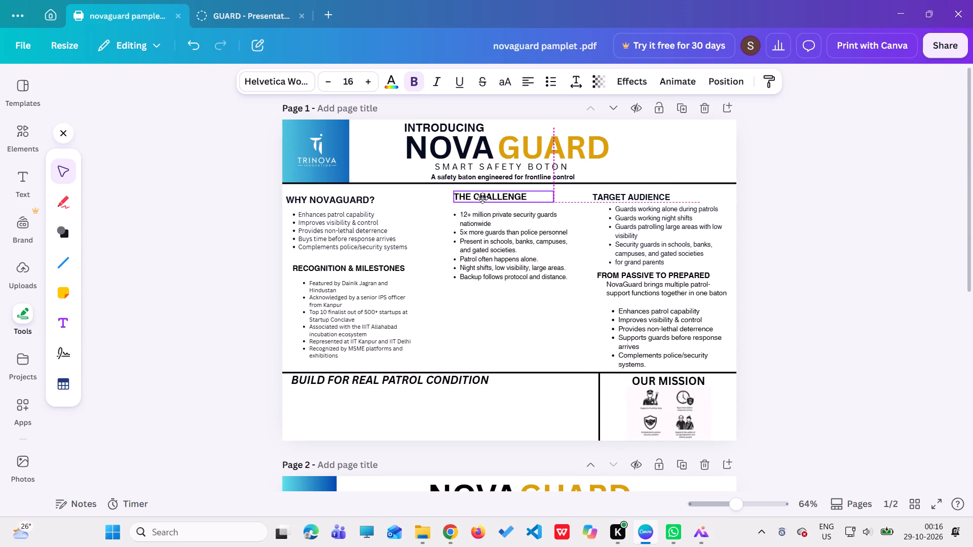
pyautogui.moveTo(482, 198); pyautogui.dragTo(481, 198)
pyautogui.moveTo(498, 239); pyautogui.dragTo(500, 227)
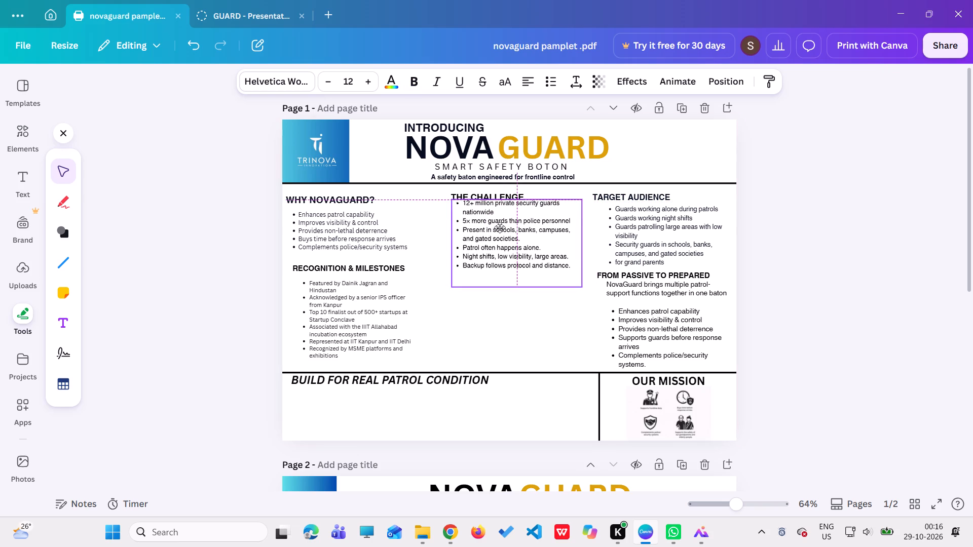
pyautogui.moveTo(500, 227); pyautogui.dragTo(499, 233)
pyautogui.click(475, 201)
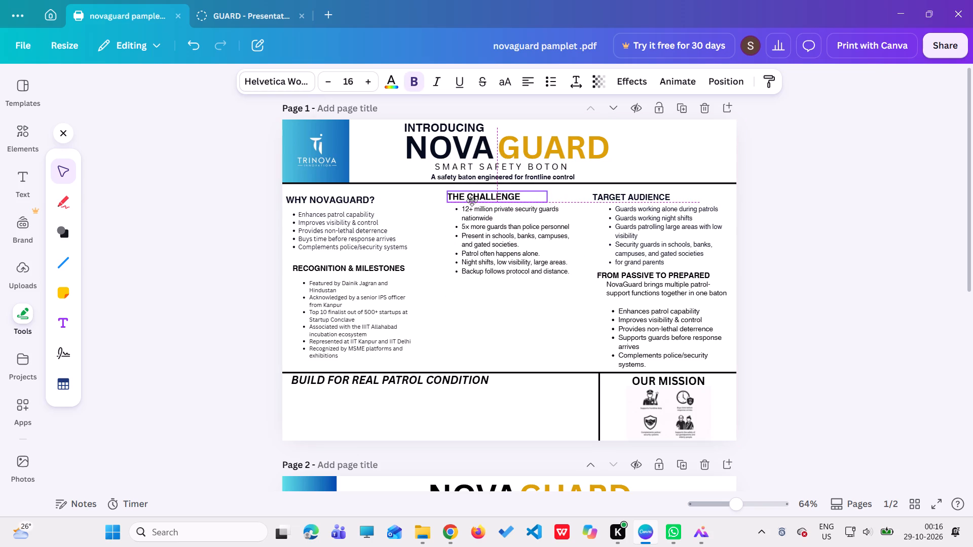
pyautogui.click(451, 317)
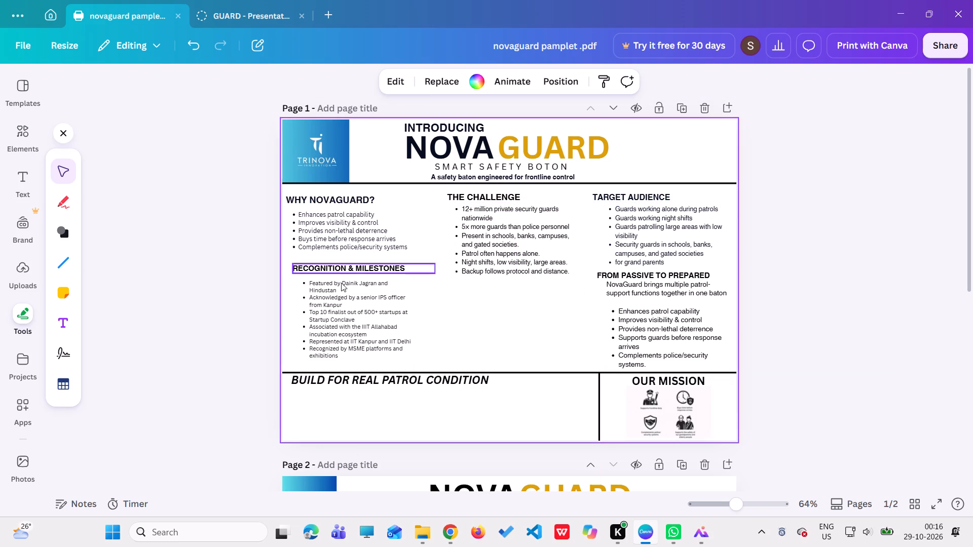
# Nudge the RECOGNITION & MILESTONES list up under its heading and shift the WHY NOVAGUARD? list slightly right.
pyautogui.moveTo(352, 296); pyautogui.dragTo(352, 290)
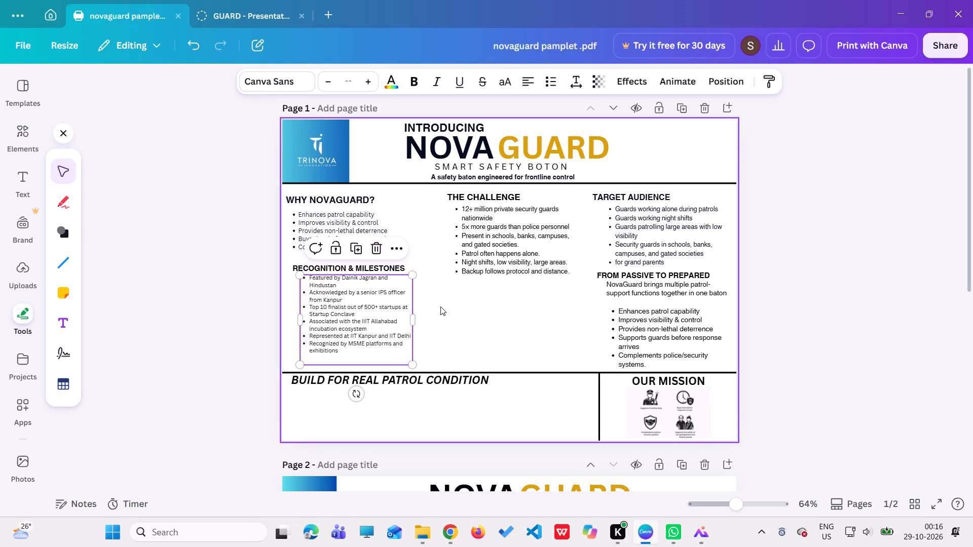
pyautogui.click(448, 309)
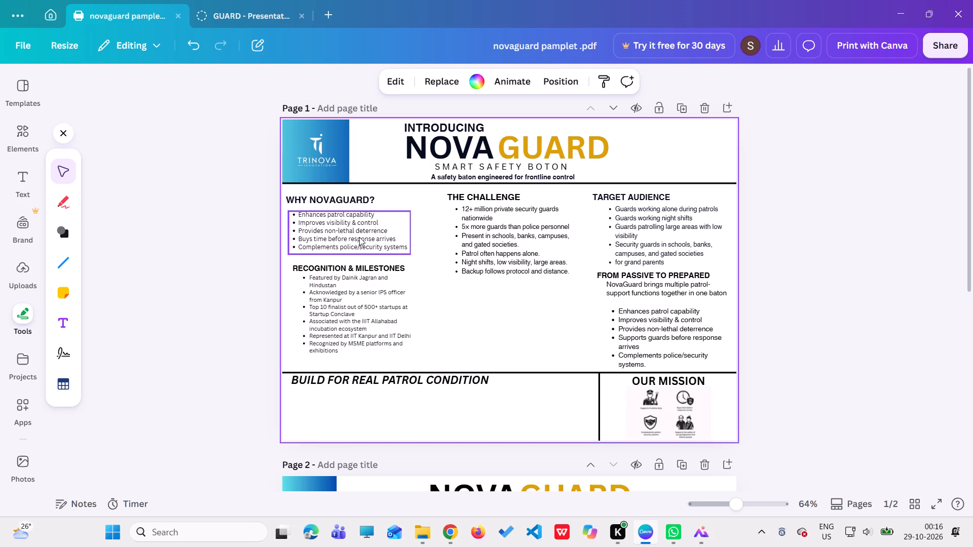
pyautogui.moveTo(356, 235); pyautogui.dragTo(361, 238)
pyautogui.click(511, 334)
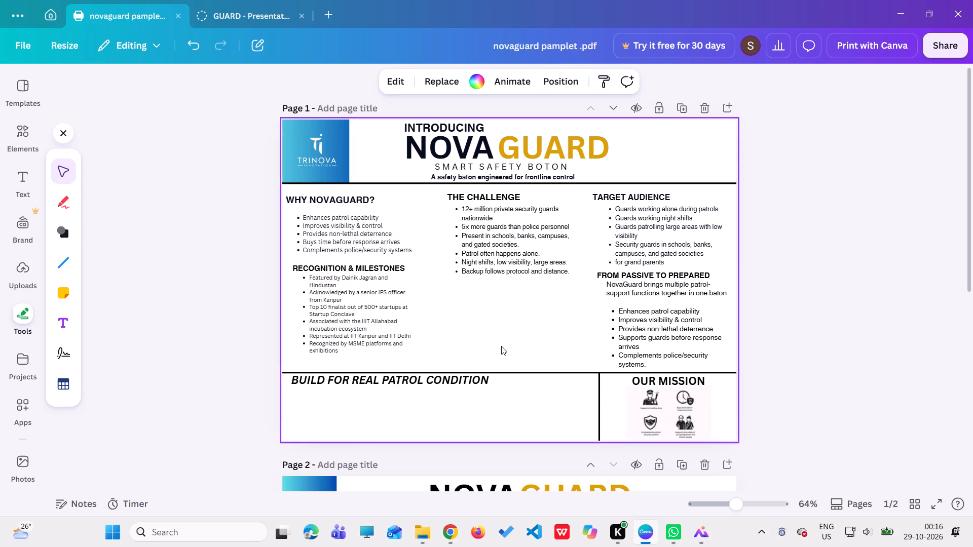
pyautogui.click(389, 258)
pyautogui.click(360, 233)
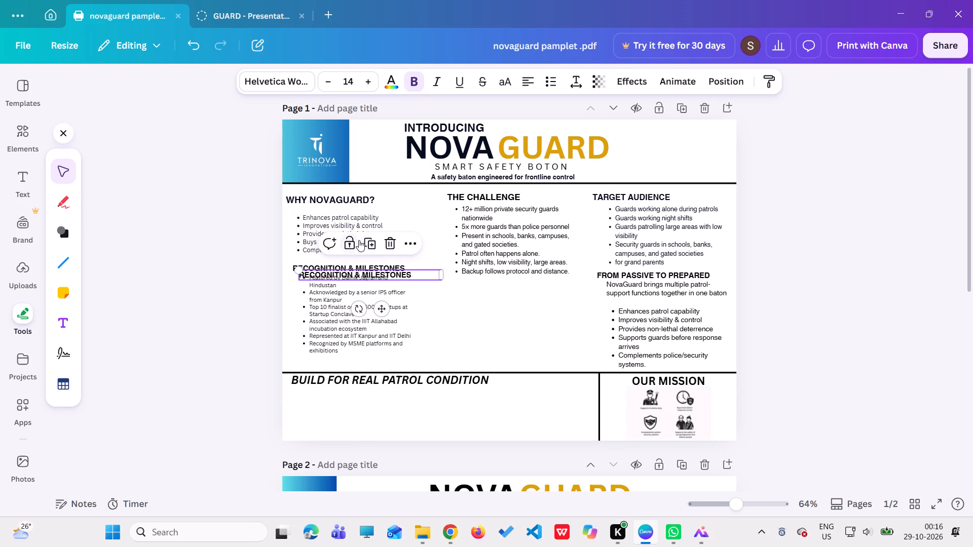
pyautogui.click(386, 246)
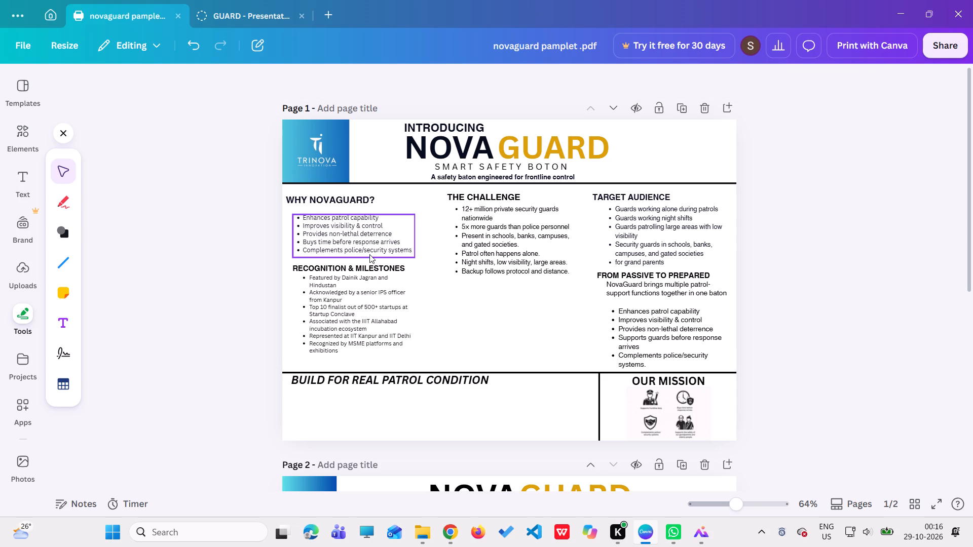
# Move the WHY NOVAGUARD? list and the RECOGNITION & MILESTONES heading and list up, left-aligning that heading with WHY NOVAGUARD?.
pyautogui.moveTo(366, 233); pyautogui.dragTo(367, 227)
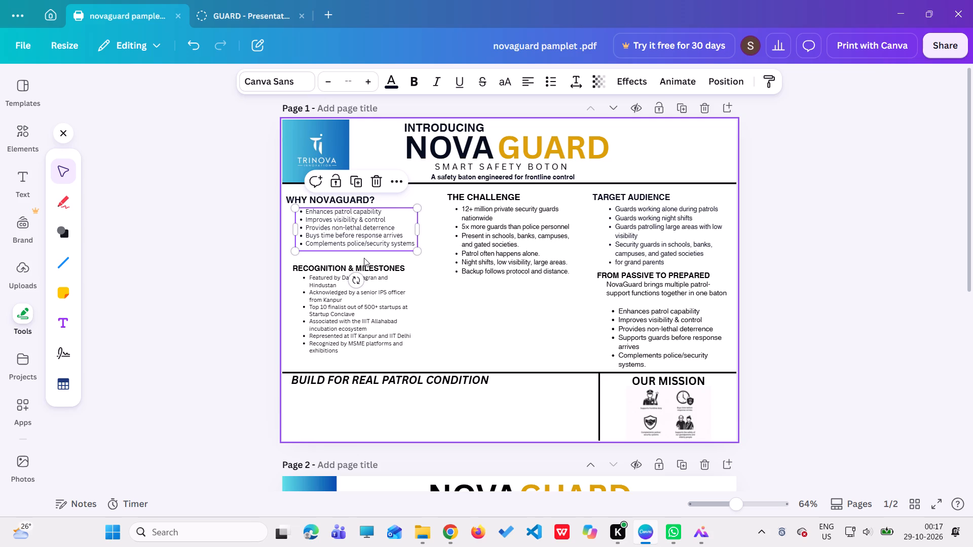
pyautogui.moveTo(348, 272); pyautogui.dragTo(342, 263)
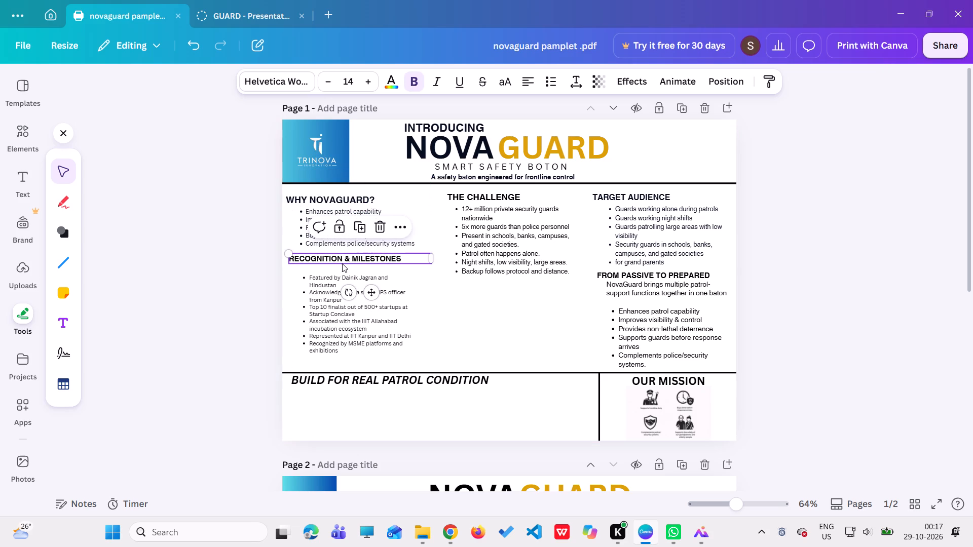
pyautogui.click(341, 264)
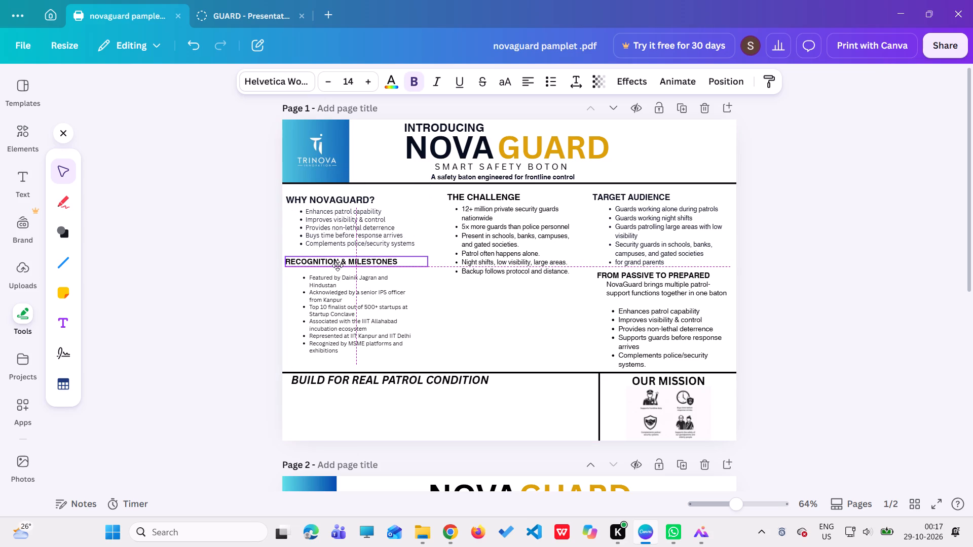
pyautogui.moveTo(331, 293); pyautogui.dragTo(331, 288)
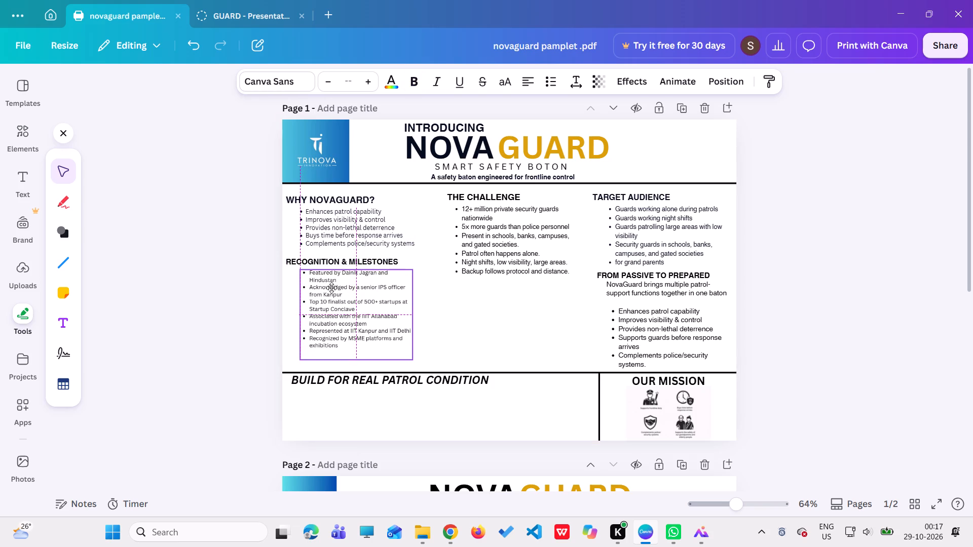
pyautogui.moveTo(331, 288); pyautogui.dragTo(330, 287)
pyautogui.click(441, 309)
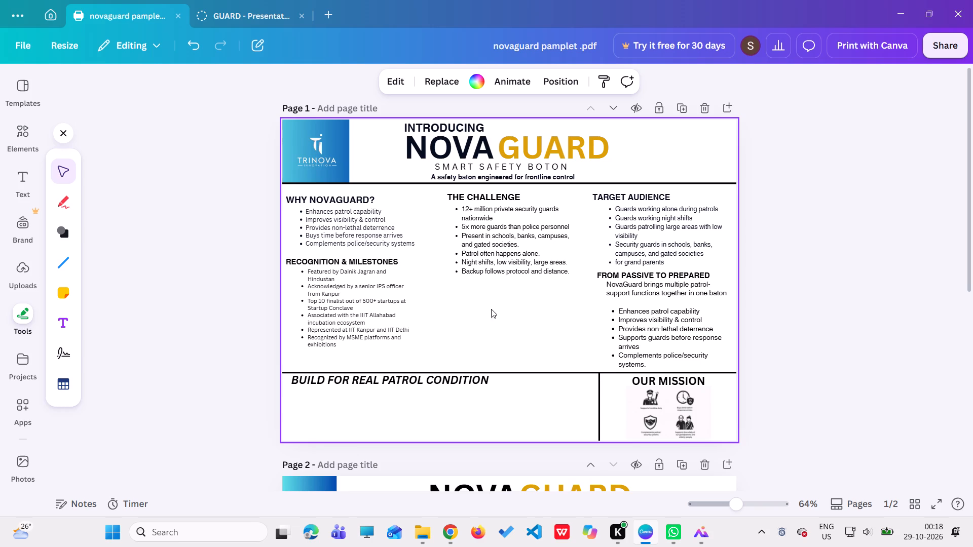
# Switch to the image viewer and examine the reference poster layout 2.jpeg for its feature callouts, then return to the pamphlet's page 2.
pyautogui.scroll(-5, 484, 301)
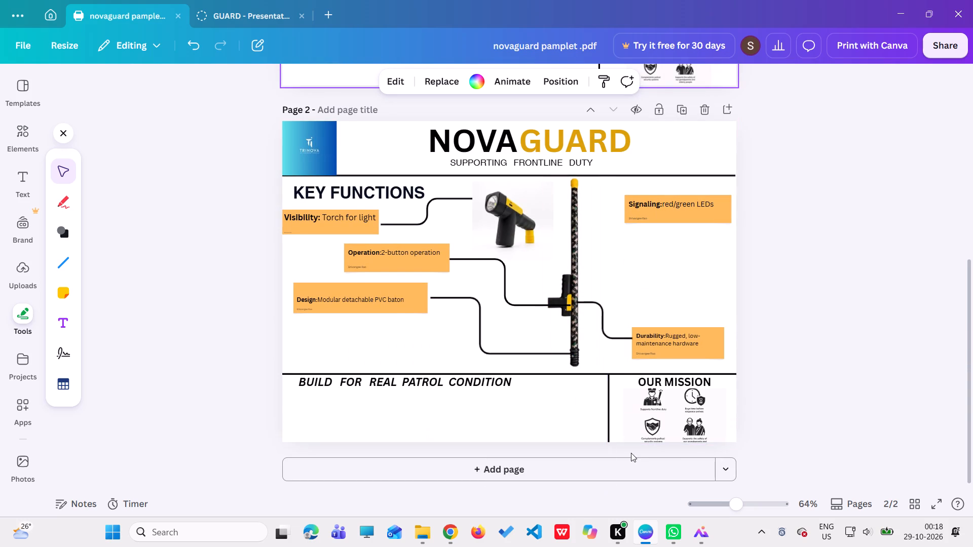
pyautogui.click(706, 534)
pyautogui.click(663, 486)
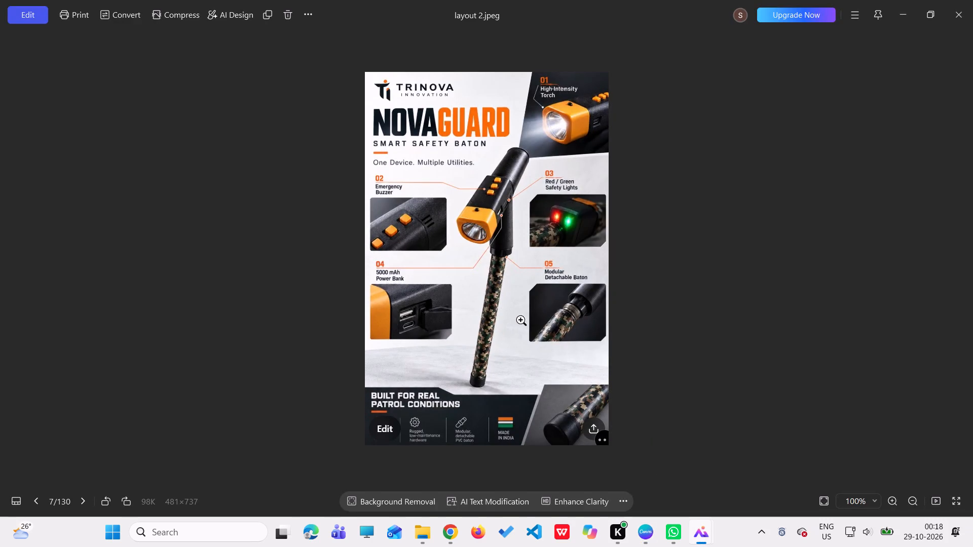
pyautogui.click(554, 312)
pyautogui.click(579, 233)
pyautogui.click(901, 18)
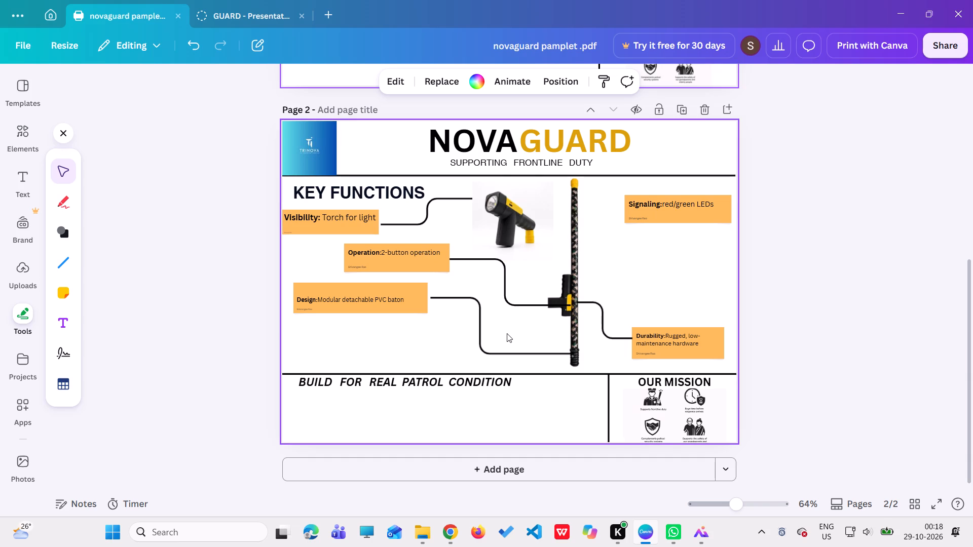
# Review the layouts of page 1 and page 2, checking the rearranged text sections and the remaining empty areas.
pyautogui.scroll(5, 507, 333)
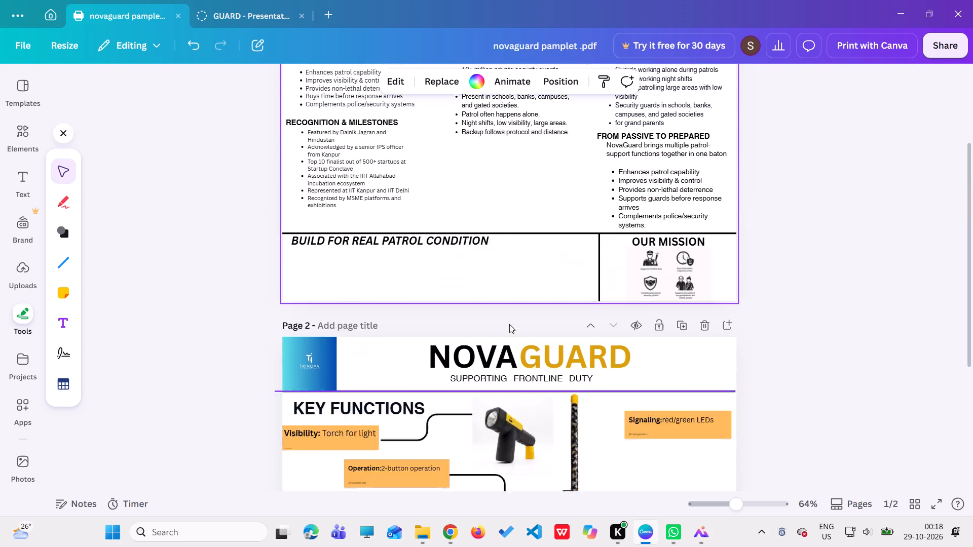
pyautogui.scroll(-1, 509, 324)
pyautogui.scroll(1, 509, 324)
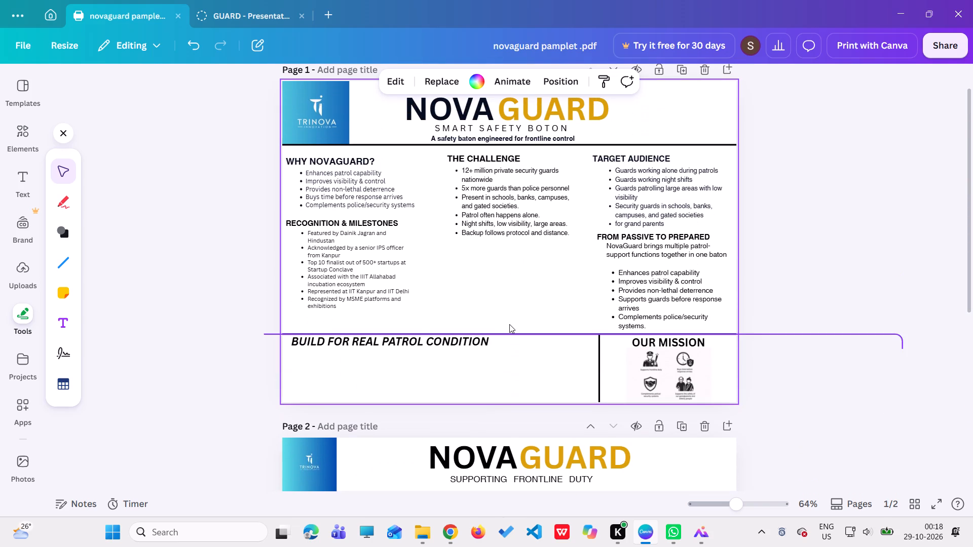
pyautogui.scroll(-1, 509, 324)
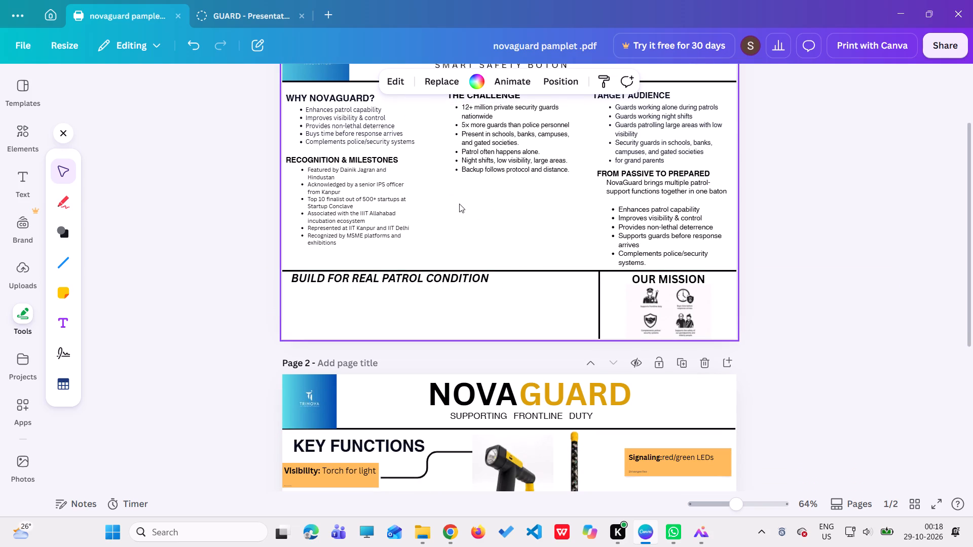
pyautogui.scroll(2, 508, 172)
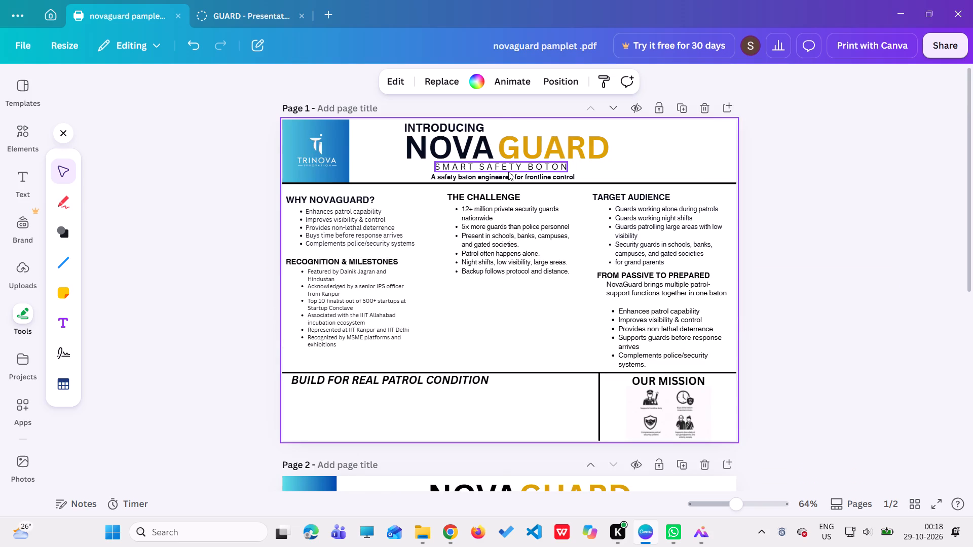
pyautogui.scroll(-2, 508, 172)
pyautogui.scroll(1, 505, 267)
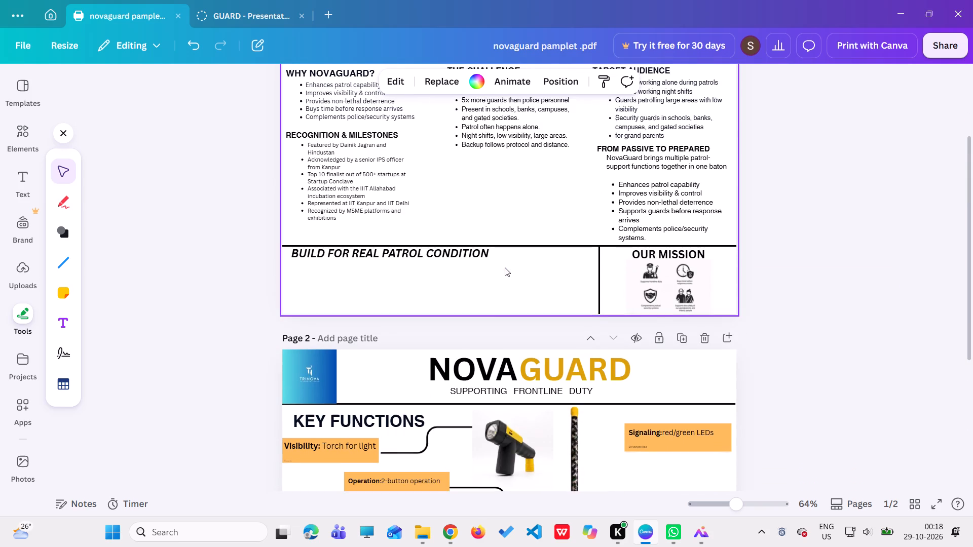
pyautogui.scroll(3, 527, 242)
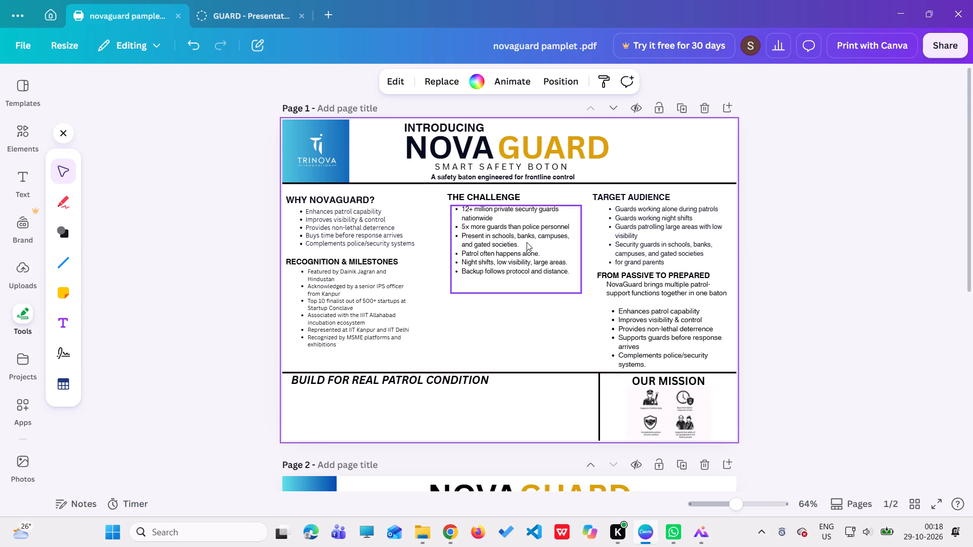
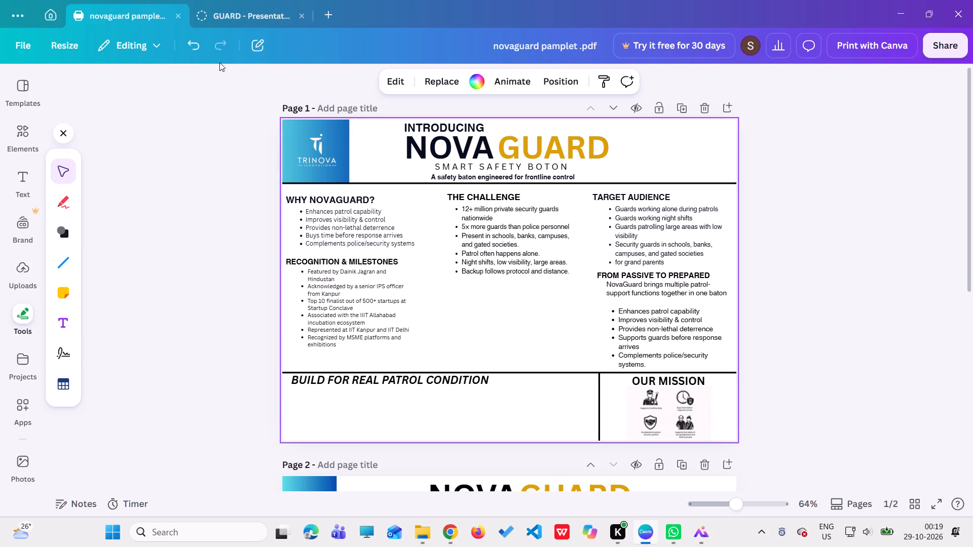
# Briefly open the GUARD presentation, return to the pamphlet and check page 2's callouts and empty BUILD FOR REAL PATROL CONDITION area.
pyautogui.click(225, 21)
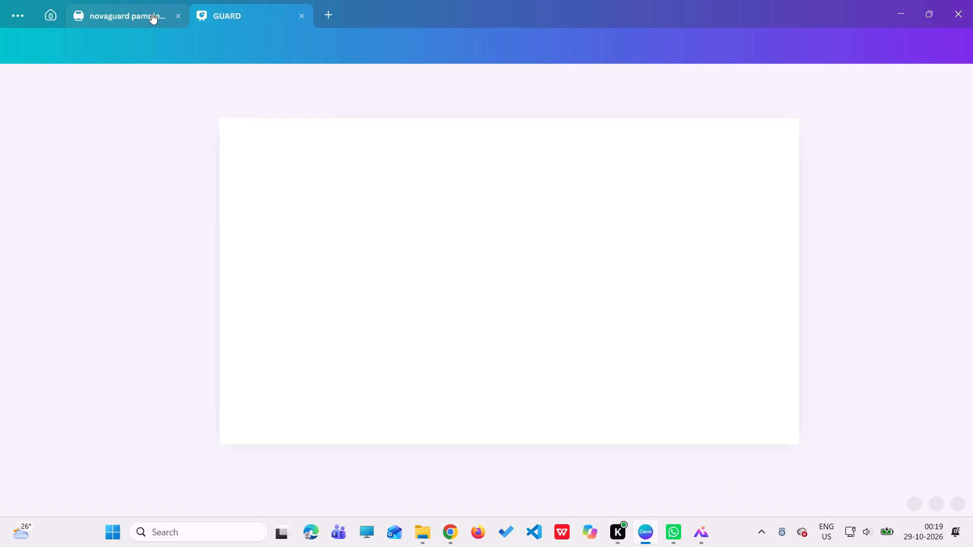
pyautogui.click(152, 13)
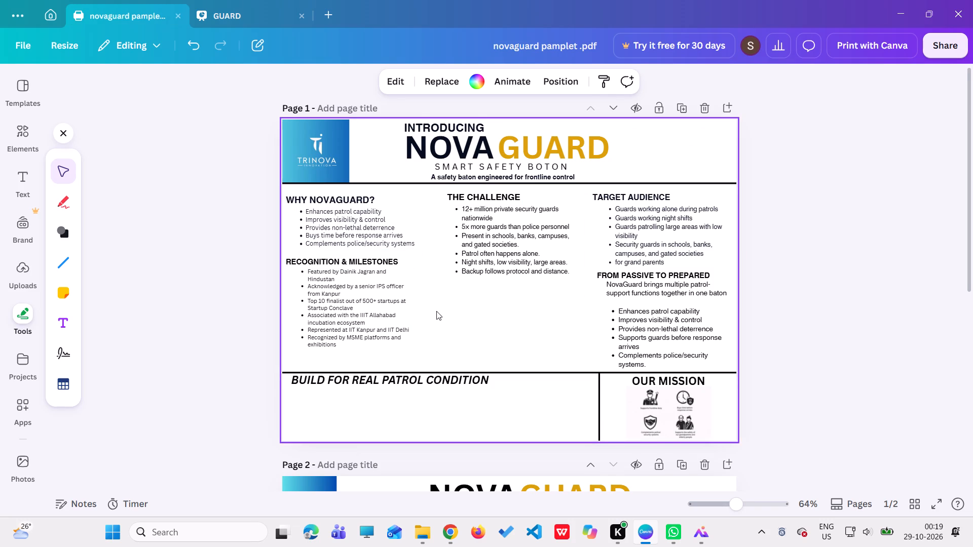
pyautogui.scroll(-6, 436, 311)
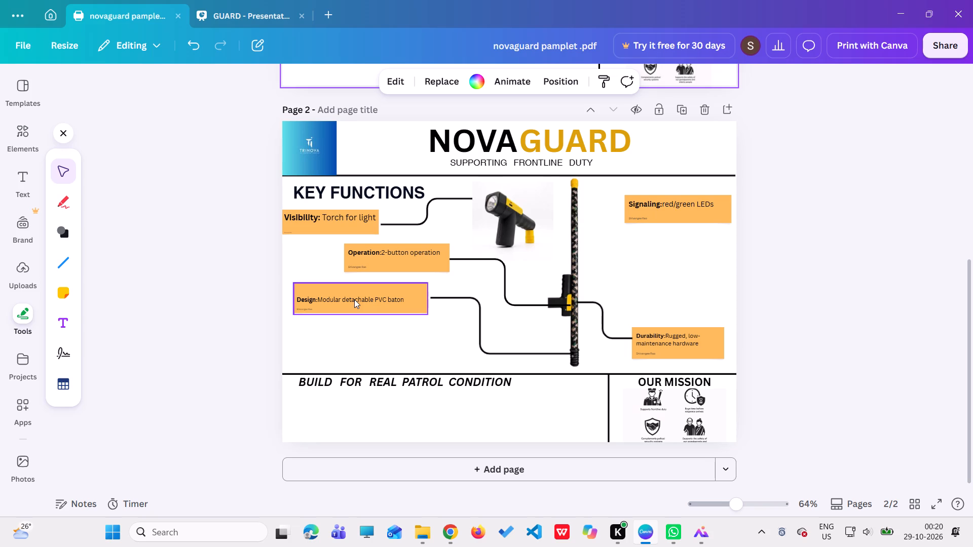
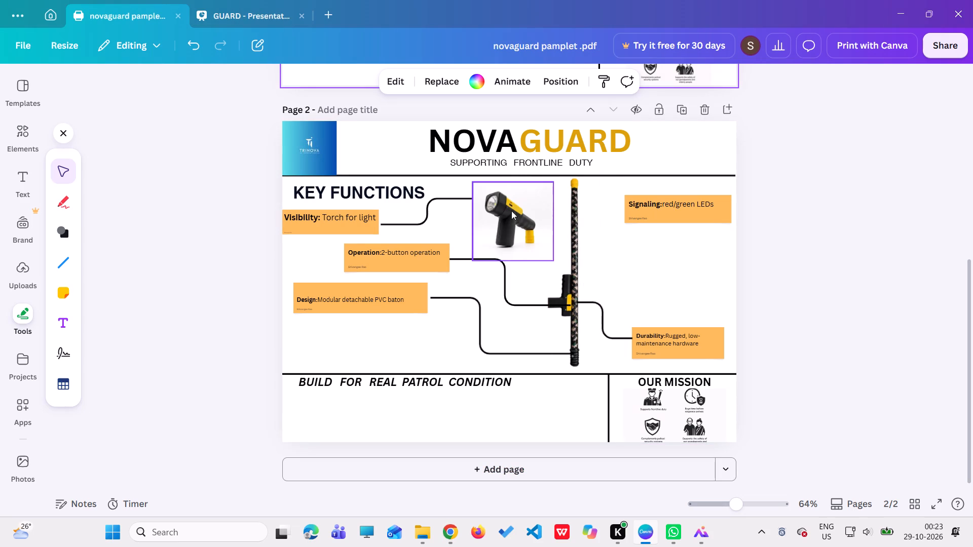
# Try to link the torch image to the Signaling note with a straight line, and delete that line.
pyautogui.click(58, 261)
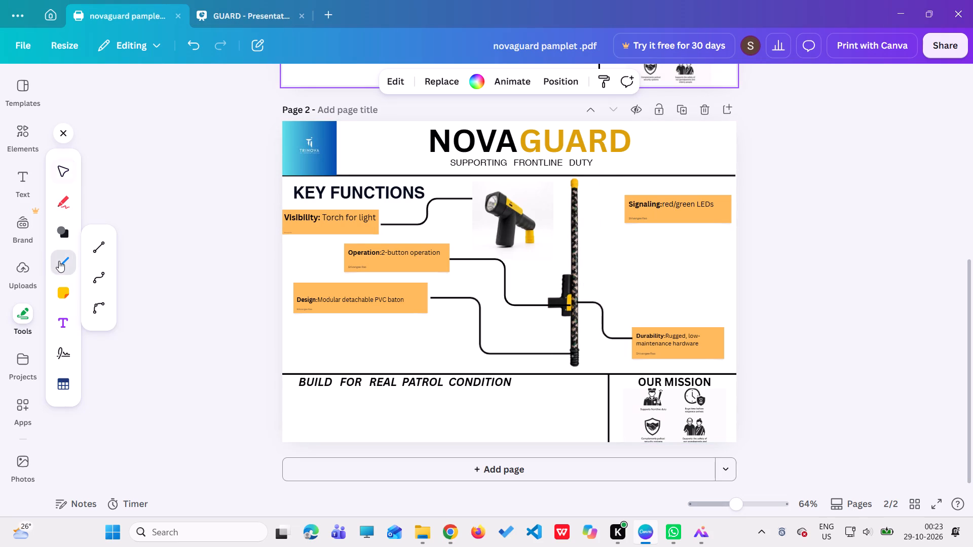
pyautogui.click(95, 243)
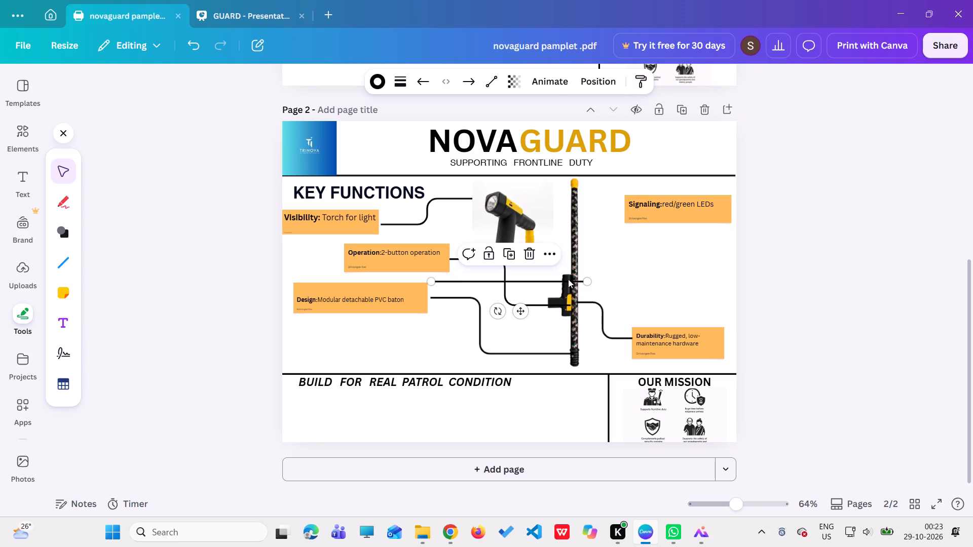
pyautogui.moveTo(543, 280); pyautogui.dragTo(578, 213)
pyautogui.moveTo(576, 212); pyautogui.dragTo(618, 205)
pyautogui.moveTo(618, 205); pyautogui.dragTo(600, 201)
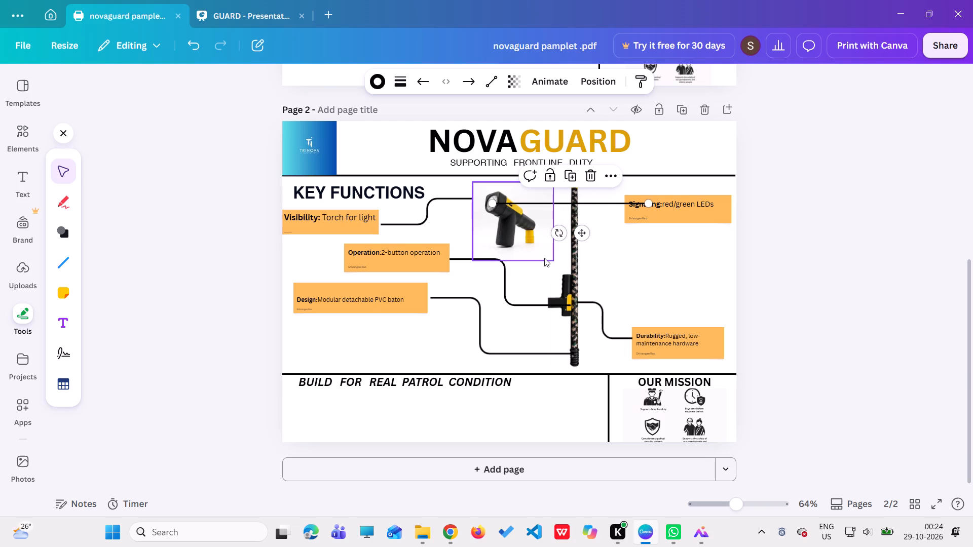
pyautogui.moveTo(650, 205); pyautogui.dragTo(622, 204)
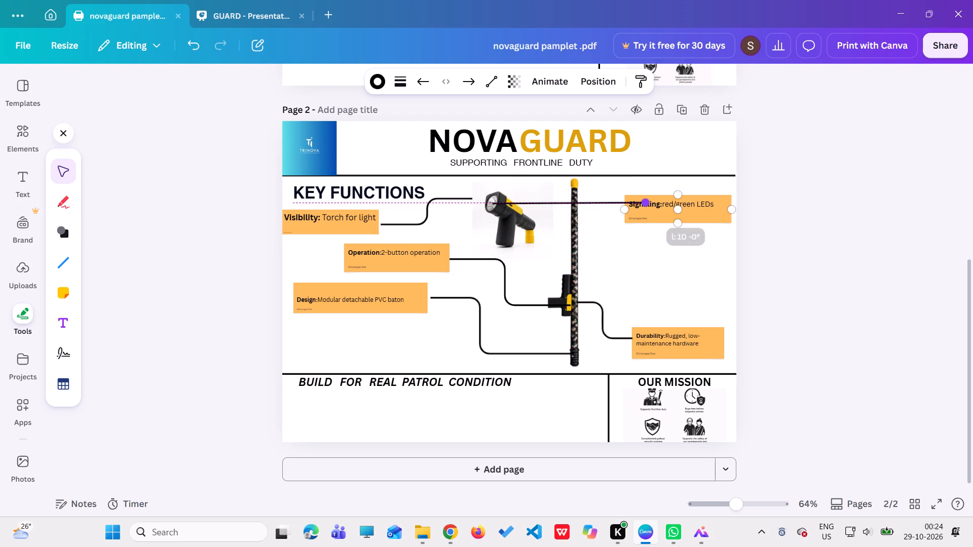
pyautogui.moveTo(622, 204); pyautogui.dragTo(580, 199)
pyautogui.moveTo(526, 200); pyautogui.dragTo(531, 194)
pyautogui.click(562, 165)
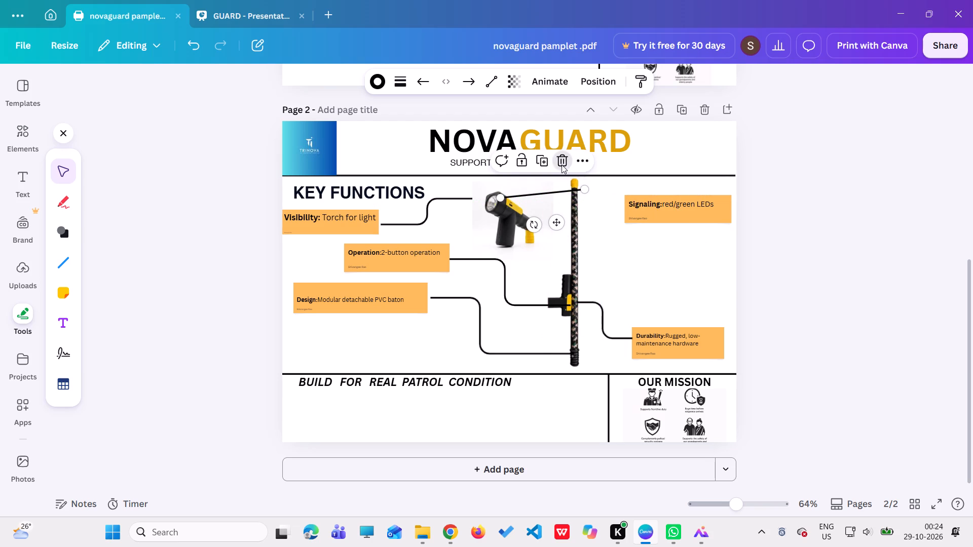
# Move the text "Signaling:red/green LEDs" out of its own note onto a new line in the Visibility note.
pyautogui.click(661, 201)
pyautogui.click(710, 199)
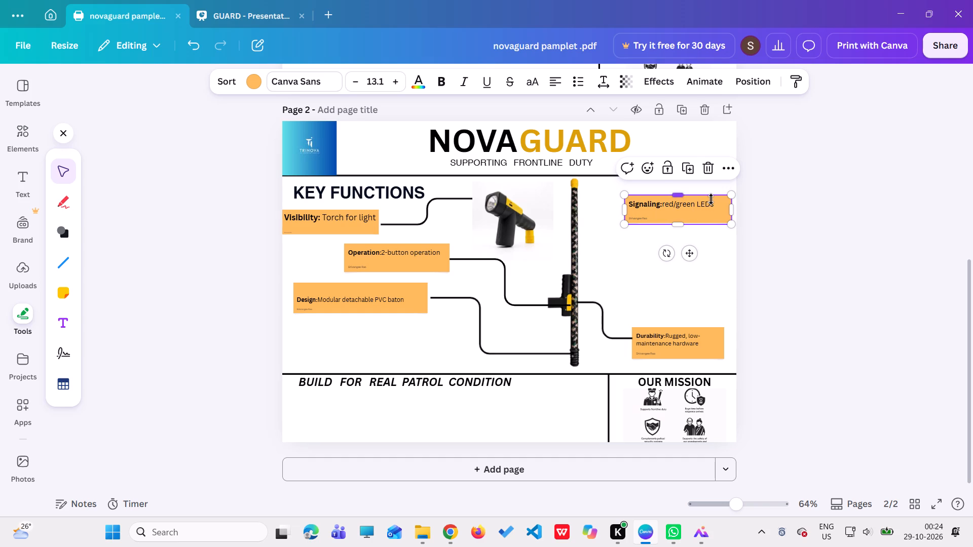
pyautogui.click(714, 201)
pyautogui.moveTo(714, 201); pyautogui.dragTo(632, 201)
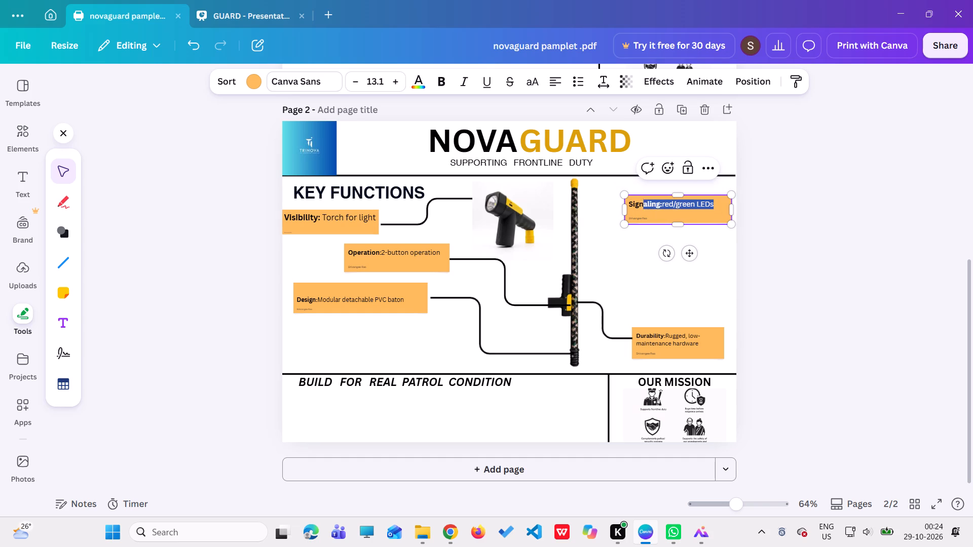
pyautogui.moveTo(632, 201); pyautogui.dragTo(627, 201)
pyautogui.hotkey('ctrl', 'c')
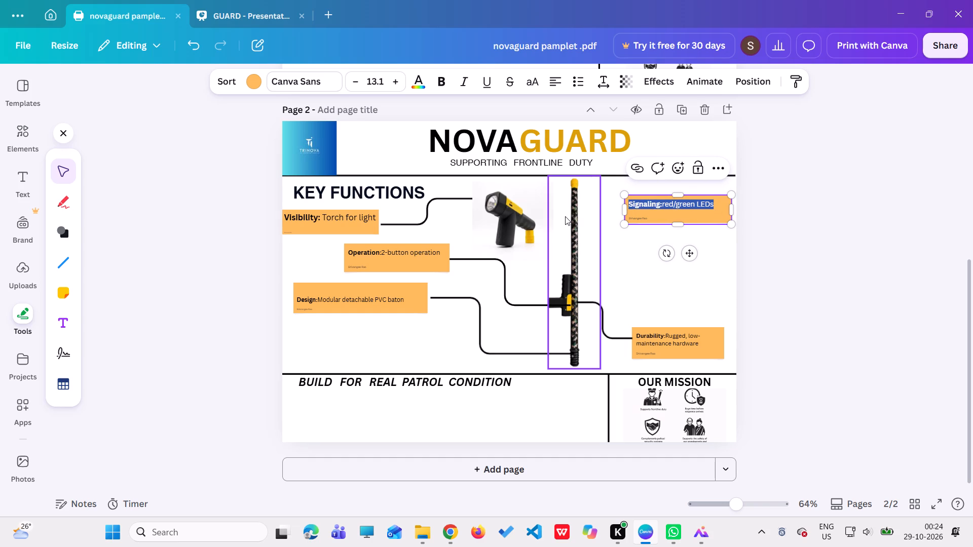
pyautogui.press('BackSpace')
pyautogui.click(349, 222)
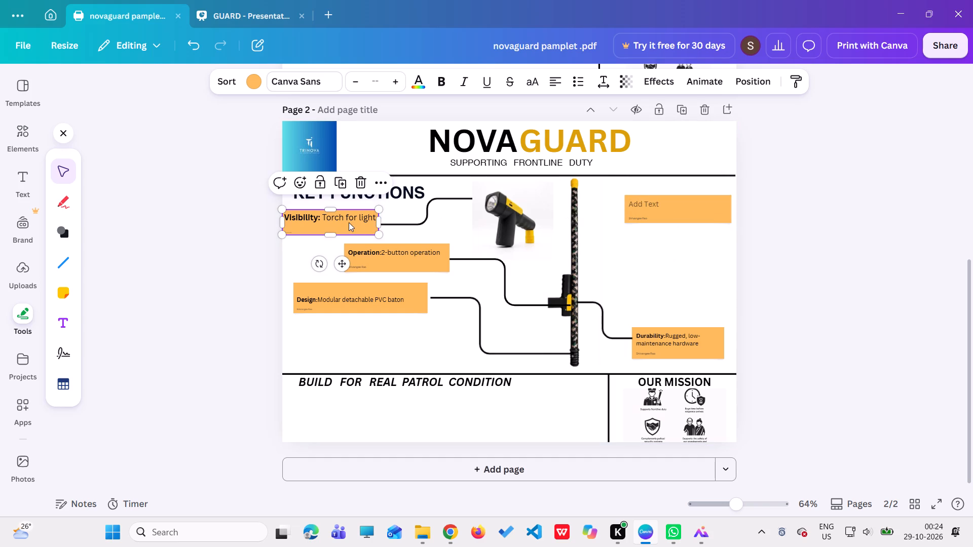
pyautogui.click(371, 215)
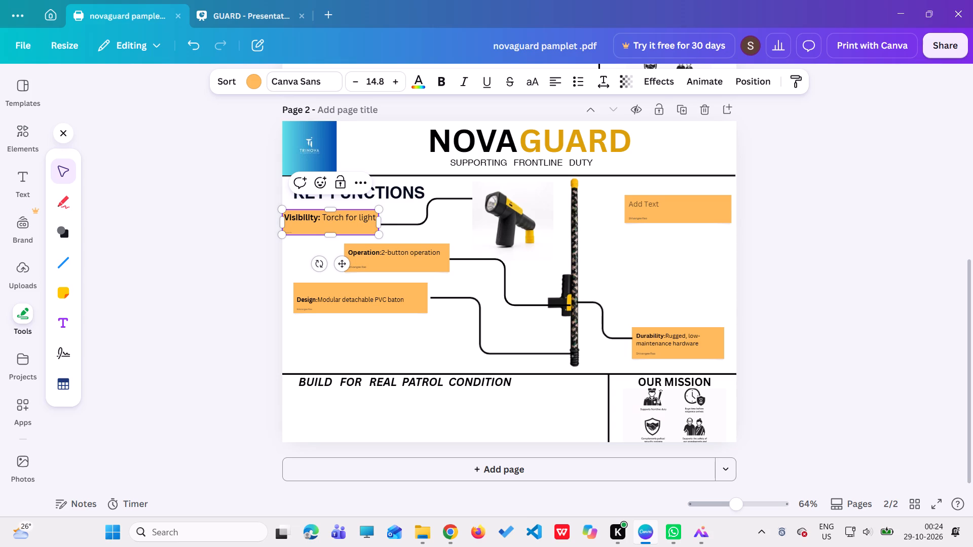
pyautogui.press('Right')
pyautogui.press('Return')
pyautogui.hotkey('ctrl', 'v')
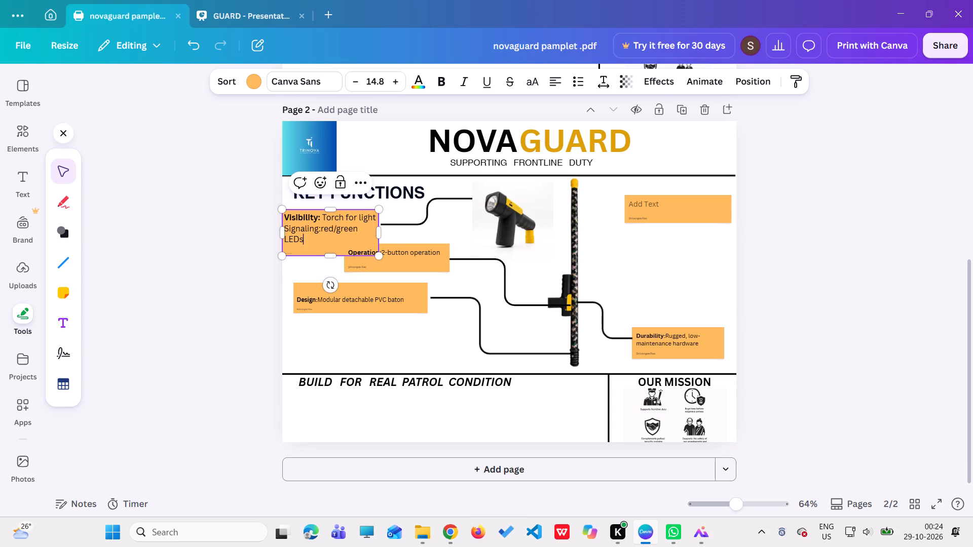
# Make the whole word "Signaling" bold in the Visibility note, retyping its initial S in bold.
pyautogui.moveTo(317, 228); pyautogui.dragTo(285, 226)
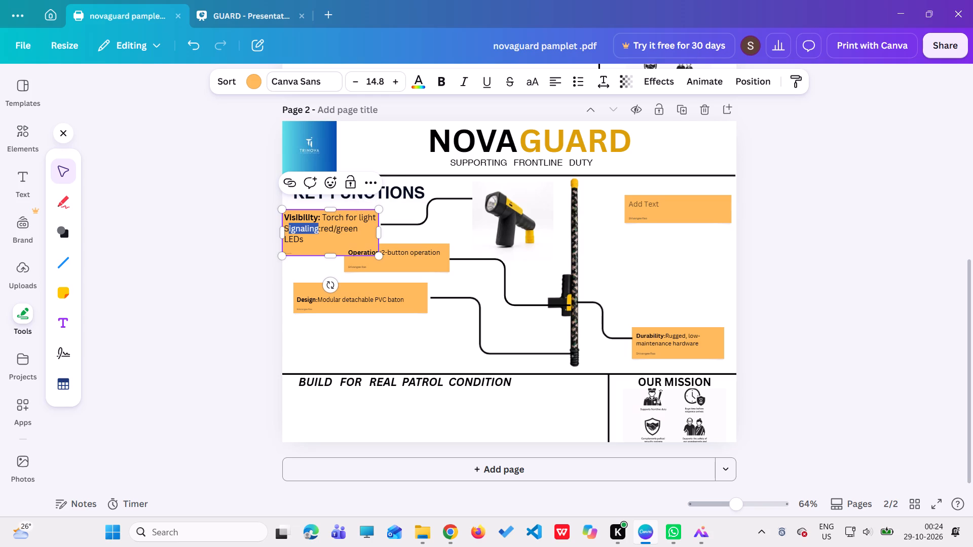
pyautogui.click(438, 83)
pyautogui.click(288, 227)
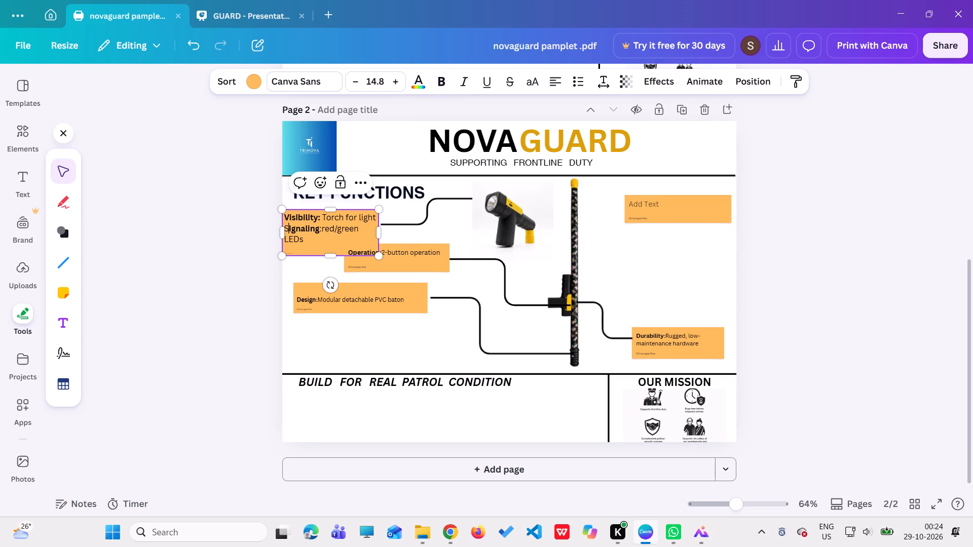
pyautogui.moveTo(288, 227); pyautogui.dragTo(279, 228)
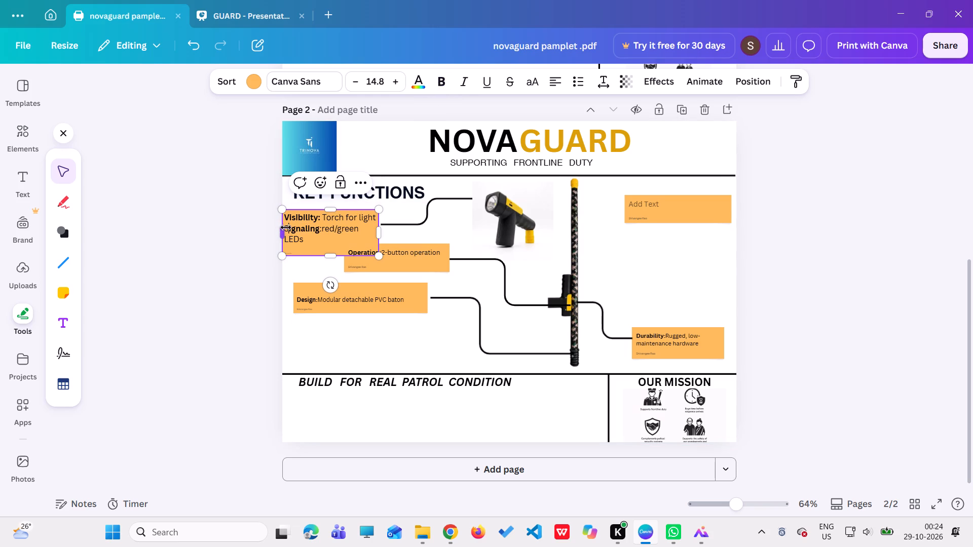
pyautogui.click(290, 226)
pyautogui.press('BackSpace')
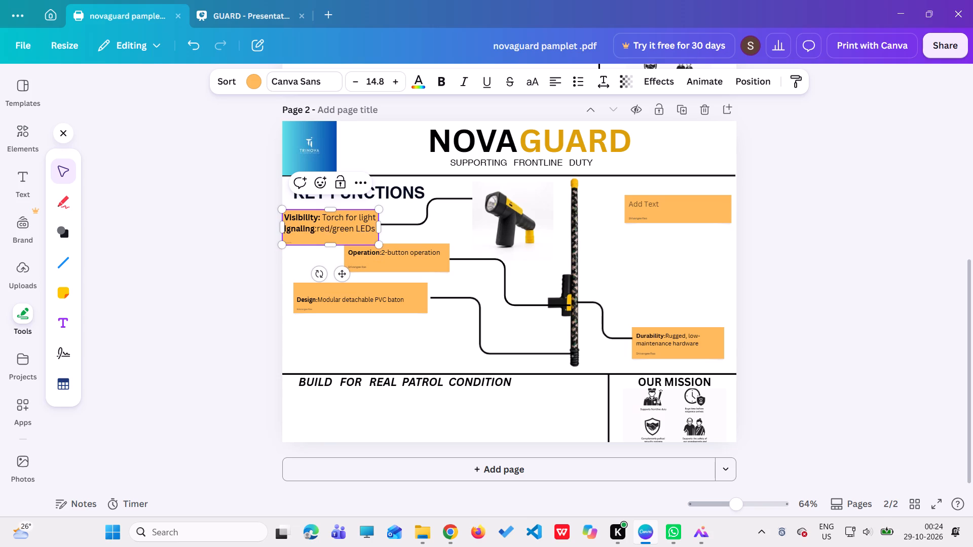
pyautogui.press('s')
pyautogui.press('BackSpace')
pyautogui.click(447, 81)
pyautogui.press('s')
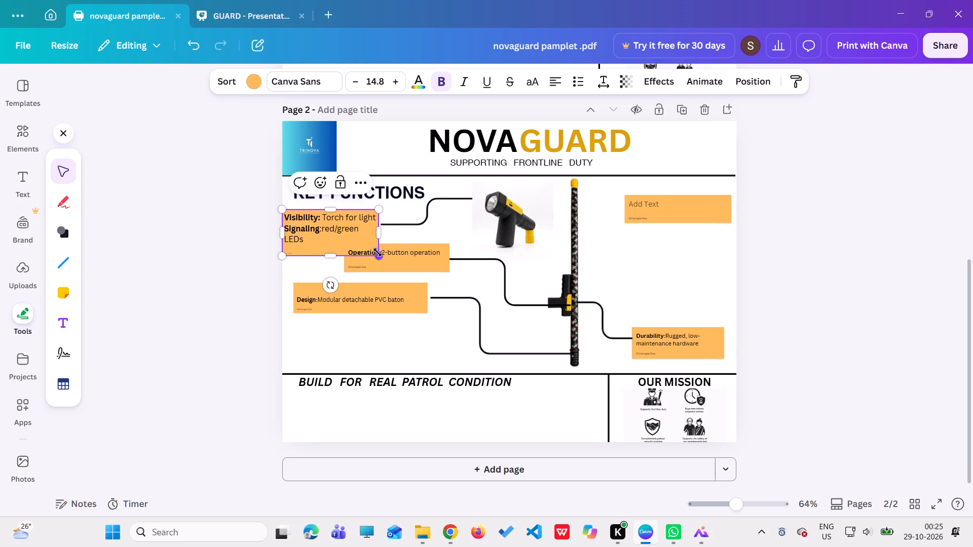
# Scale the Visibility note down slightly, bringing its text size to 14.4.
pyautogui.moveTo(378, 252); pyautogui.dragTo(376, 241)
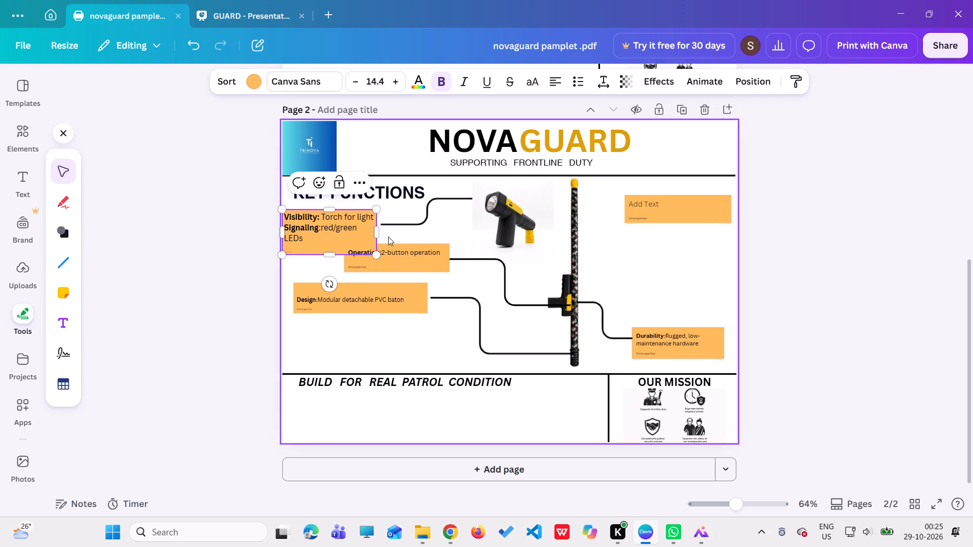
pyautogui.click(388, 237)
# Move the Operation note down below the Visibility note, set its text size to 11.8 and trim its height to about 1.9.
pyautogui.moveTo(394, 250); pyautogui.dragTo(394, 260)
pyautogui.moveTo(339, 234); pyautogui.dragTo(340, 223)
pyautogui.click(357, 81)
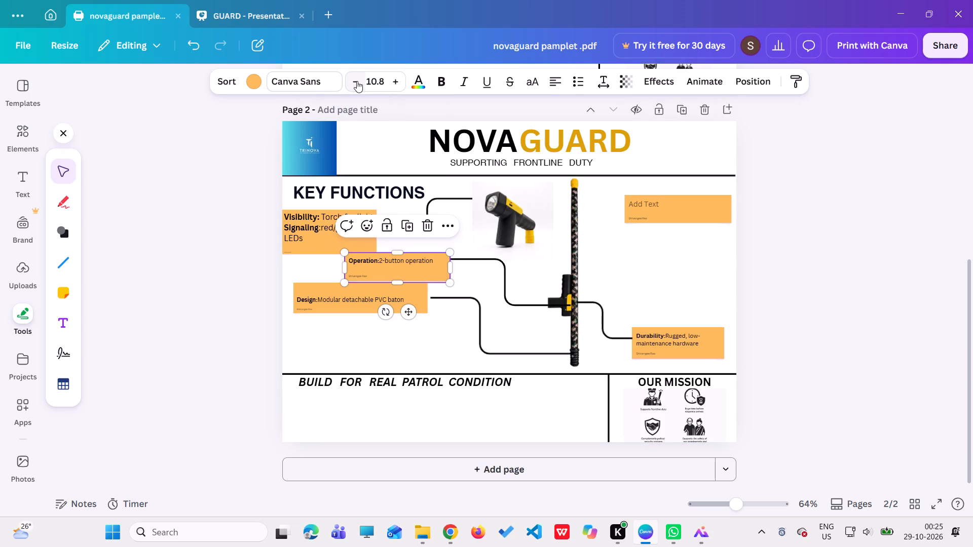
pyautogui.click(357, 81)
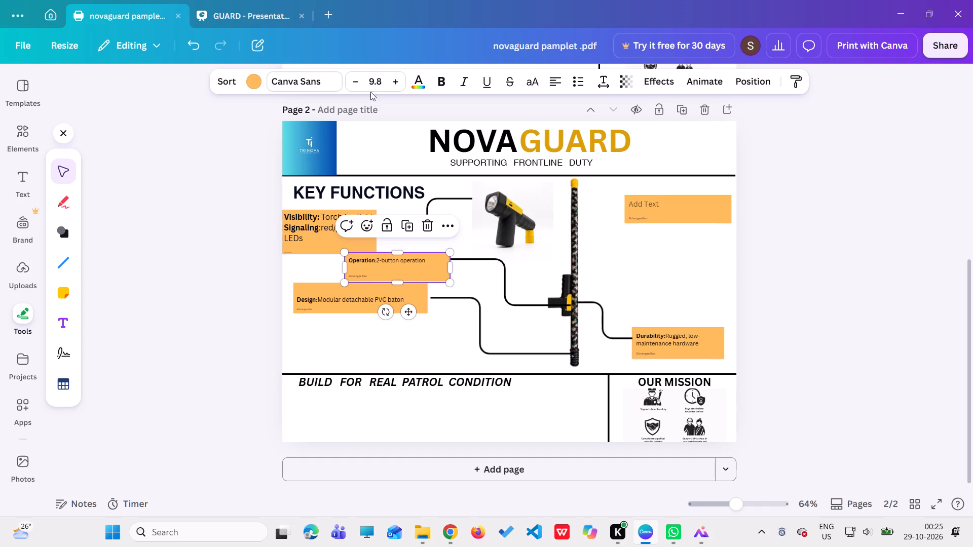
pyautogui.tripleClick(390, 81)
pyautogui.click(390, 81)
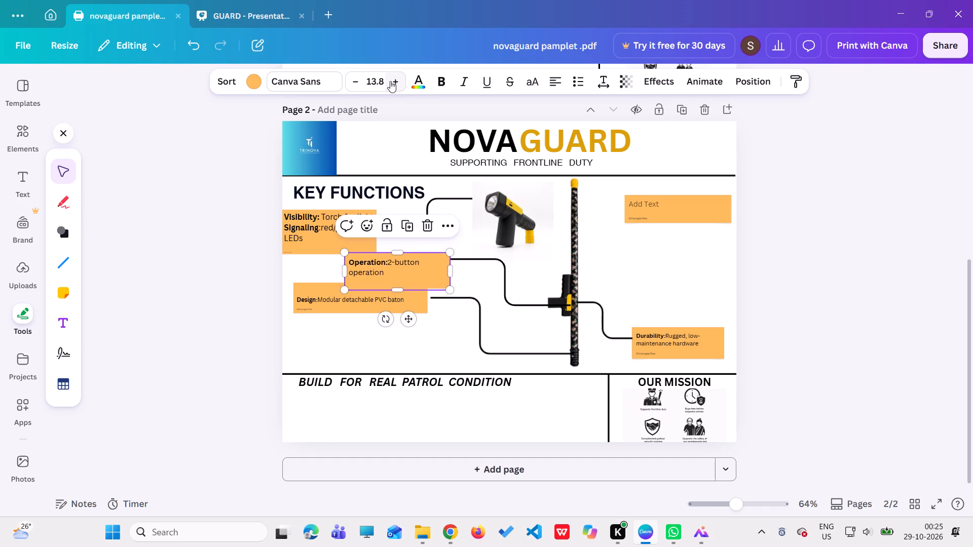
pyautogui.moveTo(393, 288); pyautogui.dragTo(397, 276)
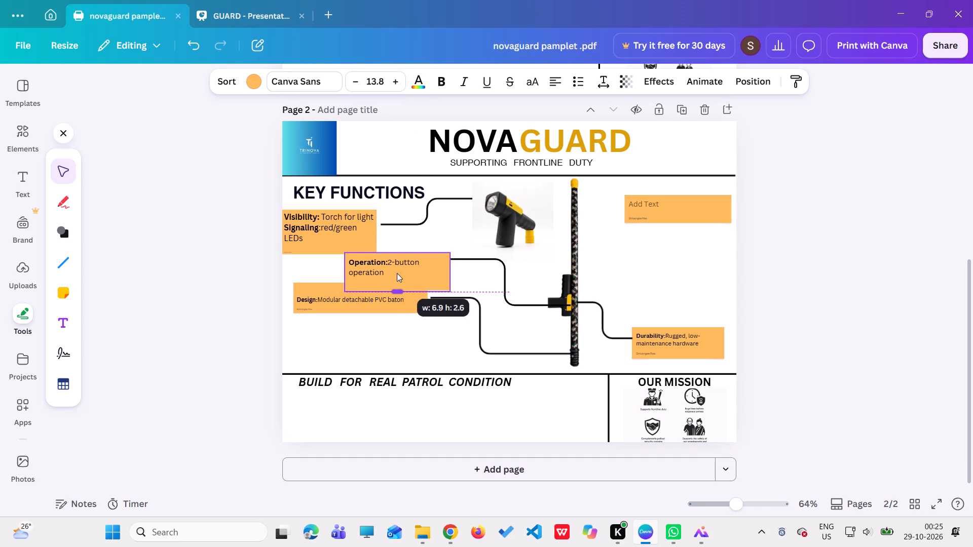
pyautogui.click(363, 83)
pyautogui.click(363, 83)
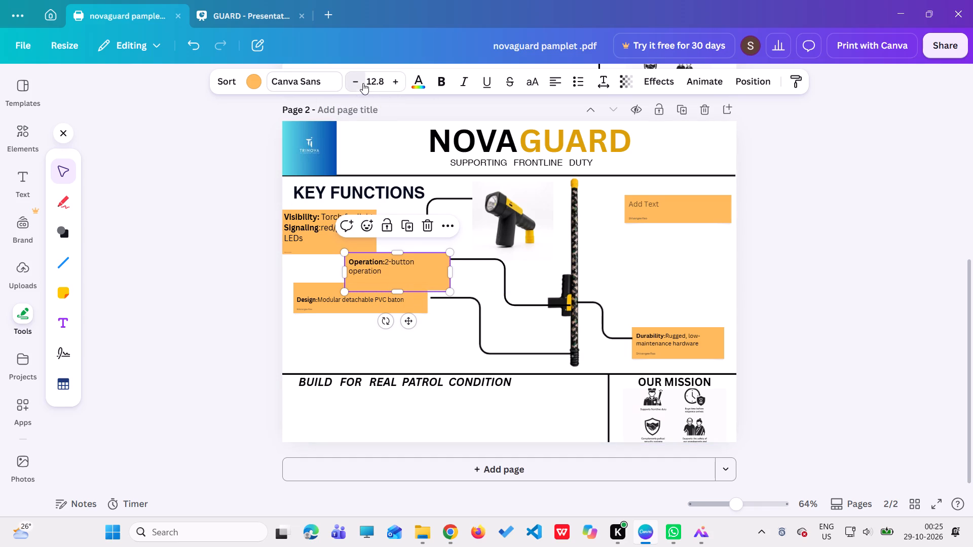
pyautogui.moveTo(397, 291); pyautogui.dragTo(400, 278)
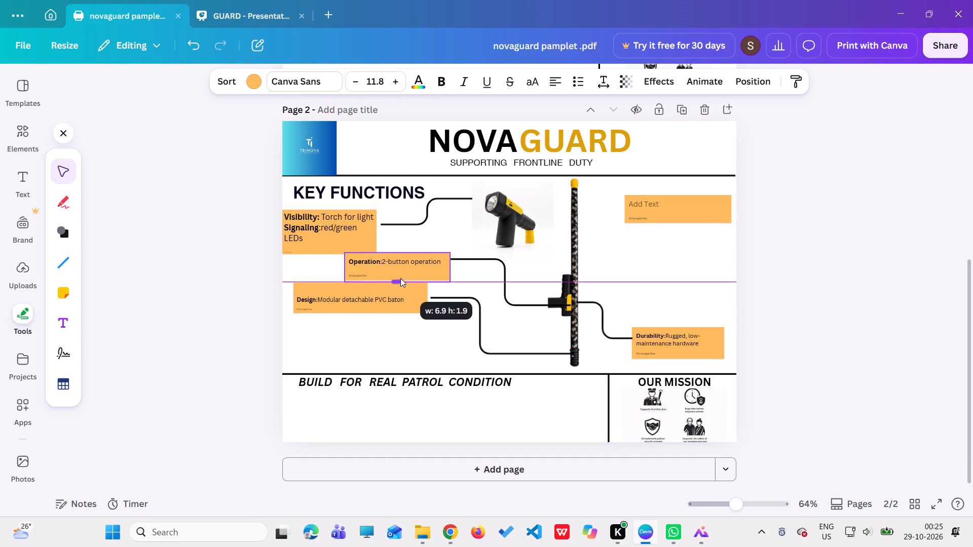
pyautogui.moveTo(400, 278); pyautogui.dragTo(401, 272)
pyautogui.click(303, 259)
# Reduce the Visibility note's text by two sizes, shorten the note to fit its two lines and shift it right to its connector.
pyautogui.click(319, 218)
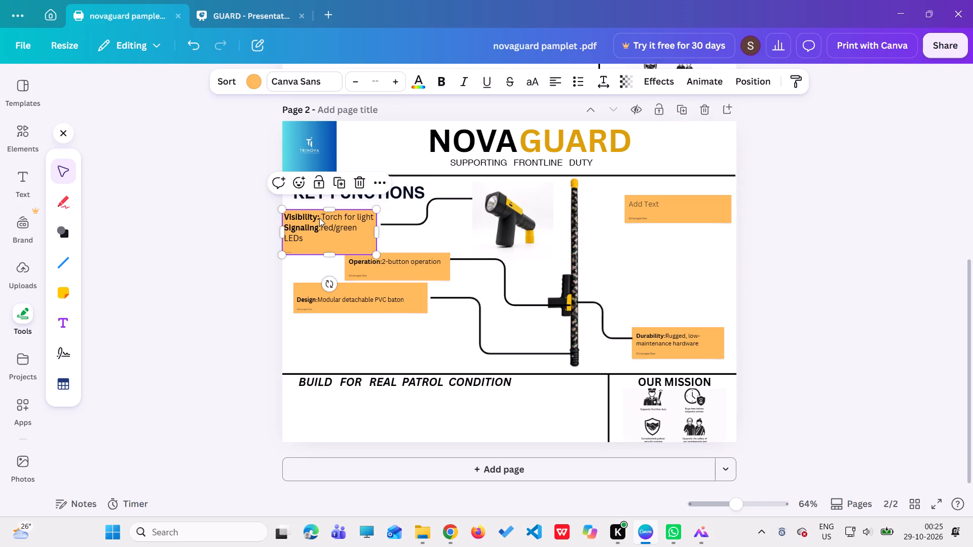
pyautogui.click(364, 81)
pyautogui.click(364, 81)
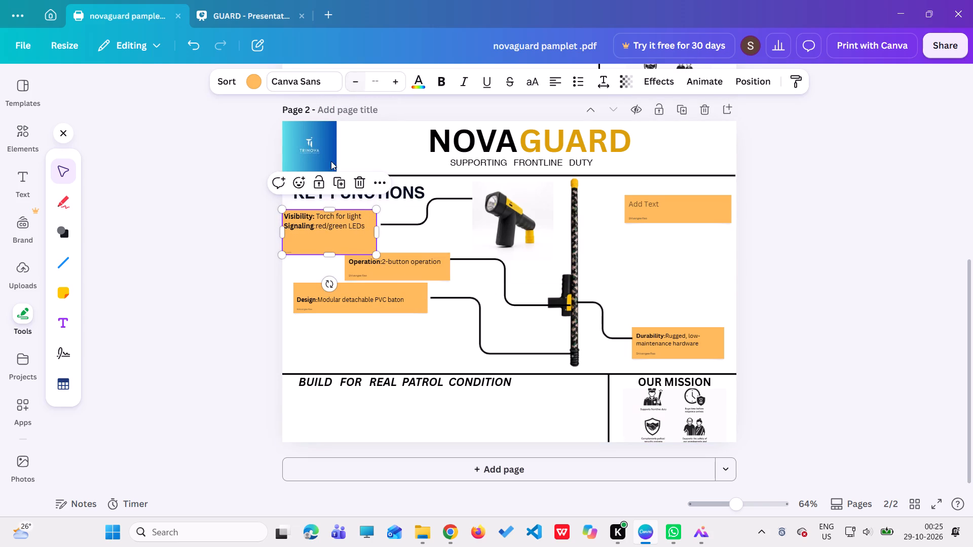
pyautogui.moveTo(330, 254); pyautogui.dragTo(335, 237)
pyautogui.click(313, 259)
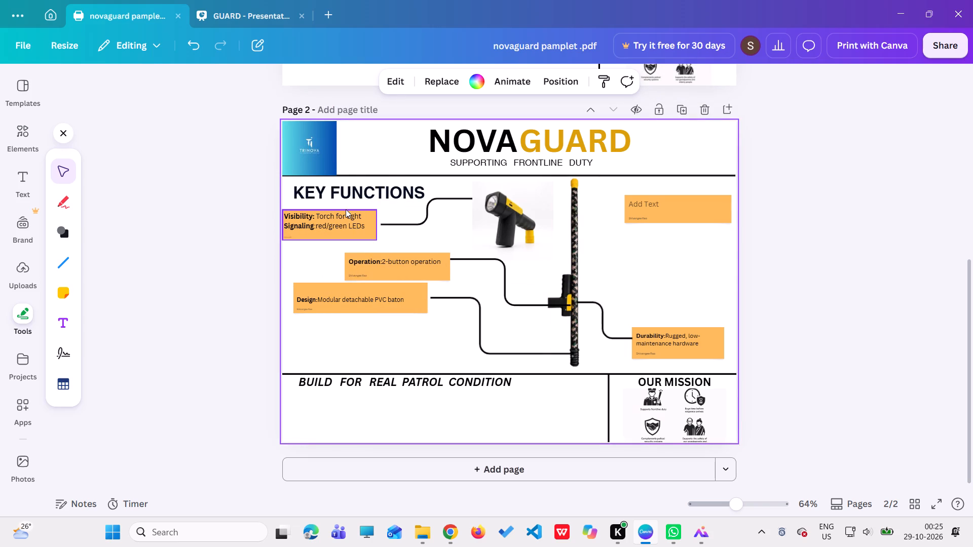
pyautogui.moveTo(345, 213); pyautogui.dragTo(352, 214)
# Nudge the Operation note slightly upward, away from the Design note.
pyautogui.click(368, 260)
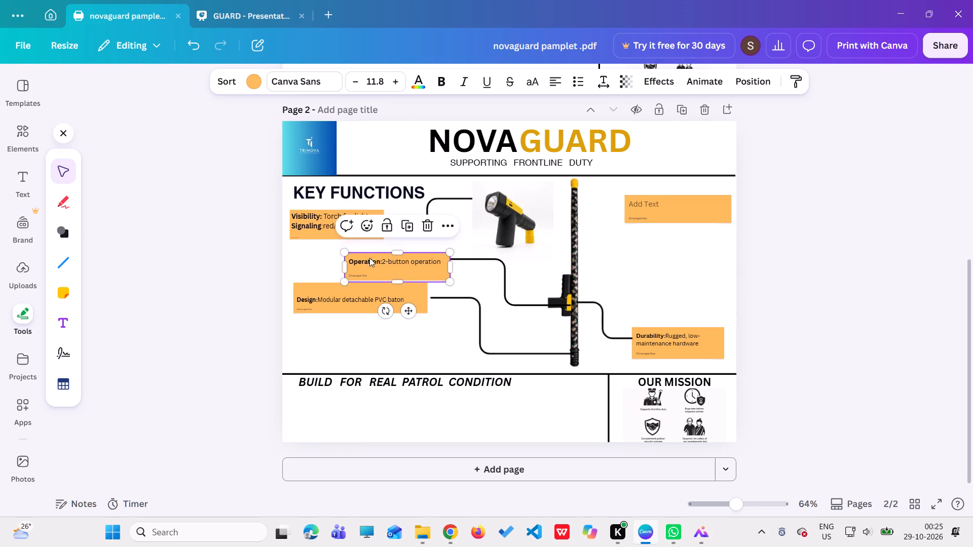
pyautogui.click(324, 261)
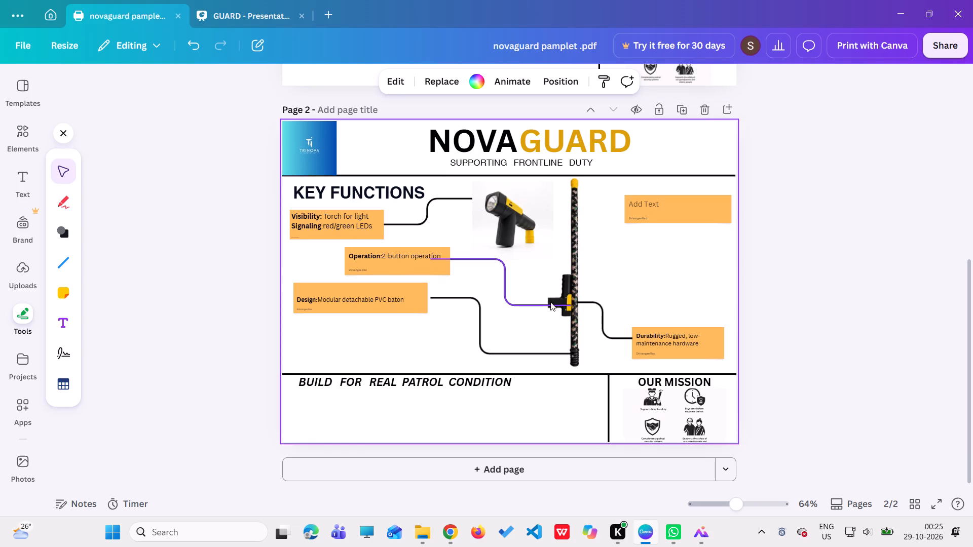
# Fill the empty note above the Durability note with the text "5000 mAh battery".
pyautogui.click(668, 199)
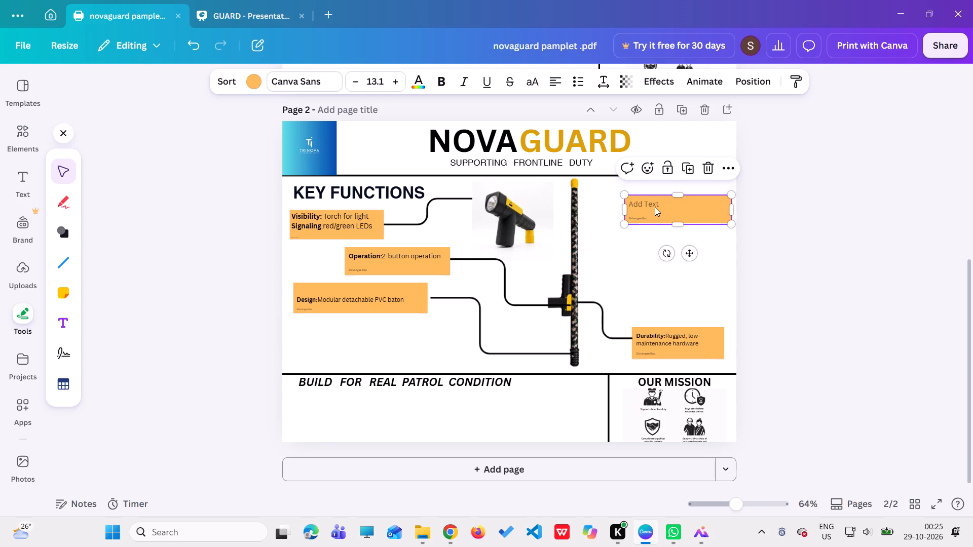
pyautogui.write('500')
pyautogui.click(654, 203)
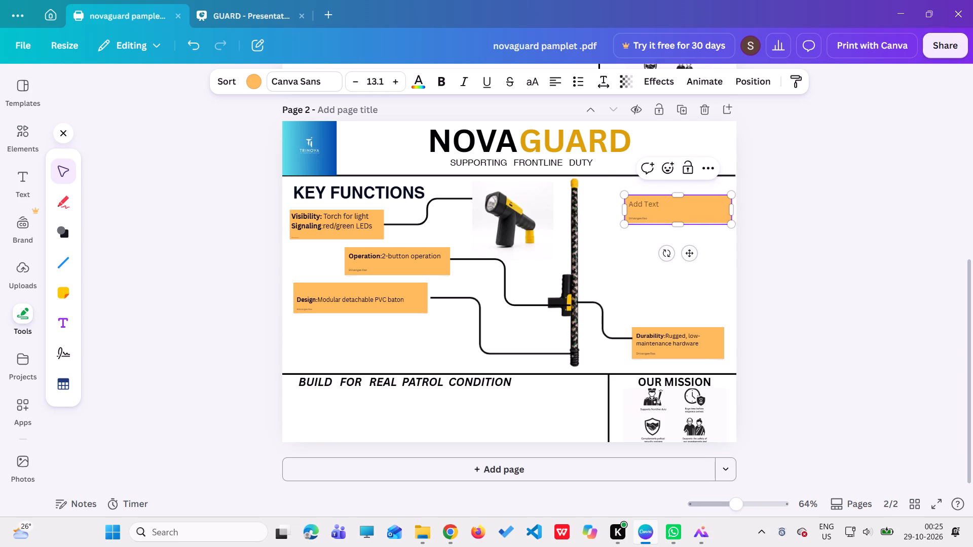
pyautogui.press('4')
pyautogui.press('BackSpace')
pyautogui.write('5000')
pyautogui.press('space')
pyautogui.press('m')
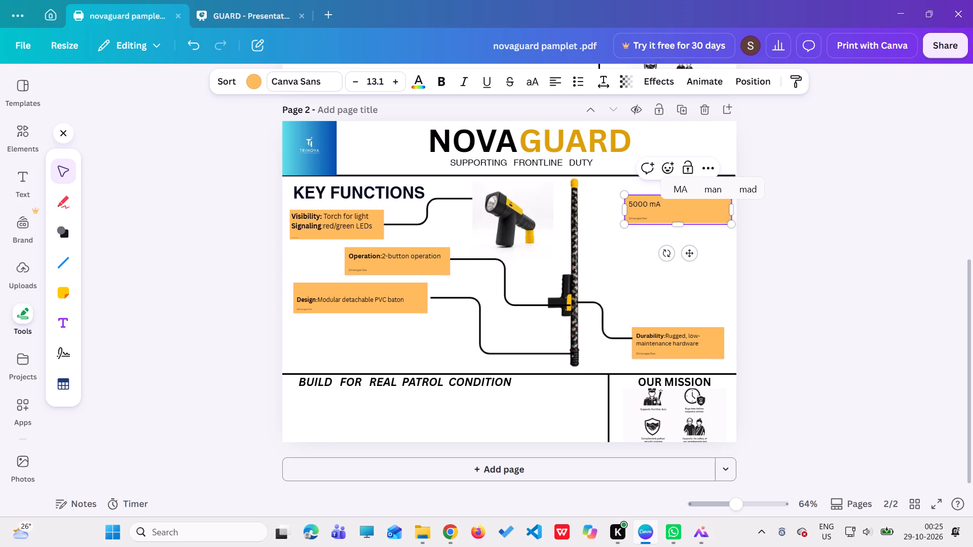
pyautogui.write('h')
pyautogui.press('space')
pyautogui.write('battery')
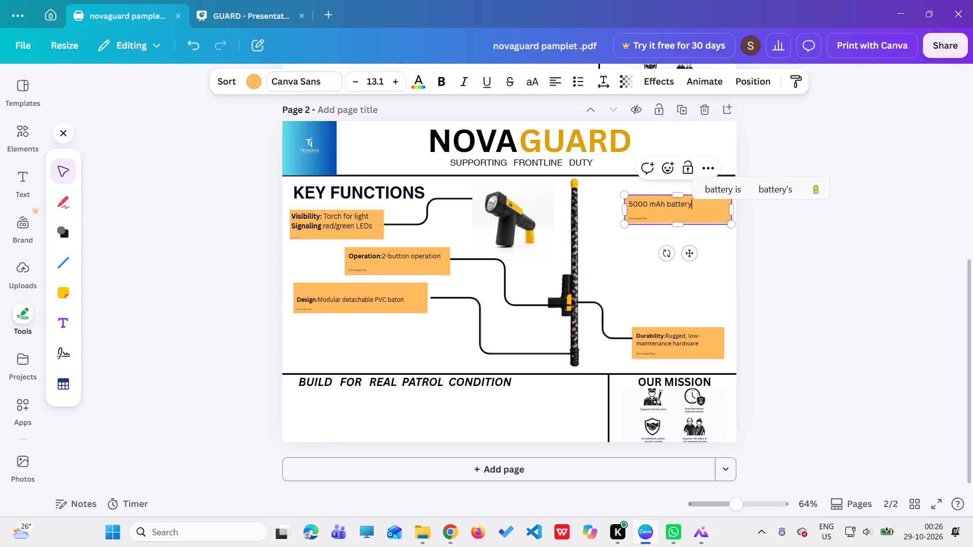
# Add a bold "Power bank:" label before the battery text and try to reduce the note's height.
pyautogui.click(638, 203)
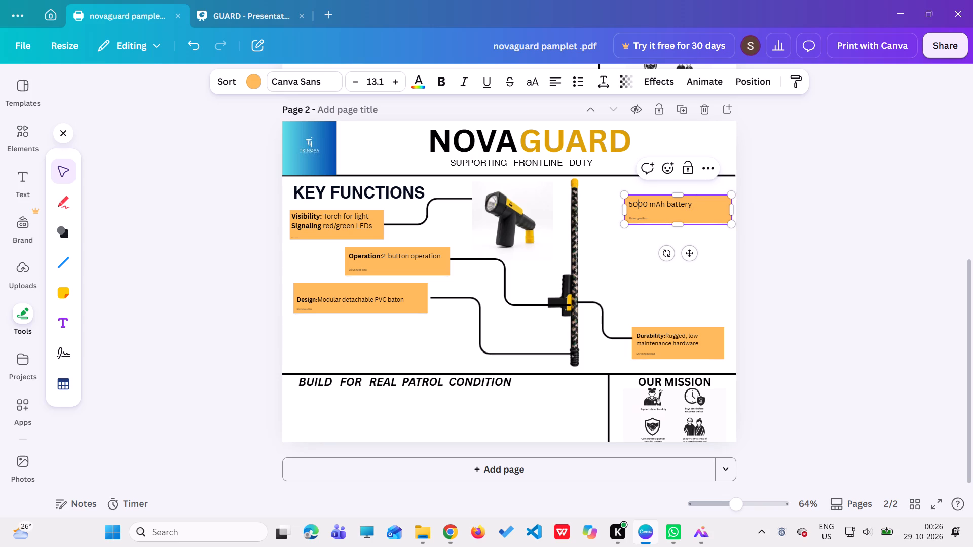
pyautogui.press('Left')
pyautogui.press('Left')
pyautogui.write('po')
pyautogui.press('BackSpace')
pyautogui.press('BackSpace')
pyautogui.click(447, 88)
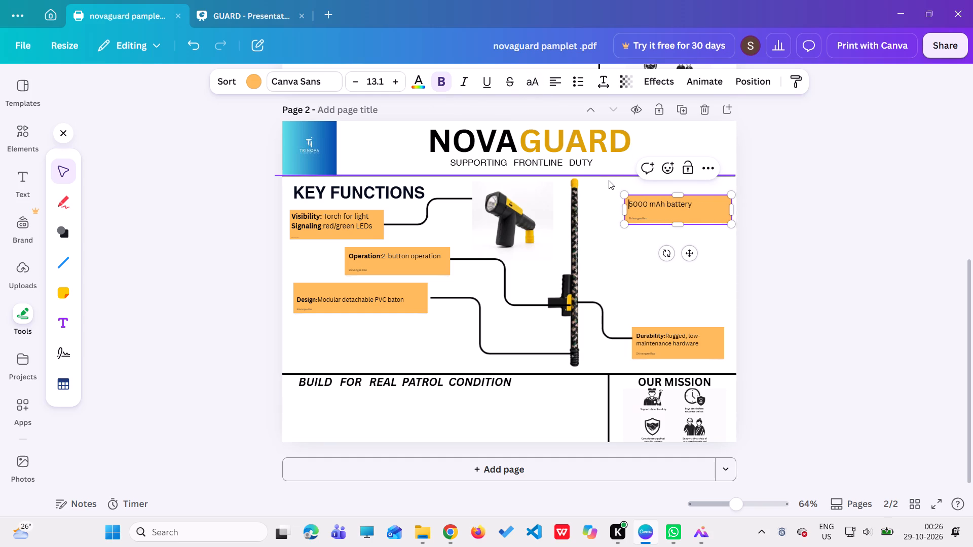
pyautogui.press('p')
pyautogui.write('ower')
pyautogui.press('space')
pyautogui.write('bank')
pyautogui.hotkey('shift', ':')
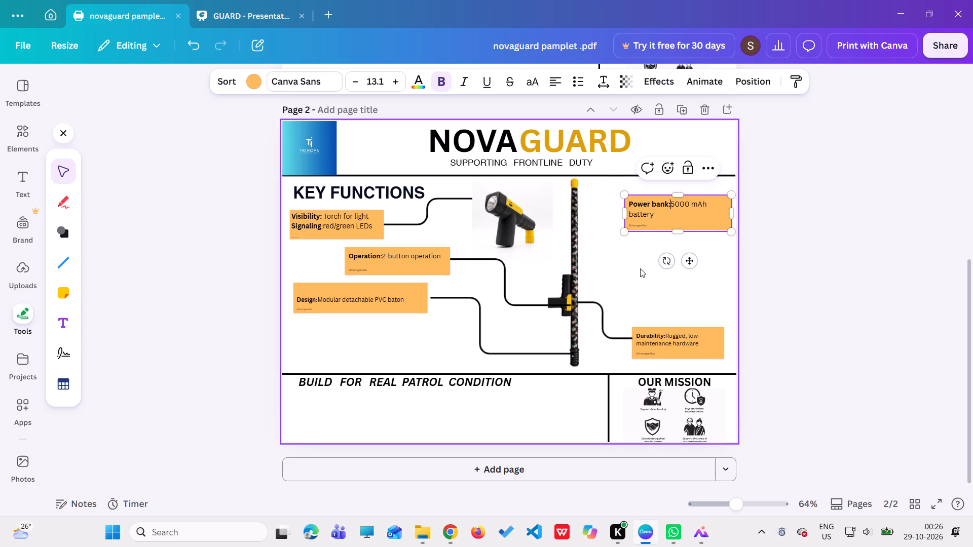
pyautogui.moveTo(681, 231); pyautogui.dragTo(682, 222)
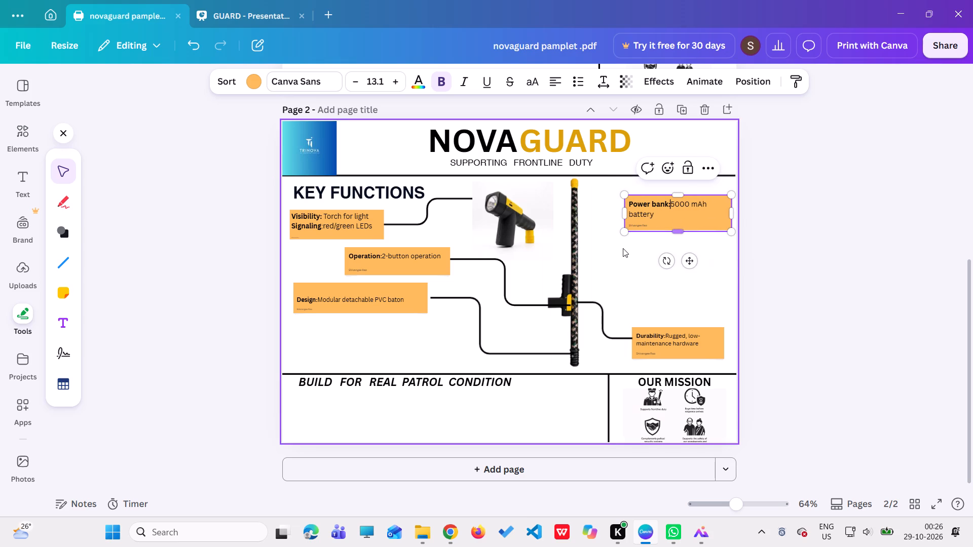
pyautogui.click(620, 251)
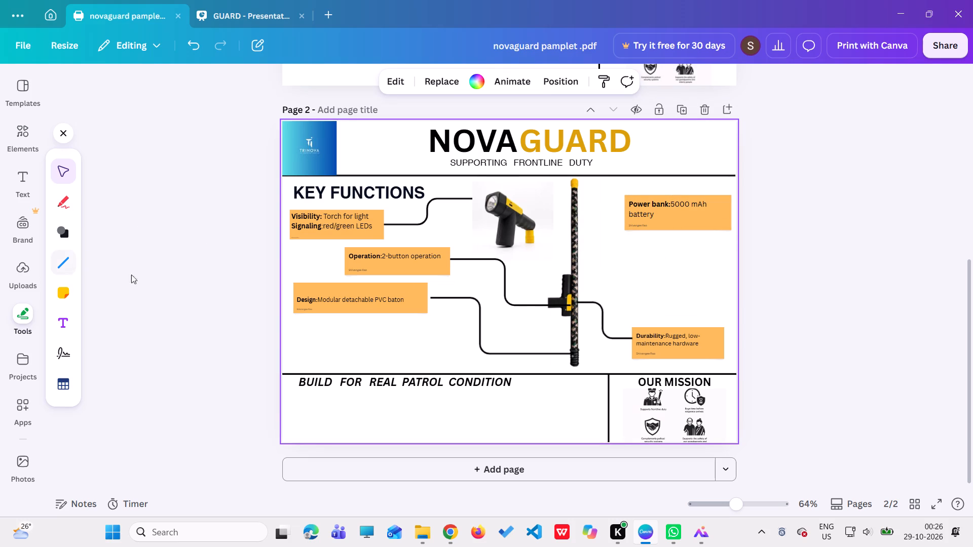
# Duplicate the Durability note's connector and move the copy up so it starts at the torch.
pyautogui.click(608, 329)
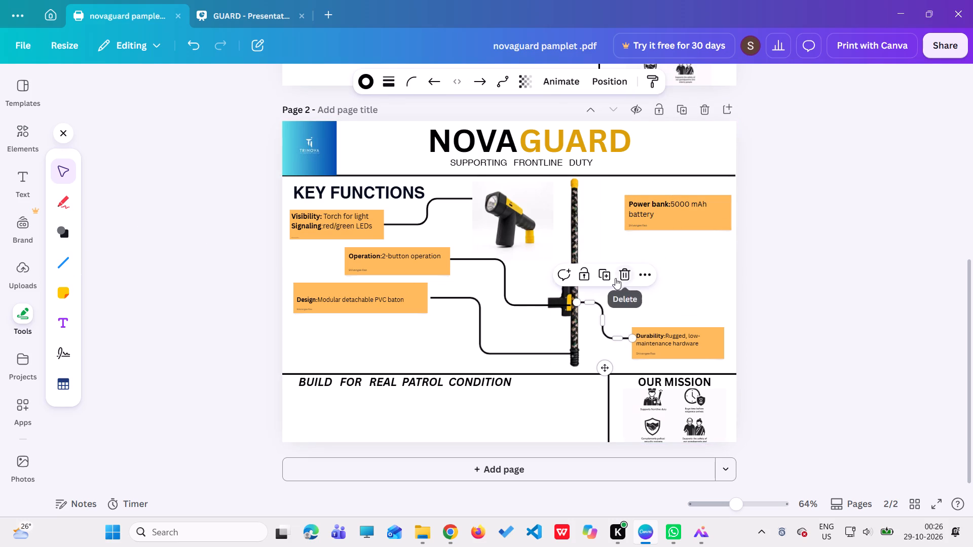
pyautogui.click(607, 276)
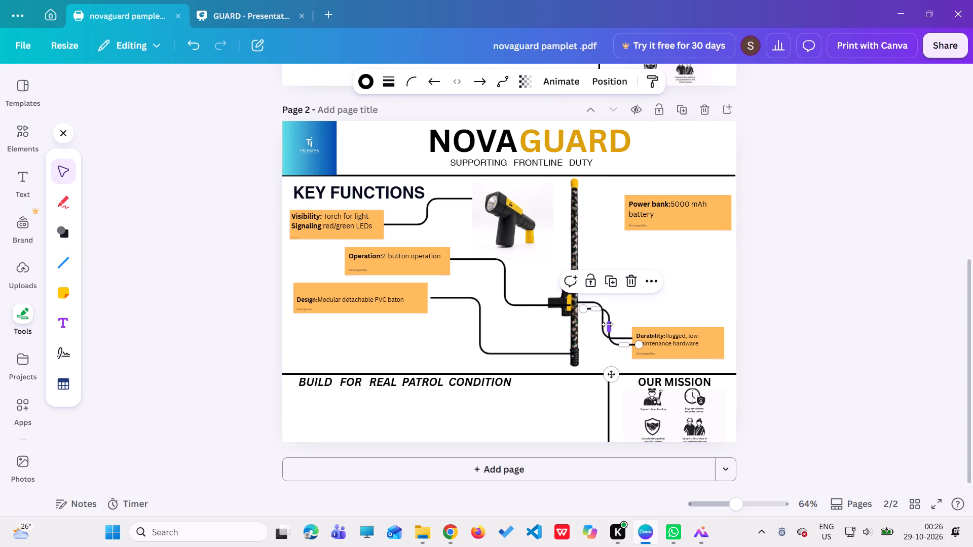
pyautogui.moveTo(605, 377); pyautogui.dragTo(625, 369)
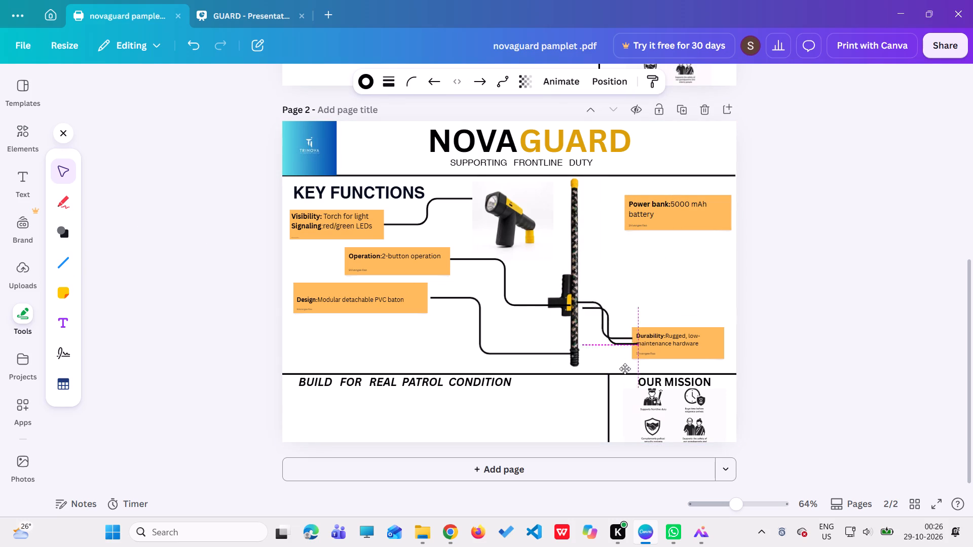
pyautogui.moveTo(625, 369); pyautogui.dragTo(603, 312)
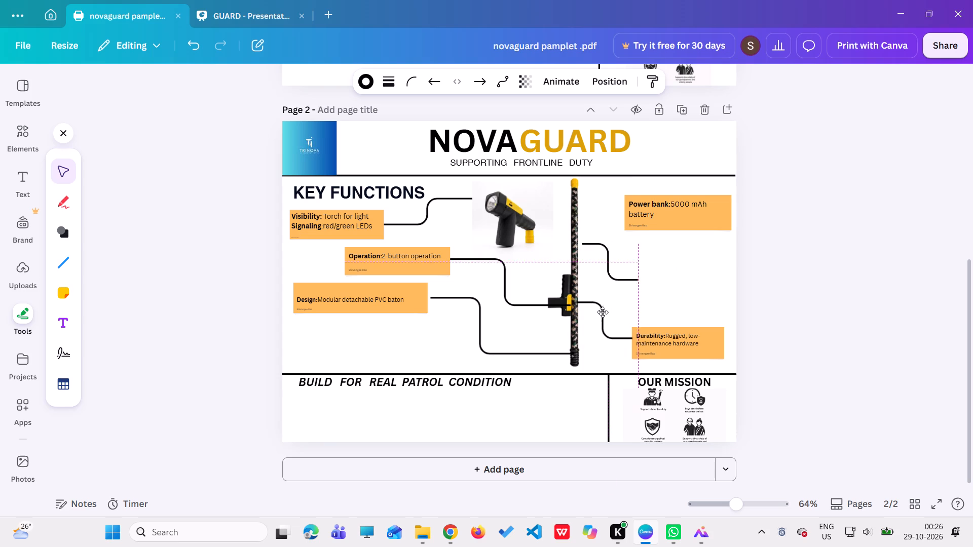
pyautogui.moveTo(603, 312); pyautogui.dragTo(598, 304)
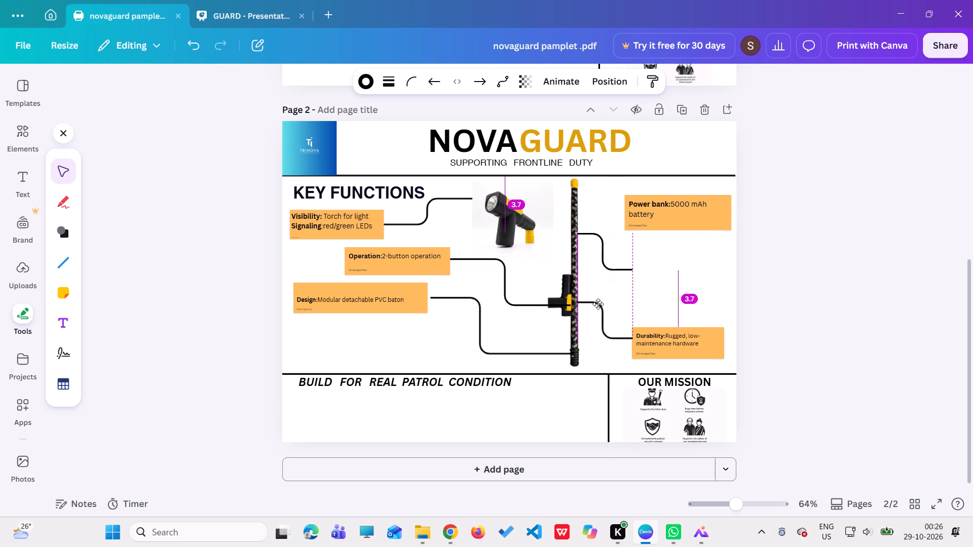
pyautogui.moveTo(598, 304); pyautogui.dragTo(569, 299)
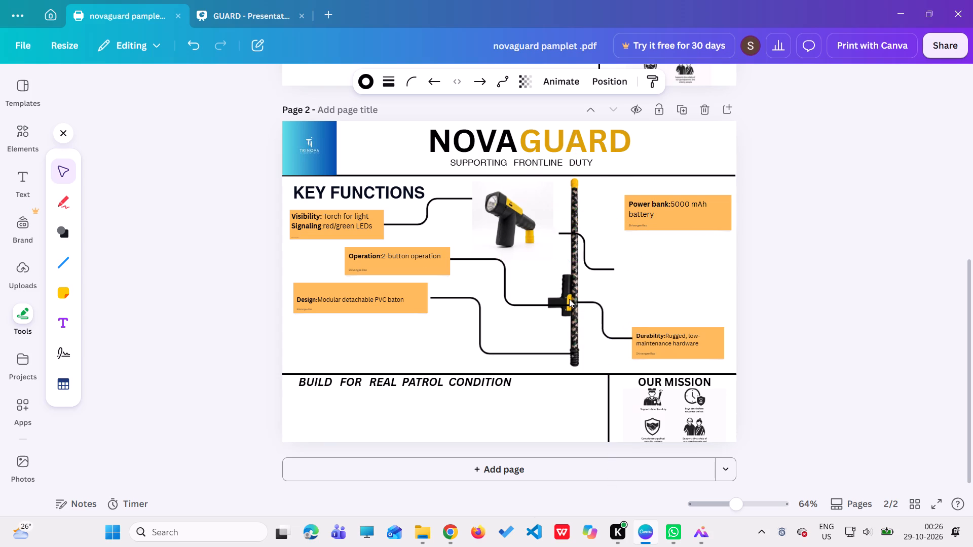
pyautogui.moveTo(569, 299); pyautogui.dragTo(533, 276)
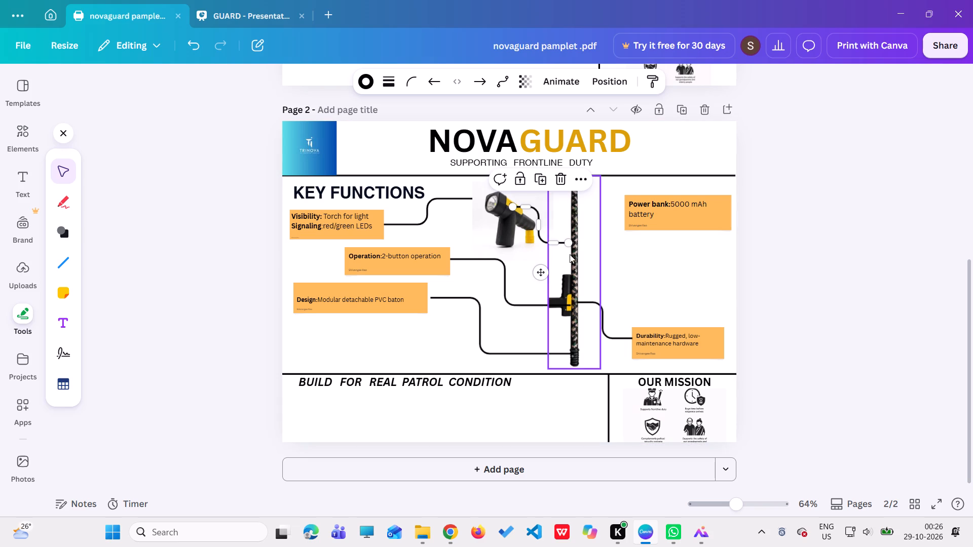
# Attach the free end of the copied connector to the side of the Power bank note facing the baton.
pyautogui.moveTo(571, 243); pyautogui.dragTo(627, 235)
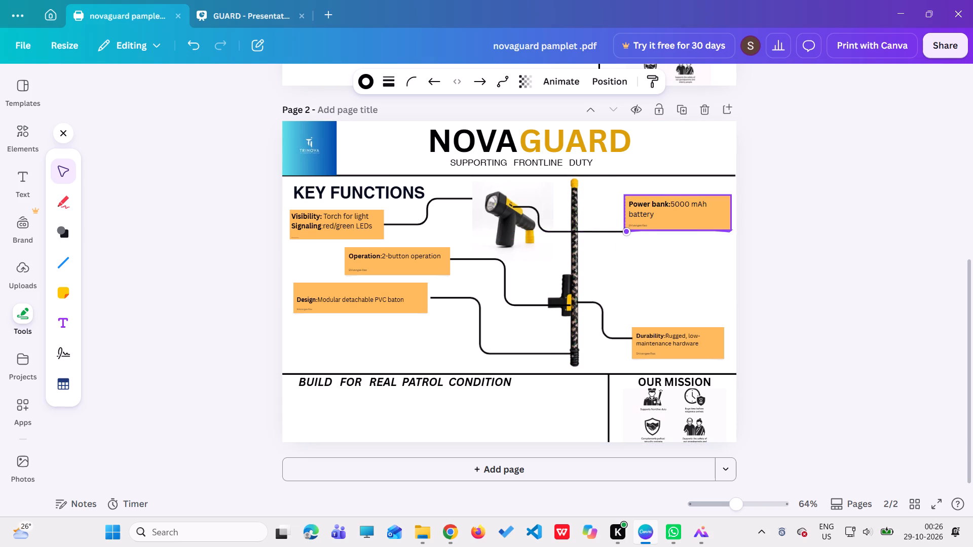
pyautogui.moveTo(627, 235); pyautogui.dragTo(625, 221)
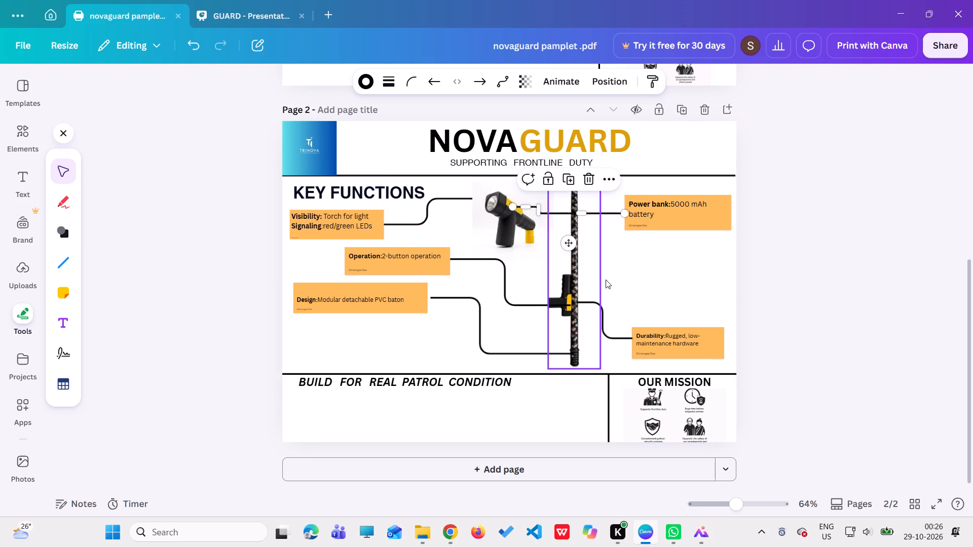
pyautogui.click(614, 277)
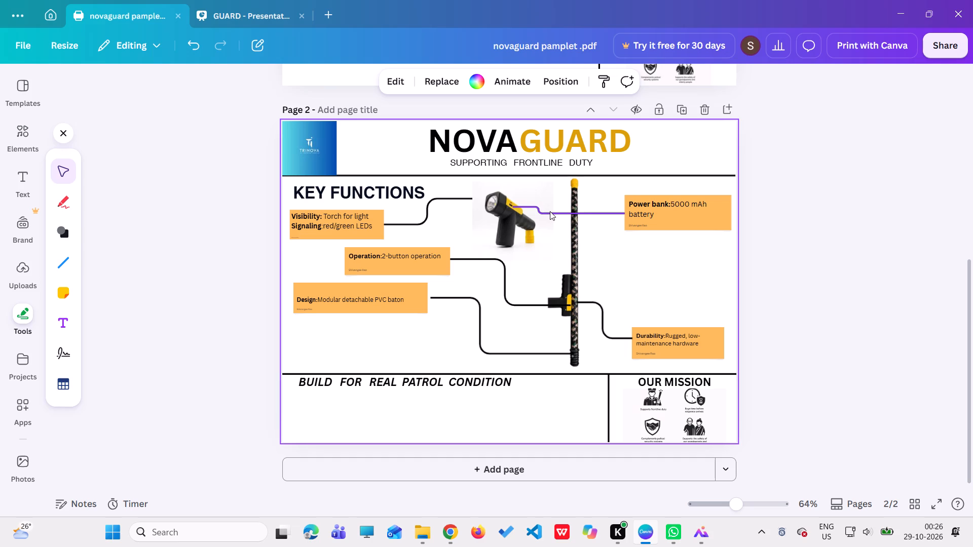
# Shift the torch connector and its attached Power bank note slightly downward, adjusting where the line starts on the torch.
pyautogui.moveTo(551, 209); pyautogui.dragTo(550, 210)
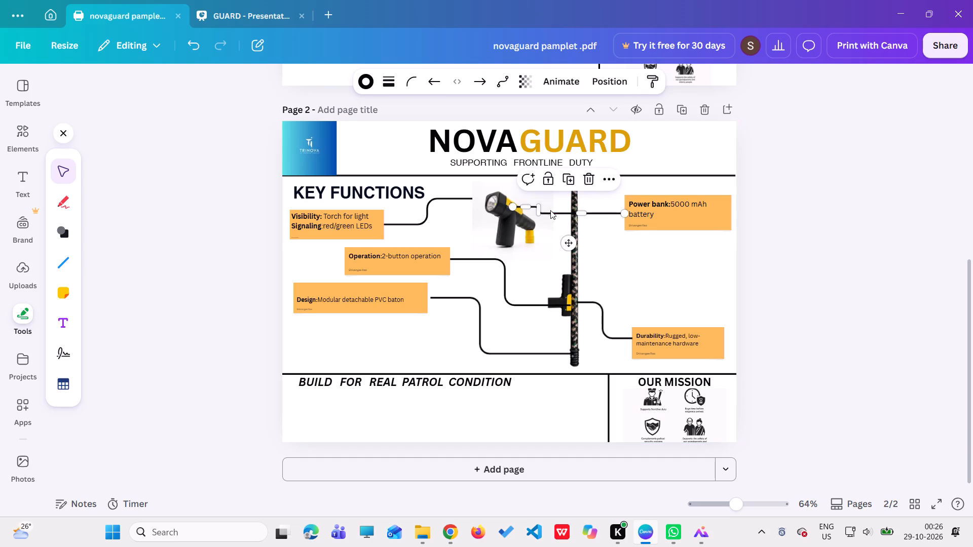
pyautogui.moveTo(550, 210); pyautogui.dragTo(550, 217)
pyautogui.click(601, 245)
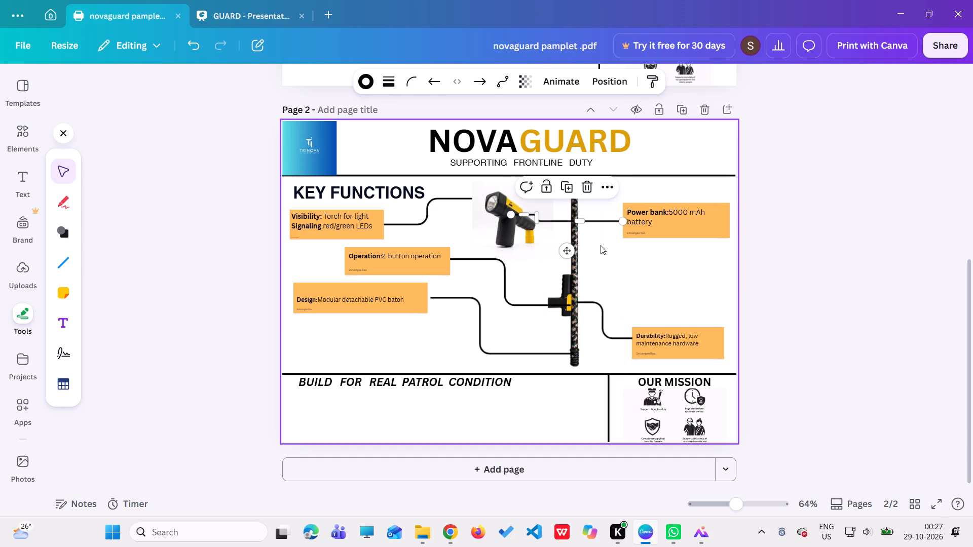
pyautogui.click(534, 215)
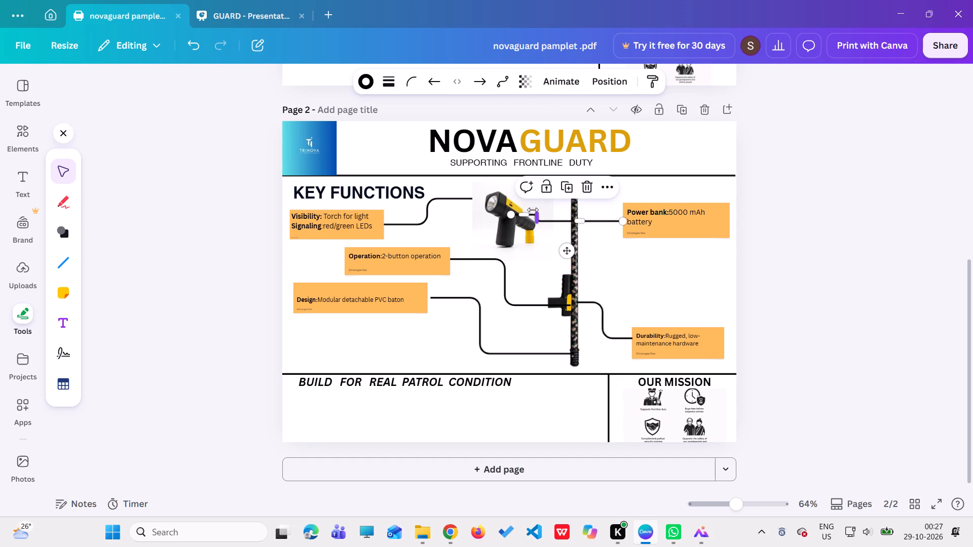
pyautogui.moveTo(536, 222); pyautogui.dragTo(537, 226)
pyautogui.click(544, 220)
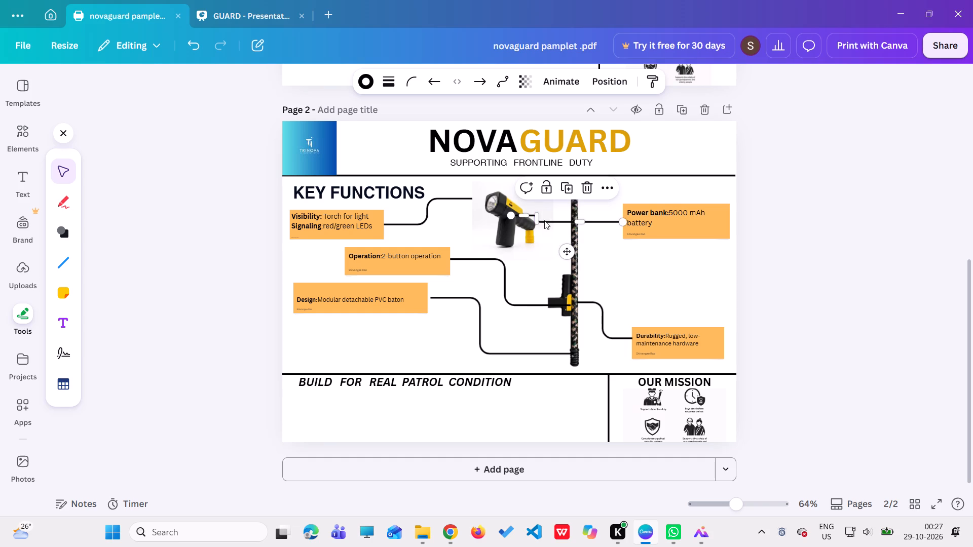
pyautogui.click(544, 220)
pyautogui.moveTo(537, 222); pyautogui.dragTo(537, 228)
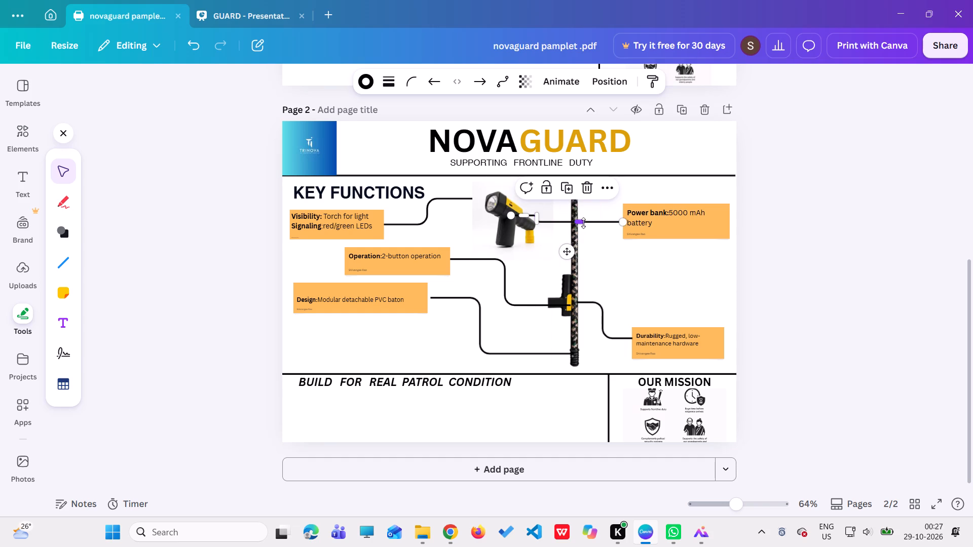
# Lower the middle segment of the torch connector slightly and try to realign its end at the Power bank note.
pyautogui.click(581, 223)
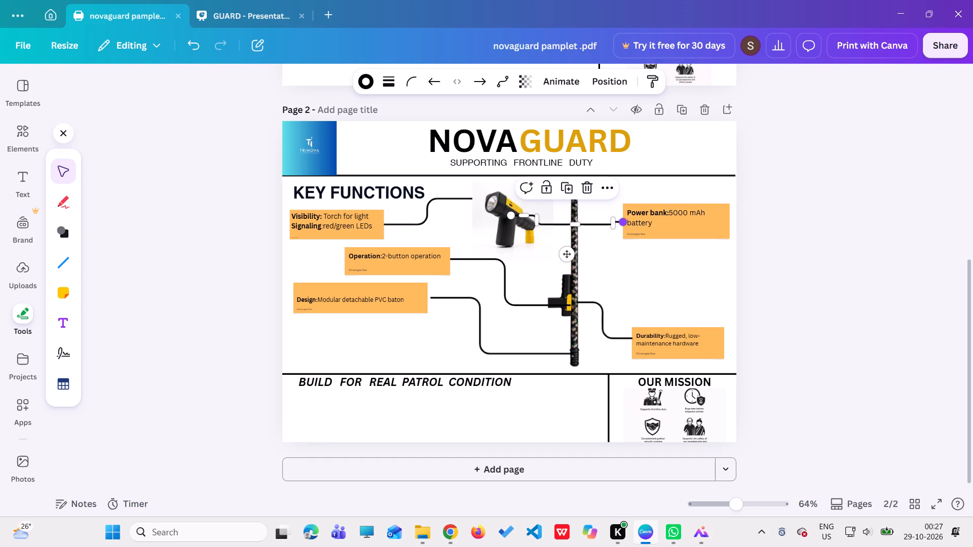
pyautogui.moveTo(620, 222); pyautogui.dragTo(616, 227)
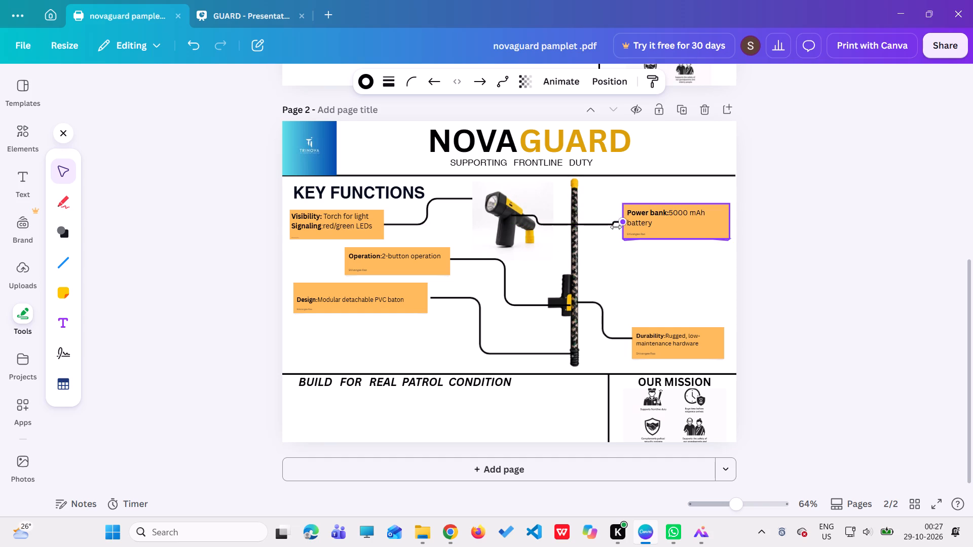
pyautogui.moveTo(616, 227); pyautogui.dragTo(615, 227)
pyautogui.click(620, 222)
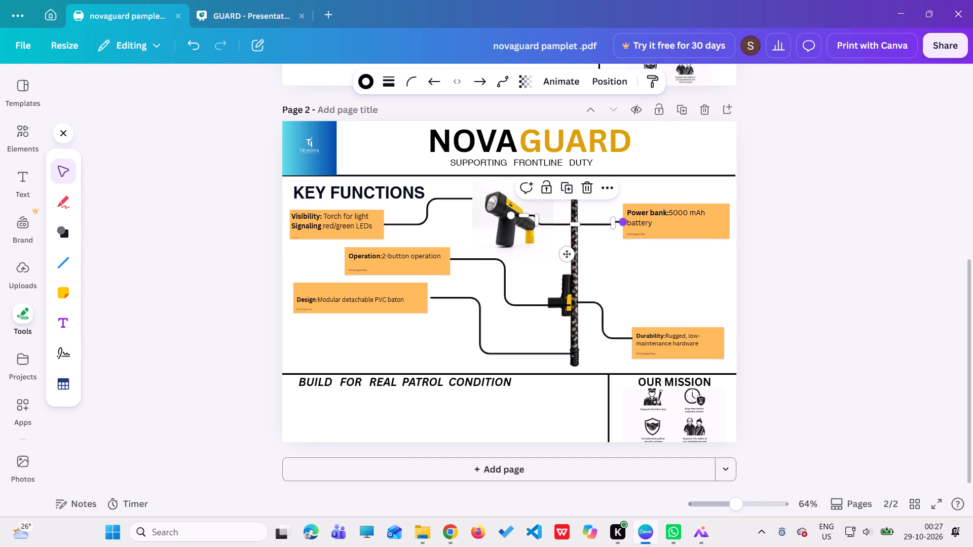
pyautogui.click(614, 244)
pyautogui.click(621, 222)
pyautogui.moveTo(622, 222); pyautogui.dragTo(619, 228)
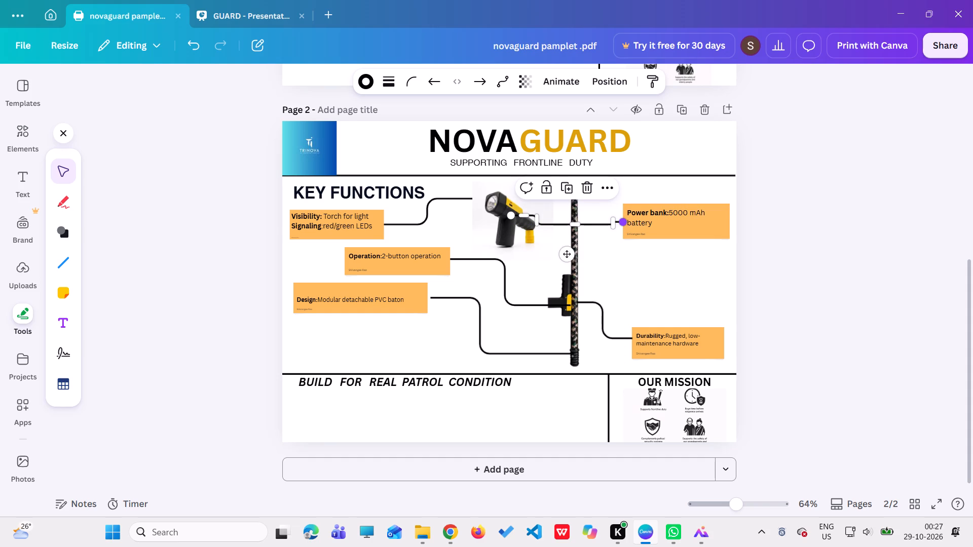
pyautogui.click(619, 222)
# Undo the torch connector and Power bank note adjustments back to before the connector's free end was attached to the note.
pyautogui.click(200, 49)
pyautogui.click(200, 49)
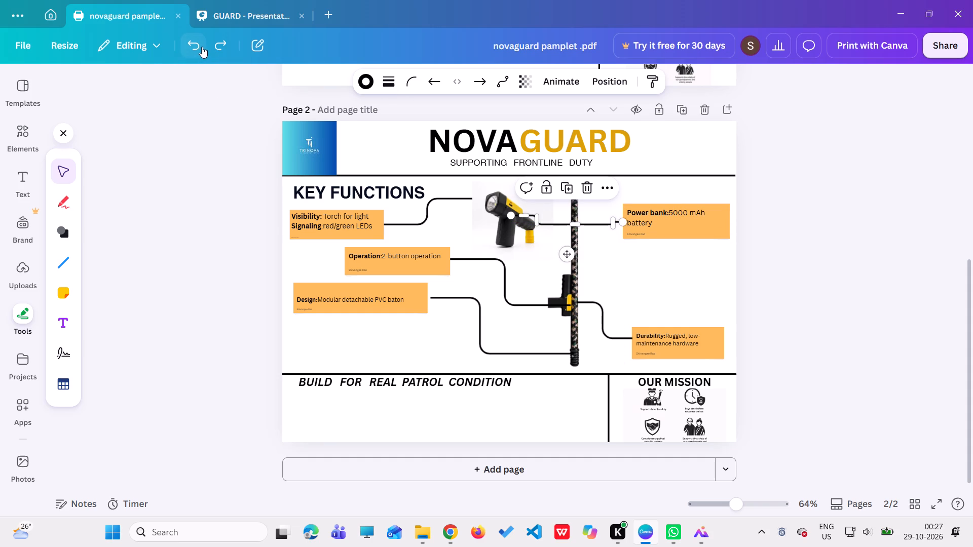
pyautogui.click(202, 47)
pyautogui.click(200, 46)
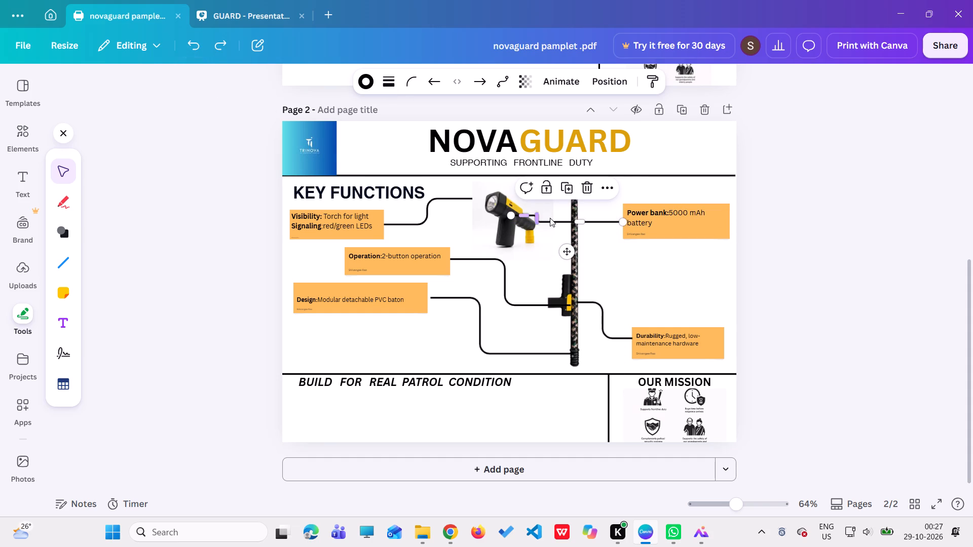
pyautogui.click(202, 48)
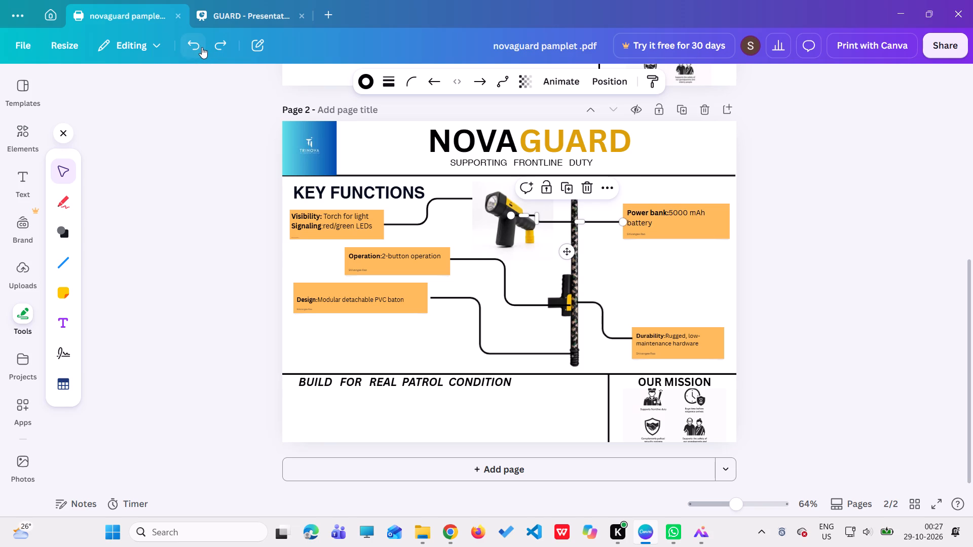
pyautogui.click(202, 47)
pyautogui.click(202, 47)
pyautogui.click(202, 47)
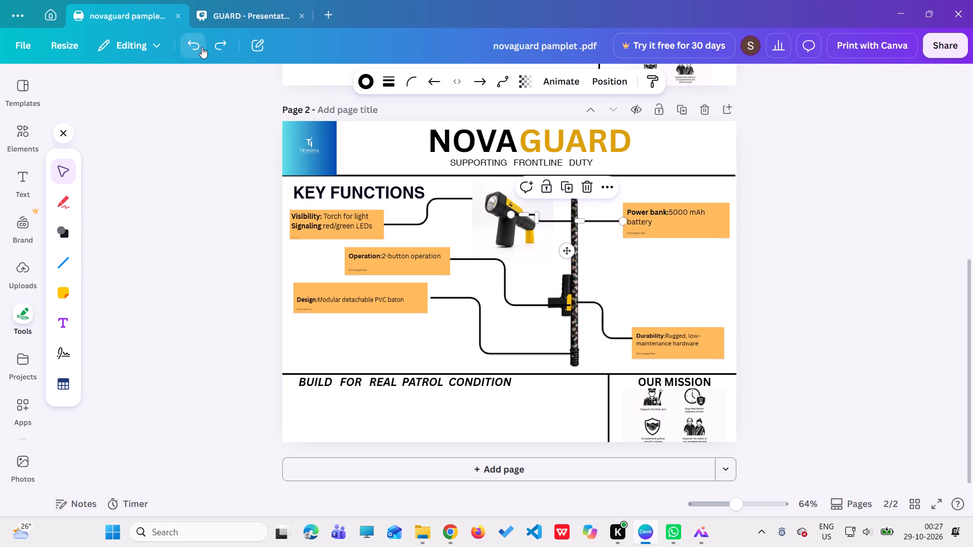
pyautogui.click(202, 47)
pyautogui.click(202, 47)
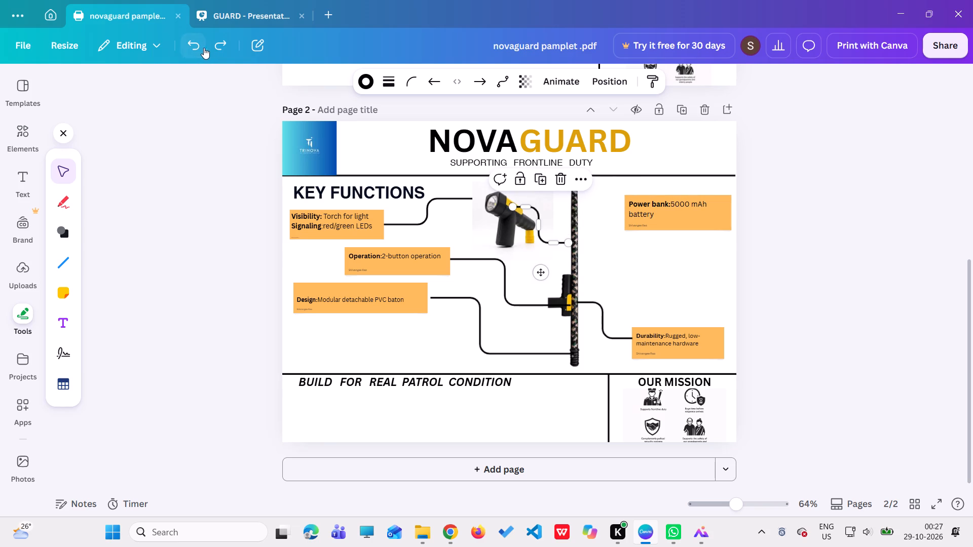
# Shift the torch connector's vertical segment closer to the baton and attach its free end to the Power bank note.
pyautogui.moveTo(538, 224); pyautogui.dragTo(562, 222)
pyautogui.moveTo(567, 242); pyautogui.dragTo(568, 242)
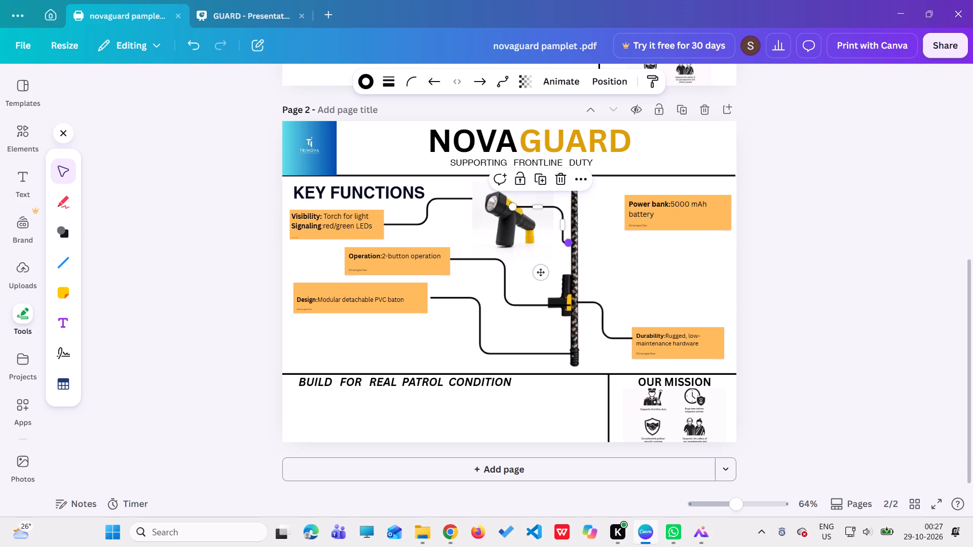
pyautogui.moveTo(568, 242); pyautogui.dragTo(624, 221)
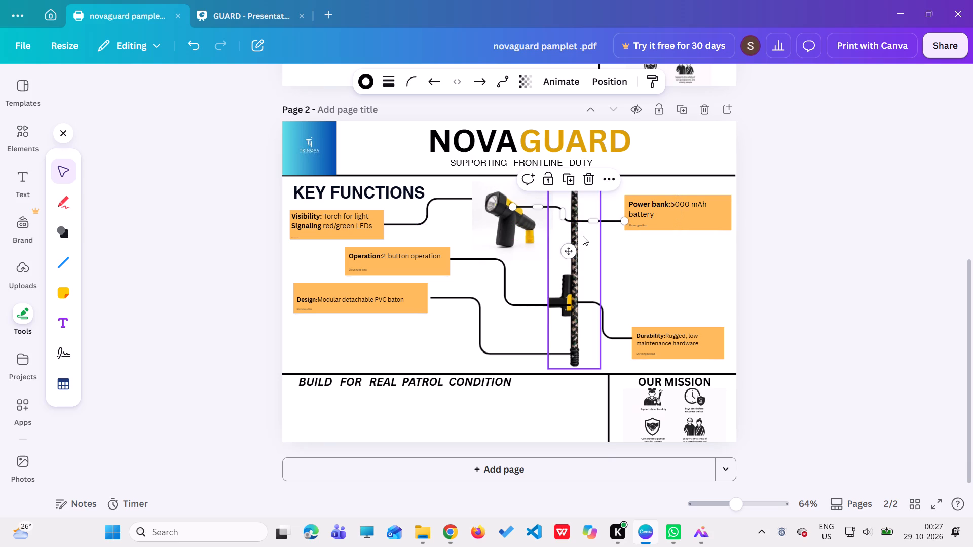
pyautogui.click(605, 246)
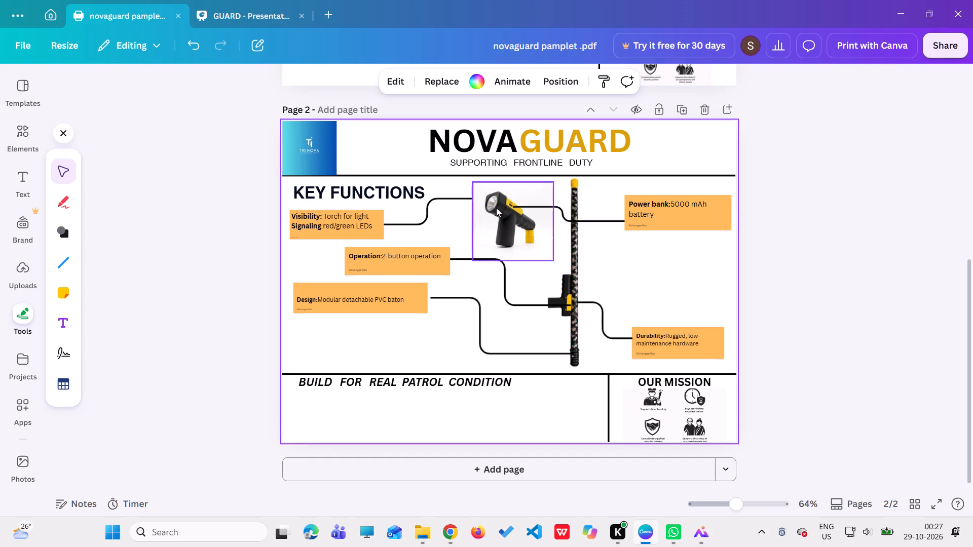
# Move the torch connector slightly downward together with its attached Power bank note.
pyautogui.moveTo(515, 206); pyautogui.dragTo(514, 218)
pyautogui.click(654, 195)
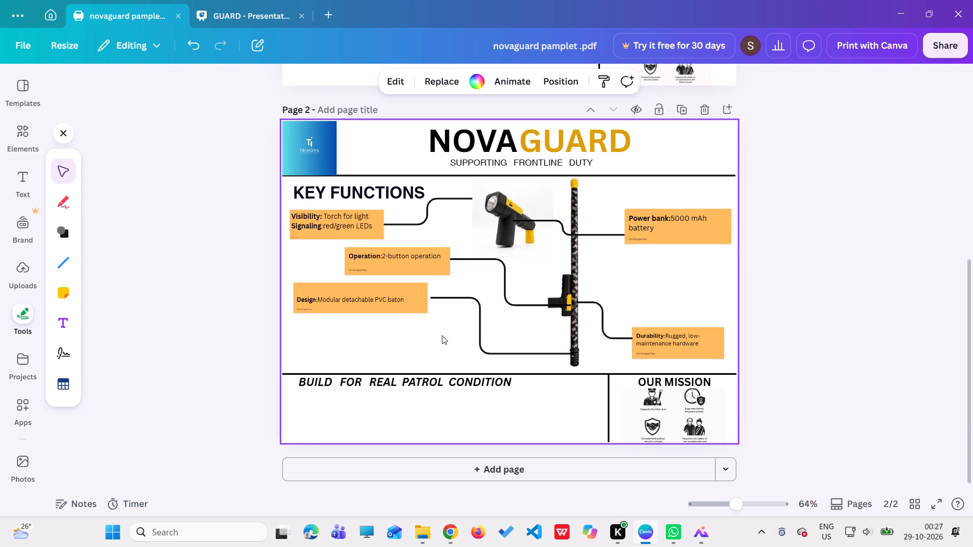
# Remove one extra space from each gap between words in page 2's BUILD FOR REAL PATROL CONDITION heading.
pyautogui.scroll(2, 481, 321)
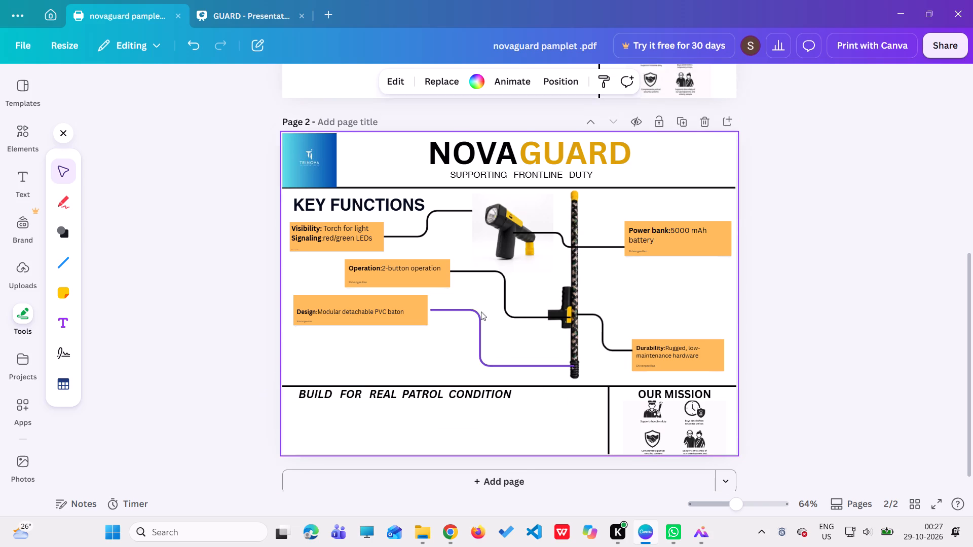
pyautogui.scroll(4, 481, 311)
pyautogui.scroll(-2, 483, 299)
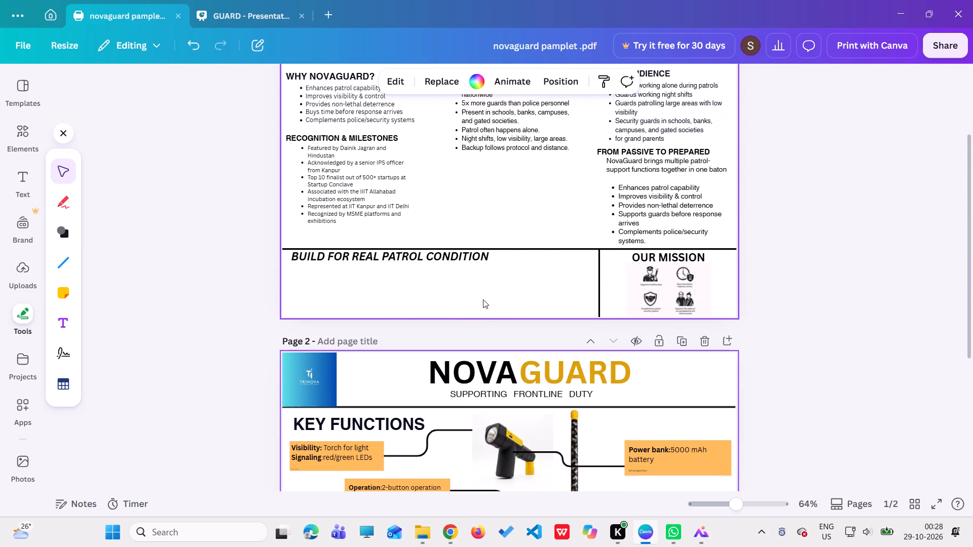
pyautogui.scroll(-2, 483, 299)
pyautogui.scroll(-3, 425, 329)
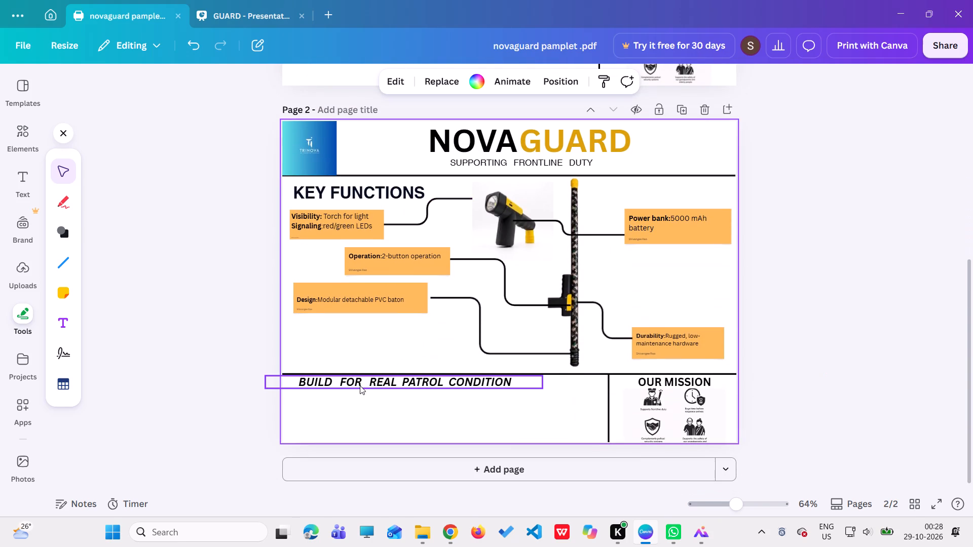
pyautogui.click(338, 380)
pyautogui.click(341, 380)
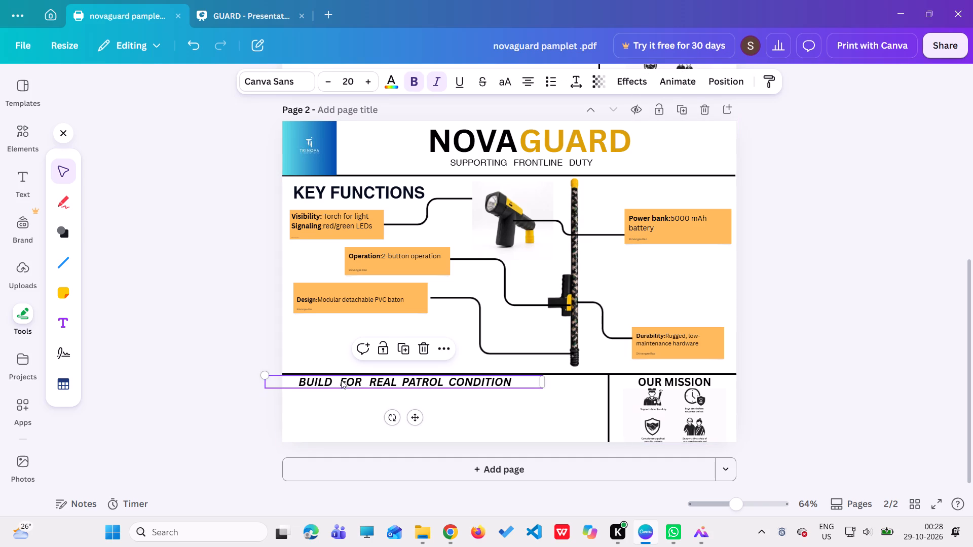
pyautogui.press('BackSpace')
pyautogui.press('Right')
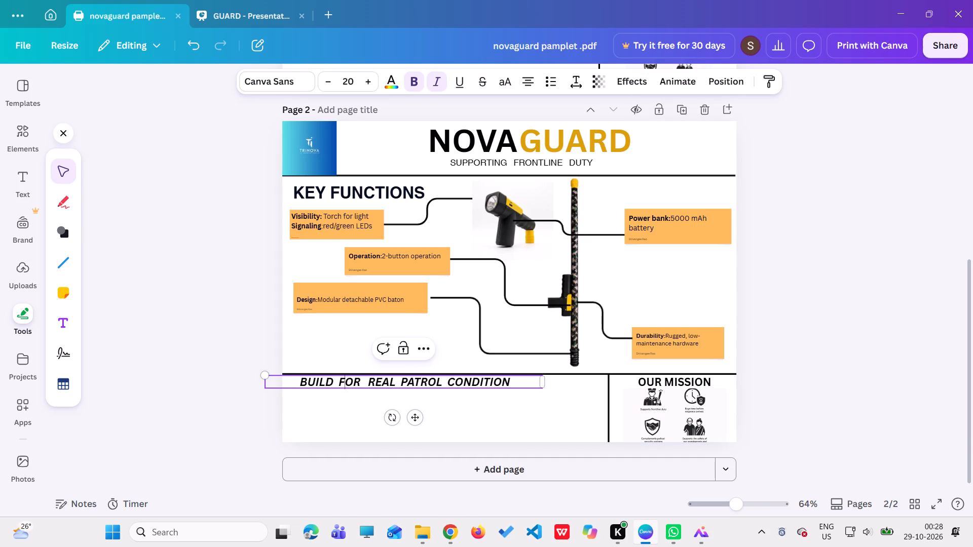
pyautogui.press('Right')
pyautogui.press('Right')
pyautogui.press('Right')
pyautogui.press('Right')
pyautogui.press('Right')
pyautogui.press('BackSpace')
pyautogui.press('Right')
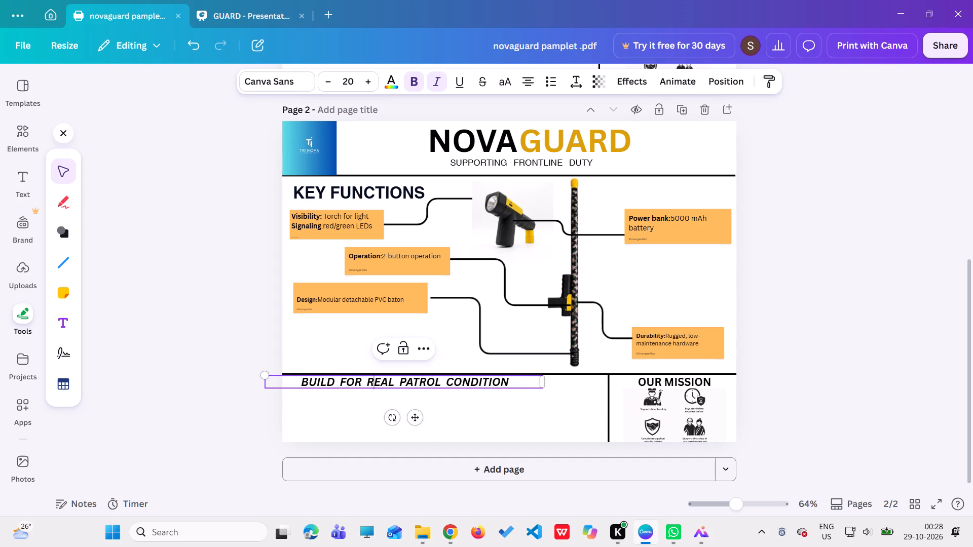
pyautogui.press('Right')
pyautogui.press('Right')
pyautogui.press('Right')
pyautogui.press('Right')
pyautogui.press('Right')
pyautogui.press('BackSpace')
pyautogui.press('Right')
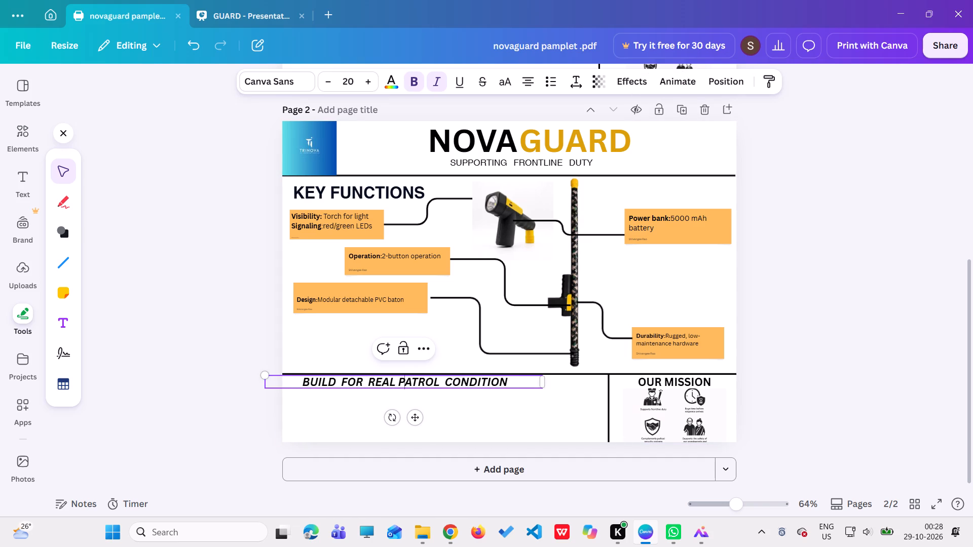
pyautogui.press('Right')
pyautogui.press('Right')
pyautogui.press('Right')
pyautogui.press('Right')
pyautogui.press('Right')
pyautogui.press('Right')
pyautogui.press('Right')
pyautogui.press('BackSpace')
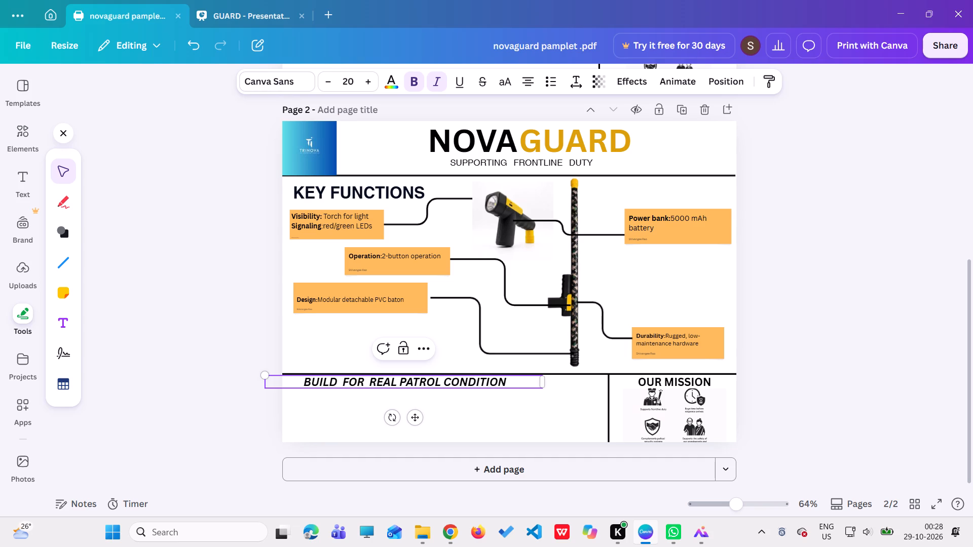
pyautogui.click(474, 402)
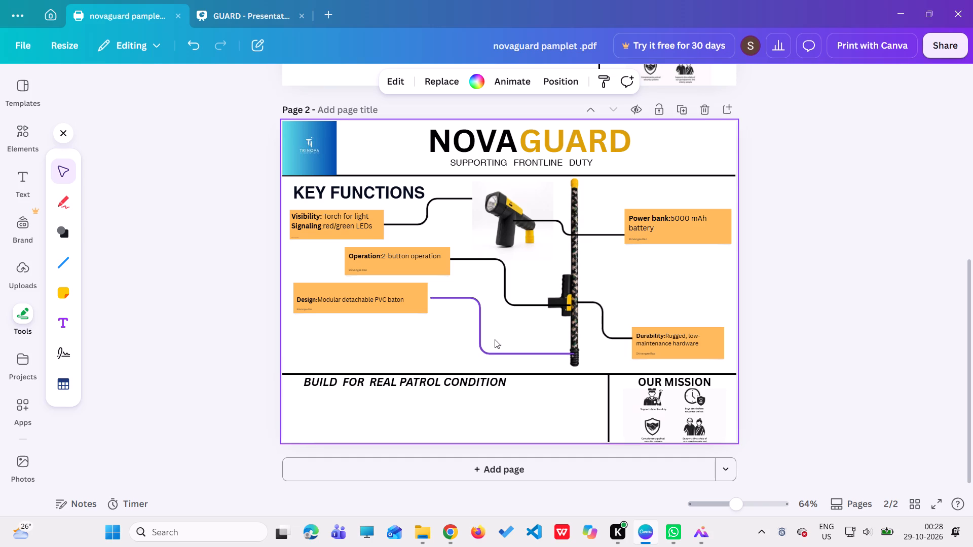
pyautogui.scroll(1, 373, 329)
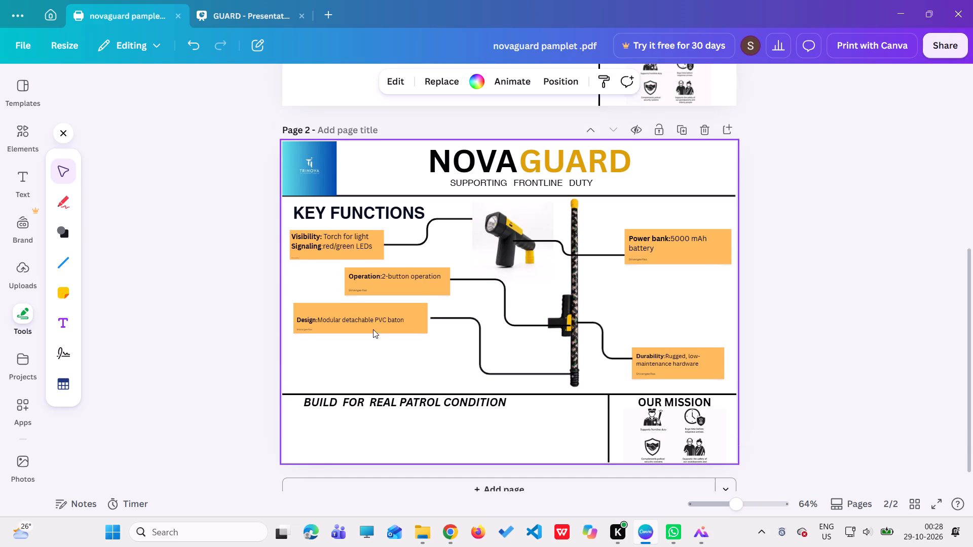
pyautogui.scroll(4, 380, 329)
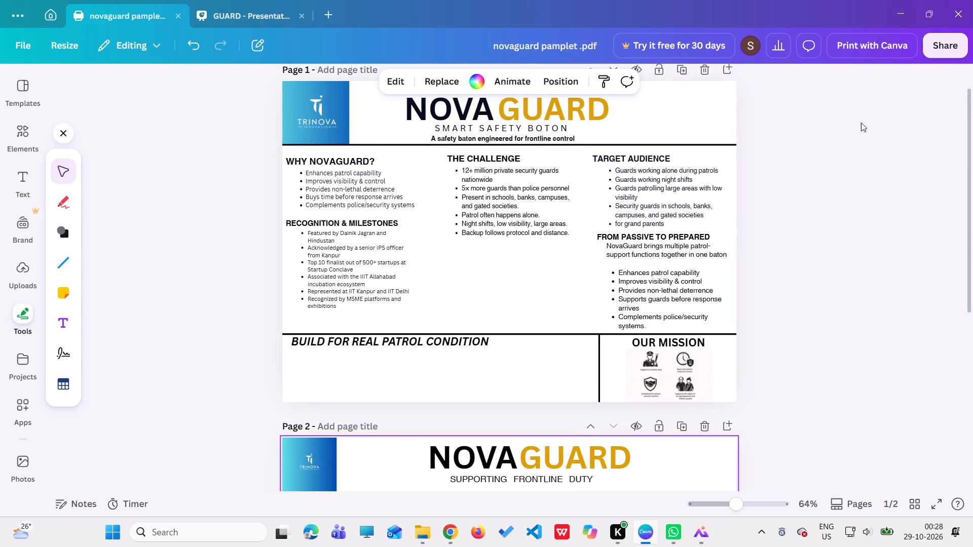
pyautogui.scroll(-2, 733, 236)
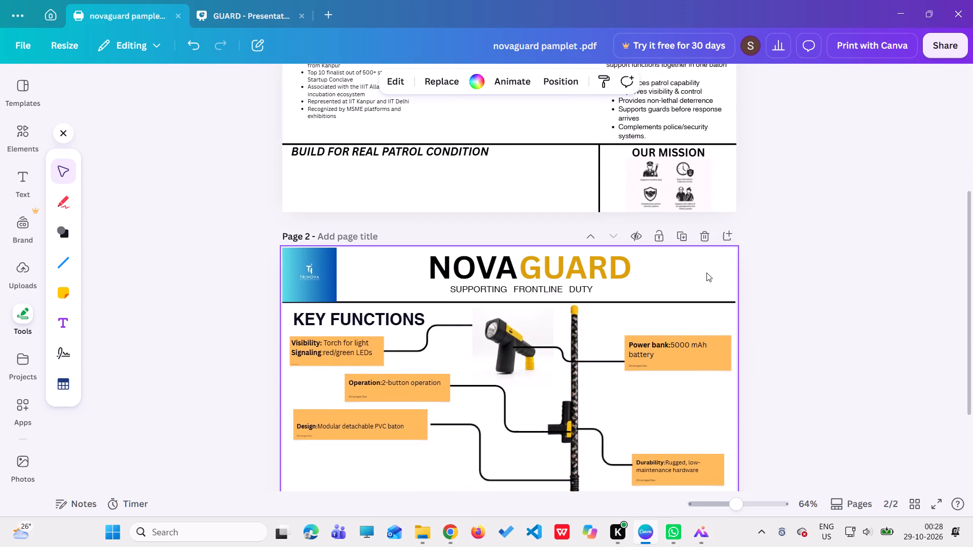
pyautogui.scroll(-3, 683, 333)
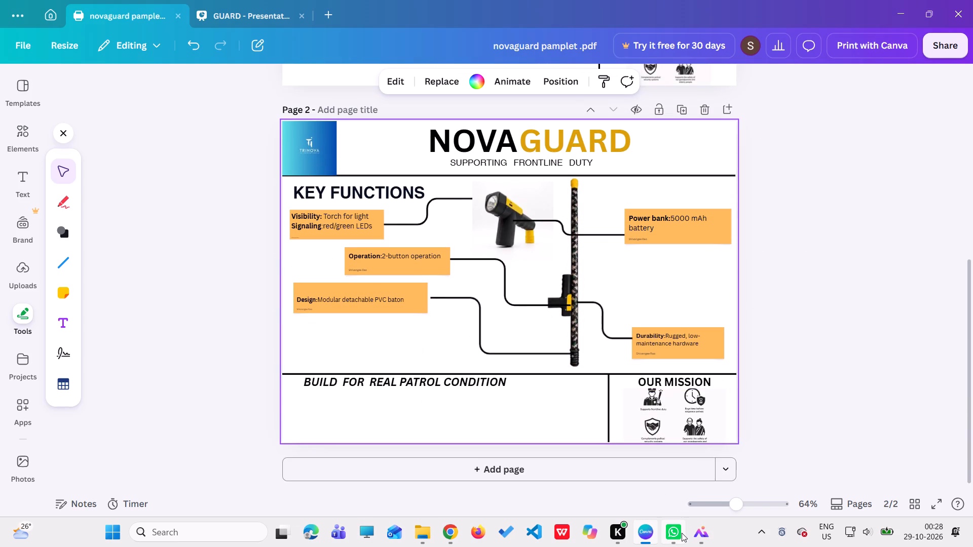
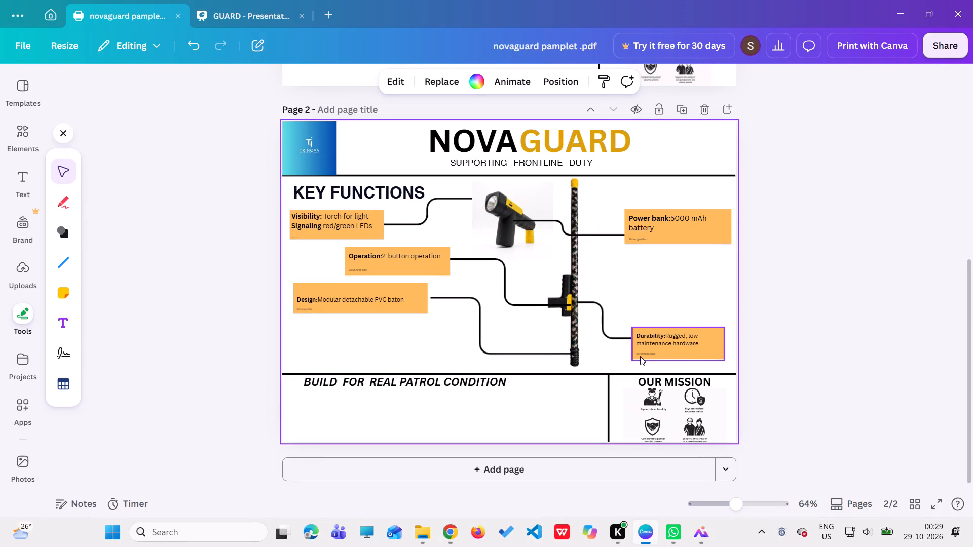
# Switch to File Explorer and bring up the Downloads folder containing the NovaGuard files.
pyautogui.scroll(7, 587, 287)
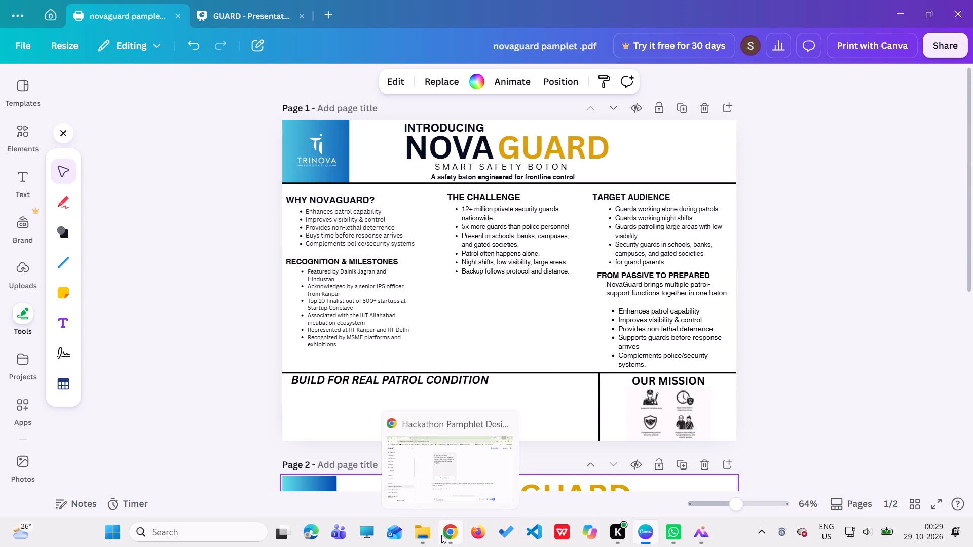
pyautogui.click(424, 532)
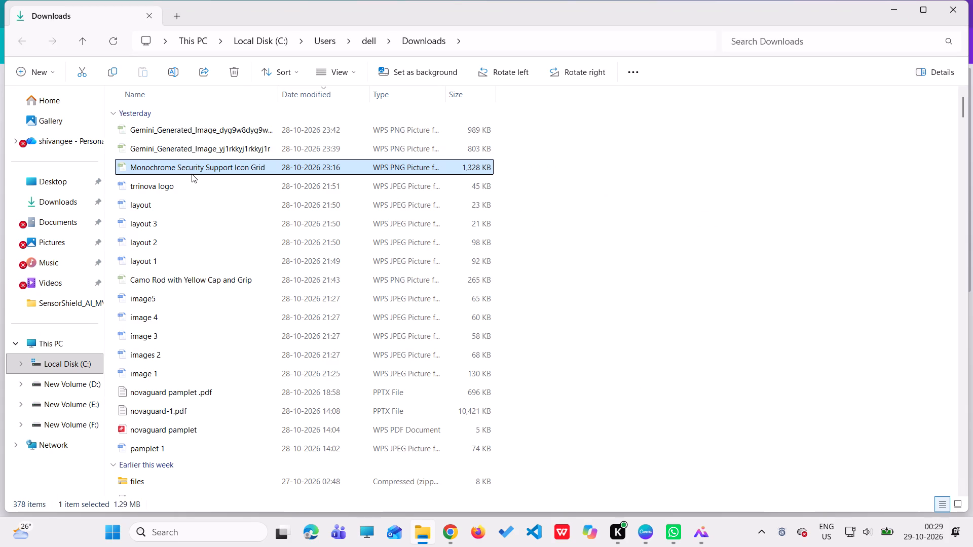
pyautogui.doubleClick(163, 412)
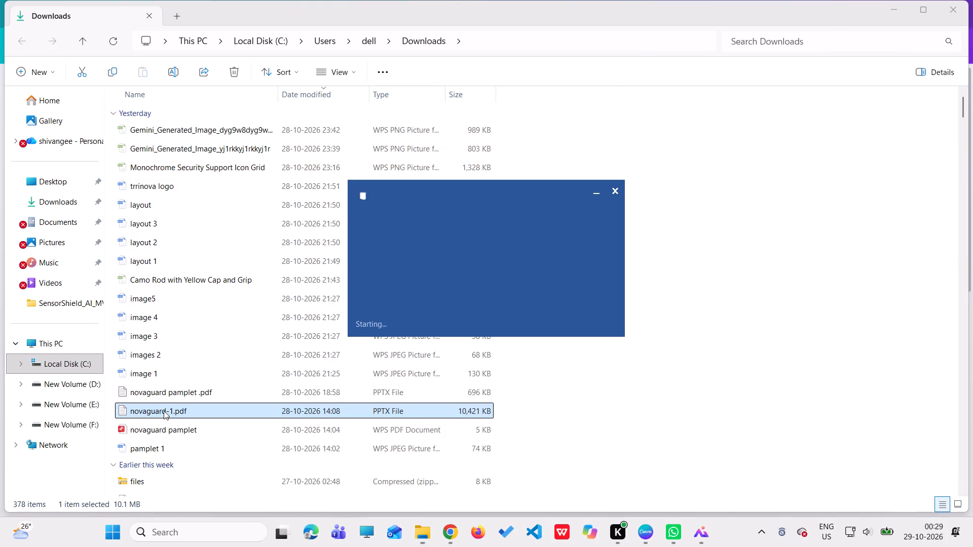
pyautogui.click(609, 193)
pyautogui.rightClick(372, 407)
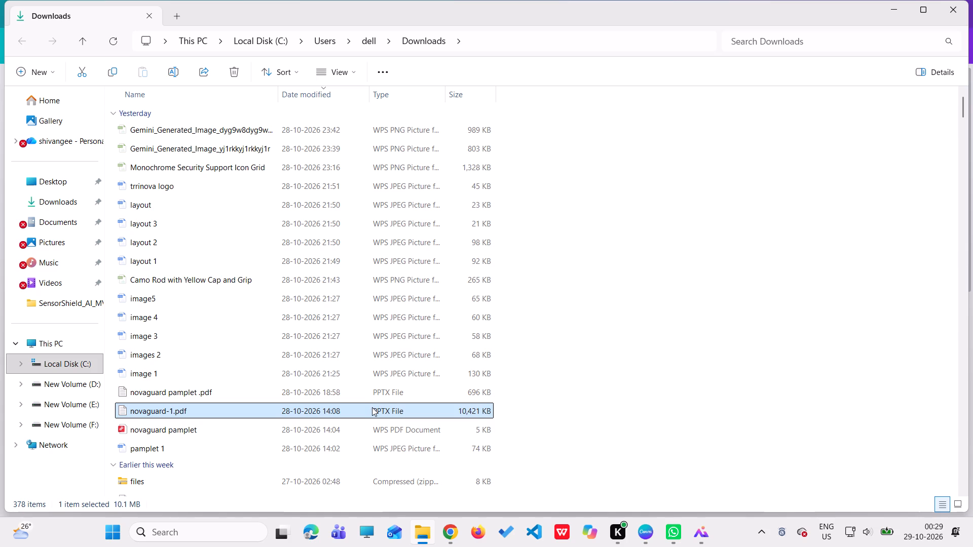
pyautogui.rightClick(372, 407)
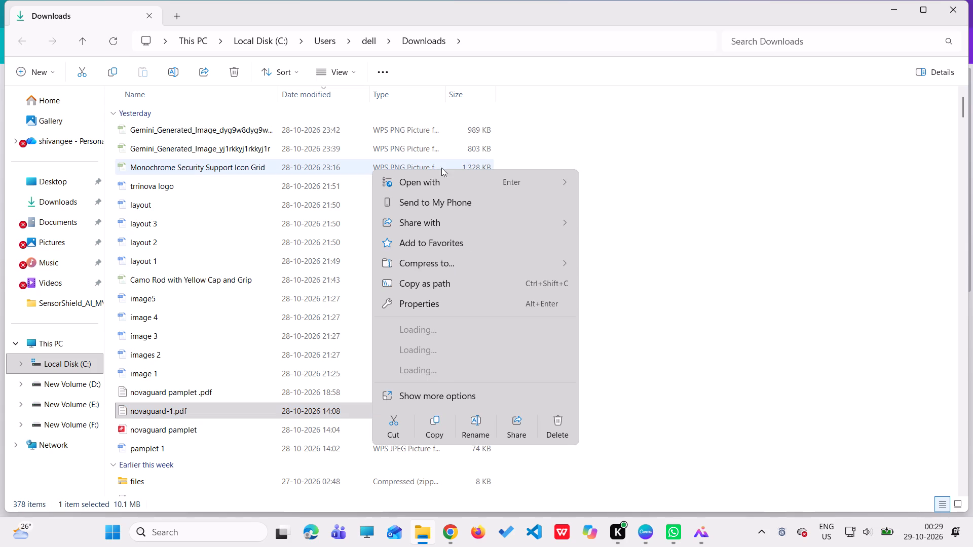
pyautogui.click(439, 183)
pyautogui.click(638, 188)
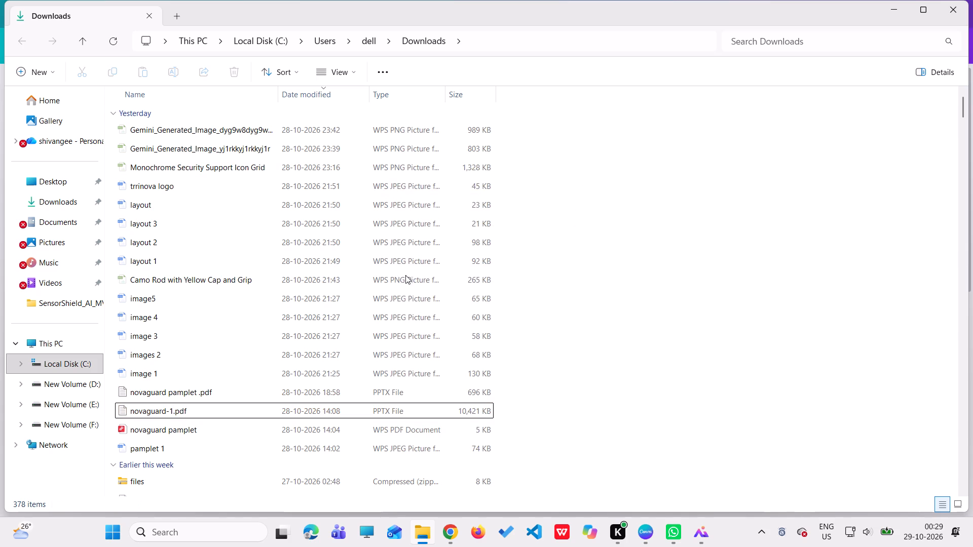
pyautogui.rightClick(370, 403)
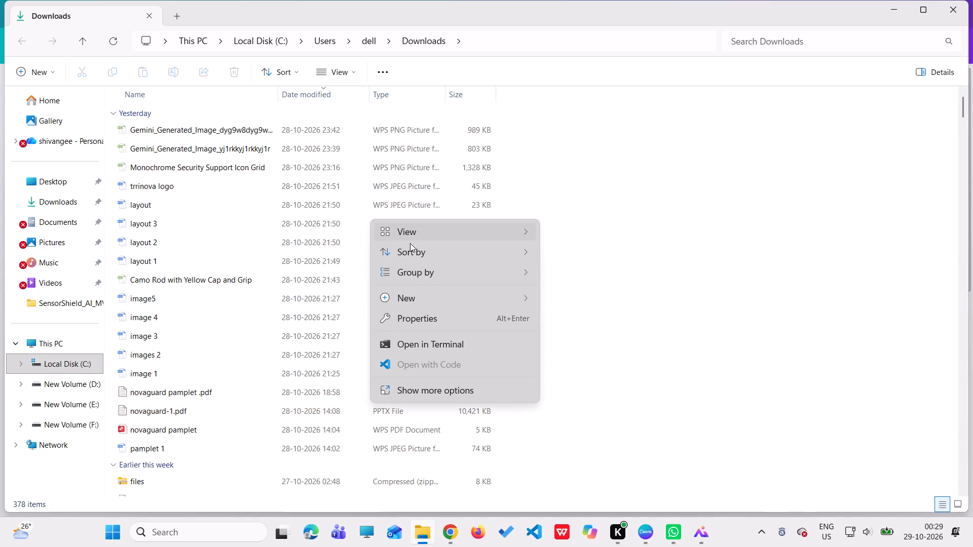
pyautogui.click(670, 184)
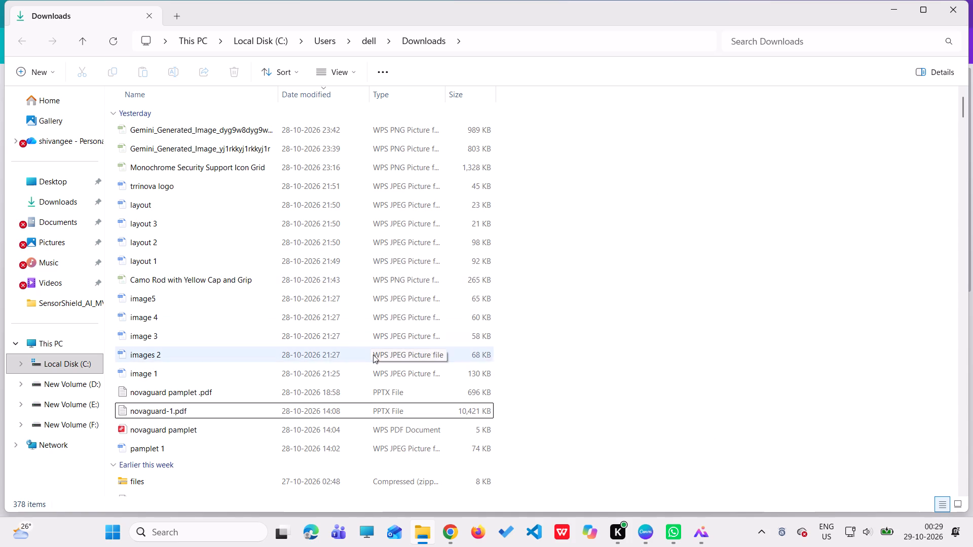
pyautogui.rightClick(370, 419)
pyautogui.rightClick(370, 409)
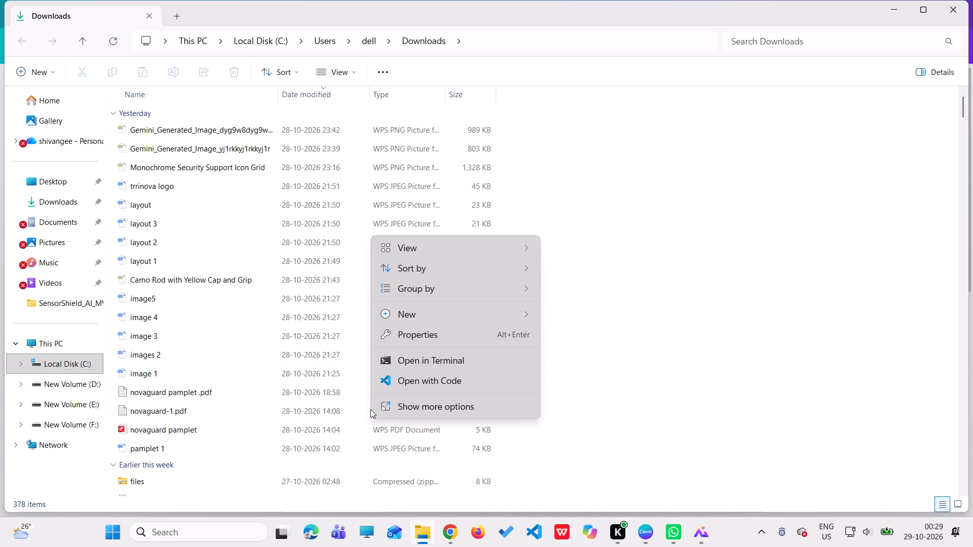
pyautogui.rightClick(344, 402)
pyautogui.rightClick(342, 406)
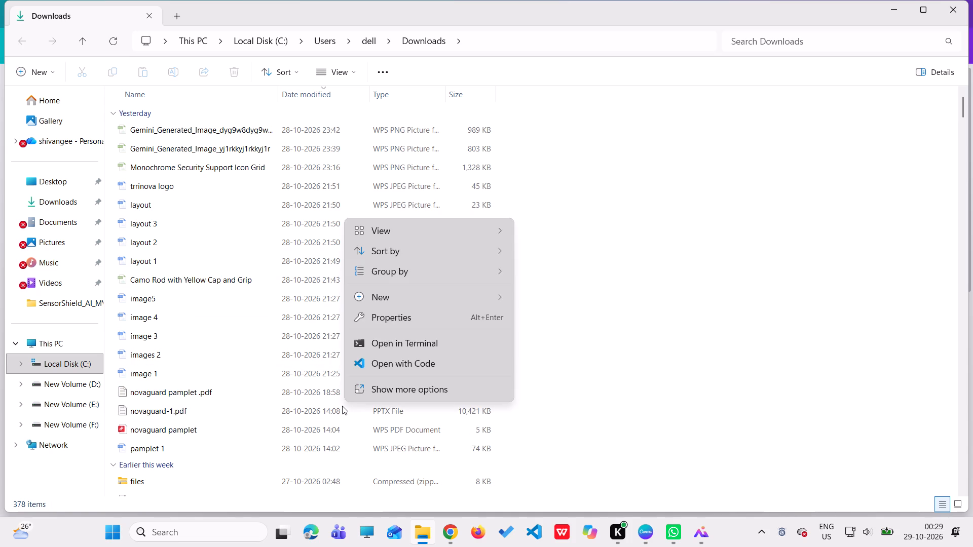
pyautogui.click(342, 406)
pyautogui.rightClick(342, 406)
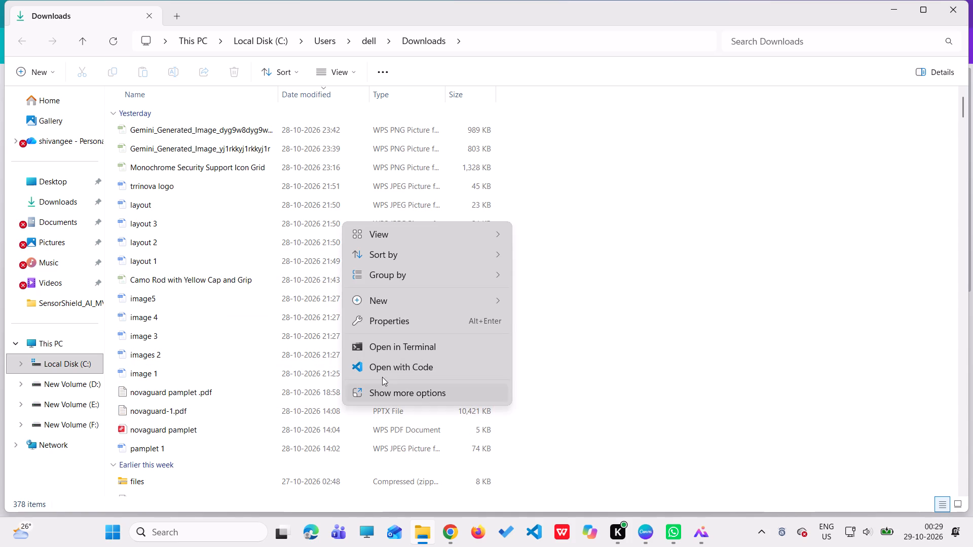
# Open the novaguard-1.pdf presentation file from Downloads with WPS Office.
pyautogui.rightClick(300, 415)
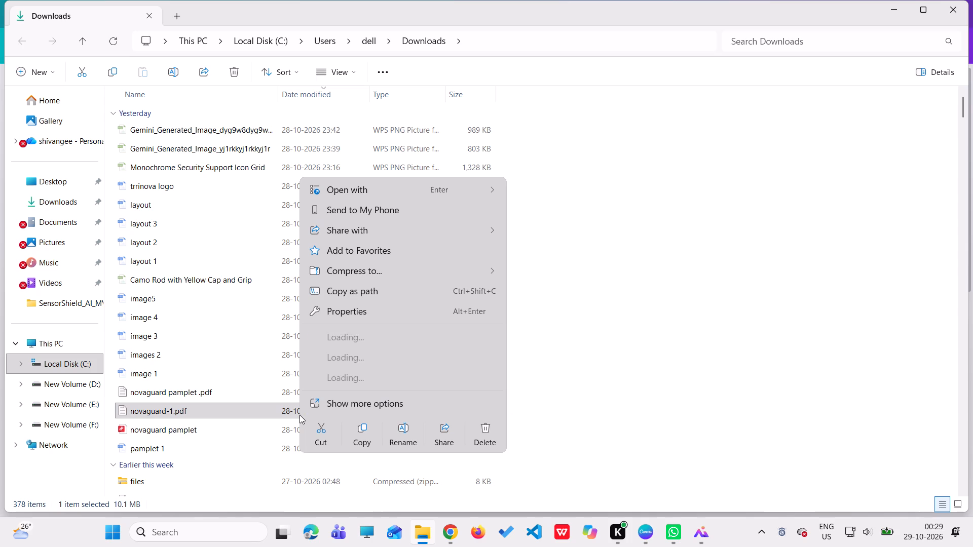
pyautogui.click(407, 168)
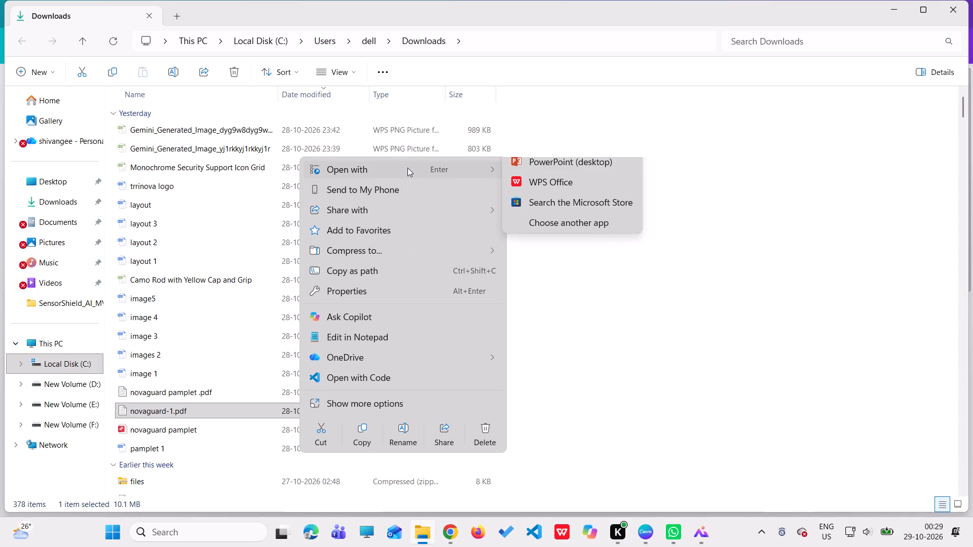
pyautogui.click(554, 196)
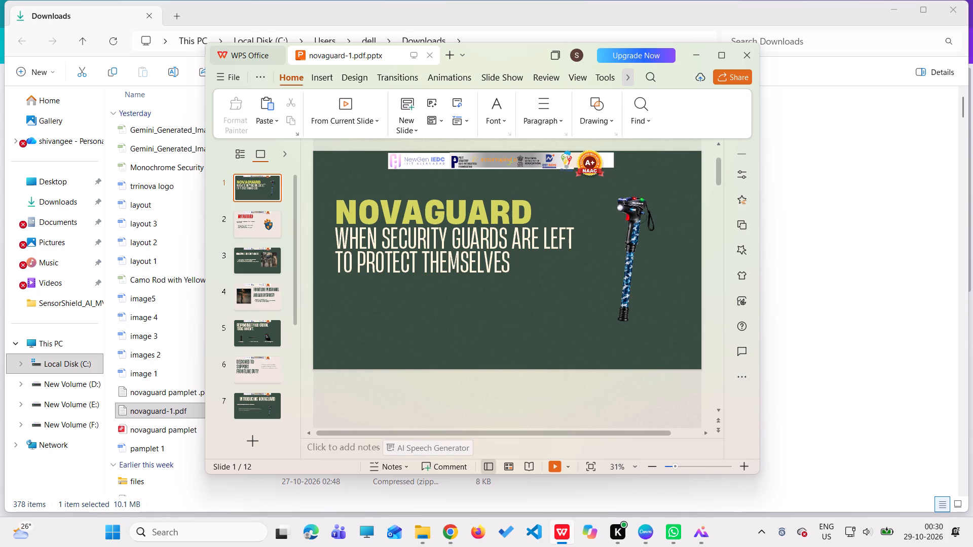
# Copy the three-panel security guards photo from slide 3, "India Depends on Security Guards".
pyautogui.click(264, 264)
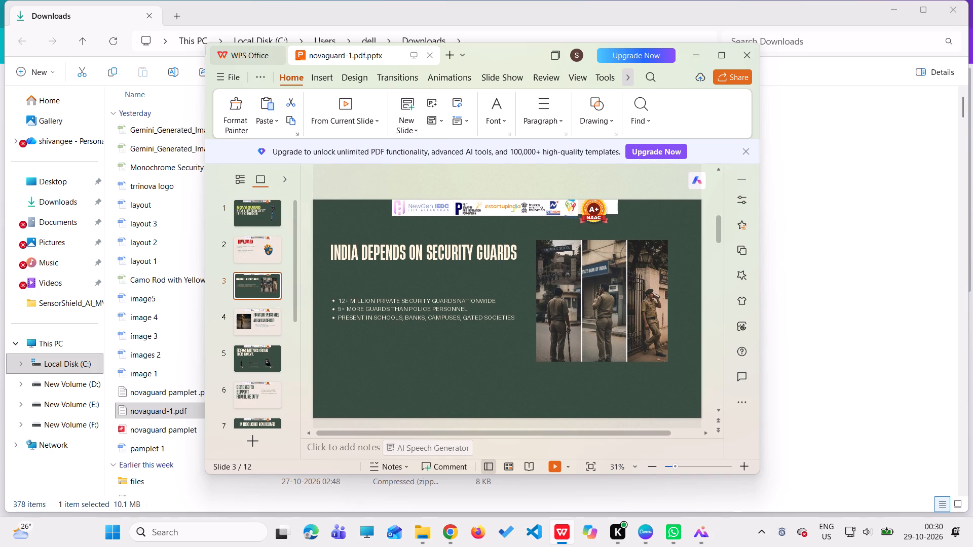
pyautogui.click(625, 315)
pyautogui.rightClick(600, 317)
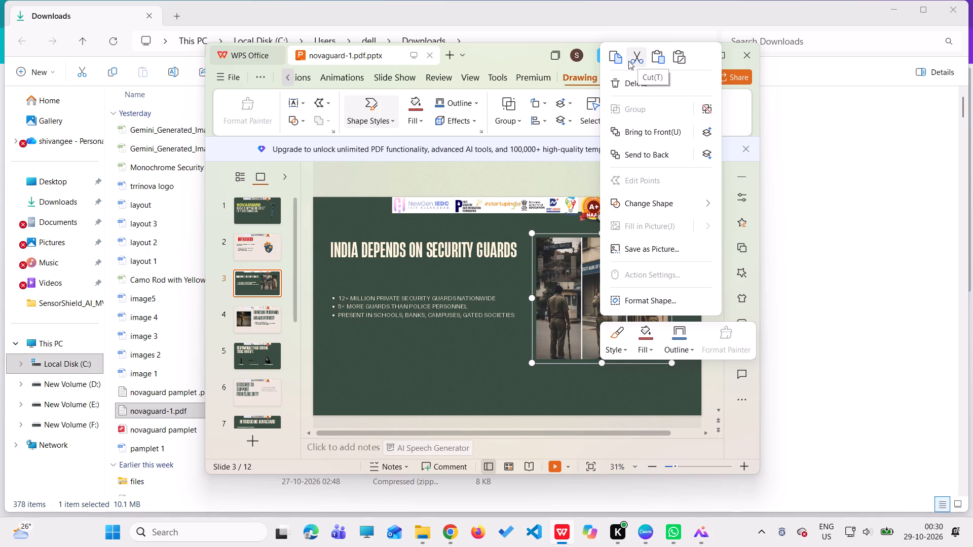
pyautogui.click(610, 61)
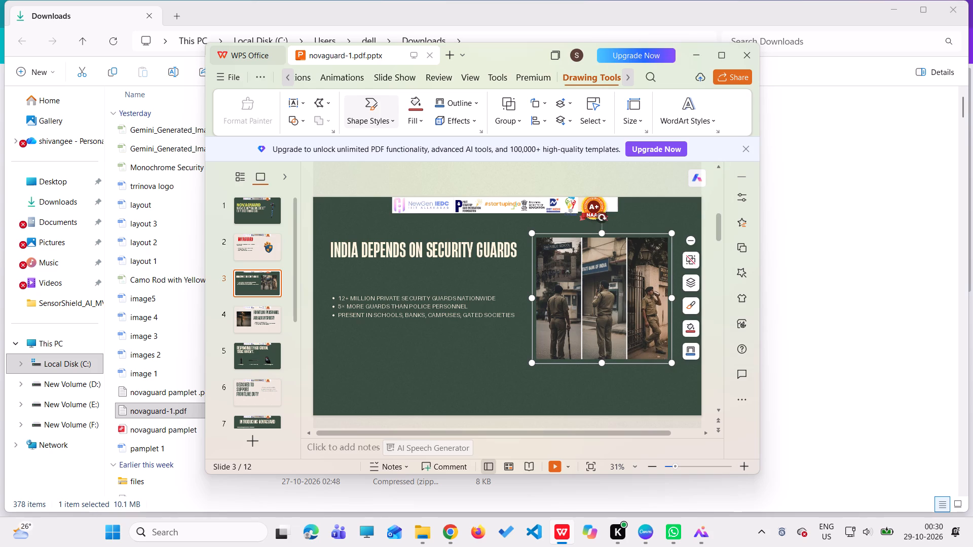
# In Canva, paste the guards photo onto page 1, shrink it and place it beneath the bullet list of The Challenge.
pyautogui.click(642, 529)
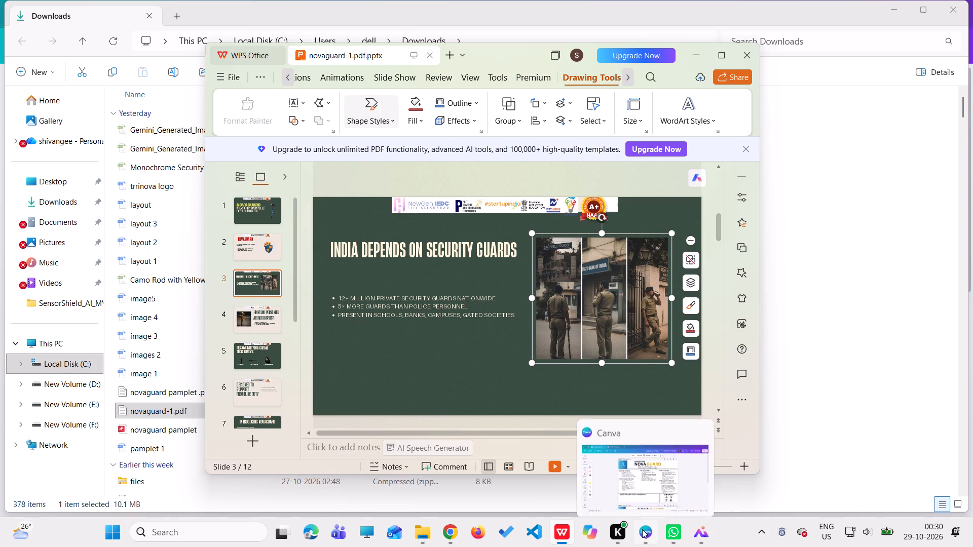
pyautogui.click(484, 310)
pyautogui.click(498, 299)
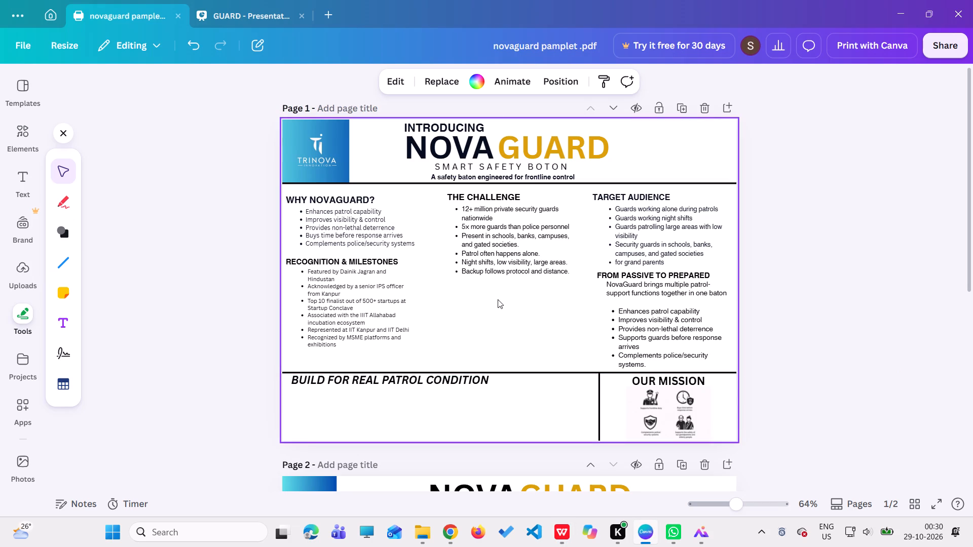
pyautogui.hotkey('ctrl', 'v')
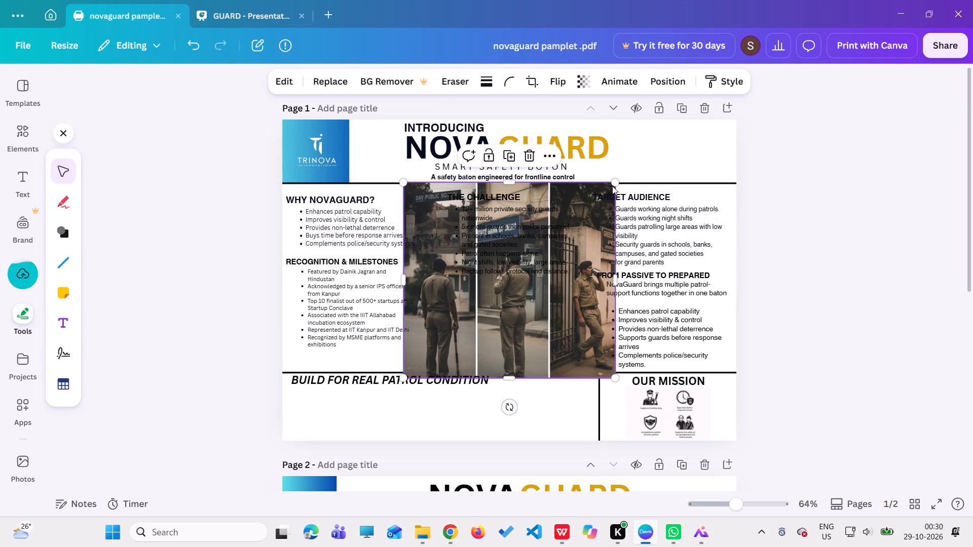
pyautogui.moveTo(612, 185); pyautogui.dragTo(525, 331)
pyautogui.moveTo(440, 329); pyautogui.dragTo(481, 318)
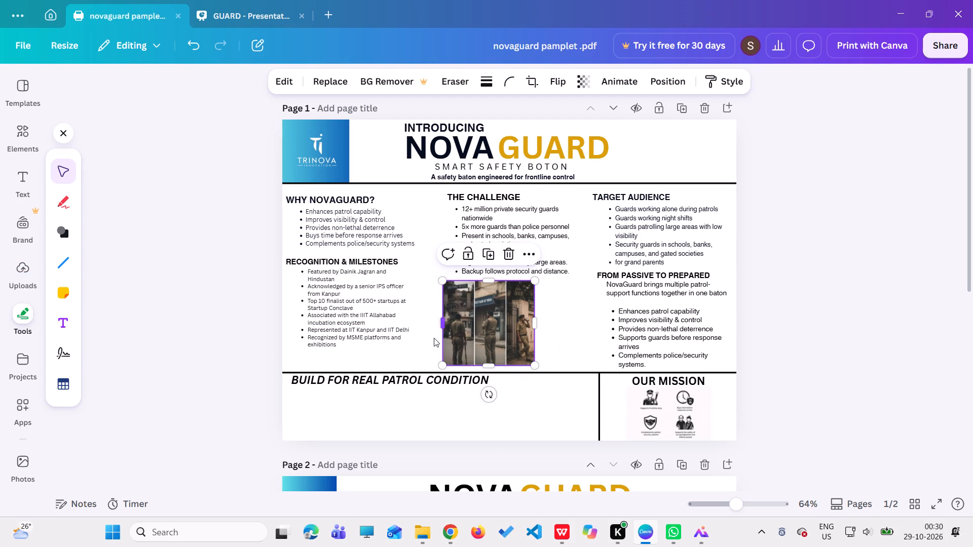
# Return to the WPS Office presentation and copy the blue baton picture from slide 7, "Introducing NovaGuard".
pyautogui.click(564, 531)
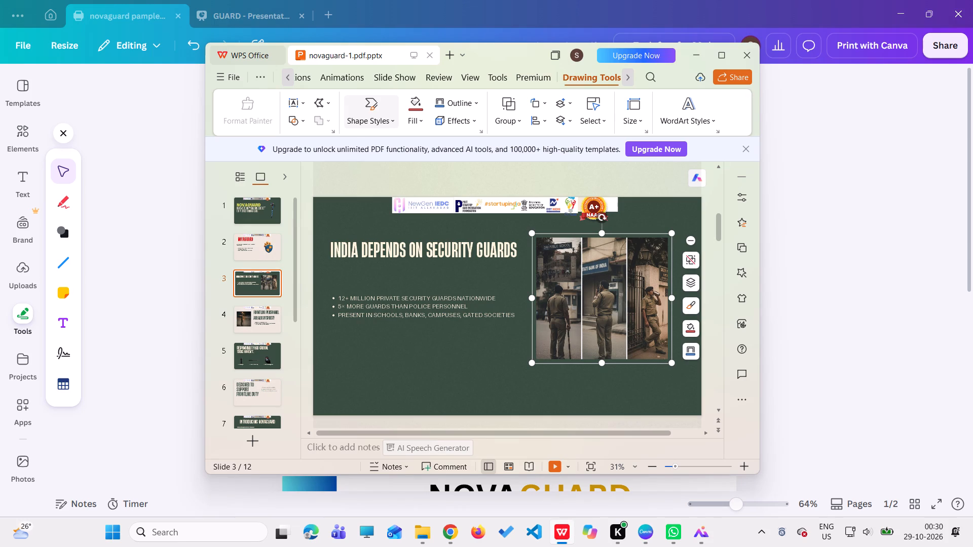
pyautogui.scroll(-6, 495, 319)
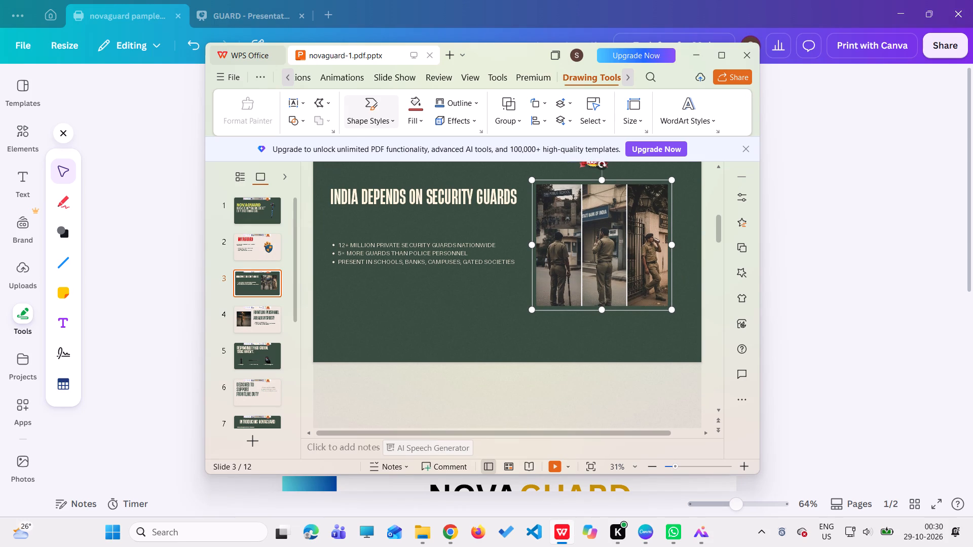
pyautogui.scroll(-3, 431, 336)
pyautogui.click(267, 323)
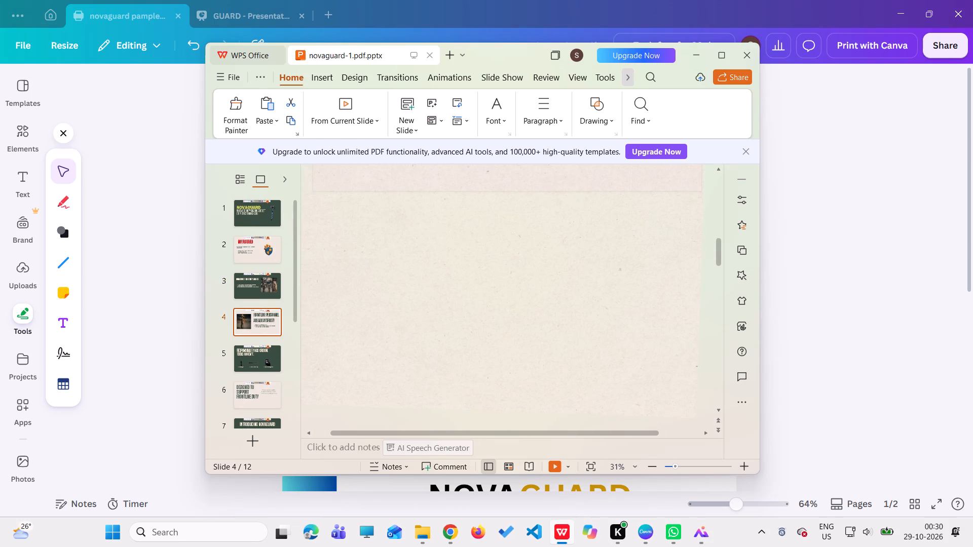
pyautogui.click(255, 356)
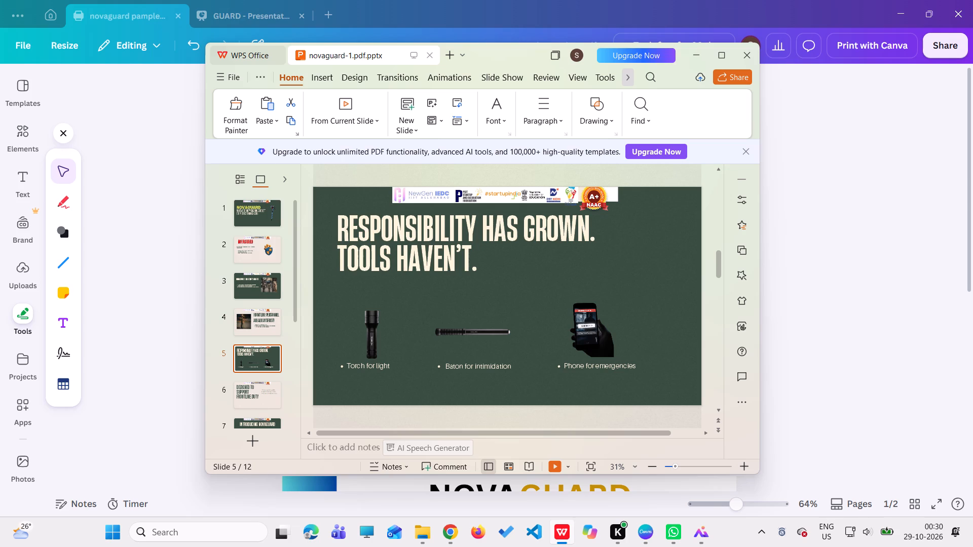
pyautogui.rightClick(373, 329)
pyautogui.rightClick(546, 287)
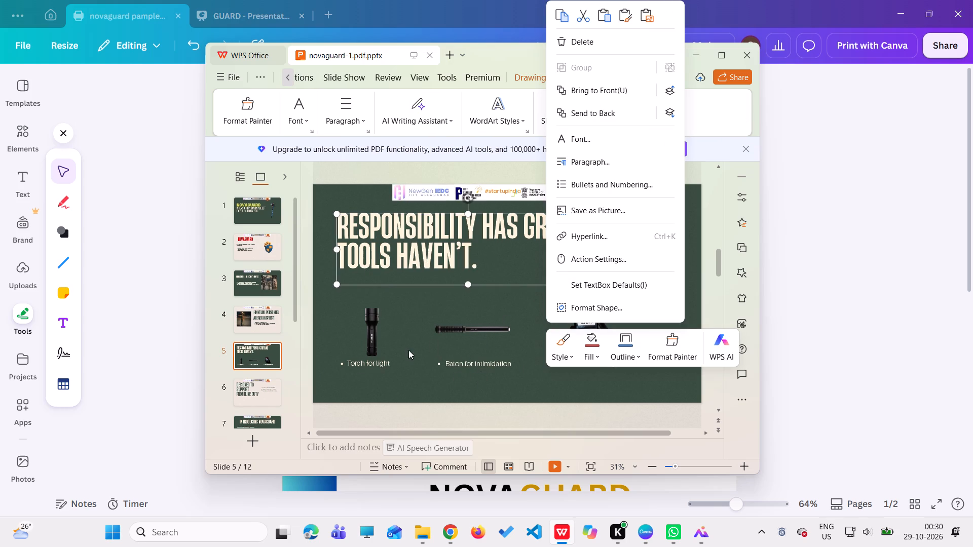
pyautogui.click(263, 386)
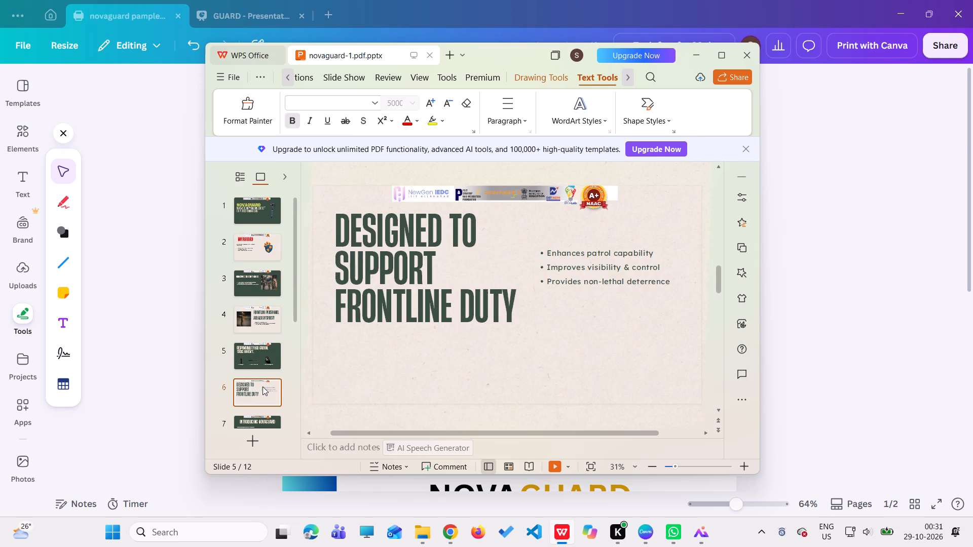
pyautogui.scroll(-1, 278, 349)
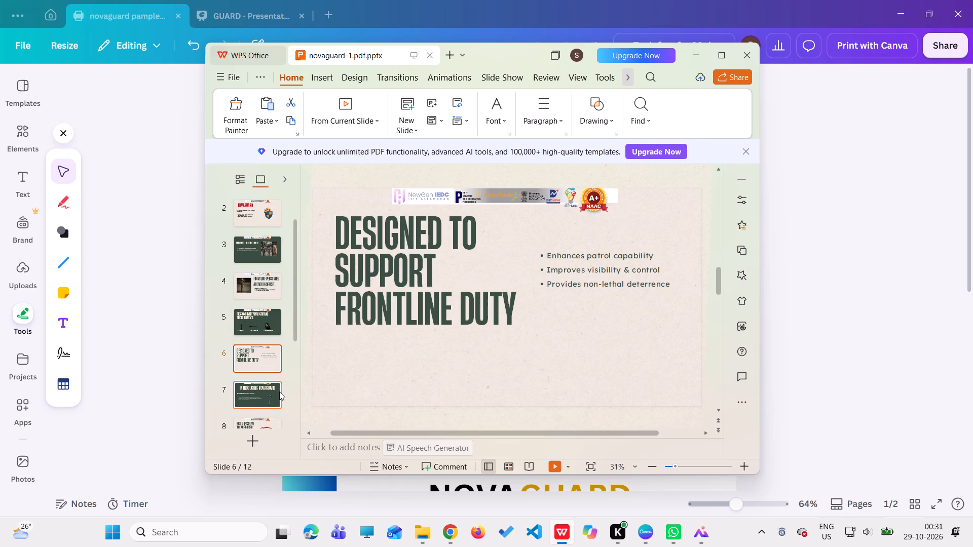
pyautogui.click(279, 392)
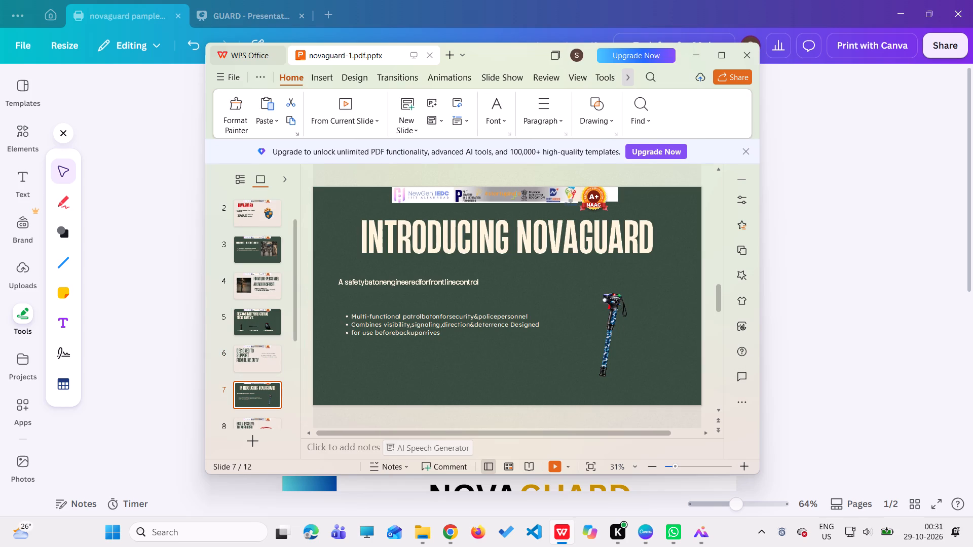
pyautogui.rightClick(610, 334)
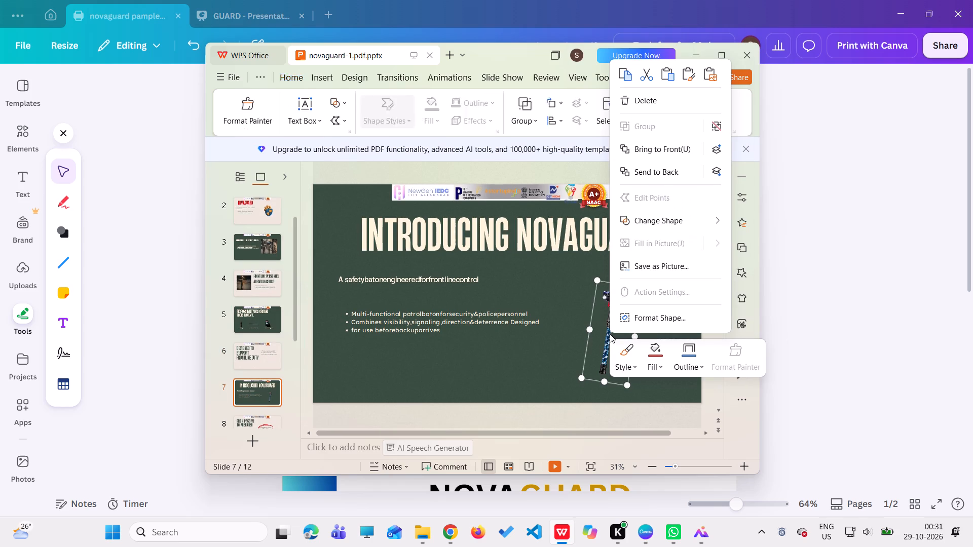
pyautogui.click(630, 78)
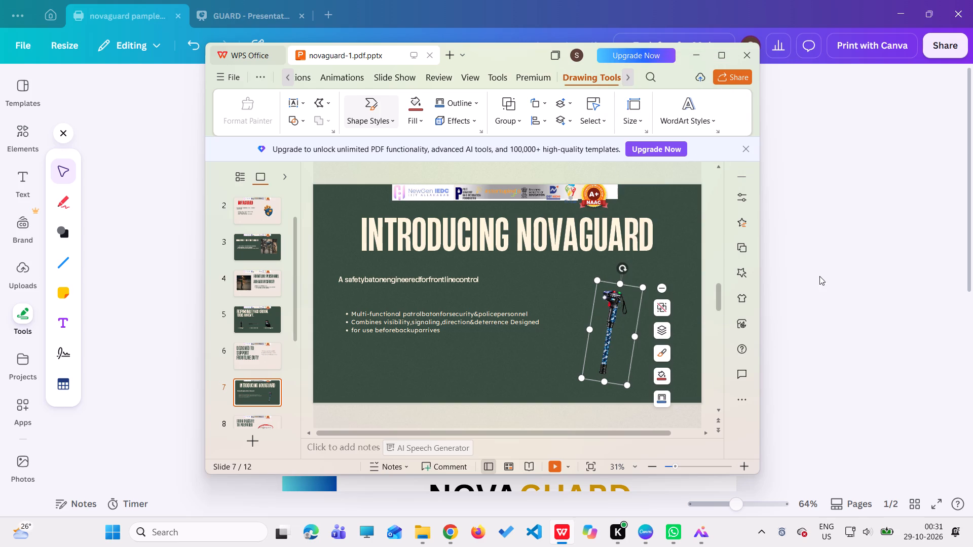
# Switch back to Canva, paste the blue baton picture onto page 2 and move it beside the yellow-black torch picture under Key Functions.
pyautogui.click(643, 530)
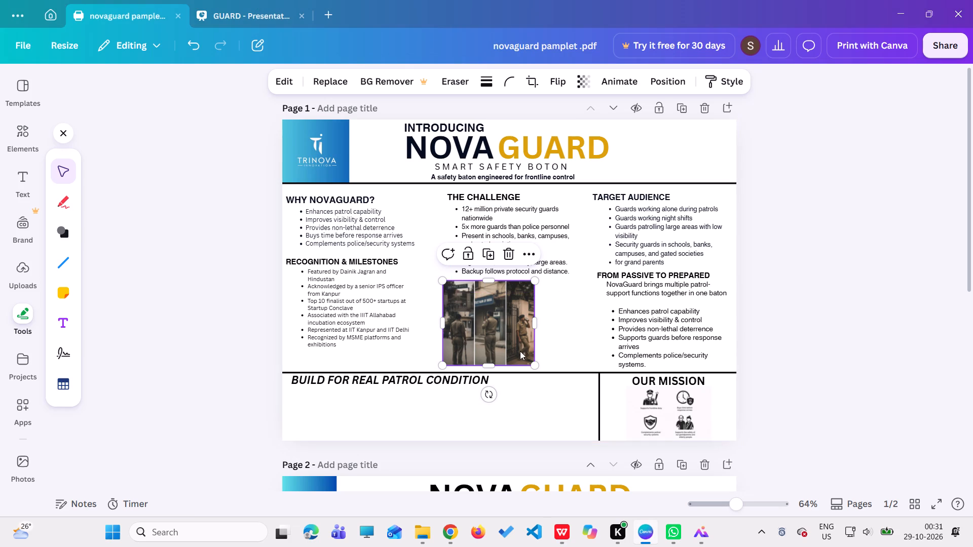
pyautogui.scroll(-4, 521, 347)
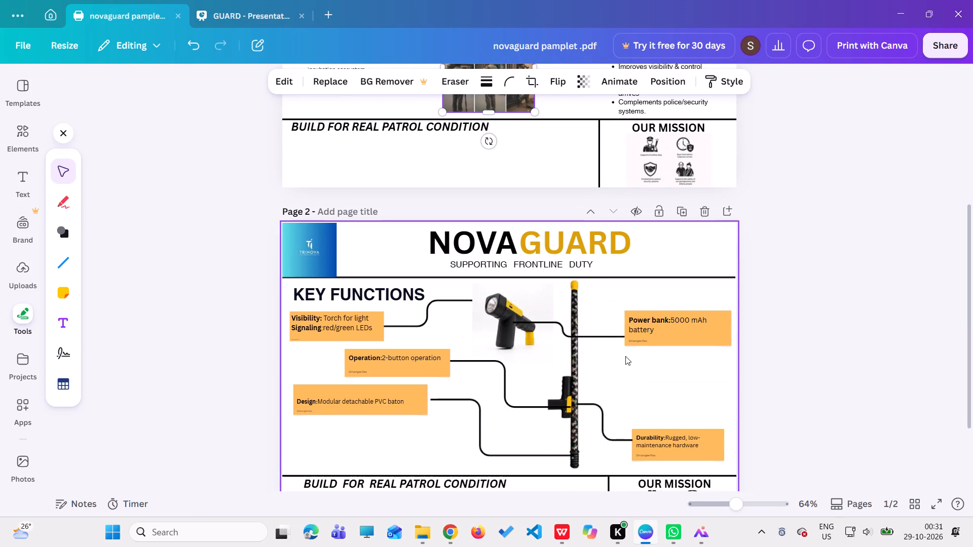
pyautogui.click(621, 384)
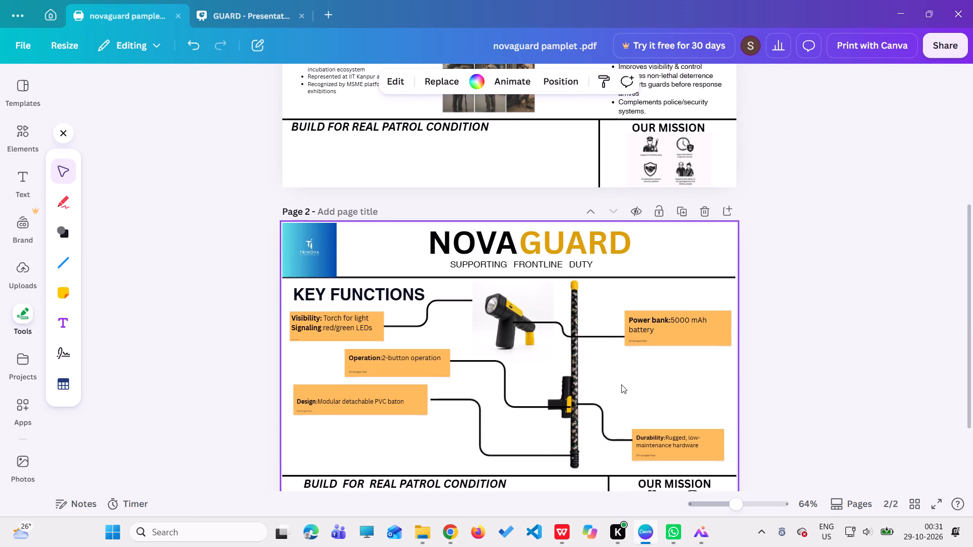
pyautogui.hotkey('ctrl', 'v')
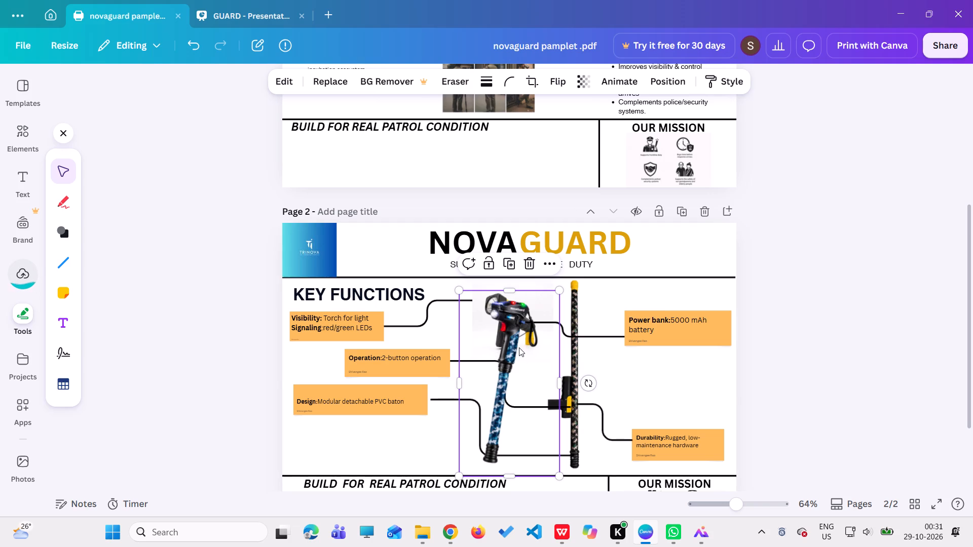
pyautogui.moveTo(507, 354); pyautogui.dragTo(573, 343)
pyautogui.moveTo(574, 343); pyautogui.dragTo(485, 365)
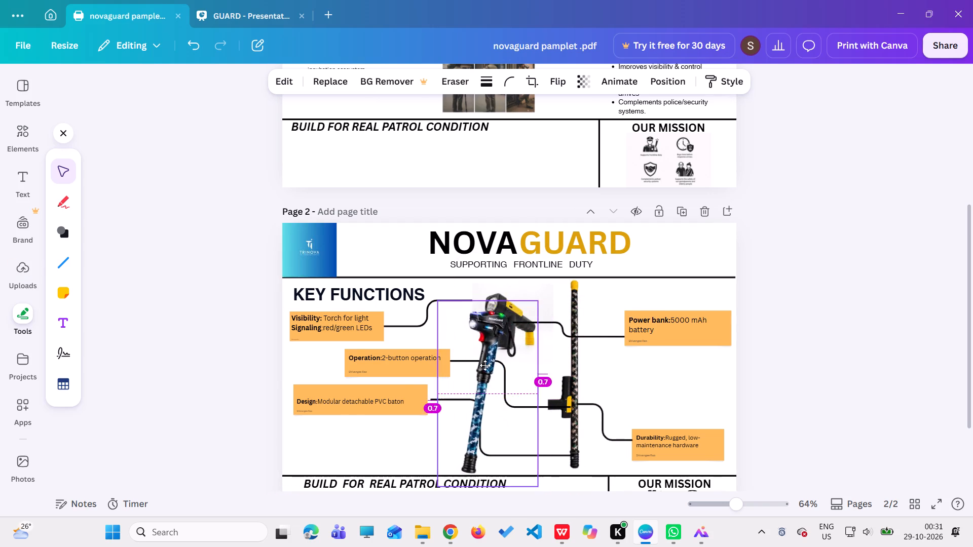
pyautogui.moveTo(485, 365); pyautogui.dragTo(451, 361)
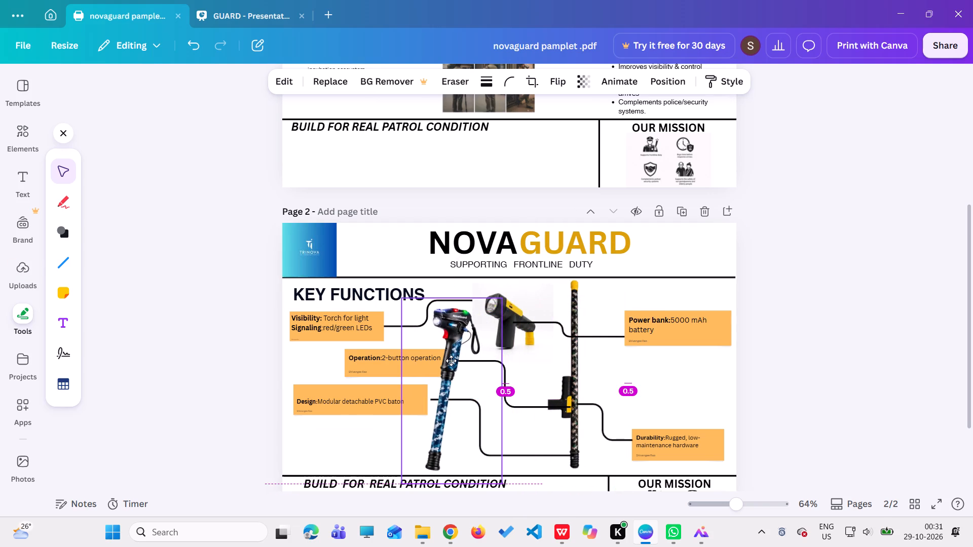
pyautogui.moveTo(451, 361); pyautogui.dragTo(457, 354)
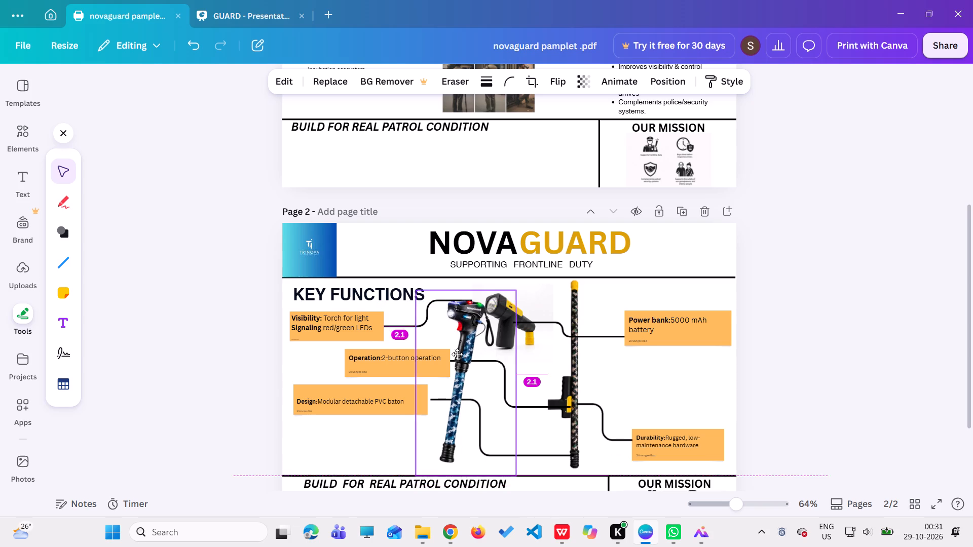
pyautogui.moveTo(457, 354); pyautogui.dragTo(451, 358)
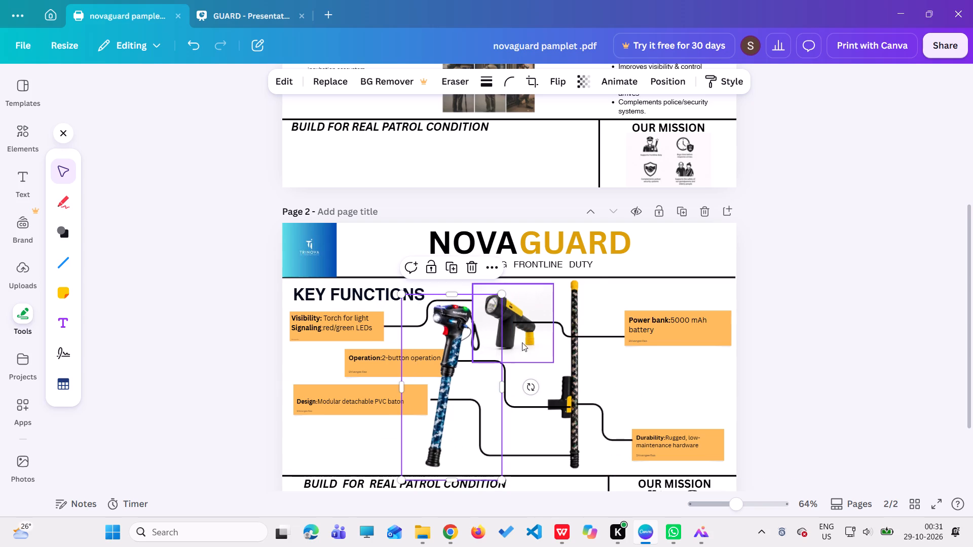
# Delete the old black-and-yellow baton picture and the torch picture from page 2's Key Functions section.
pyautogui.click(572, 371)
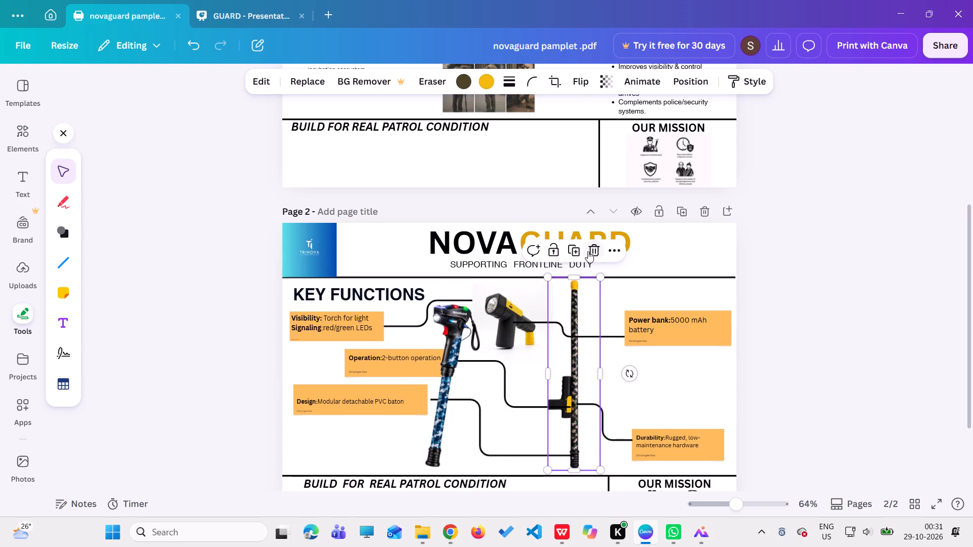
pyautogui.click(590, 251)
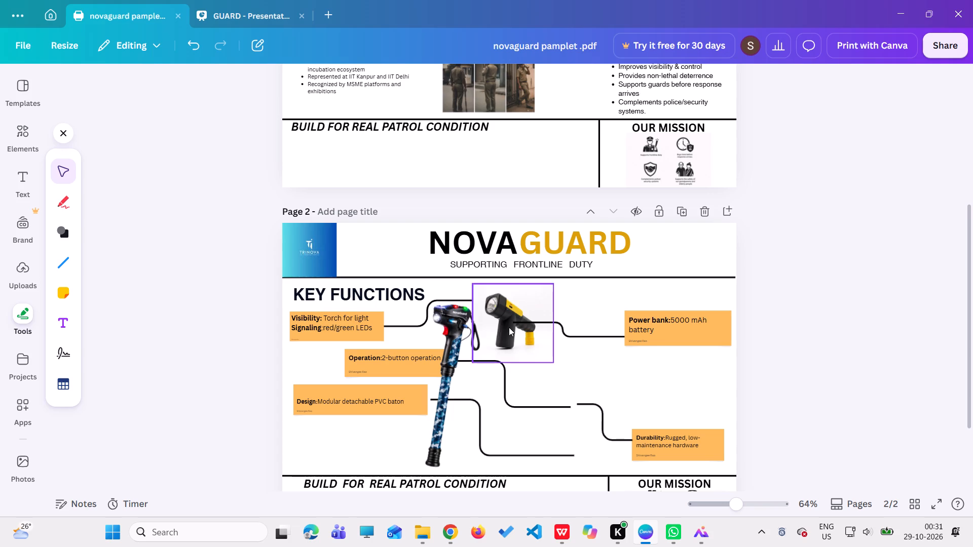
pyautogui.click(509, 327)
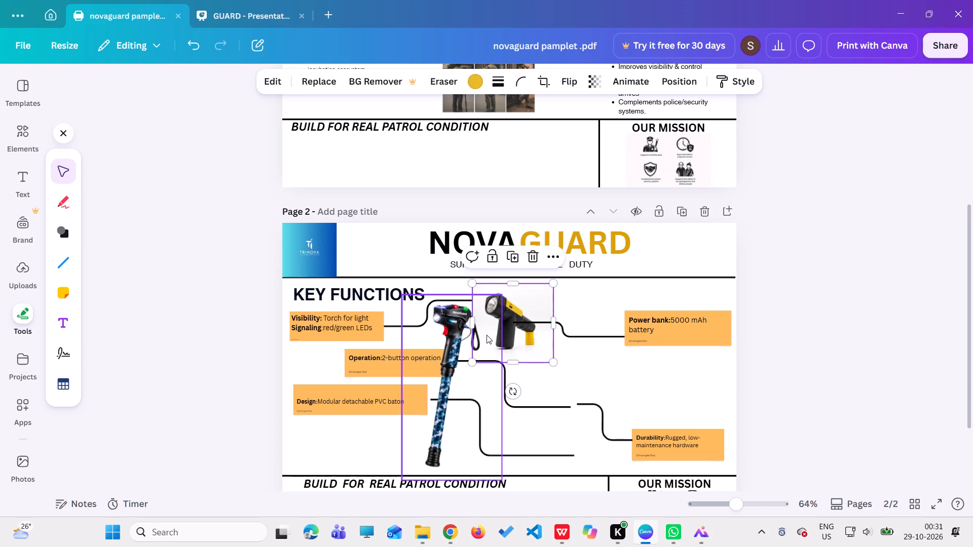
pyautogui.click(538, 258)
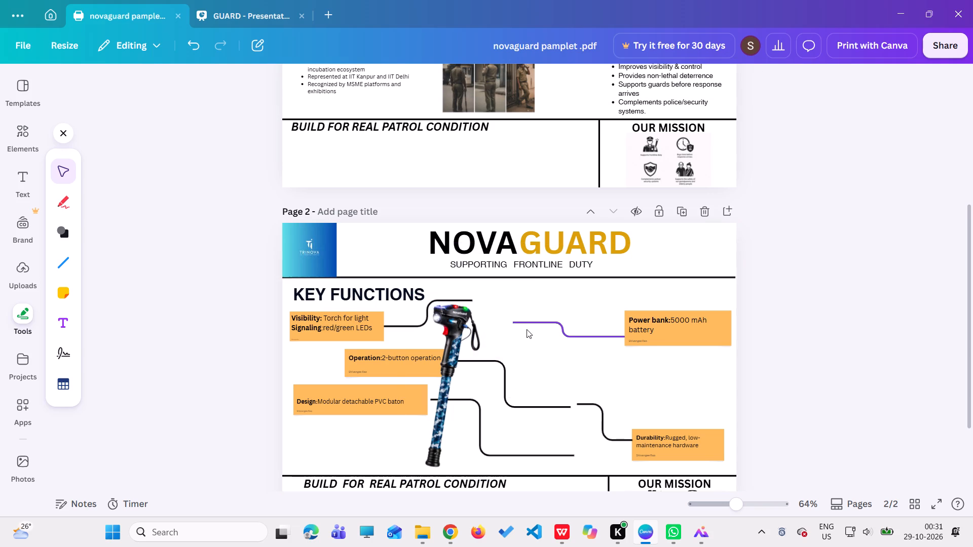
# Shorten and reshape the Power bank connector so its free end sits higher, level with the blue baton's head.
pyautogui.click(523, 321)
pyautogui.moveTo(512, 326); pyautogui.dragTo(567, 320)
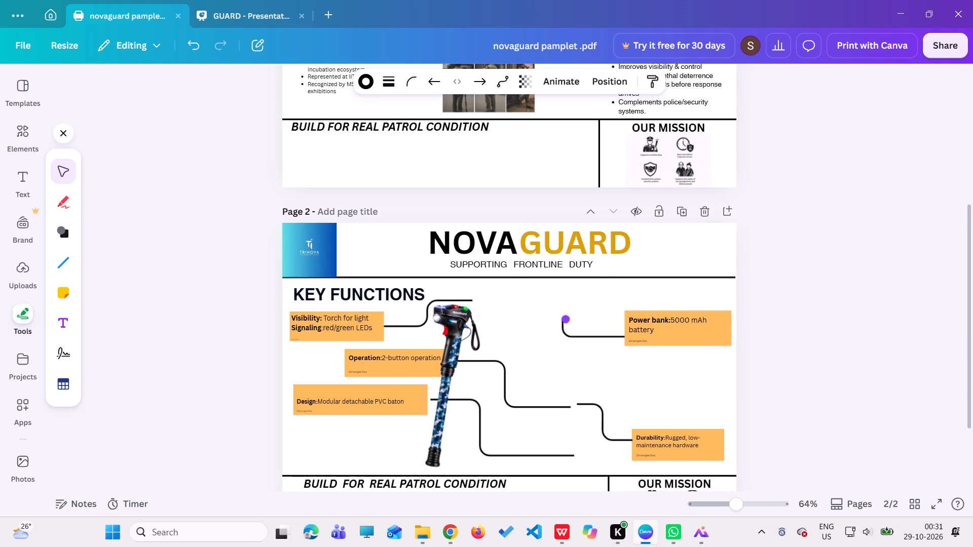
pyautogui.moveTo(567, 320); pyautogui.dragTo(553, 315)
pyautogui.moveTo(562, 325); pyautogui.dragTo(576, 322)
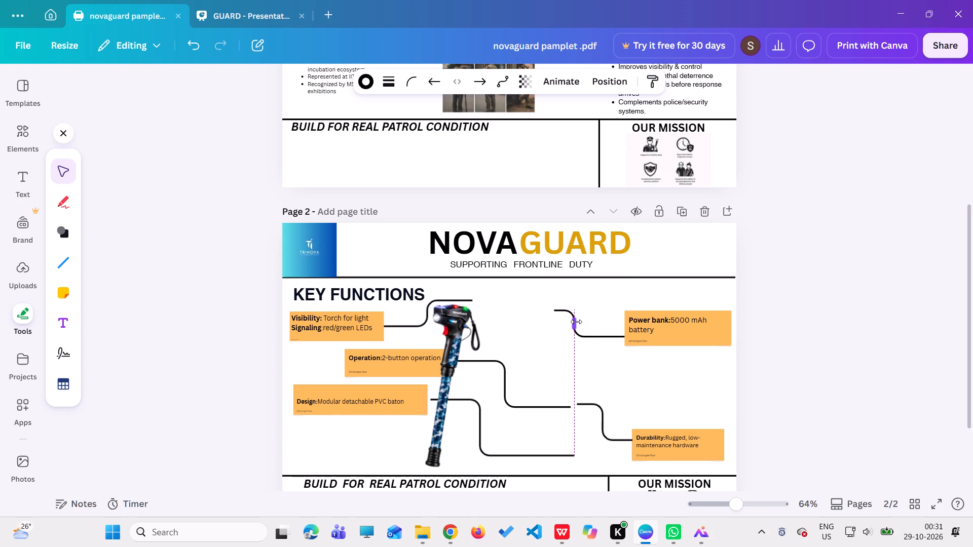
pyautogui.moveTo(576, 322); pyautogui.dragTo(597, 324)
pyautogui.moveTo(556, 311); pyautogui.dragTo(565, 306)
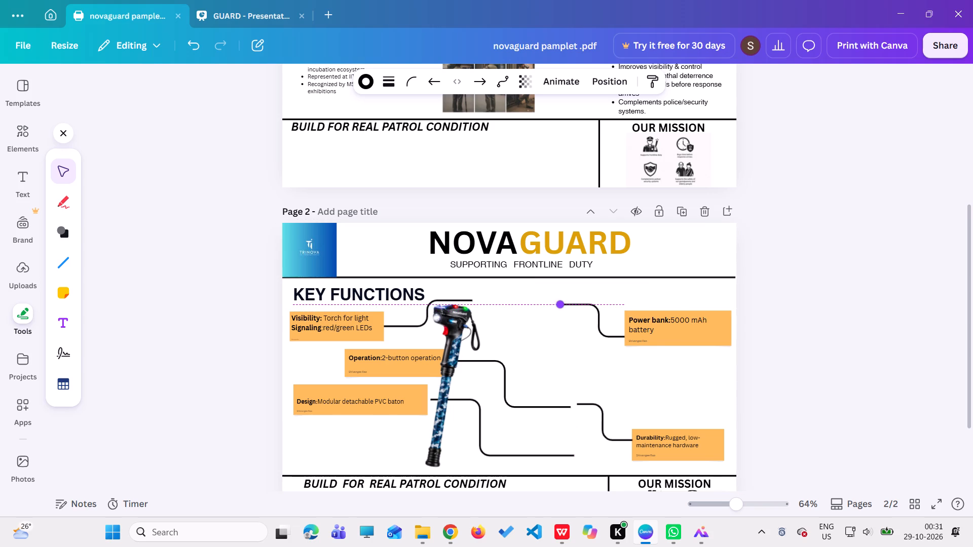
pyautogui.moveTo(565, 306); pyautogui.dragTo(572, 307)
# Move the blue baton picture into the centre of the Key Functions diagram and crop the empty space off both sides.
pyautogui.moveTo(435, 356); pyautogui.dragTo(480, 359)
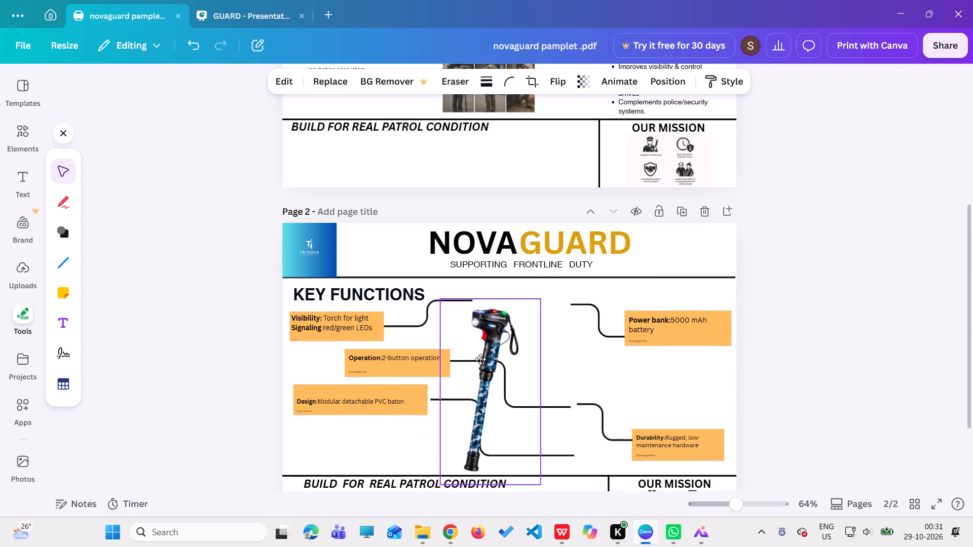
pyautogui.moveTo(480, 359); pyautogui.dragTo(517, 345)
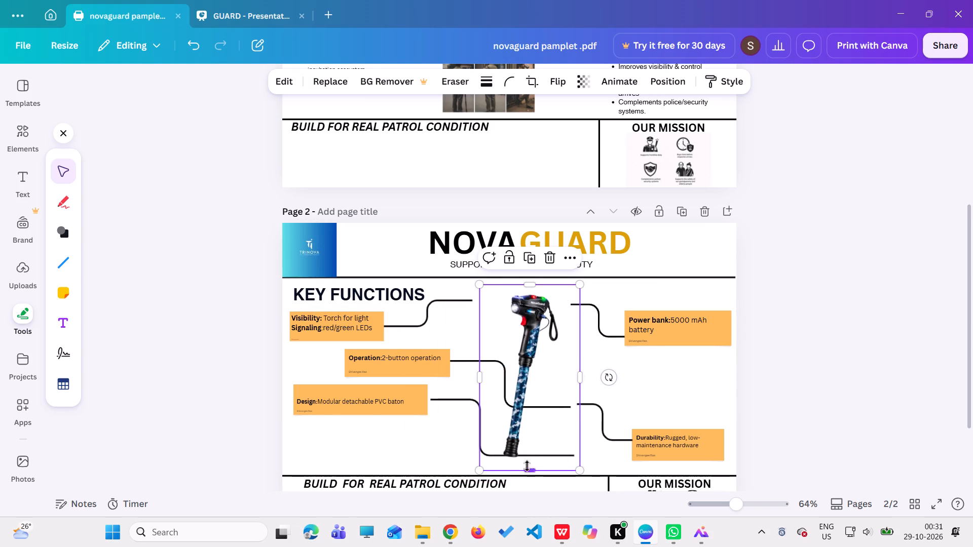
pyautogui.moveTo(580, 375); pyautogui.dragTo(560, 378)
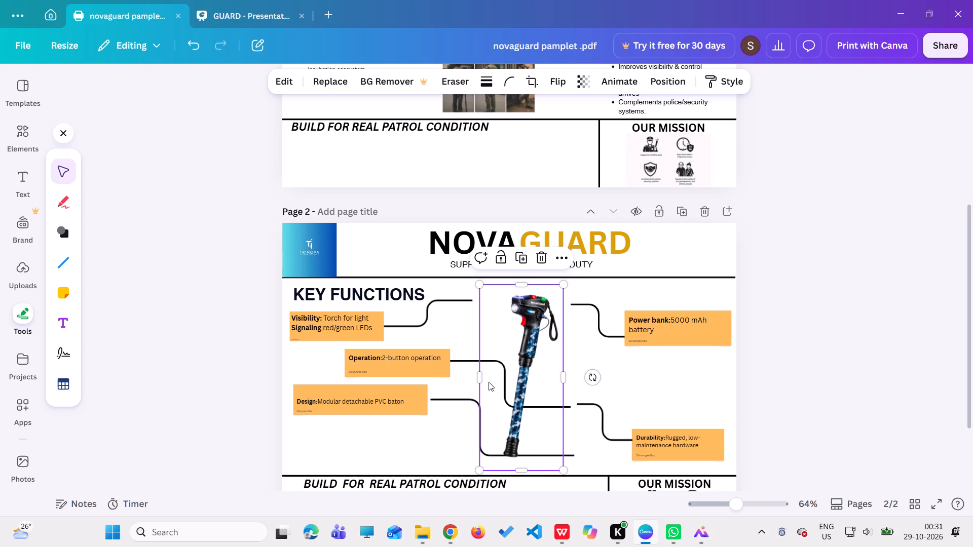
pyautogui.moveTo(480, 377); pyautogui.dragTo(501, 375)
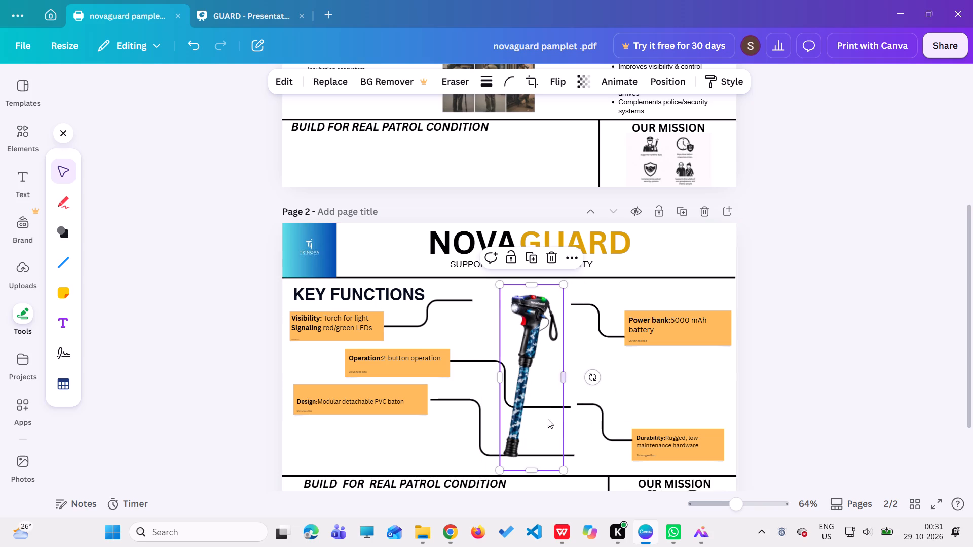
pyautogui.click(560, 406)
pyautogui.click(624, 398)
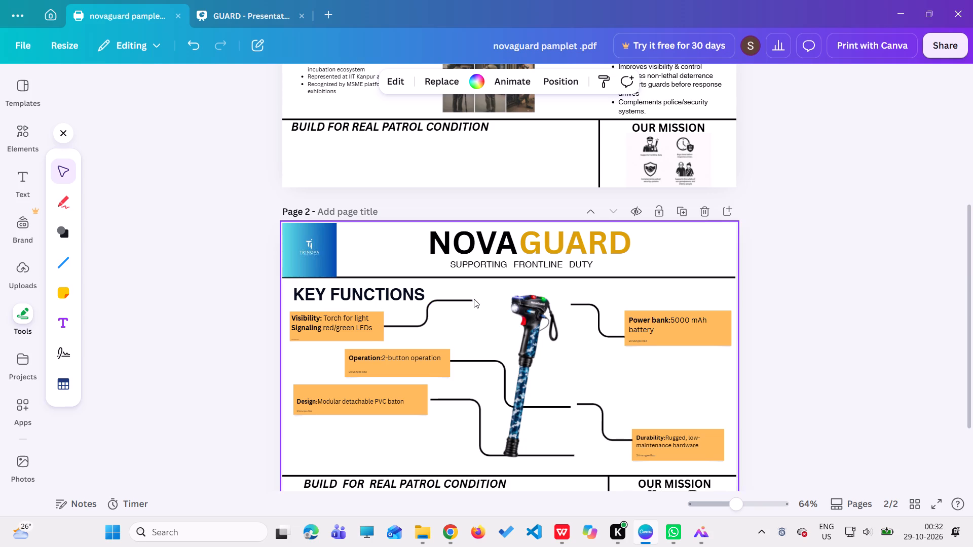
# Extend the Visibility and Signaling connector until its free end touches the blue baton's head.
pyautogui.moveTo(474, 299); pyautogui.dragTo(497, 307)
pyautogui.moveTo(471, 298); pyautogui.dragTo(489, 301)
pyautogui.moveTo(472, 302); pyautogui.dragTo(496, 302)
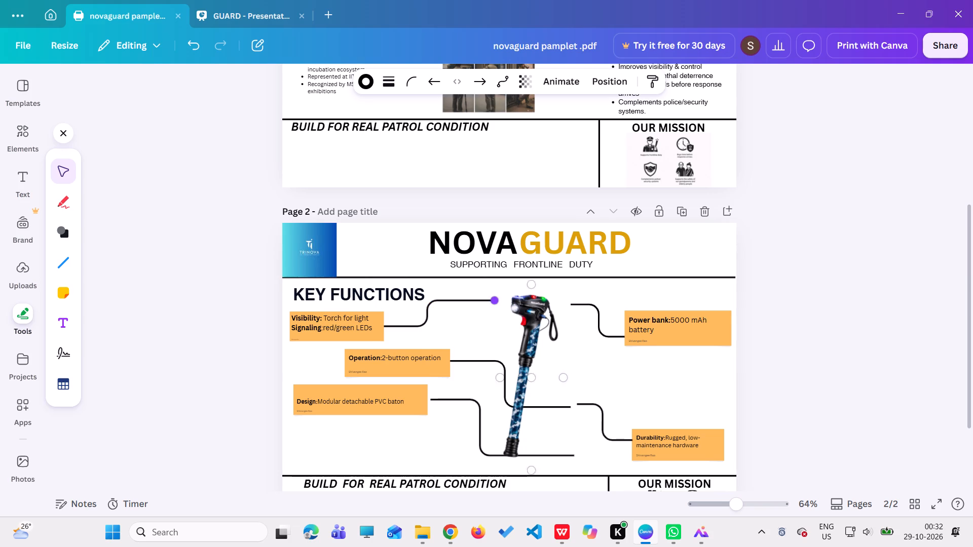
pyautogui.moveTo(496, 302); pyautogui.dragTo(512, 308)
pyautogui.click(484, 322)
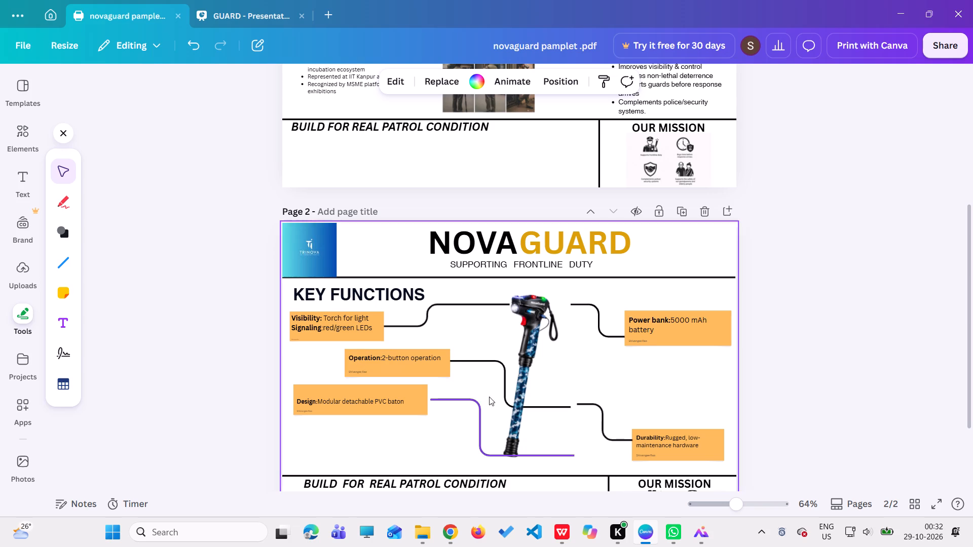
# Reroute the Operation connector so its bend clears the baton and its free end meets the picture's edge beside the lower shaft.
pyautogui.click(545, 407)
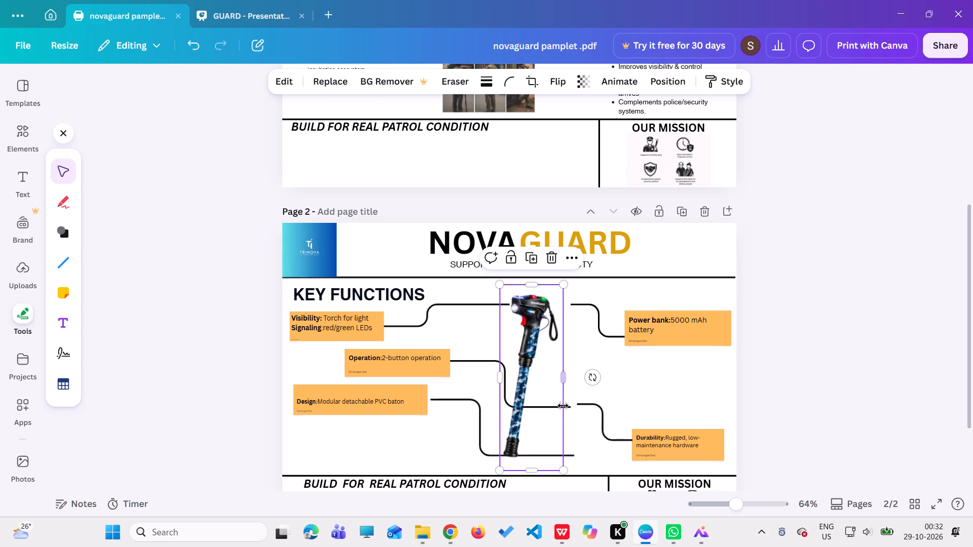
pyautogui.click(478, 361)
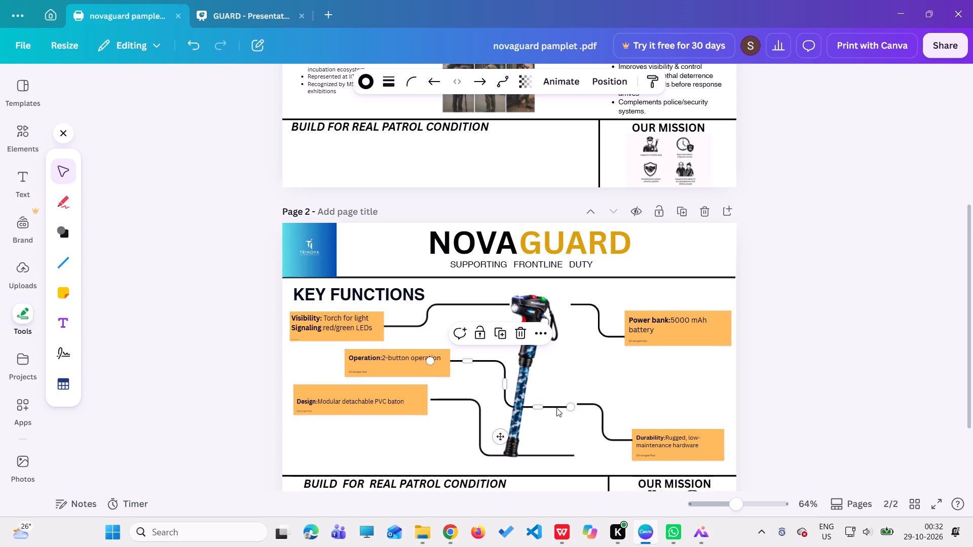
pyautogui.moveTo(574, 409); pyautogui.dragTo(516, 399)
pyautogui.moveTo(503, 385); pyautogui.dragTo(473, 388)
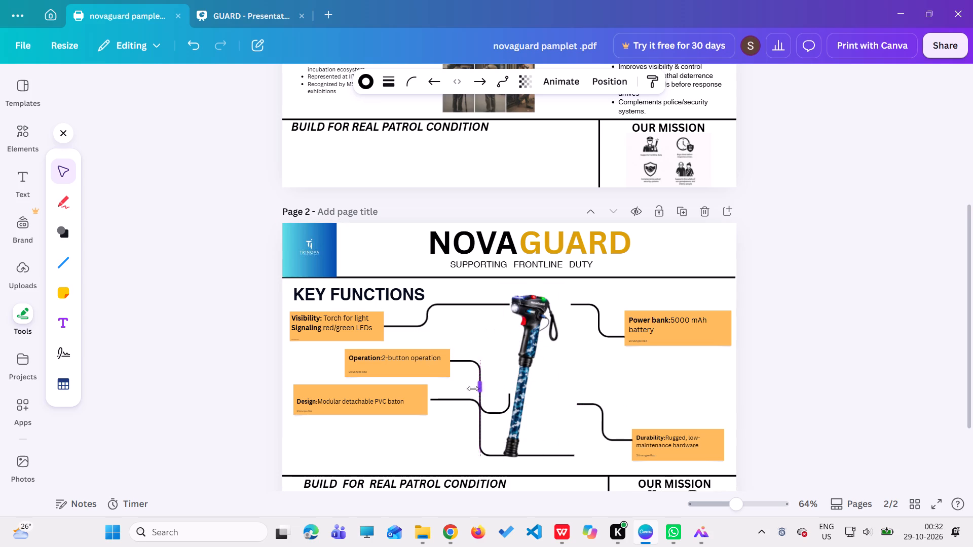
pyautogui.moveTo(473, 388); pyautogui.dragTo(473, 382)
pyautogui.moveTo(511, 393); pyautogui.dragTo(505, 404)
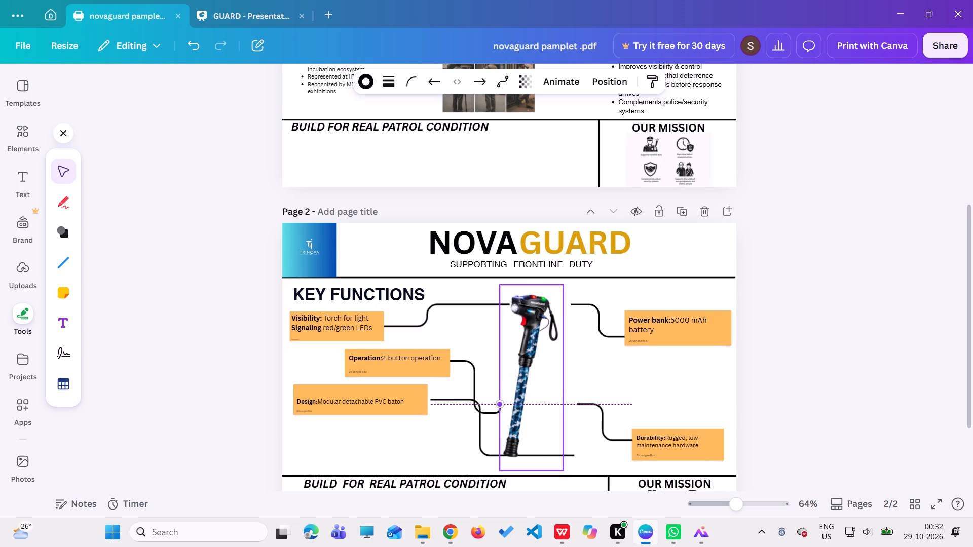
pyautogui.moveTo(505, 404); pyautogui.dragTo(492, 411)
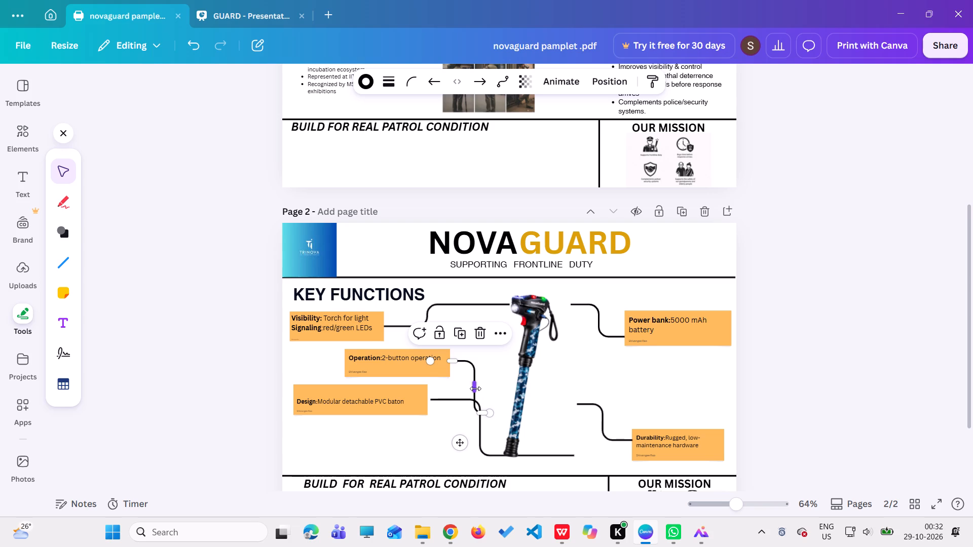
pyautogui.moveTo(475, 388); pyautogui.dragTo(476, 378)
pyautogui.moveTo(473, 387); pyautogui.dragTo(494, 374)
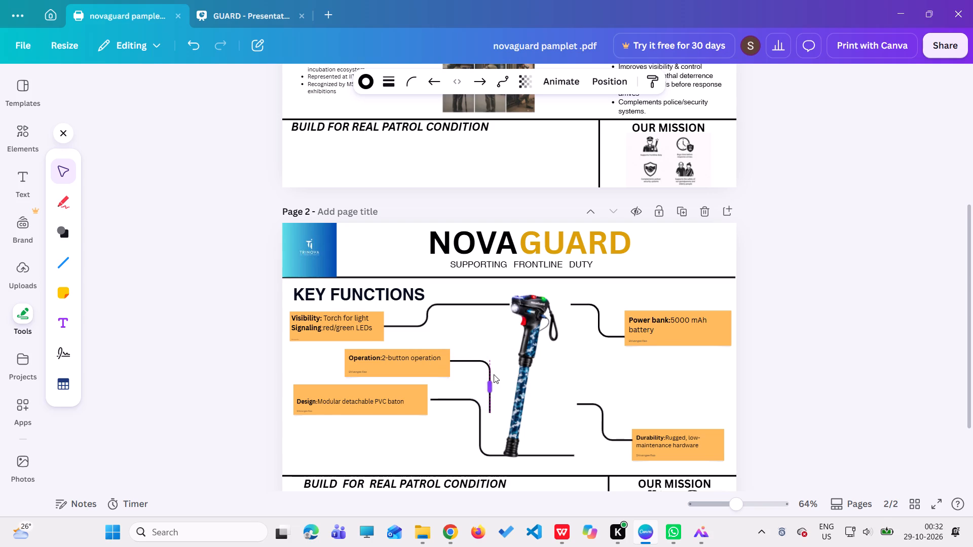
pyautogui.moveTo(494, 374); pyautogui.dragTo(479, 379)
pyautogui.moveTo(490, 412); pyautogui.dragTo(497, 391)
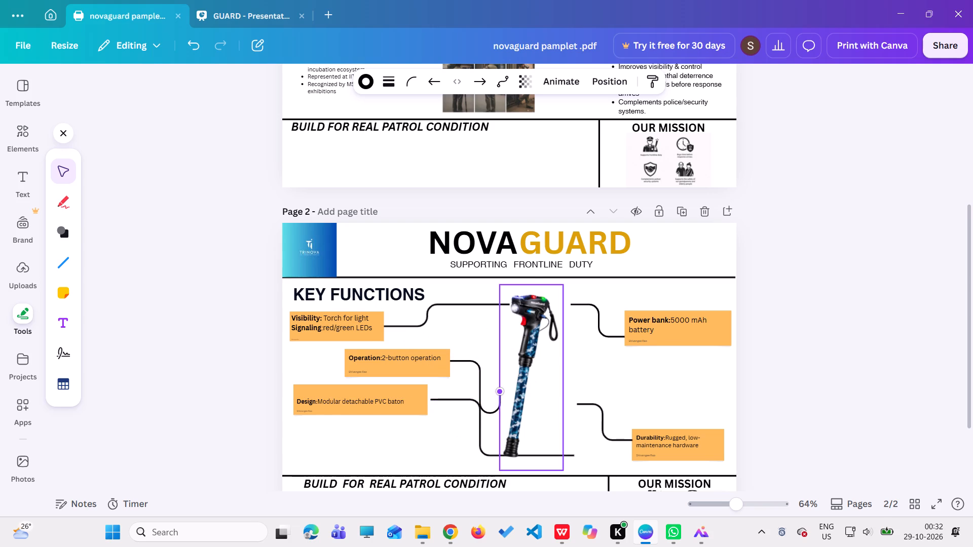
pyautogui.moveTo(497, 391); pyautogui.dragTo(498, 416)
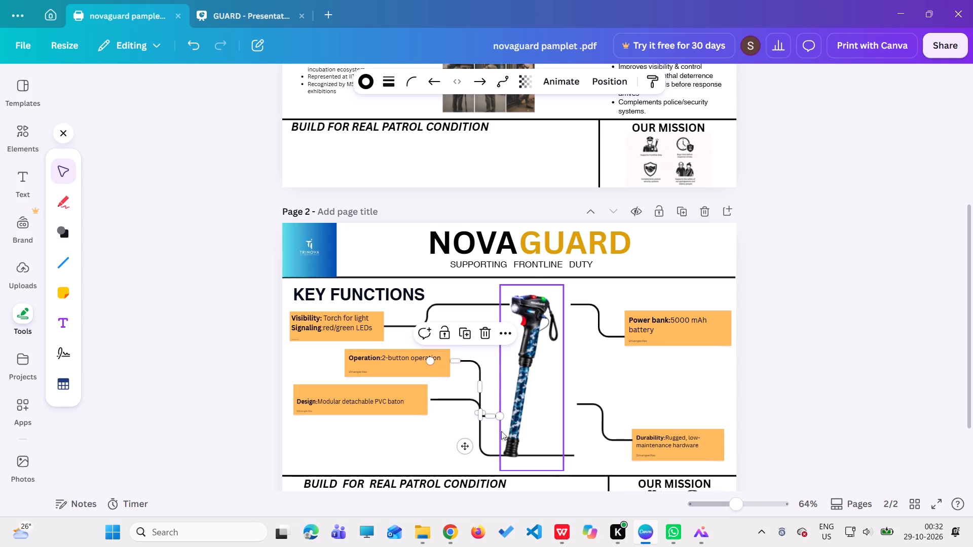
# Delete the connector line that runs from the Design box to the baton's base.
pyautogui.click(481, 440)
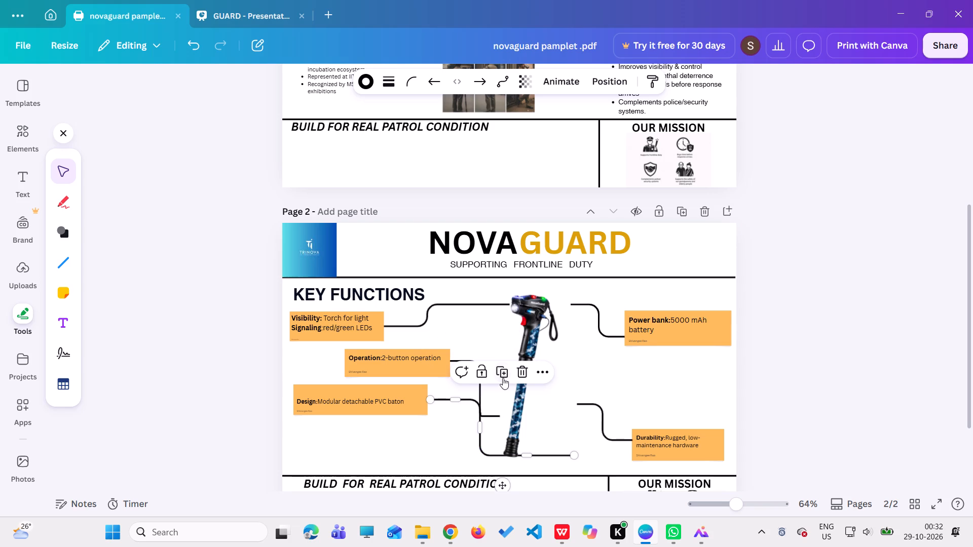
pyautogui.click(515, 372)
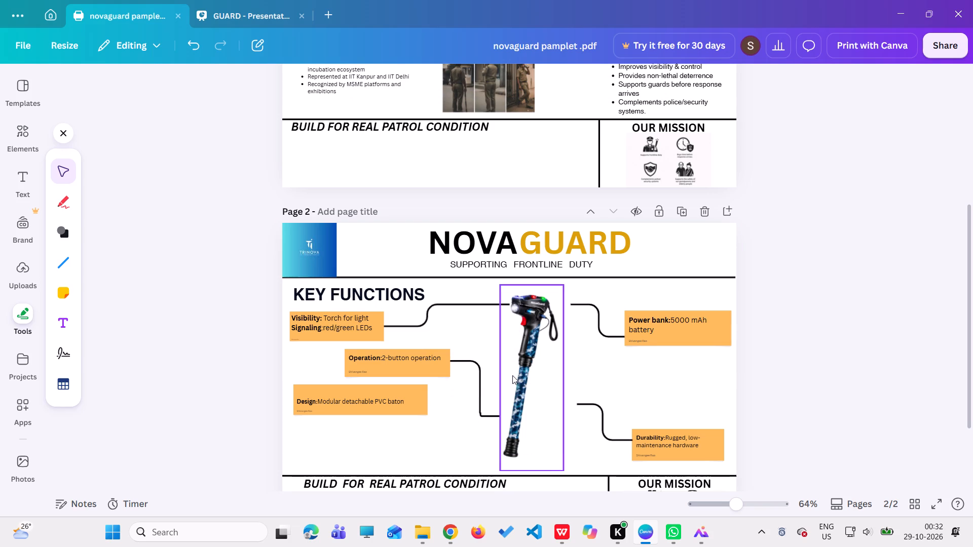
pyautogui.click(451, 444)
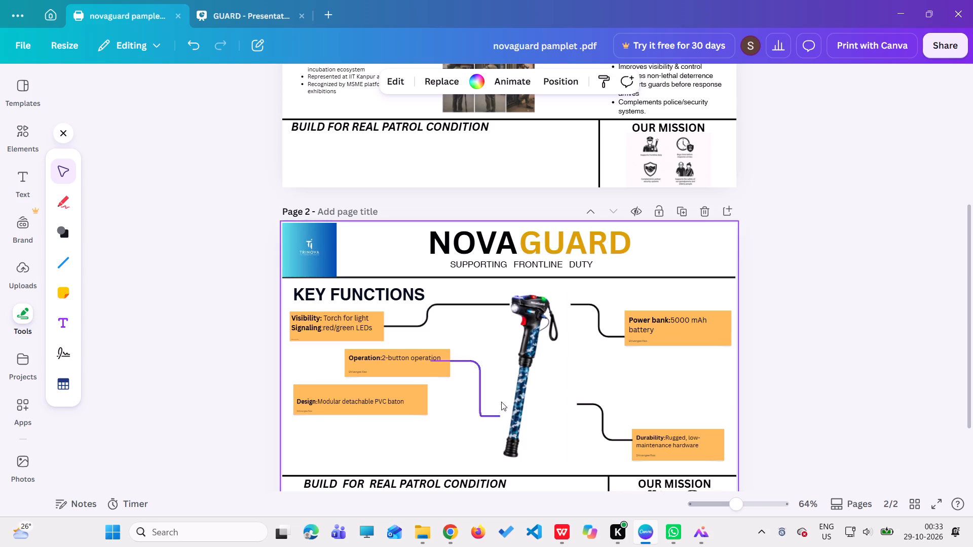
# Enlarge the blue baton picture slightly so its top meets the header line, and shift it a little to the right.
pyautogui.click(539, 378)
pyautogui.moveTo(564, 286); pyautogui.dragTo(573, 287)
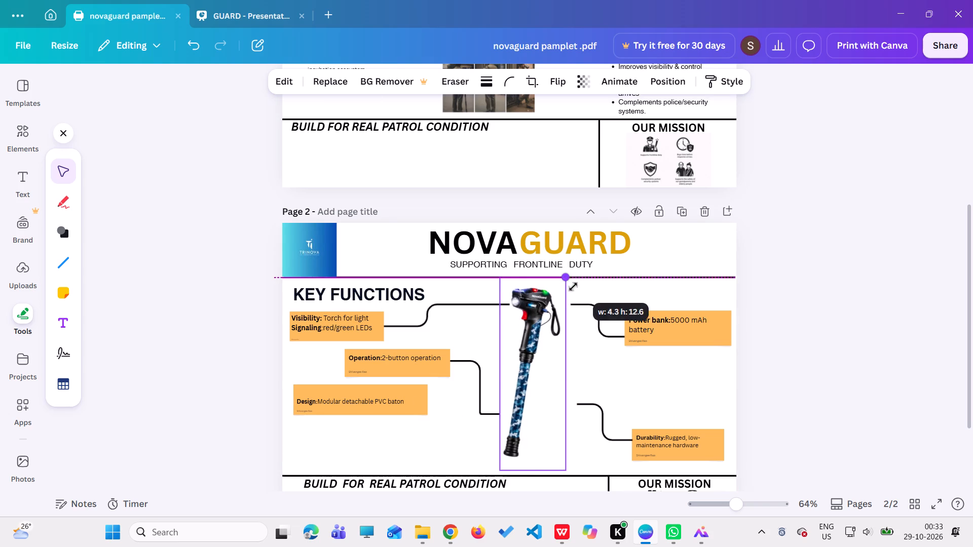
pyautogui.moveTo(573, 287); pyautogui.dragTo(574, 281)
pyautogui.moveTo(543, 370); pyautogui.dragTo(555, 370)
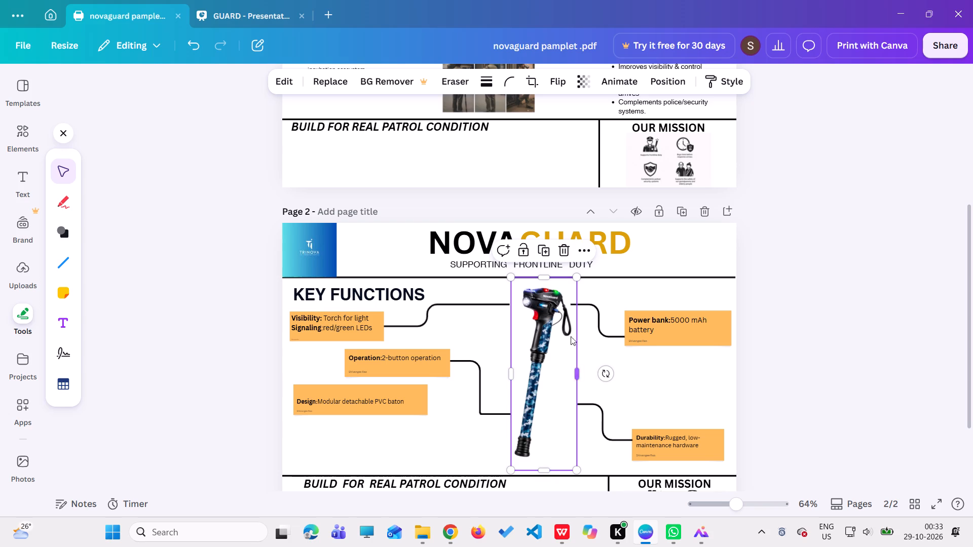
pyautogui.click(597, 357)
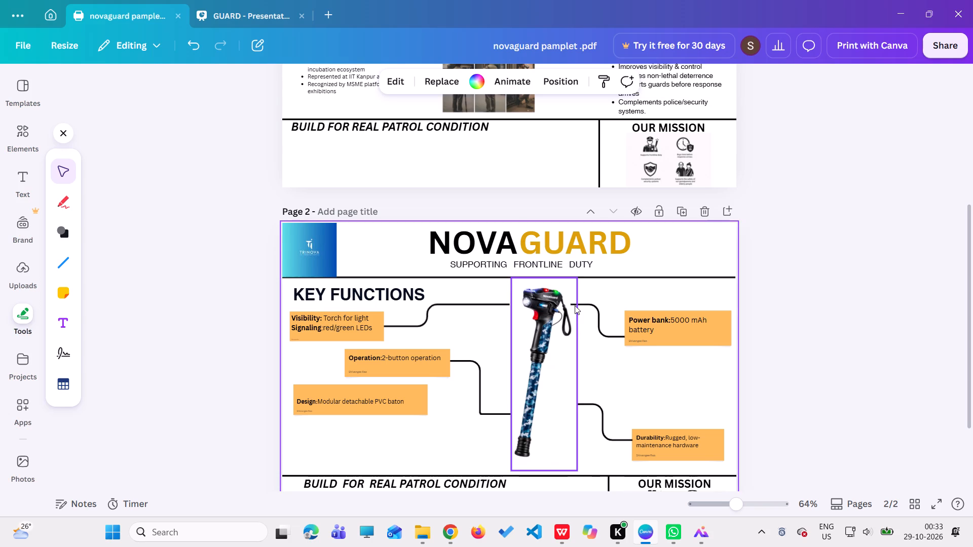
# Extend the Power bank connector's free end to the blue baton's head.
pyautogui.click(575, 304)
pyautogui.click(584, 323)
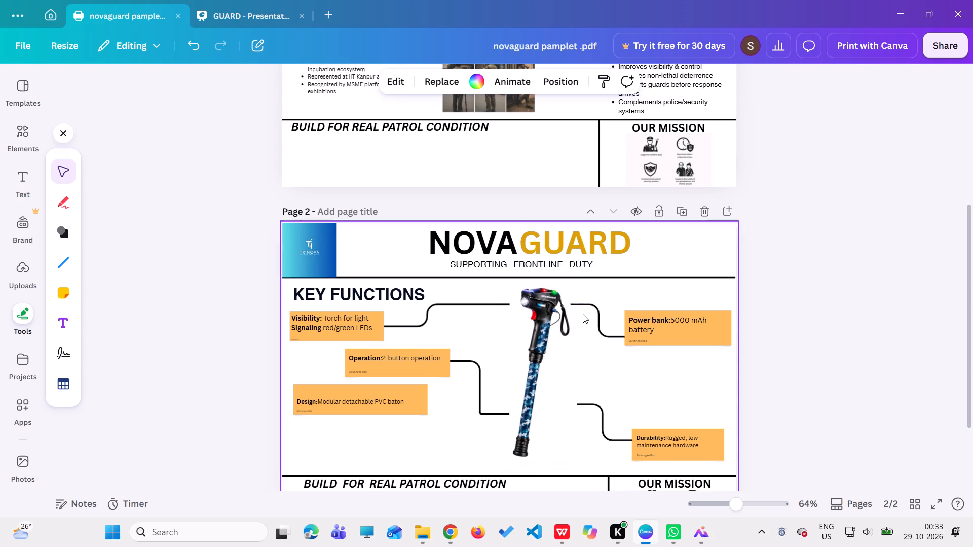
pyautogui.click(582, 307)
pyautogui.moveTo(567, 305); pyautogui.dragTo(559, 307)
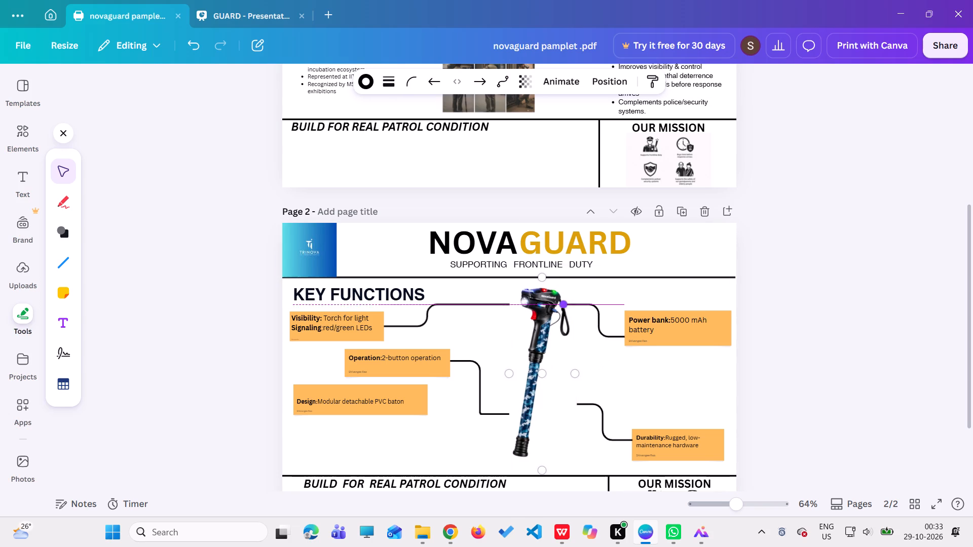
pyautogui.moveTo(559, 307); pyautogui.dragTo(551, 303)
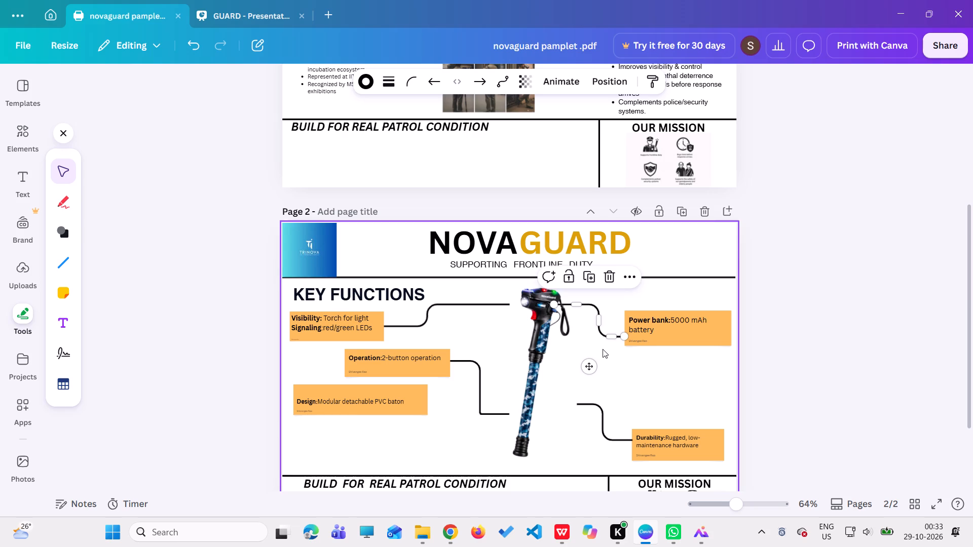
# Extend the Durability connector's free end to the blue baton's lower shaft.
pyautogui.click(603, 349)
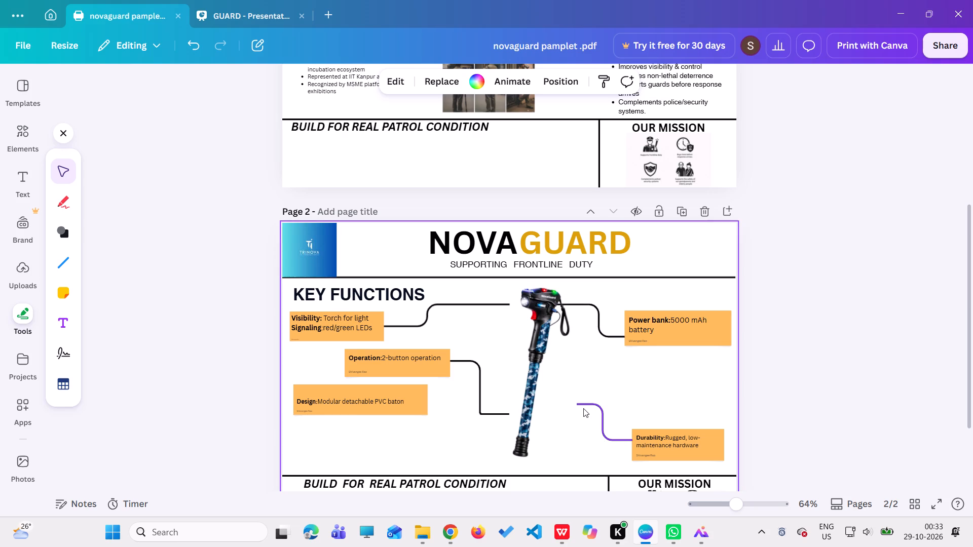
pyautogui.moveTo(582, 402); pyautogui.dragTo(541, 401)
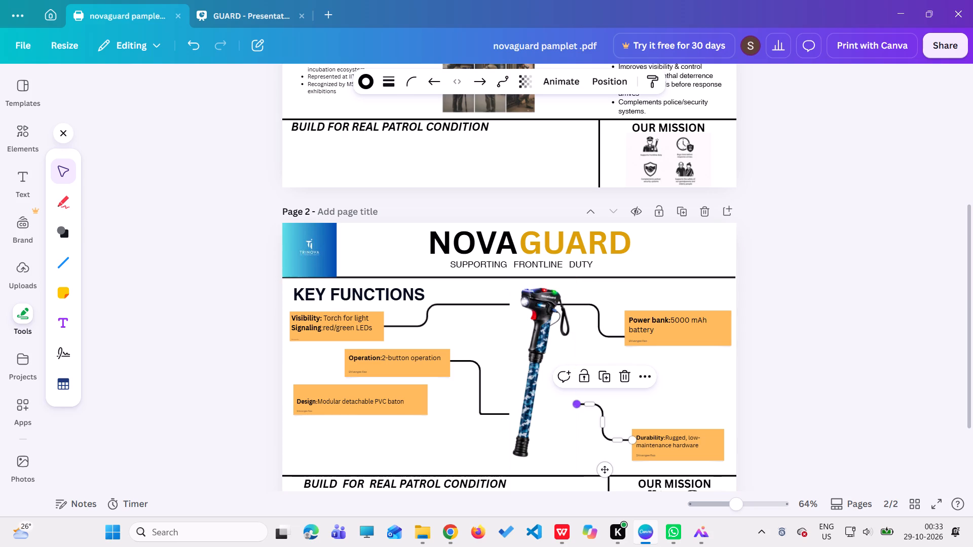
pyautogui.moveTo(575, 404); pyautogui.dragTo(538, 397)
pyautogui.click(551, 425)
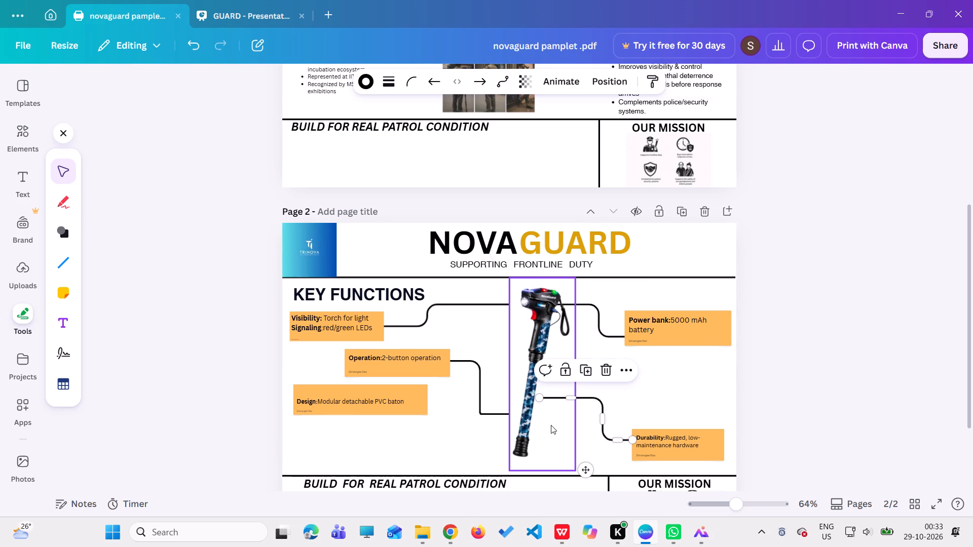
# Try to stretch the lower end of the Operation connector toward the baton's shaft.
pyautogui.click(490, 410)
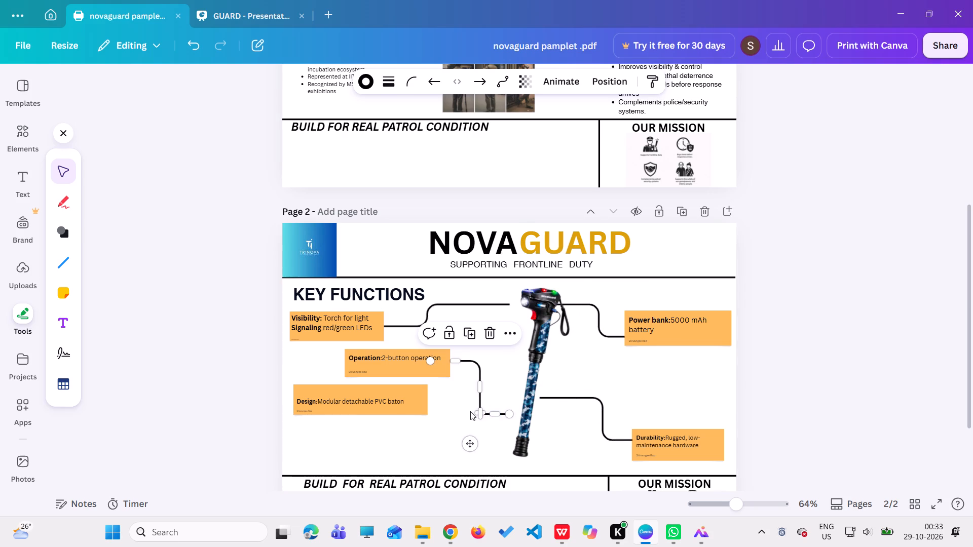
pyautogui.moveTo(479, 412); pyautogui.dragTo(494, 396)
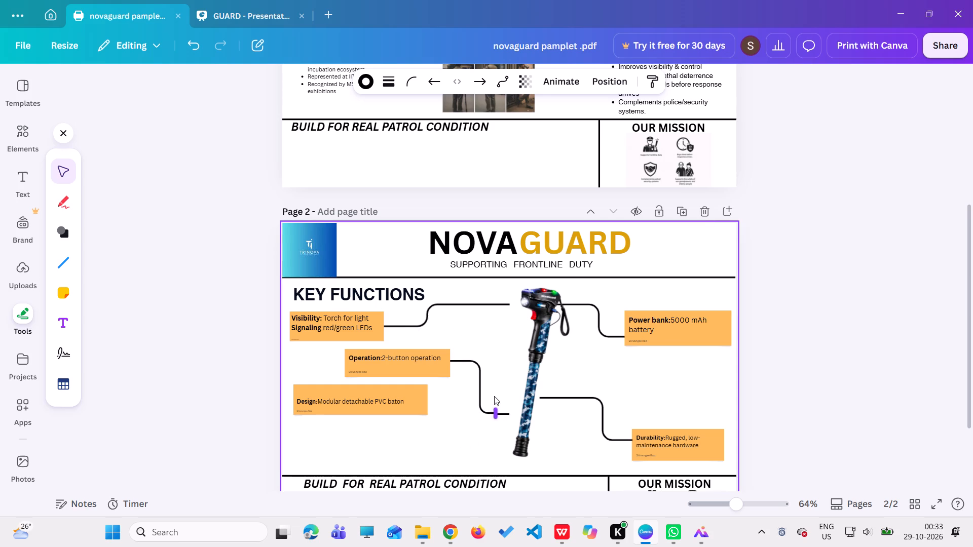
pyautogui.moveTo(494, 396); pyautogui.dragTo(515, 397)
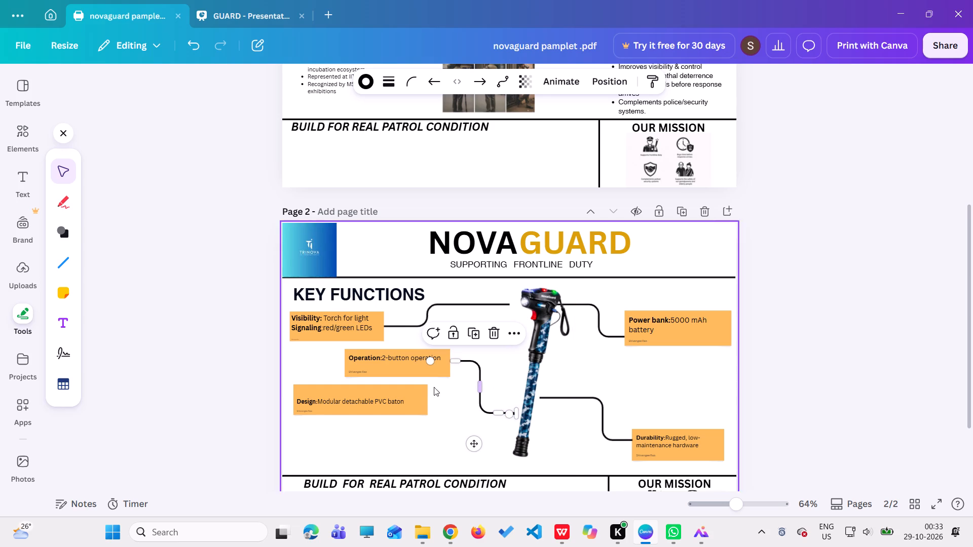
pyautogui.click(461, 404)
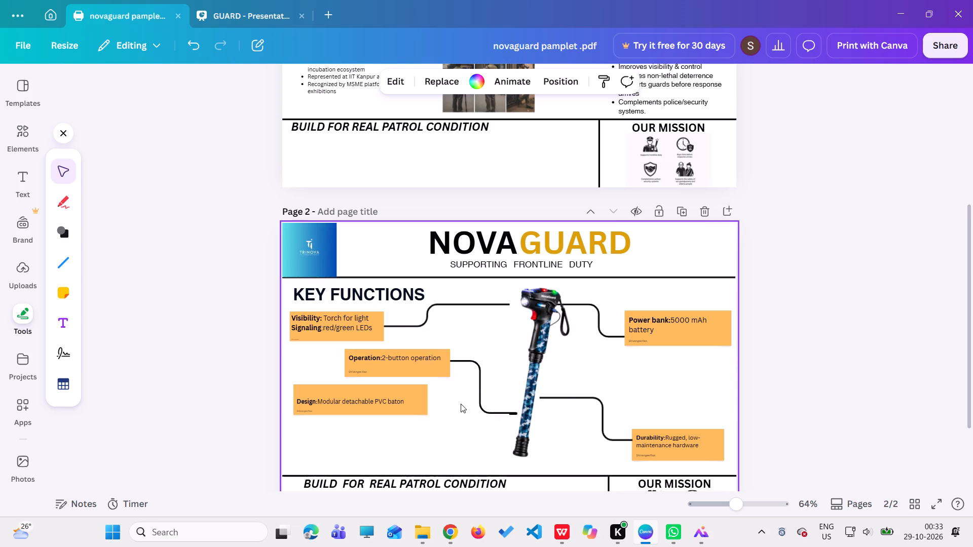
# Nudge the Operation connector and the attached baton picture slightly to the right, and delete that connector.
pyautogui.moveTo(481, 404); pyautogui.dragTo(484, 397)
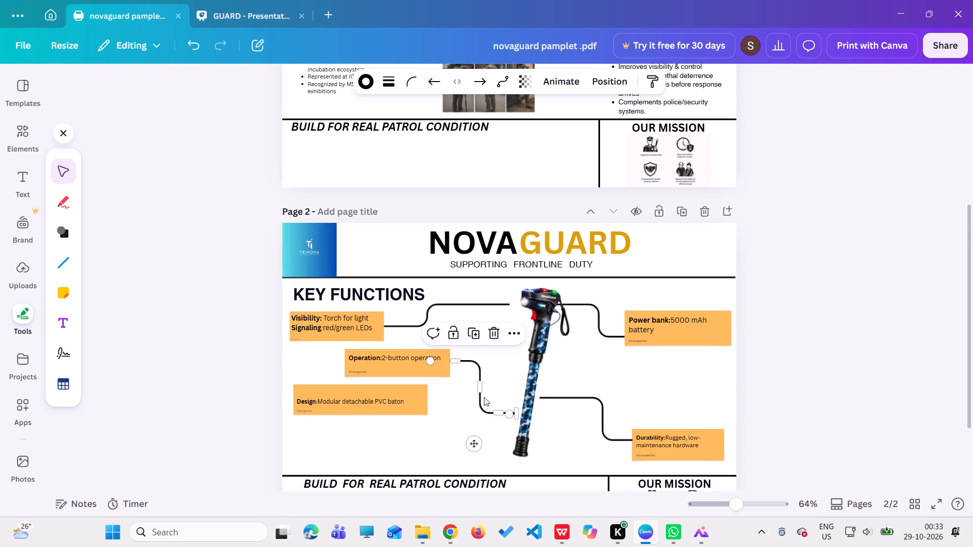
pyautogui.moveTo(484, 397); pyautogui.dragTo(490, 402)
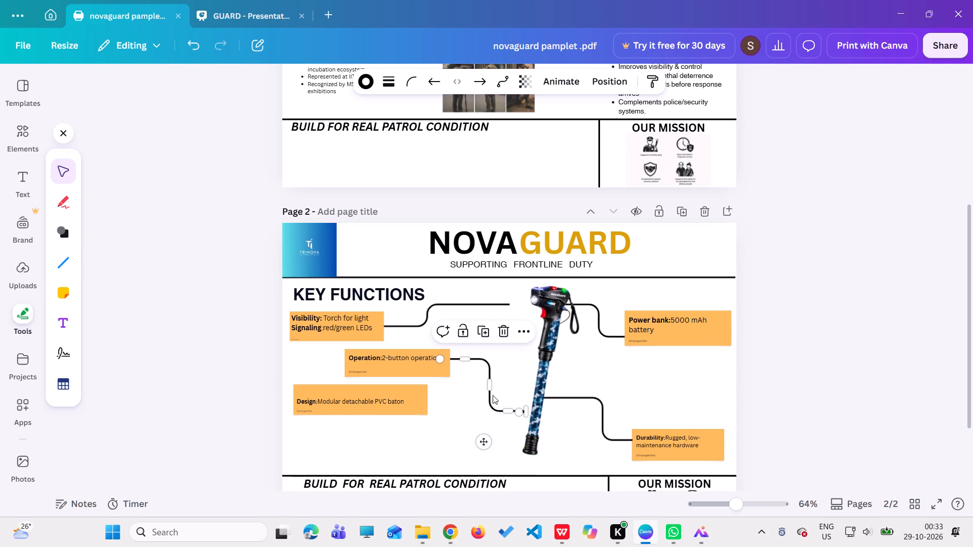
pyautogui.click(503, 337)
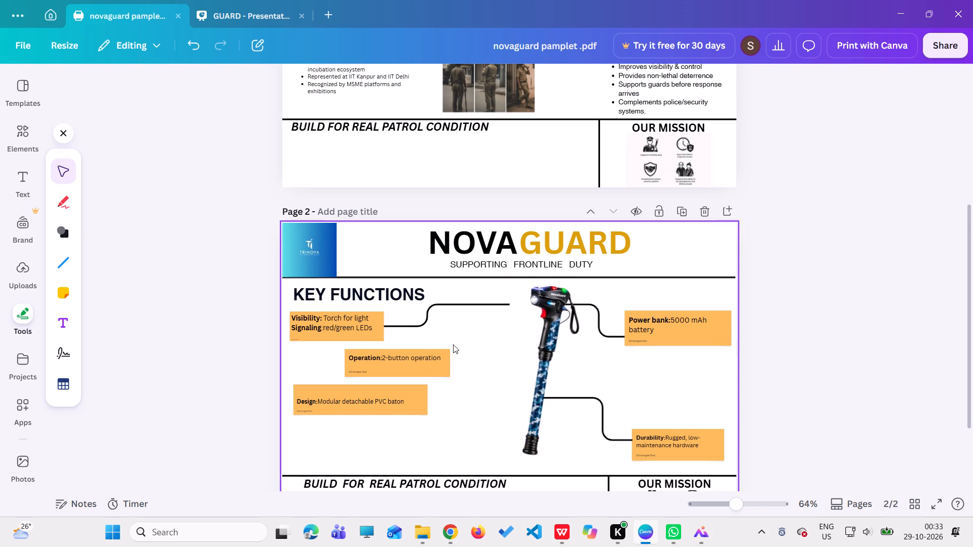
# Duplicate the Visibility and Signaling connector and fit the copy between the Operation box's edge and the baton picture's edge.
pyautogui.click(448, 305)
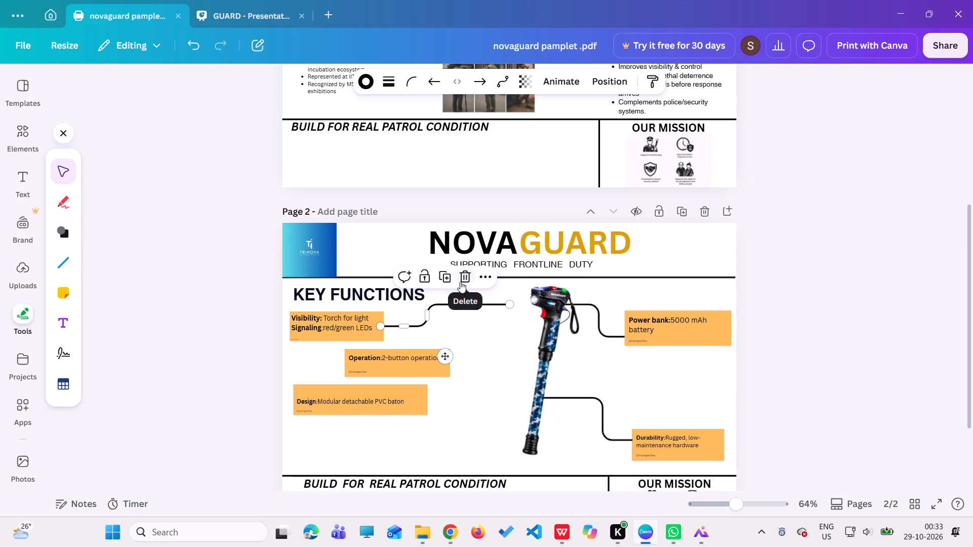
pyautogui.click(452, 281)
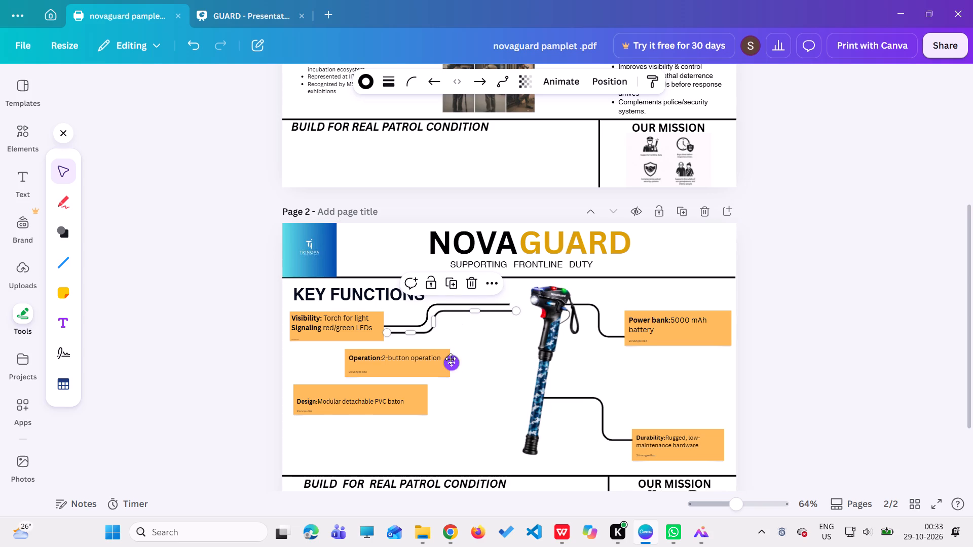
pyautogui.moveTo(451, 359); pyautogui.dragTo(500, 391)
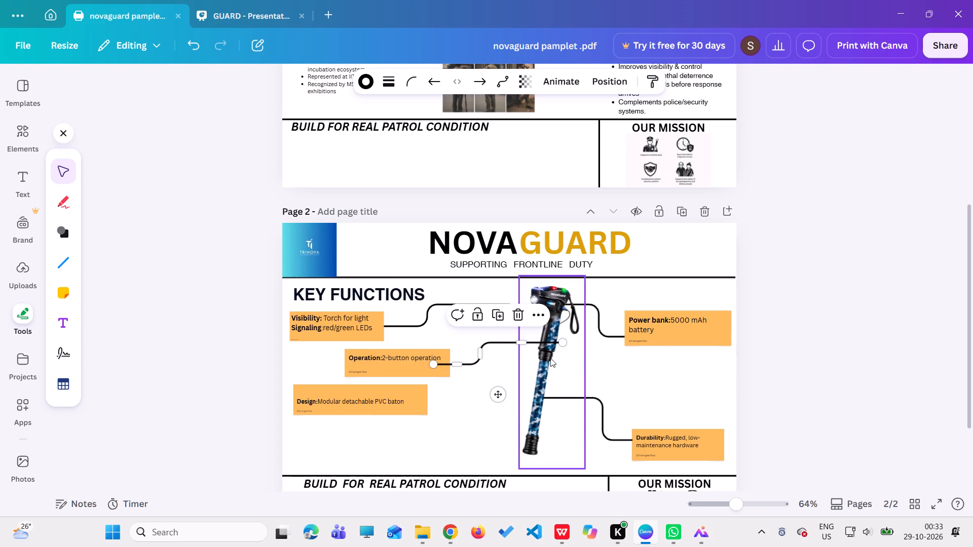
pyautogui.moveTo(559, 343); pyautogui.dragTo(520, 343)
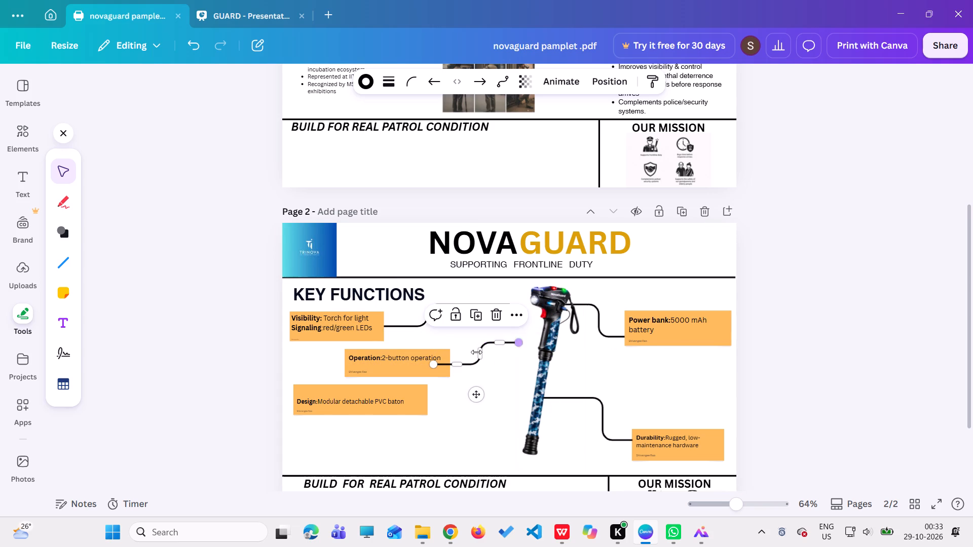
pyautogui.moveTo(434, 366); pyautogui.dragTo(457, 366)
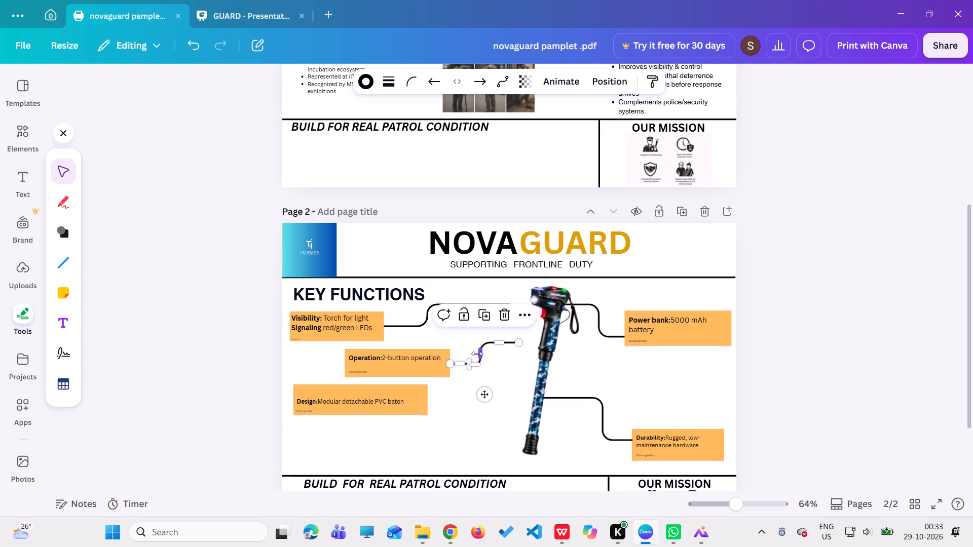
# Reshape the new Operation connector so its upper run rises level with the baton's grip and ends just short of it.
pyautogui.moveTo(477, 354); pyautogui.dragTo(481, 336)
pyautogui.moveTo(480, 353); pyautogui.dragTo(482, 344)
pyautogui.moveTo(502, 341); pyautogui.dragTo(509, 342)
pyautogui.moveTo(512, 343); pyautogui.dragTo(515, 335)
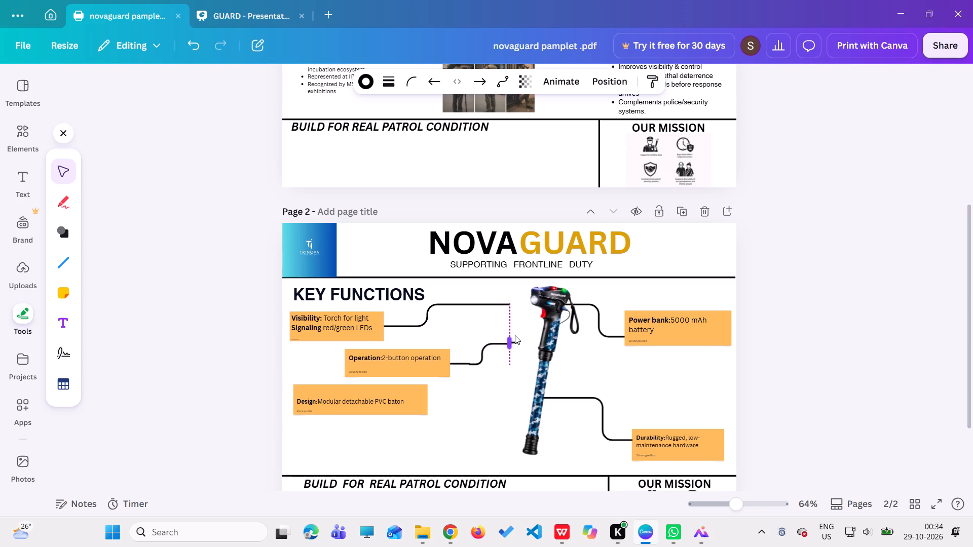
pyautogui.moveTo(515, 335); pyautogui.dragTo(516, 332)
pyautogui.moveTo(510, 344); pyautogui.dragTo(511, 332)
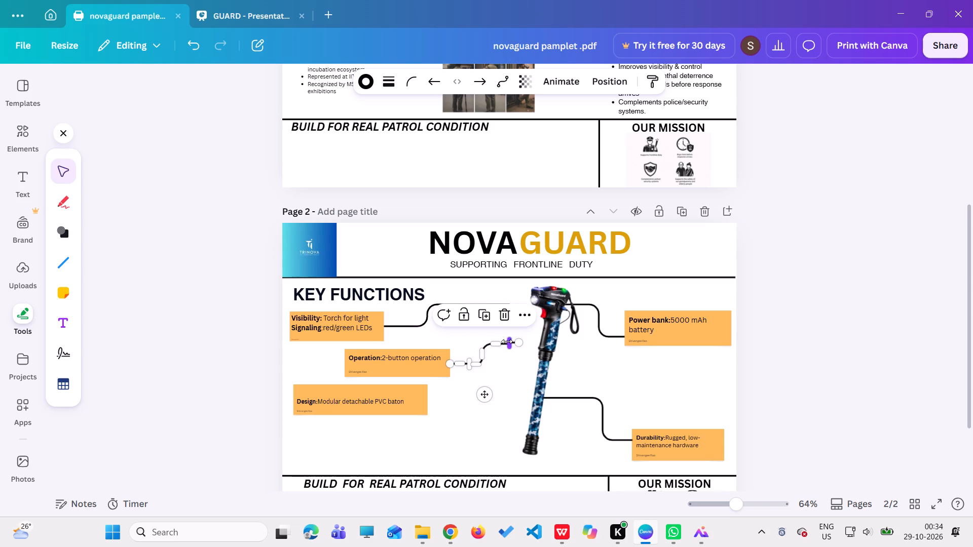
pyautogui.moveTo(496, 343); pyautogui.dragTo(499, 326)
pyautogui.moveTo(516, 340); pyautogui.dragTo(517, 338)
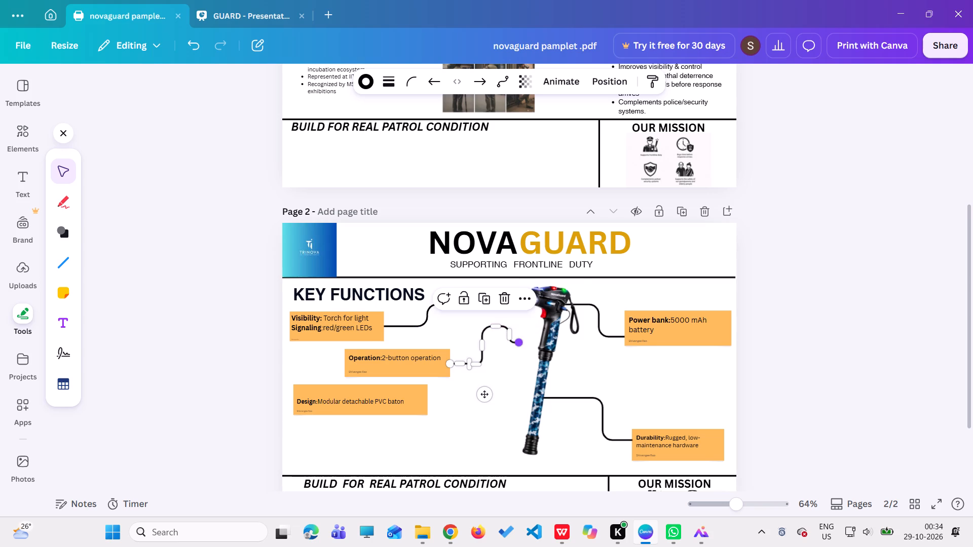
pyautogui.moveTo(517, 338); pyautogui.dragTo(523, 327)
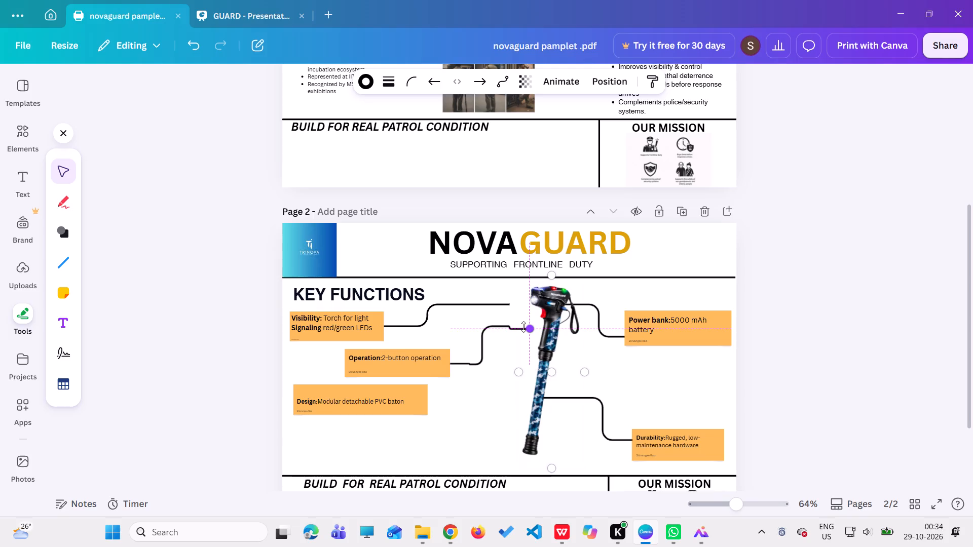
pyautogui.moveTo(523, 327); pyautogui.dragTo(509, 326)
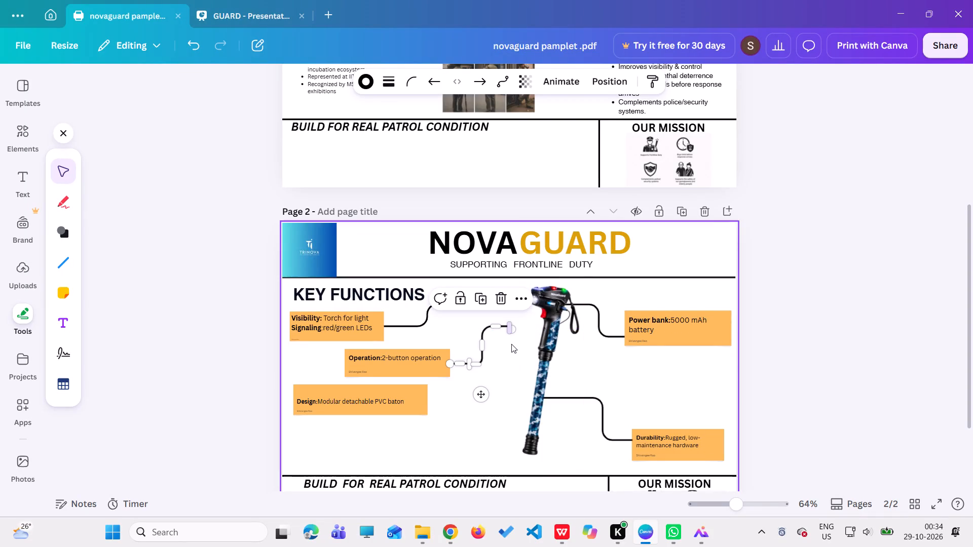
pyautogui.click(510, 345)
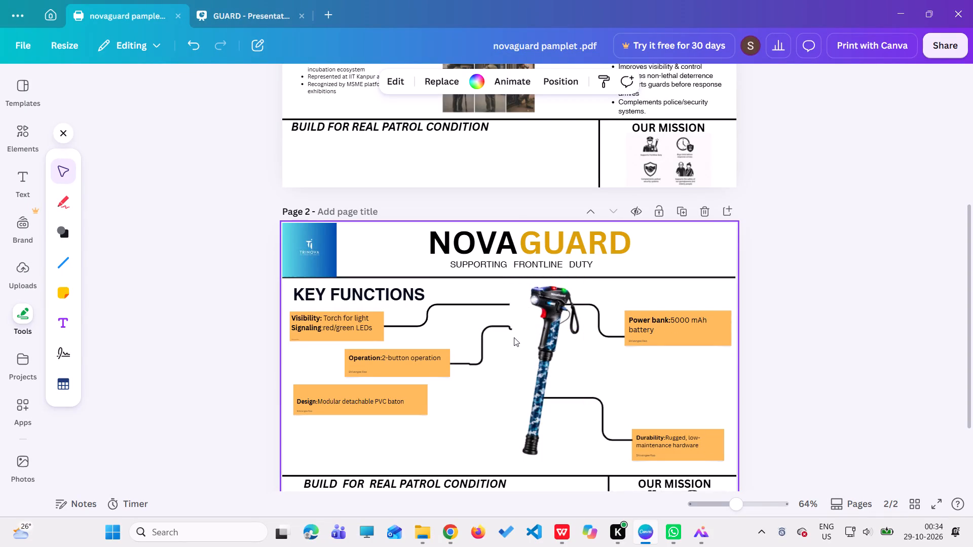
# Tidy the Operation connector's lower run by shifting its small jog back against the Operation box's edge.
pyautogui.click(507, 324)
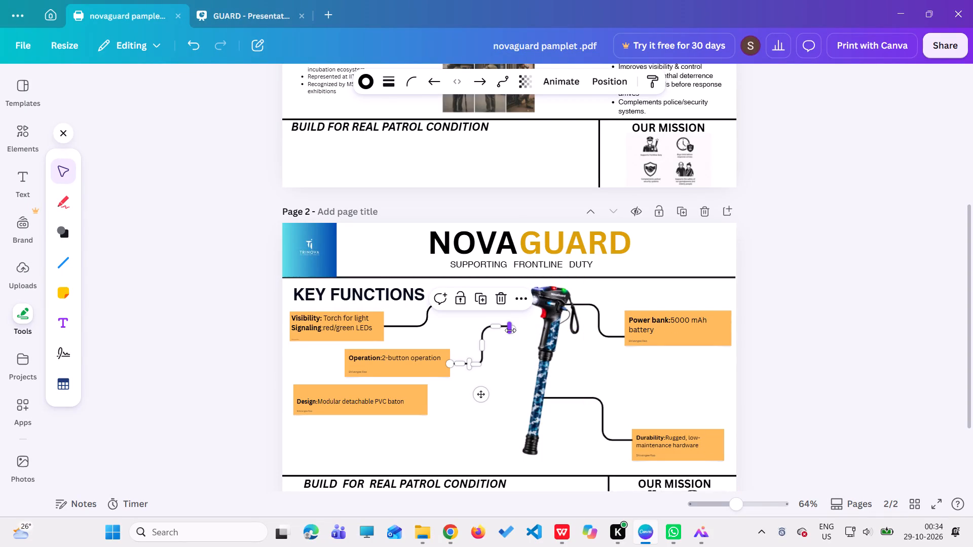
pyautogui.click(510, 330)
pyautogui.click(510, 353)
pyautogui.click(511, 328)
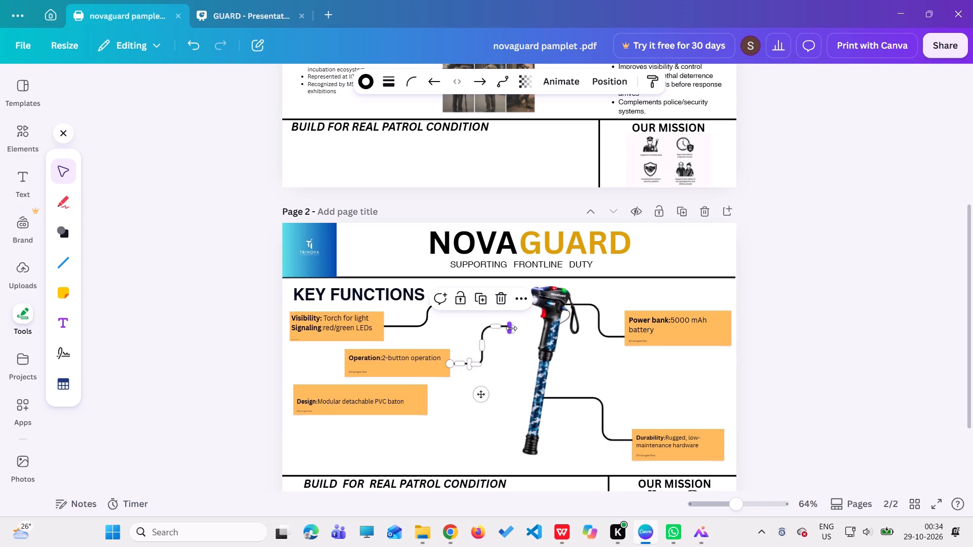
pyautogui.click(511, 330)
pyautogui.moveTo(482, 343); pyautogui.dragTo(485, 333)
pyautogui.moveTo(457, 363); pyautogui.dragTo(456, 369)
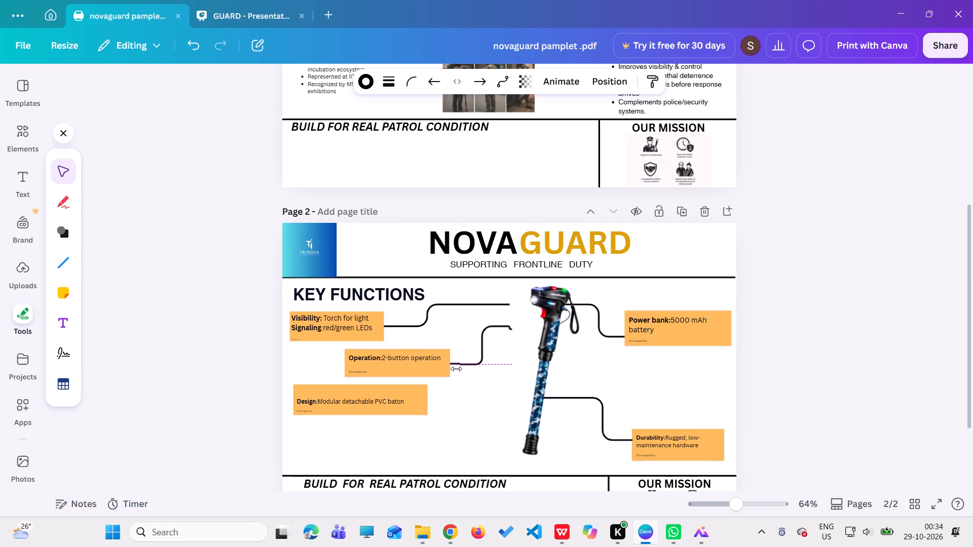
pyautogui.moveTo(456, 369); pyautogui.dragTo(453, 365)
pyautogui.click(483, 375)
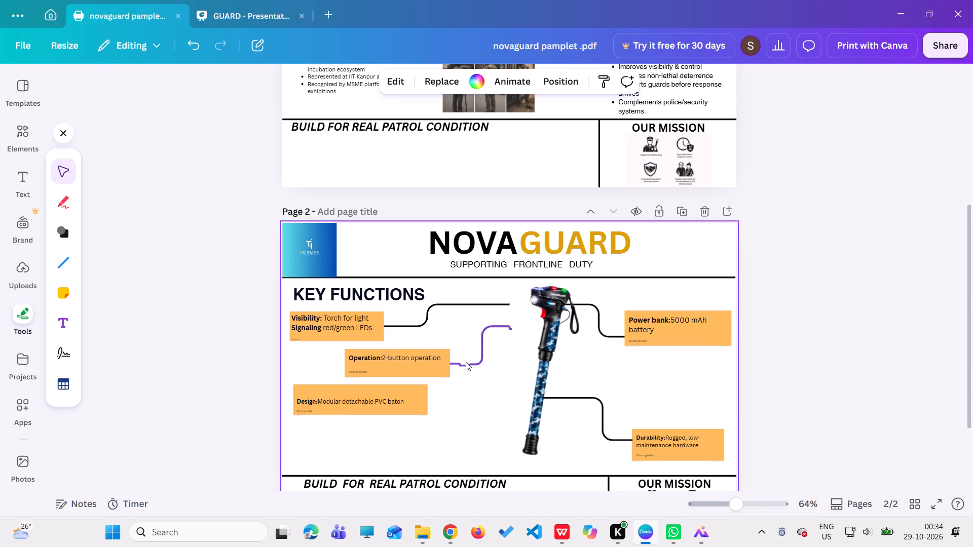
pyautogui.click(466, 362)
pyautogui.moveTo(465, 368); pyautogui.dragTo(466, 361)
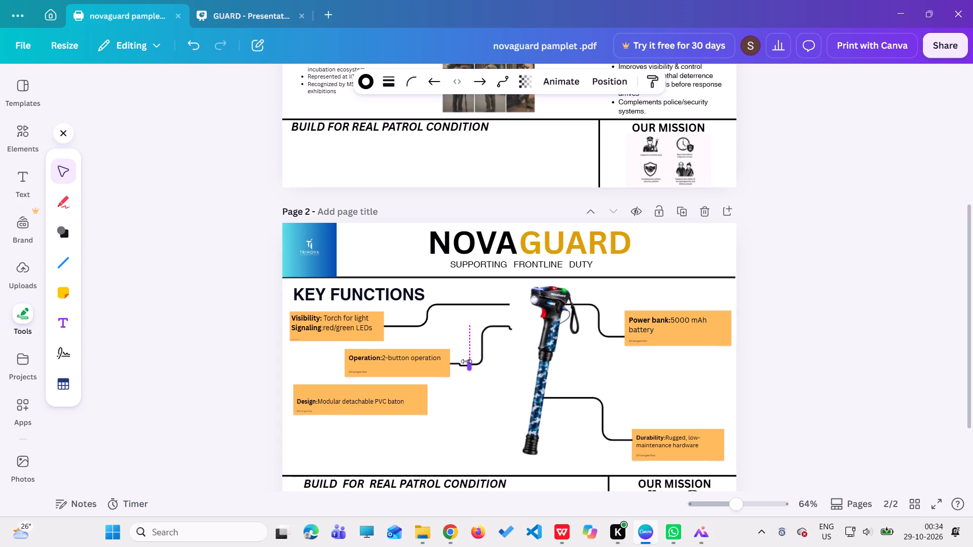
pyautogui.moveTo(466, 361); pyautogui.dragTo(450, 367)
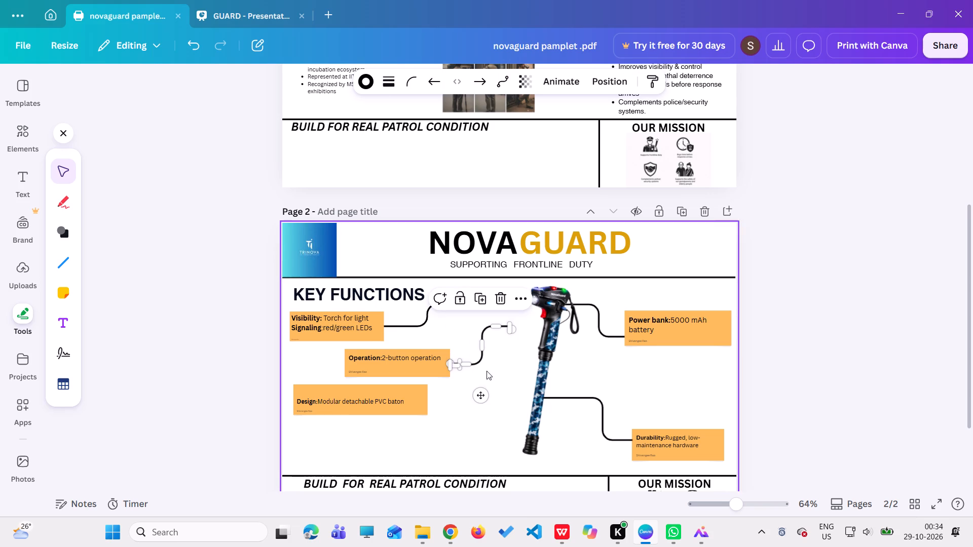
pyautogui.click(486, 371)
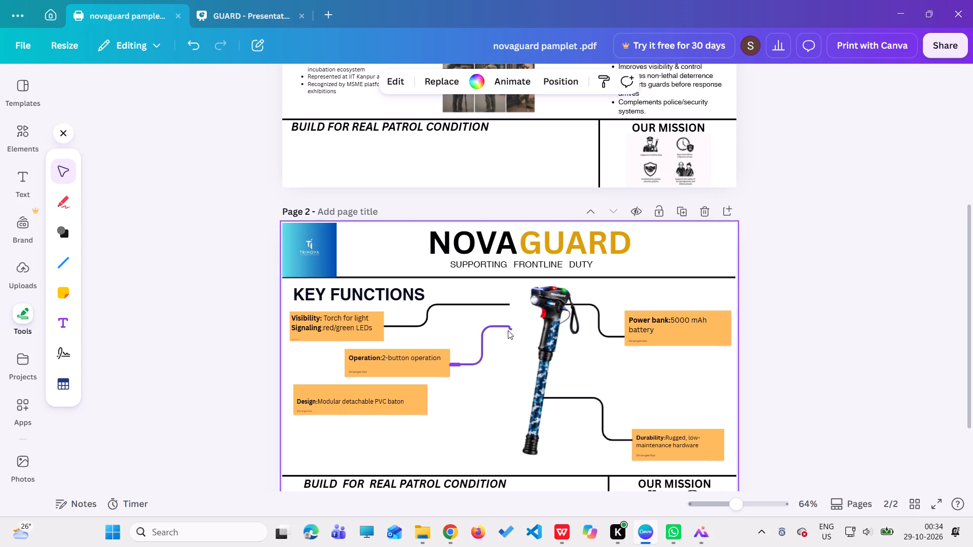
# Extend the Operation connector's upper end to the baton's red button and straighten its upper run.
pyautogui.click(512, 327)
pyautogui.moveTo(513, 331); pyautogui.dragTo(518, 324)
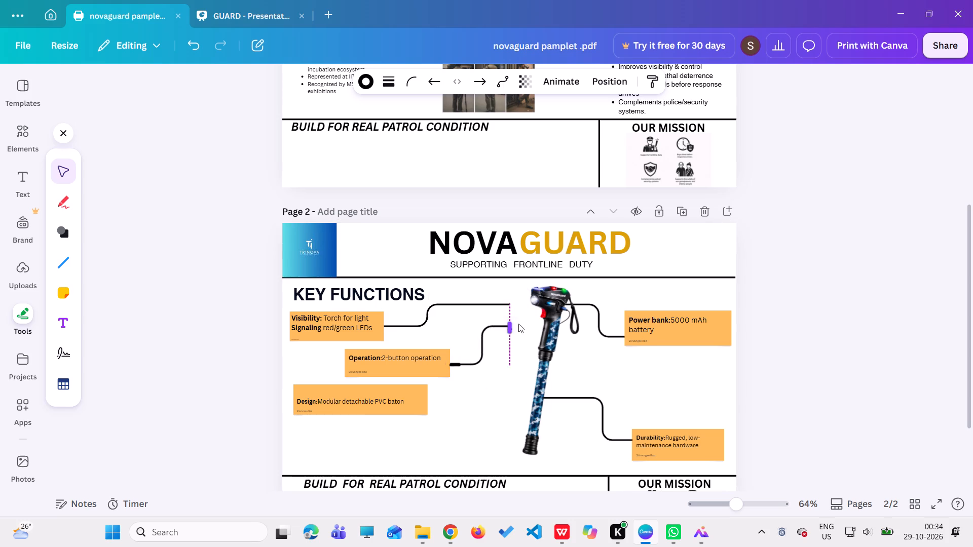
pyautogui.moveTo(518, 324); pyautogui.dragTo(542, 311)
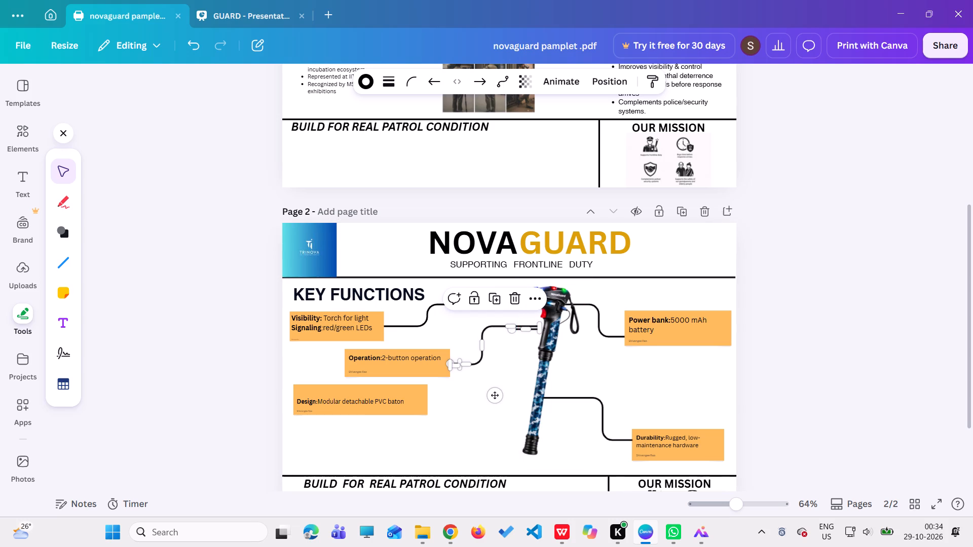
pyautogui.moveTo(511, 333); pyautogui.dragTo(546, 322)
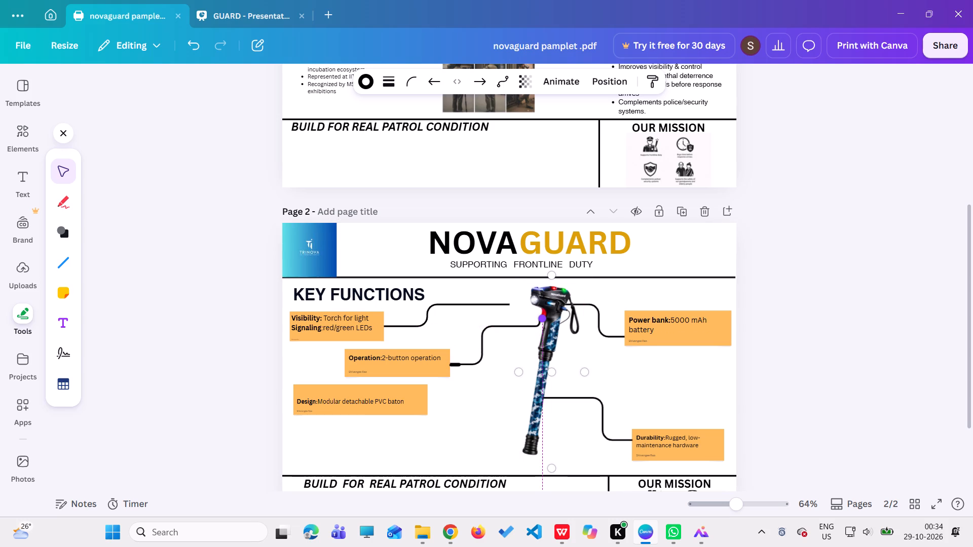
pyautogui.moveTo(546, 322); pyautogui.dragTo(538, 316)
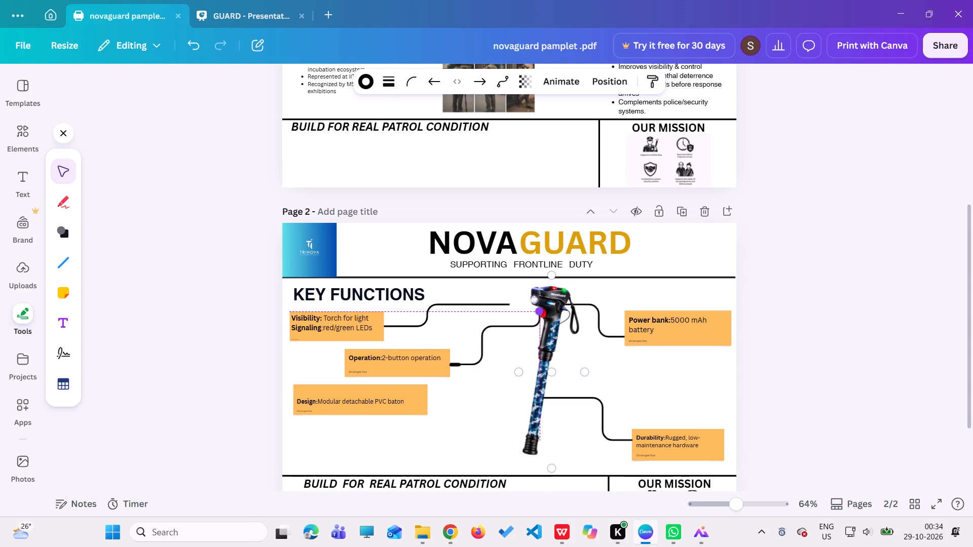
pyautogui.moveTo(538, 316); pyautogui.dragTo(537, 317)
pyautogui.moveTo(512, 325); pyautogui.dragTo(498, 323)
pyautogui.click(516, 342)
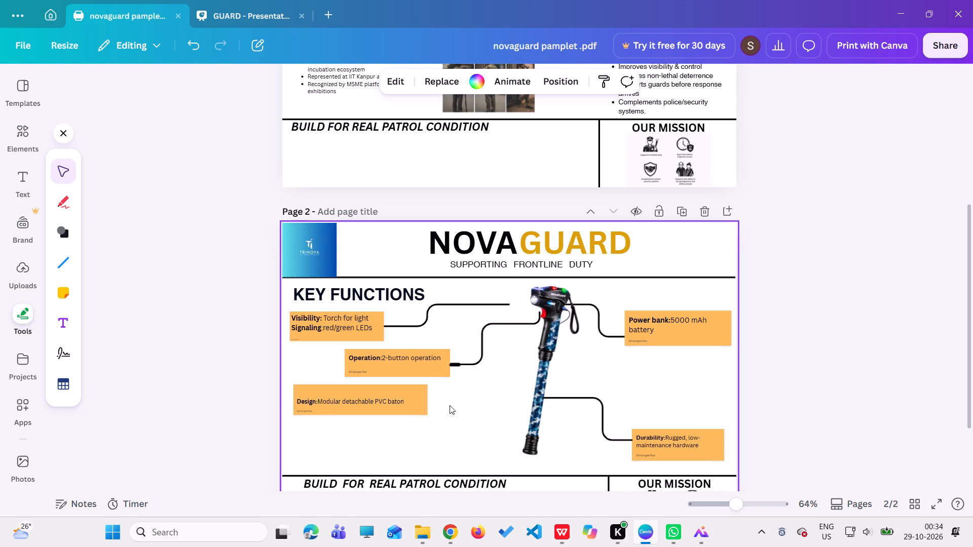
# Duplicate the Visibility and Signaling connector and fit the copy between the Design box's edge and the baton's shaft.
pyautogui.click(448, 307)
pyautogui.click(448, 280)
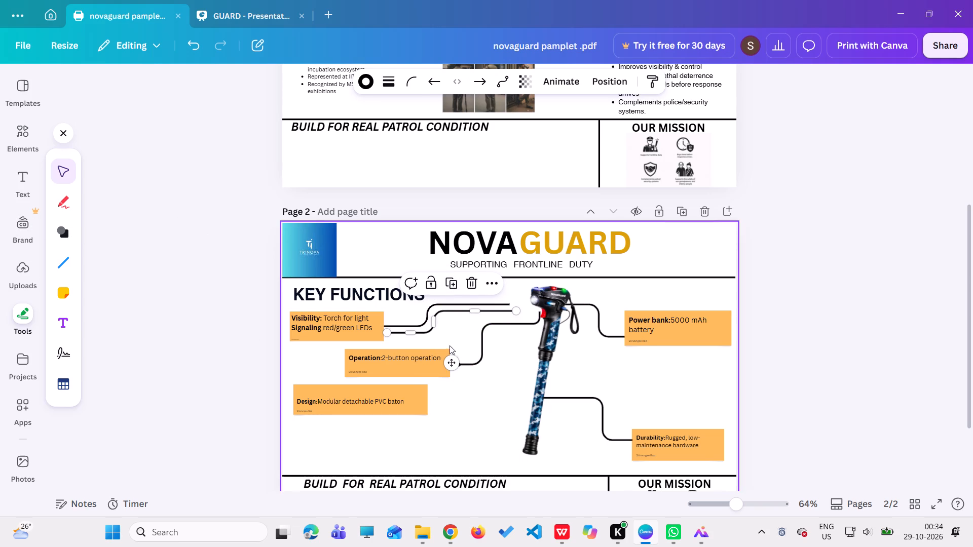
pyautogui.moveTo(448, 360); pyautogui.dragTo(488, 424)
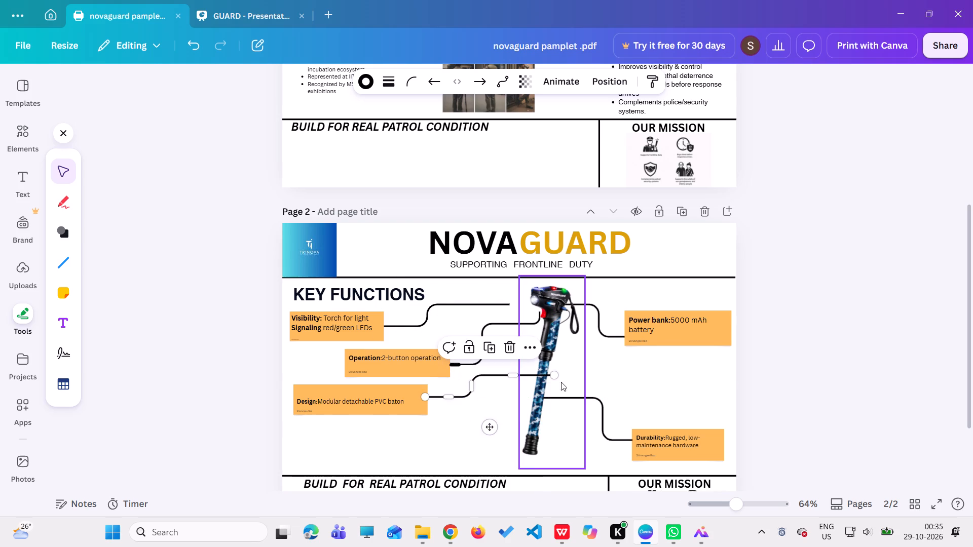
pyautogui.moveTo(556, 374); pyautogui.dragTo(521, 366)
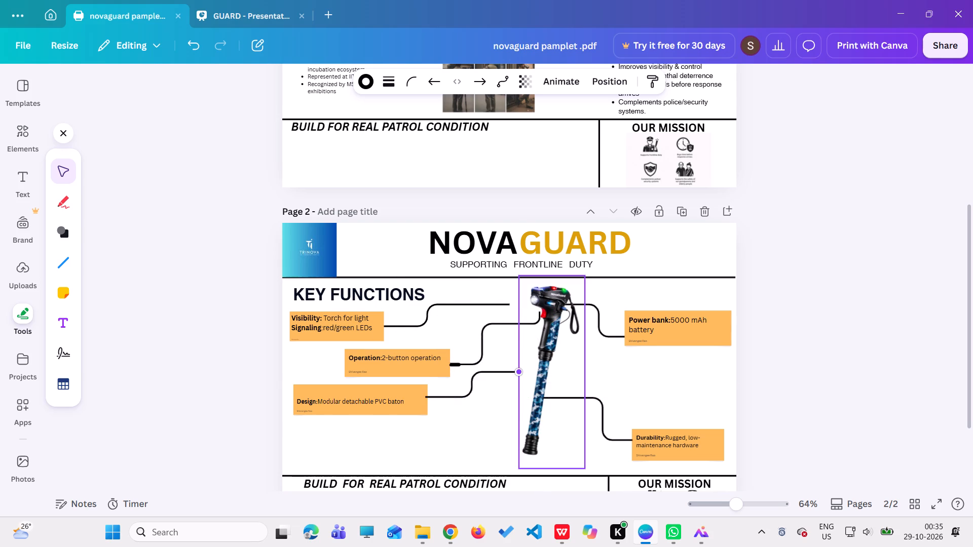
pyautogui.moveTo(521, 366); pyautogui.dragTo(541, 356)
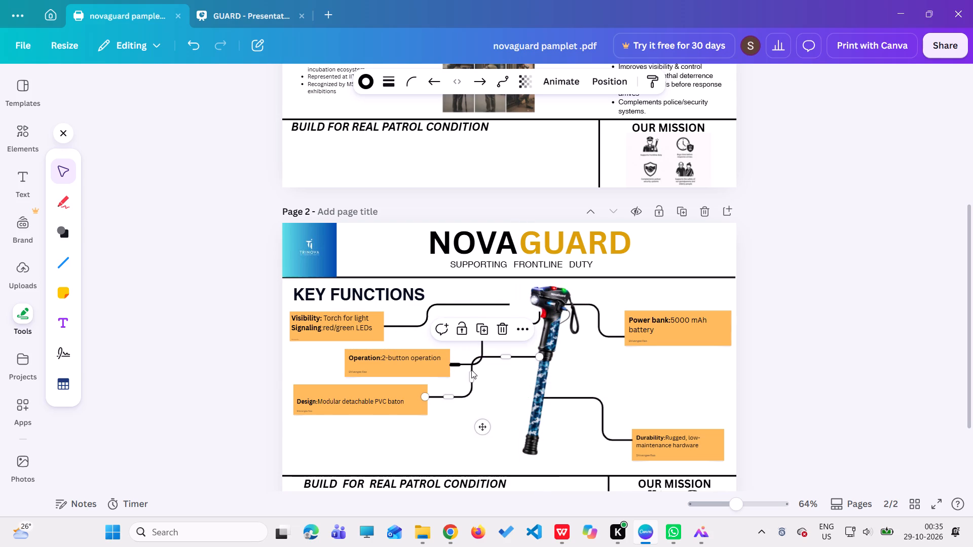
pyautogui.moveTo(468, 371); pyautogui.dragTo(477, 381)
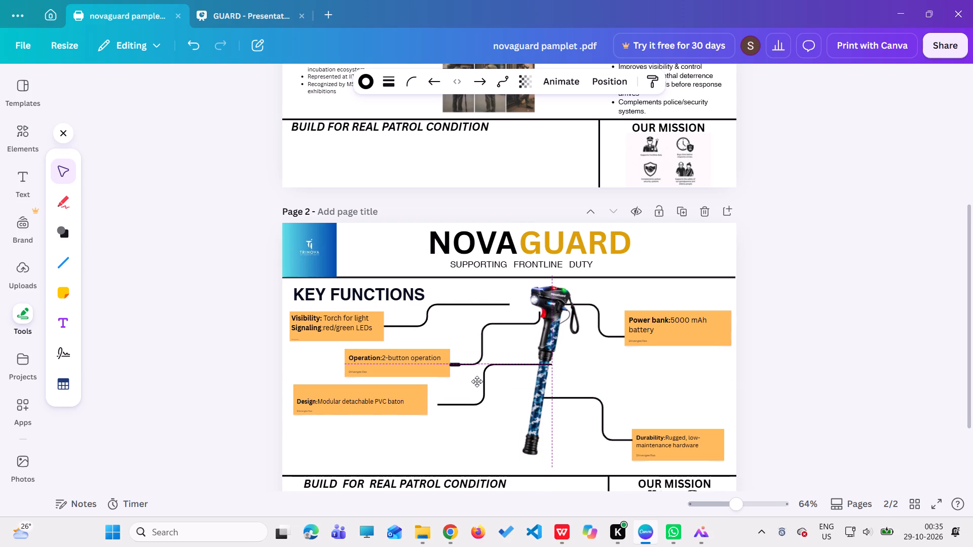
pyautogui.moveTo(477, 381); pyautogui.dragTo(473, 378)
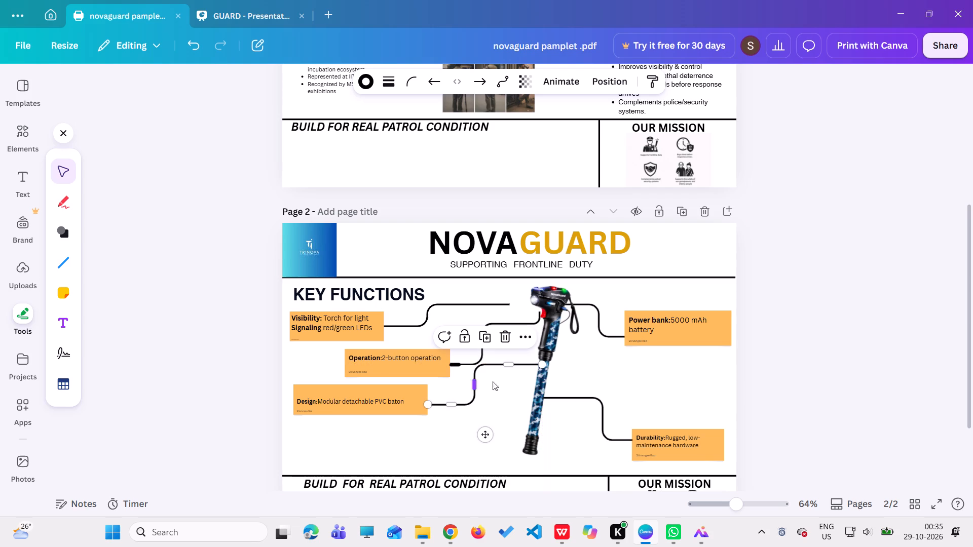
# Reshape the Design connector into a single rise close to the baton, ending at the joint just below the grip.
pyautogui.moveTo(506, 366); pyautogui.dragTo(477, 374)
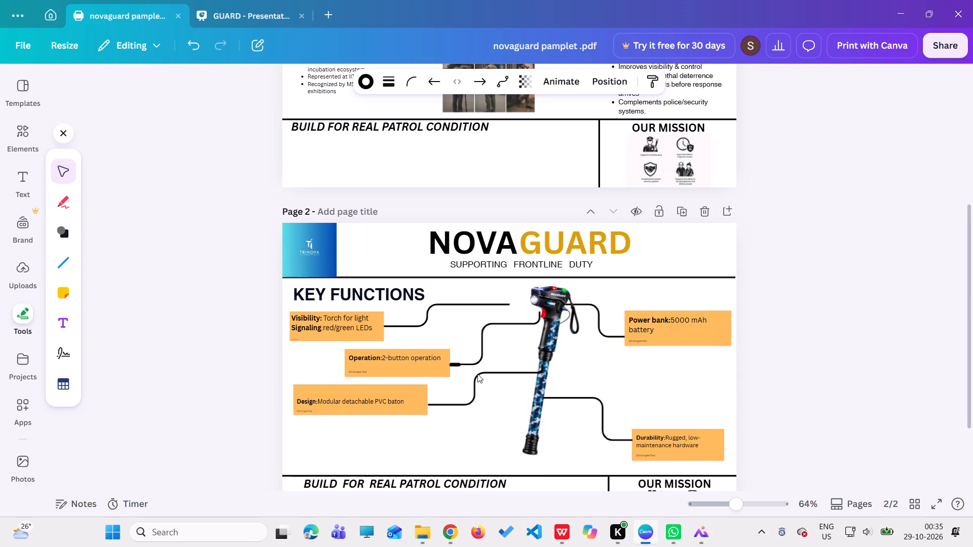
pyautogui.moveTo(477, 374); pyautogui.dragTo(465, 387)
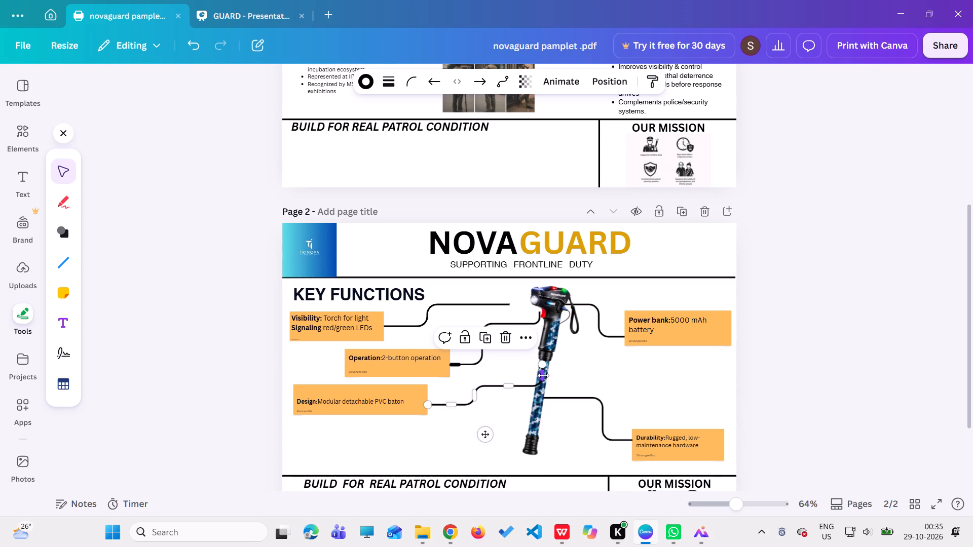
pyautogui.moveTo(543, 375); pyautogui.dragTo(504, 375)
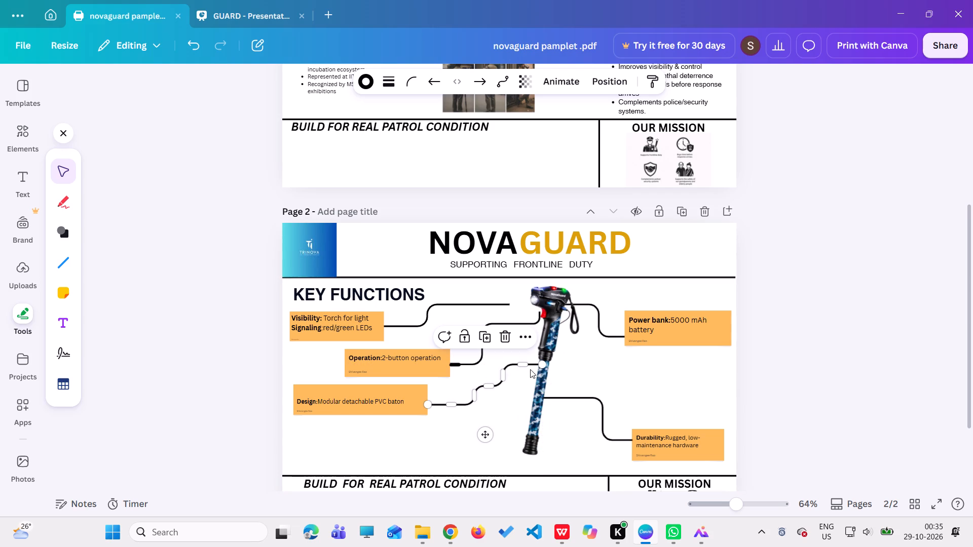
pyautogui.moveTo(541, 363); pyautogui.dragTo(538, 354)
pyautogui.moveTo(476, 394); pyautogui.dragTo(492, 396)
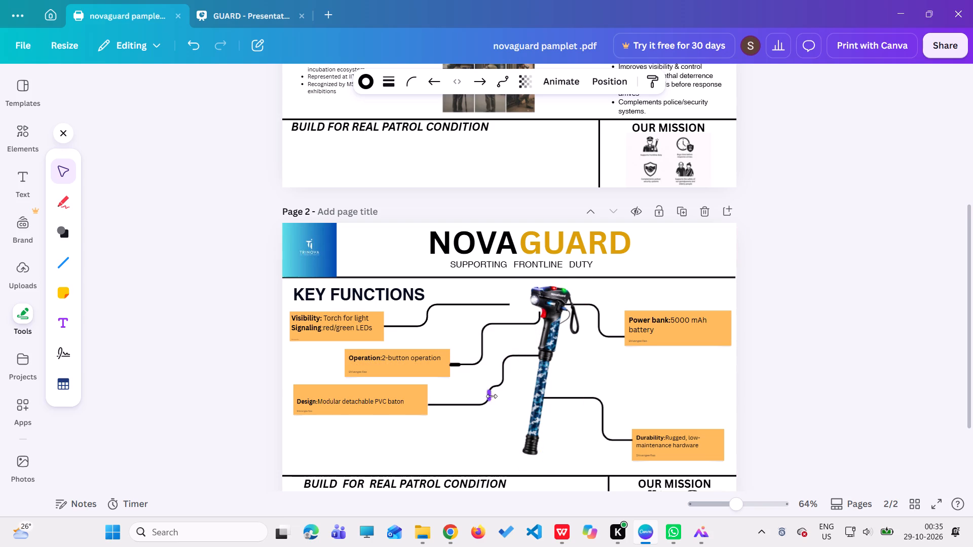
pyautogui.moveTo(492, 396); pyautogui.dragTo(503, 393)
pyautogui.click(467, 418)
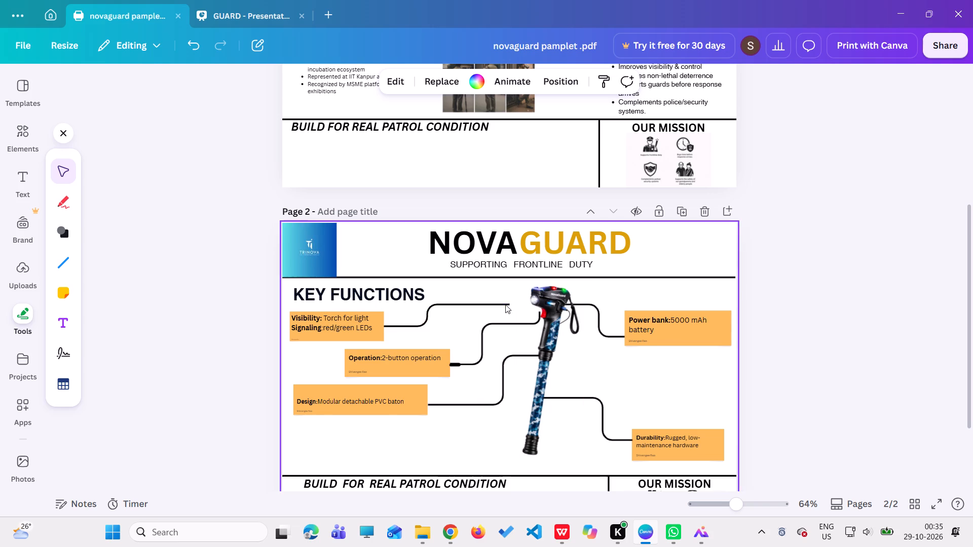
# Move the Visibility and Signaling connector to touch the baton's head, and shift its box to meet the connector's other end.
pyautogui.moveTo(505, 305); pyautogui.dragTo(533, 302)
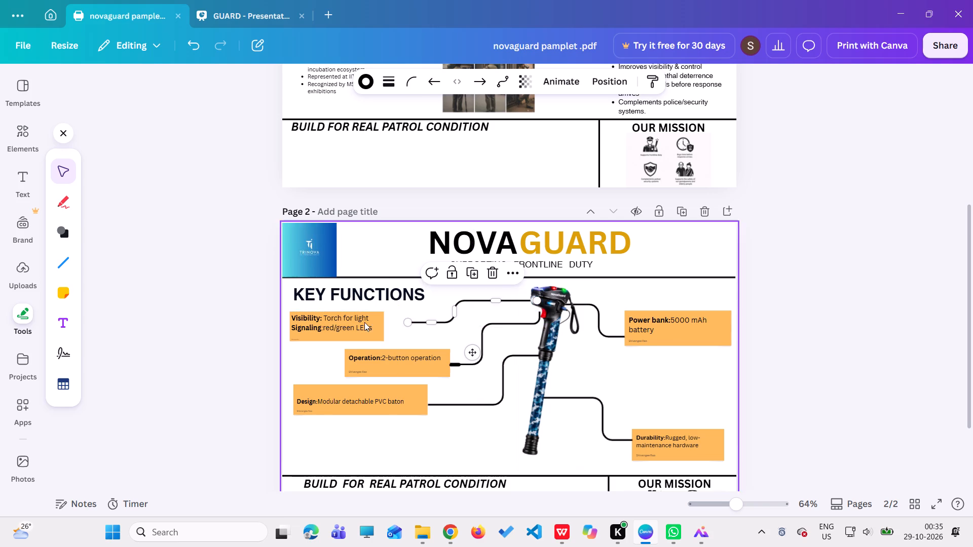
pyautogui.moveTo(351, 322); pyautogui.dragTo(379, 320)
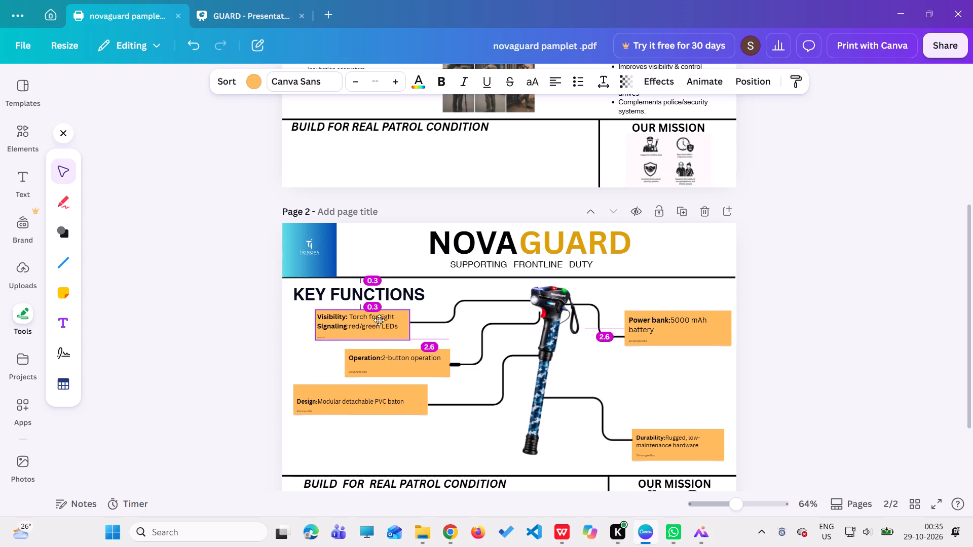
pyautogui.moveTo(379, 320); pyautogui.dragTo(374, 319)
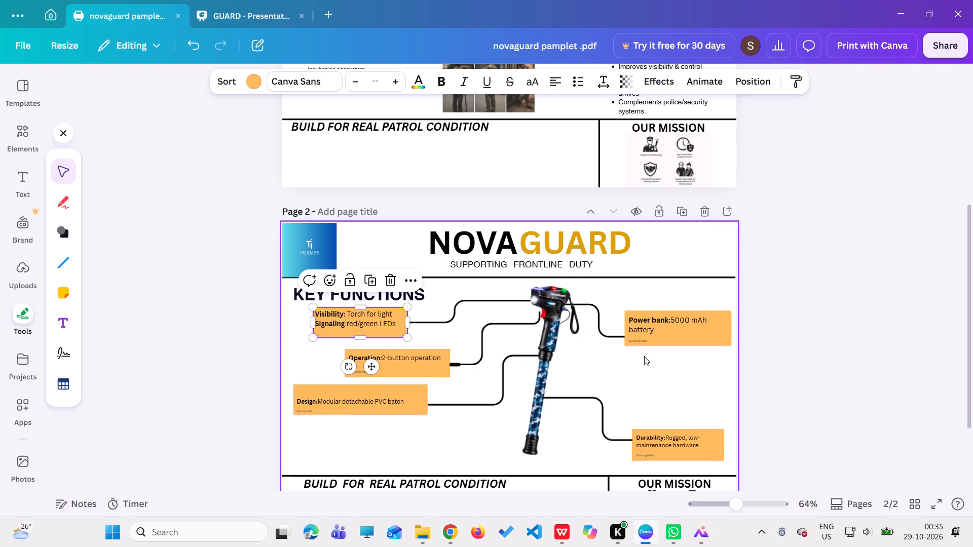
# Lower the Power bank box and its connector so the connector meets the baton beside the red button.
pyautogui.moveTo(651, 337); pyautogui.dragTo(659, 360)
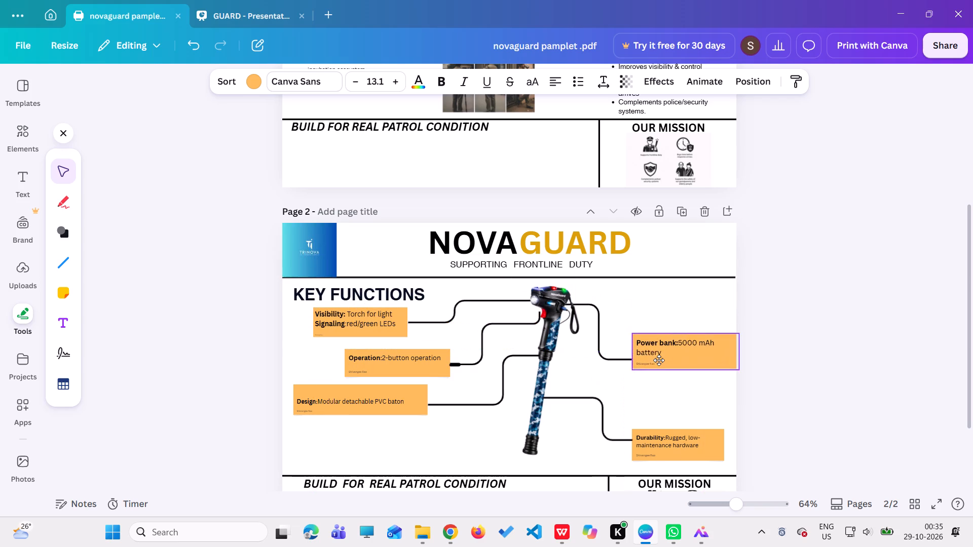
pyautogui.moveTo(659, 360); pyautogui.dragTo(649, 358)
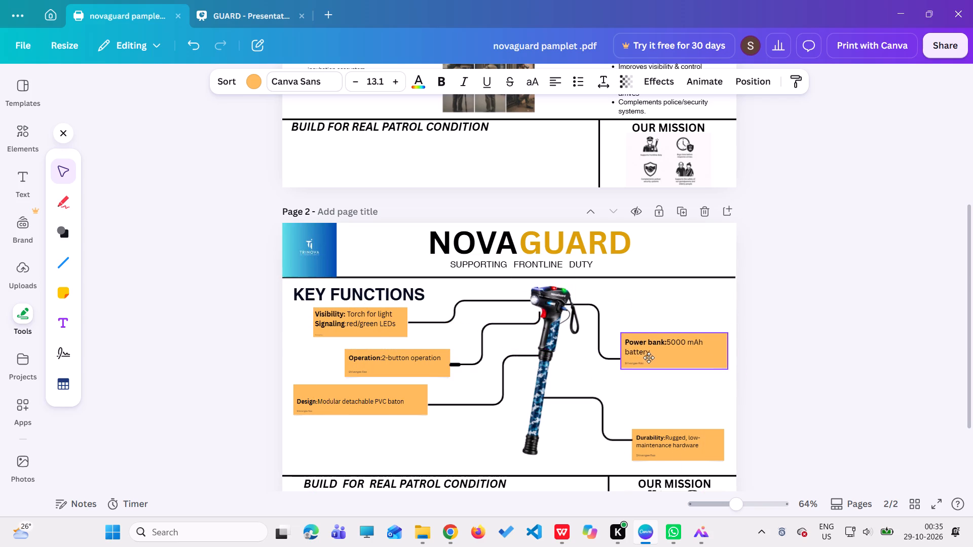
pyautogui.moveTo(649, 358); pyautogui.dragTo(653, 354)
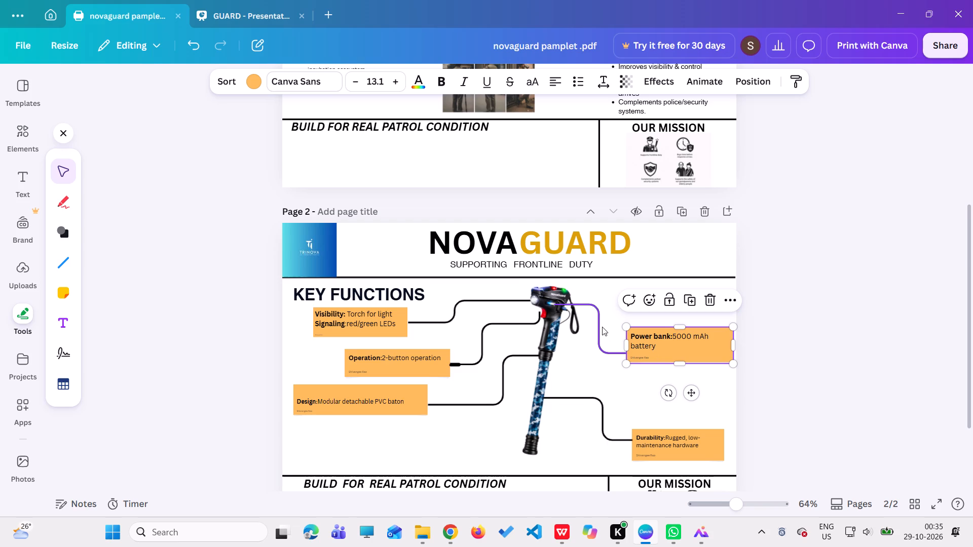
pyautogui.moveTo(594, 308); pyautogui.dragTo(598, 317)
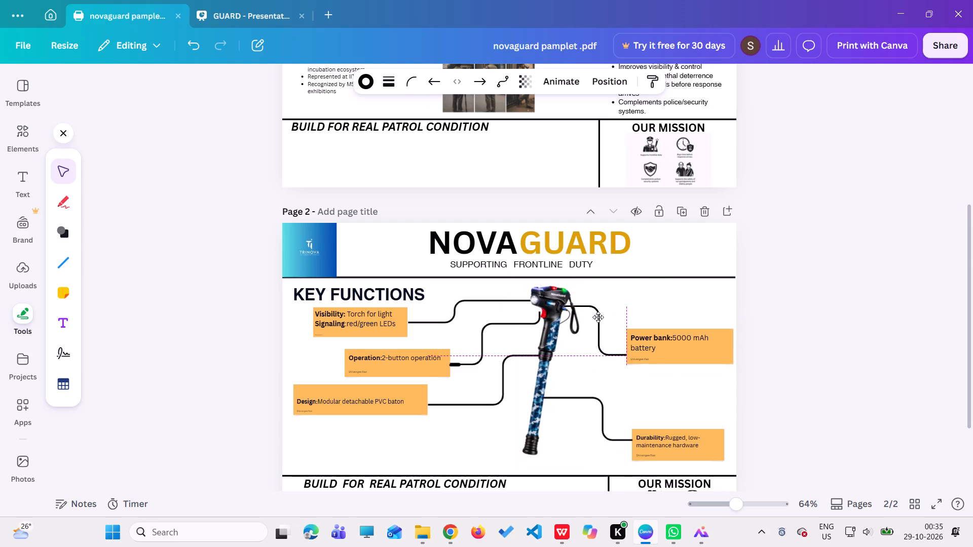
pyautogui.moveTo(598, 317); pyautogui.dragTo(597, 321)
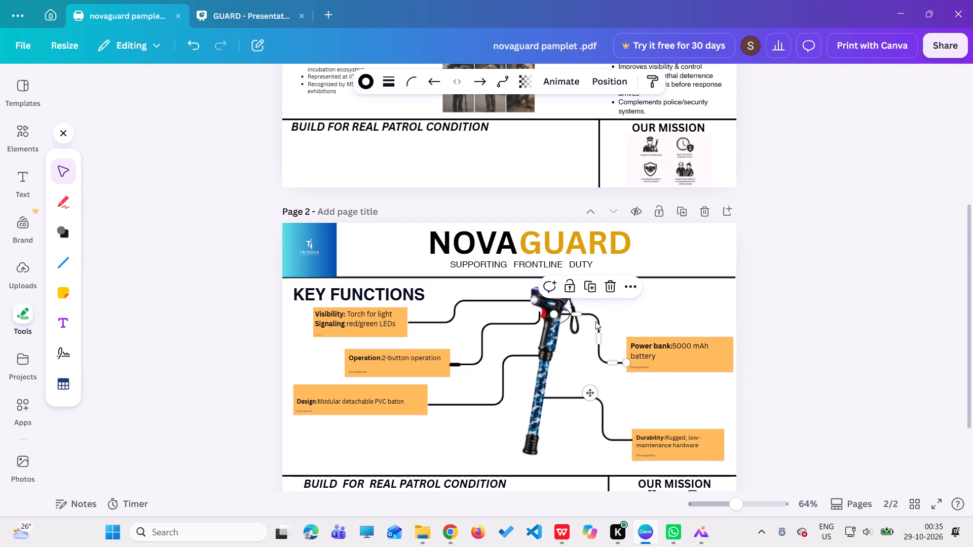
# Move the Durability box slightly up and to the left, closer to the Power bank box.
pyautogui.moveTo(673, 440); pyautogui.dragTo(675, 417)
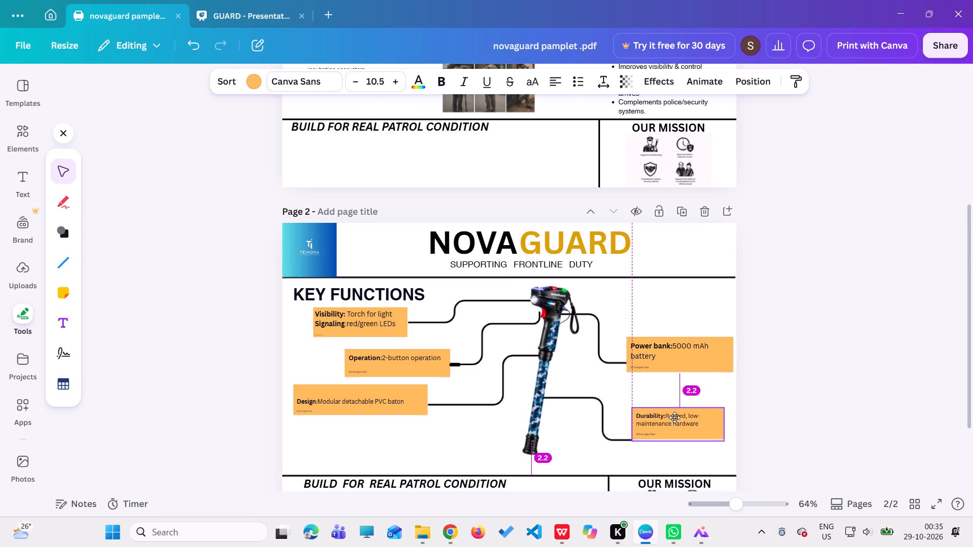
pyautogui.moveTo(675, 417); pyautogui.dragTo(672, 429)
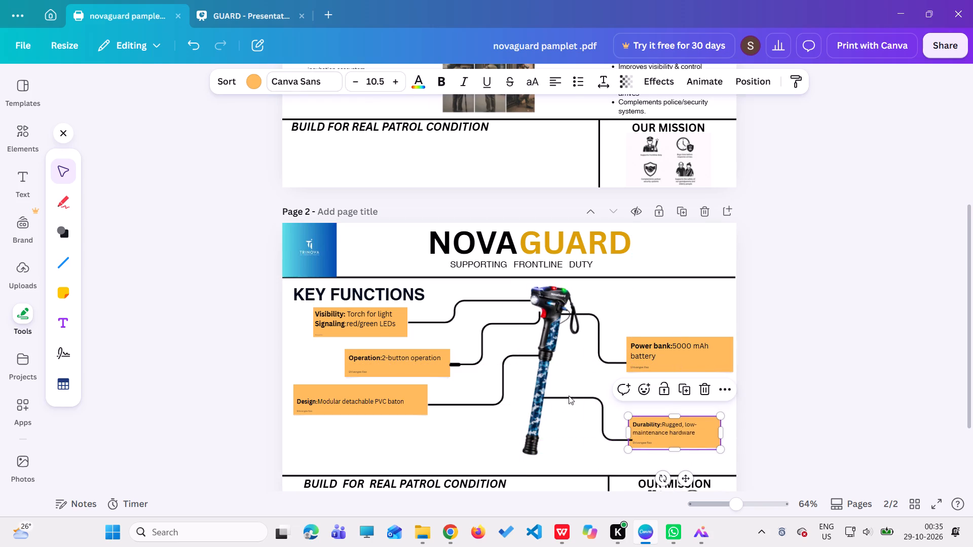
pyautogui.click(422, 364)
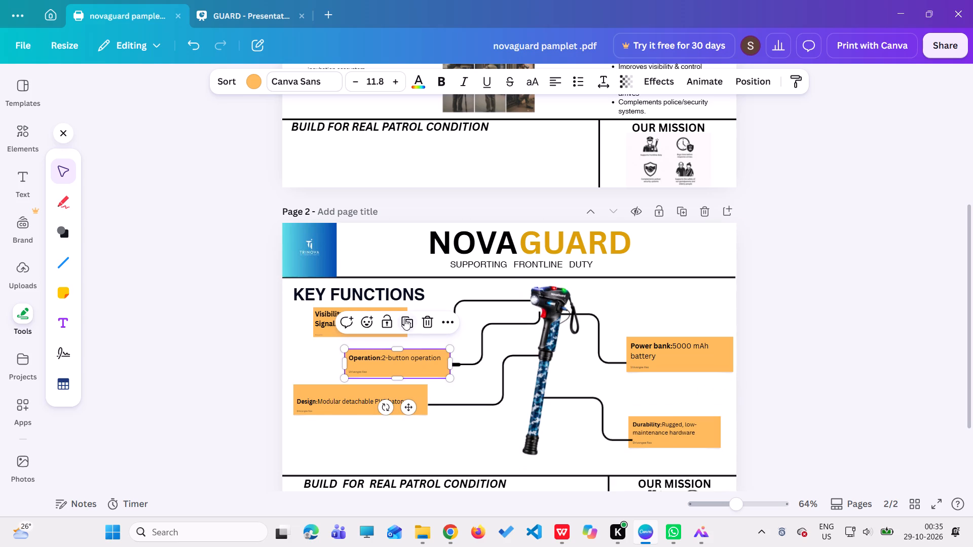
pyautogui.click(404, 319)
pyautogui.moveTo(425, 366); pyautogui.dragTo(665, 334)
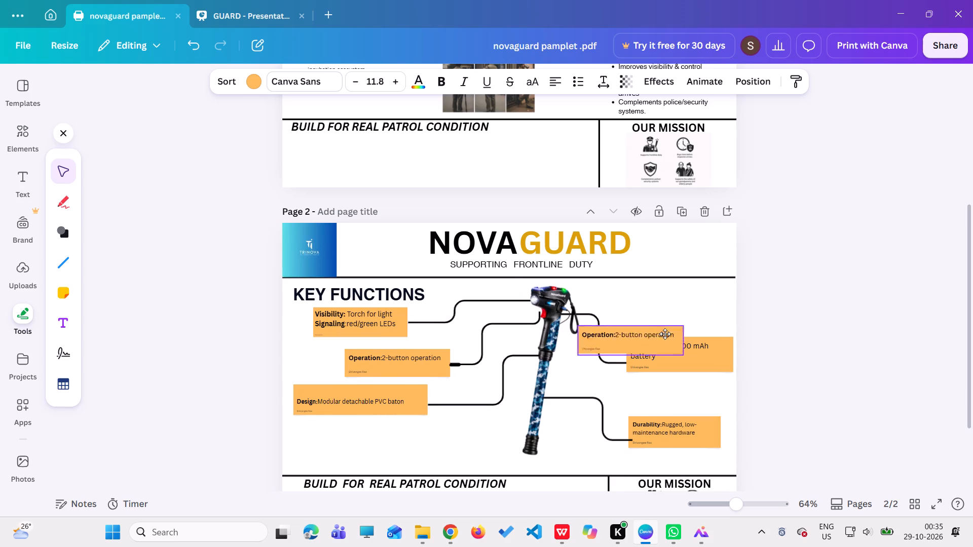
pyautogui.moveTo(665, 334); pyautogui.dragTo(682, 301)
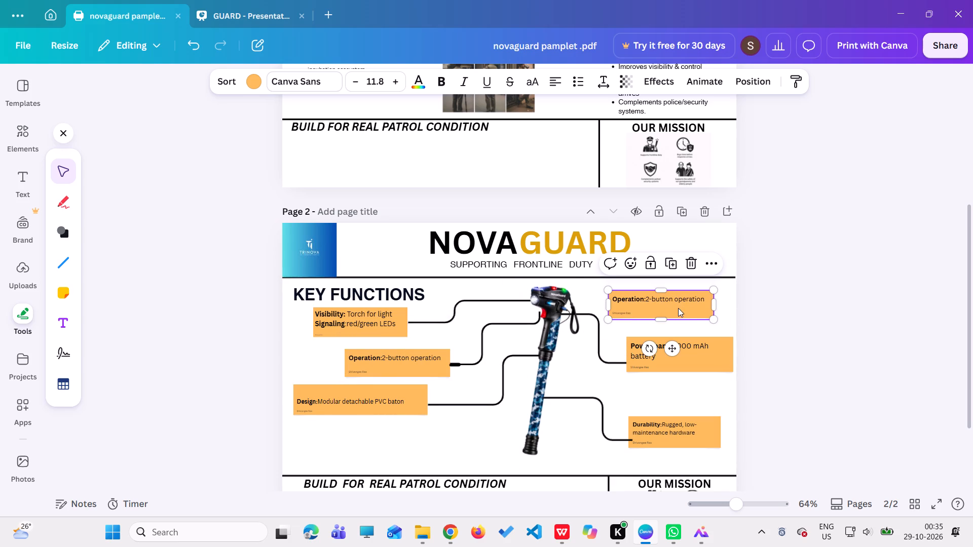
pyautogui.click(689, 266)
# Duplicate the Visibility and Signaling box and place the copy above the Power bank box.
pyautogui.click(379, 314)
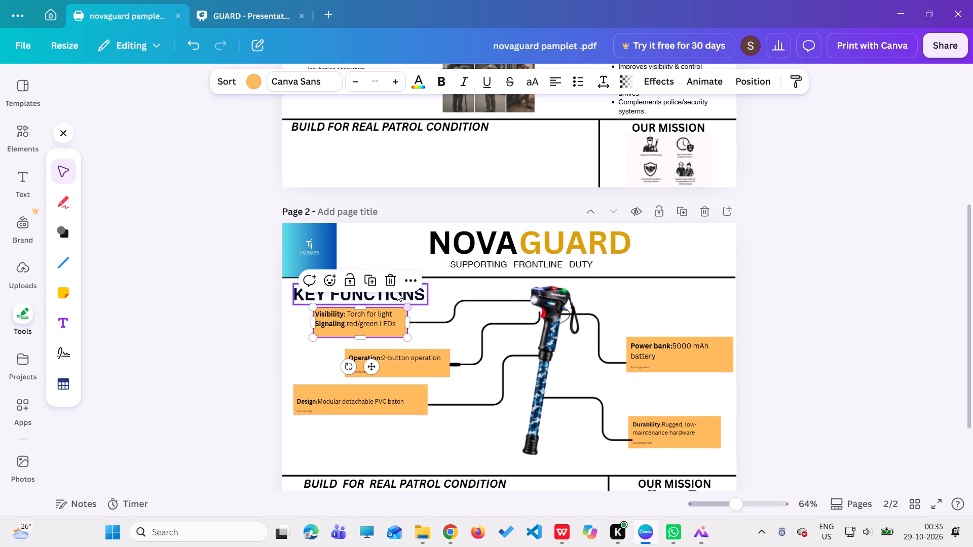
pyautogui.click(375, 278)
pyautogui.moveTo(355, 322); pyautogui.dragTo(622, 322)
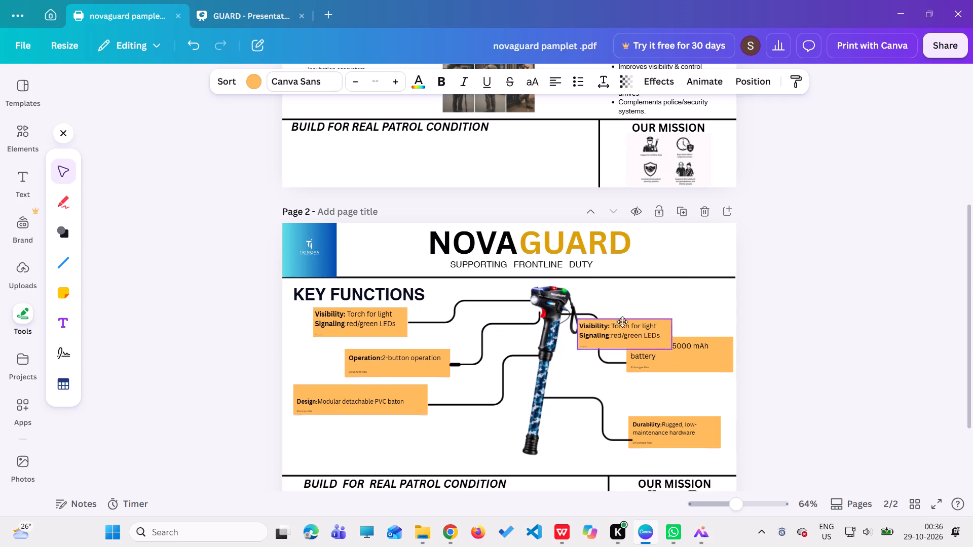
pyautogui.moveTo(622, 322); pyautogui.dragTo(650, 298)
# Delete the "Visibility: Torch for light" line from the copied box, keeping only the Signaling text.
pyautogui.click(689, 294)
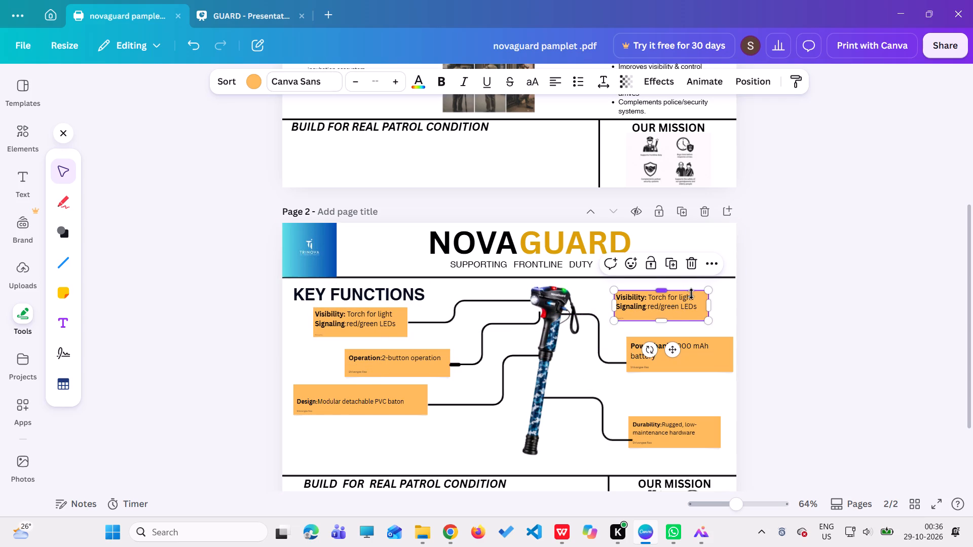
pyautogui.click(694, 297)
pyautogui.click(696, 296)
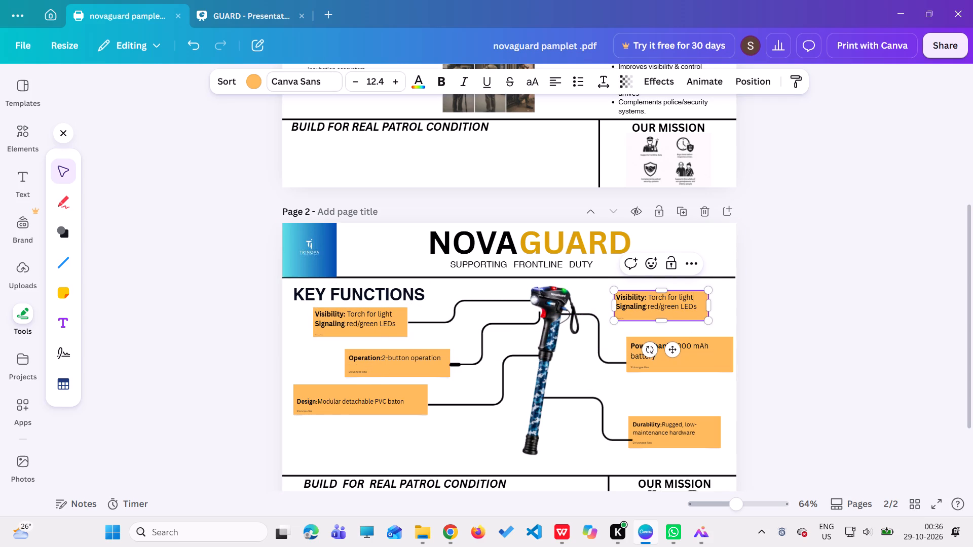
pyautogui.press('BackSpace')
pyautogui.press('BackSpace')
pyautogui.press('BackSpace')
pyautogui.press('BackSpace')
pyautogui.press('BackSpace')
pyautogui.press('BackSpace')
pyautogui.press('BackSpace')
pyautogui.press('BackSpace')
pyautogui.press('BackSpace')
pyautogui.press('BackSpace')
pyautogui.press('BackSpace')
pyautogui.press('BackSpace')
pyautogui.press('BackSpace')
pyautogui.press('BackSpace')
pyautogui.press('BackSpace')
pyautogui.press('BackSpace')
pyautogui.press('BackSpace')
pyautogui.press('BackSpace')
pyautogui.press('BackSpace')
pyautogui.press('BackSpace')
pyautogui.press('BackSpace')
pyautogui.press('BackSpace')
pyautogui.press('BackSpace')
pyautogui.press('BackSpace')
pyautogui.press('BackSpace')
pyautogui.press('BackSpace')
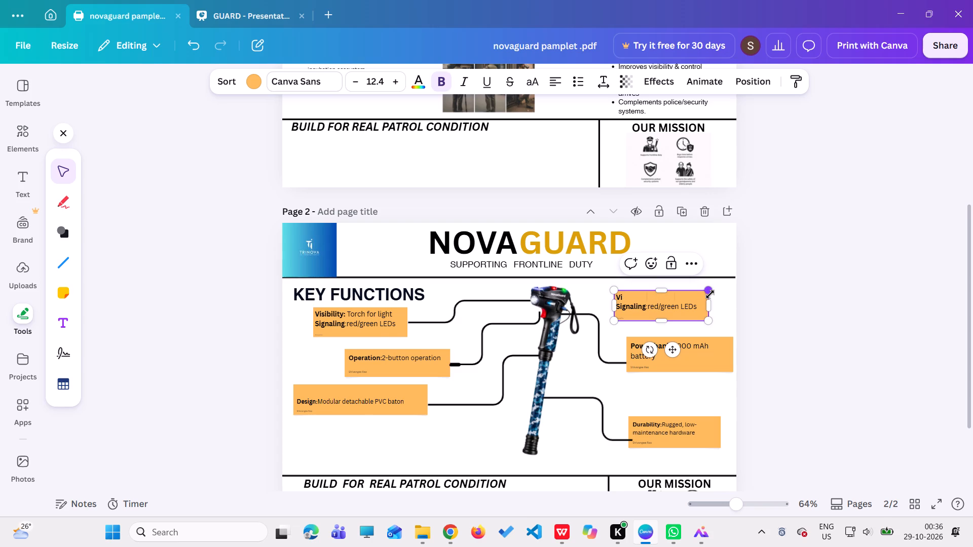
pyautogui.press('BackSpace')
# Try to reduce the Signaling box's height, and shift the box slightly away from the baton.
pyautogui.moveTo(660, 293); pyautogui.dragTo(658, 302)
pyautogui.moveTo(661, 288); pyautogui.dragTo(661, 294)
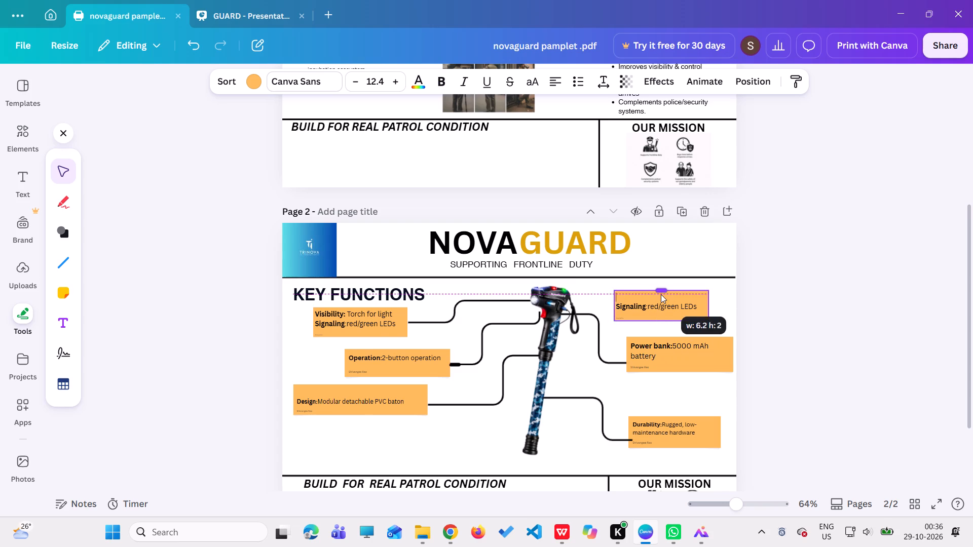
pyautogui.moveTo(661, 294); pyautogui.dragTo(661, 295)
pyautogui.click(597, 294)
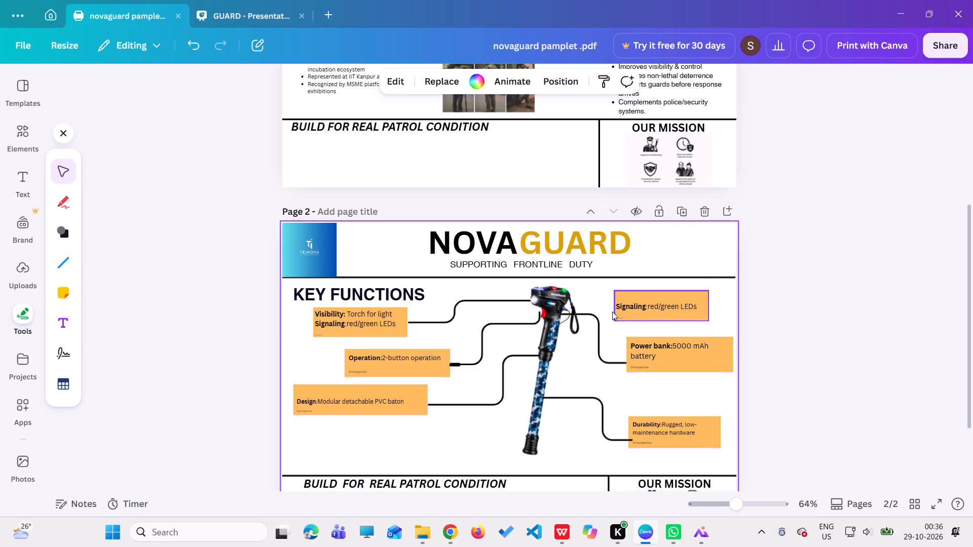
pyautogui.moveTo(661, 297); pyautogui.dragTo(678, 298)
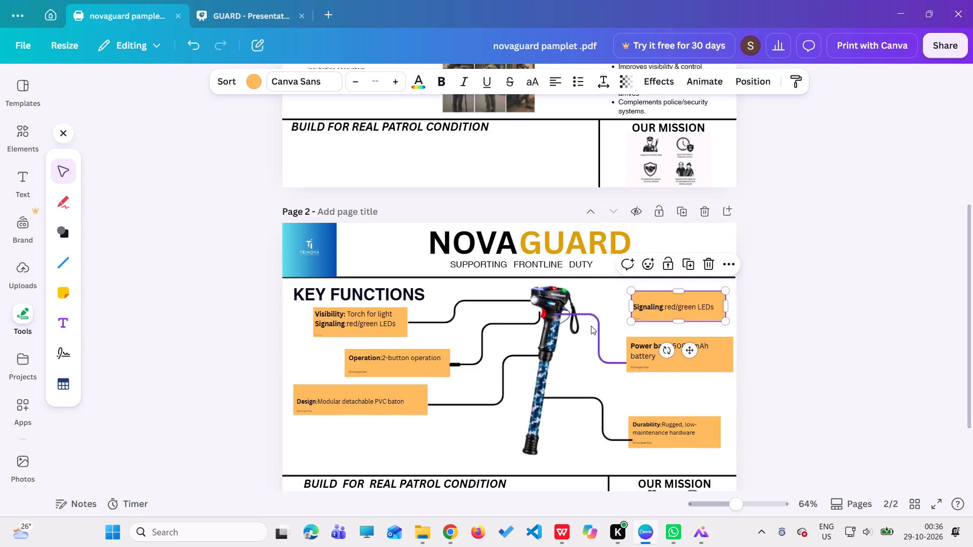
# Duplicate the Power bank connector and raise the copy so it starts at the top of the baton's head.
pyautogui.click(597, 321)
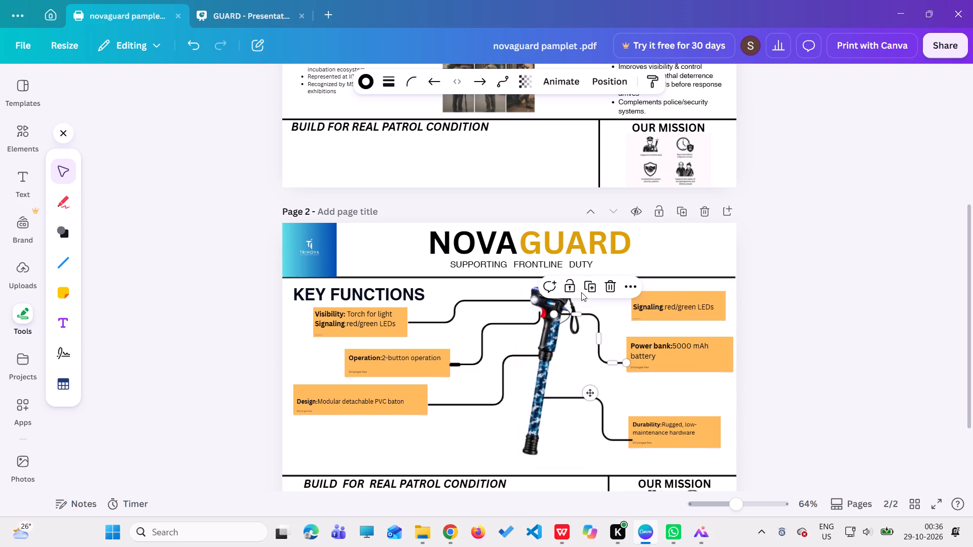
pyautogui.click(586, 288)
pyautogui.moveTo(601, 401); pyautogui.dragTo(602, 369)
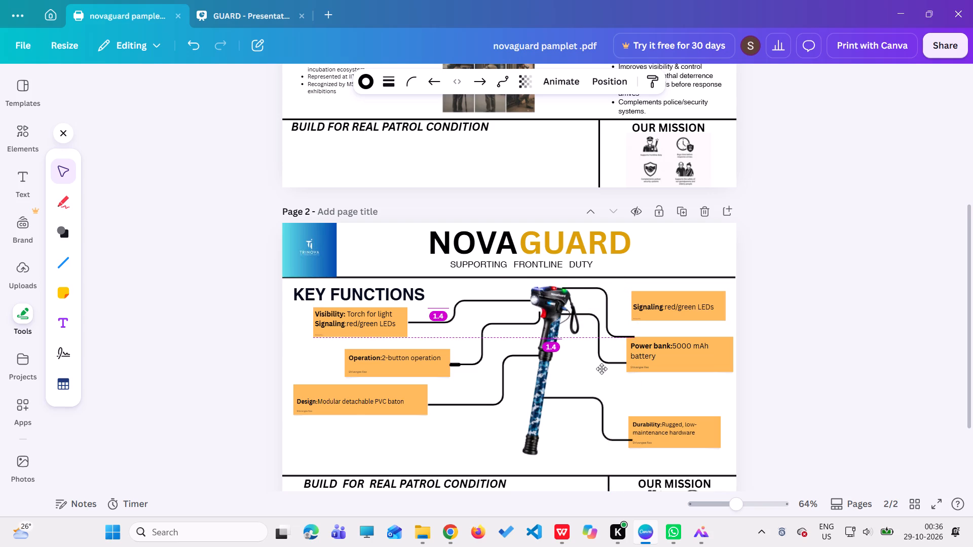
pyautogui.moveTo(602, 369); pyautogui.dragTo(595, 369)
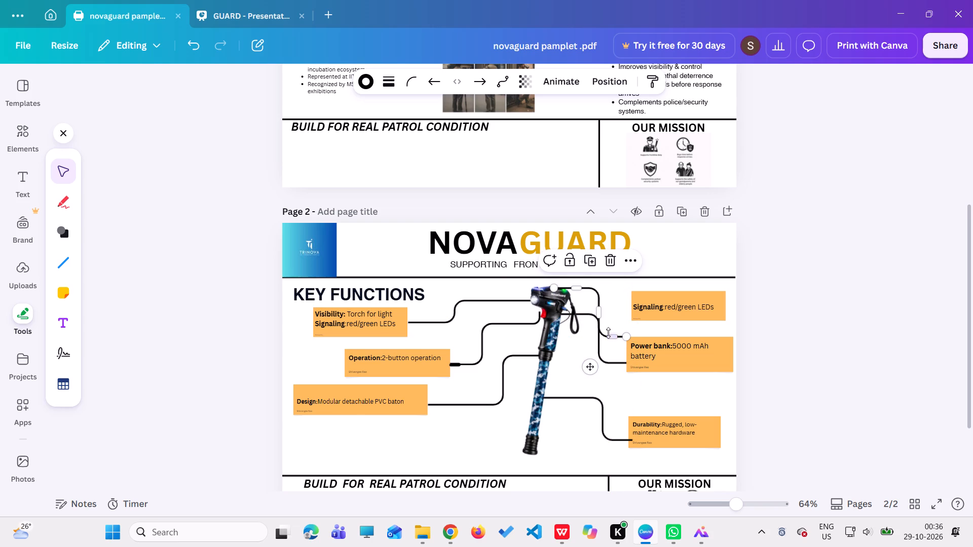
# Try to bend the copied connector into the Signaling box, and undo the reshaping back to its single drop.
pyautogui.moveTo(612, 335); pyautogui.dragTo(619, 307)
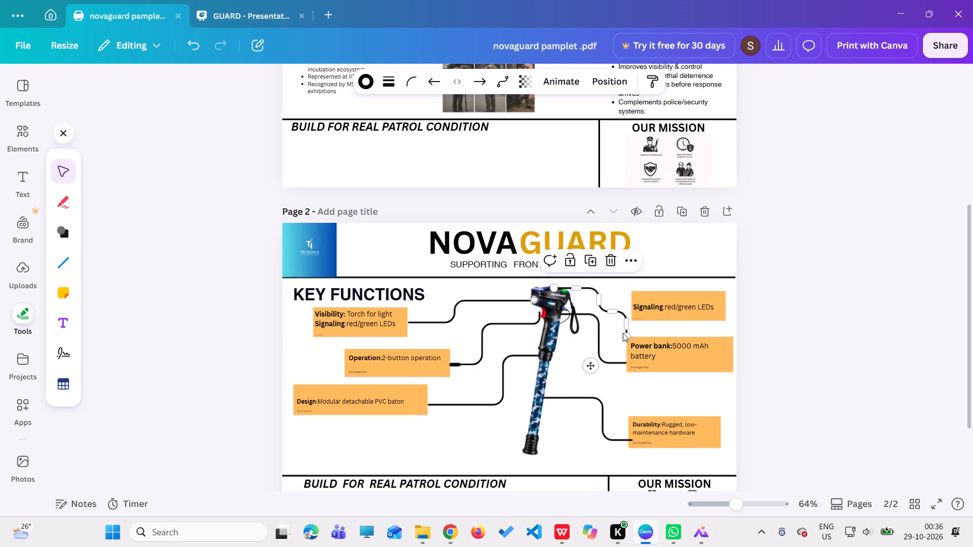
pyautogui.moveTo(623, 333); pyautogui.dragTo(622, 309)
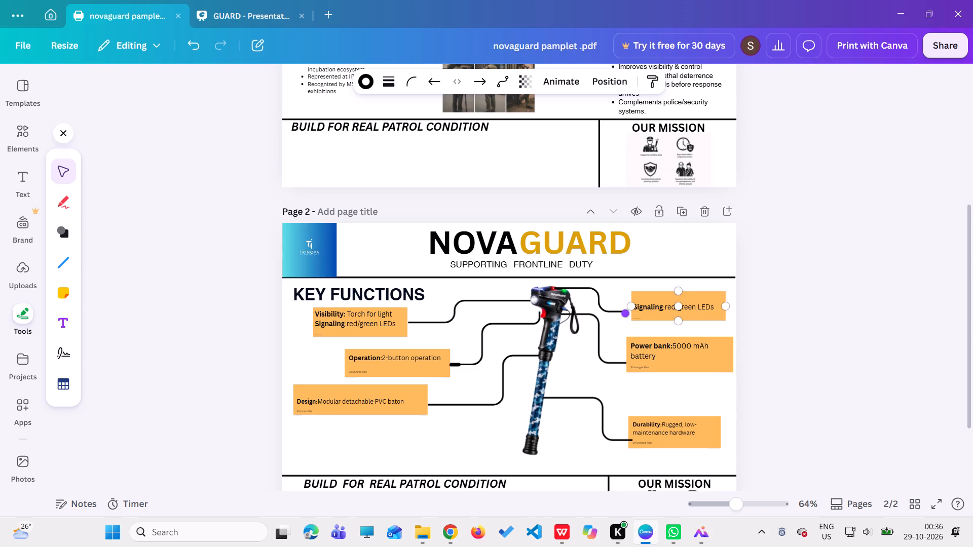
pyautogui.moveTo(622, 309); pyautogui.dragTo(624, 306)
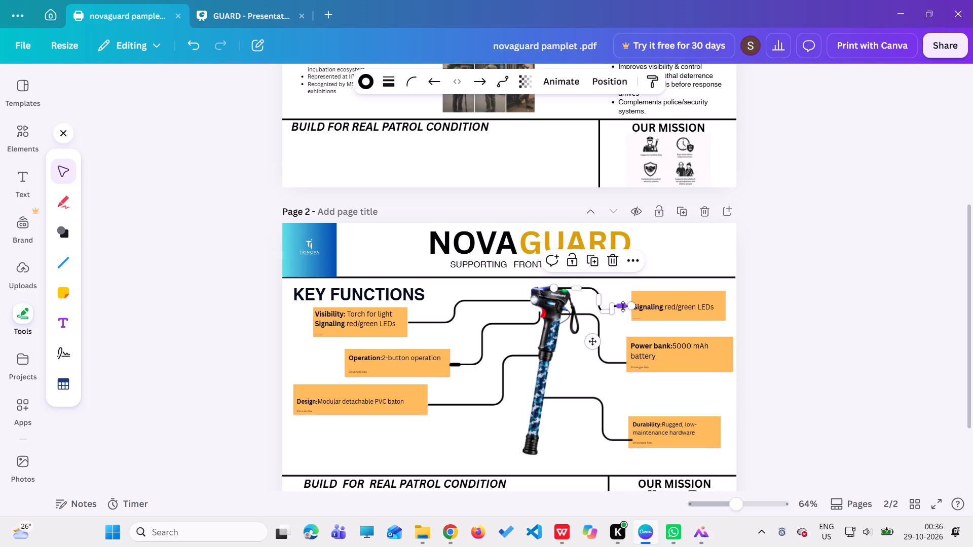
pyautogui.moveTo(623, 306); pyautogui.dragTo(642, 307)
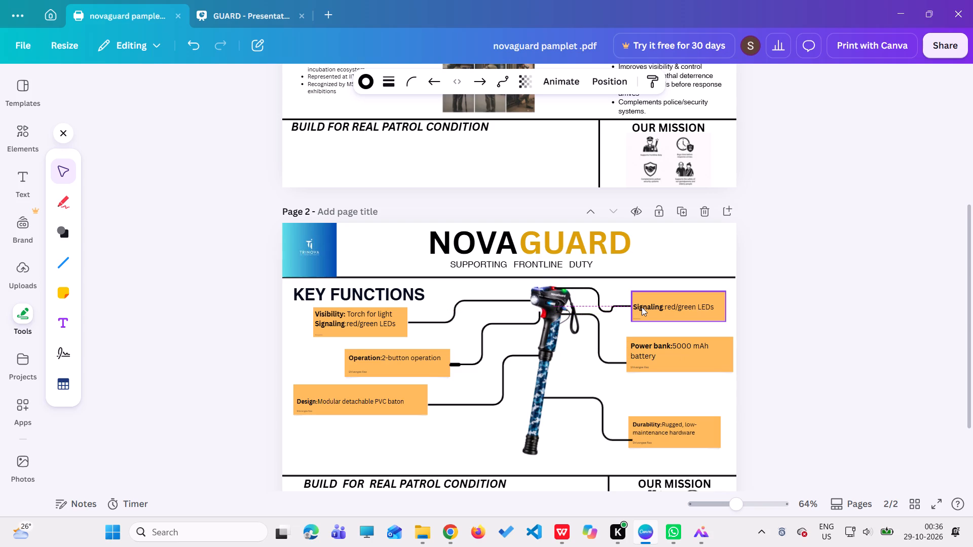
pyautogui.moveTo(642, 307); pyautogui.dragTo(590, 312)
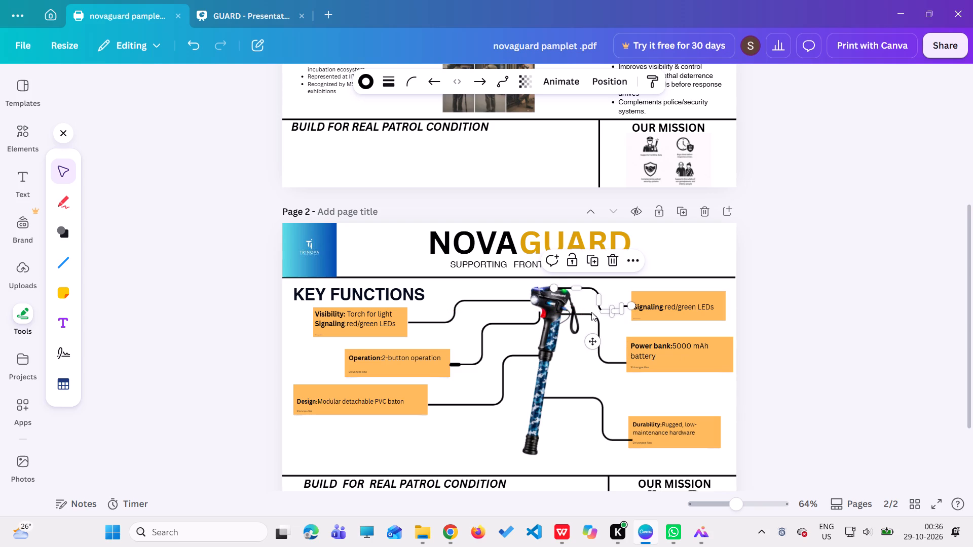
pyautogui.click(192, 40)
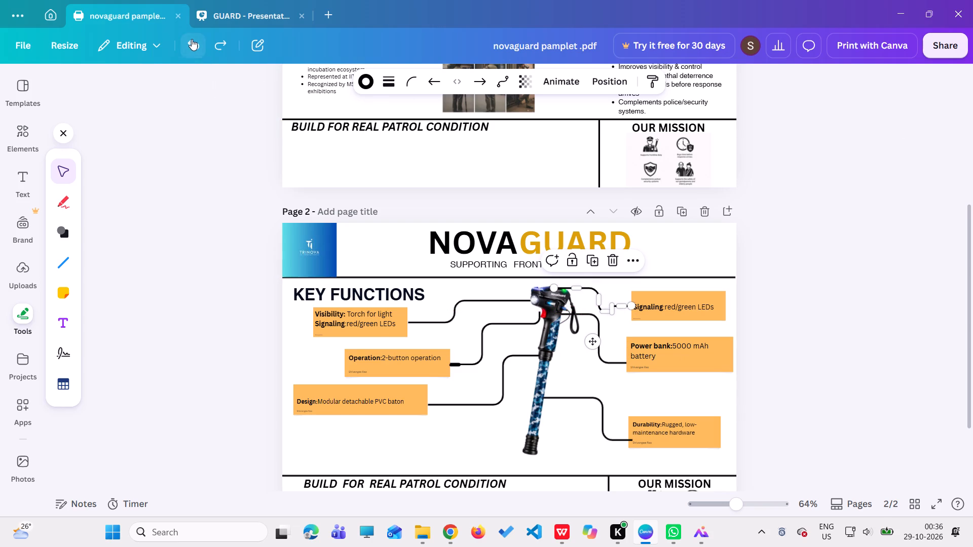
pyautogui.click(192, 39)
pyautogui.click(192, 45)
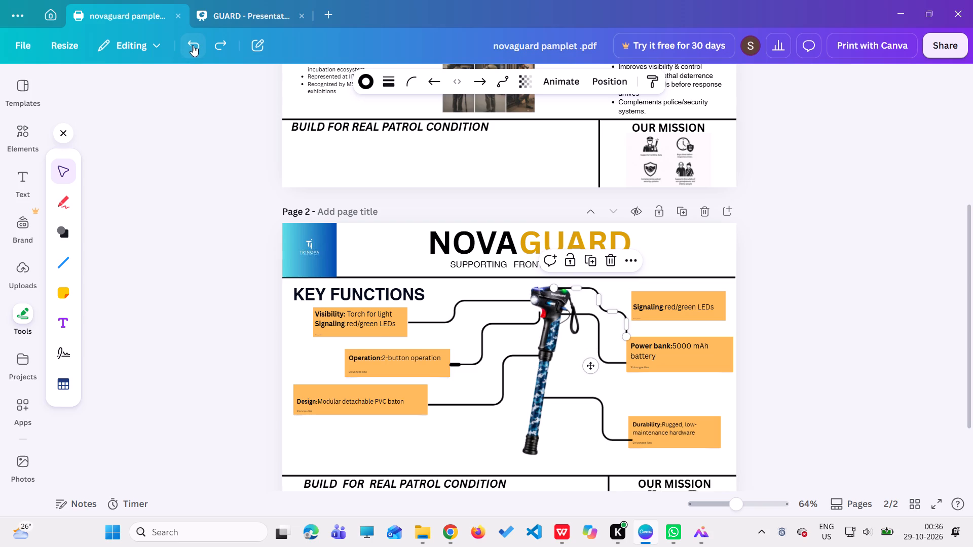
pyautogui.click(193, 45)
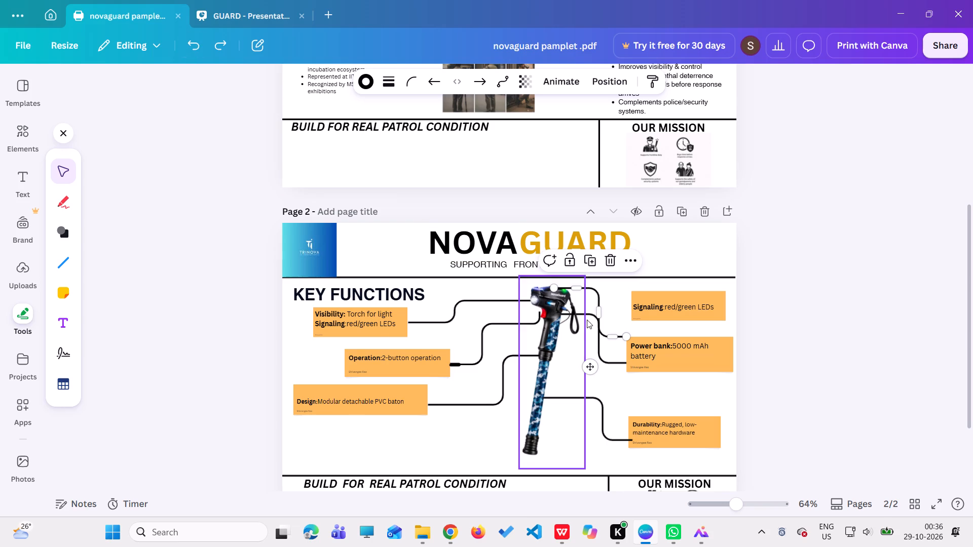
# Reshape the copied connector's bends so its first drop falls beside the baton's head, near the strap.
pyautogui.moveTo(615, 334); pyautogui.dragTo(609, 333)
pyautogui.moveTo(598, 316); pyautogui.dragTo(591, 304)
pyautogui.click(625, 338)
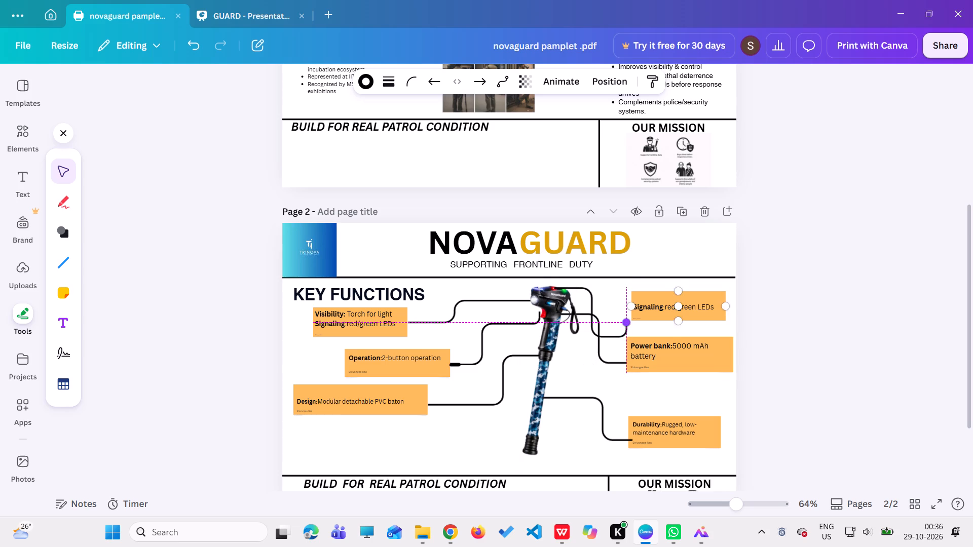
pyautogui.moveTo(609, 337); pyautogui.dragTo(609, 333)
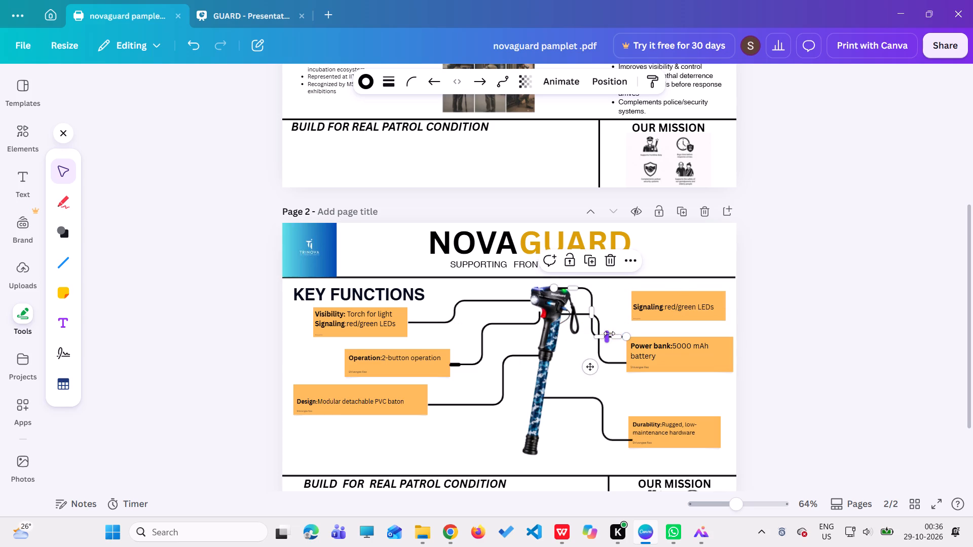
pyautogui.moveTo(609, 333); pyautogui.dragTo(608, 323)
pyautogui.click(614, 354)
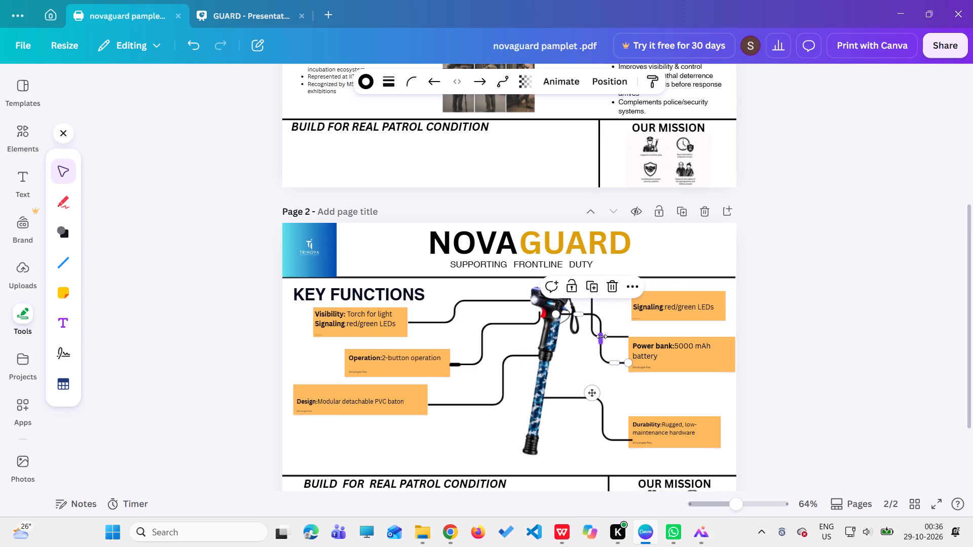
pyautogui.click(616, 336)
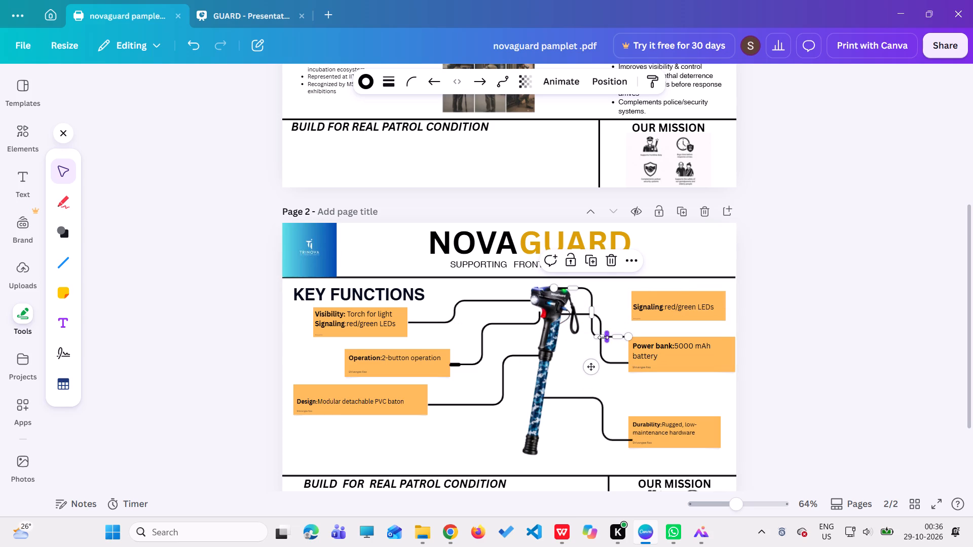
pyautogui.moveTo(597, 340); pyautogui.dragTo(613, 303)
pyautogui.moveTo(595, 295); pyautogui.dragTo(582, 306)
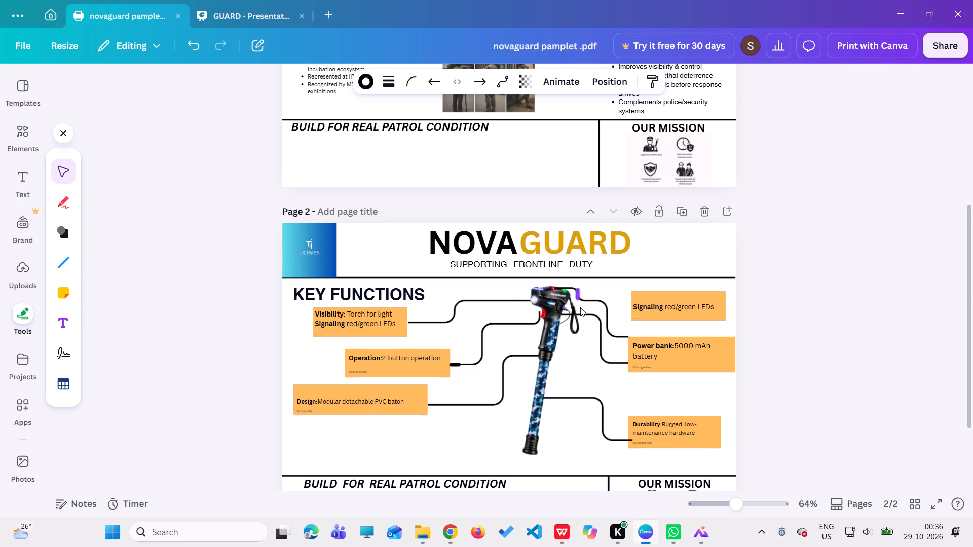
# Attach the copied connector's free end to the Signaling box's near edge and straighten its extra bends into one horizontal run.
pyautogui.moveTo(620, 336); pyautogui.dragTo(619, 307)
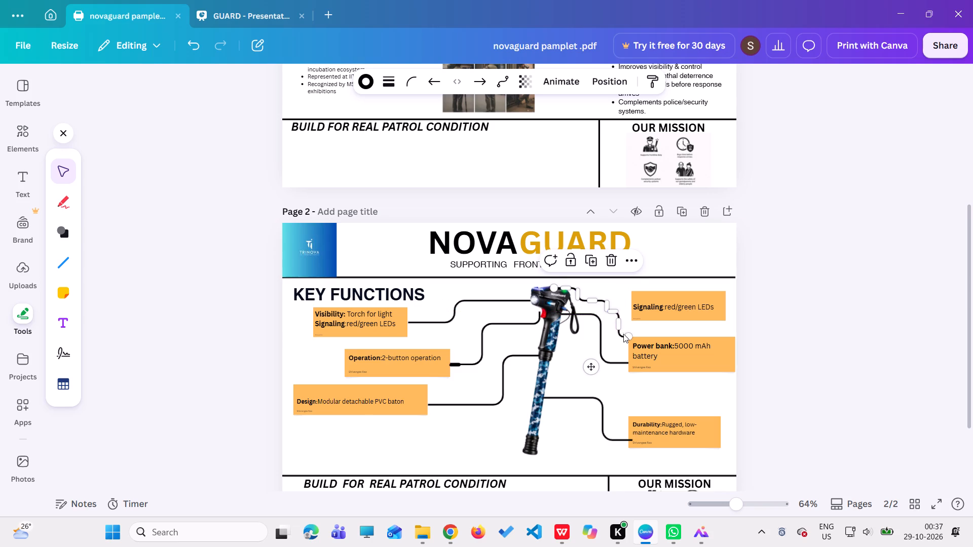
pyautogui.moveTo(624, 334); pyautogui.dragTo(605, 307)
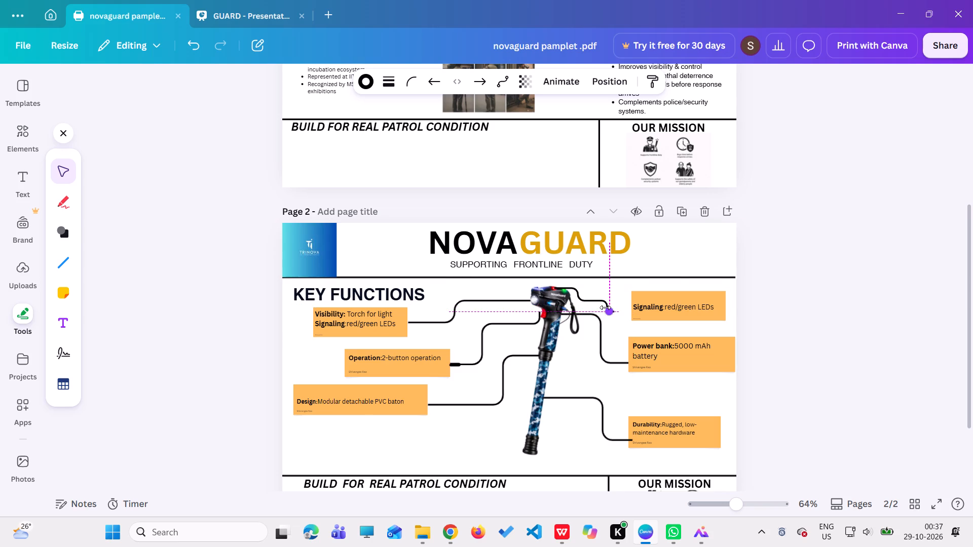
pyautogui.moveTo(605, 307); pyautogui.dragTo(612, 310)
pyautogui.moveTo(612, 310); pyautogui.dragTo(628, 310)
pyautogui.moveTo(604, 304); pyautogui.dragTo(603, 304)
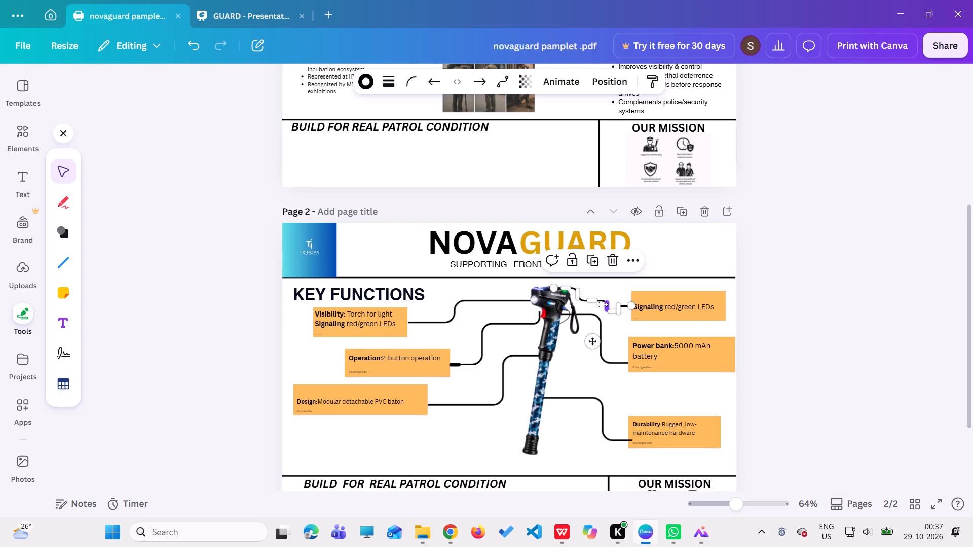
pyautogui.moveTo(603, 304); pyautogui.dragTo(572, 299)
pyautogui.moveTo(618, 307); pyautogui.dragTo(573, 302)
# Shift the Signaling connector's first drop slightly outward beside the baton's head.
pyautogui.moveTo(576, 311); pyautogui.dragTo(580, 298)
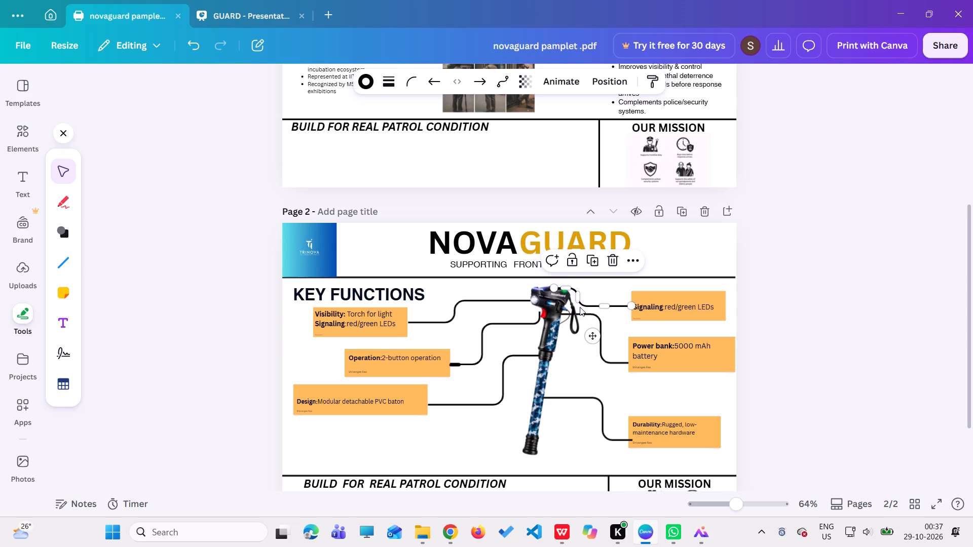
pyautogui.click(603, 290)
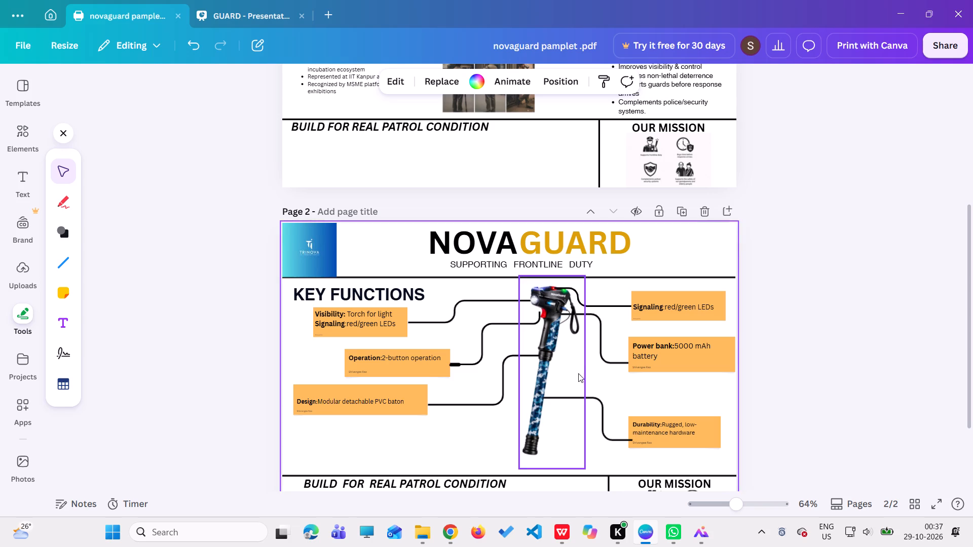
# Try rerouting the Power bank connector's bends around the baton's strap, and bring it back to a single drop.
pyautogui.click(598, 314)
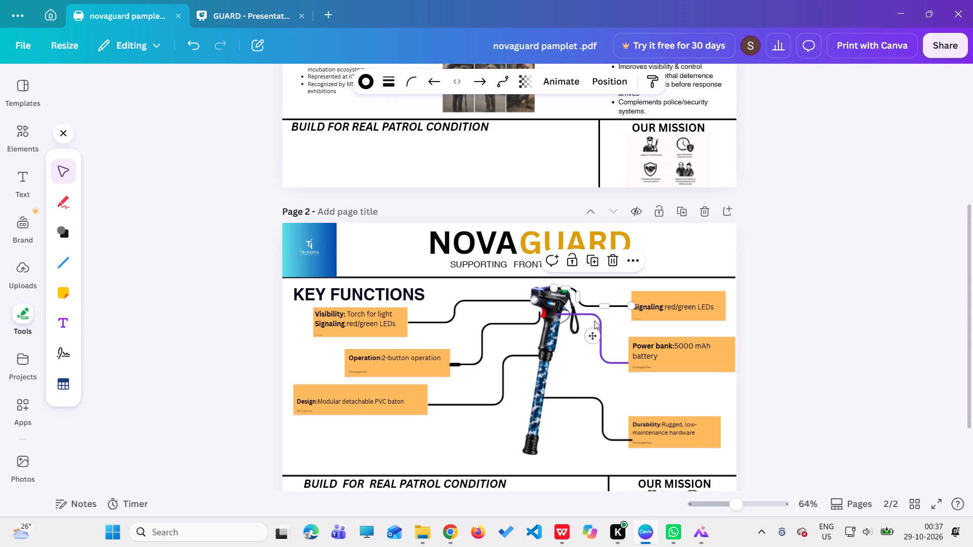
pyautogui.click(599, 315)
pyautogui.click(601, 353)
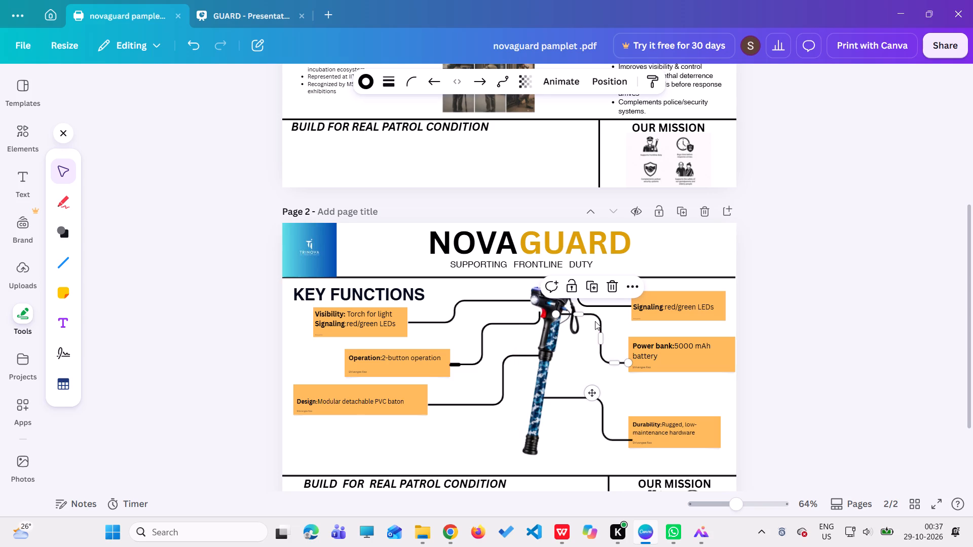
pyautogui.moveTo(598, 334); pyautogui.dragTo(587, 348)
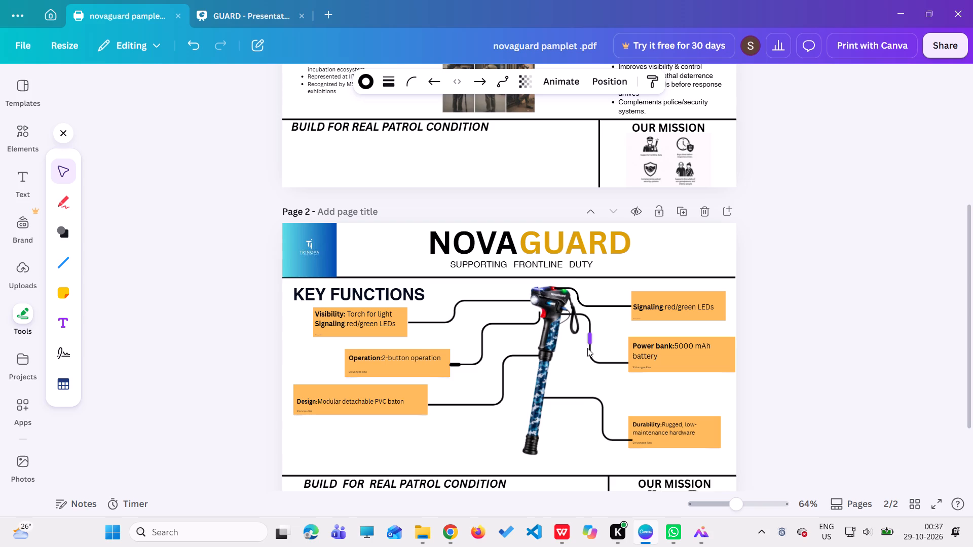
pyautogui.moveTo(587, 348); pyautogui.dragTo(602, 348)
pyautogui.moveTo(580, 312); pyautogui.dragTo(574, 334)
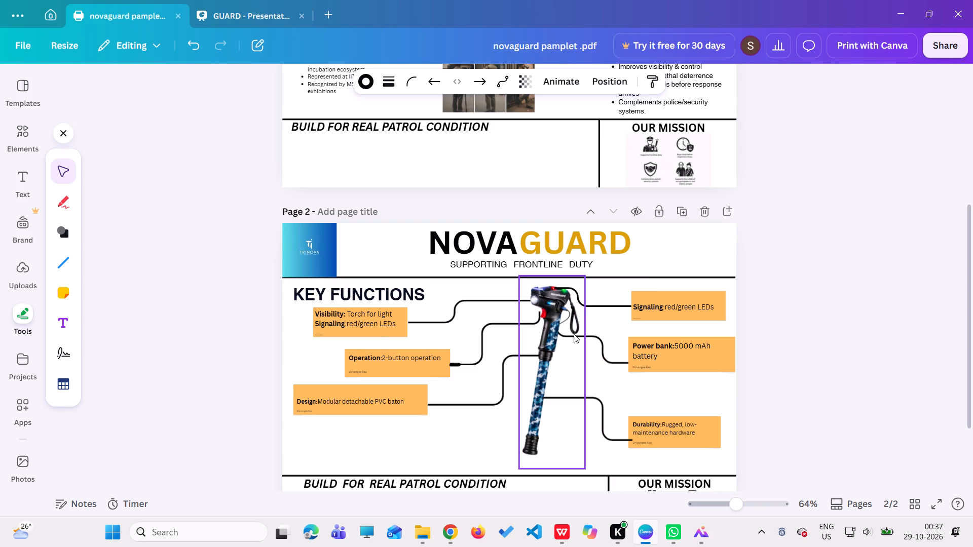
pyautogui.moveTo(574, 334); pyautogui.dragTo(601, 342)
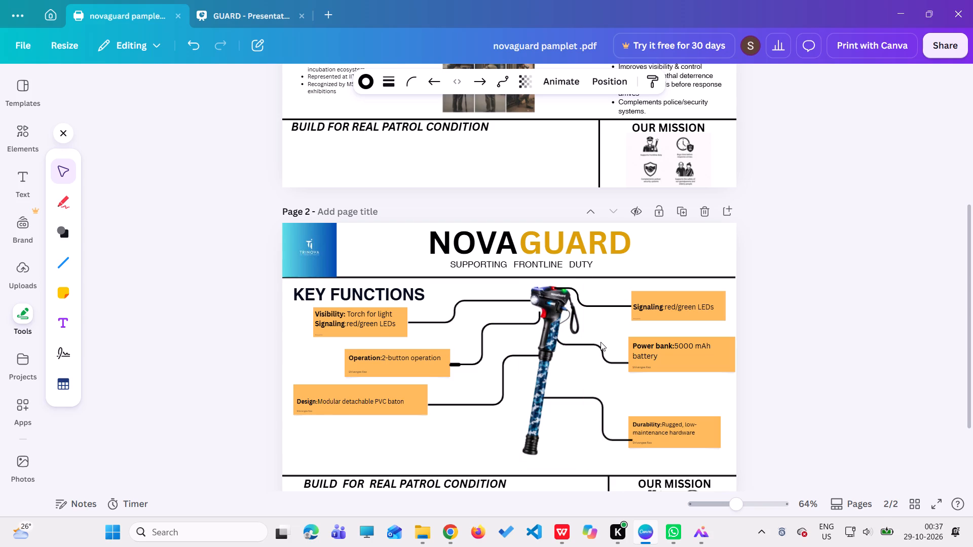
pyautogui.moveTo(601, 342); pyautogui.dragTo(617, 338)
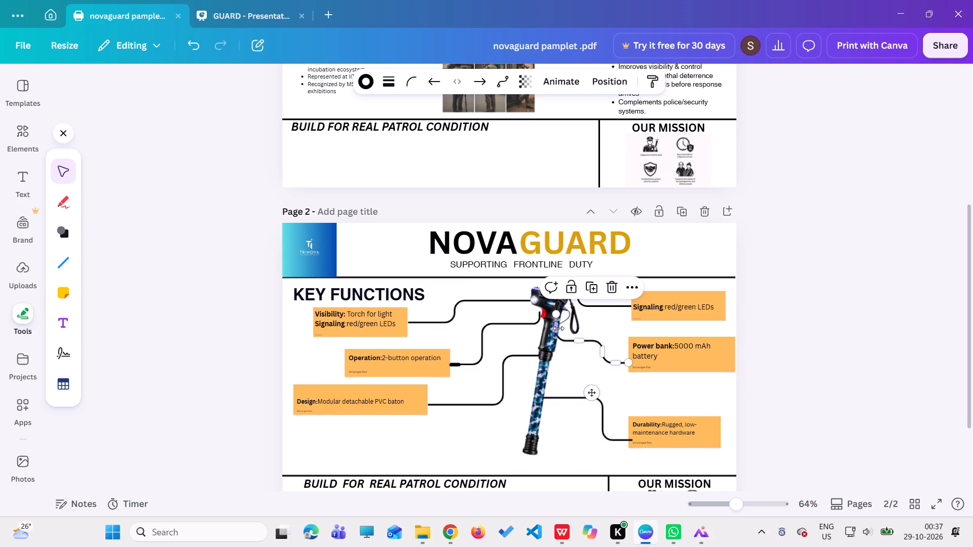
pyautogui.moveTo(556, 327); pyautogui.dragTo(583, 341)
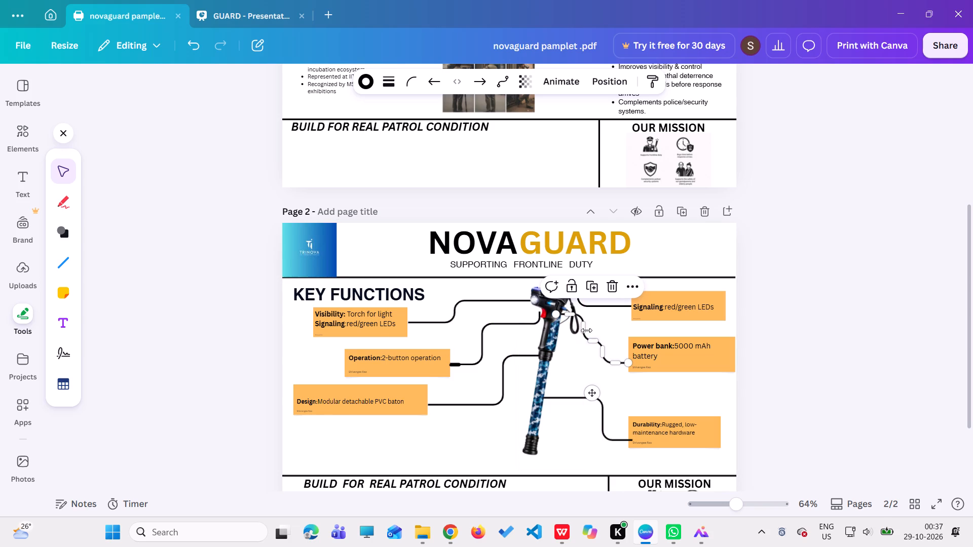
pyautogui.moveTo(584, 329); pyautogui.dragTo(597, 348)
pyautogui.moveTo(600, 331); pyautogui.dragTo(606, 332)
# Raise the Power bank connector's end on the box's near edge and reshape it into a single drop closer to the baton.
pyautogui.moveTo(614, 365); pyautogui.dragTo(615, 343)
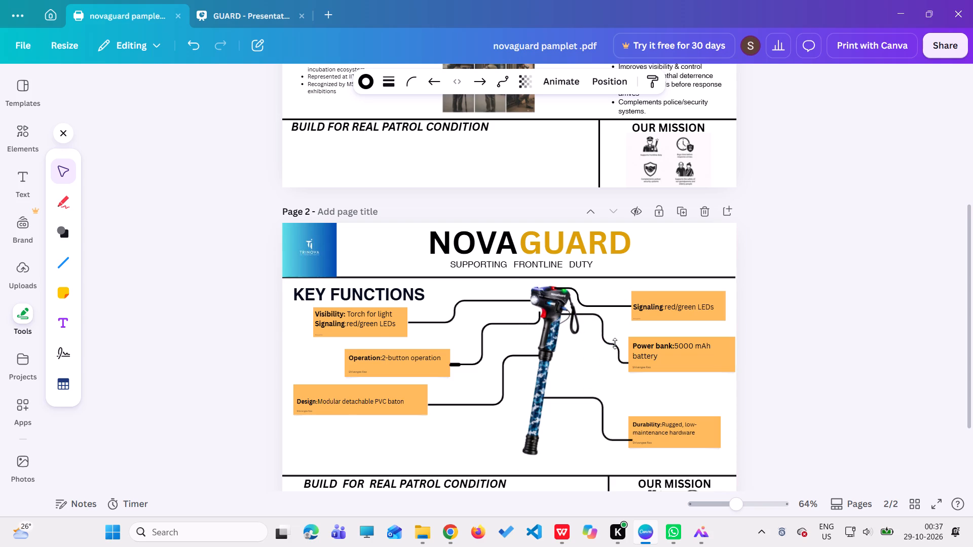
pyautogui.moveTo(615, 343); pyautogui.dragTo(617, 333)
pyautogui.moveTo(625, 361); pyautogui.dragTo(626, 361)
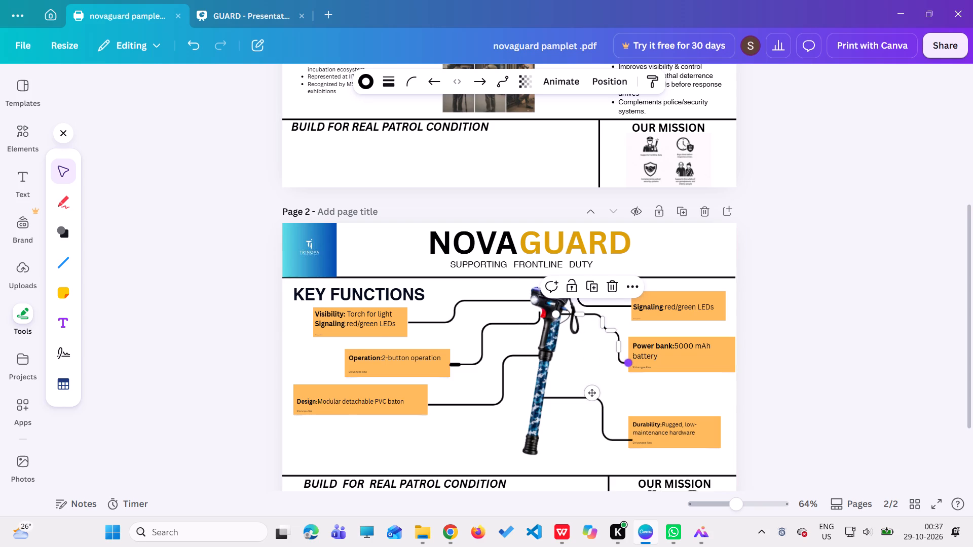
pyautogui.moveTo(626, 361); pyautogui.dragTo(624, 345)
pyautogui.moveTo(597, 324); pyautogui.dragTo(619, 330)
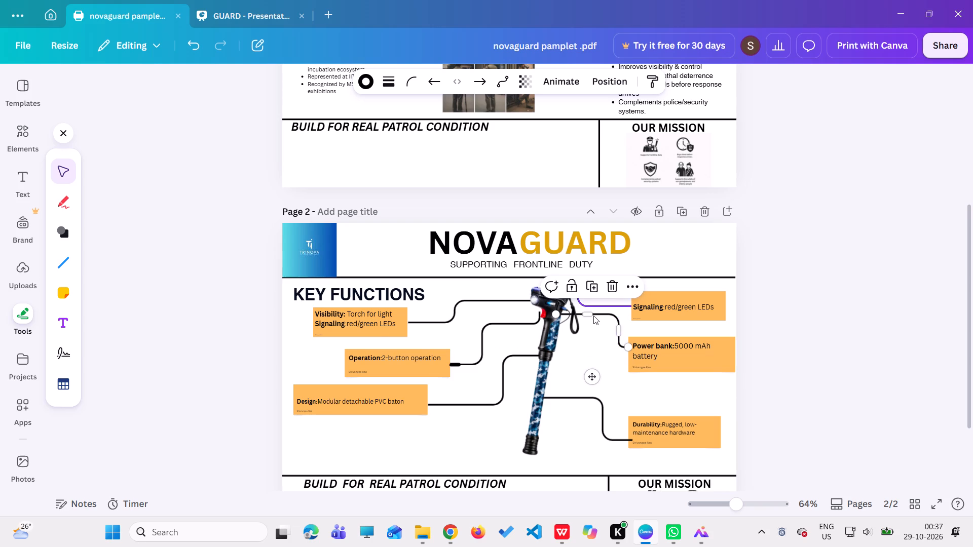
pyautogui.moveTo(591, 314); pyautogui.dragTo(610, 343)
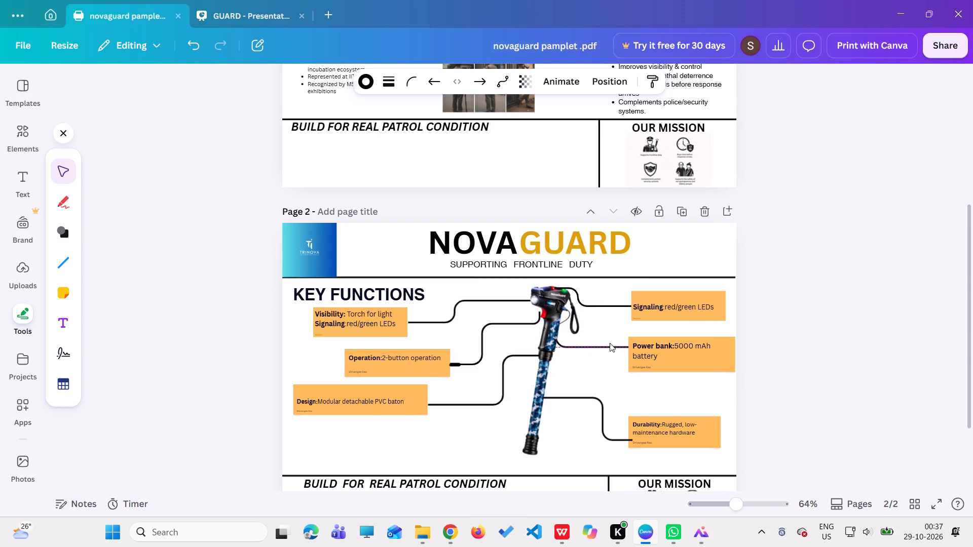
pyautogui.moveTo(610, 343); pyautogui.dragTo(629, 322)
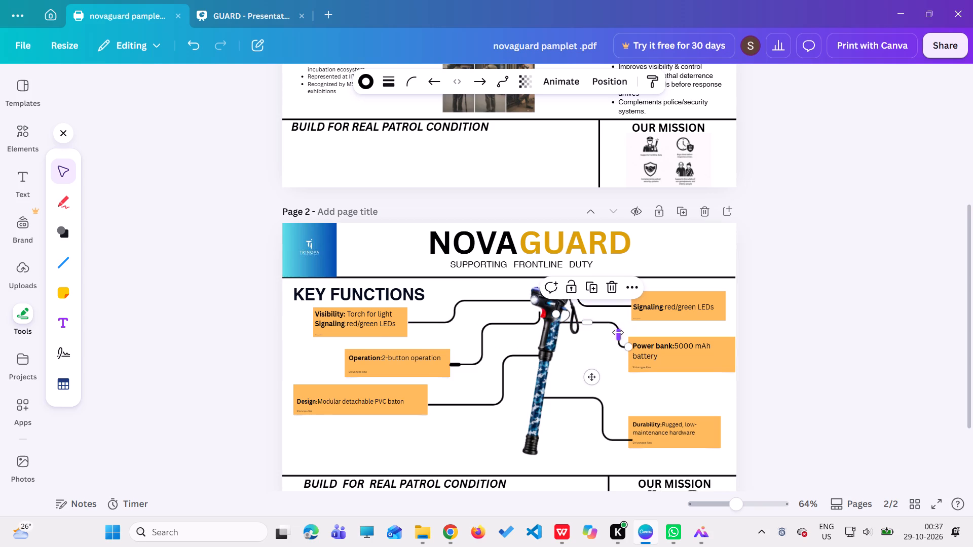
pyautogui.moveTo(618, 332); pyautogui.dragTo(594, 335)
pyautogui.moveTo(555, 317); pyautogui.dragTo(575, 319)
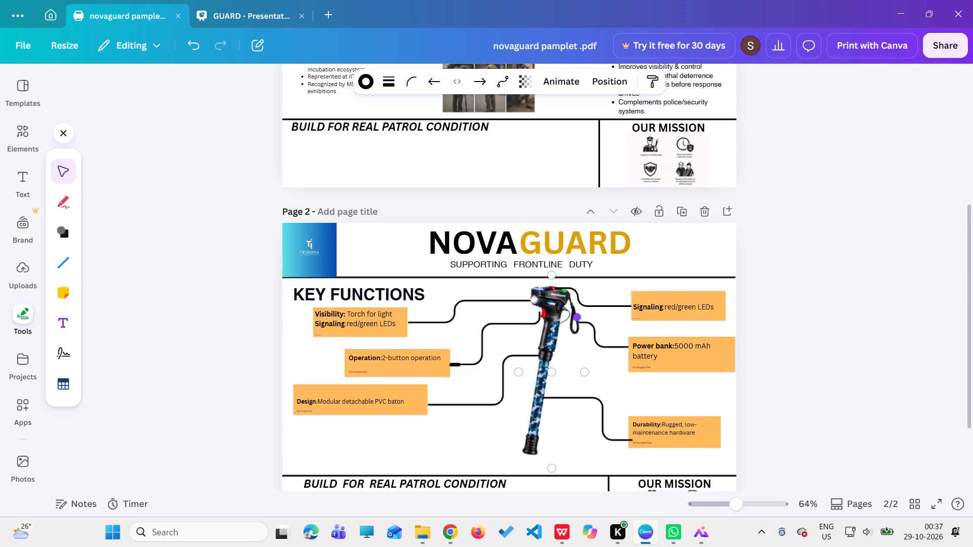
pyautogui.moveTo(575, 319); pyautogui.dragTo(561, 325)
# Move the Power bank box together with its connector slightly up and closer to the baton.
pyautogui.moveTo(596, 343); pyautogui.dragTo(595, 336)
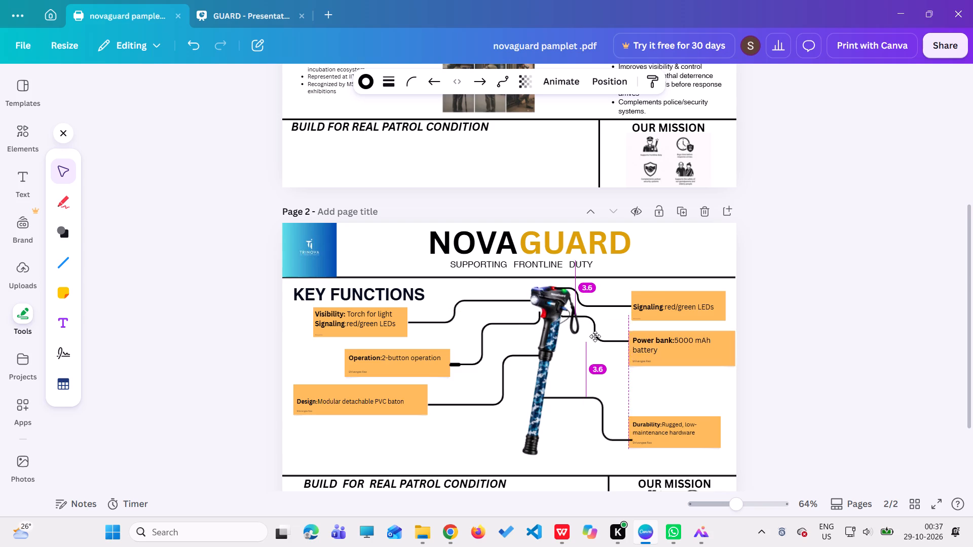
pyautogui.moveTo(595, 336); pyautogui.dragTo(590, 336)
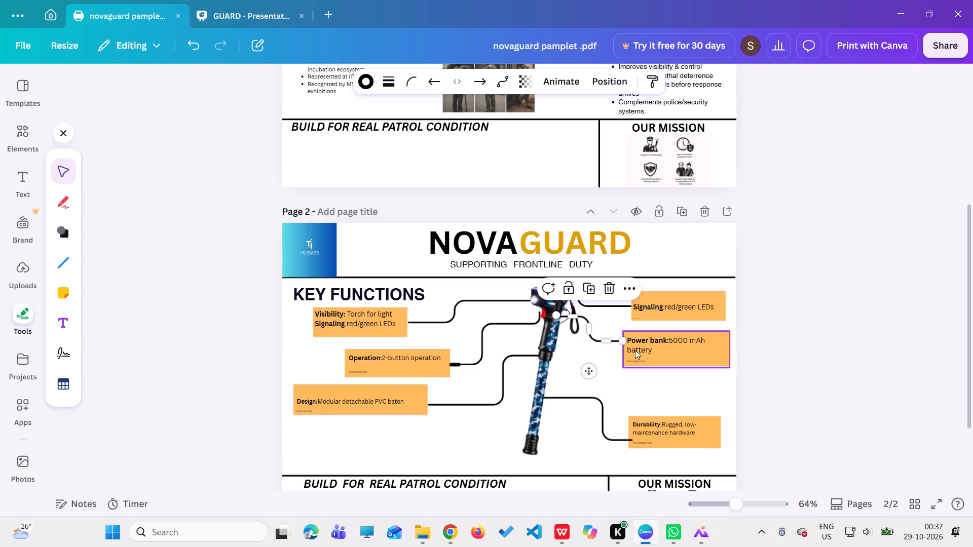
pyautogui.click(637, 375)
# Move the Durability box up and slightly inward so it sits closer beneath the Power bank box.
pyautogui.moveTo(654, 436); pyautogui.dragTo(649, 407)
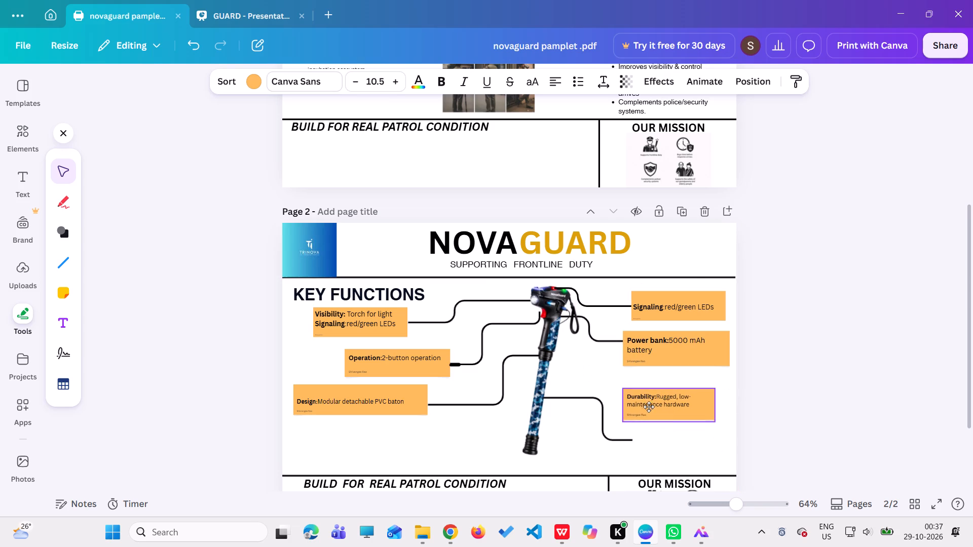
pyautogui.moveTo(649, 407); pyautogui.dragTo(647, 411)
# Move the Durability connector's vertical drop closer to the baton.
pyautogui.click(604, 420)
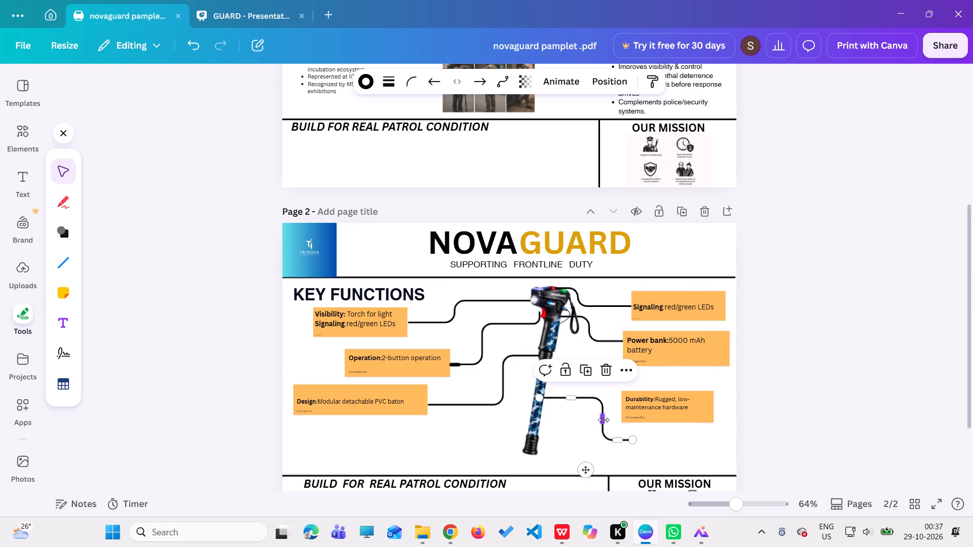
pyautogui.moveTo(604, 420); pyautogui.dragTo(589, 407)
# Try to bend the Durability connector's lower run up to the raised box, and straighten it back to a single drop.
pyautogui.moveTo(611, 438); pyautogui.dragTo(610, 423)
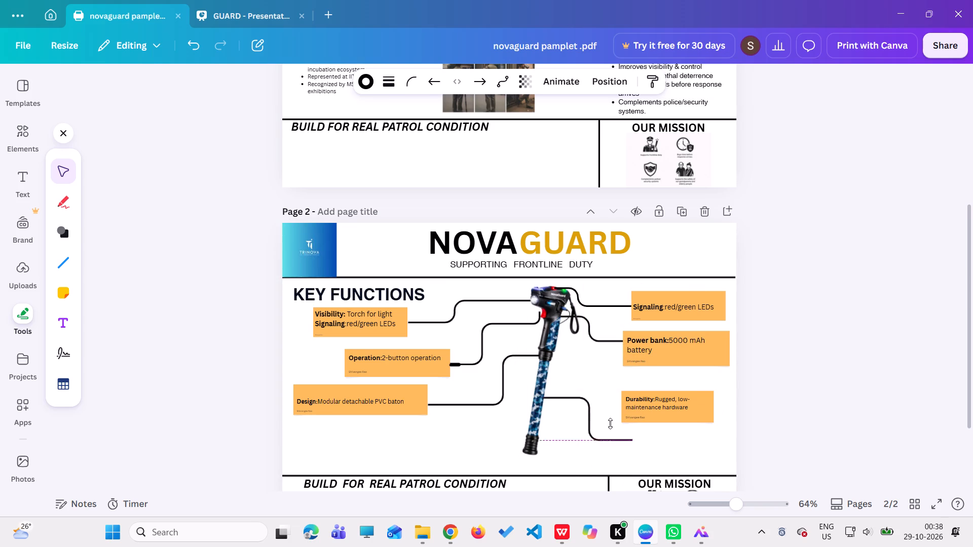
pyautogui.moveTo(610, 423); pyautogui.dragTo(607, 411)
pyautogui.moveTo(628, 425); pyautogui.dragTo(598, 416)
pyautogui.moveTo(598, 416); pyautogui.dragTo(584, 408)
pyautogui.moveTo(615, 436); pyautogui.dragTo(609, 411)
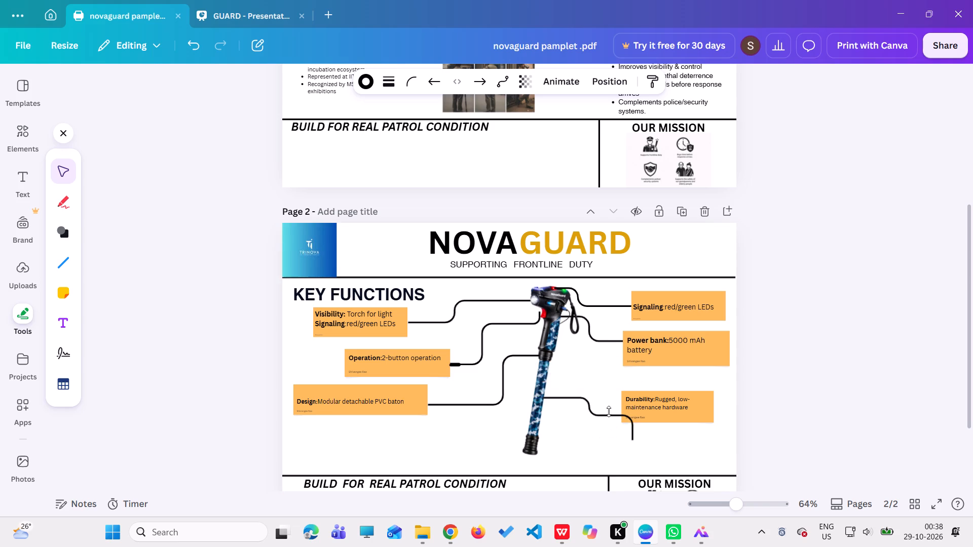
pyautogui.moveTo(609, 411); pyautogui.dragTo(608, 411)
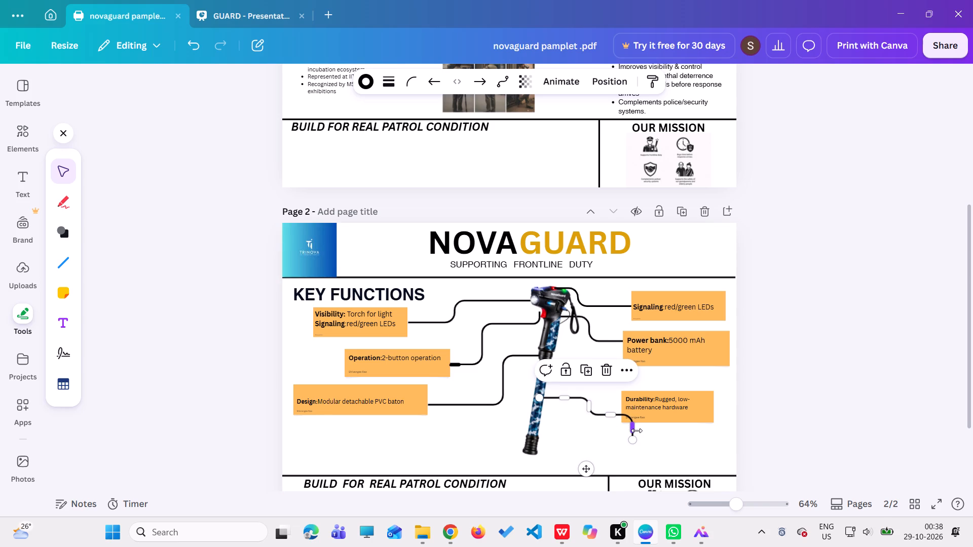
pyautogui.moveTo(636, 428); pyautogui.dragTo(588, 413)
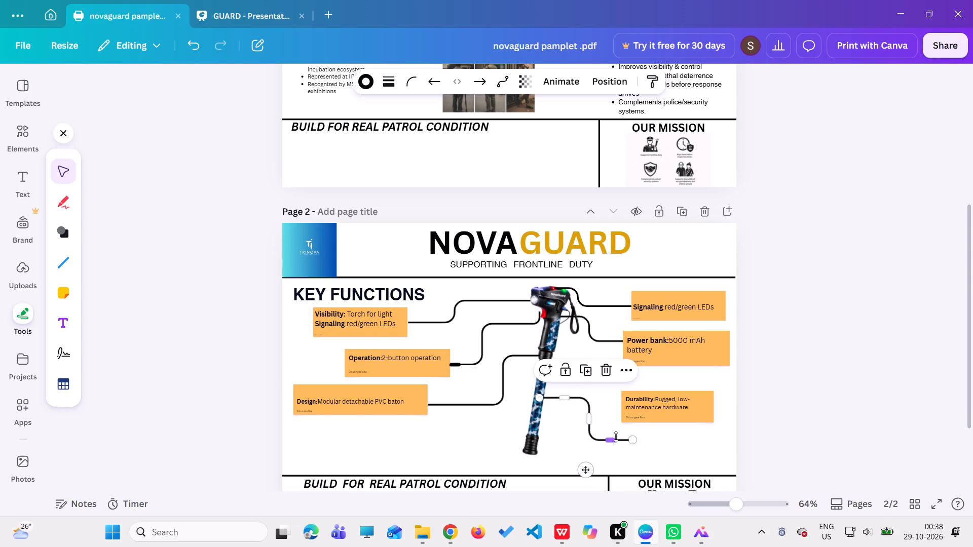
# Move the Durability connector up so its free end meets the box, and reposition its start on the baton's lower shaft.
pyautogui.moveTo(617, 437); pyautogui.dragTo(609, 411)
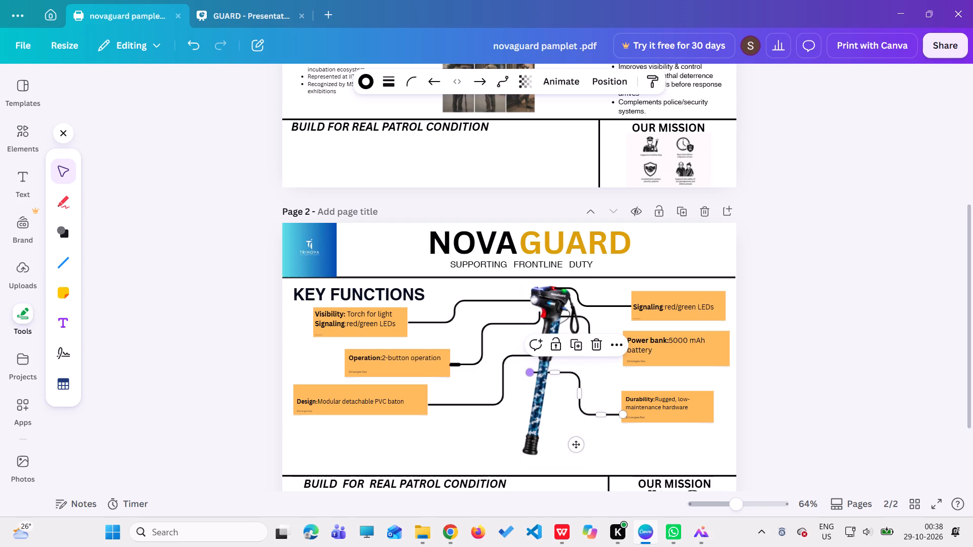
pyautogui.moveTo(531, 373); pyautogui.dragTo(553, 385)
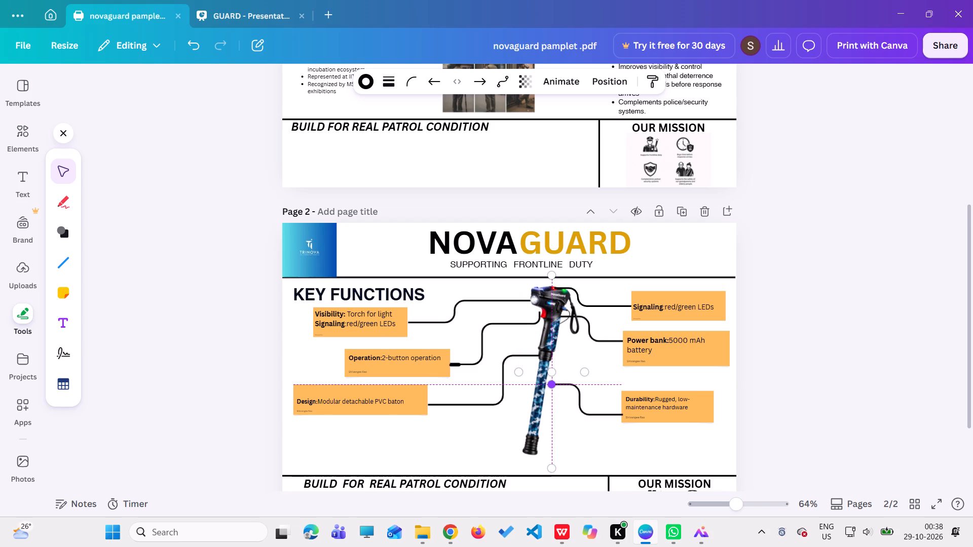
pyautogui.moveTo(553, 385); pyautogui.dragTo(543, 389)
pyautogui.click(613, 440)
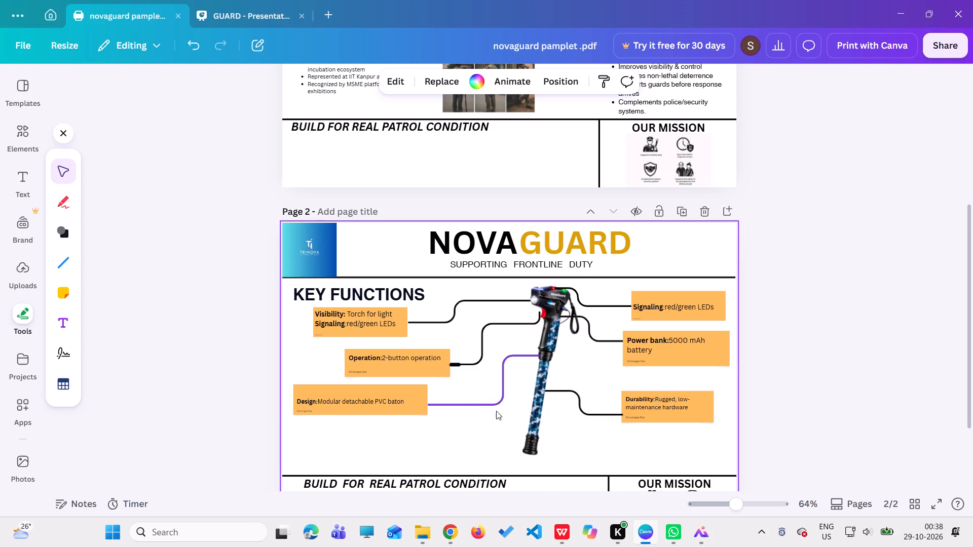
# Shorten the Design connector's free end toward the baton and move the Design box inward so its near edge meets it.
pyautogui.click(403, 396)
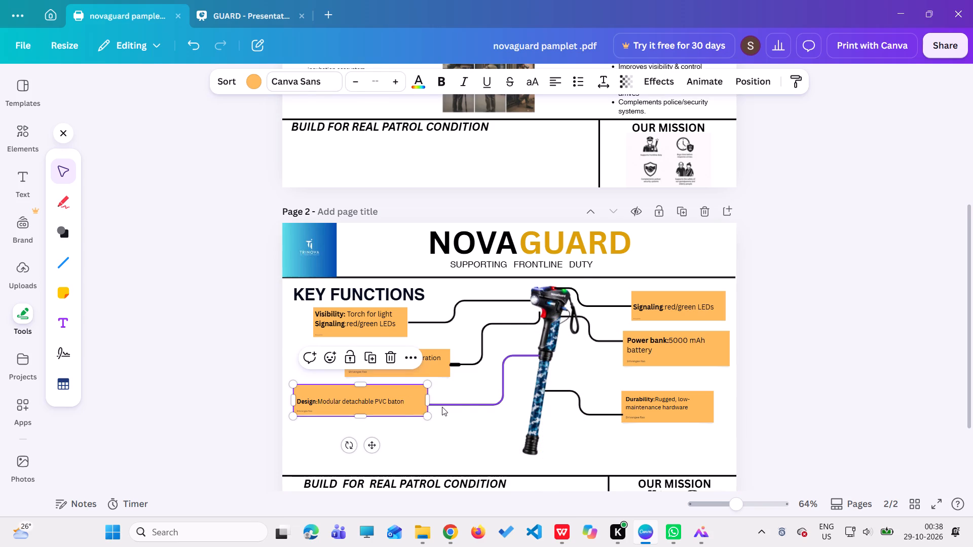
pyautogui.click(442, 407)
pyautogui.moveTo(429, 405); pyautogui.dragTo(456, 403)
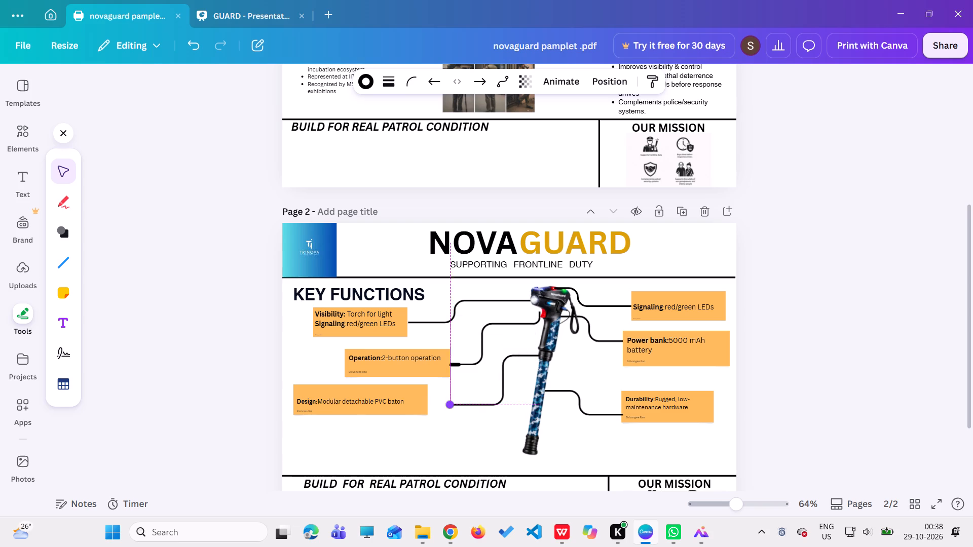
pyautogui.moveTo(456, 403); pyautogui.dragTo(467, 401)
pyautogui.moveTo(410, 406); pyautogui.dragTo(446, 403)
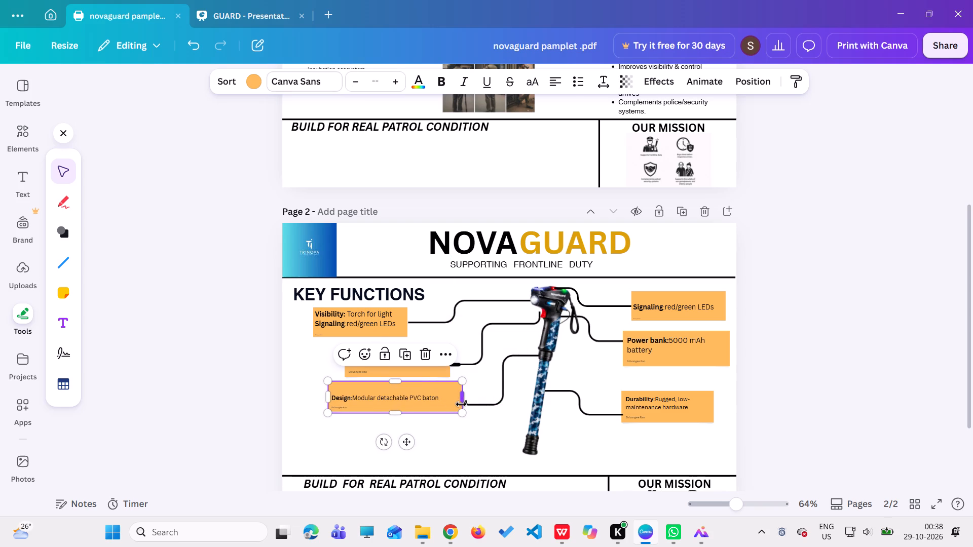
pyautogui.click(465, 404)
pyautogui.click(473, 403)
pyautogui.moveTo(465, 403); pyautogui.dragTo(465, 407)
pyautogui.click(481, 417)
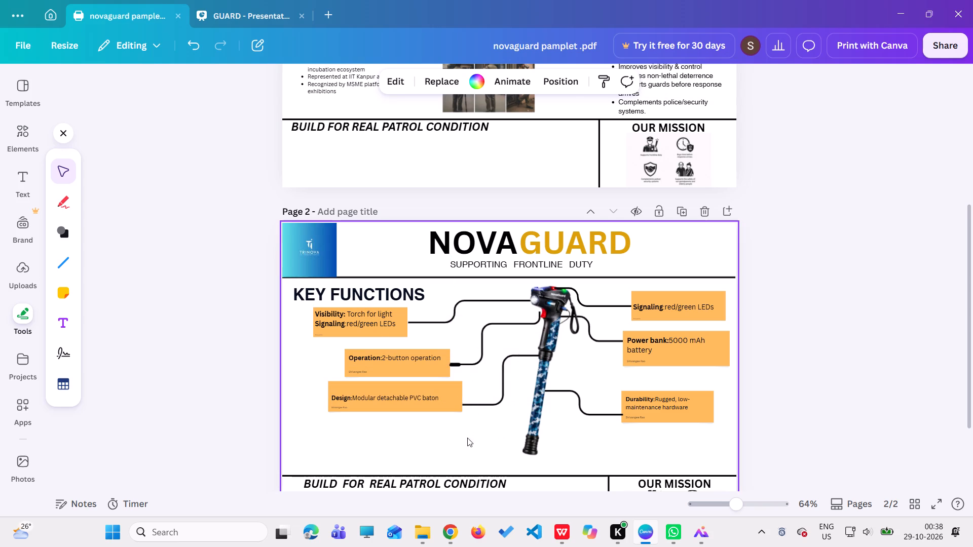
pyautogui.scroll(-3, 442, 394)
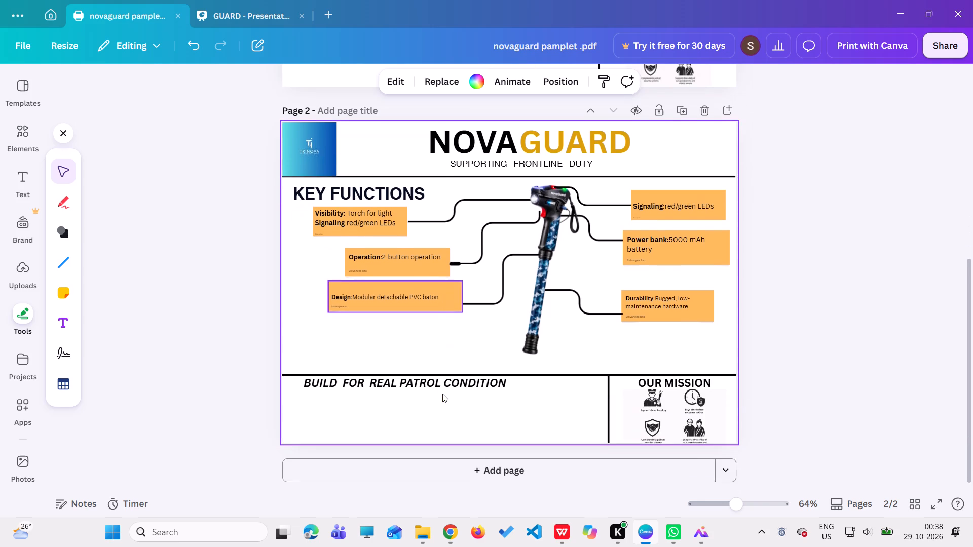
# Reposition the Operation connector's baton end at the handle's red button and shift its vertical run slightly closer to the baton.
pyautogui.scroll(-1, 442, 394)
pyautogui.scroll(4, 440, 385)
pyautogui.scroll(-3, 444, 368)
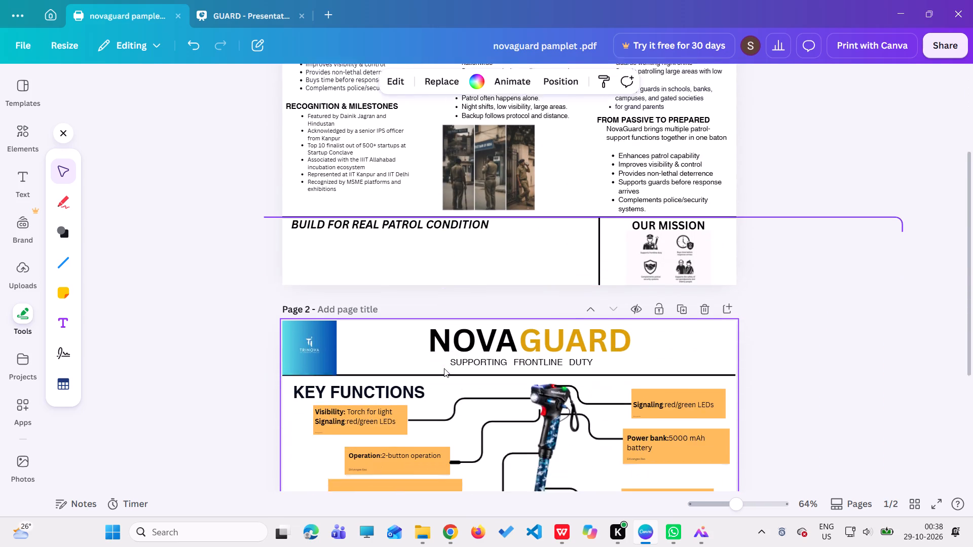
pyautogui.click(541, 380)
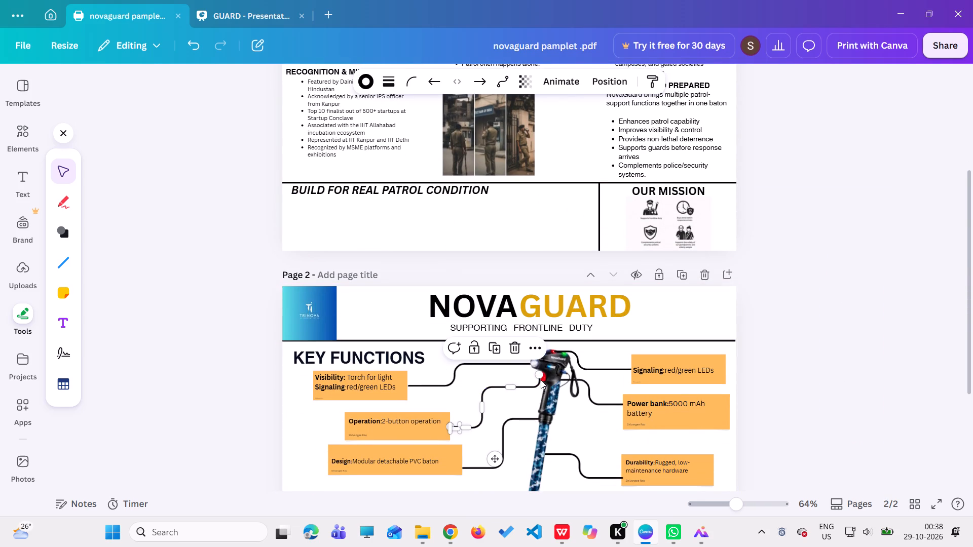
pyautogui.moveTo(539, 376); pyautogui.dragTo(538, 387)
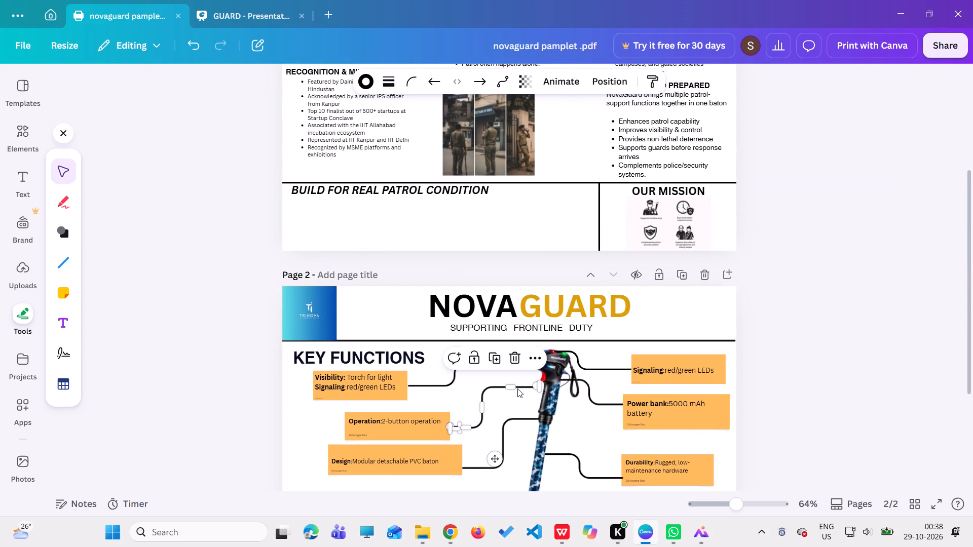
pyautogui.click(509, 384)
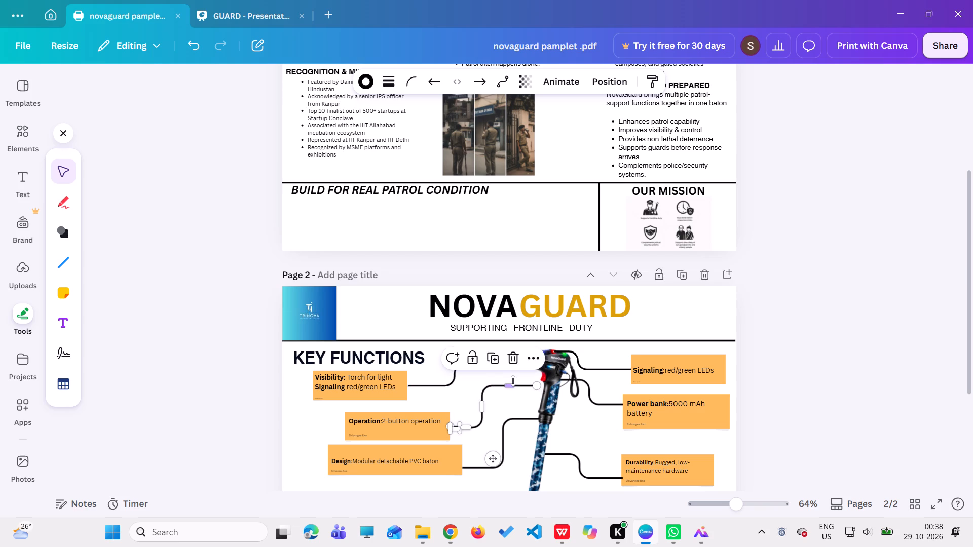
pyautogui.moveTo(513, 381); pyautogui.dragTo(531, 379)
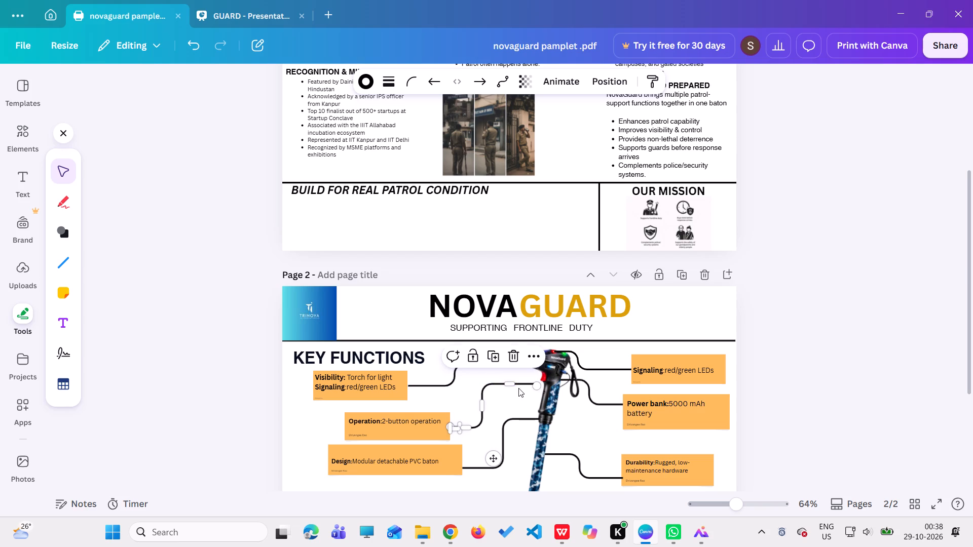
pyautogui.moveTo(481, 404); pyautogui.dragTo(498, 402)
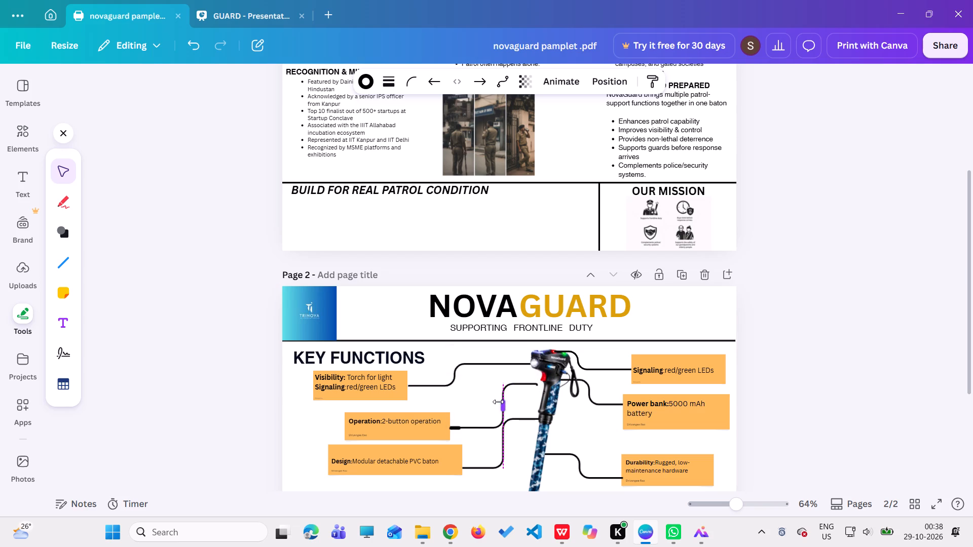
pyautogui.moveTo(498, 402); pyautogui.dragTo(487, 402)
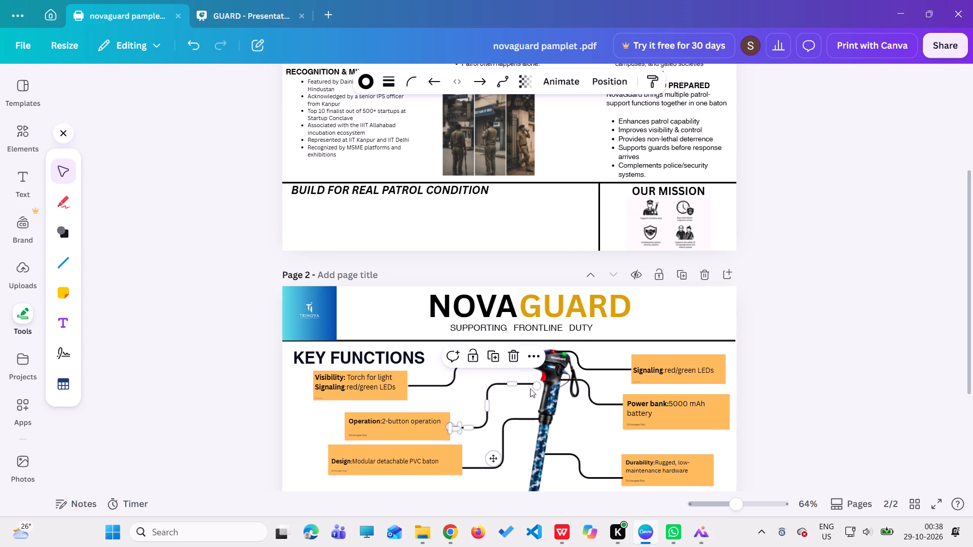
pyautogui.moveTo(535, 384); pyautogui.dragTo(541, 381)
pyautogui.click(508, 402)
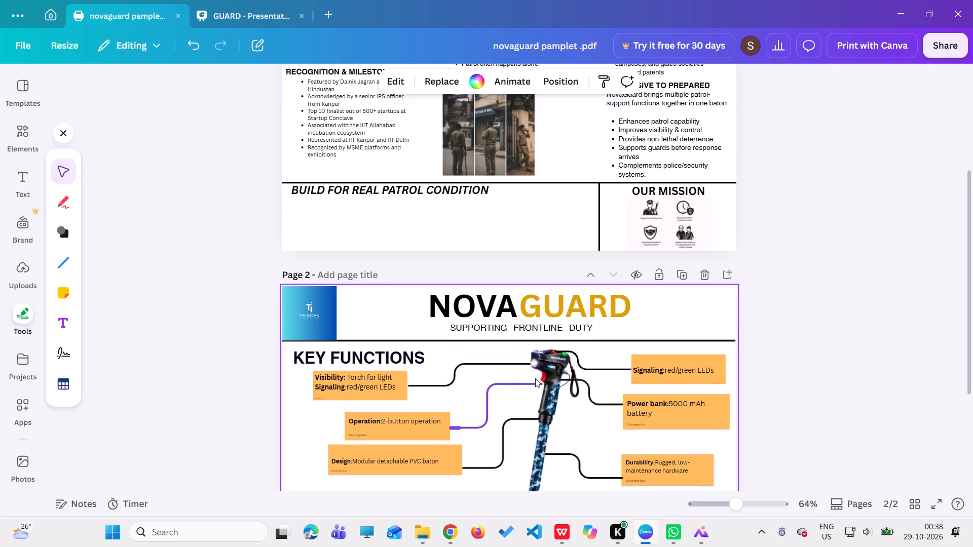
# Raise the Operation connector's upper run slightly and align its baton end with it at the handle's button.
pyautogui.click(505, 384)
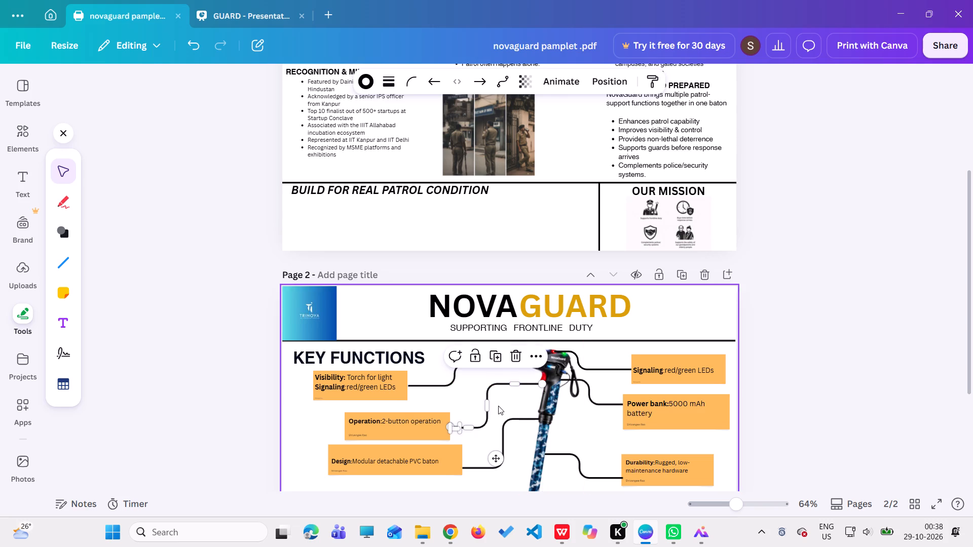
pyautogui.moveTo(486, 406); pyautogui.dragTo(488, 395)
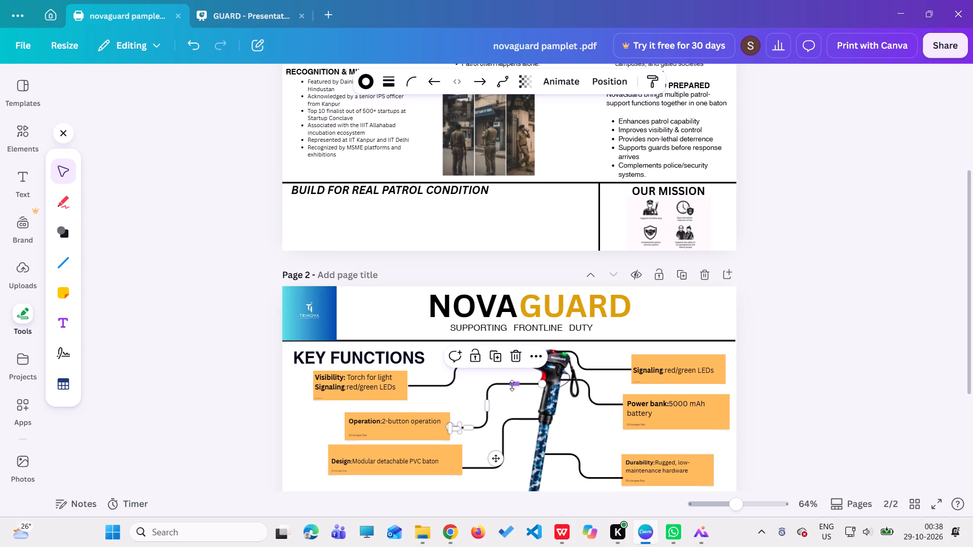
pyautogui.moveTo(512, 384); pyautogui.dragTo(513, 379)
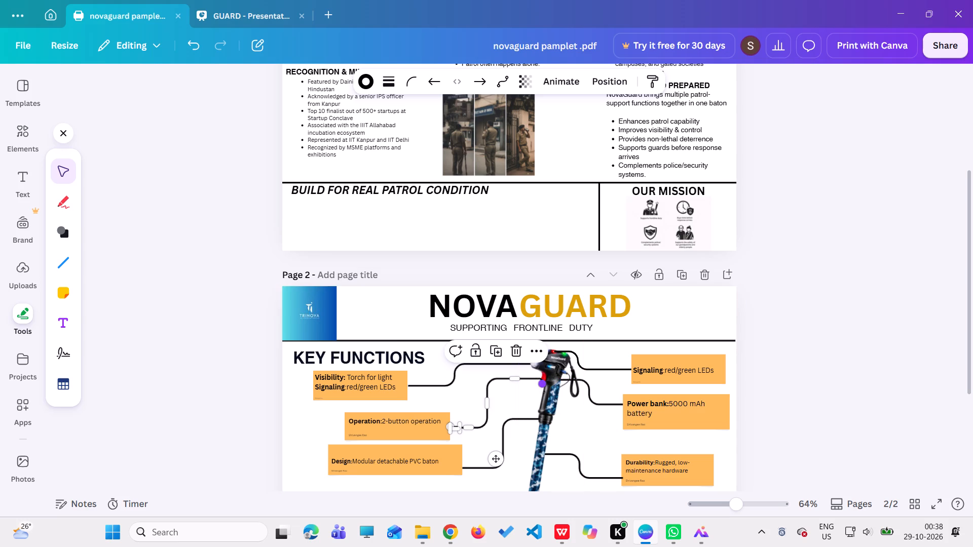
pyautogui.click(539, 382)
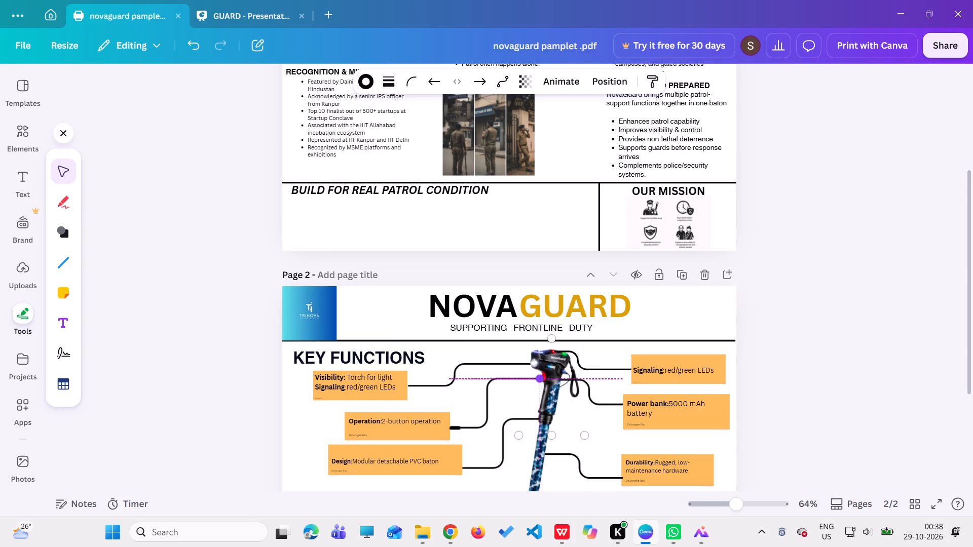
pyautogui.click(526, 394)
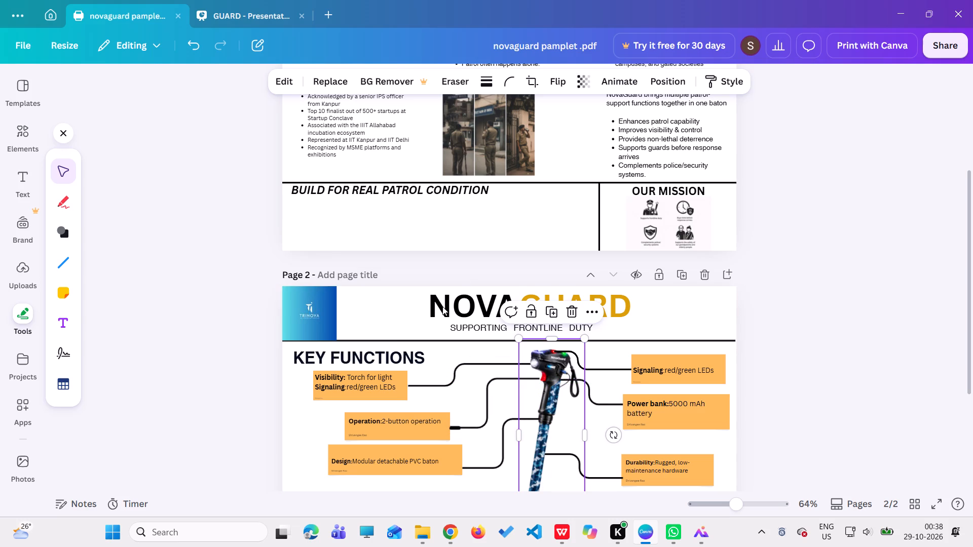
pyautogui.click(417, 257)
# Switch to the novaguard-1.pdf.pptx presentation in WPS Office and look through its slides for pamphlet content, ending at the roadmap slide.
pyautogui.scroll(-3, 452, 251)
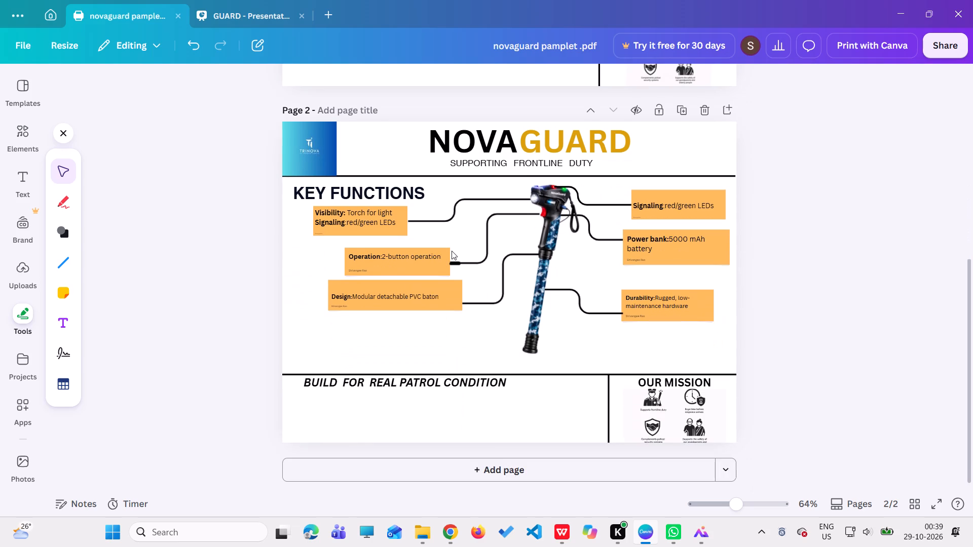
pyautogui.scroll(-1, 452, 251)
pyautogui.scroll(4, 452, 251)
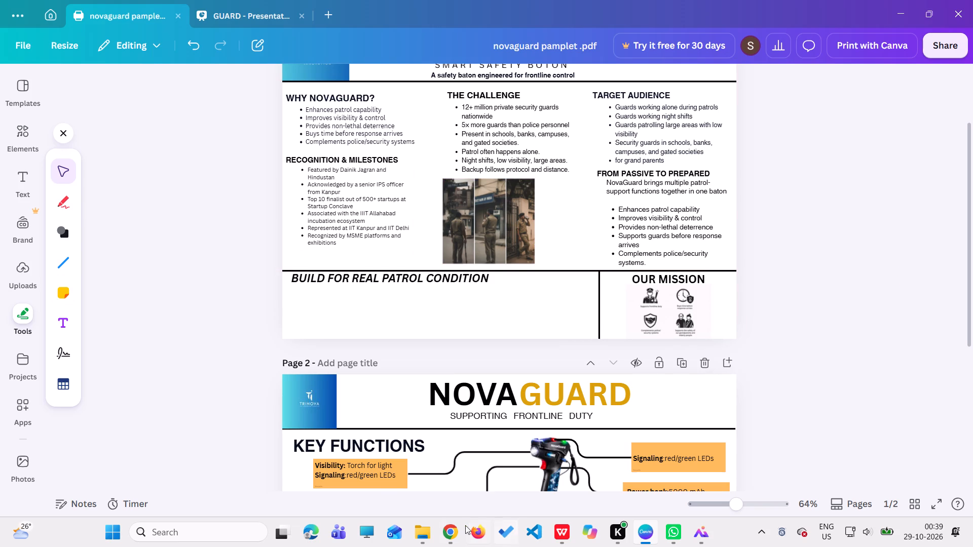
pyautogui.click(446, 530)
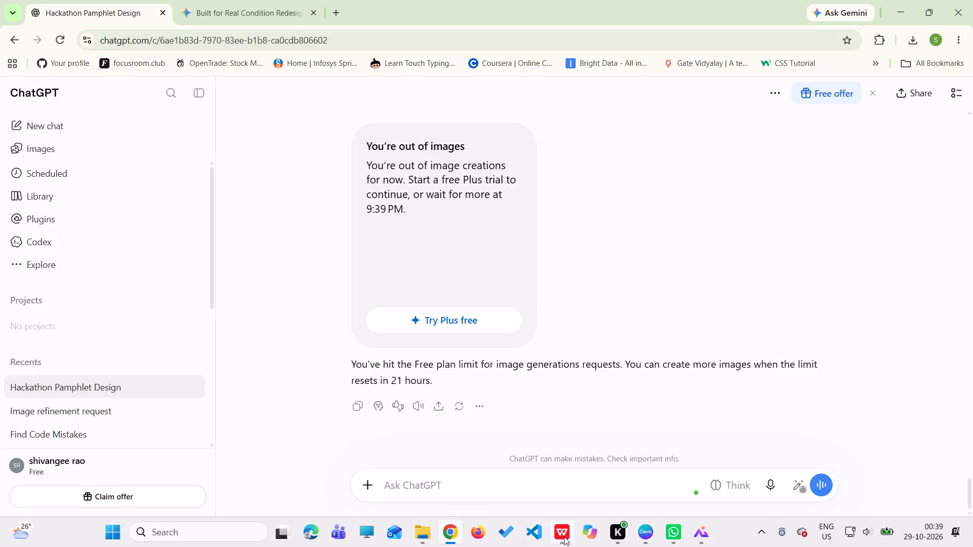
pyautogui.click(564, 536)
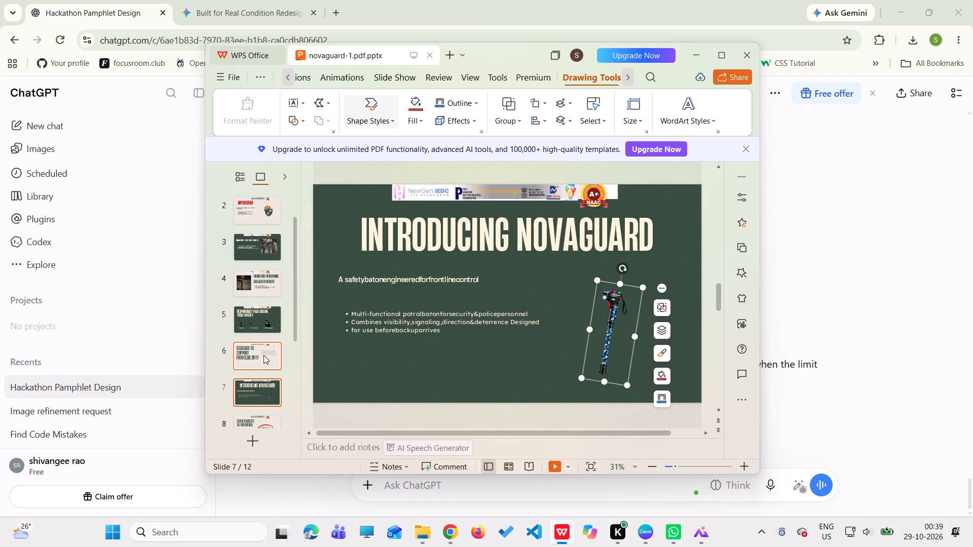
pyautogui.click(264, 355)
pyautogui.click(726, 57)
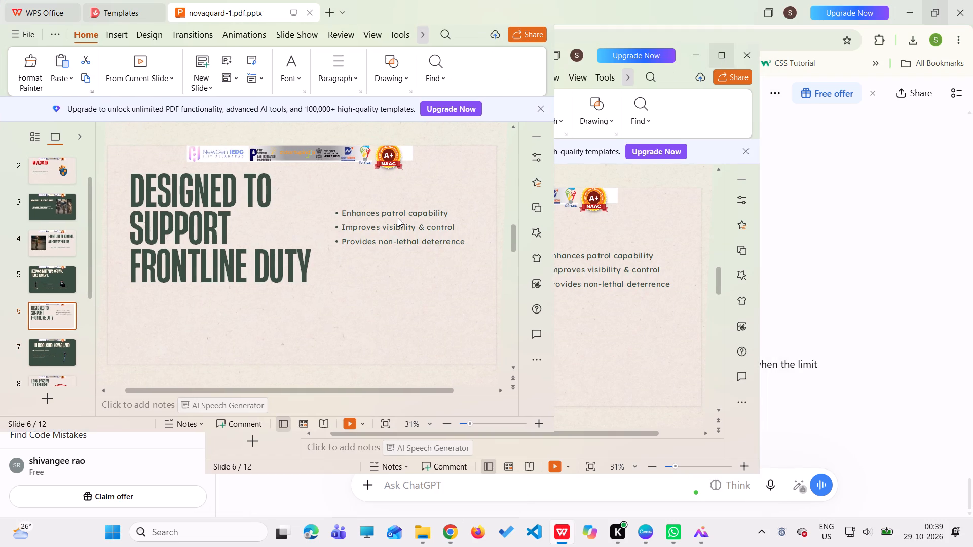
pyautogui.click(95, 254)
pyautogui.click(100, 186)
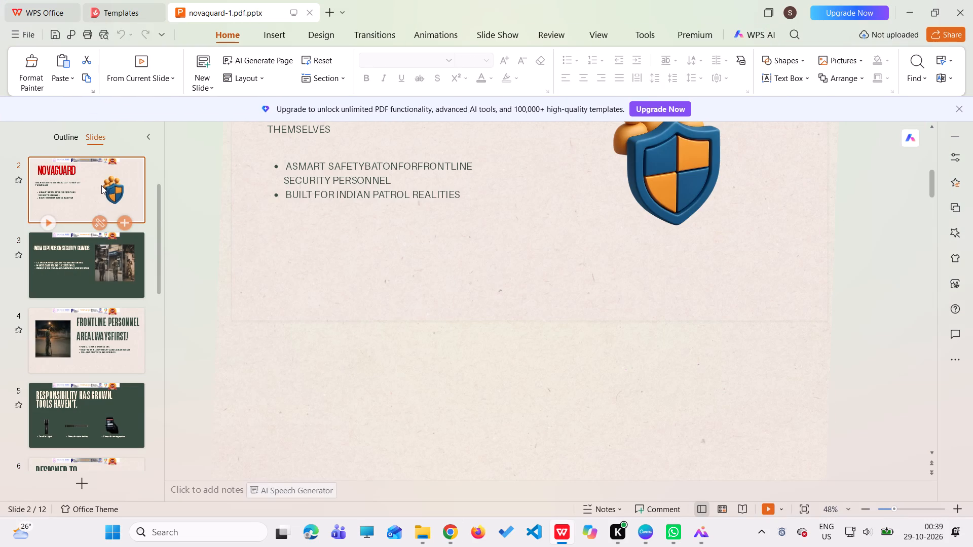
pyautogui.scroll(1, 371, 294)
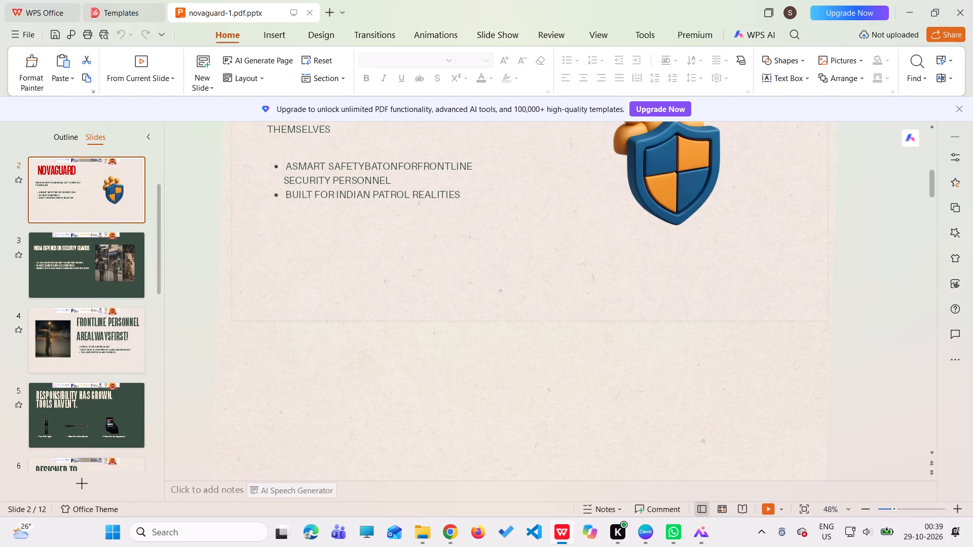
pyautogui.scroll(1, 371, 294)
pyautogui.scroll(3, 319, 321)
pyautogui.click(81, 418)
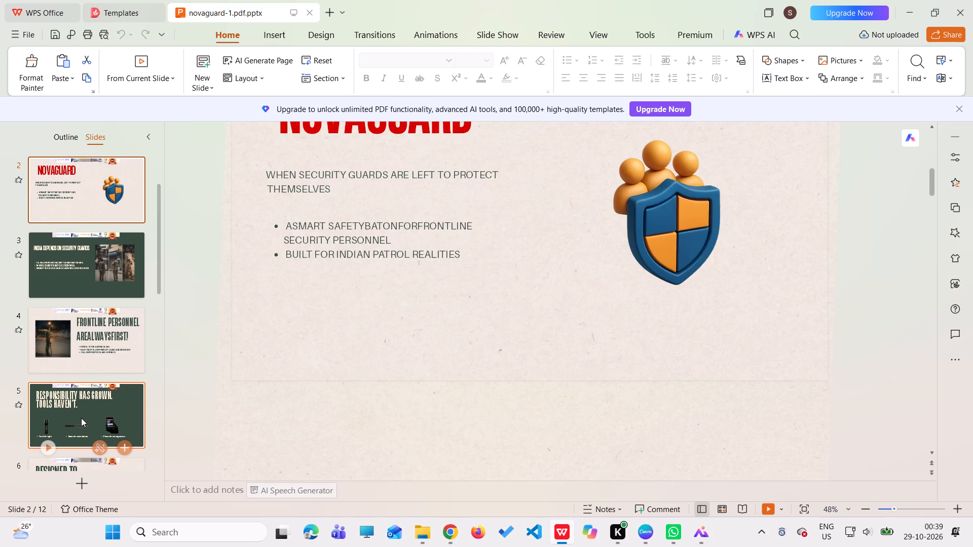
pyautogui.scroll(-3, 83, 415)
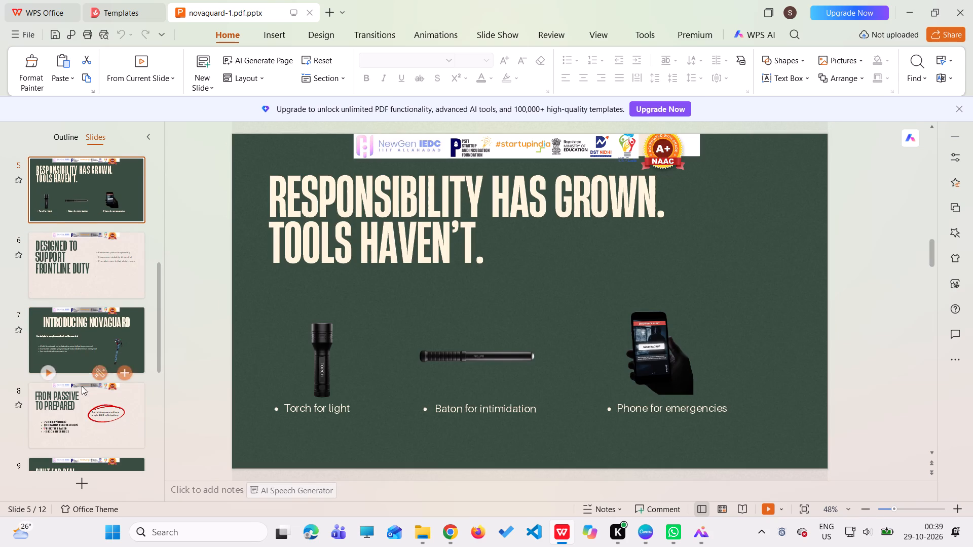
pyautogui.click(80, 409)
pyautogui.scroll(-3, 91, 403)
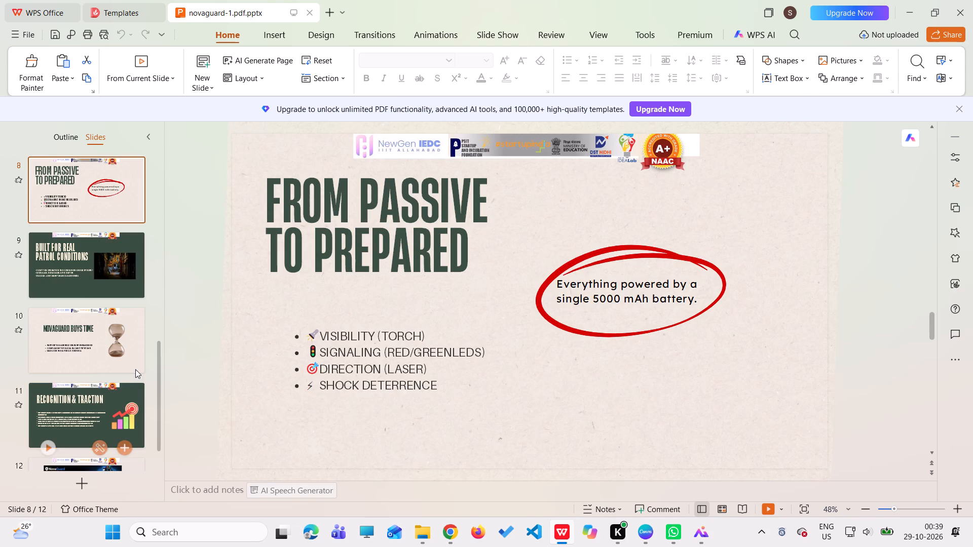
pyautogui.scroll(-2, 138, 350)
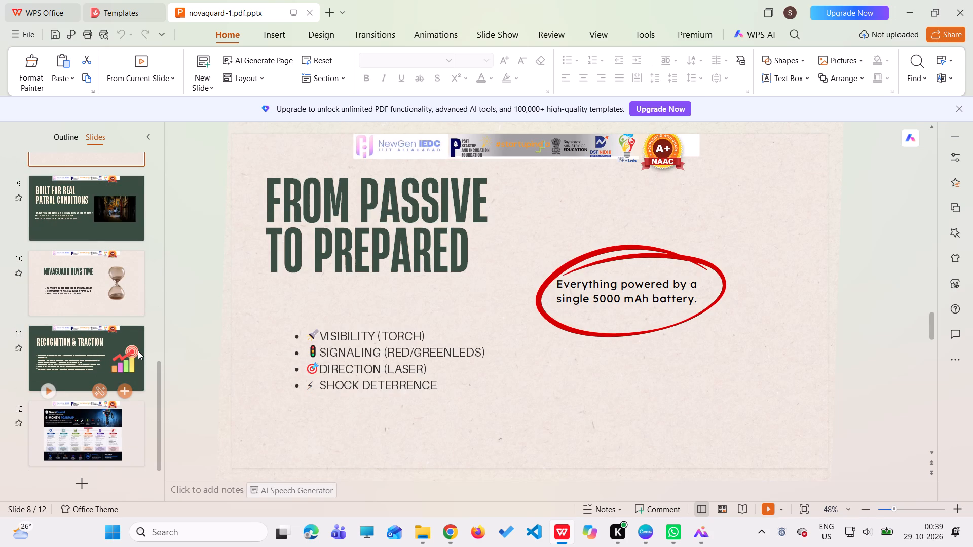
pyautogui.click(97, 434)
pyautogui.scroll(-5, 113, 410)
pyautogui.click(967, 7)
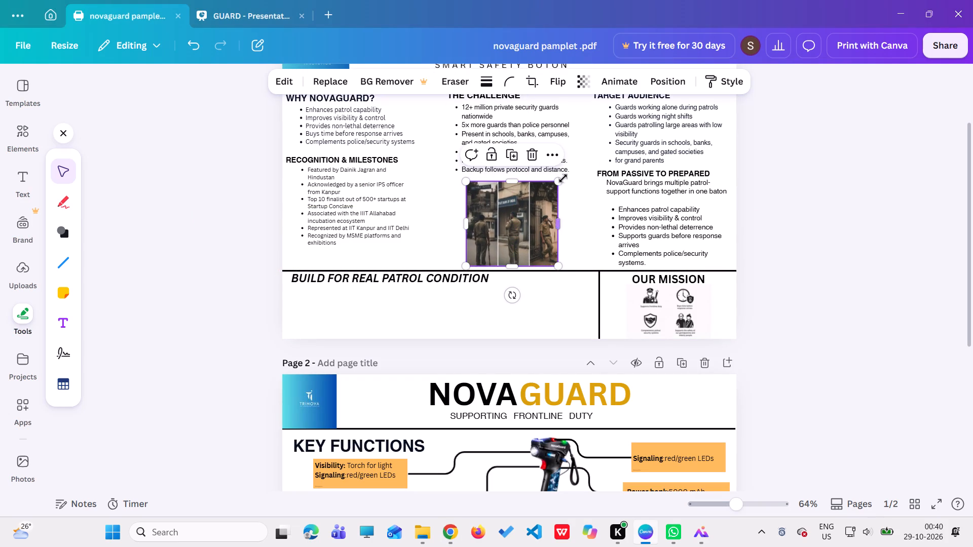
pyautogui.scroll(1, 582, 170)
pyautogui.click(490, 282)
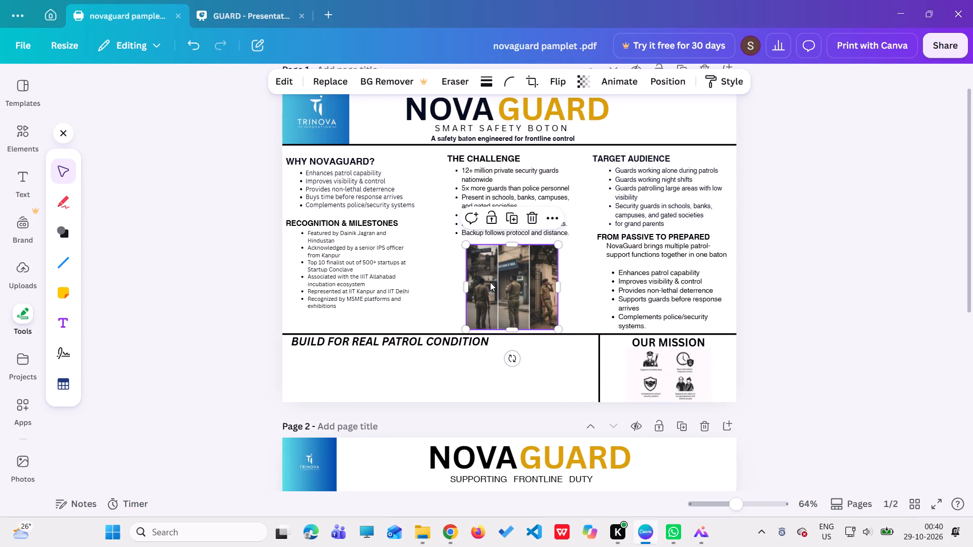
pyautogui.click(466, 285)
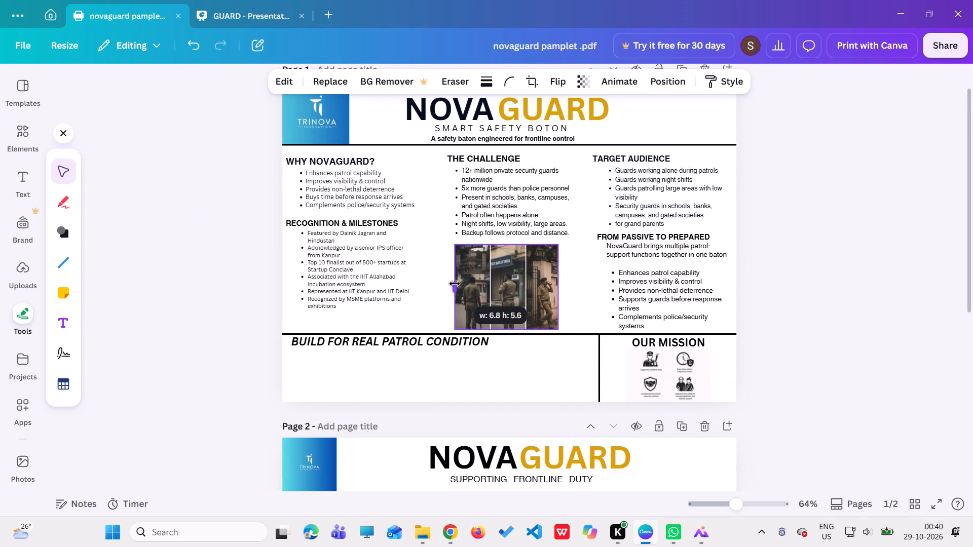
pyautogui.moveTo(519, 285); pyautogui.dragTo(519, 279)
pyautogui.click(430, 287)
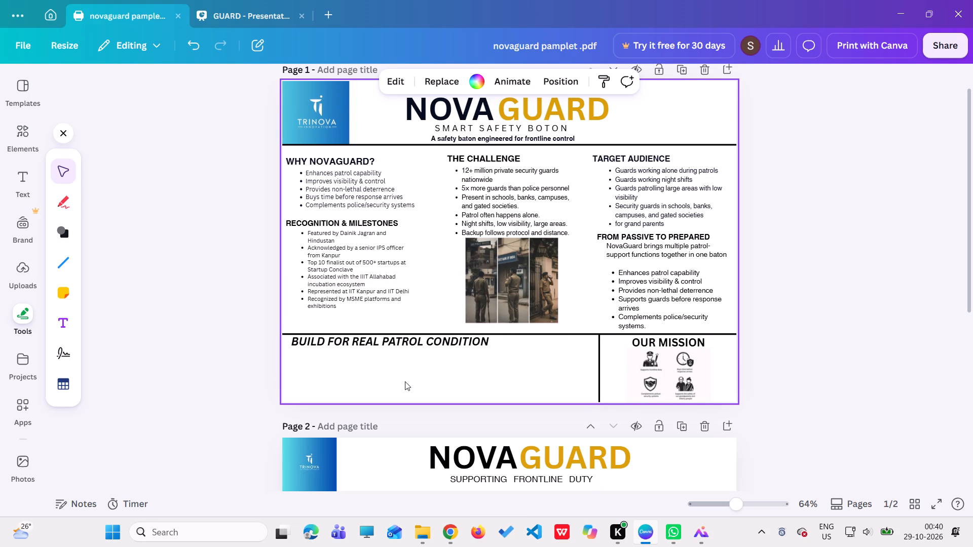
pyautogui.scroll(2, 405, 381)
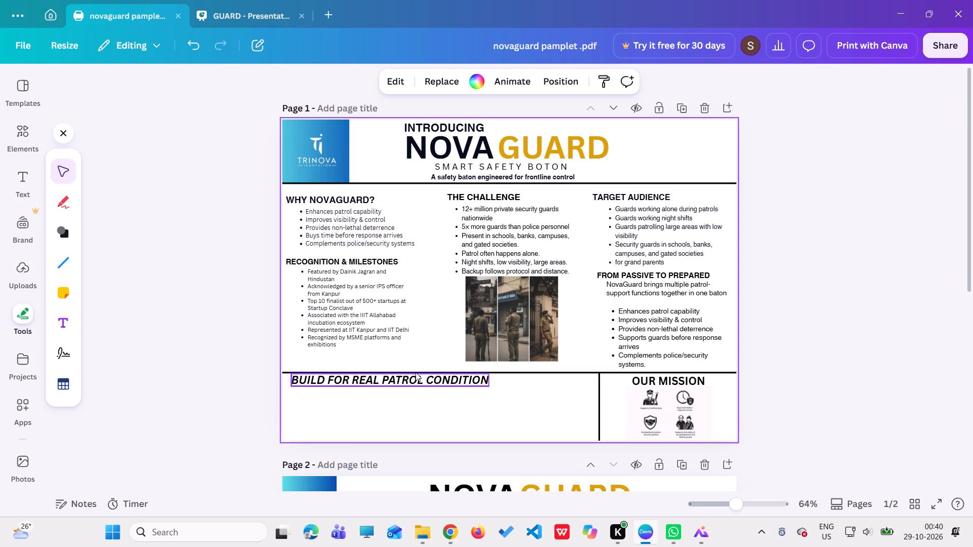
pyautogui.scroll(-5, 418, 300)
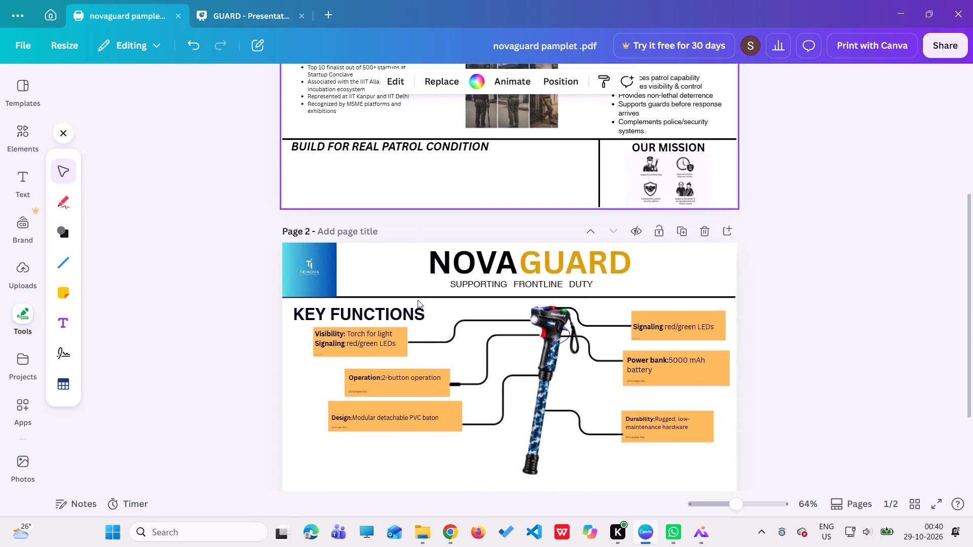
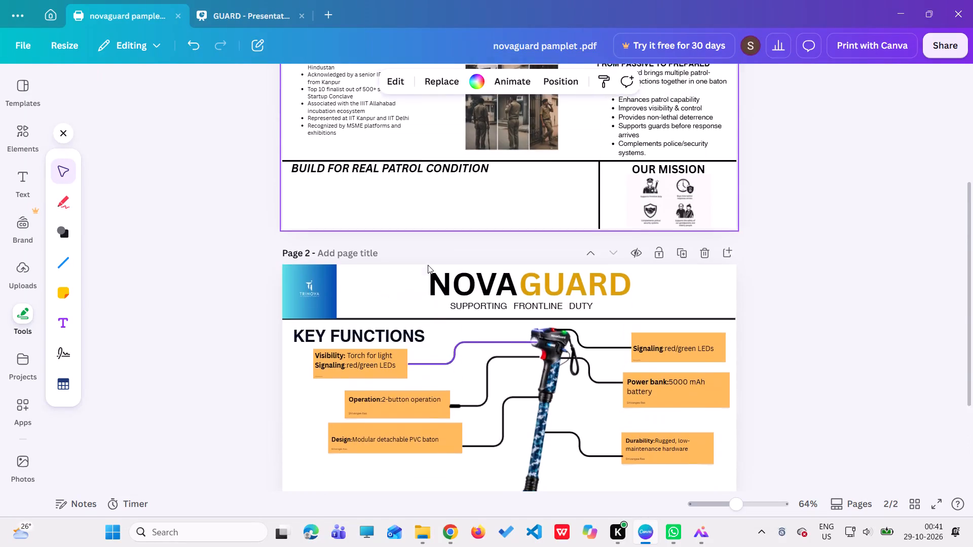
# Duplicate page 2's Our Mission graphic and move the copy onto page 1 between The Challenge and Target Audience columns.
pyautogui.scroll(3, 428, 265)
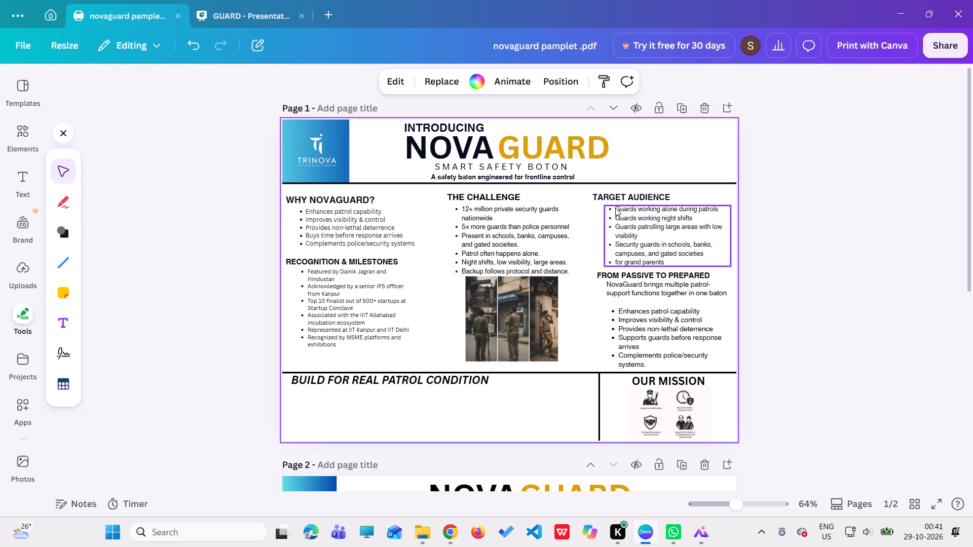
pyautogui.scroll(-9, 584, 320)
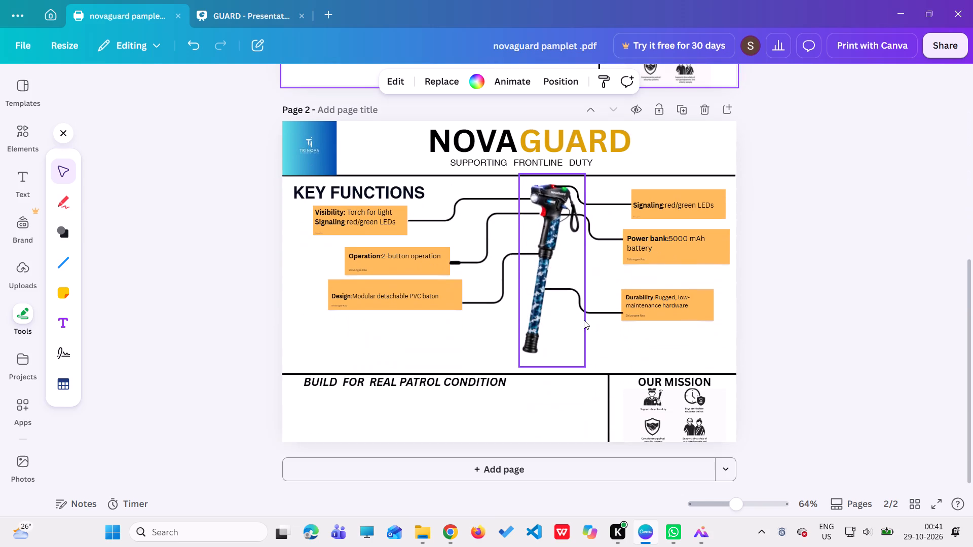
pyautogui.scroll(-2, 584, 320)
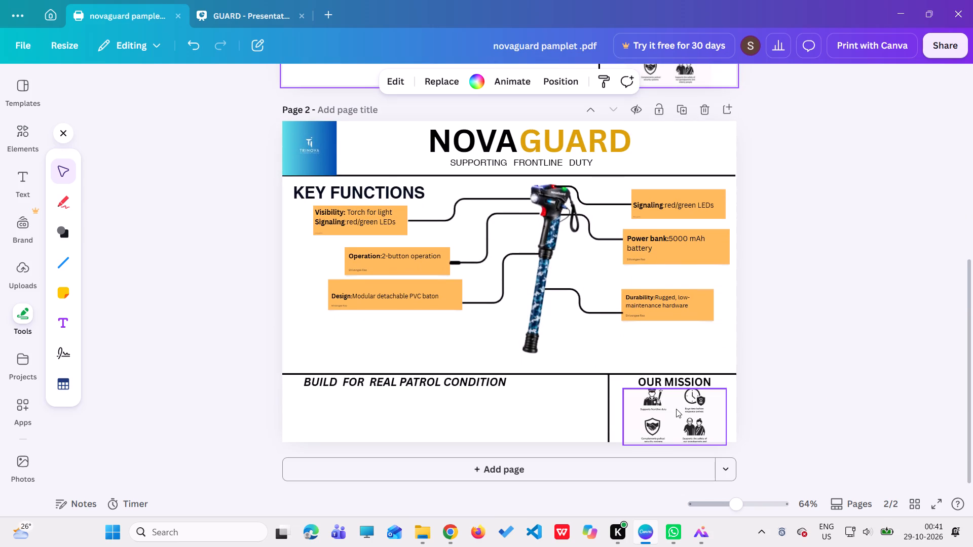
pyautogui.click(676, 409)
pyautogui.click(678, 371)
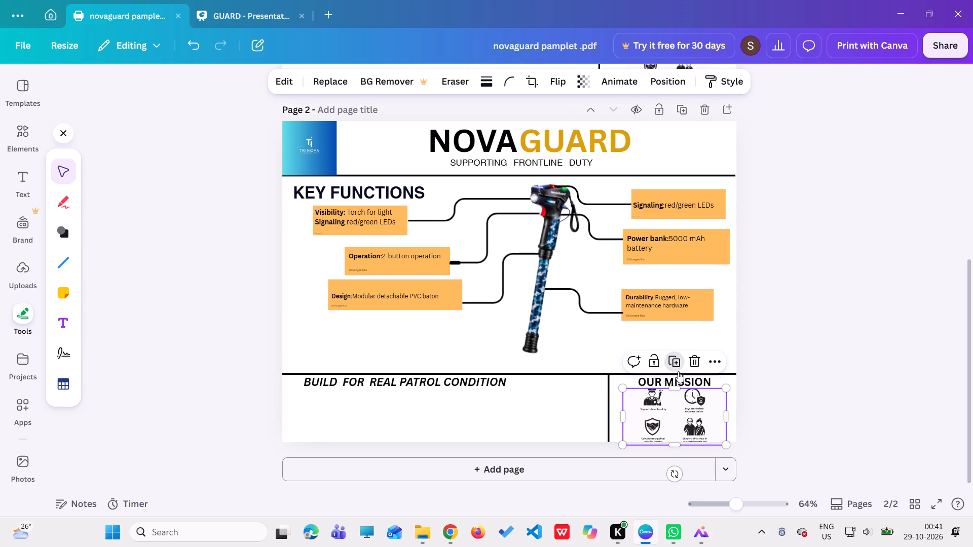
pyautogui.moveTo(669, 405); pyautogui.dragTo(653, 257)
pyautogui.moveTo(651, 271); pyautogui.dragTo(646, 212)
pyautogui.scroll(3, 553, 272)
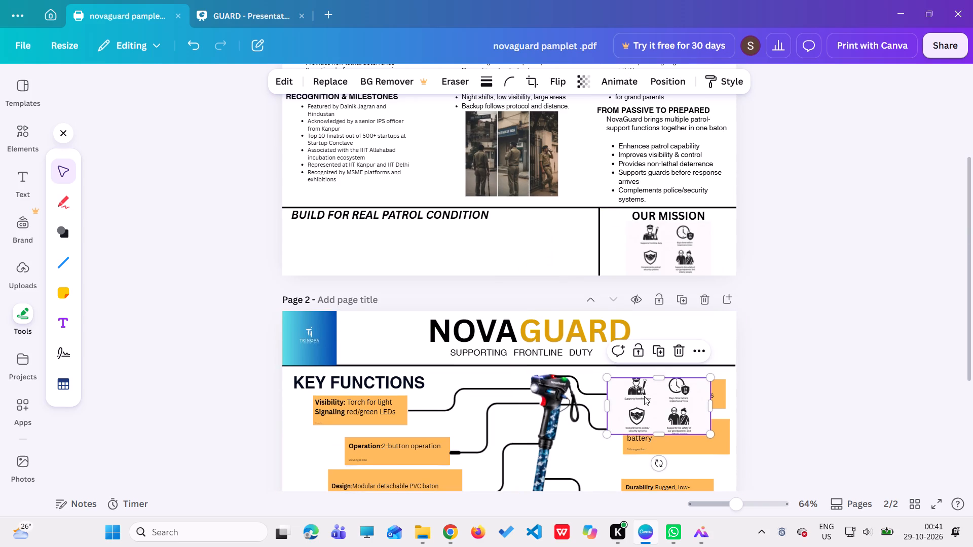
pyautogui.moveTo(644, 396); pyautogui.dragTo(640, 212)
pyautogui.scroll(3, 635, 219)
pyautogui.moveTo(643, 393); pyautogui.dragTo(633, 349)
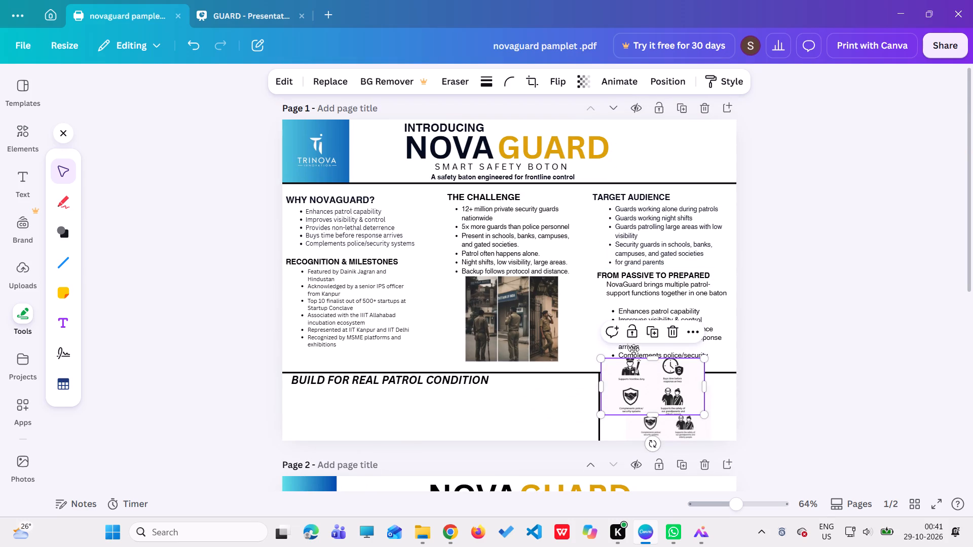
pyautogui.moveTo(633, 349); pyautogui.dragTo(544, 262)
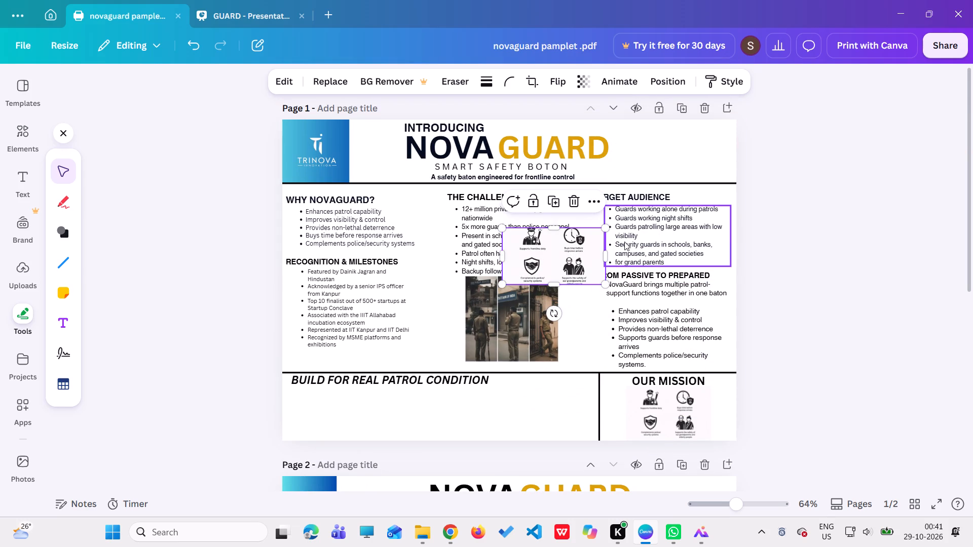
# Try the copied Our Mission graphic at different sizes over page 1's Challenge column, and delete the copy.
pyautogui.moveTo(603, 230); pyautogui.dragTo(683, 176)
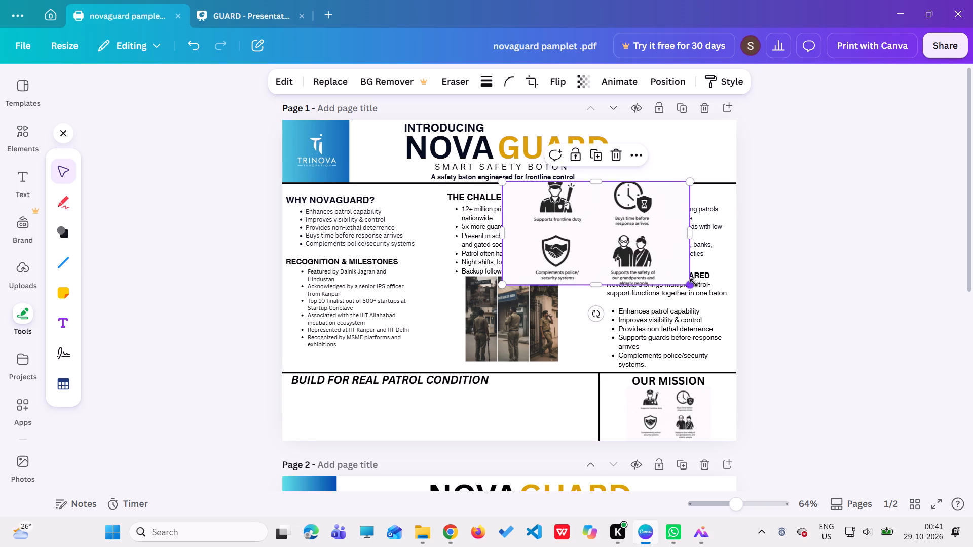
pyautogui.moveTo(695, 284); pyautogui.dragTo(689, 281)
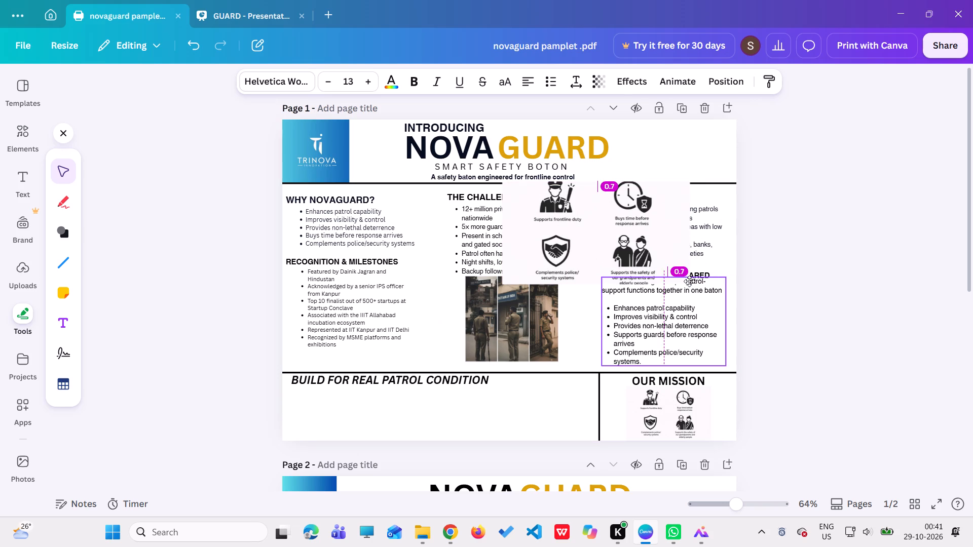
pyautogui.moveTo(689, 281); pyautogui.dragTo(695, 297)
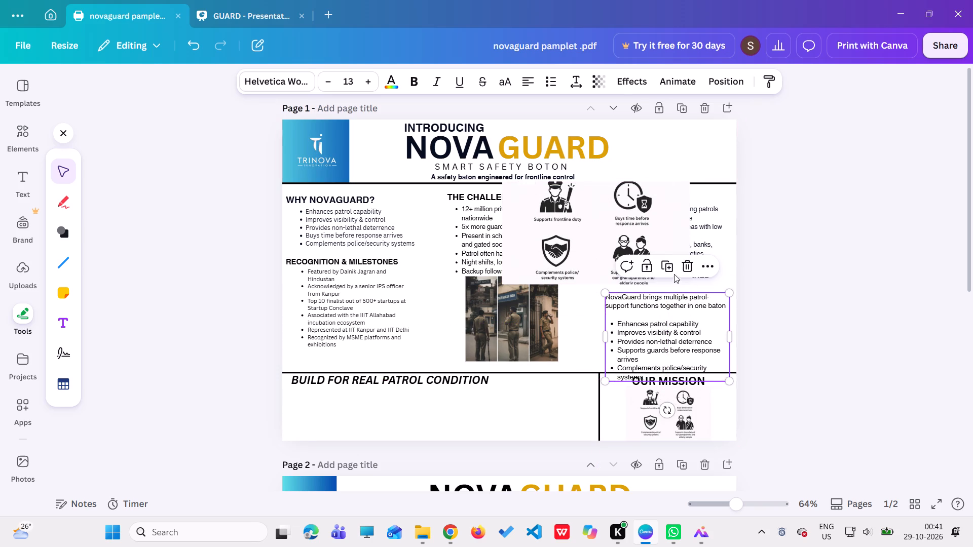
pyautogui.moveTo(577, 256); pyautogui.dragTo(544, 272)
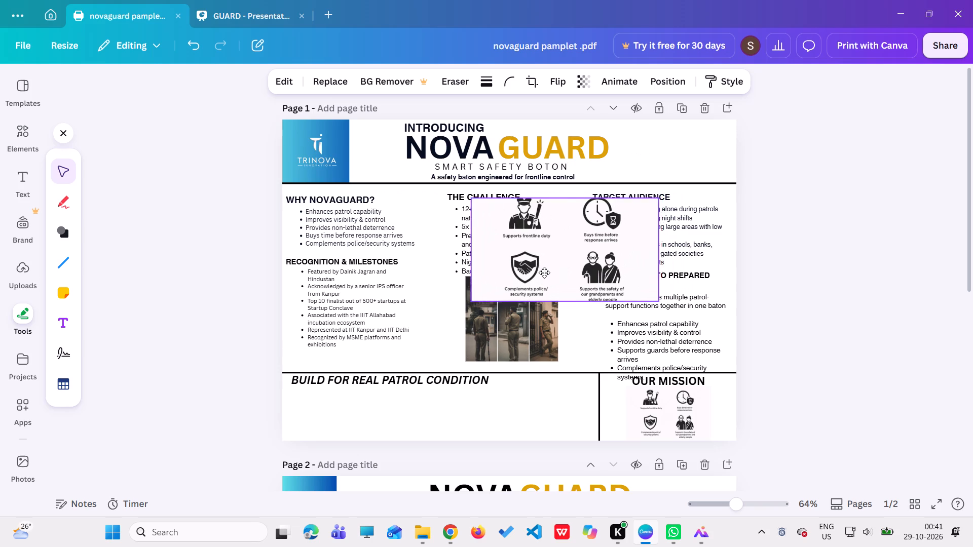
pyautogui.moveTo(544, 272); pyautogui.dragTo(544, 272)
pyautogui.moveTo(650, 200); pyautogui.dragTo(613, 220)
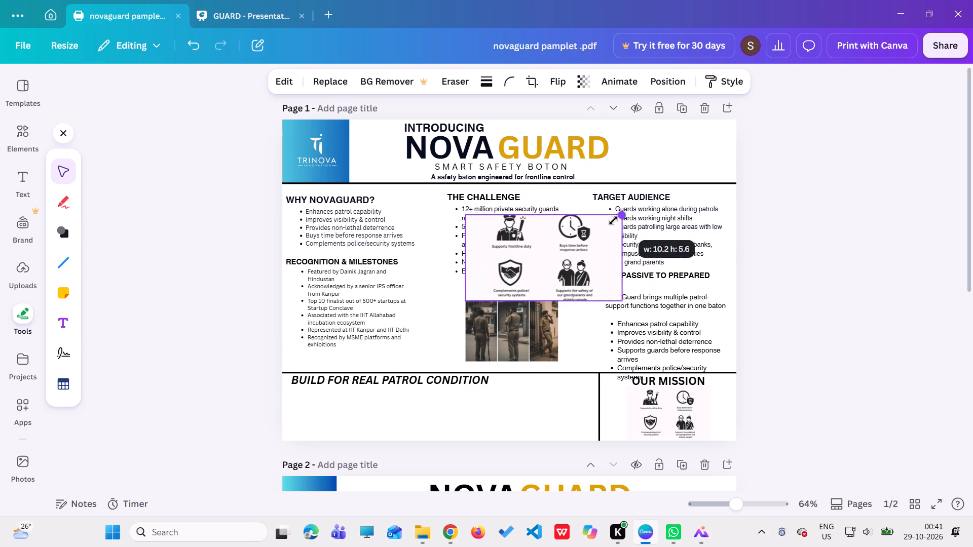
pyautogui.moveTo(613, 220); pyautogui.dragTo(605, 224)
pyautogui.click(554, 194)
# Move page 1's NovaGuard brings multiple patrol-support functions text block up beneath the From Passive to Prepared heading.
pyautogui.moveTo(641, 316); pyautogui.dragTo(641, 314)
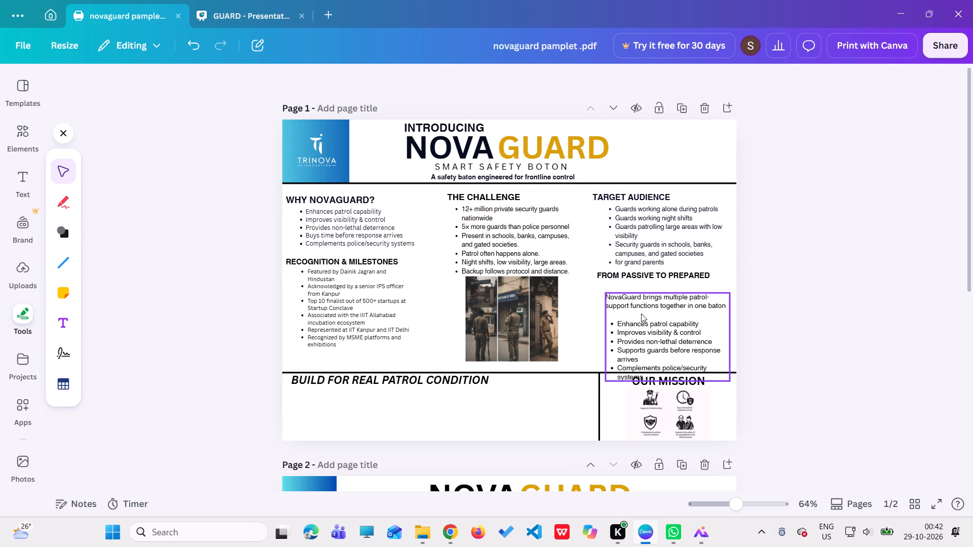
pyautogui.moveTo(641, 314); pyautogui.dragTo(641, 305)
pyautogui.click(578, 289)
pyautogui.click(590, 325)
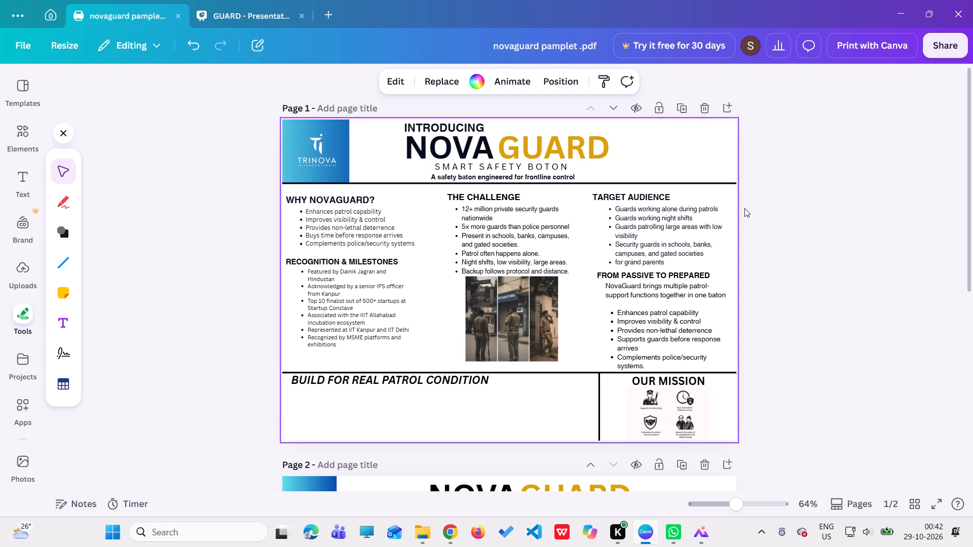
# Review the layouts of both pamphlet pages, ending at page 2's Key Functions diagram.
pyautogui.scroll(-2, 735, 213)
pyautogui.scroll(-1, 641, 313)
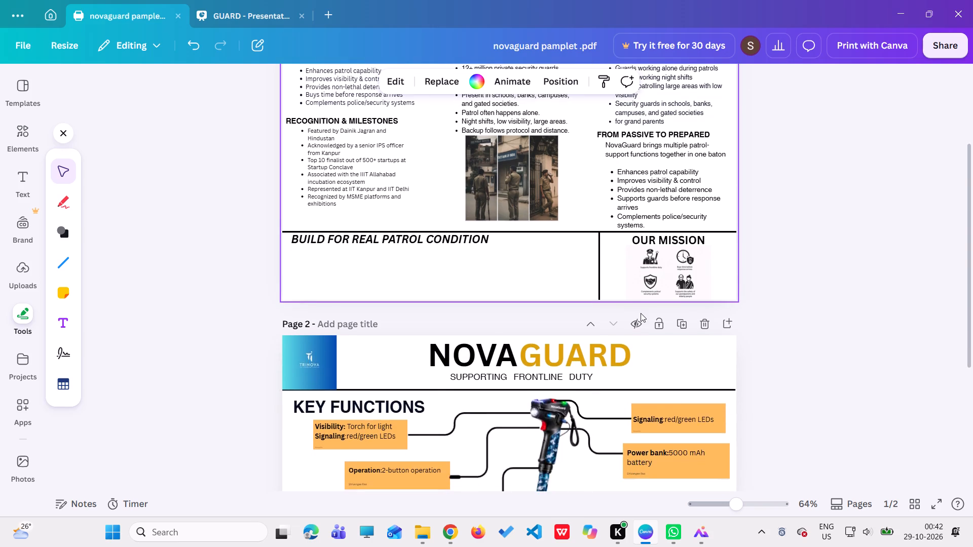
pyautogui.scroll(-2, 641, 313)
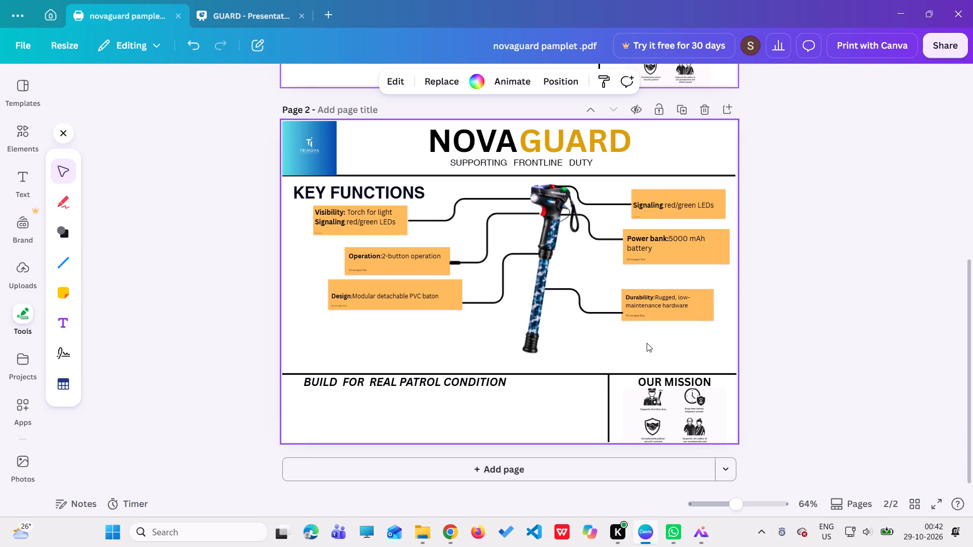
pyautogui.scroll(4, 646, 343)
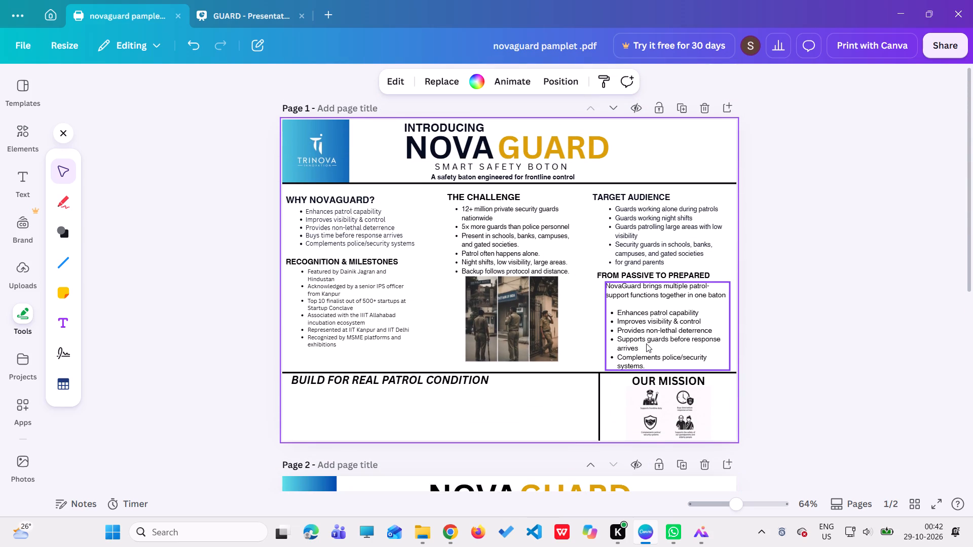
pyautogui.scroll(-1, 547, 381)
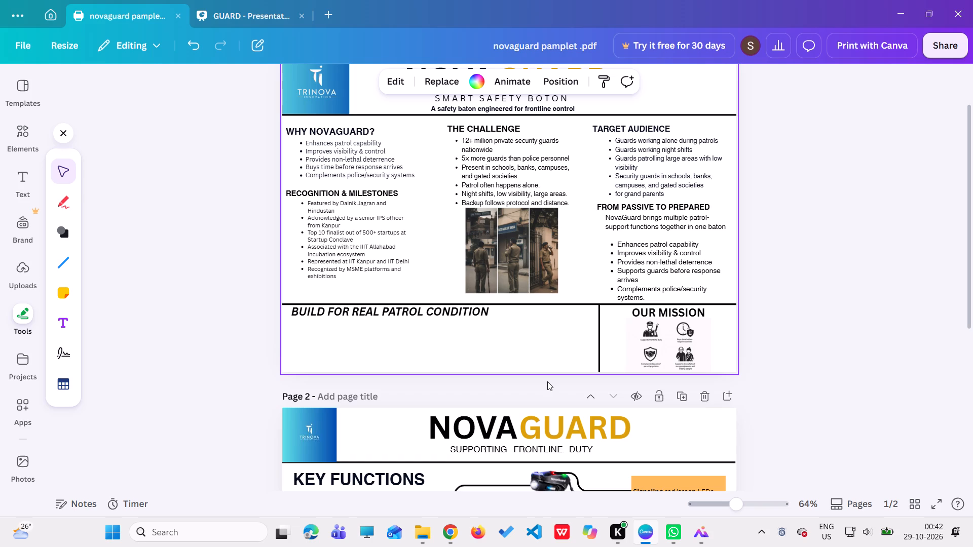
pyautogui.scroll(-2, 547, 381)
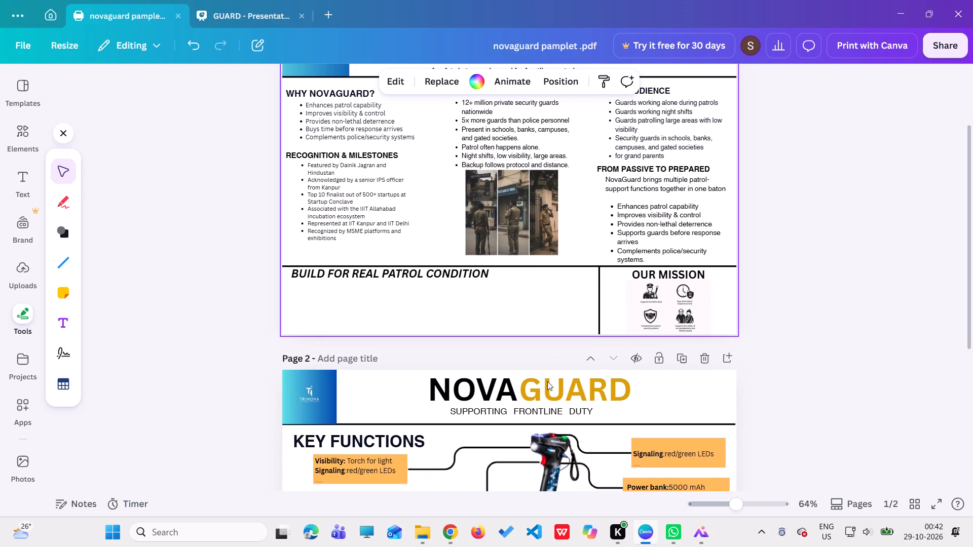
pyautogui.scroll(-4, 547, 381)
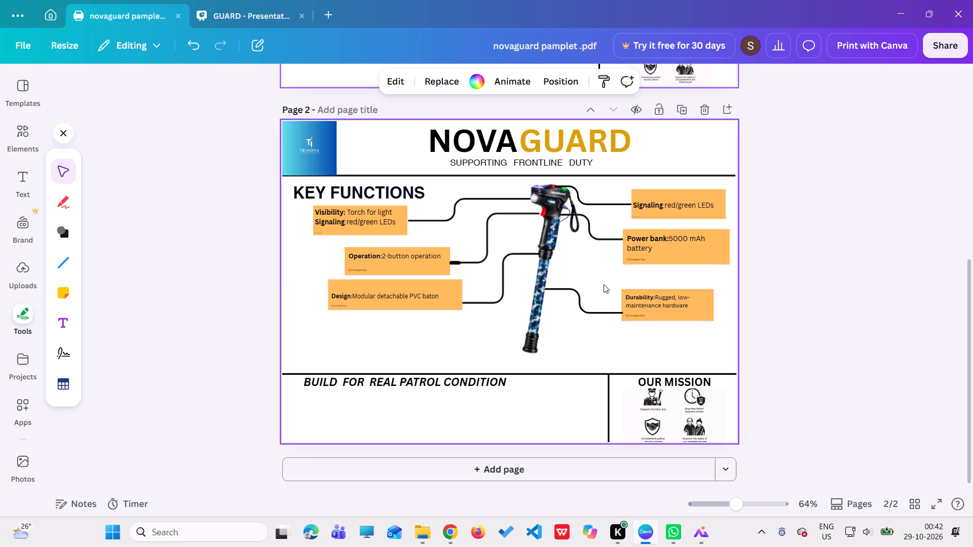
# Add a triangle shape to page 2 and shrink it to about 1.3 by 1 near the Operation connector.
pyautogui.click(56, 237)
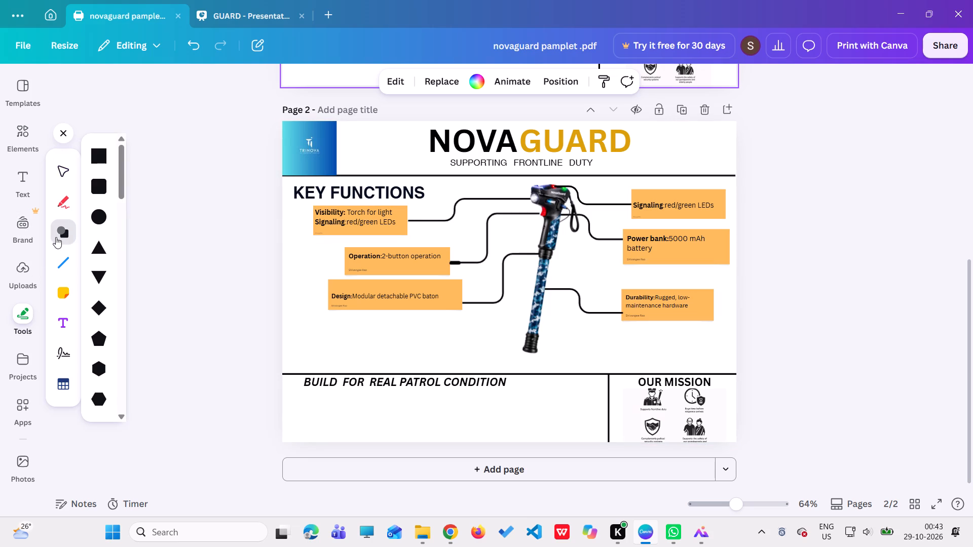
pyautogui.click(99, 258)
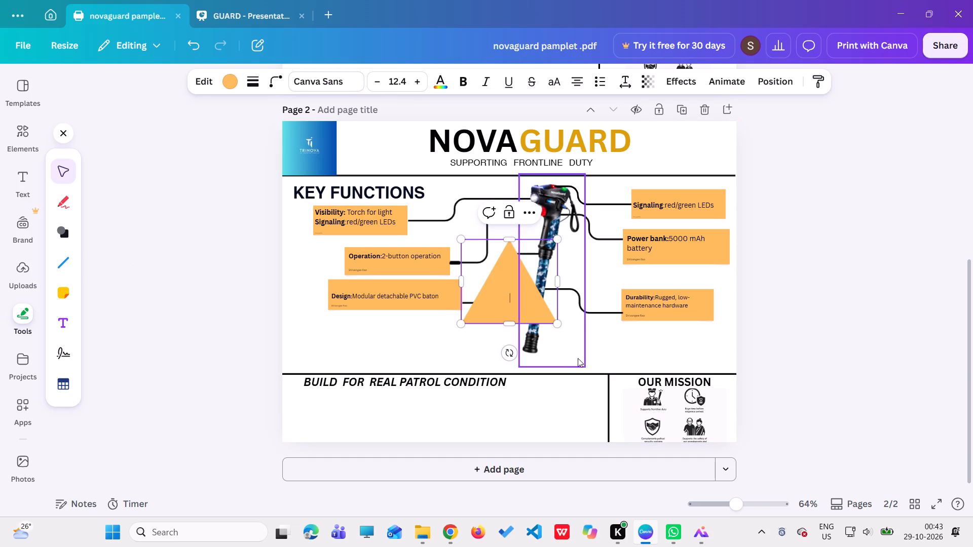
pyautogui.moveTo(513, 324); pyautogui.dragTo(512, 291)
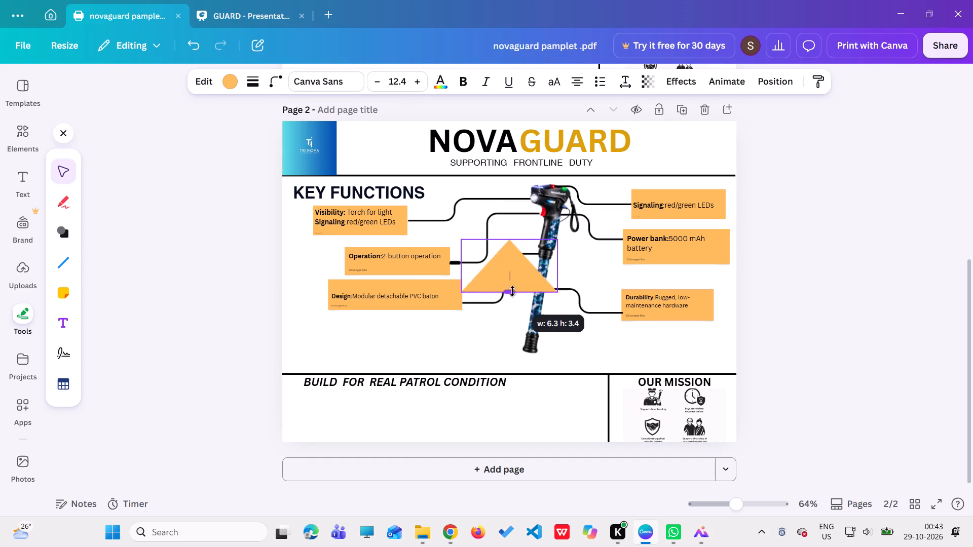
pyautogui.moveTo(512, 291); pyautogui.dragTo(519, 312)
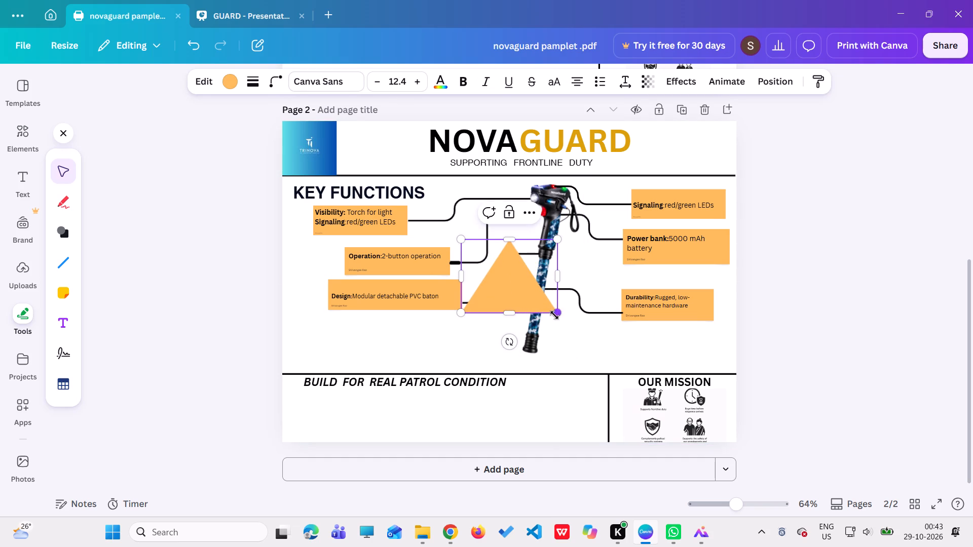
pyautogui.moveTo(556, 315); pyautogui.dragTo(476, 263)
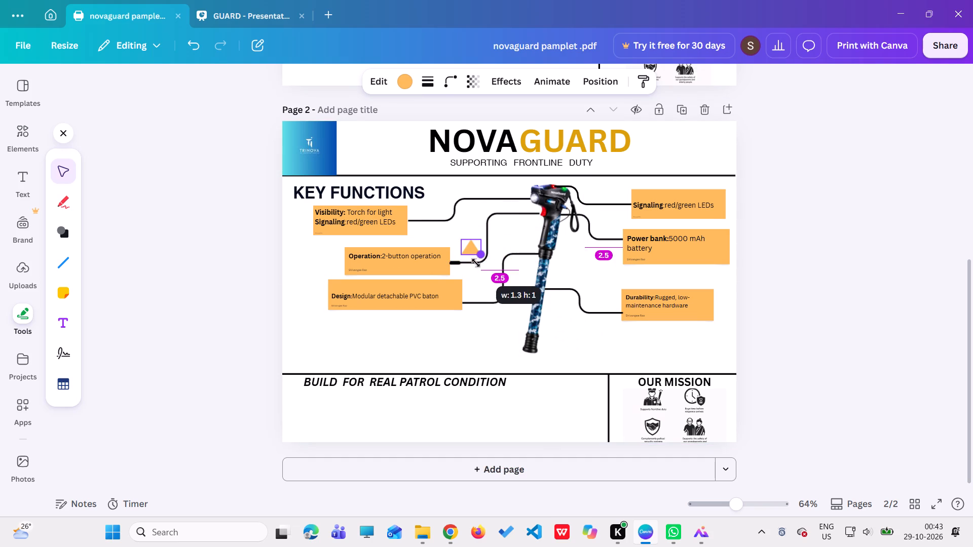
pyautogui.moveTo(476, 263); pyautogui.dragTo(475, 262)
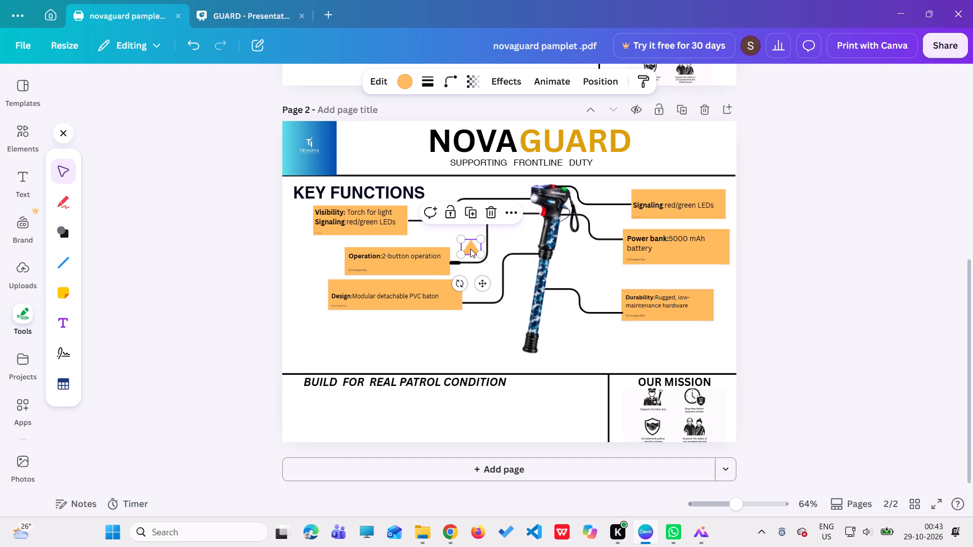
# Recolour the small triangle beside the Operation box to dark grey #161616.
pyautogui.click(470, 251)
pyautogui.rightClick(471, 248)
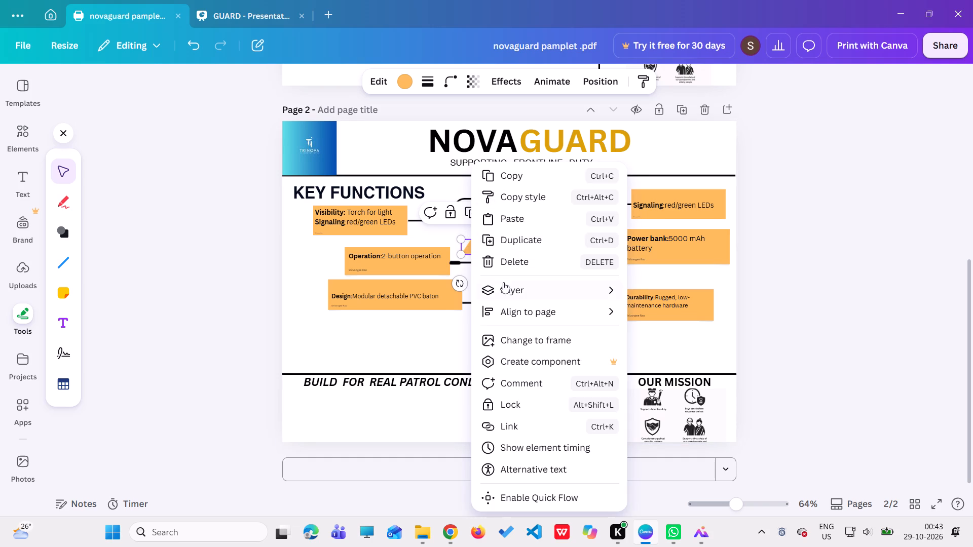
pyautogui.click(404, 84)
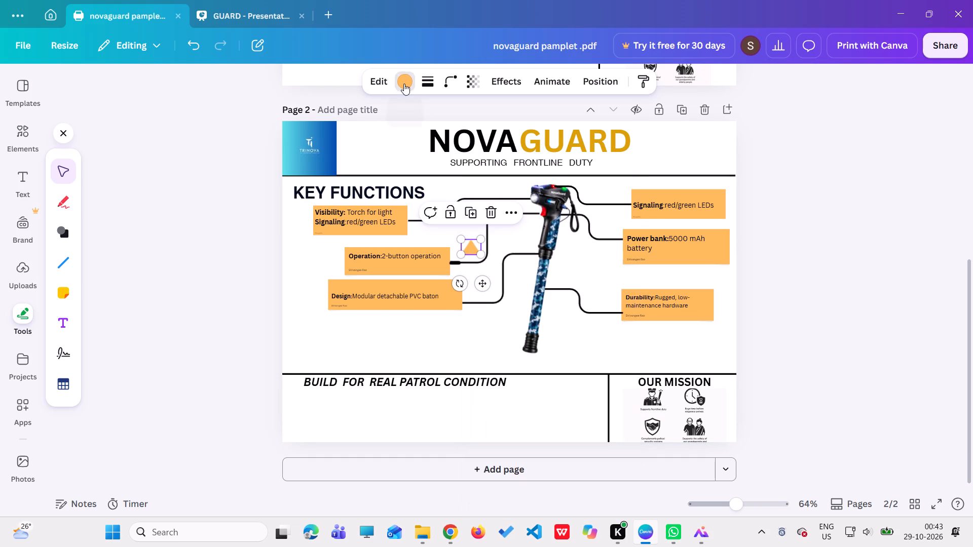
pyautogui.click(404, 84)
pyautogui.click(404, 84)
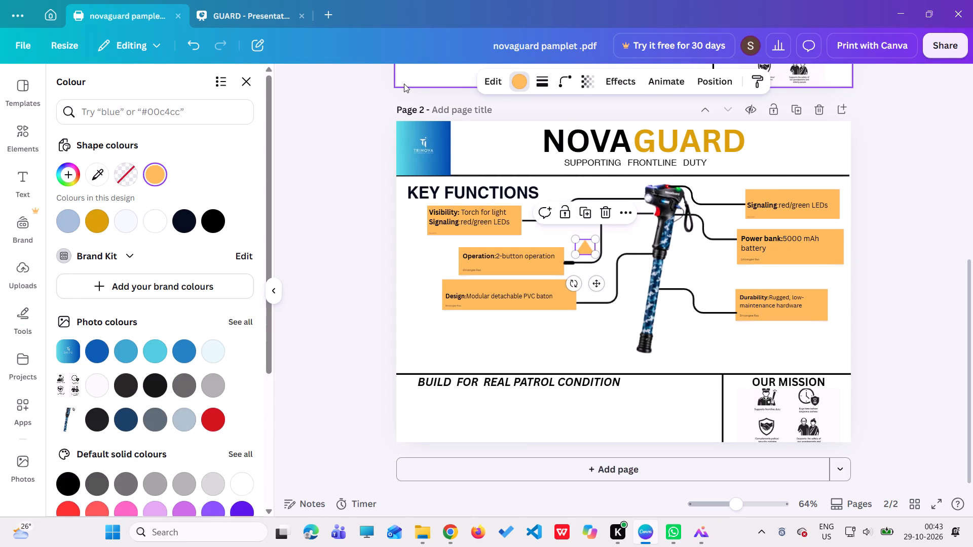
pyautogui.click(125, 386)
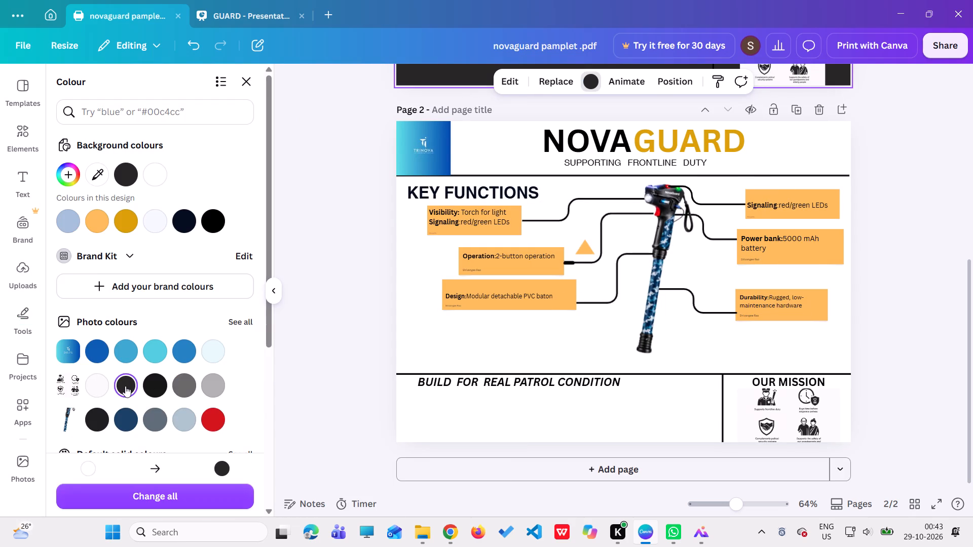
pyautogui.click(581, 249)
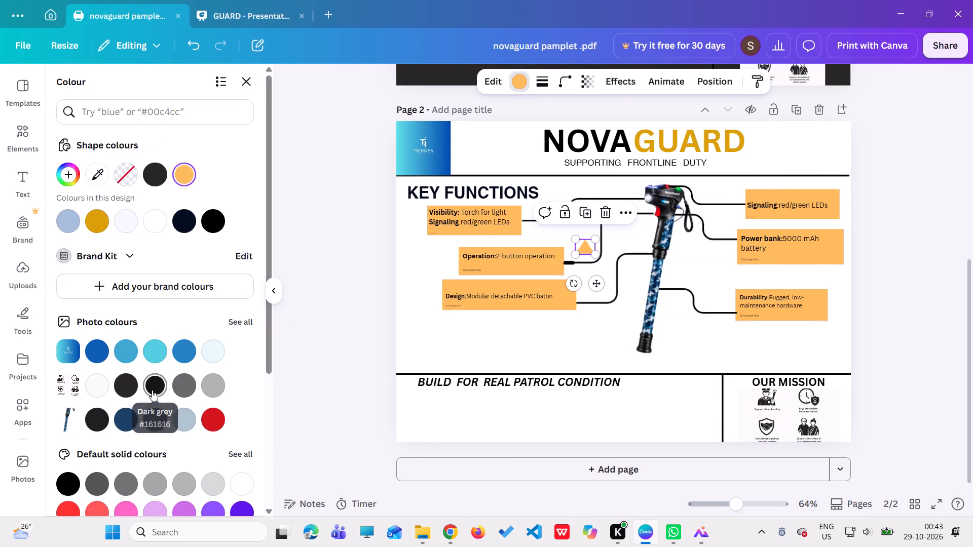
pyautogui.click(152, 390)
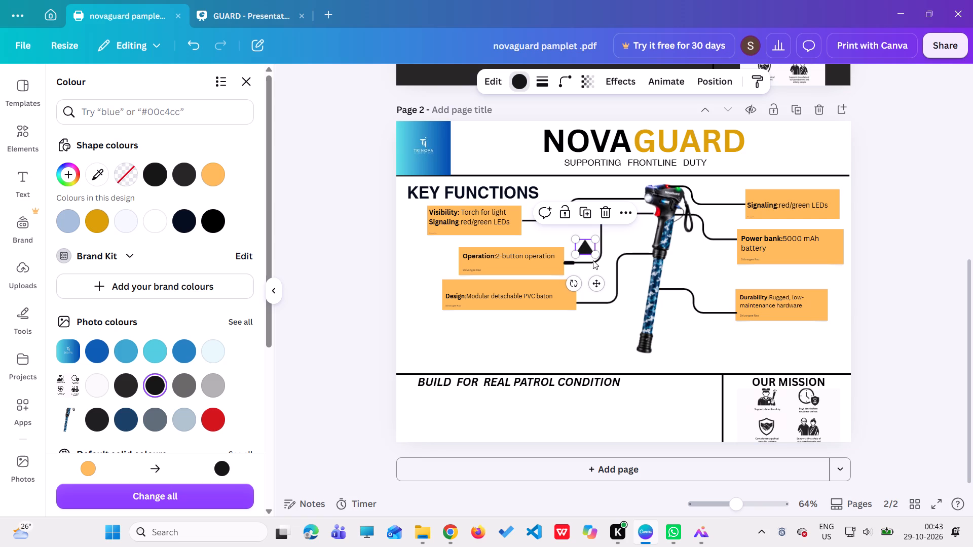
# Shrink the small dark triangle further and rotate it so that it points left as an arrowhead.
pyautogui.moveTo(595, 254); pyautogui.dragTo(586, 249)
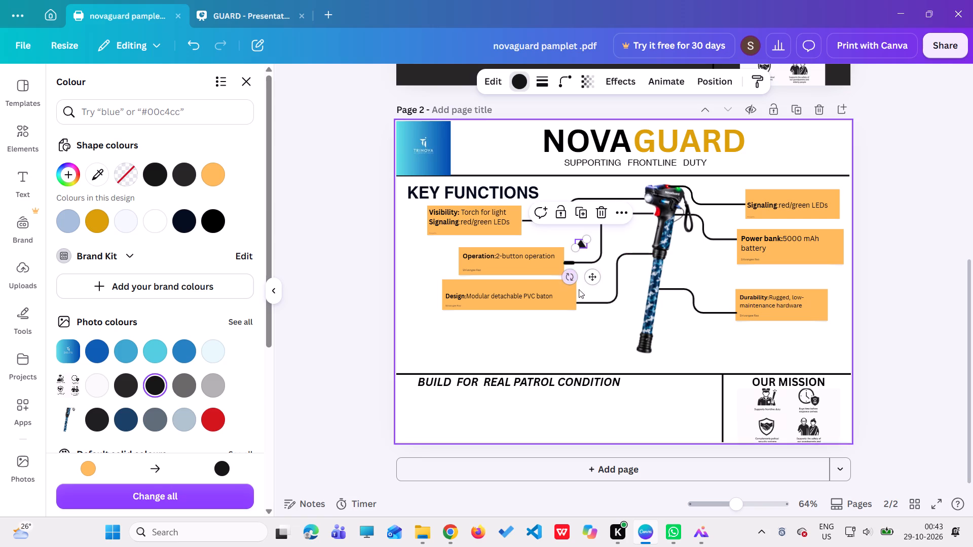
pyautogui.moveTo(572, 279); pyautogui.dragTo(599, 283)
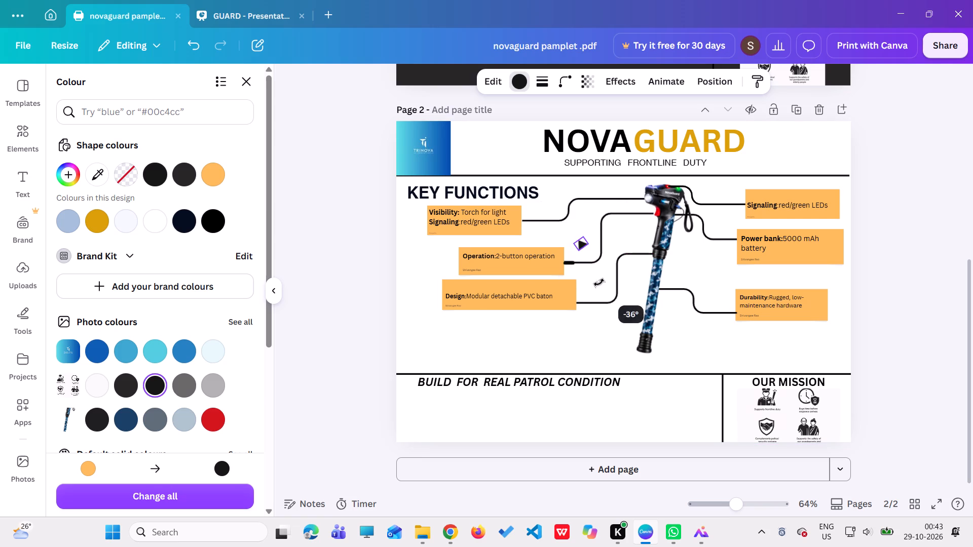
pyautogui.moveTo(599, 283); pyautogui.dragTo(627, 256)
# Position the triangle arrowhead against the Visibility box where its connector ends, reducing its size slightly to fit.
pyautogui.moveTo(586, 275); pyautogui.dragTo(525, 250)
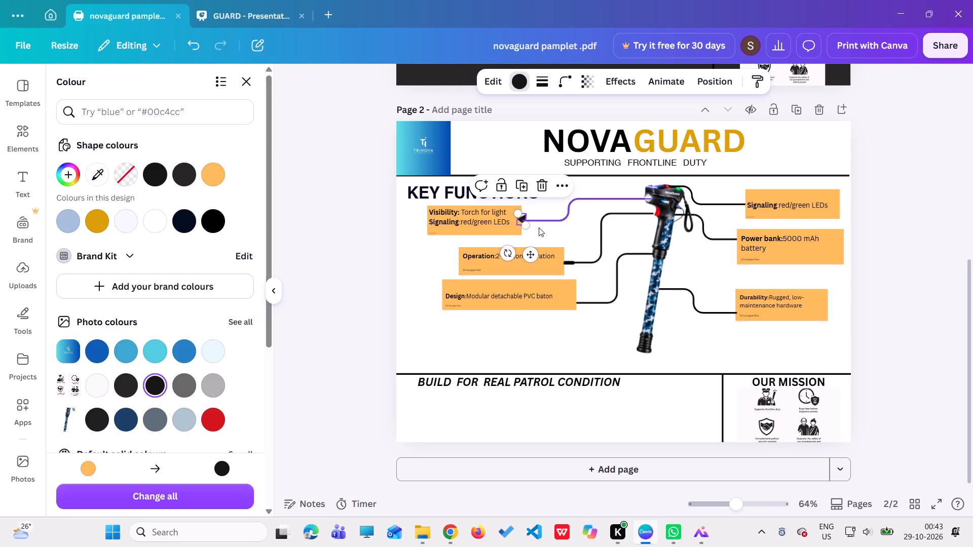
pyautogui.moveTo(526, 251); pyautogui.dragTo(531, 253)
pyautogui.click(548, 239)
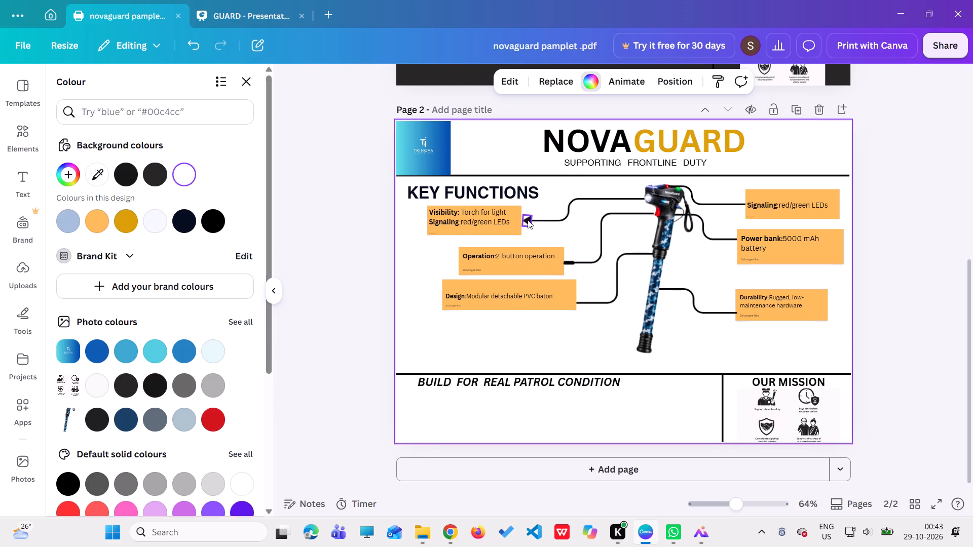
pyautogui.click(528, 220)
pyautogui.click(535, 259)
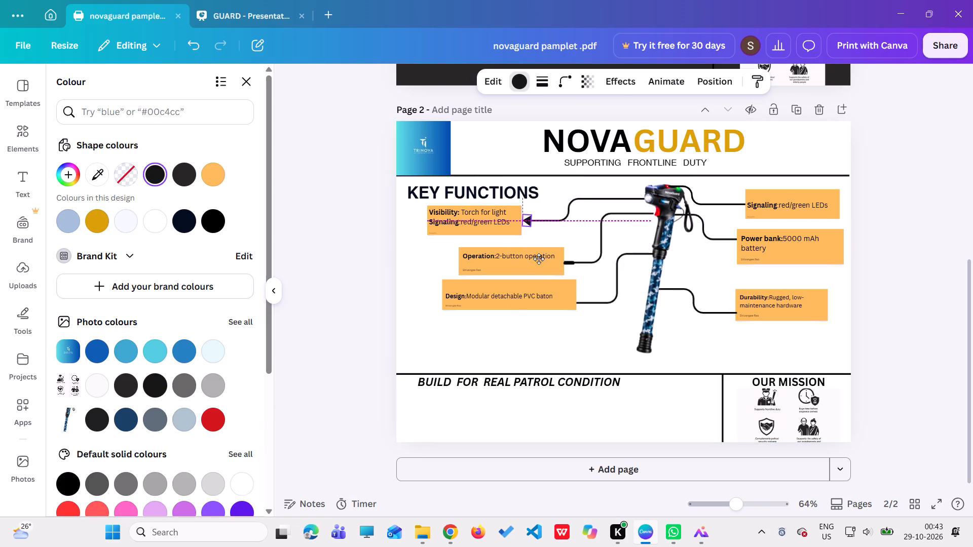
pyautogui.click(515, 253)
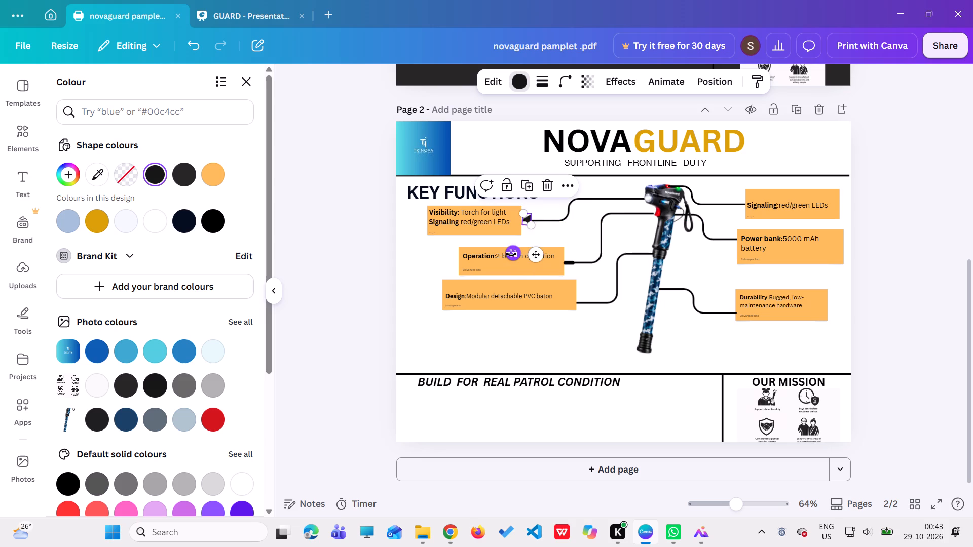
pyautogui.click(511, 254)
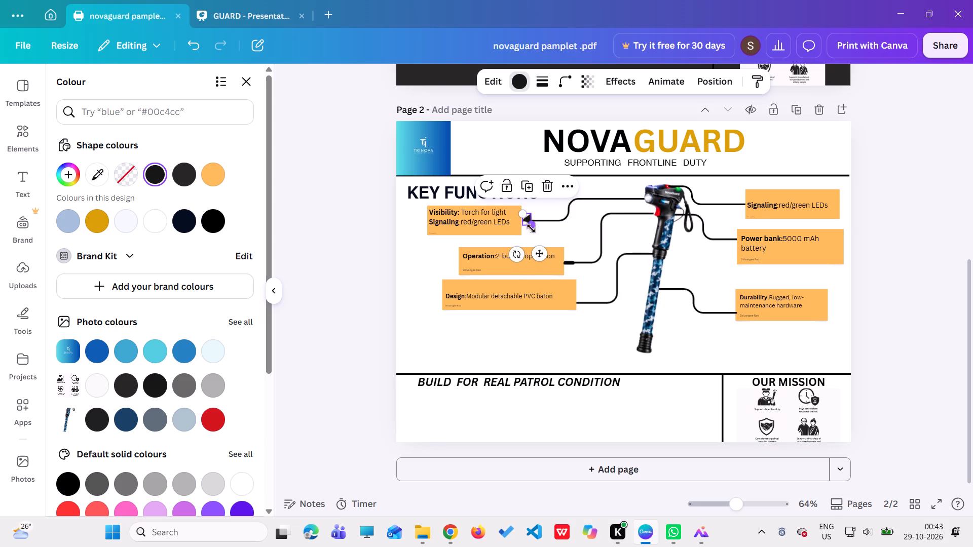
pyautogui.click(535, 252)
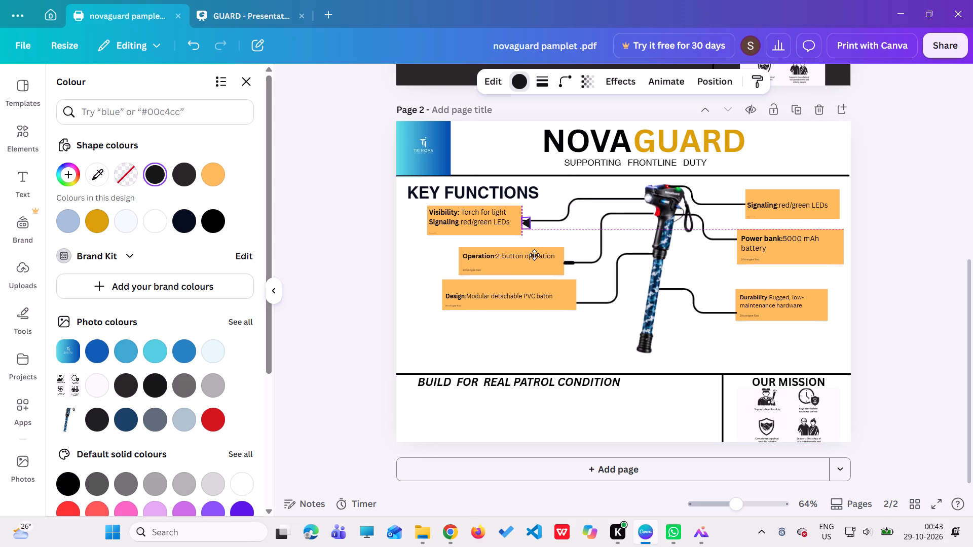
pyautogui.click(550, 235)
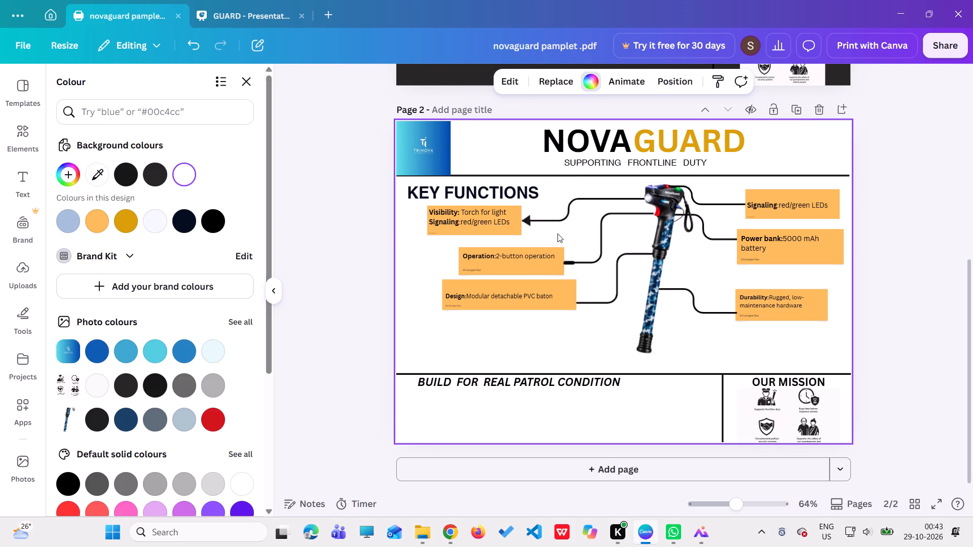
pyautogui.click(528, 221)
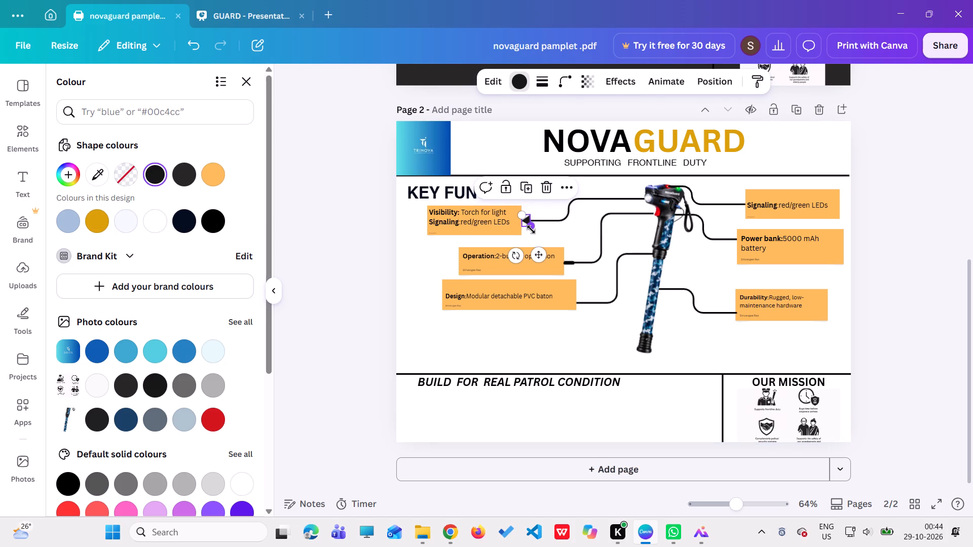
pyautogui.click(531, 229)
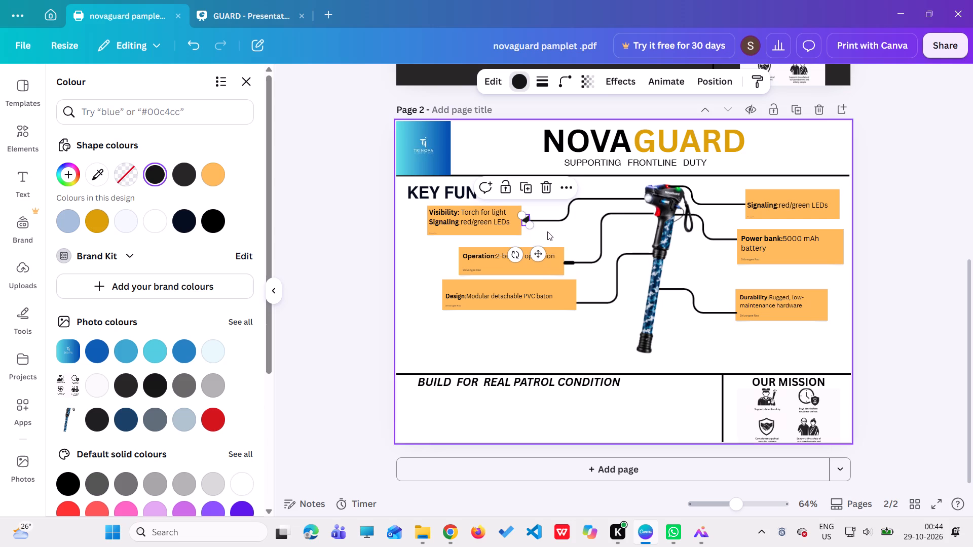
pyautogui.click(547, 231)
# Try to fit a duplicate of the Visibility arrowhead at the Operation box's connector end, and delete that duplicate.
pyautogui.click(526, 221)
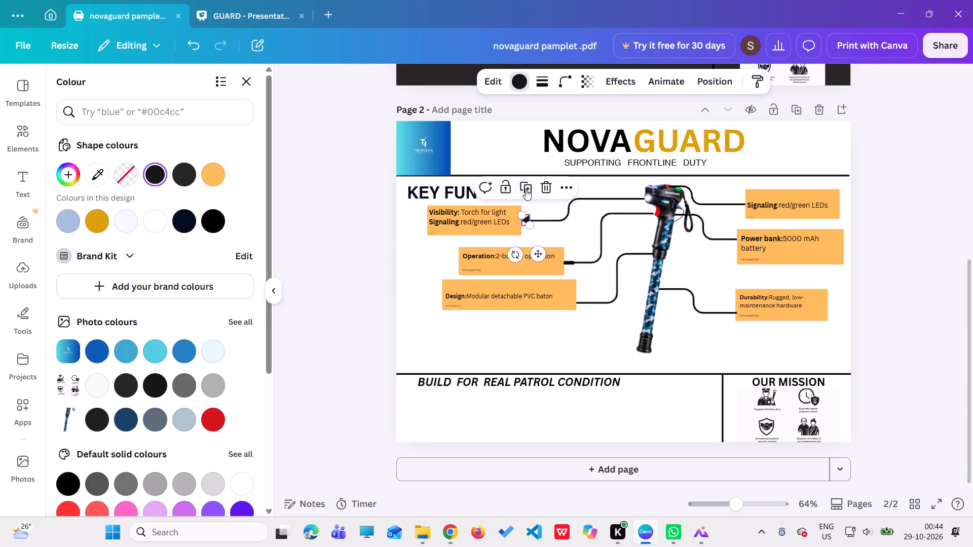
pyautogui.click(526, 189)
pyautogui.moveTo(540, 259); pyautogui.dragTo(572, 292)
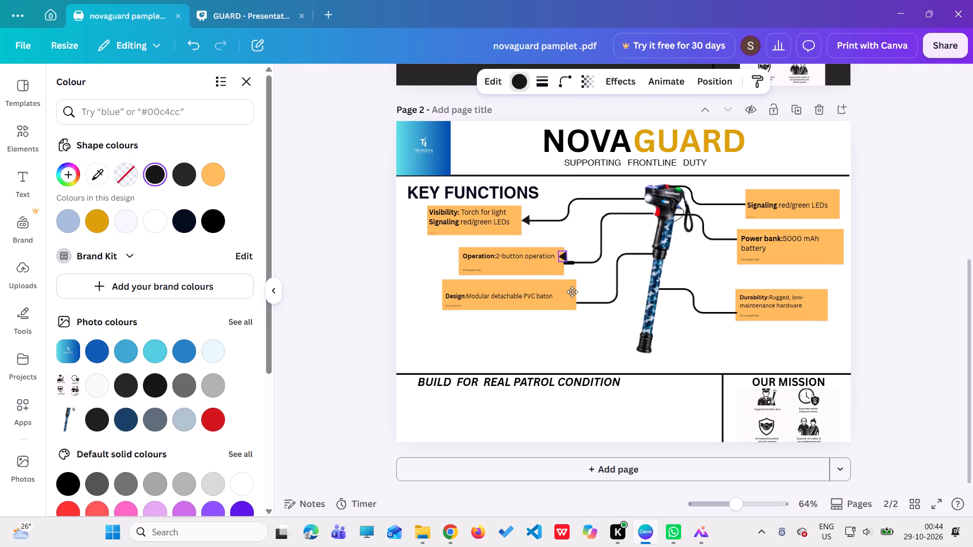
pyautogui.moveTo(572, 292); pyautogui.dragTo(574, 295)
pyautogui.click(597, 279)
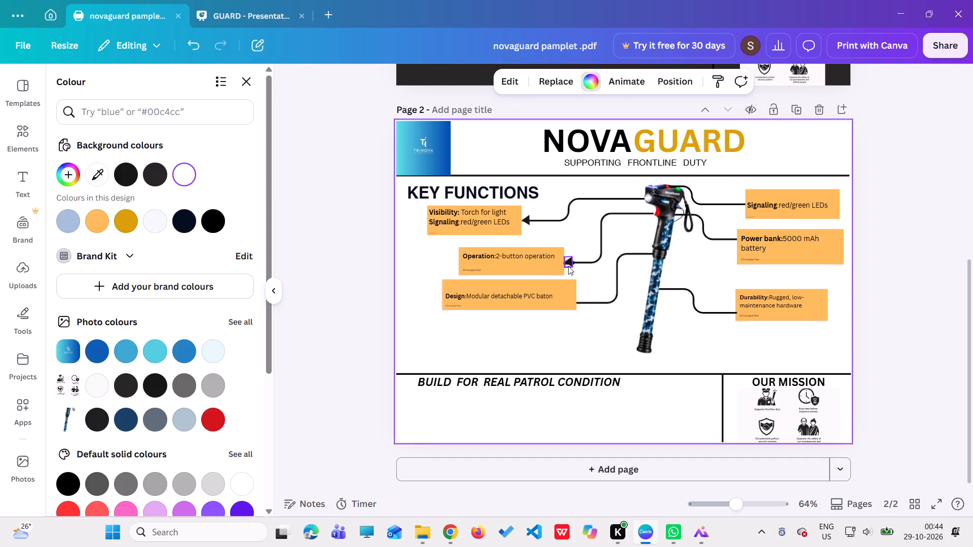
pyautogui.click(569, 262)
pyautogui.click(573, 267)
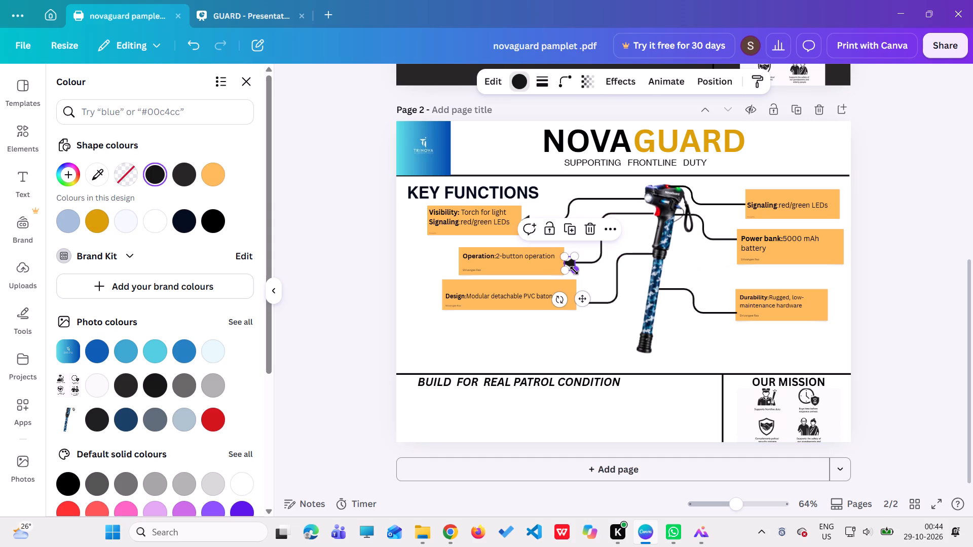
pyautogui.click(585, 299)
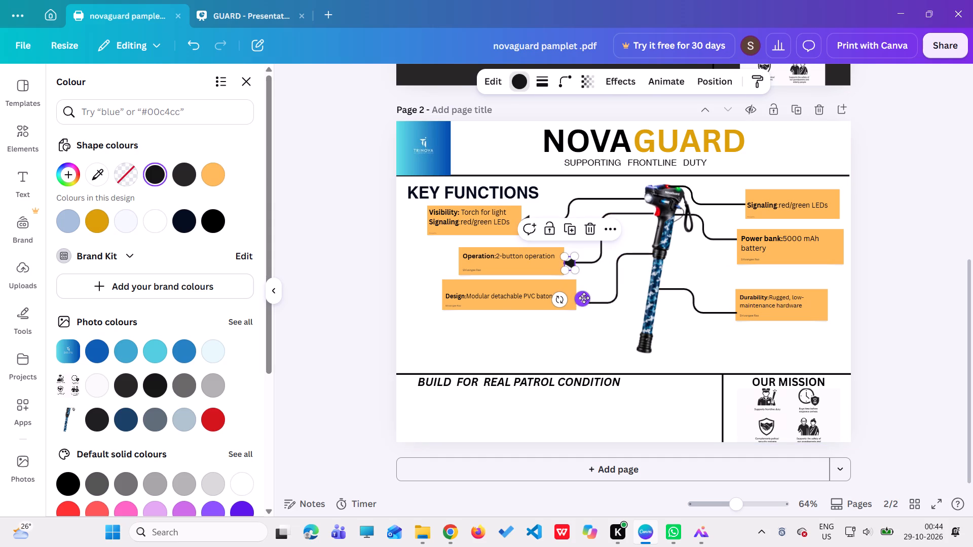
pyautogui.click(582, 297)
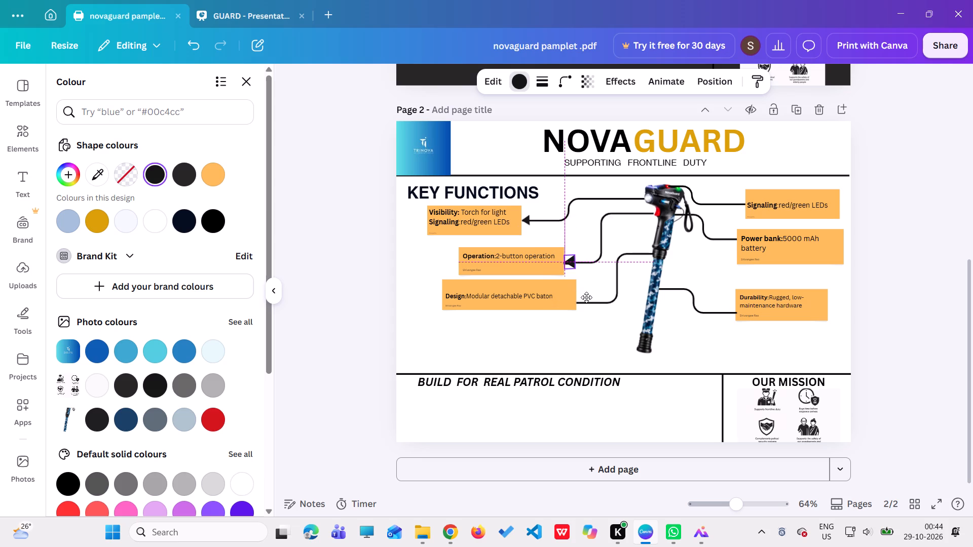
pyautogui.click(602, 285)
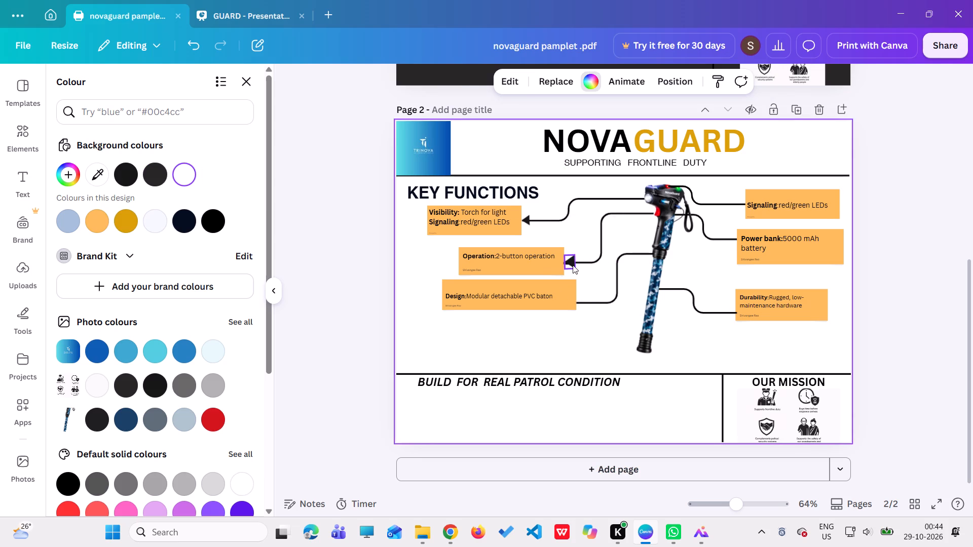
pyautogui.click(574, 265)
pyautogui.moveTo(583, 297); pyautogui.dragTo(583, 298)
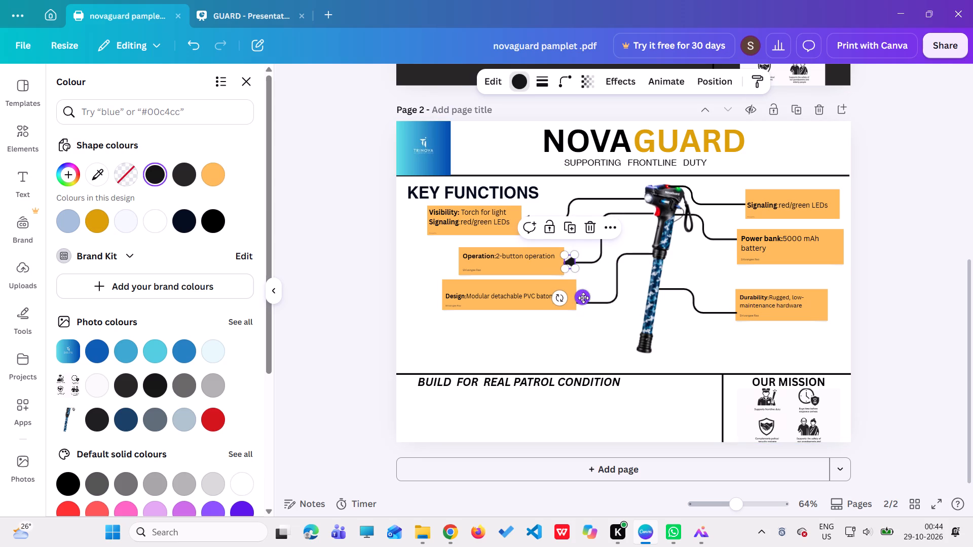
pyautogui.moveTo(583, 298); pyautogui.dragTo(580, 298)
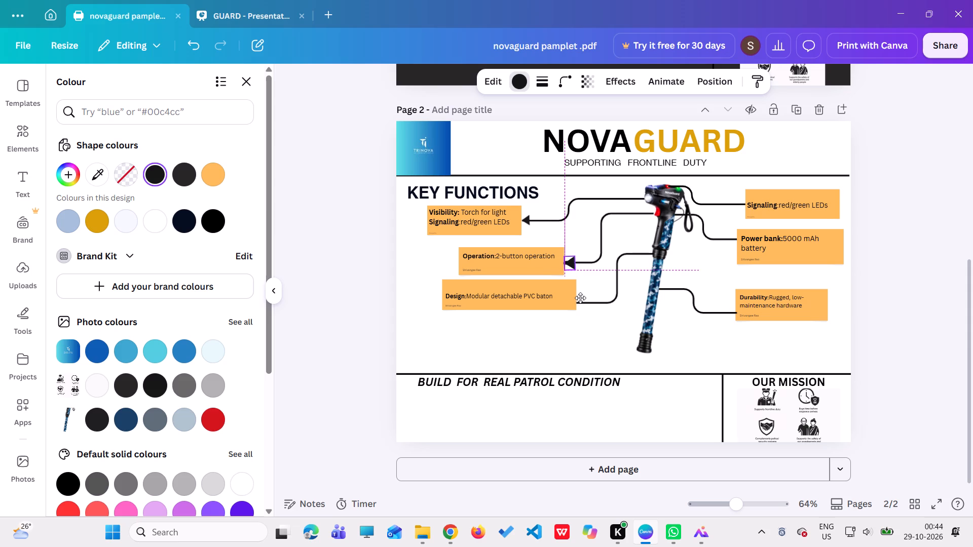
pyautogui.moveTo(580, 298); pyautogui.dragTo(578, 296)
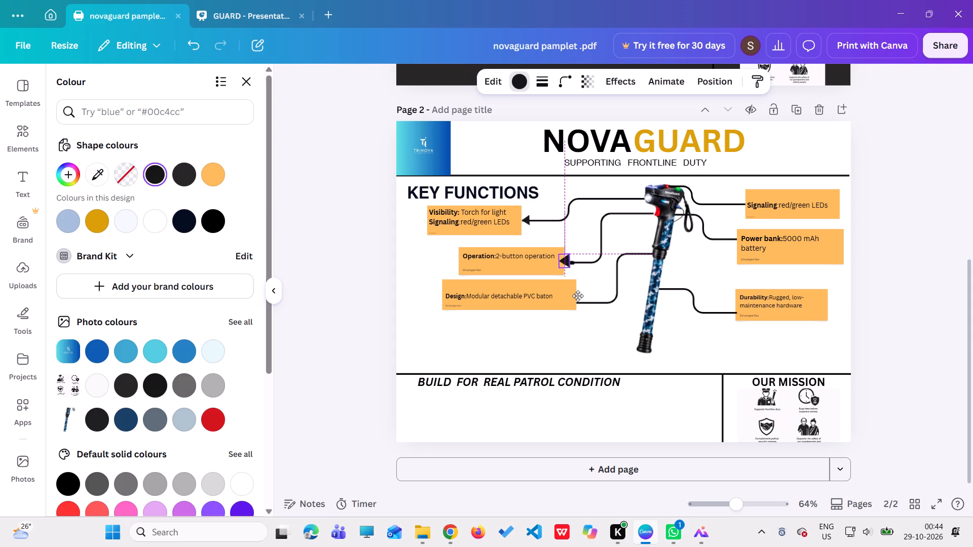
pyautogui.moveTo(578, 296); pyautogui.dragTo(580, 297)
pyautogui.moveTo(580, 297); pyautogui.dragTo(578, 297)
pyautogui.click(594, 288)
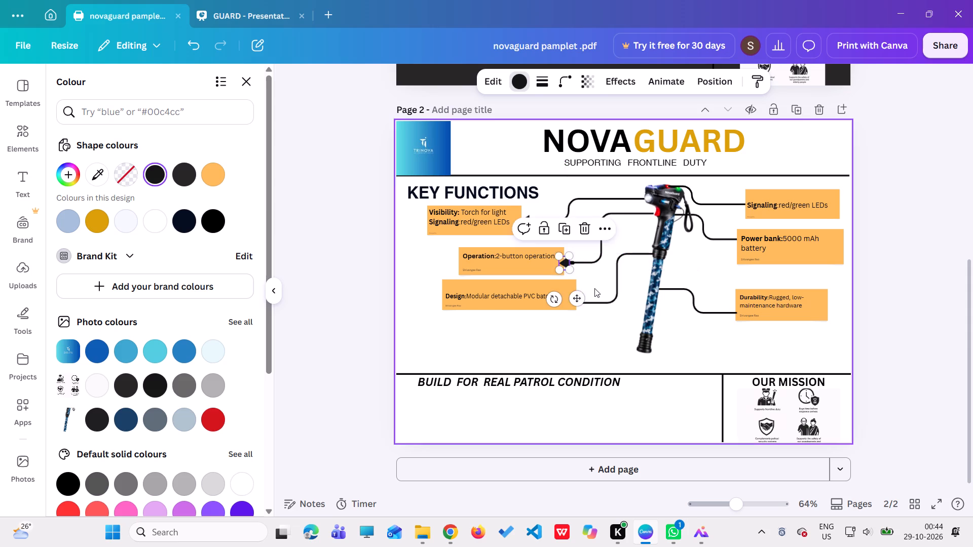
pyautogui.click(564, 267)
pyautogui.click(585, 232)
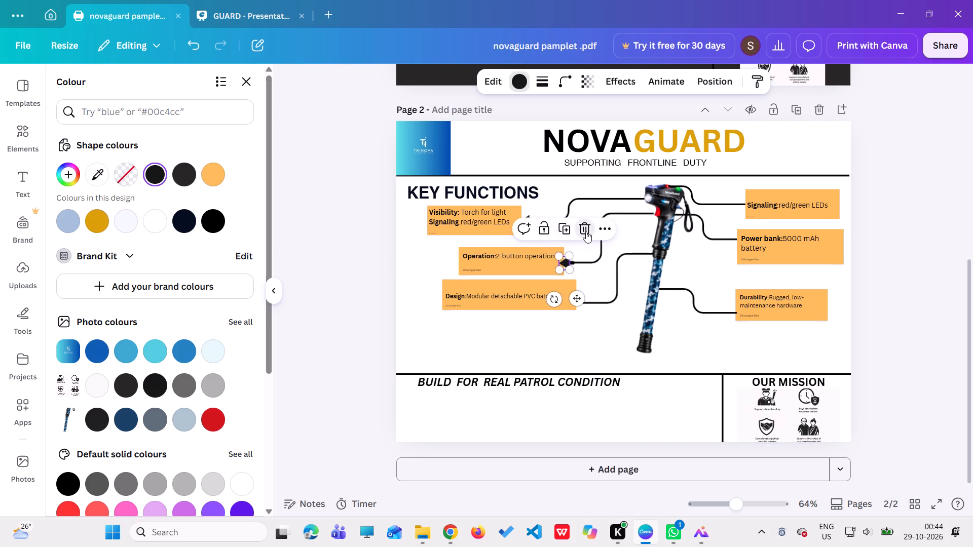
# Adjust the Operation connector's end segment so the line runs straight into the Operation box without the thick stub.
pyautogui.click(454, 261)
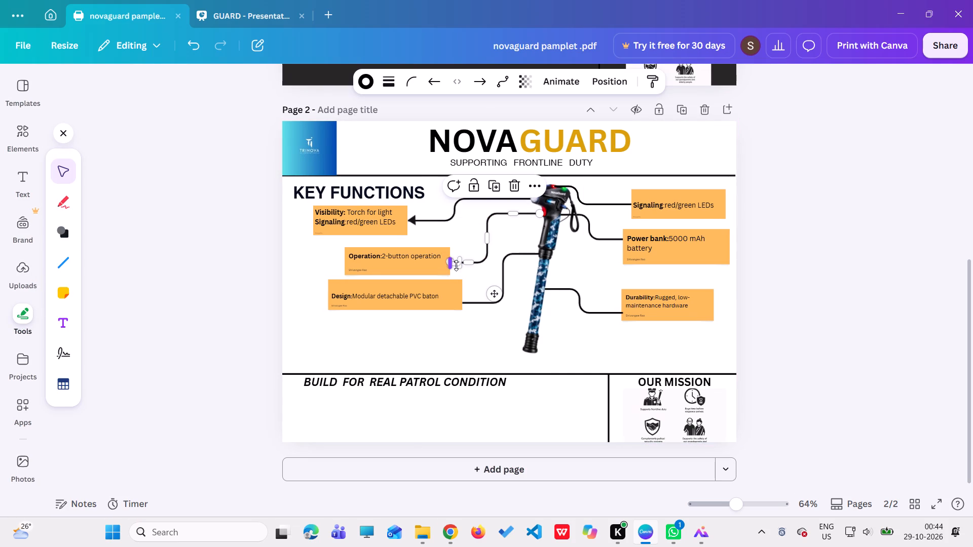
pyautogui.click(459, 260)
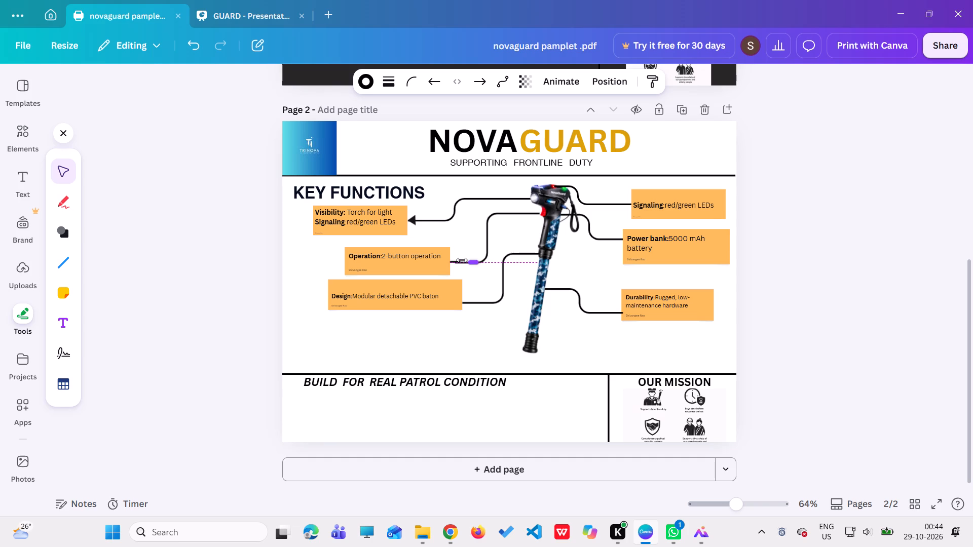
pyautogui.click(478, 283)
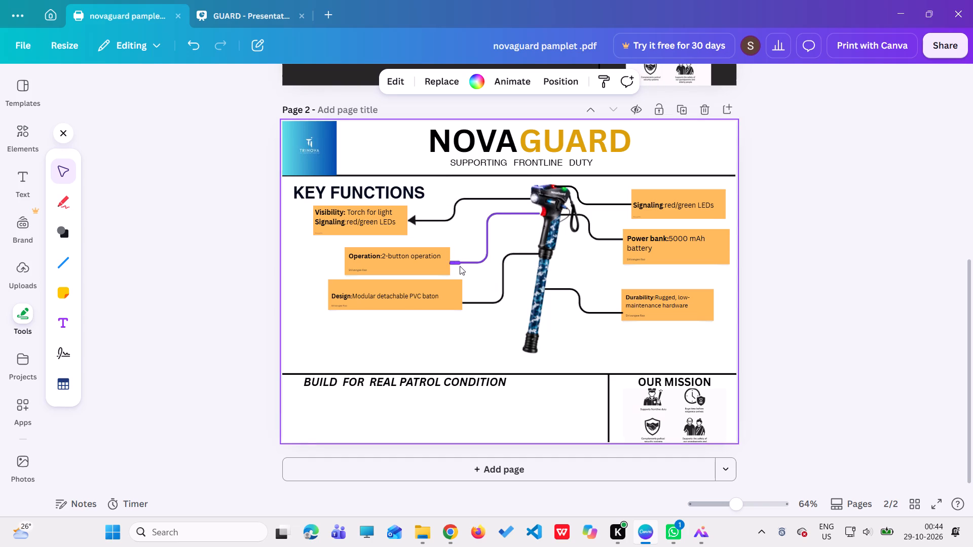
pyautogui.click(454, 259)
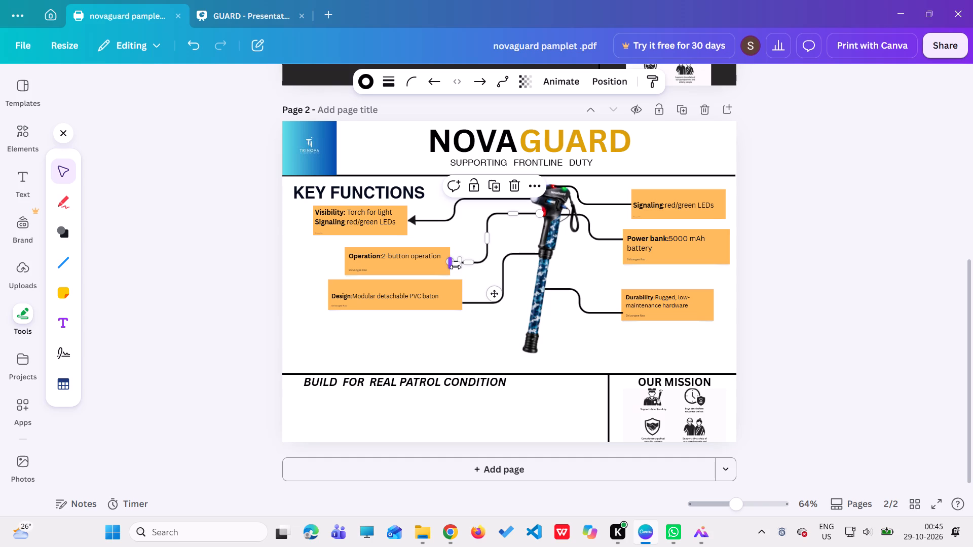
pyautogui.click(455, 264)
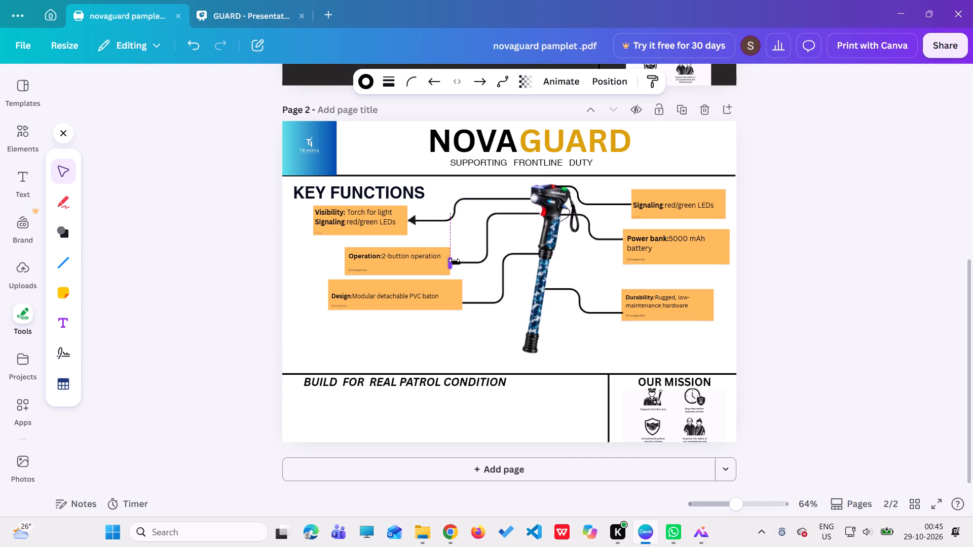
pyautogui.moveTo(456, 264); pyautogui.dragTo(458, 259)
pyautogui.click(458, 273)
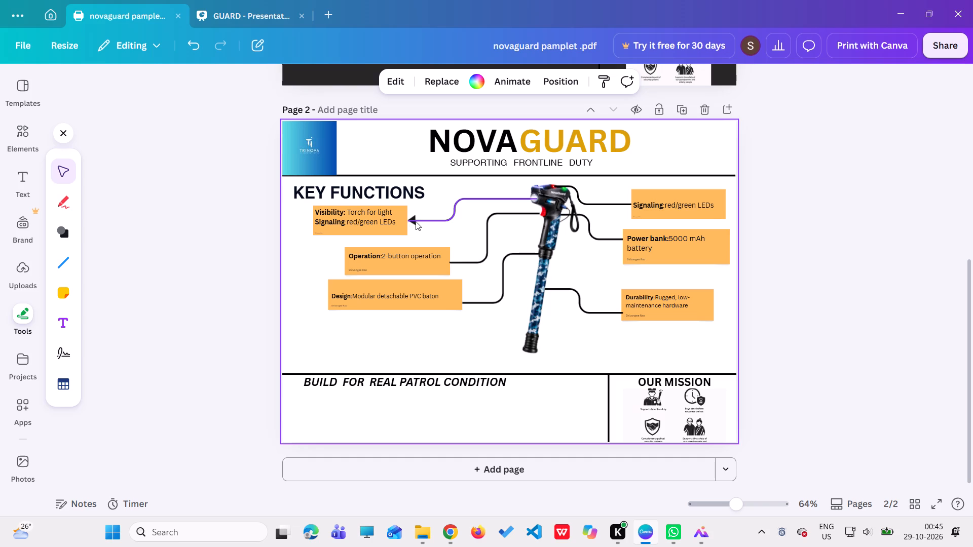
# Duplicate the Visibility arrowhead and place the copy against the Operation box at its connector's end.
pyautogui.click(415, 220)
pyautogui.click(415, 193)
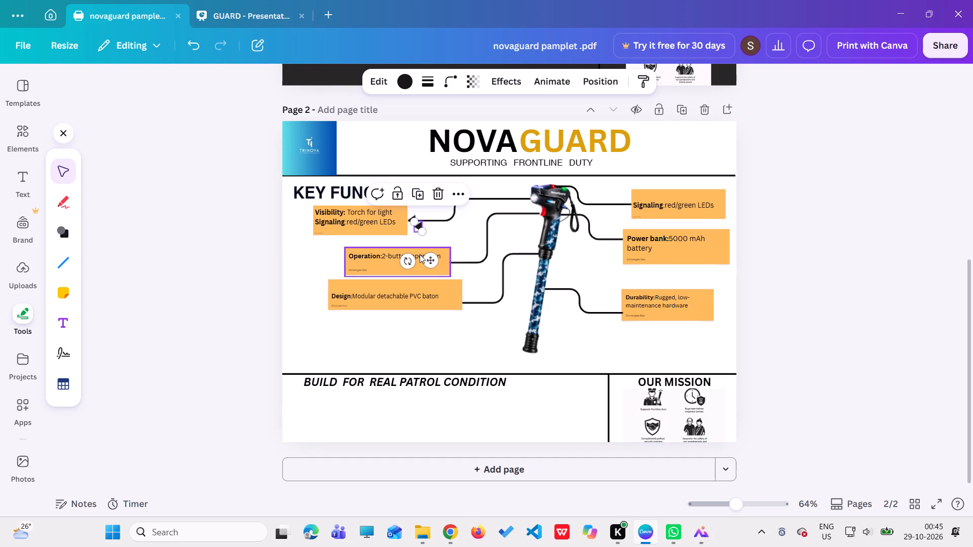
pyautogui.moveTo(427, 259); pyautogui.dragTo(458, 295)
pyautogui.click(460, 293)
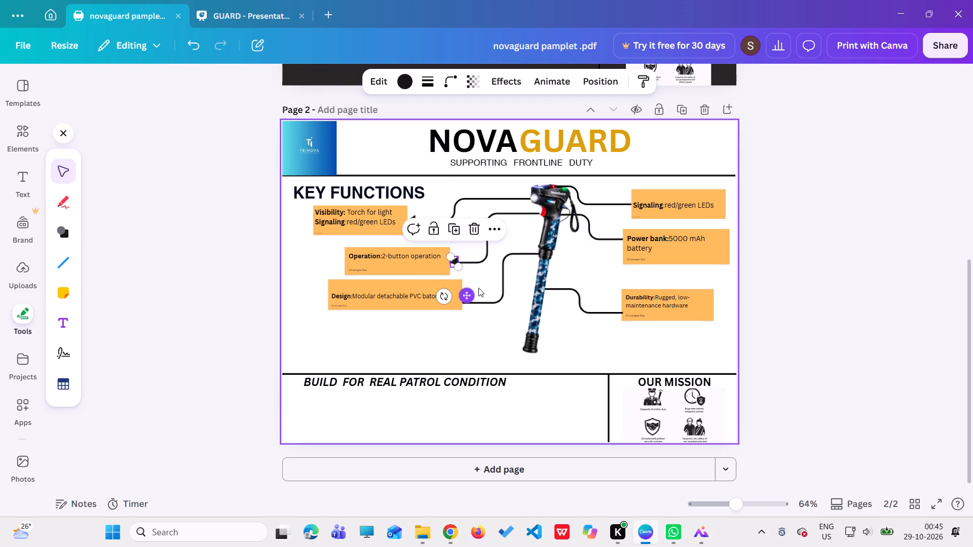
pyautogui.click(482, 283)
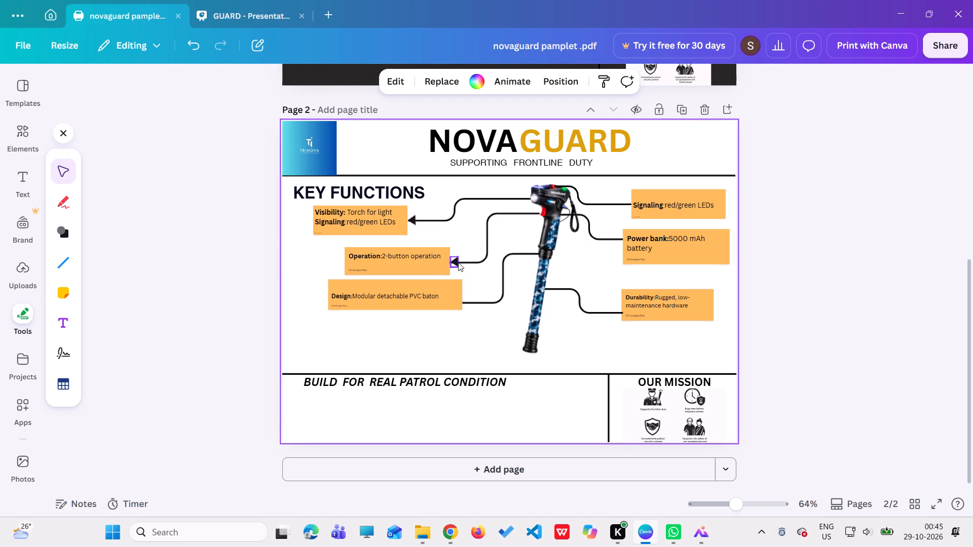
# Nudge the Operation arrowhead against its box, and place a duplicate of it against the Design box at its connector's end.
pyautogui.click(458, 262)
pyautogui.click(464, 296)
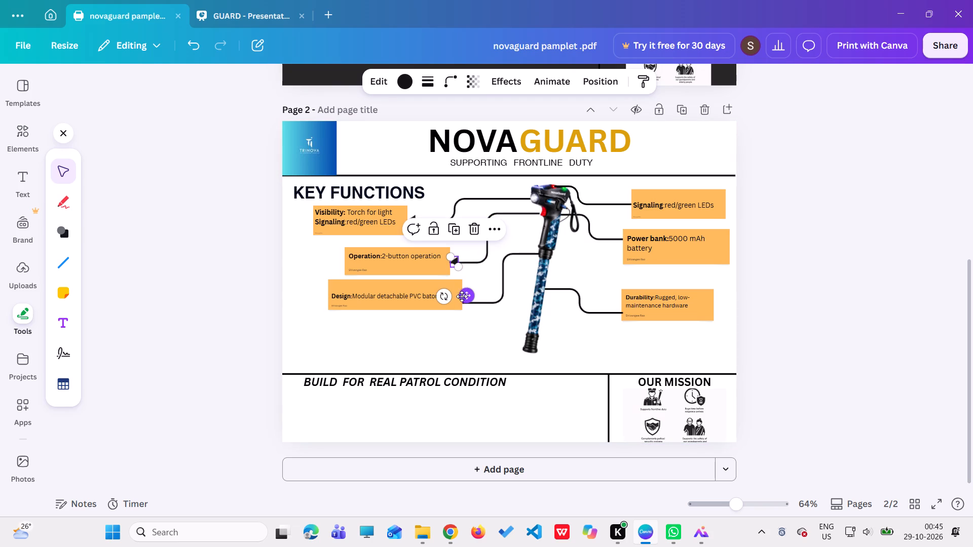
pyautogui.click(447, 226)
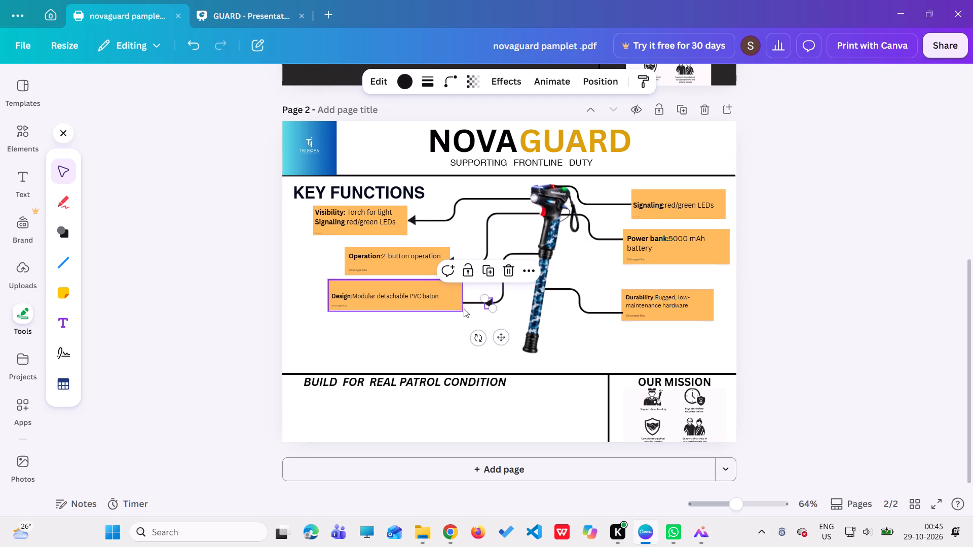
pyautogui.moveTo(503, 339); pyautogui.dragTo(478, 338)
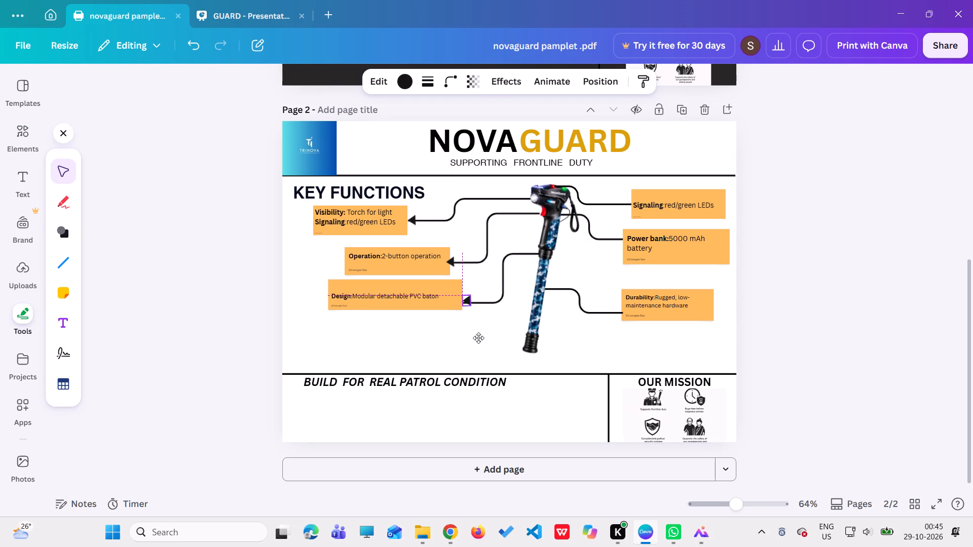
pyautogui.moveTo(478, 338); pyautogui.dragTo(478, 339)
# Duplicate the Design arrowhead and move the copy to the Signaling connector's end beside the red/green LEDs box.
pyautogui.click(471, 267)
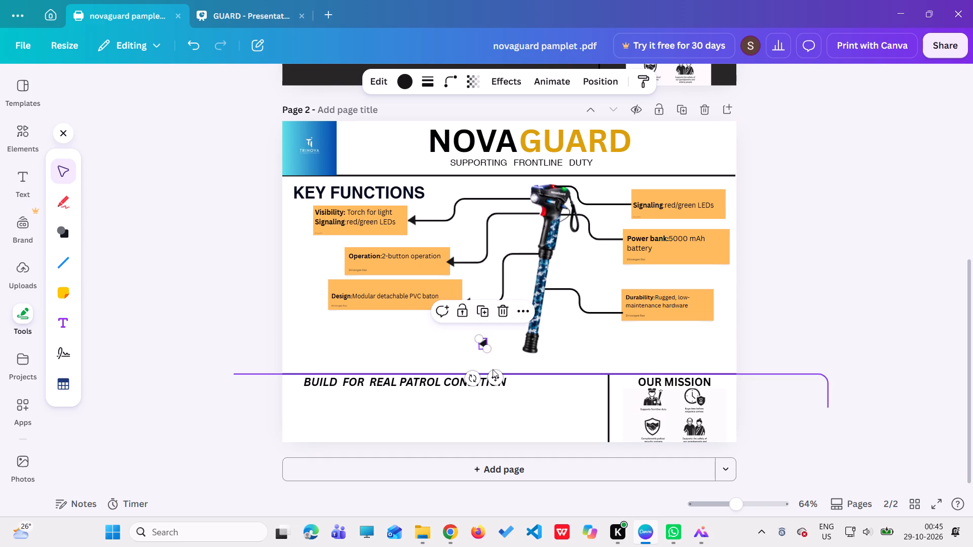
pyautogui.moveTo(494, 376); pyautogui.dragTo(632, 237)
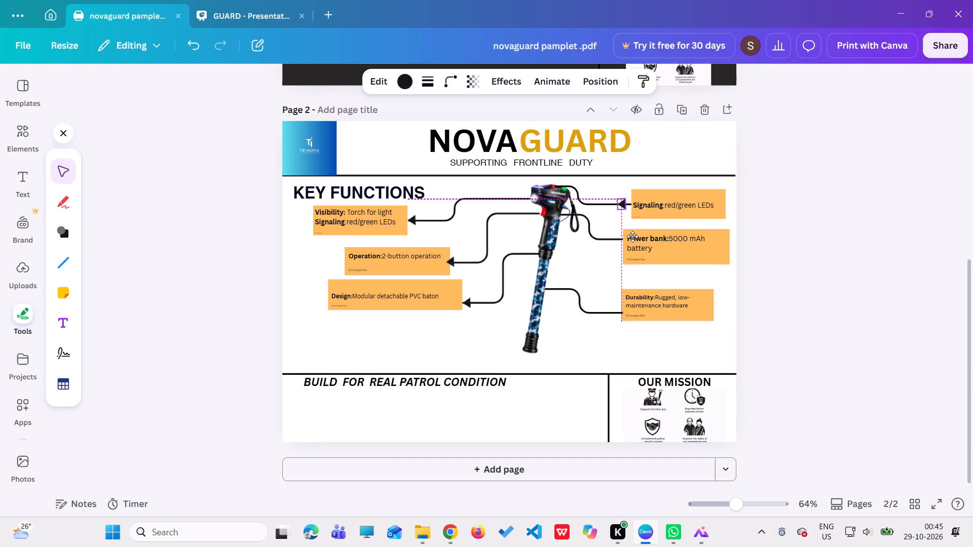
pyautogui.moveTo(632, 237); pyautogui.dragTo(638, 239)
# Rotate the Signaling arrowhead to point into its box and fit it against the box edge in line with the connector.
pyautogui.moveTo(617, 244); pyautogui.dragTo(652, 252)
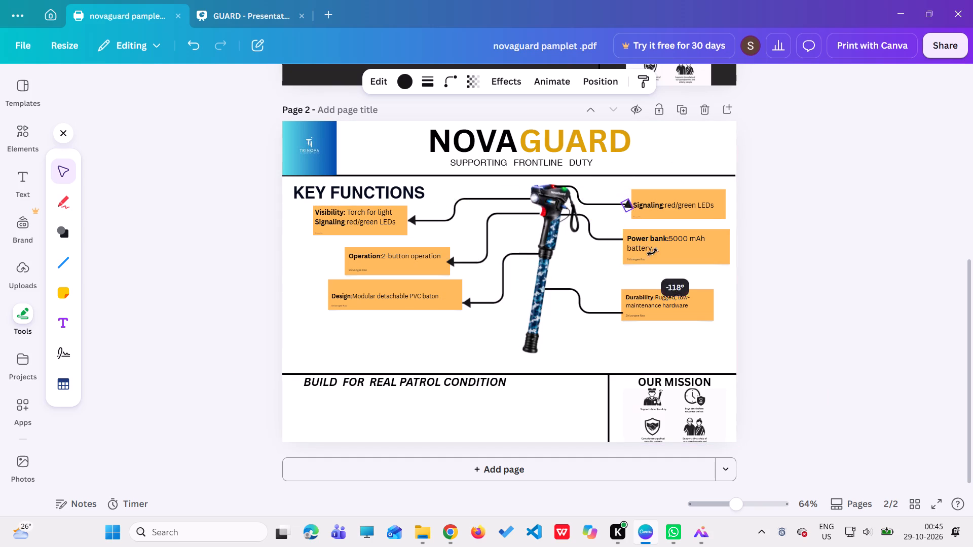
pyautogui.moveTo(652, 252); pyautogui.dragTo(661, 235)
pyautogui.moveTo(653, 231); pyautogui.dragTo(634, 182)
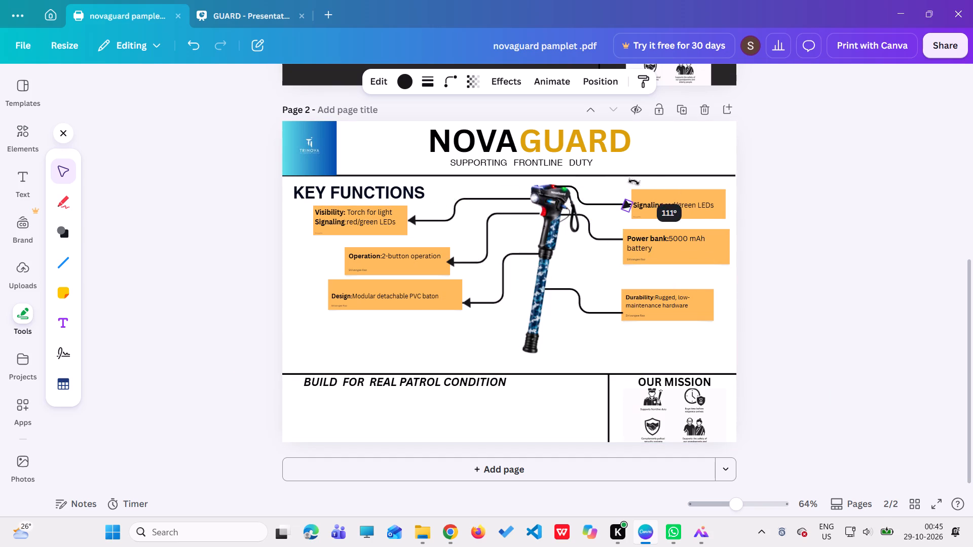
pyautogui.moveTo(634, 182); pyautogui.dragTo(624, 184)
pyautogui.click(622, 240)
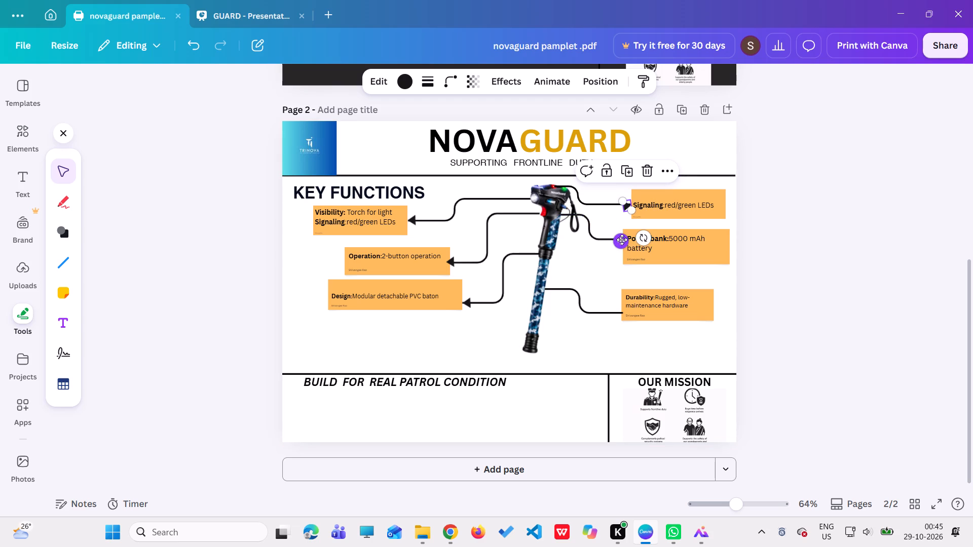
pyautogui.moveTo(644, 232); pyautogui.dragTo(644, 235)
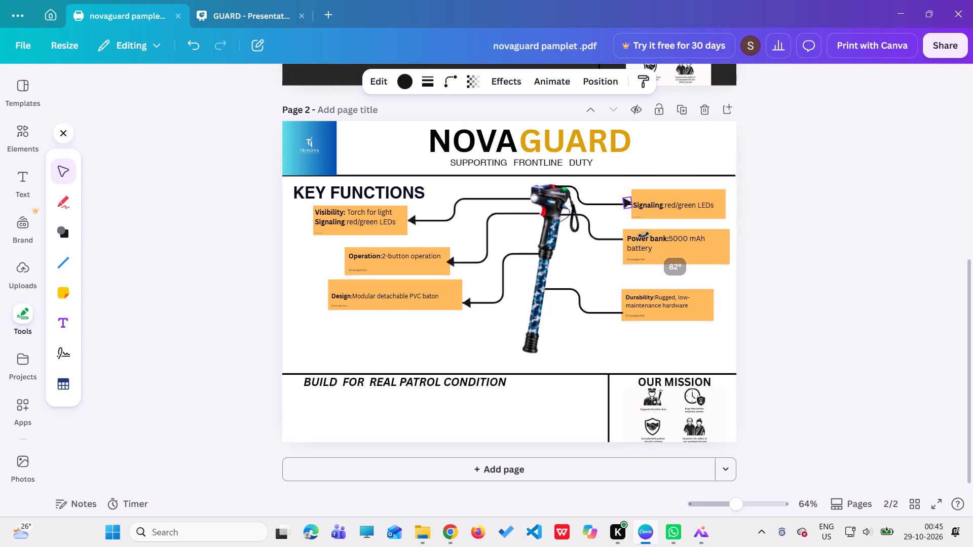
pyautogui.moveTo(644, 235); pyautogui.dragTo(642, 237)
pyautogui.click(642, 237)
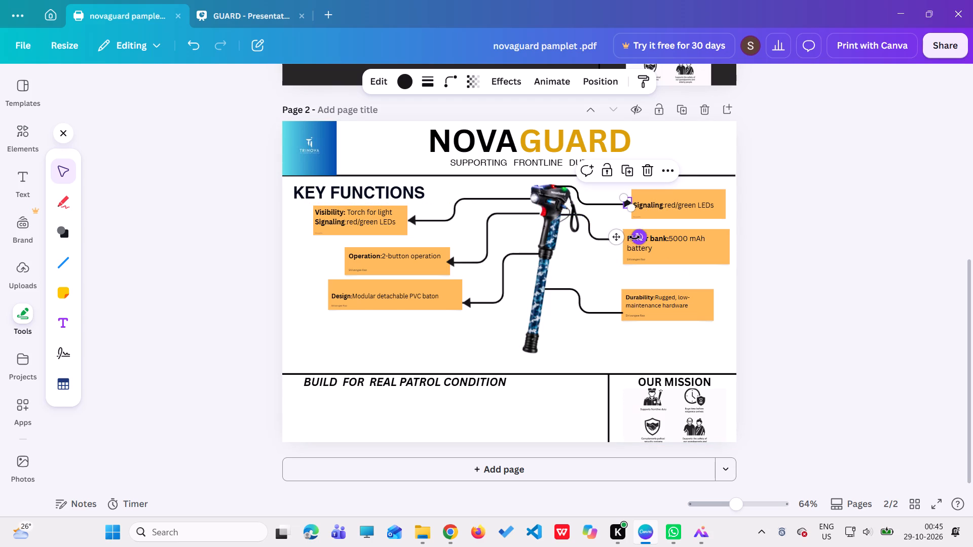
pyautogui.click(616, 235)
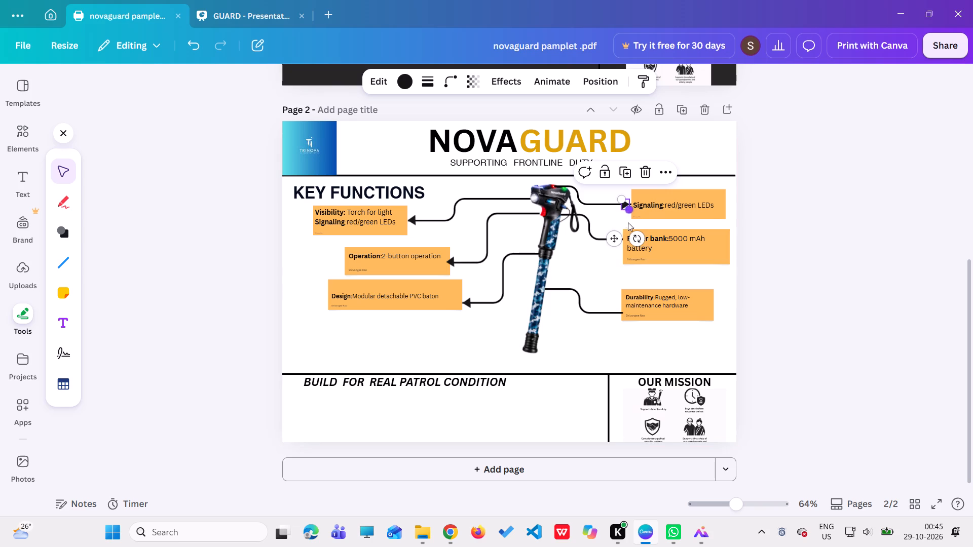
pyautogui.click(619, 216)
pyautogui.click(627, 204)
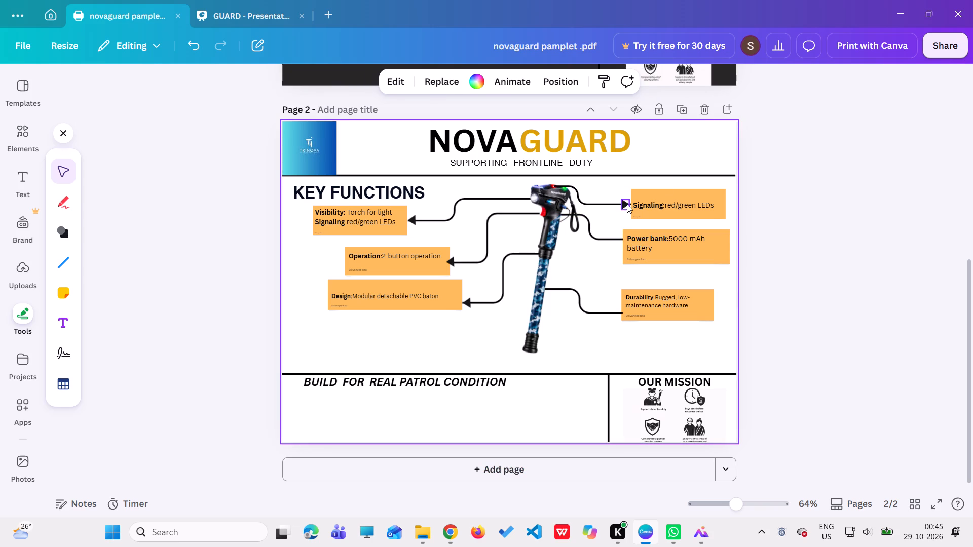
pyautogui.click(614, 240)
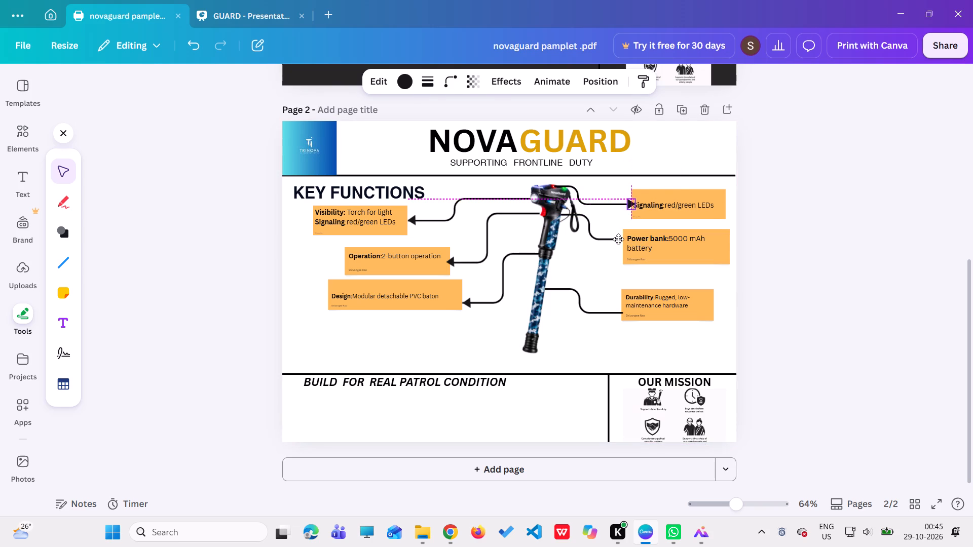
pyautogui.click(592, 262)
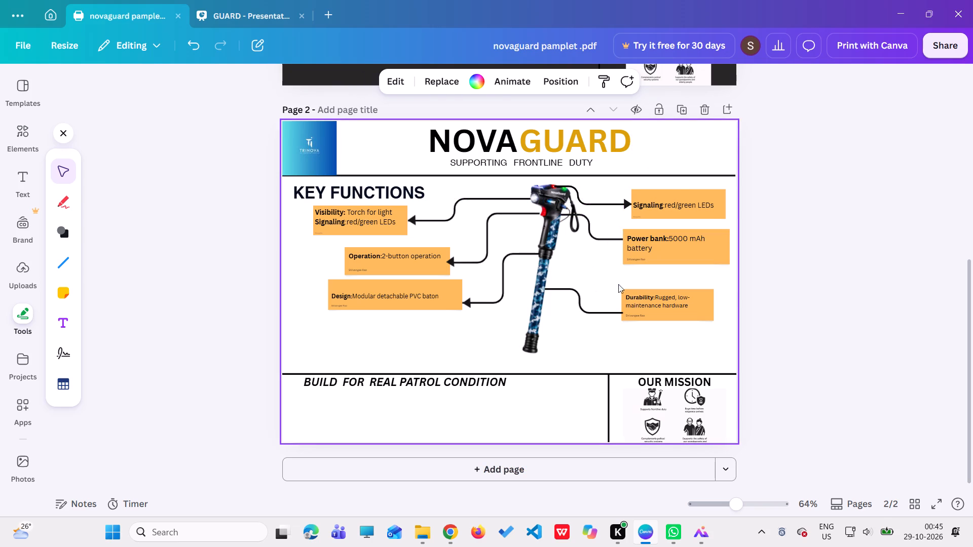
# Duplicate the Signaling arrowhead and place the copy against the Power bank box at its connector's end.
pyautogui.click(626, 202)
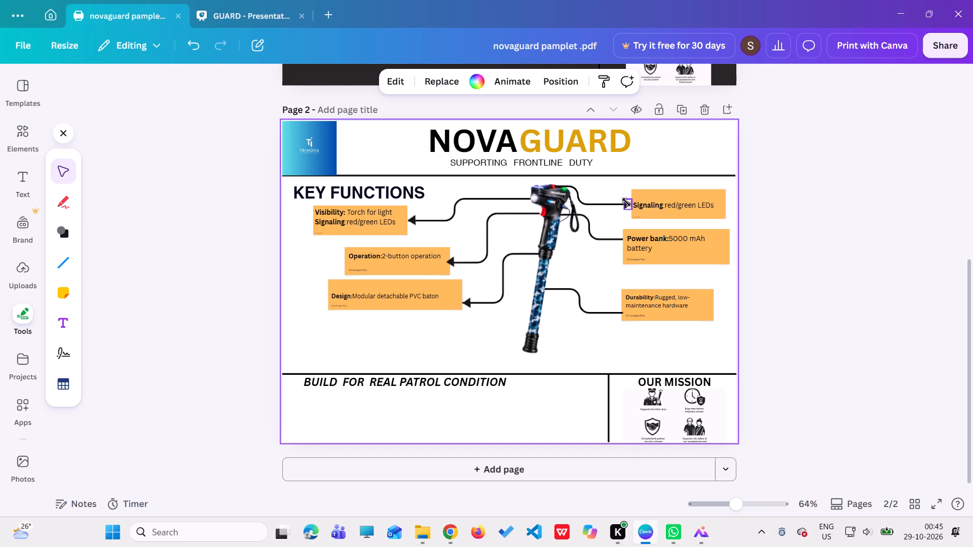
pyautogui.click(626, 179)
pyautogui.moveTo(624, 251); pyautogui.dragTo(608, 282)
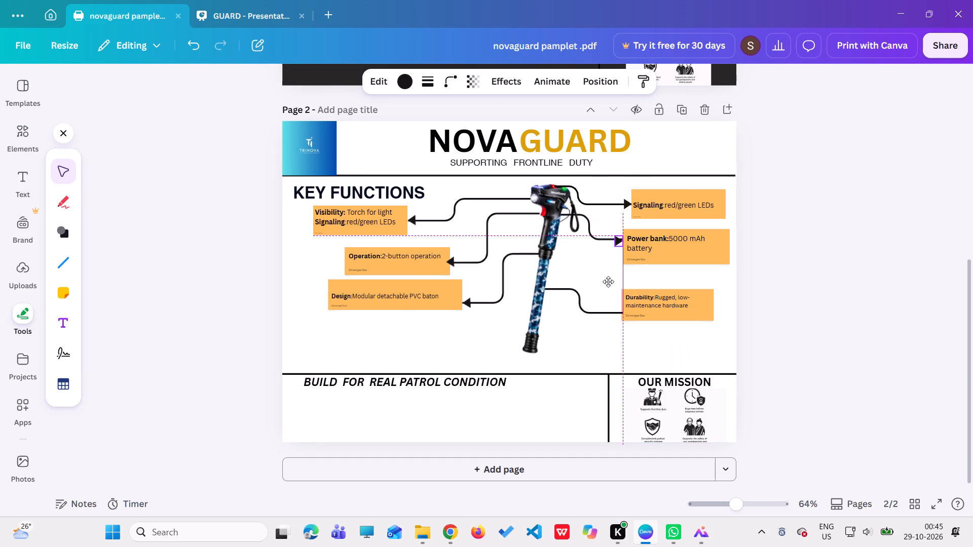
pyautogui.moveTo(608, 282); pyautogui.dragTo(609, 280)
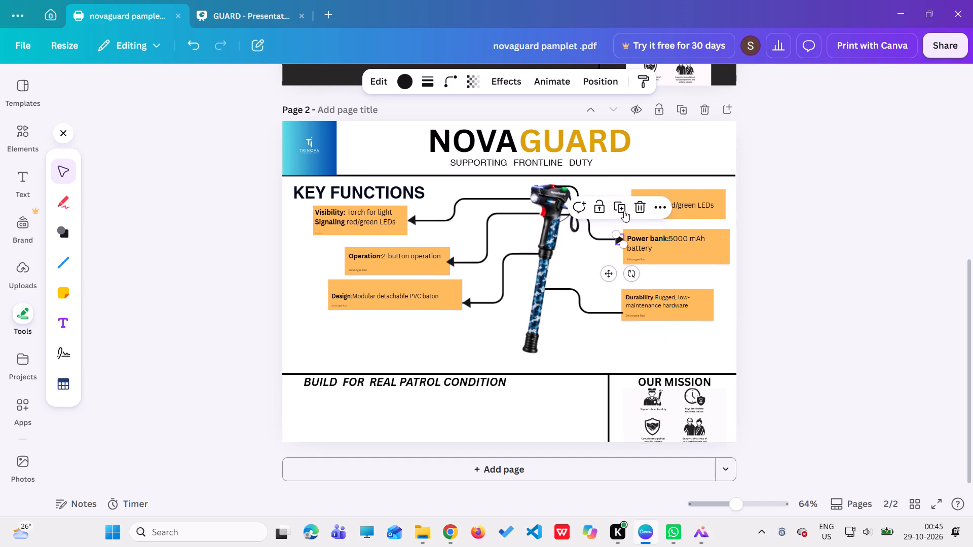
# Duplicate the Power bank arrowhead and place the copy against the Durability box at its connector's end.
pyautogui.click(624, 208)
pyautogui.moveTo(601, 309); pyautogui.dragTo(597, 323)
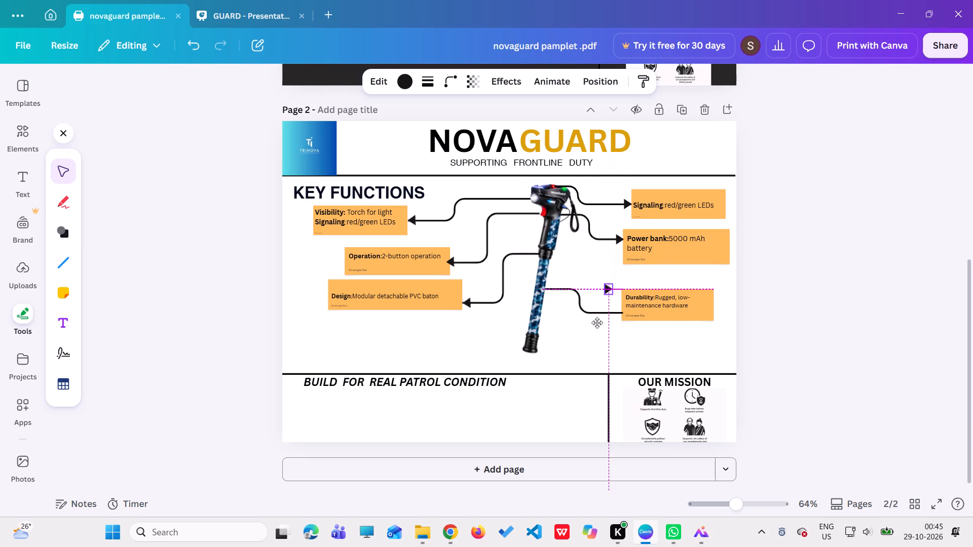
pyautogui.moveTo(597, 323); pyautogui.dragTo(609, 347)
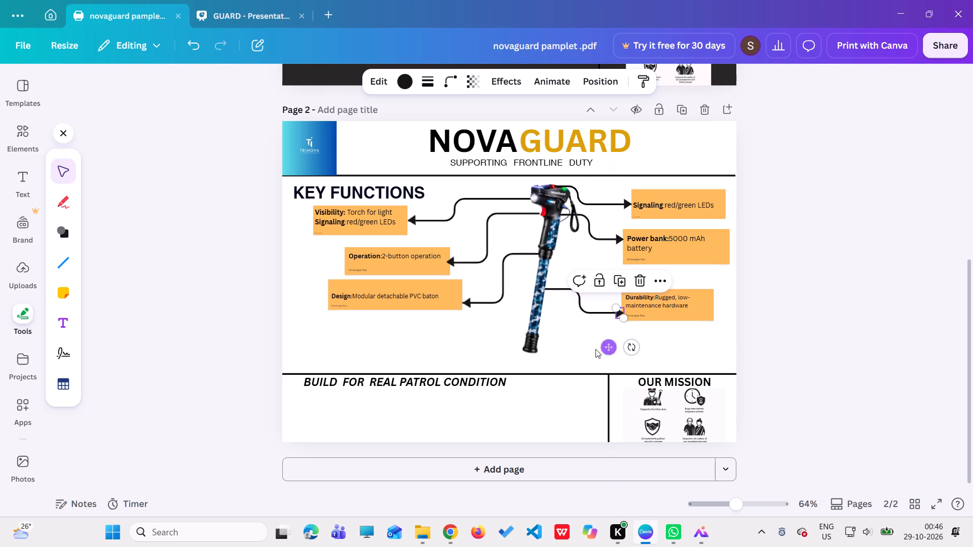
pyautogui.click(588, 343)
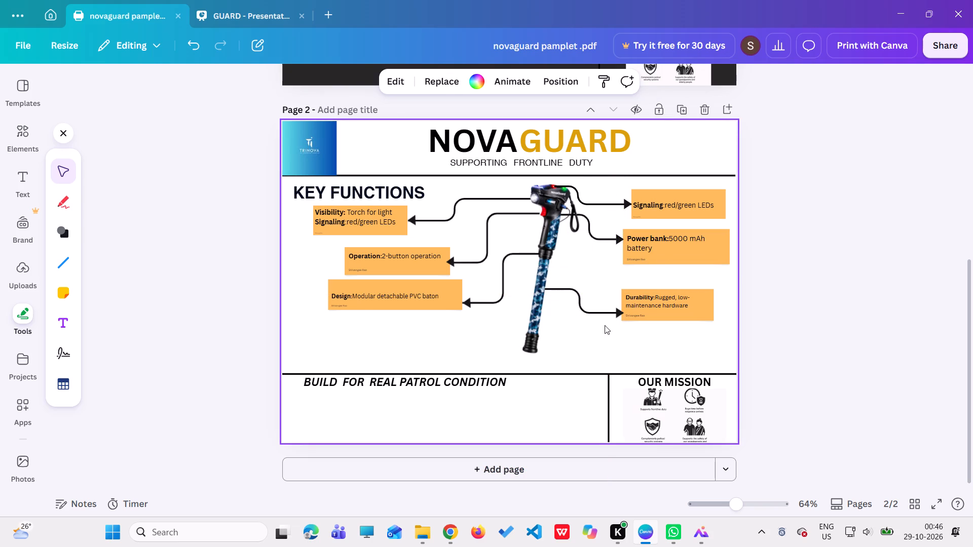
pyautogui.click(822, 228)
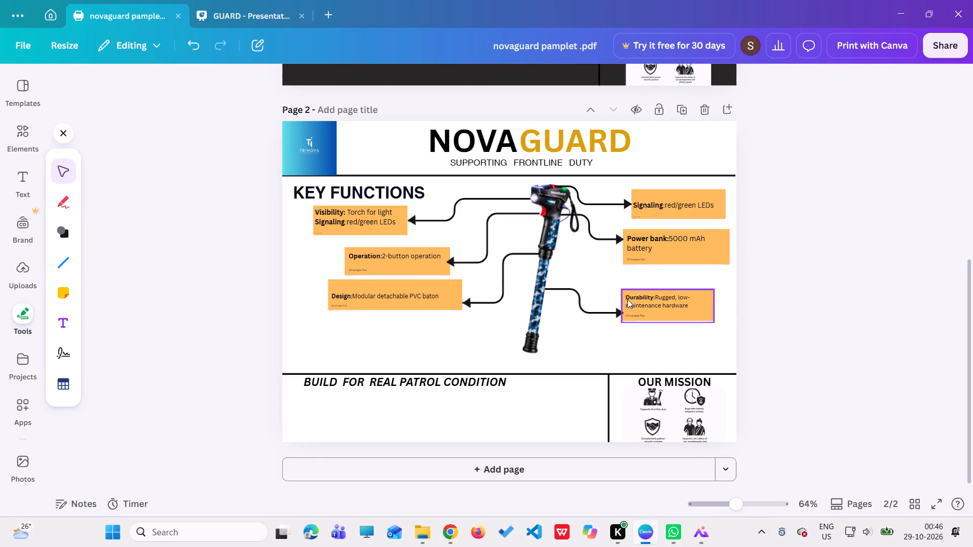
# Change the background colour of page 1 to white (#ffffff).
pyautogui.scroll(6, 628, 295)
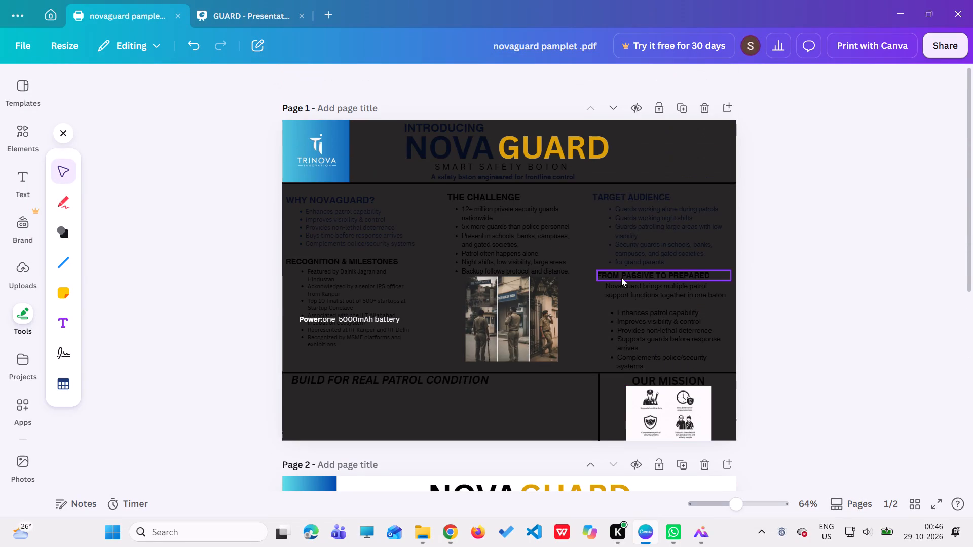
pyautogui.click(388, 144)
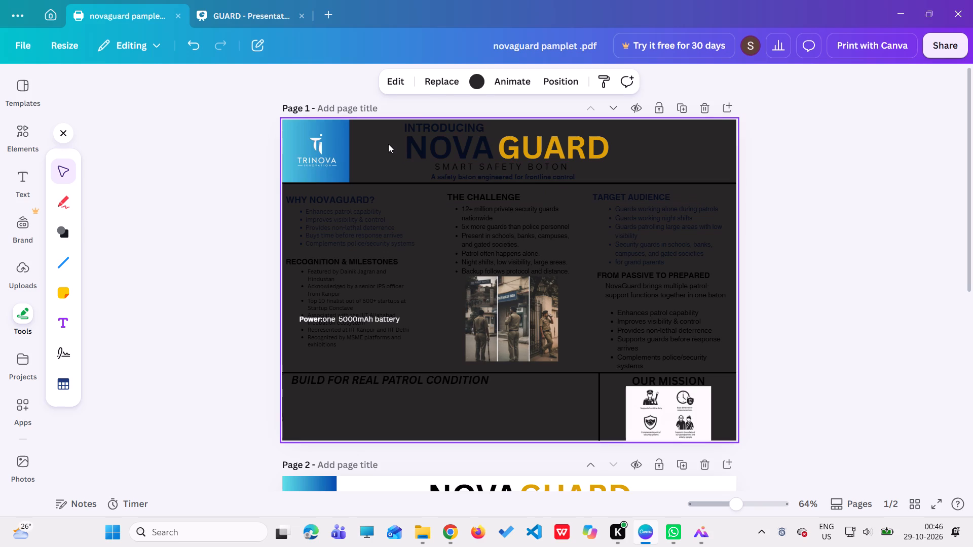
pyautogui.click(479, 81)
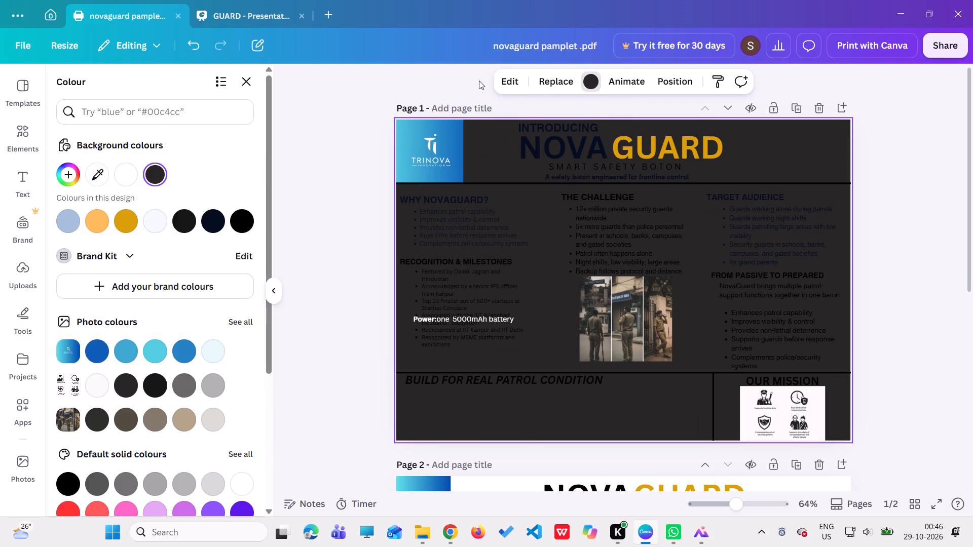
pyautogui.click(131, 170)
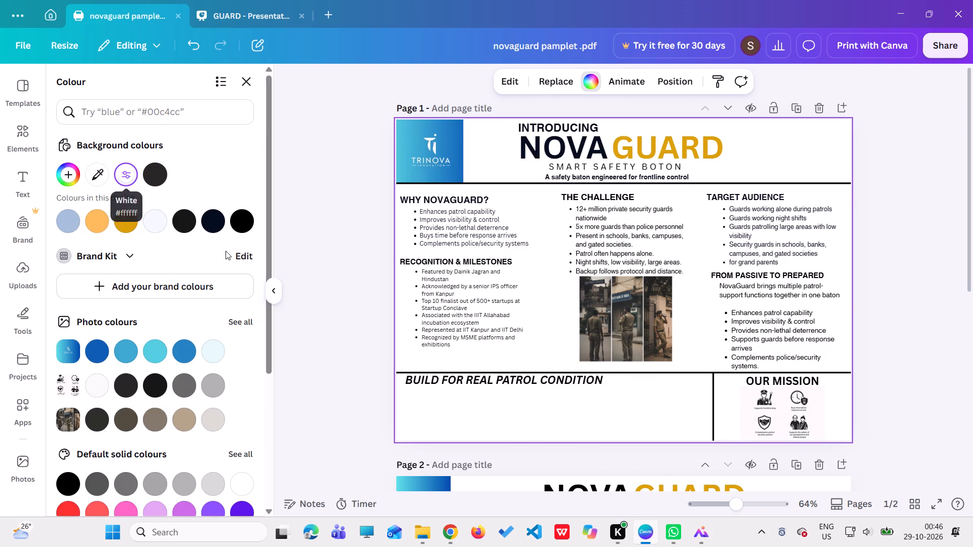
pyautogui.click(330, 218)
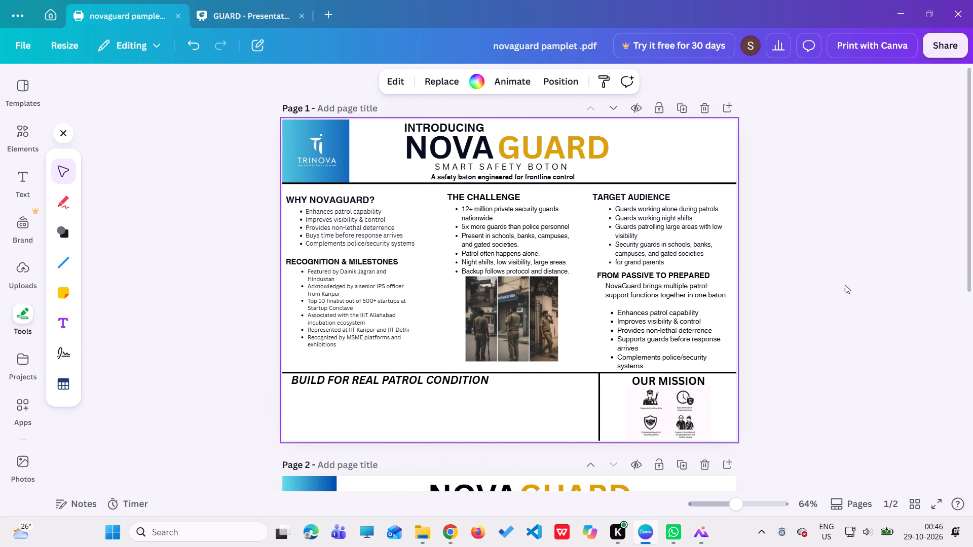
# Enlarge the guards photo on page 1 slightly and position it between The Challenge bullets and the horizontal divider.
pyautogui.click(473, 313)
pyautogui.moveTo(464, 279); pyautogui.dragTo(446, 284)
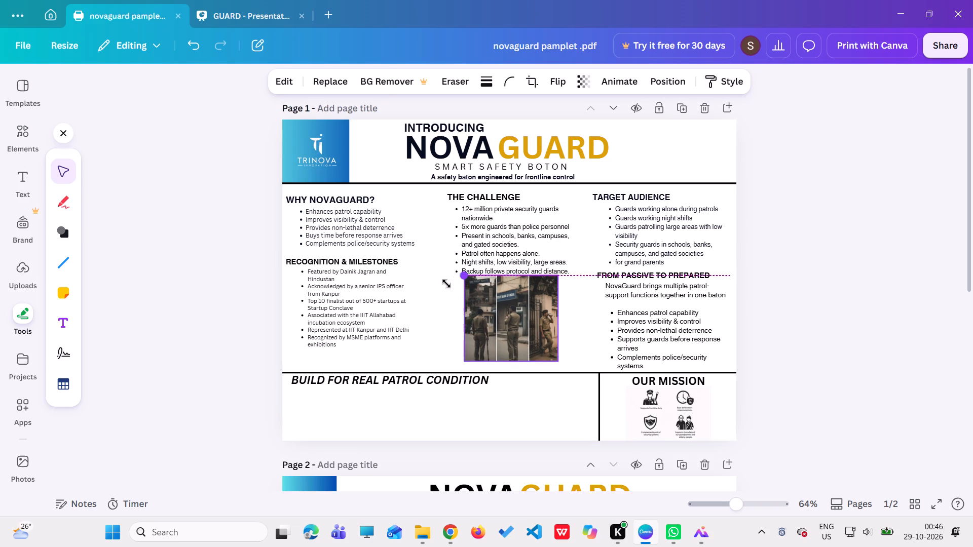
pyautogui.moveTo(446, 284); pyautogui.dragTo(442, 287)
pyautogui.moveTo(492, 305); pyautogui.dragTo(497, 314)
pyautogui.click(444, 314)
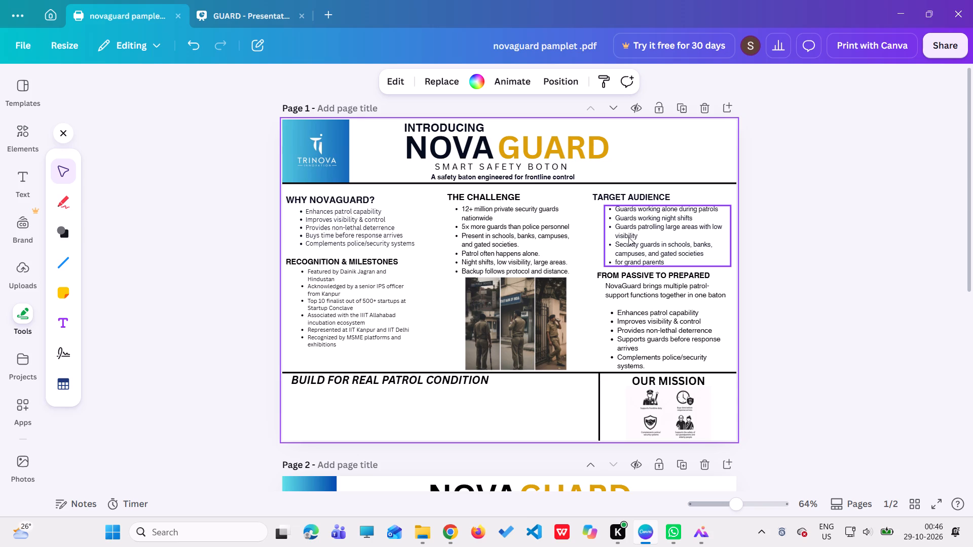
pyautogui.click(798, 296)
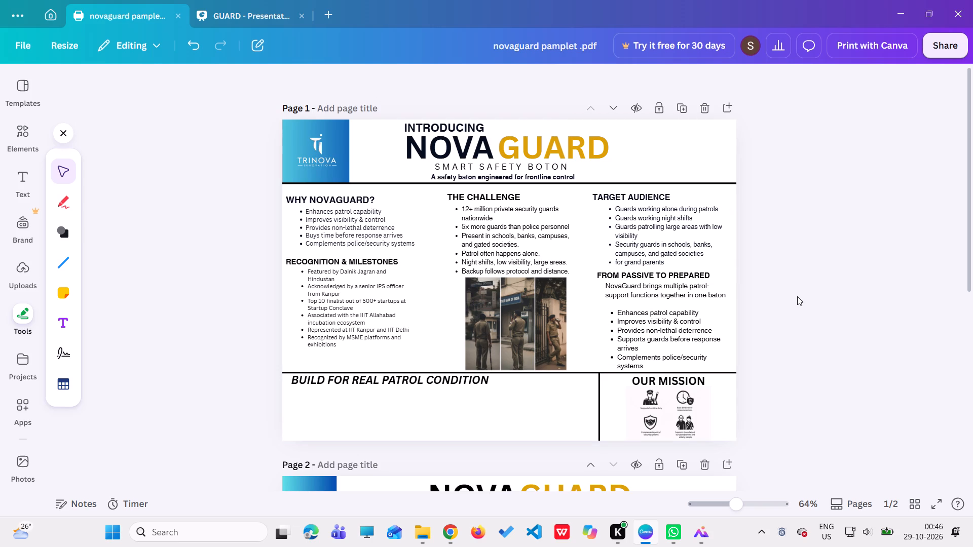
pyautogui.scroll(3, 729, 260)
# Switch to the Downloads folder in File Explorer and maximise its window.
pyautogui.click(890, 12)
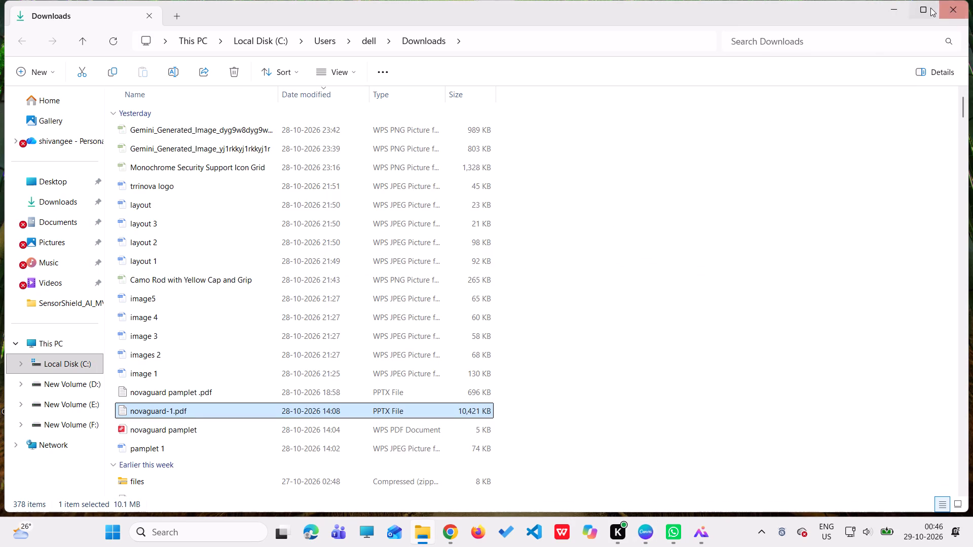
pyautogui.click(931, 4)
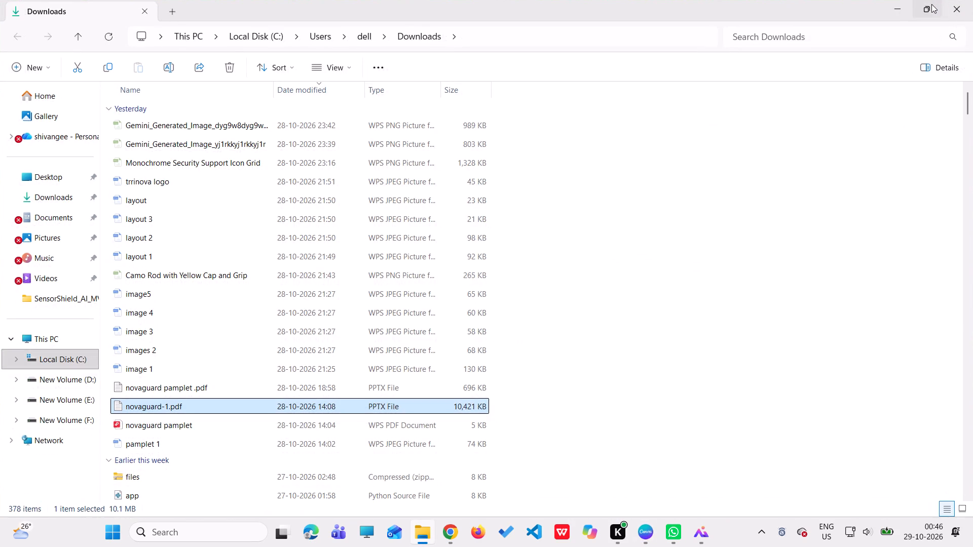